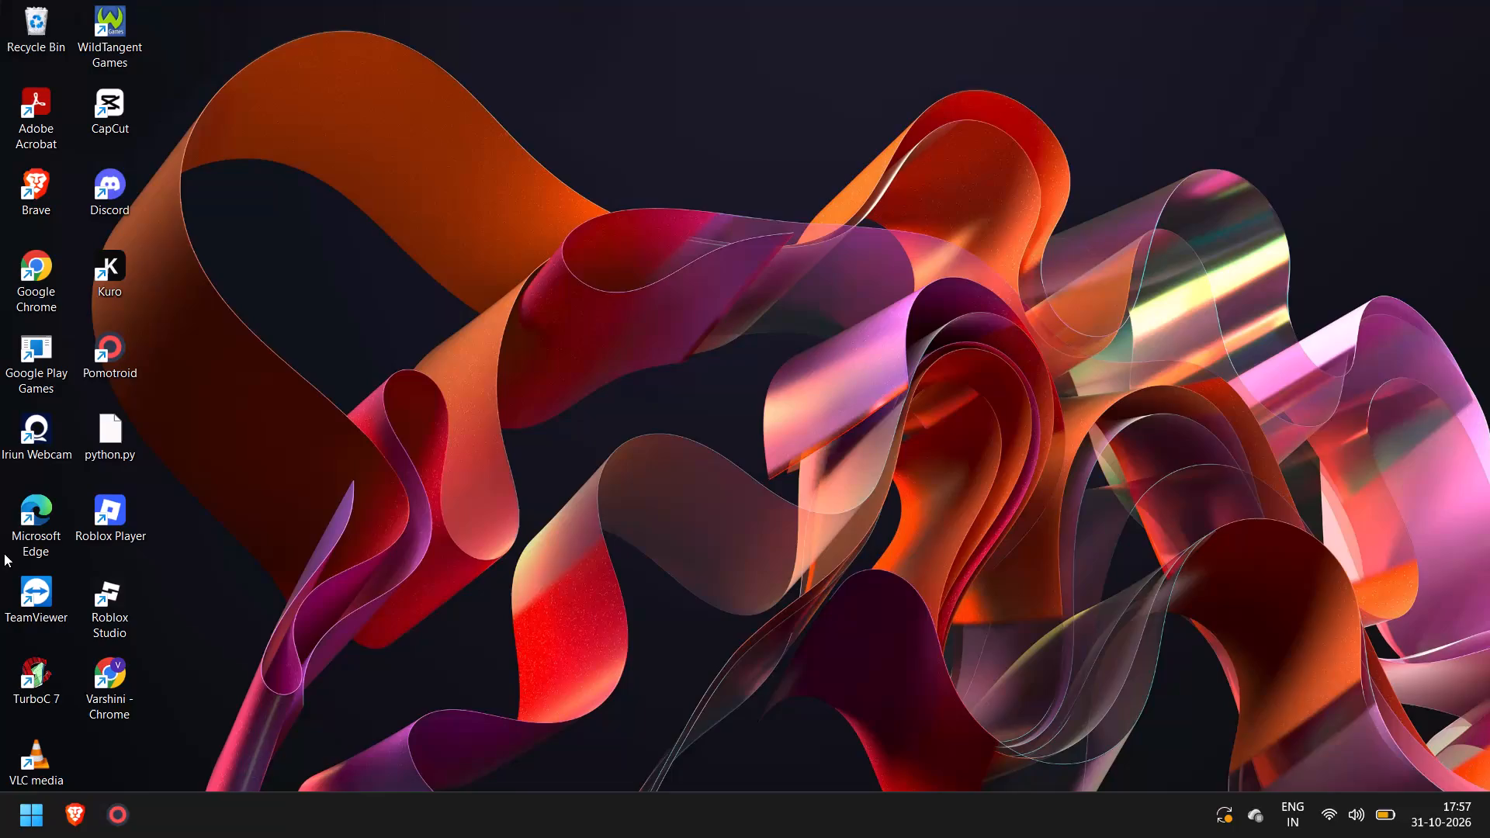
# Launch the Kuro app from the desktop.
pyautogui.click(106, 260)
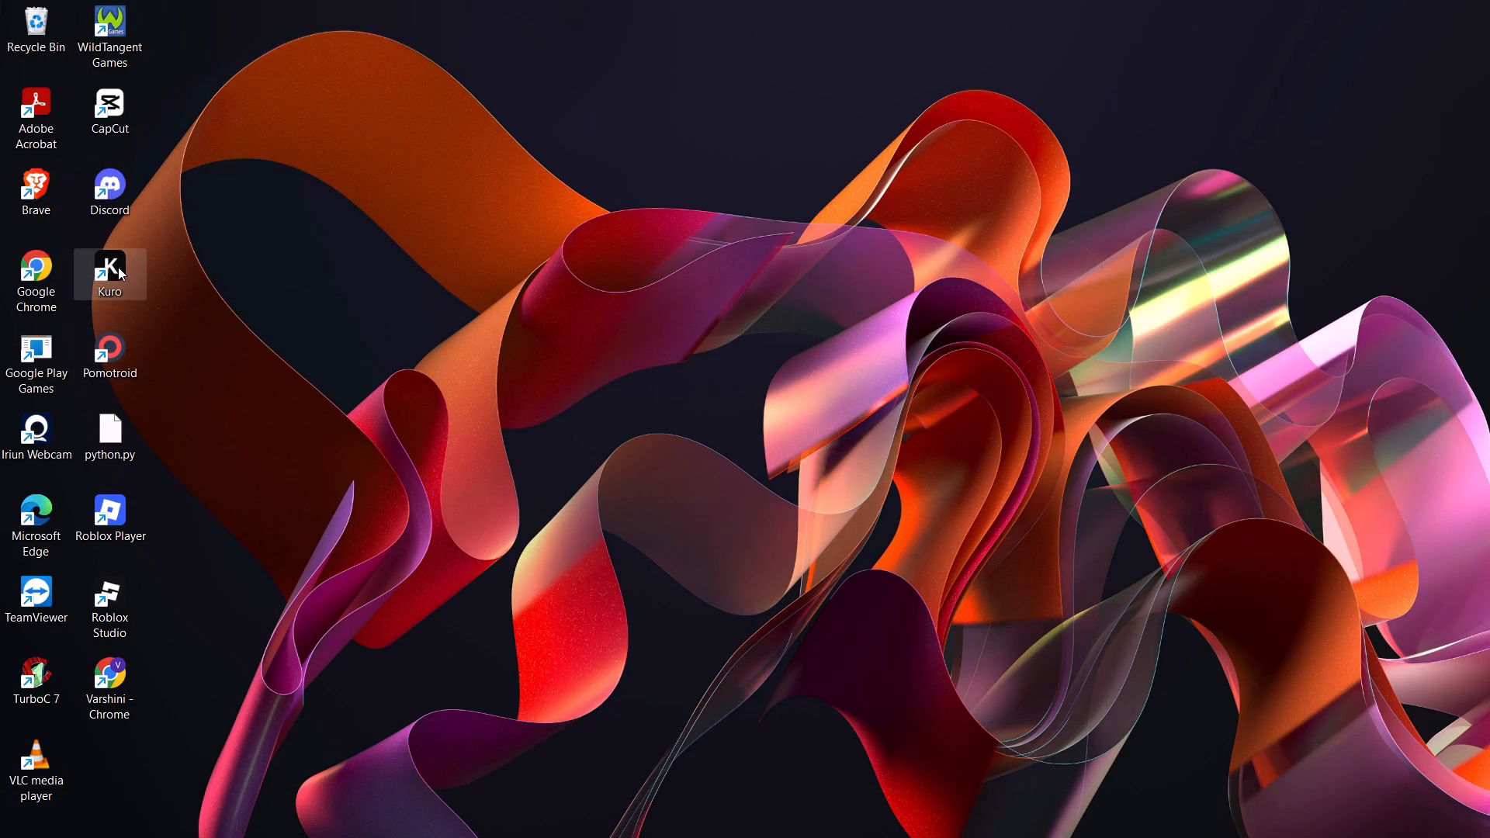
pyautogui.doubleClick(118, 267)
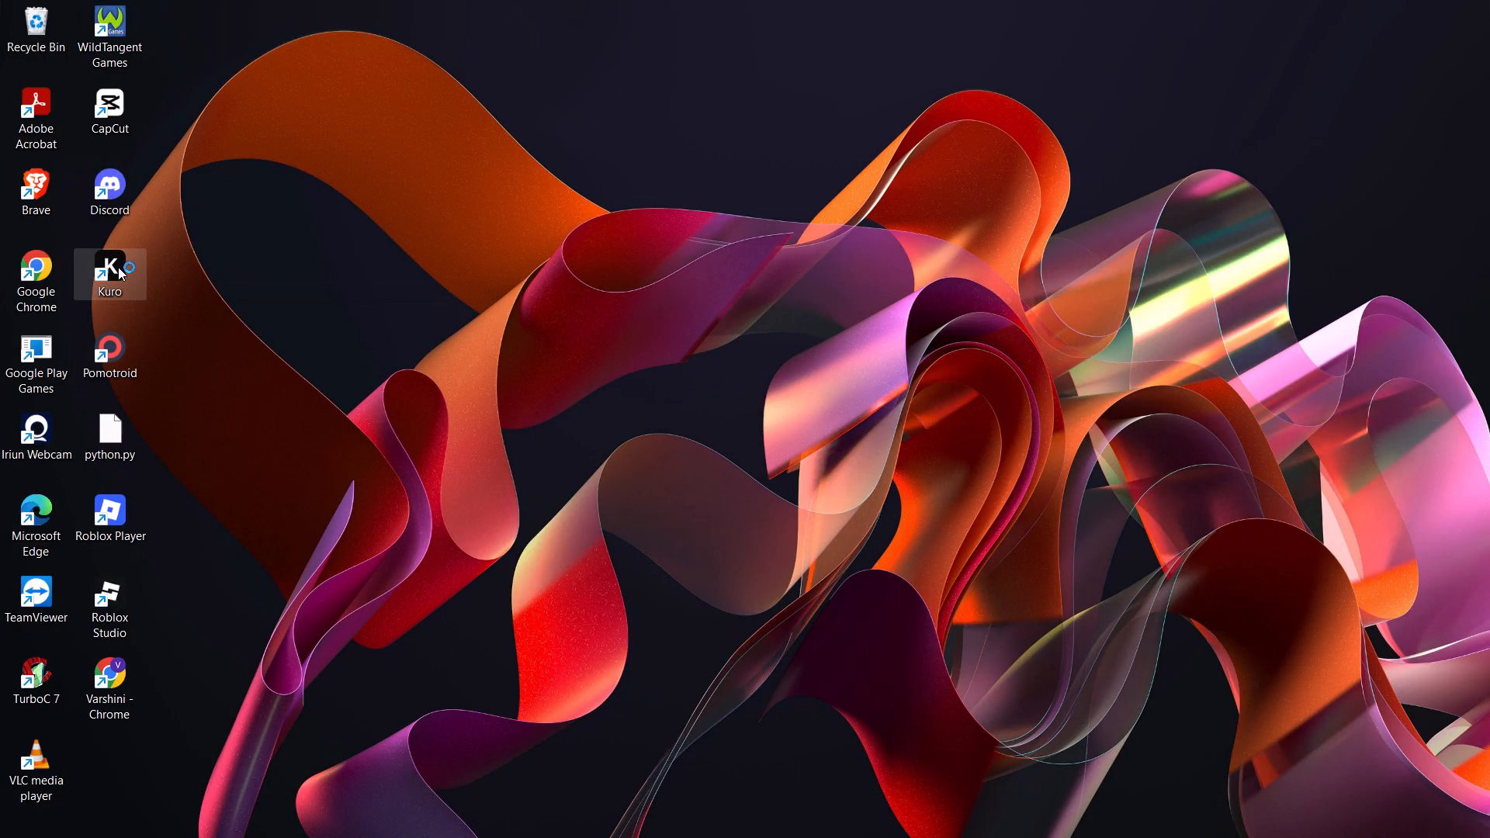
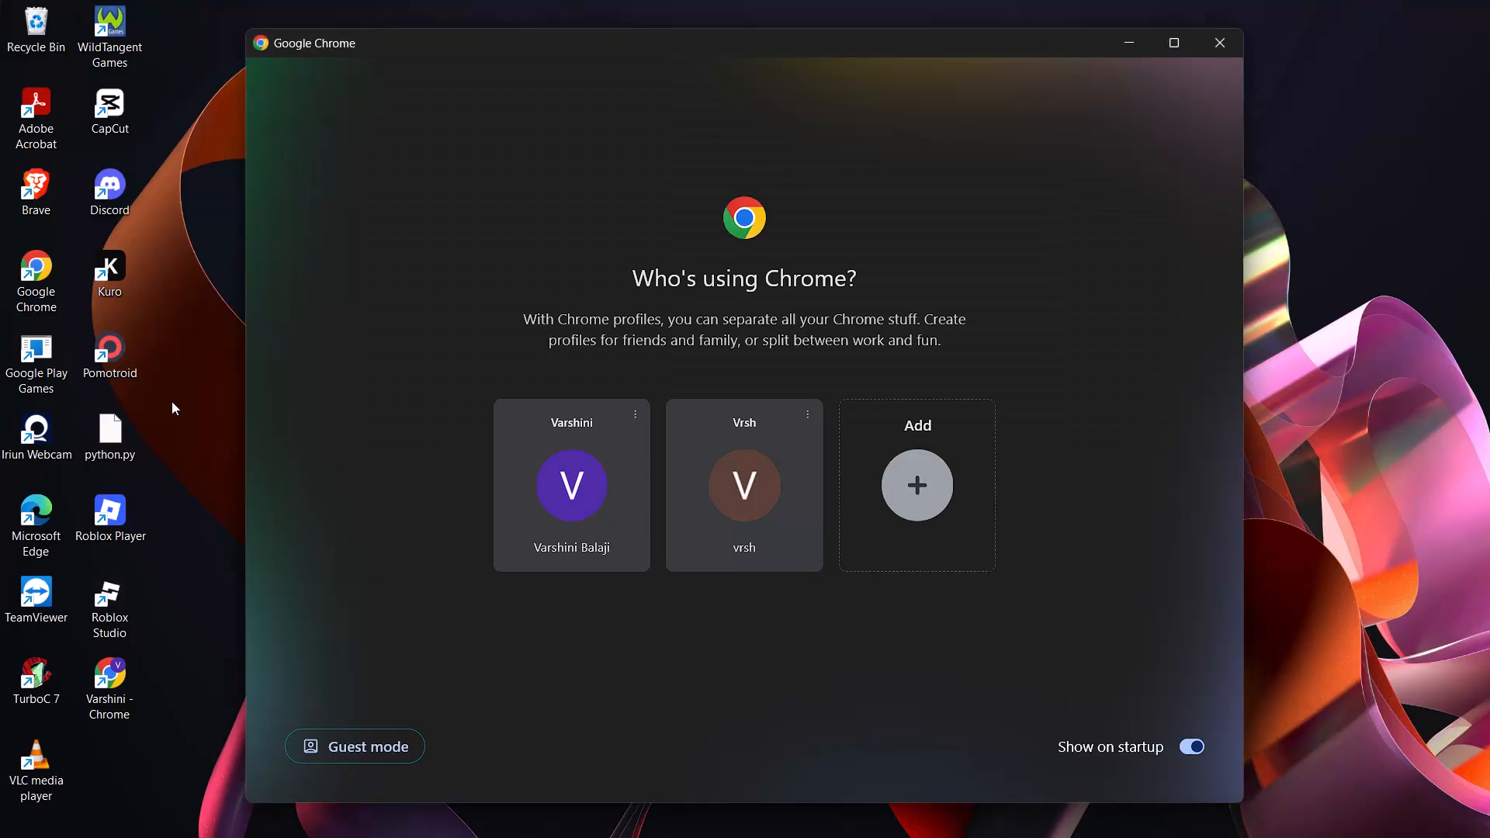
# Open Chrome with the profile that has the purple V avatar and go to the Canva website.
pyautogui.click(535, 509)
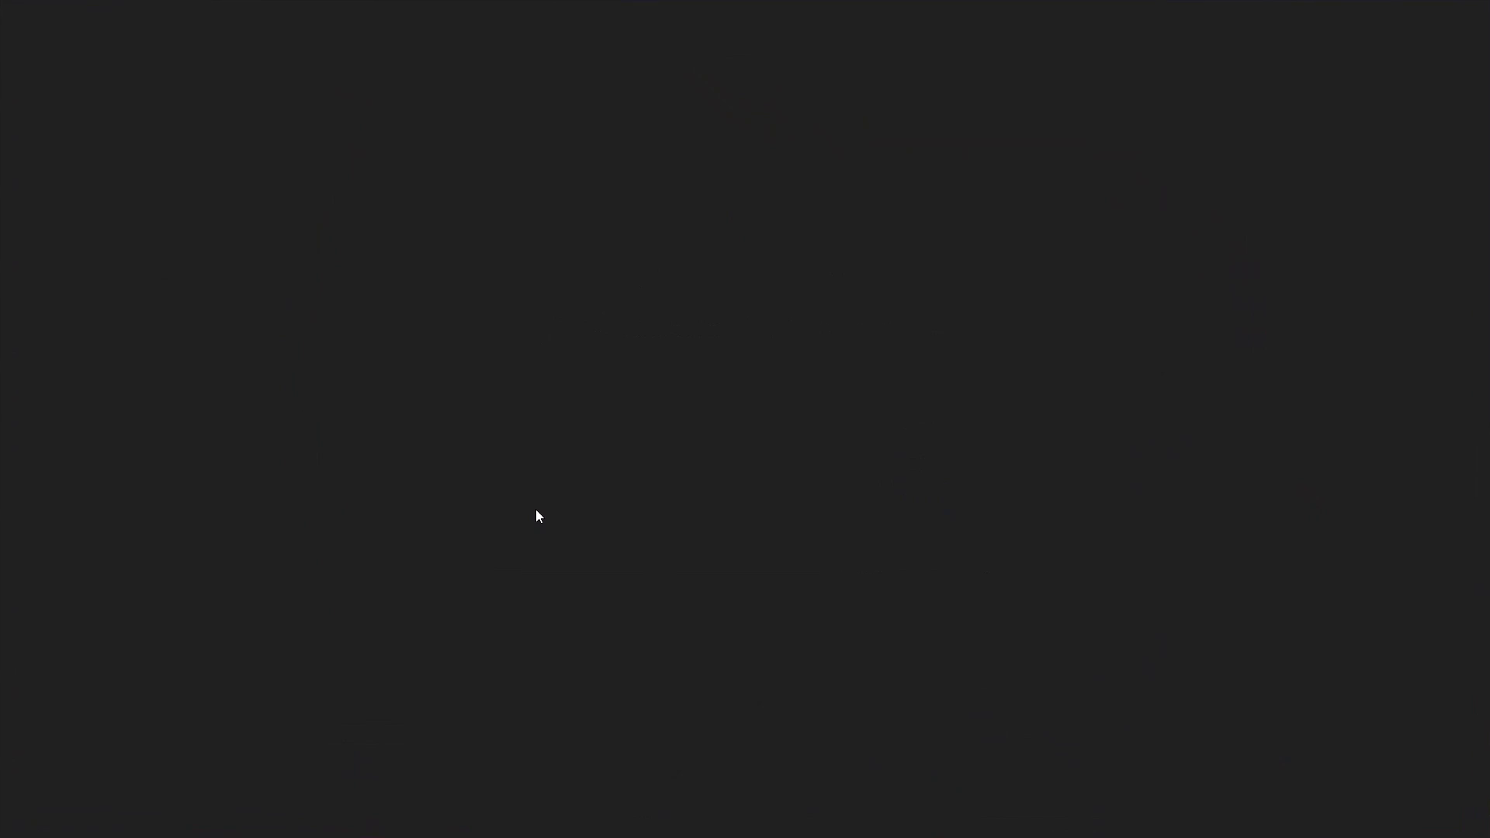
pyautogui.click(437, 537)
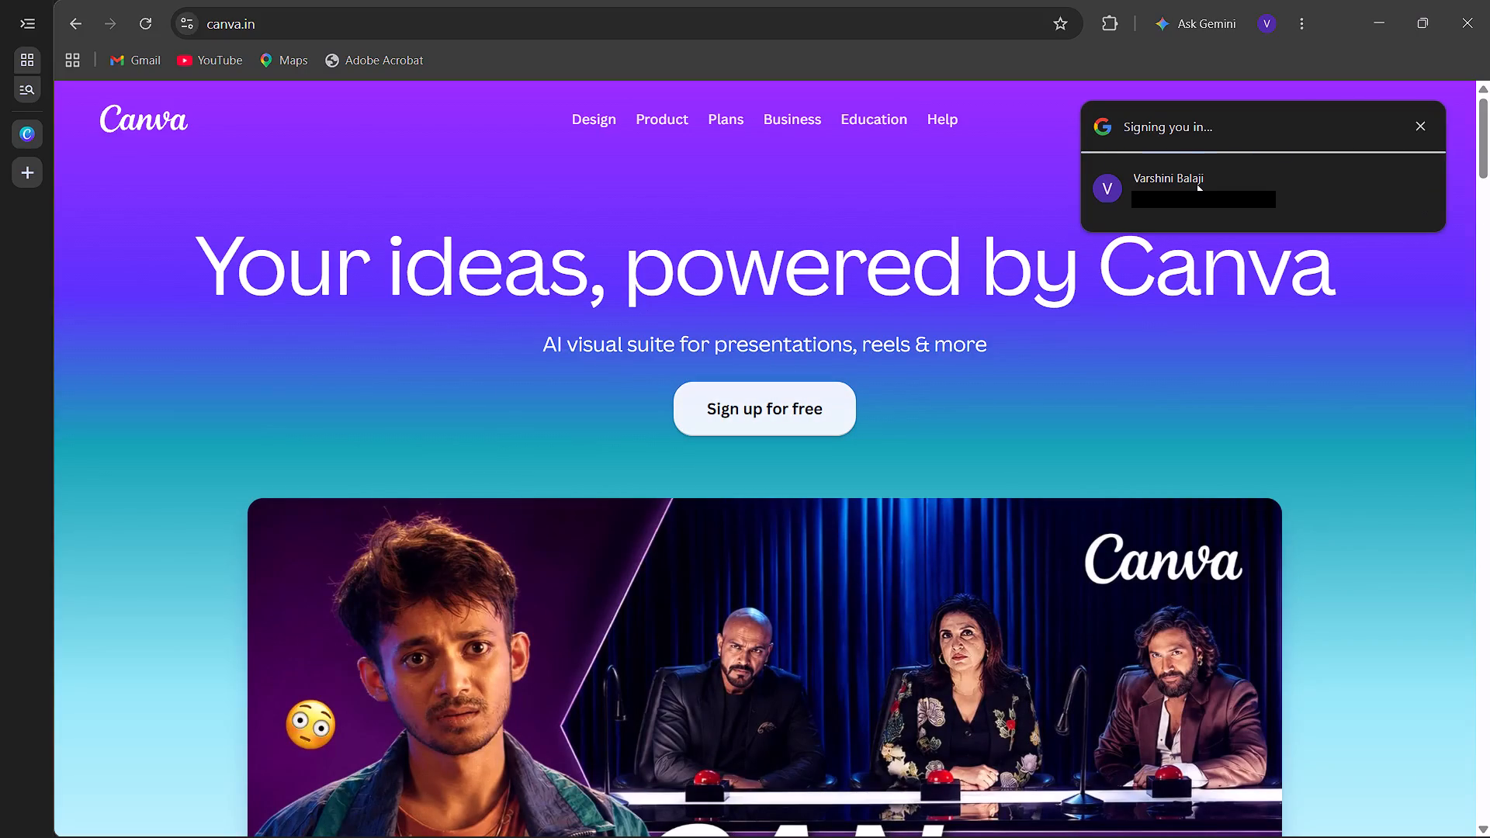
# Log in to Canva with the suggested Google account to reach the Canva home page.
pyautogui.click(1197, 184)
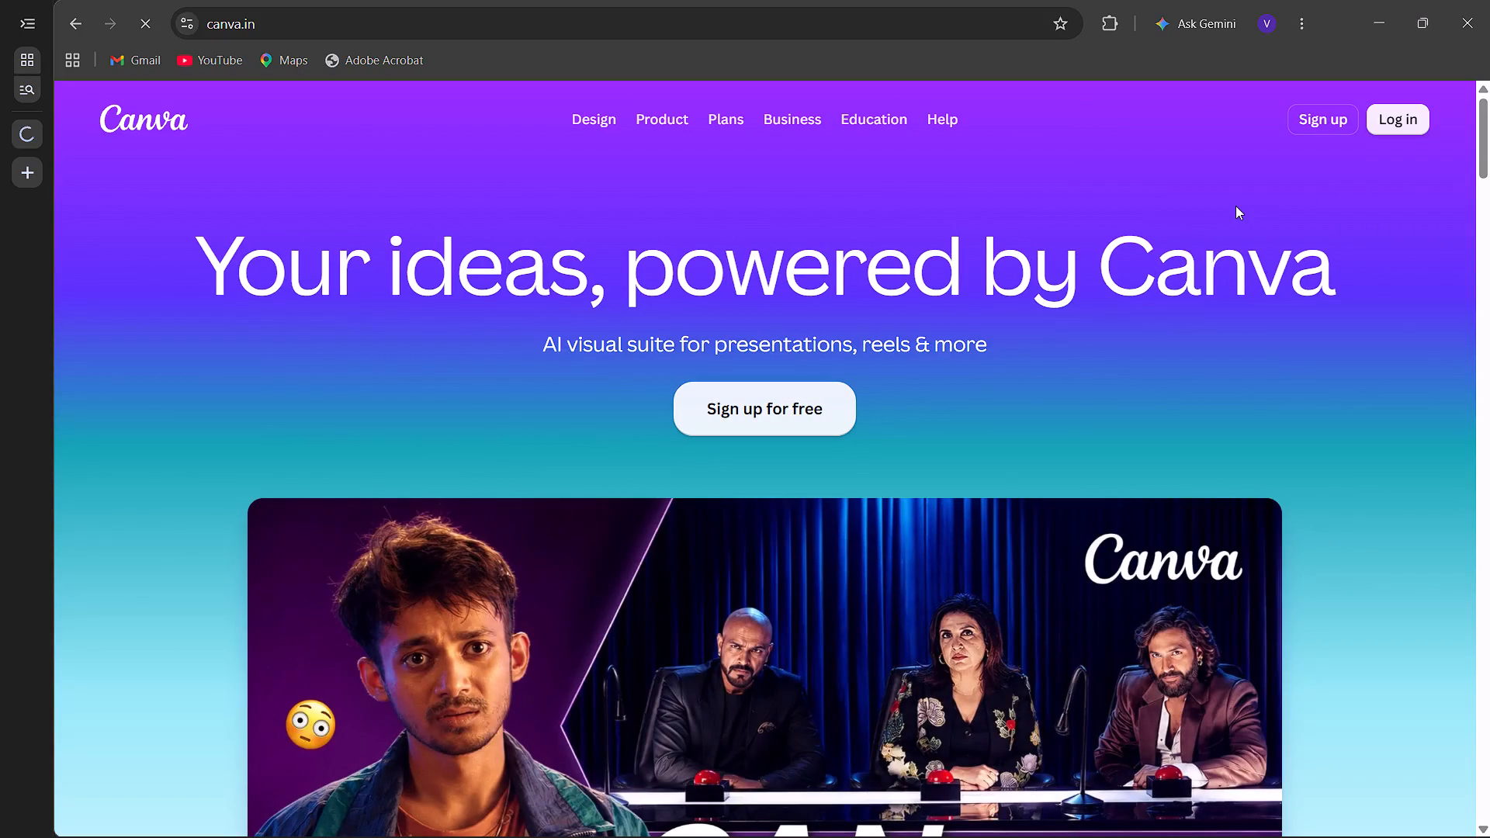
pyautogui.click(1407, 121)
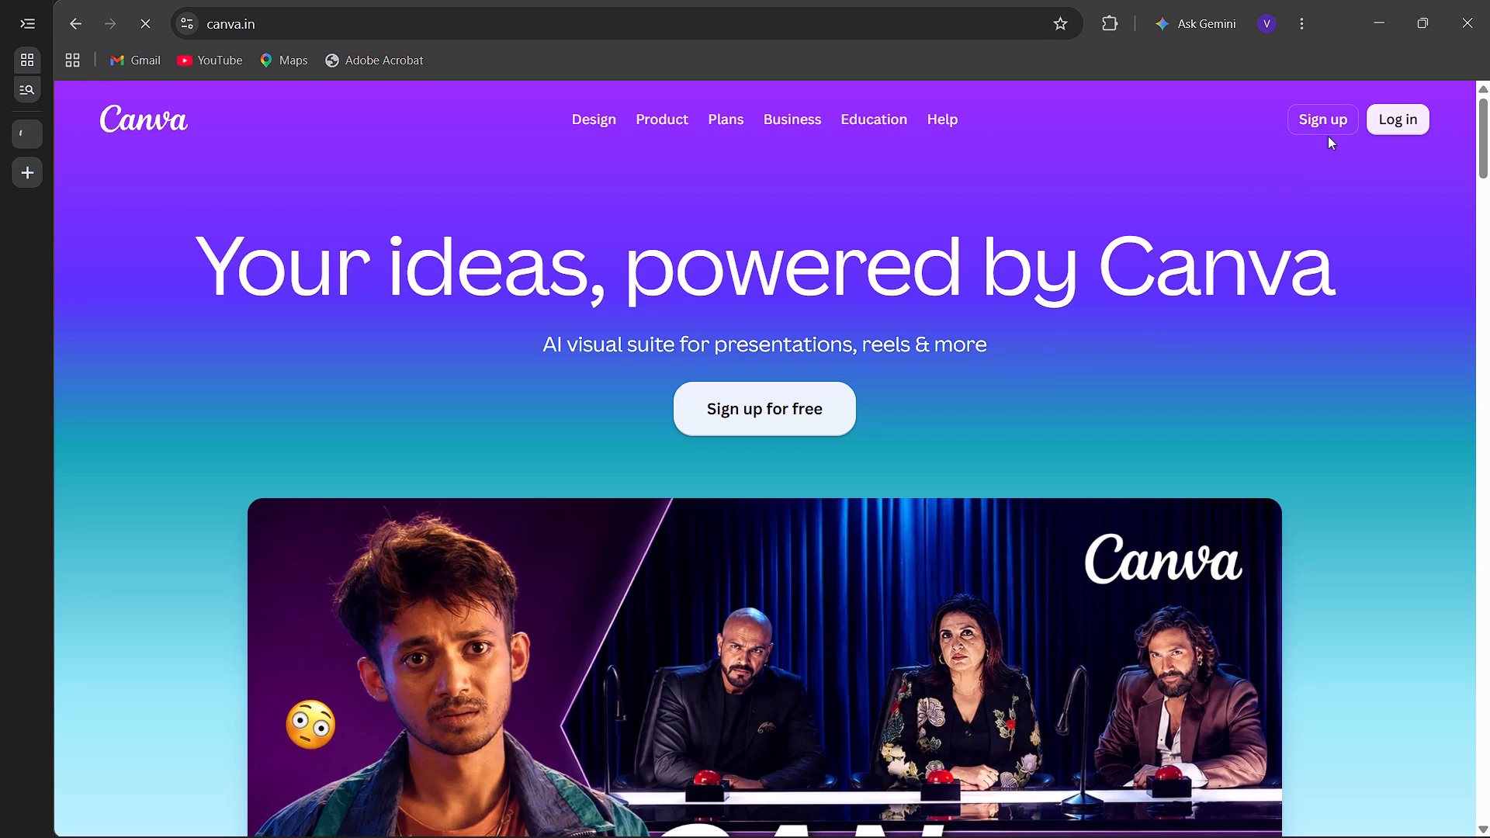
pyautogui.click(1405, 121)
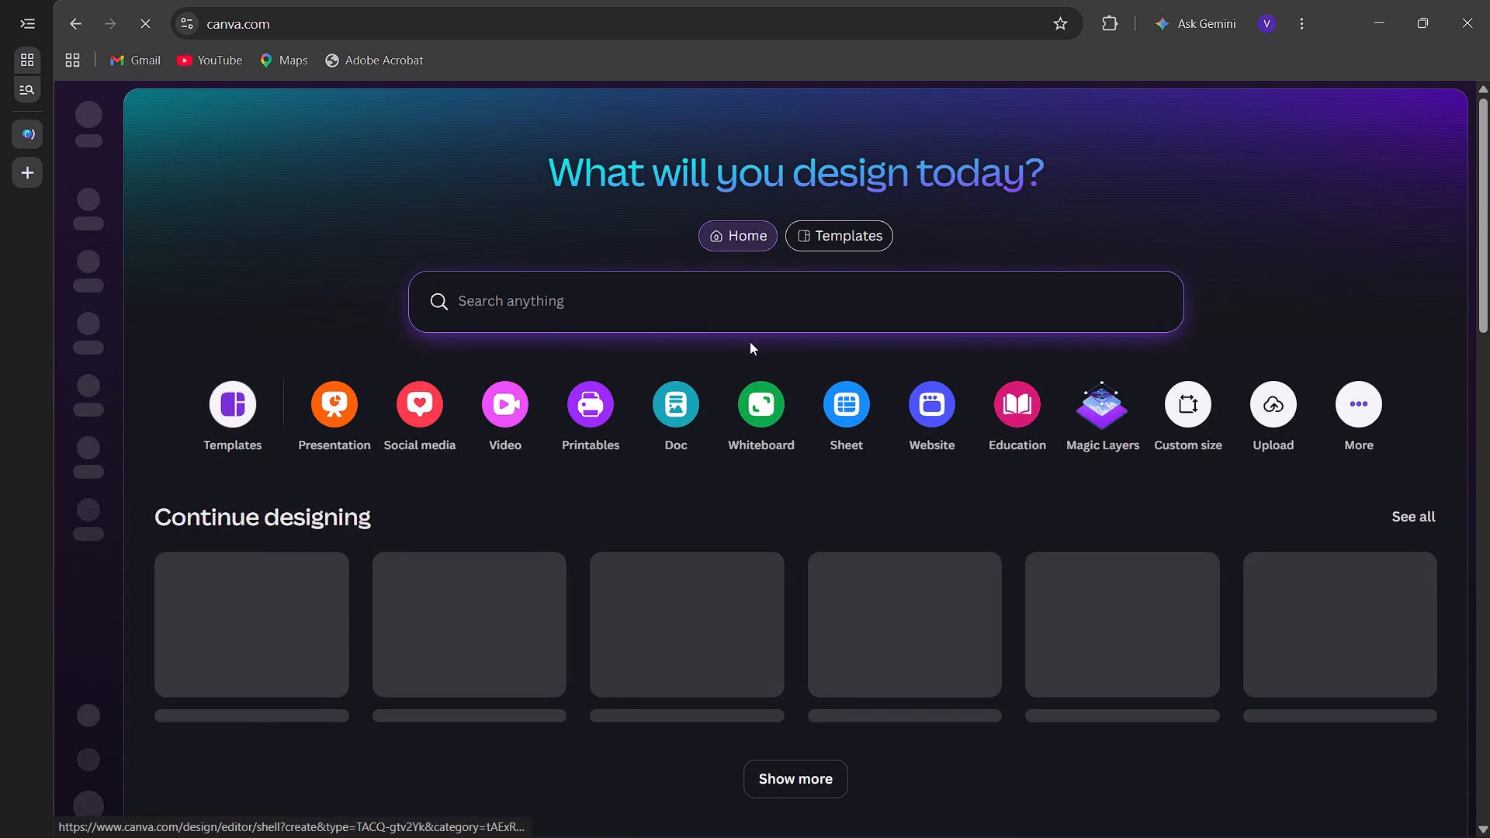
# Look through the recent designs and template suggestions on the Canva home page.
pyautogui.scroll(-1, 612, 438)
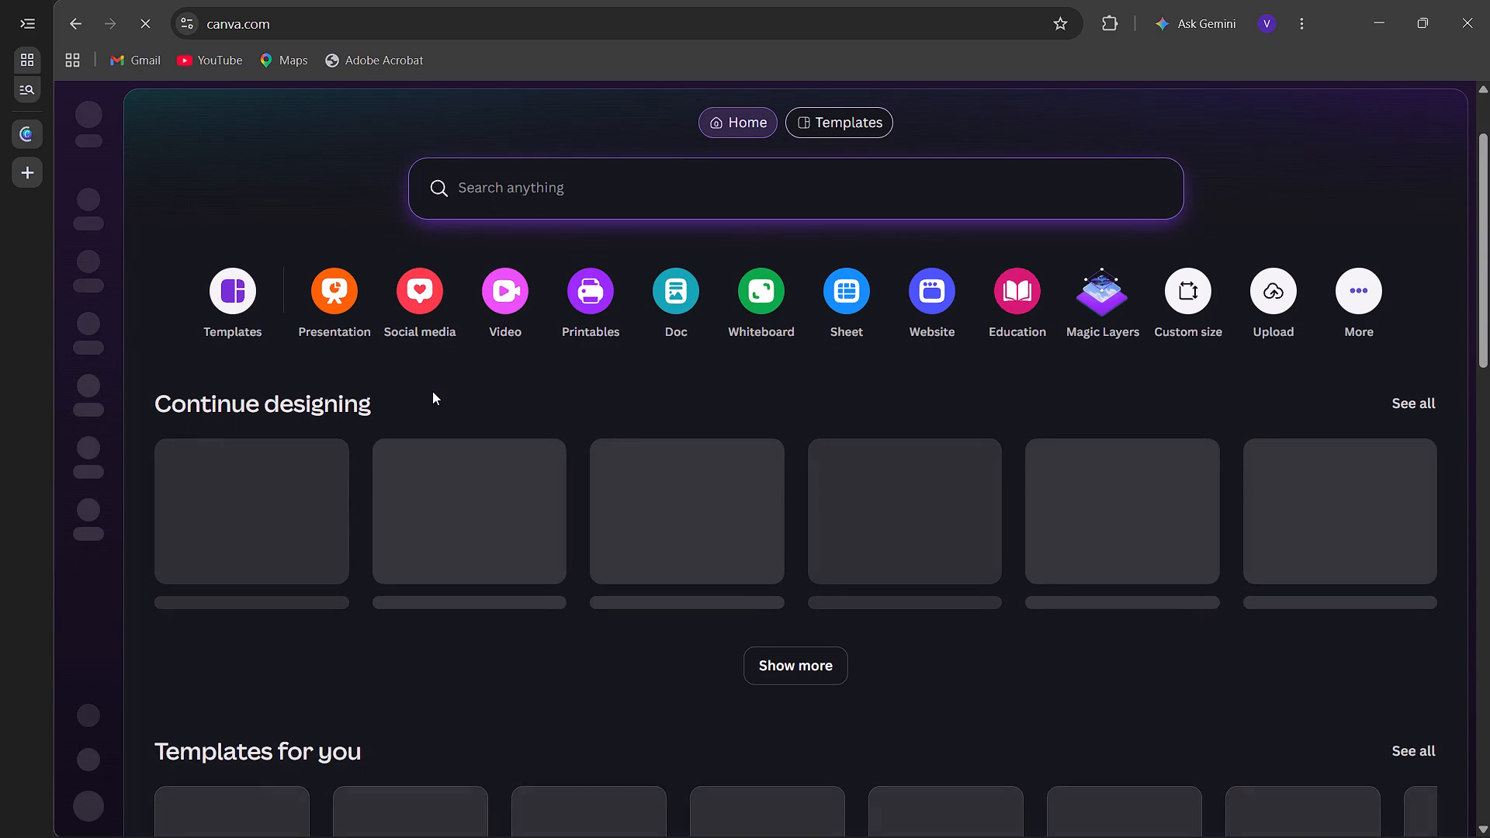
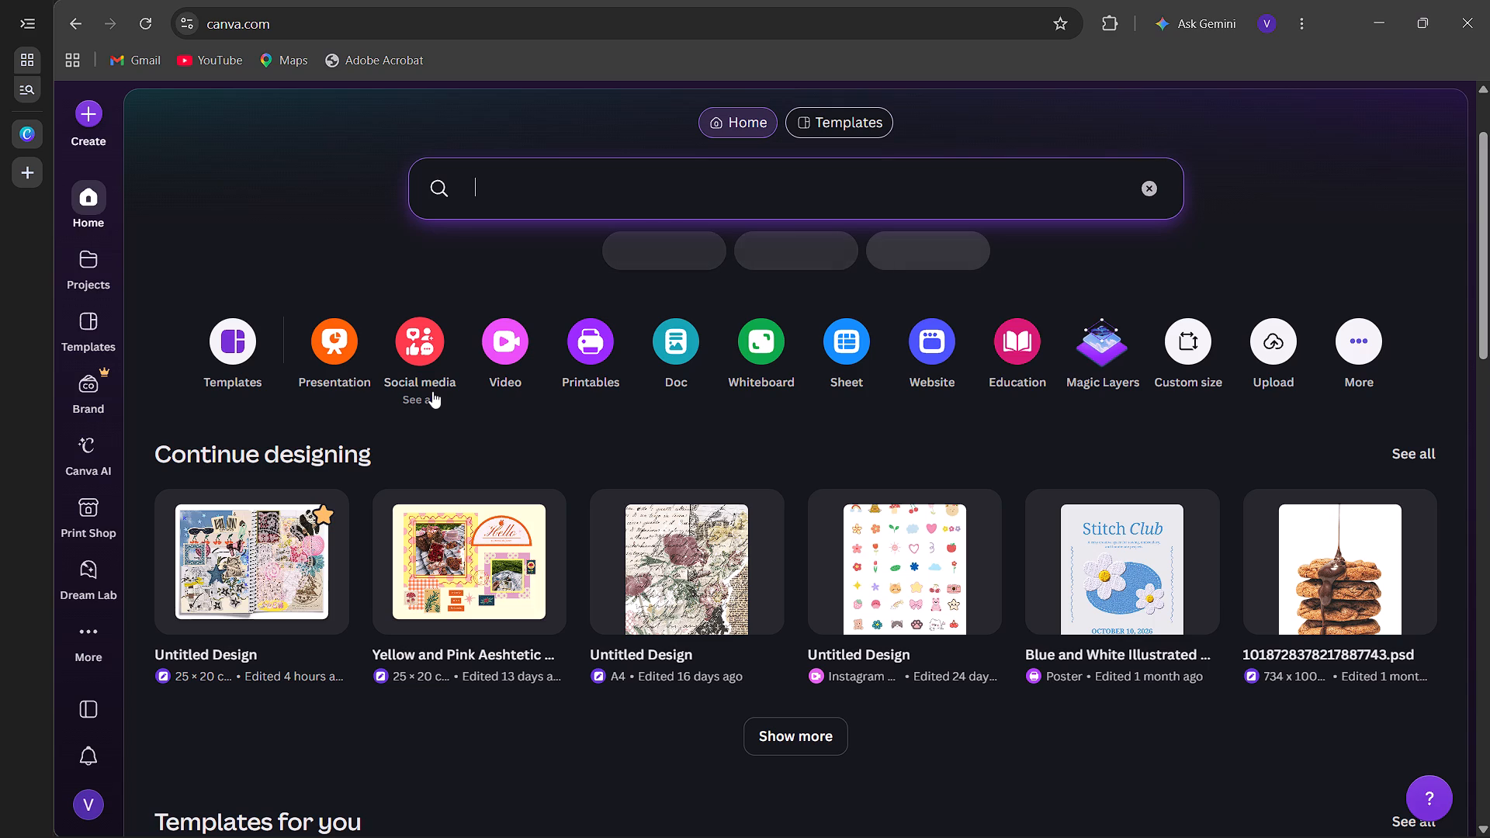
# Open the most recent Untitled Design, the 25 × 20 scrapbook-style journal spread, from the Continue designing section.
pyautogui.click(247, 566)
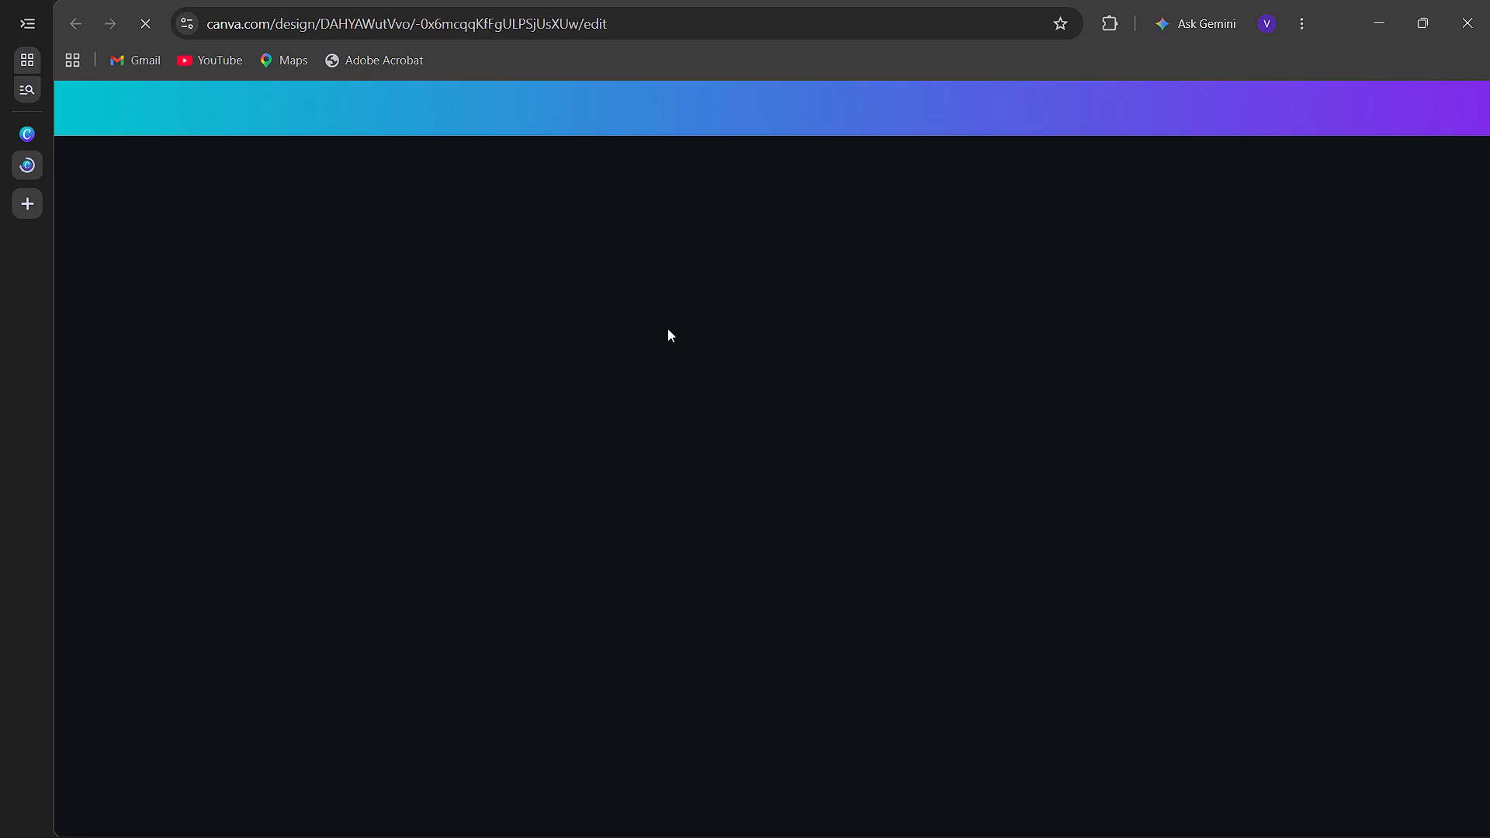
pyautogui.scroll(-4, 667, 328)
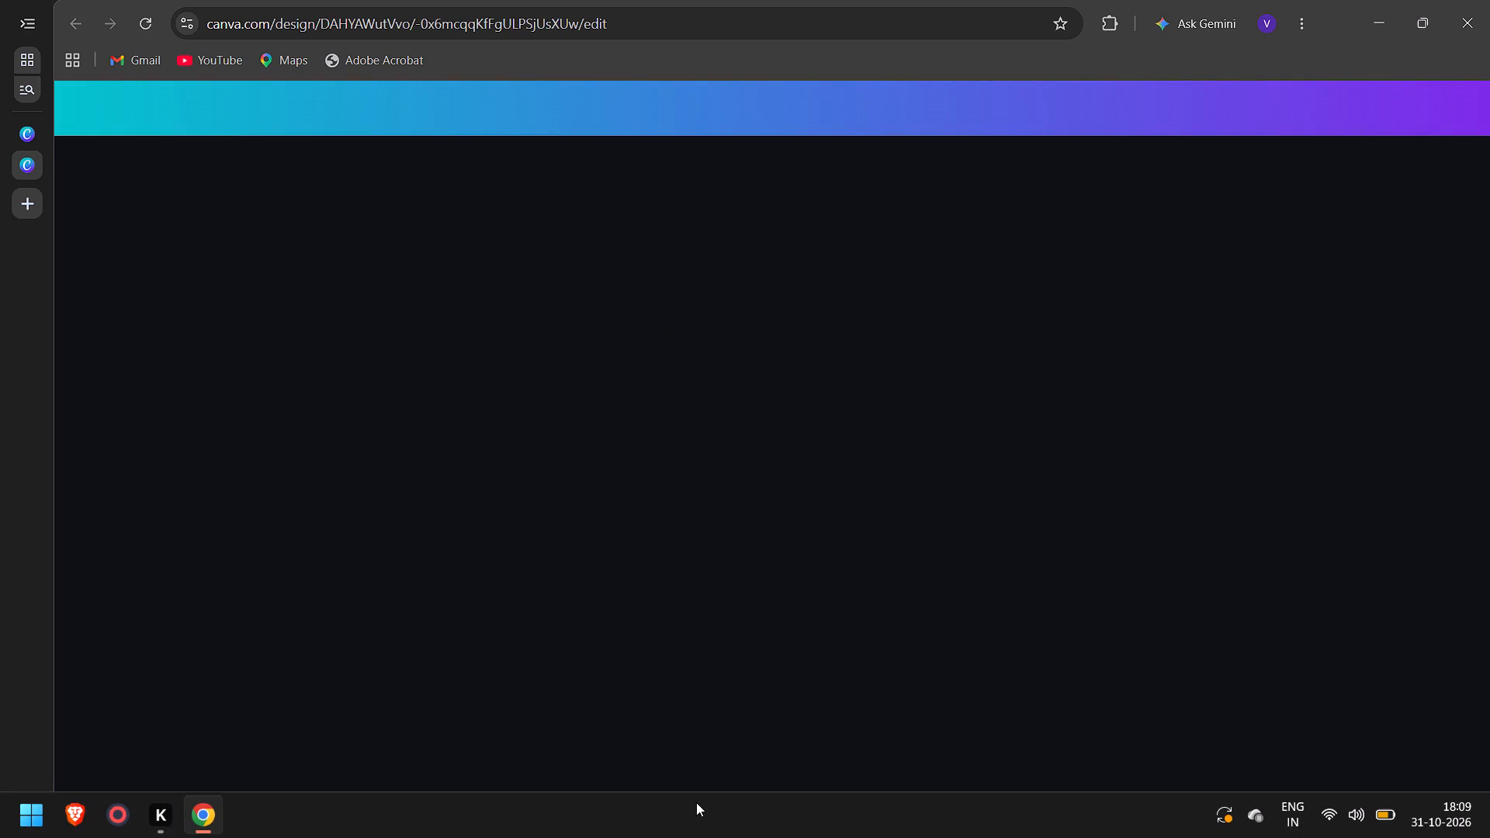
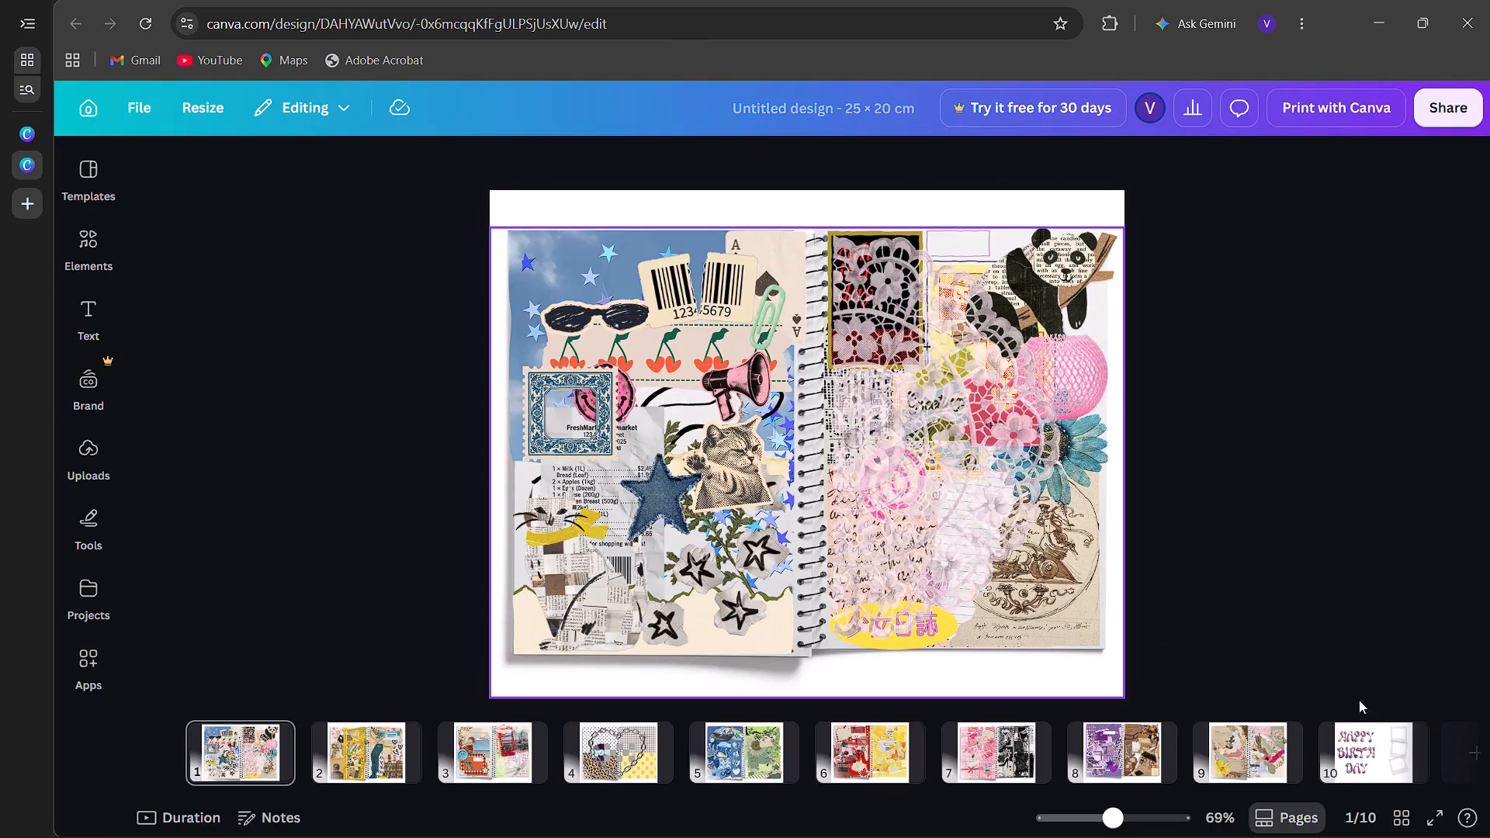
# Open page 10, the Happy Birthday page with three Polaroid frames, keeping it last in the page order.
pyautogui.click(1374, 744)
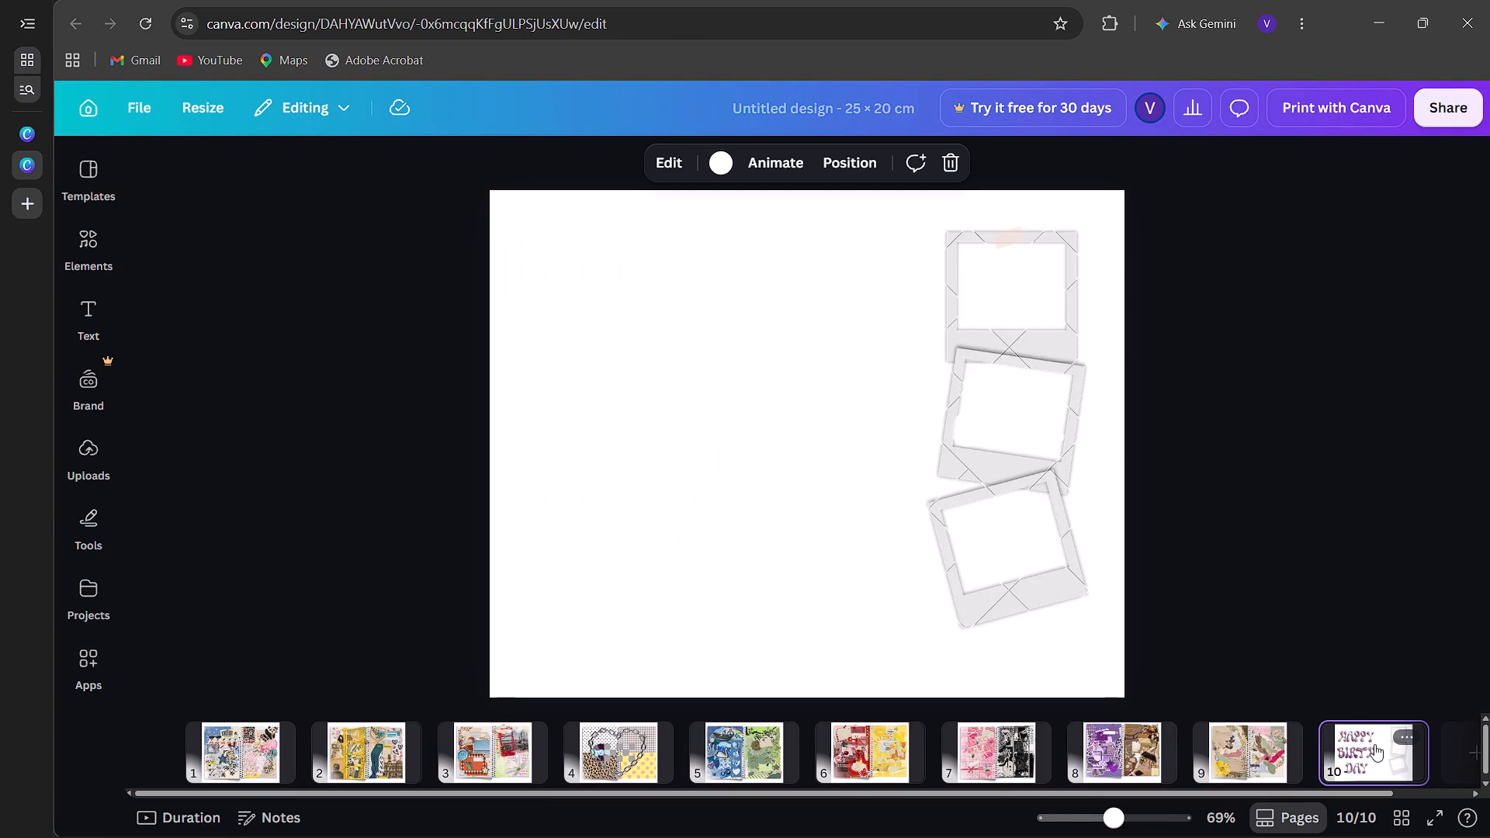
pyautogui.moveTo(1374, 744); pyautogui.dragTo(1206, 659)
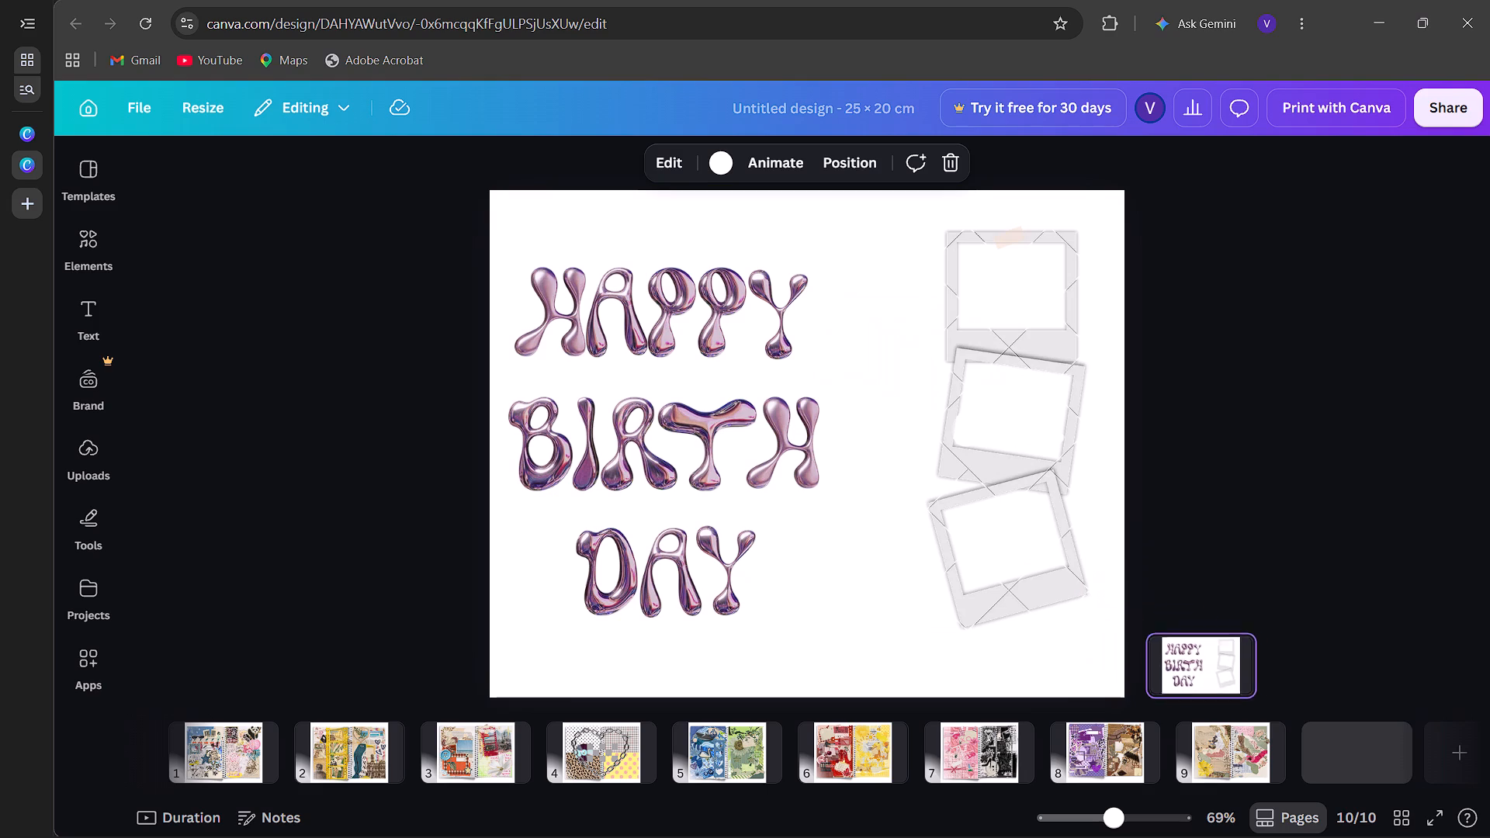
pyautogui.moveTo(1206, 659); pyautogui.dragTo(1249, 729)
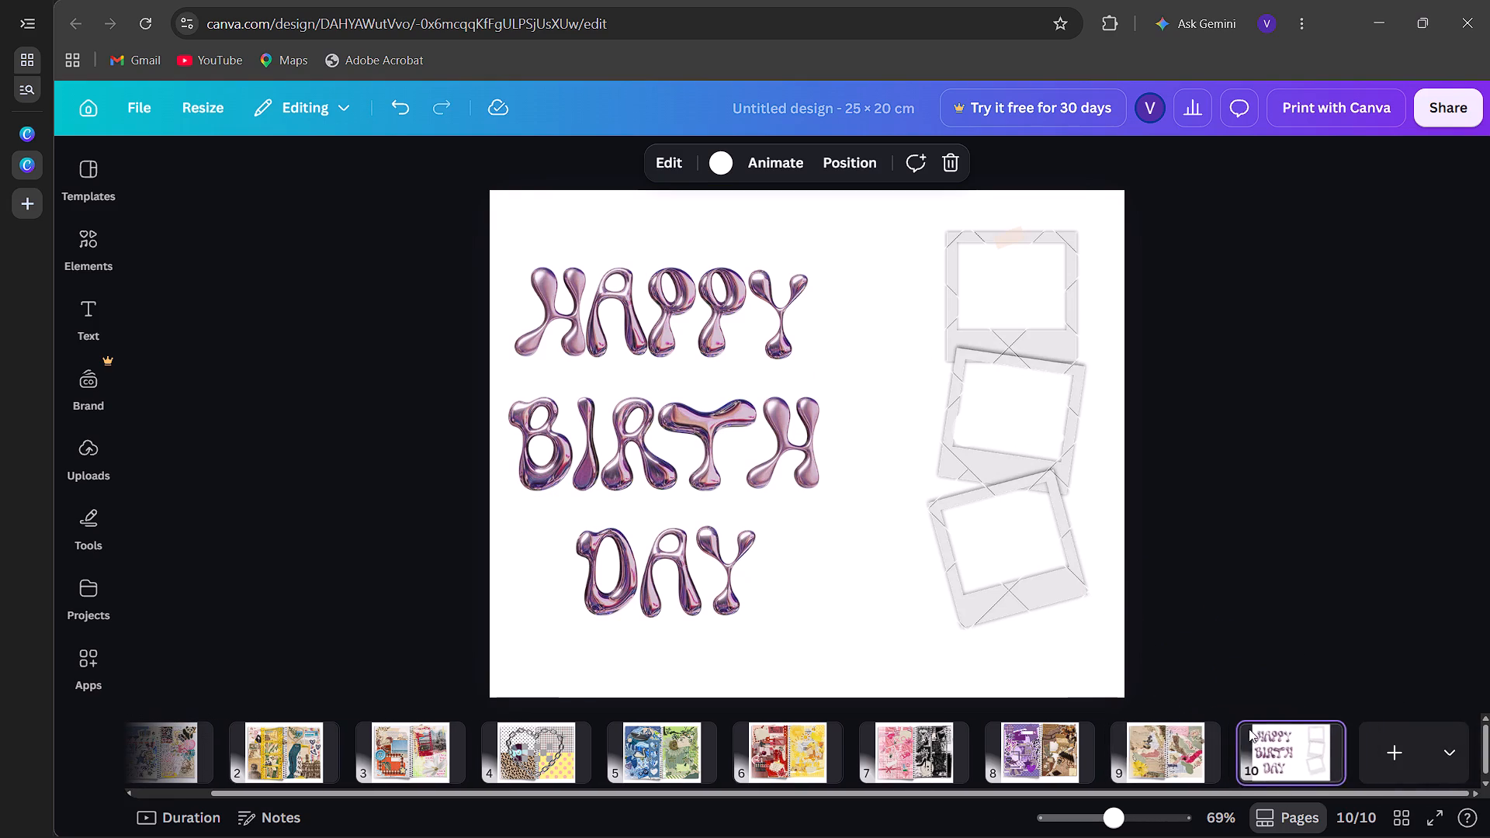
# Select the background of page 10 and open its background colour options.
pyautogui.click(872, 344)
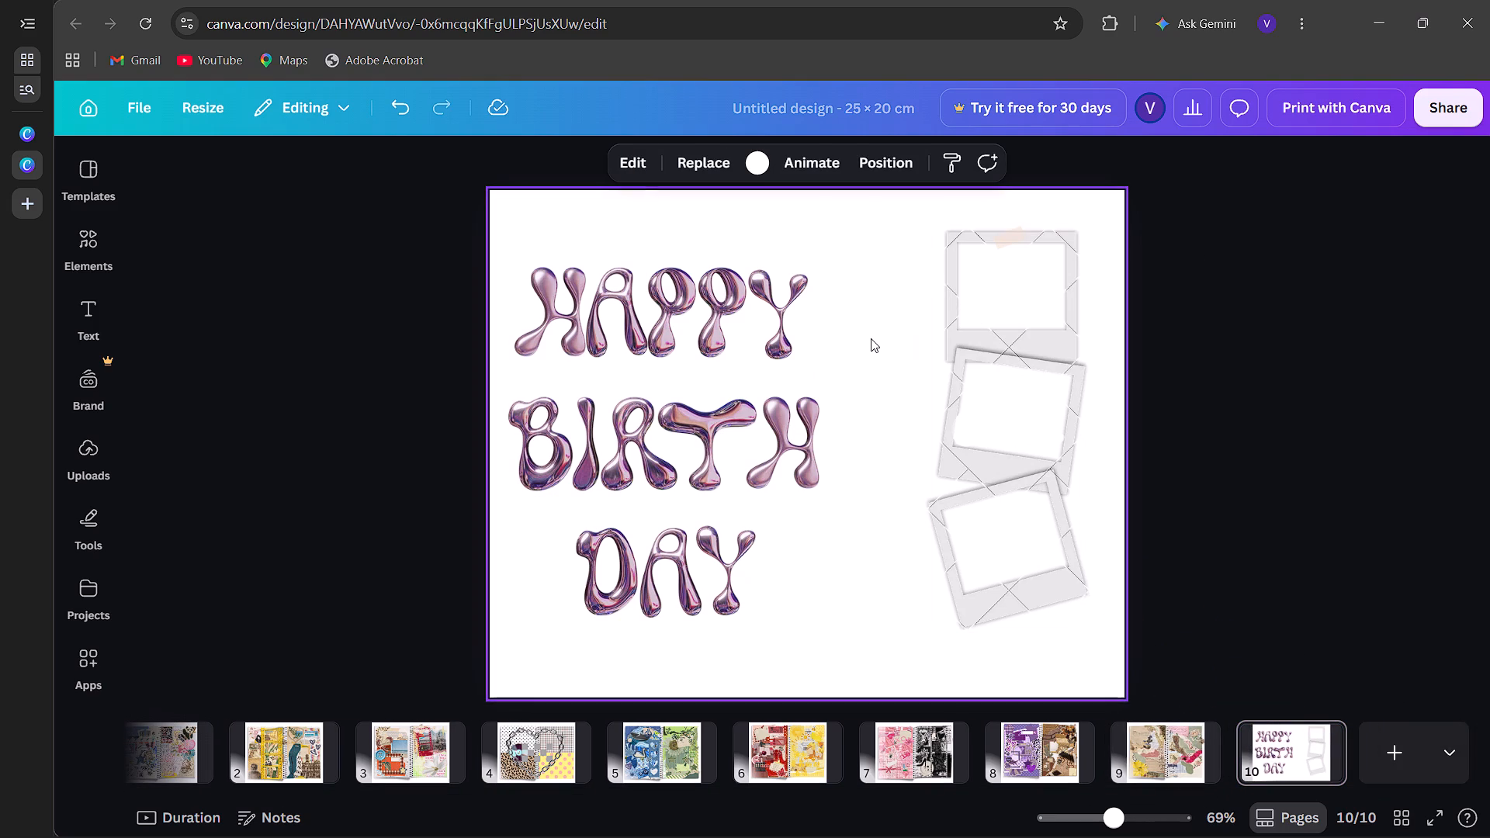
pyautogui.click(760, 161)
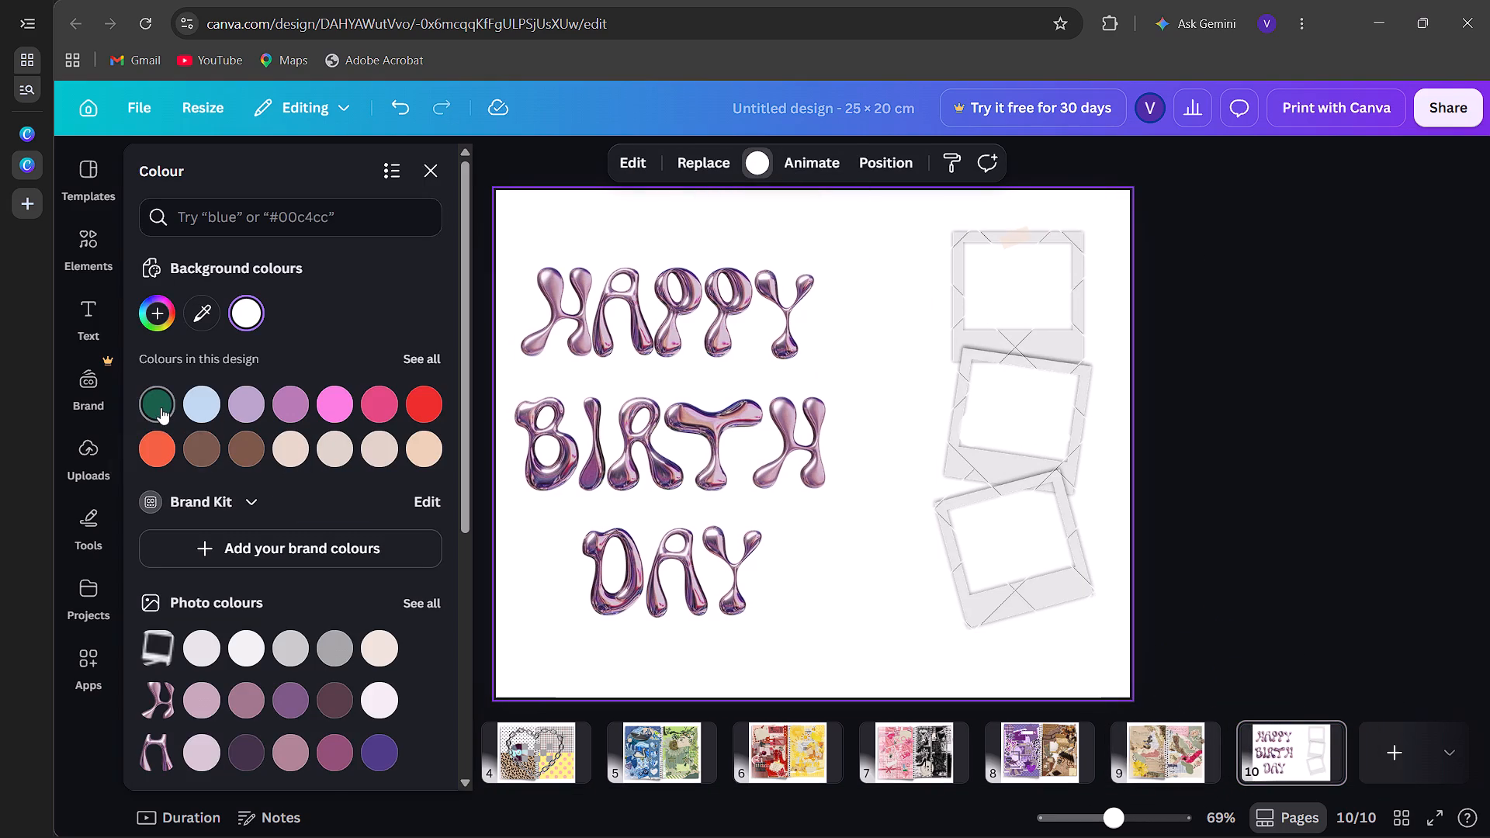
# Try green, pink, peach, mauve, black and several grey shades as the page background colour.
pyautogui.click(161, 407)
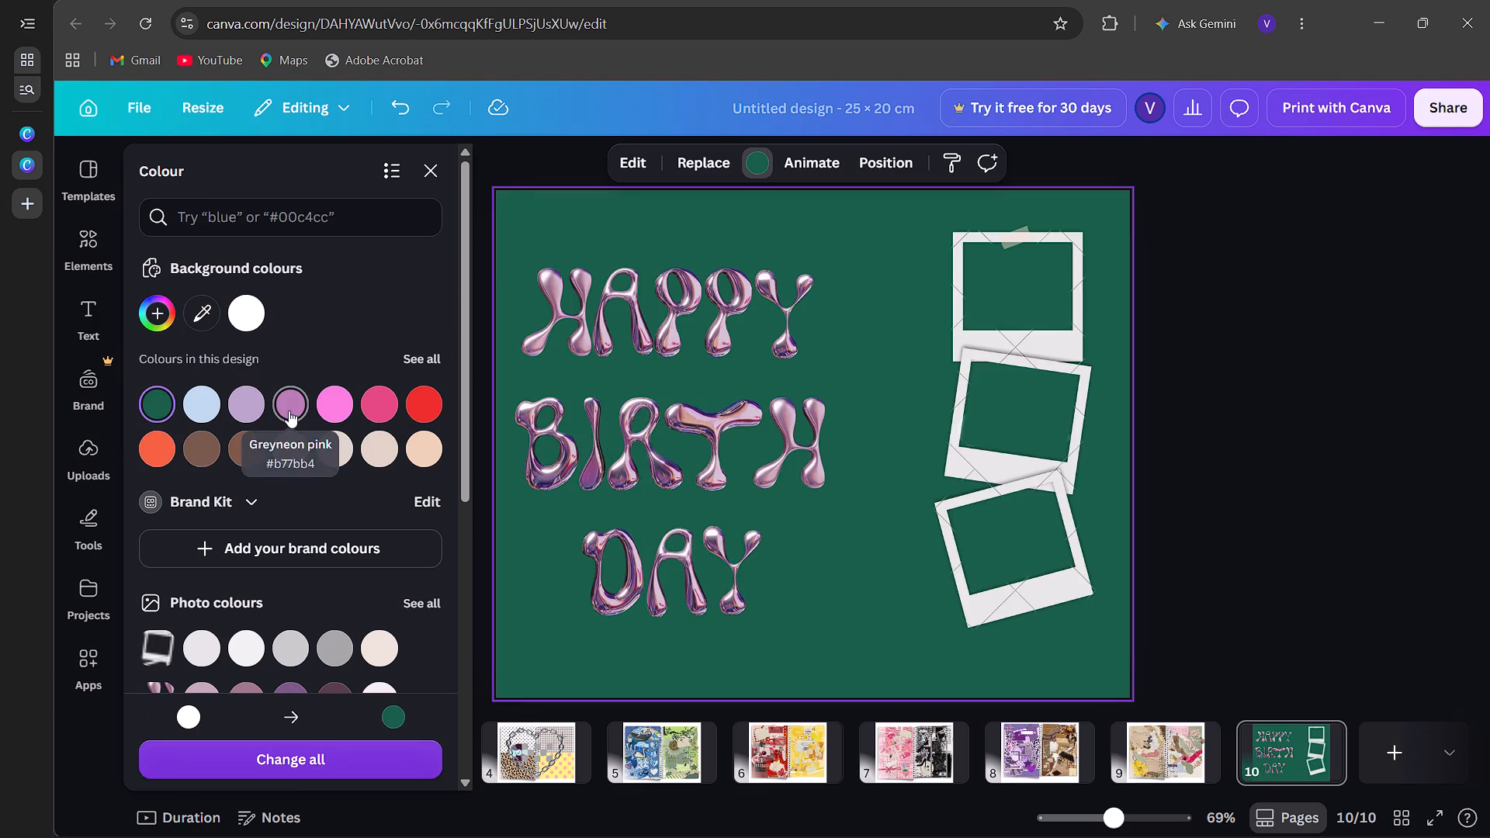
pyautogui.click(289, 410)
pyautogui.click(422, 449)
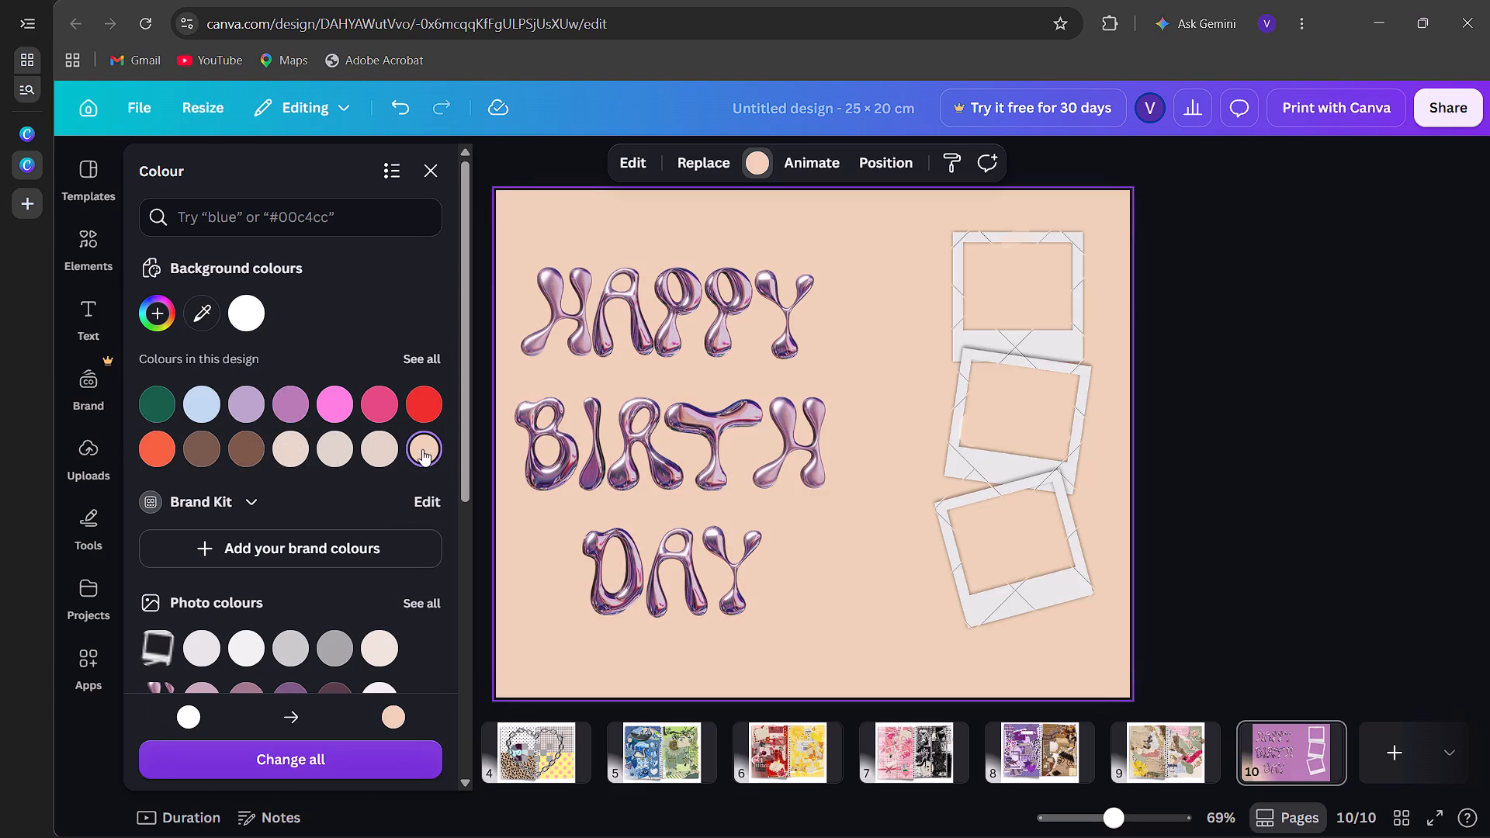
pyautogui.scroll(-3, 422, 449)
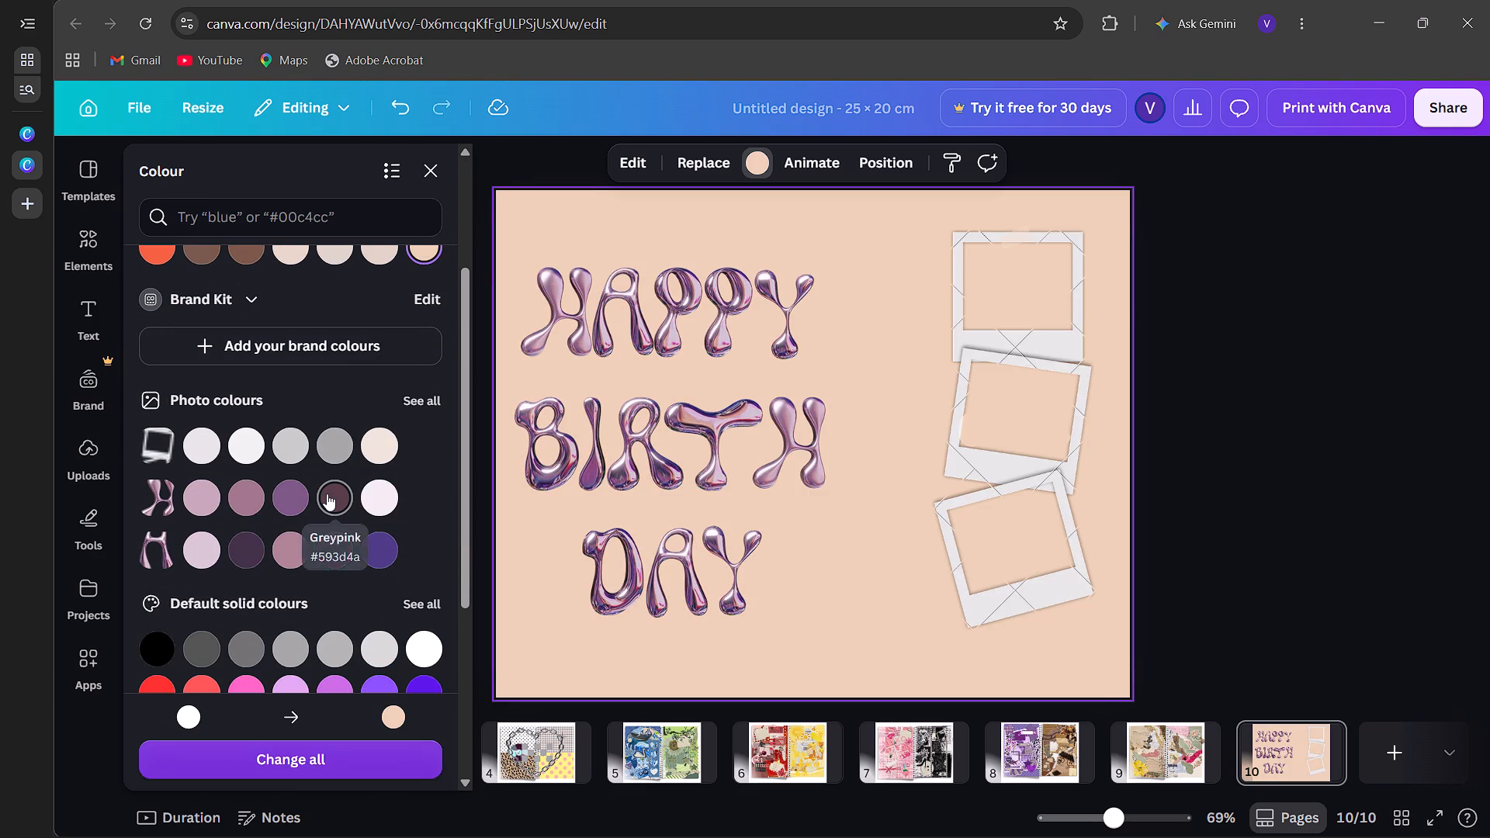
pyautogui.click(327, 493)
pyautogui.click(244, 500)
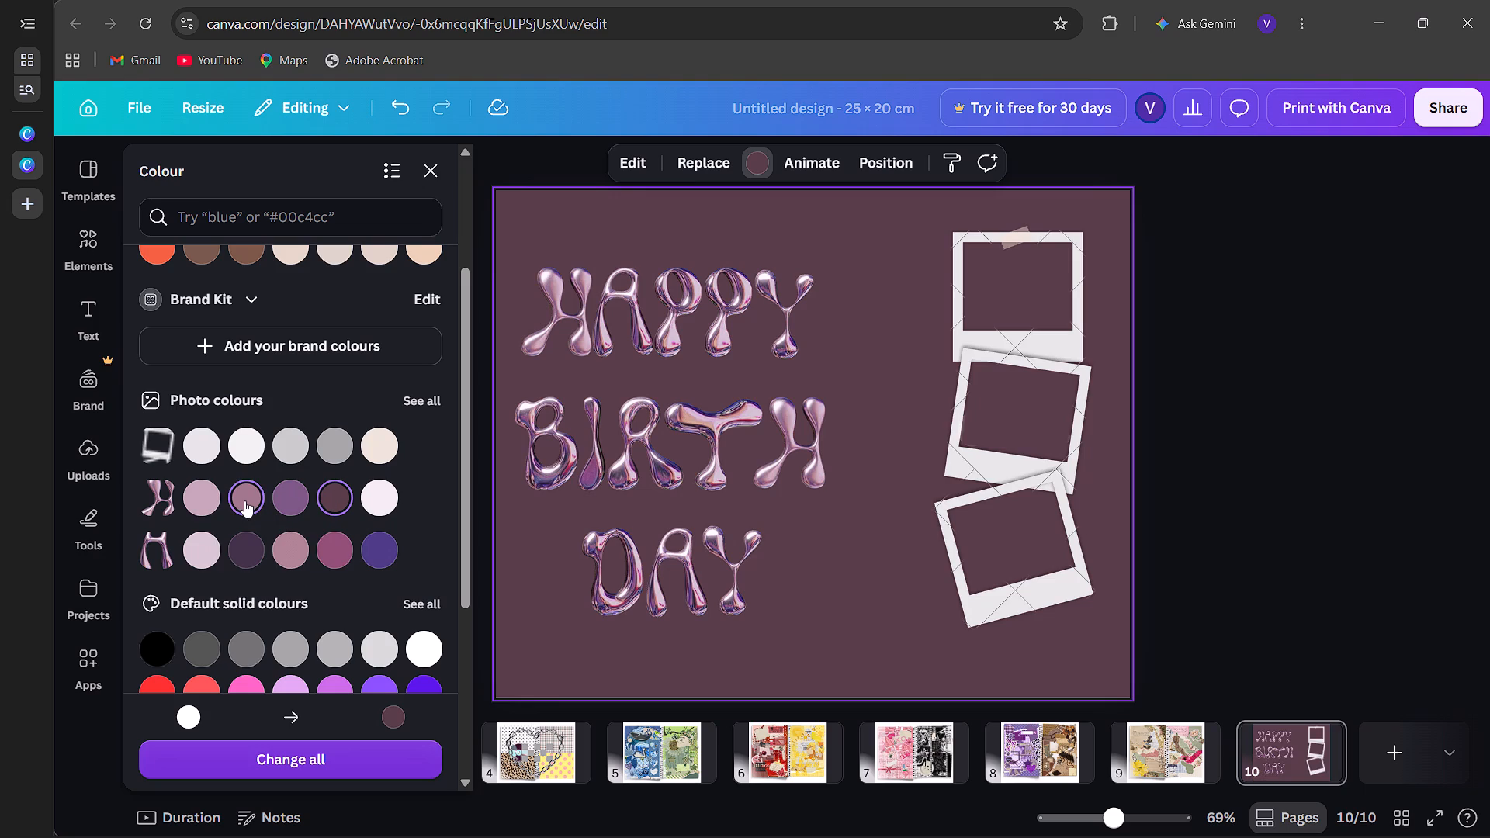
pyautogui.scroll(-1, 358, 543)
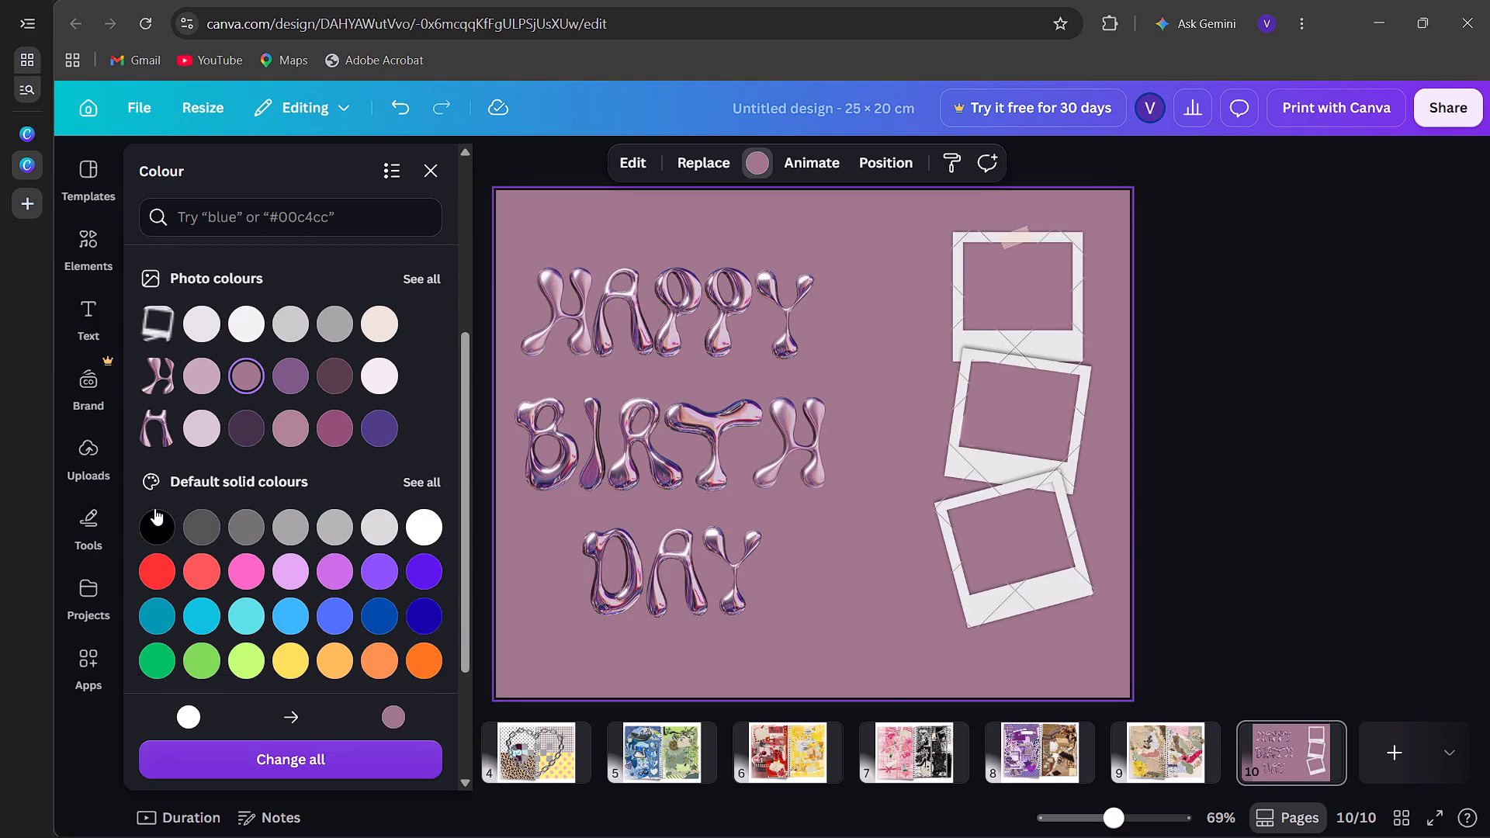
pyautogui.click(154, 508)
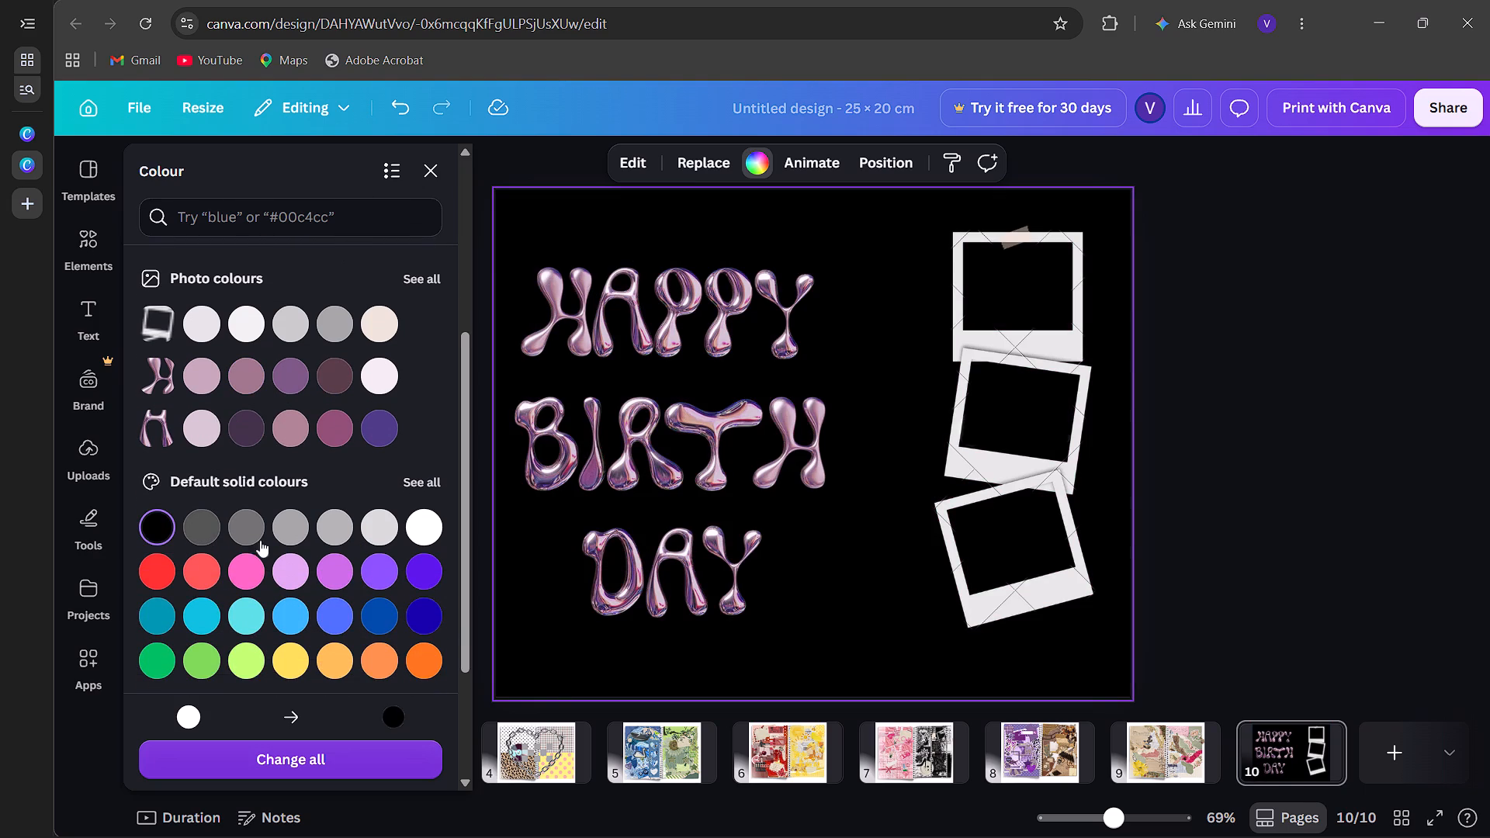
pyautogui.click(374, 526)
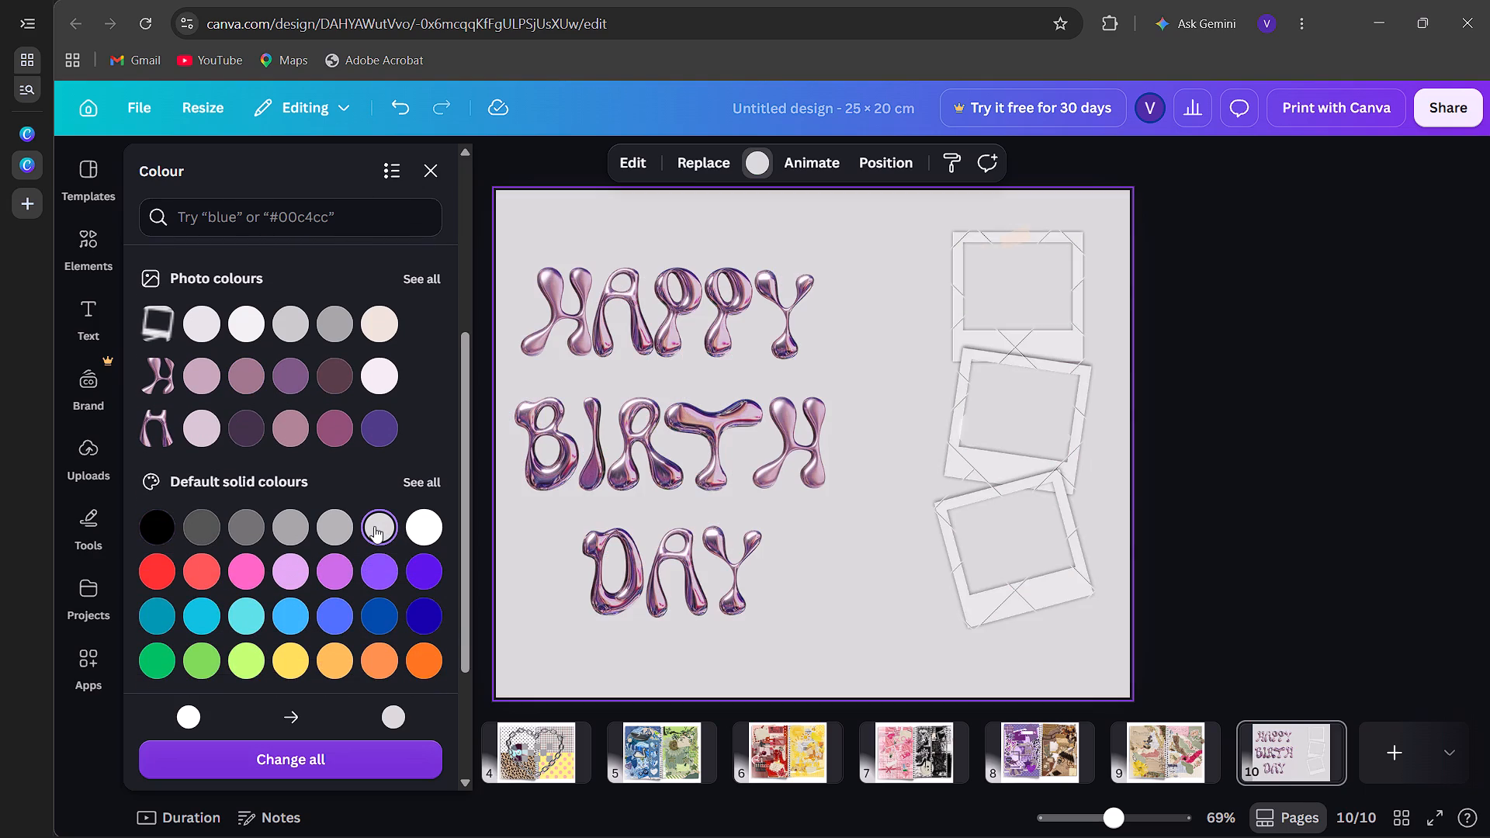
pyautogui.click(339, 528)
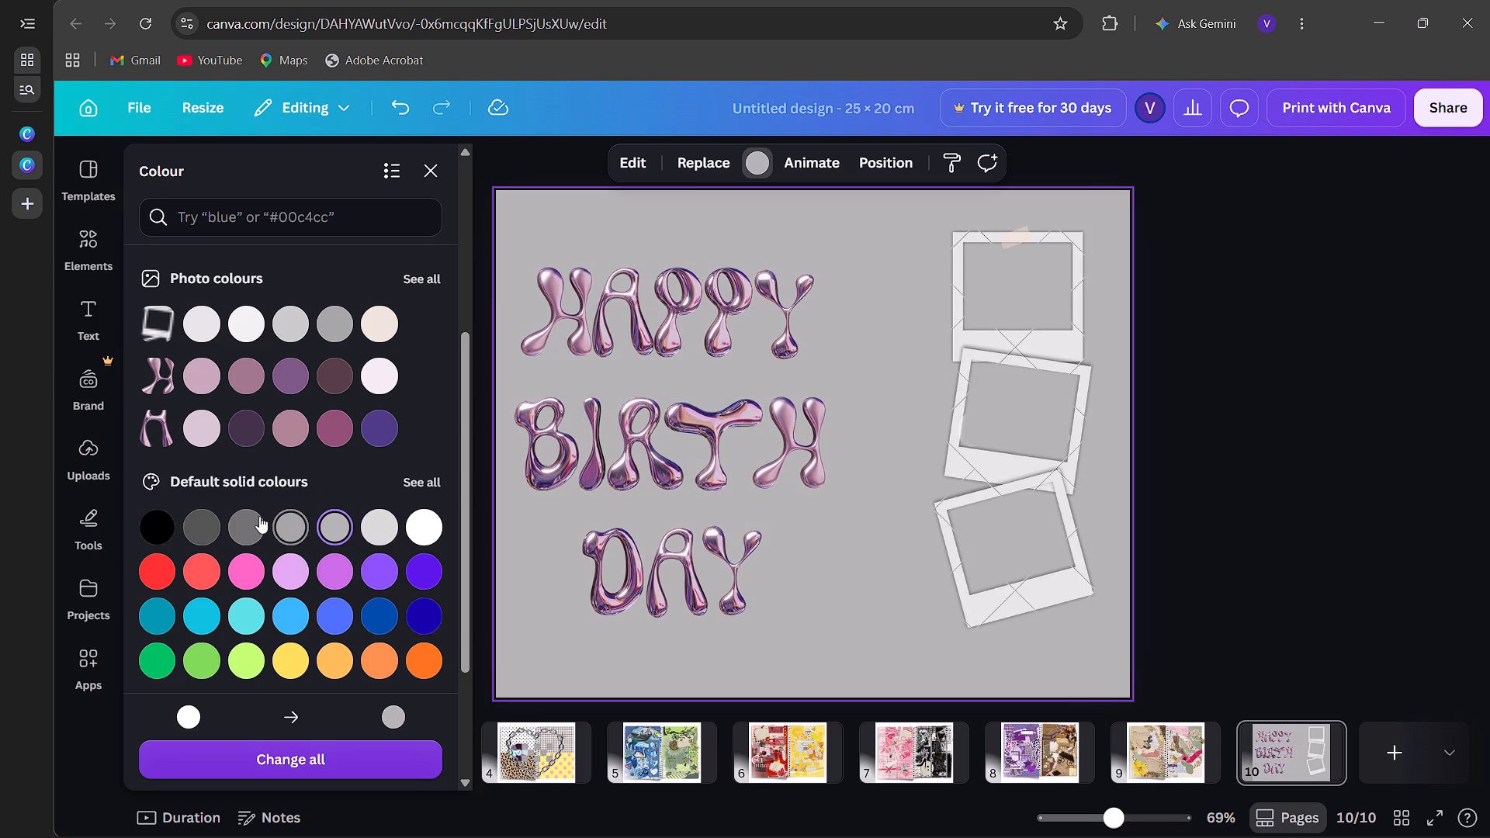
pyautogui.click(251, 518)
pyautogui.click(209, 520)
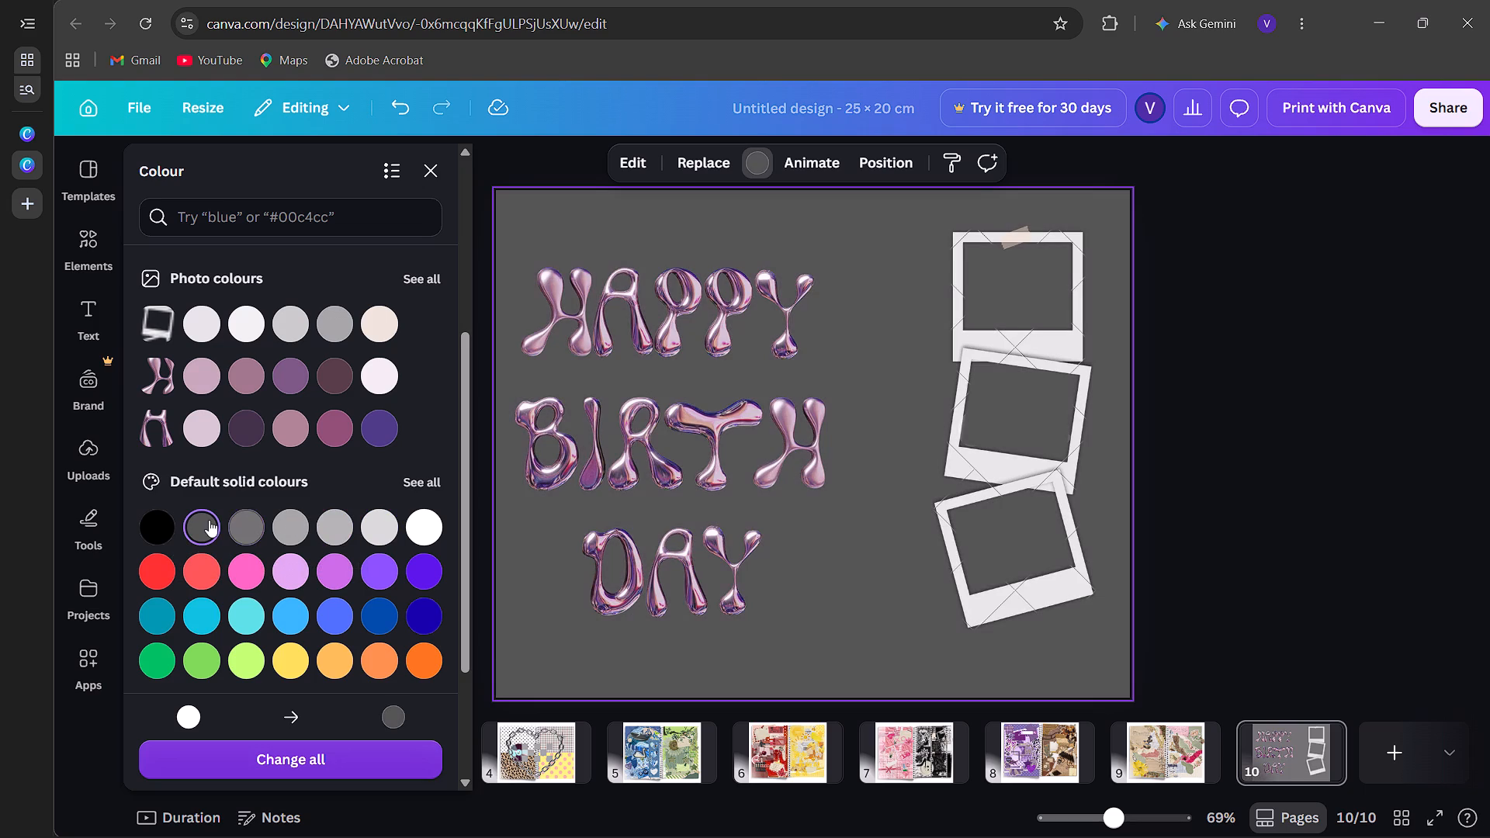
# Set the page background to black and close the colour options.
pyautogui.click(124, 534)
pyautogui.click(148, 529)
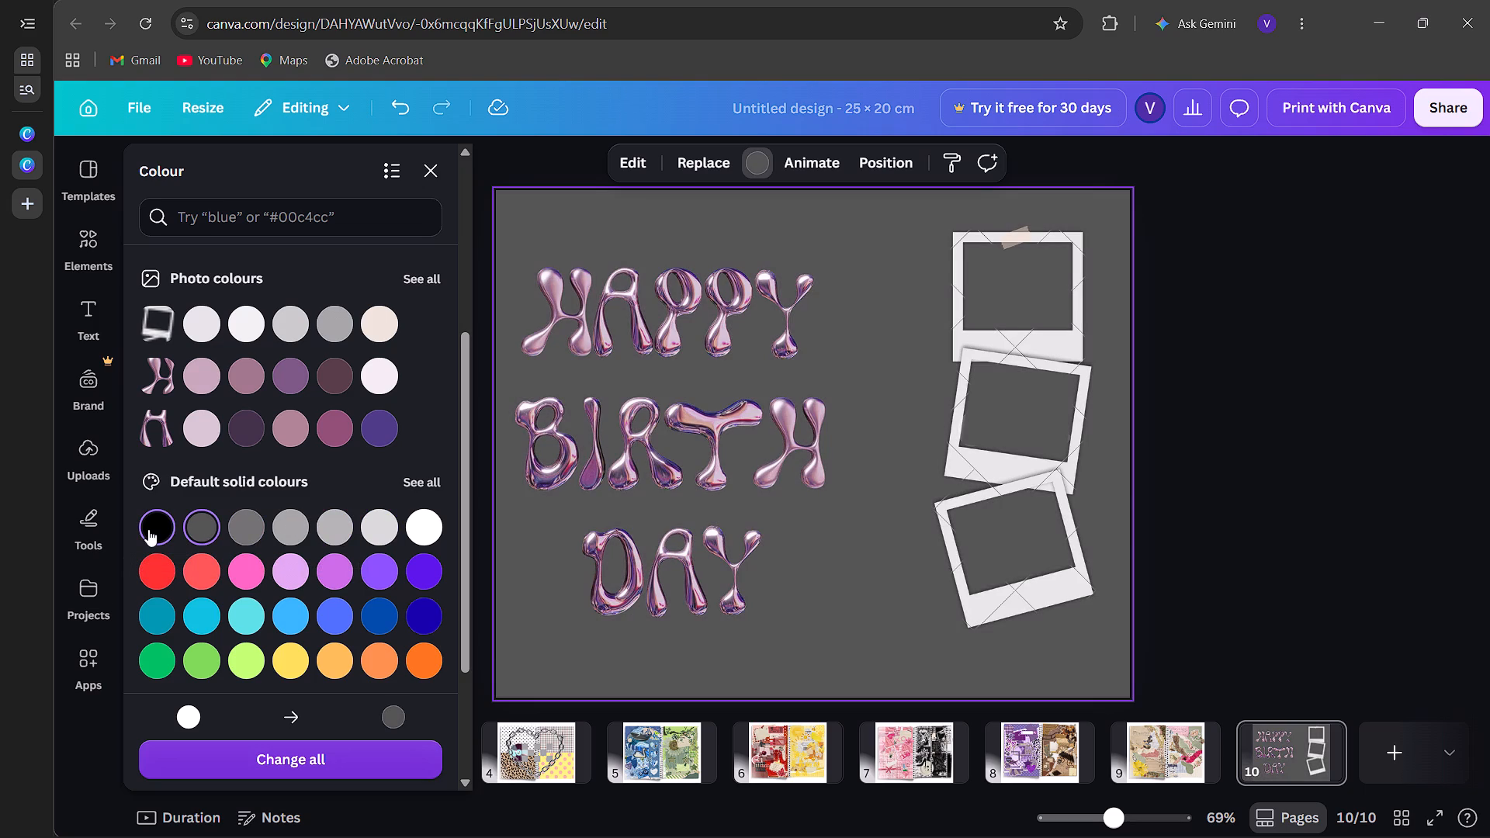
pyautogui.click(435, 180)
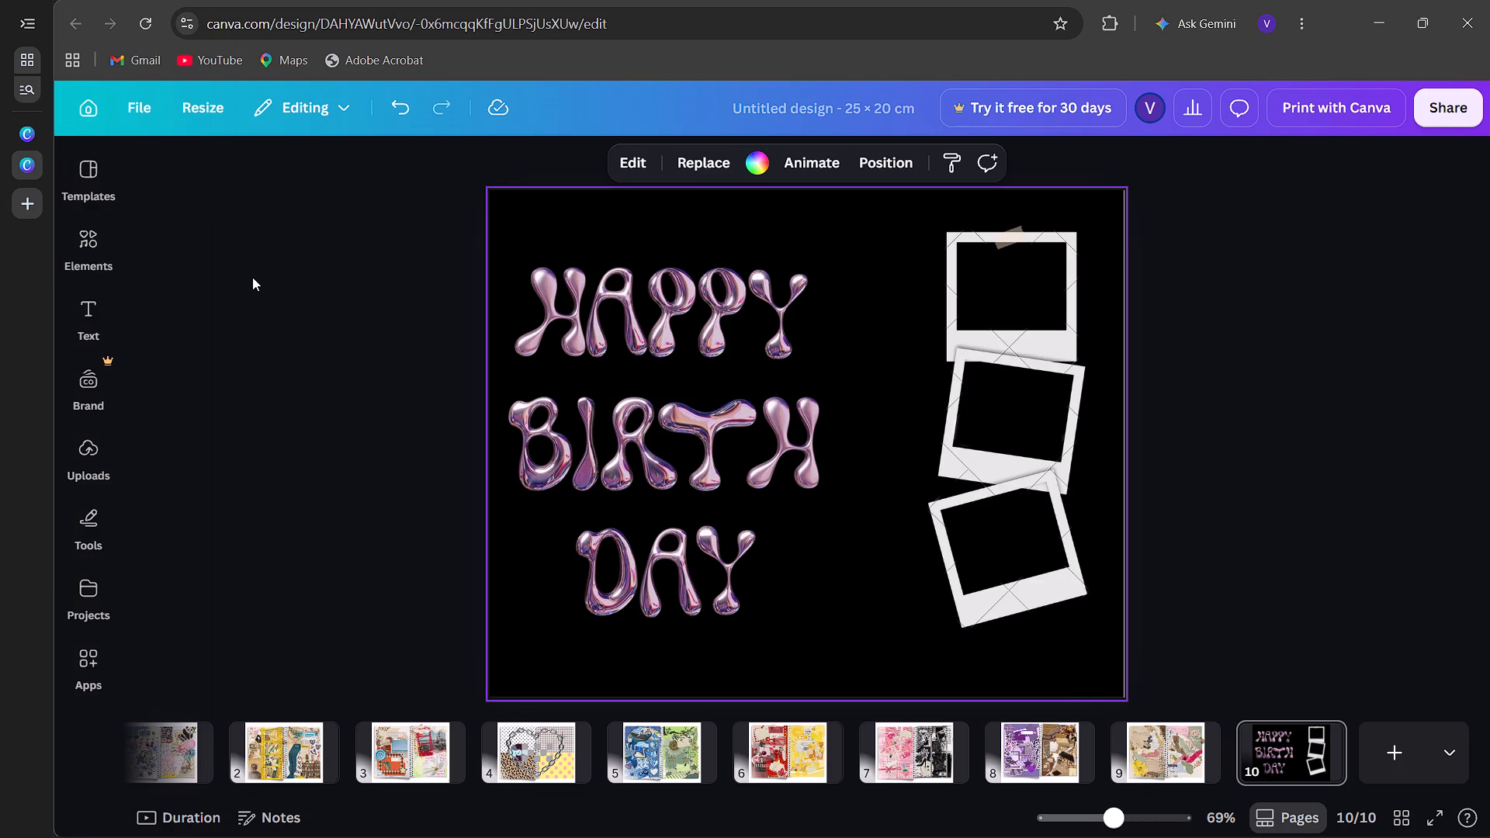
# Search the elements for "y3k" and show all matching graphics.
pyautogui.click(95, 248)
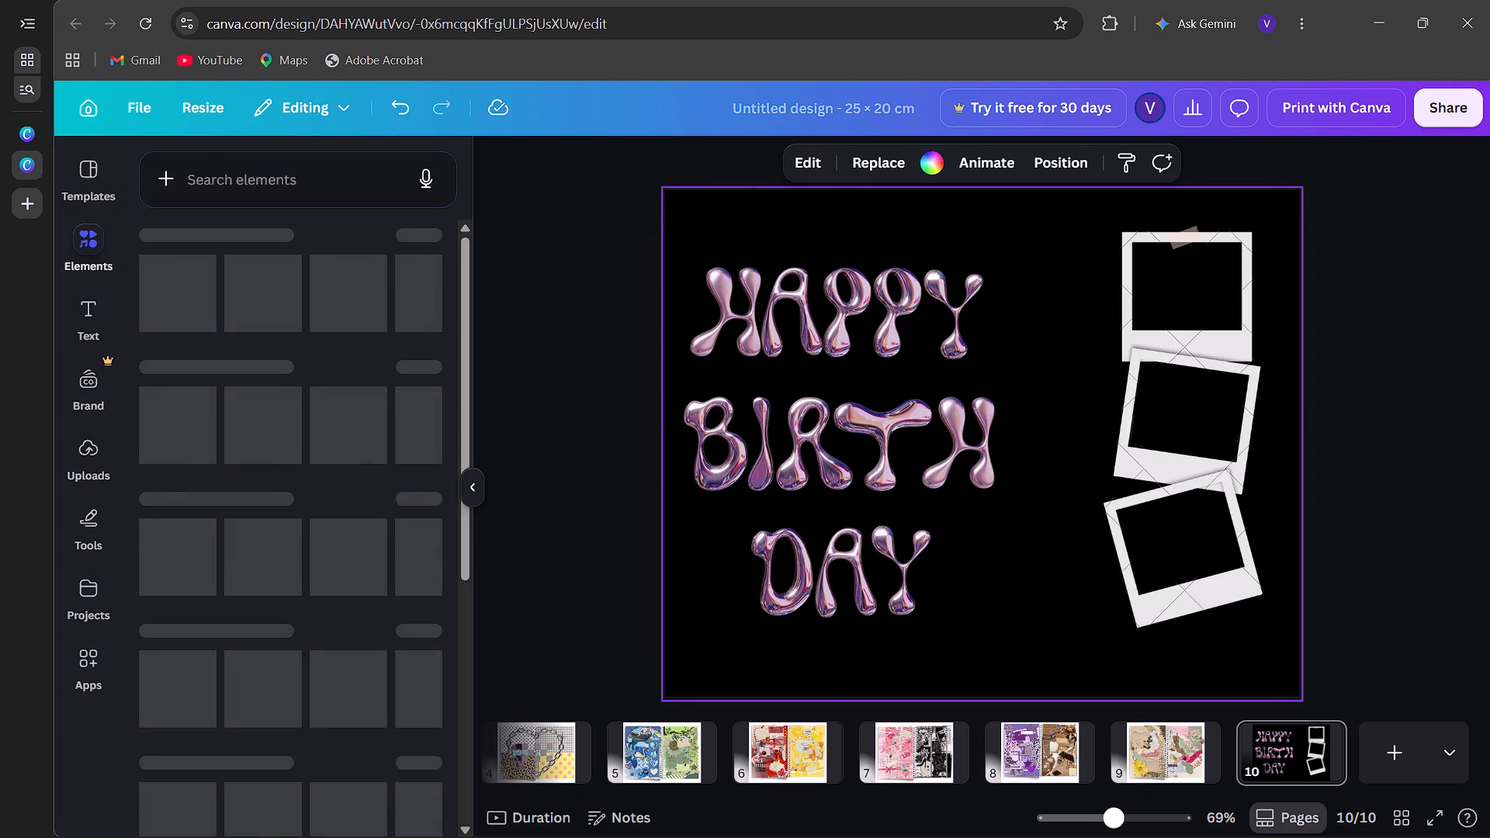
pyautogui.click(264, 174)
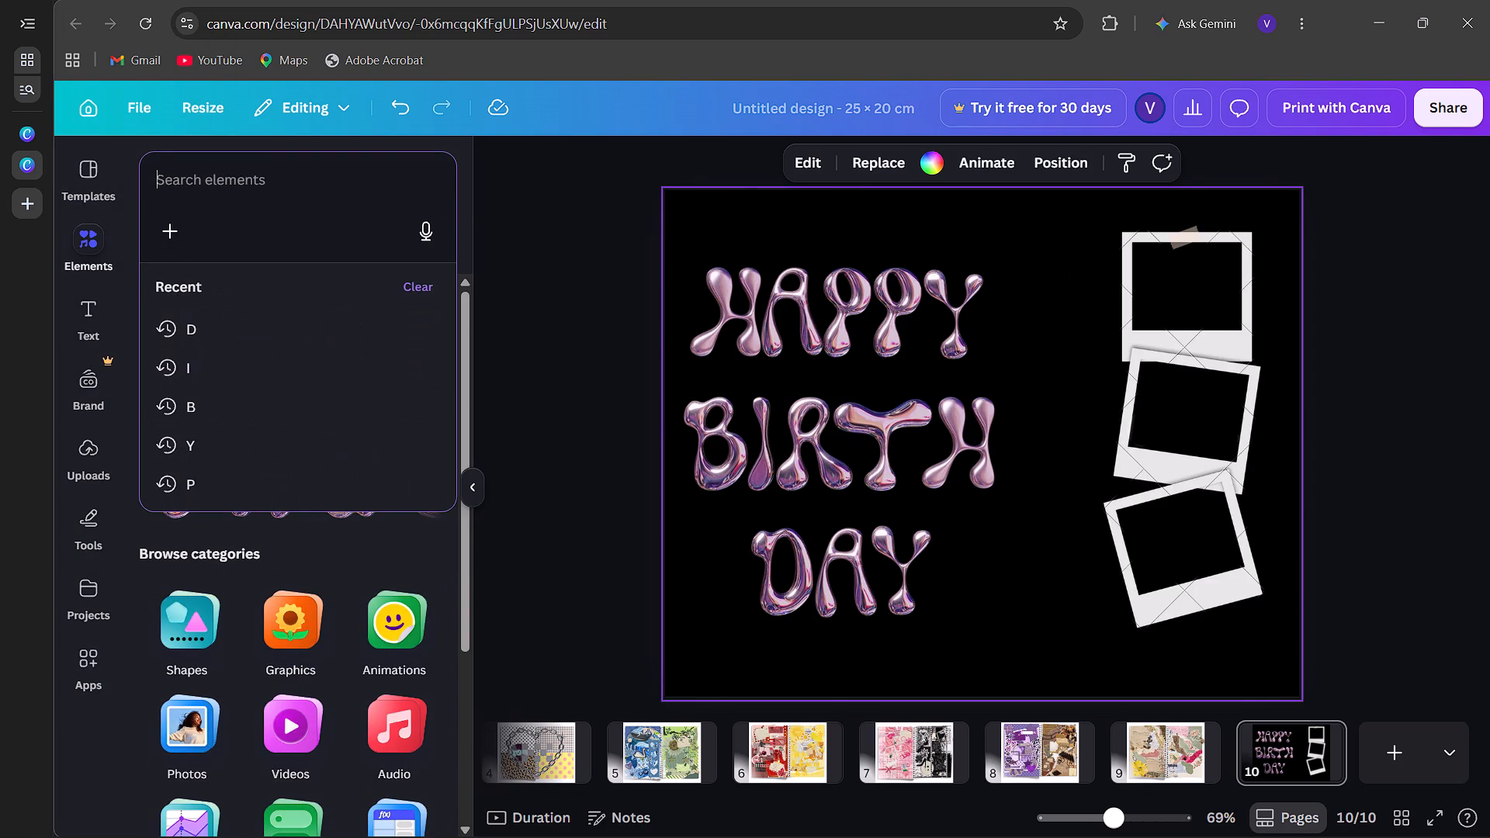
pyautogui.press('y')
pyautogui.write('3k')
pyautogui.press('Return')
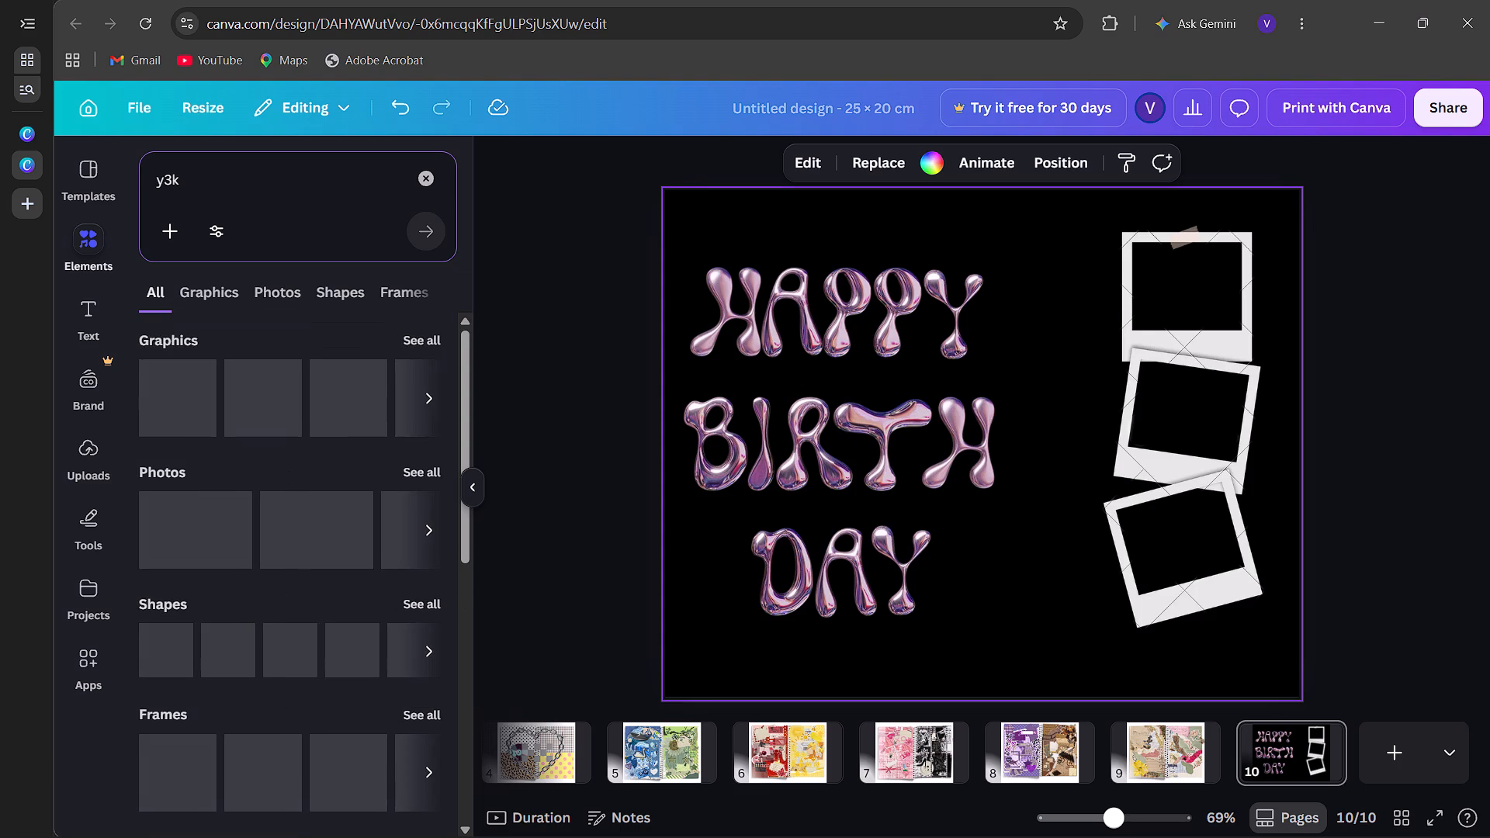
pyautogui.click(431, 333)
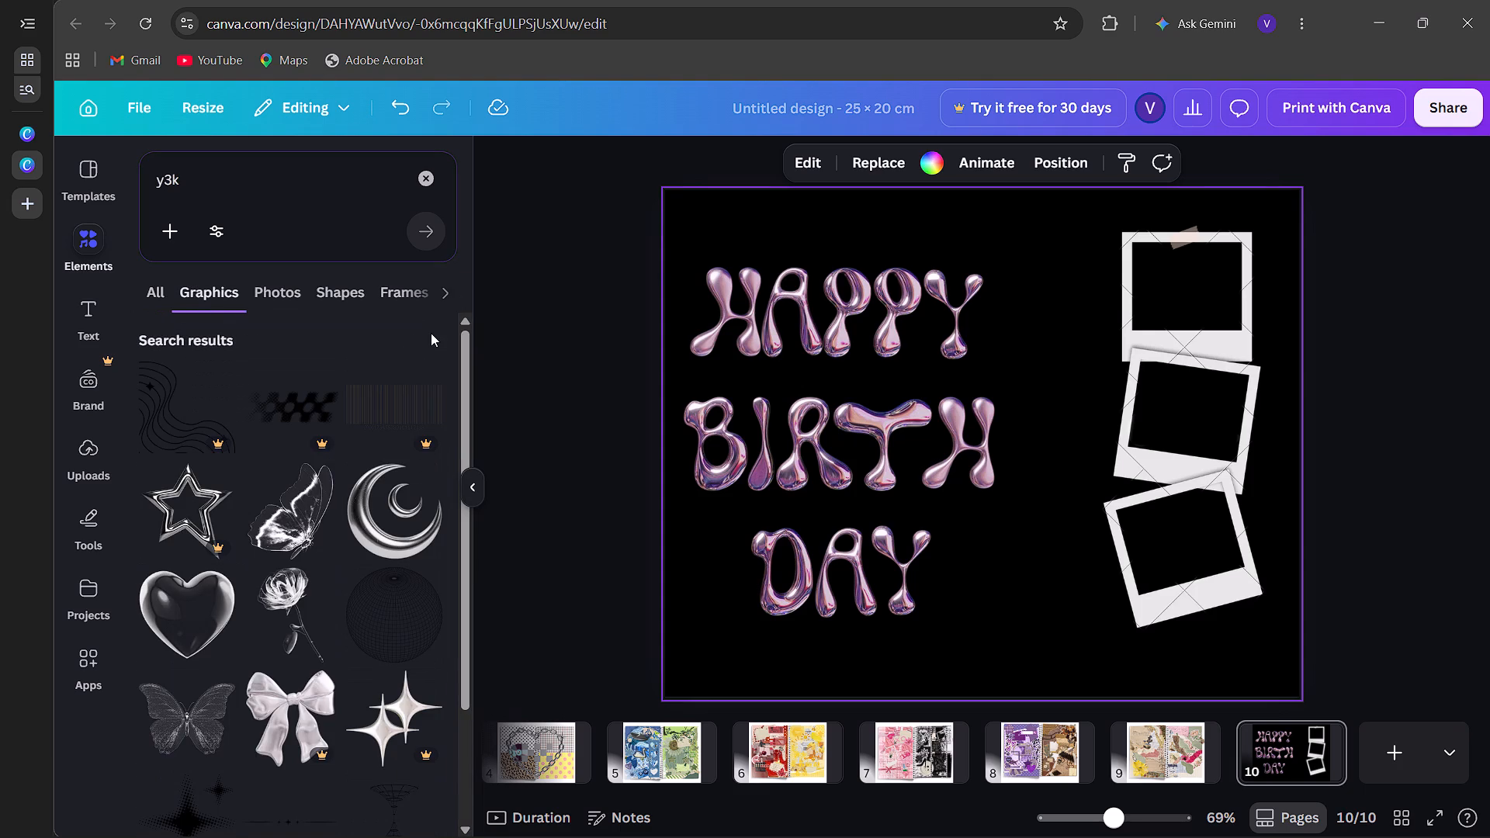
# Add the glossy glass heart graphic, shrink it, place it over the start of HAPPY and tilt it counterclockwise.
pyautogui.click(177, 610)
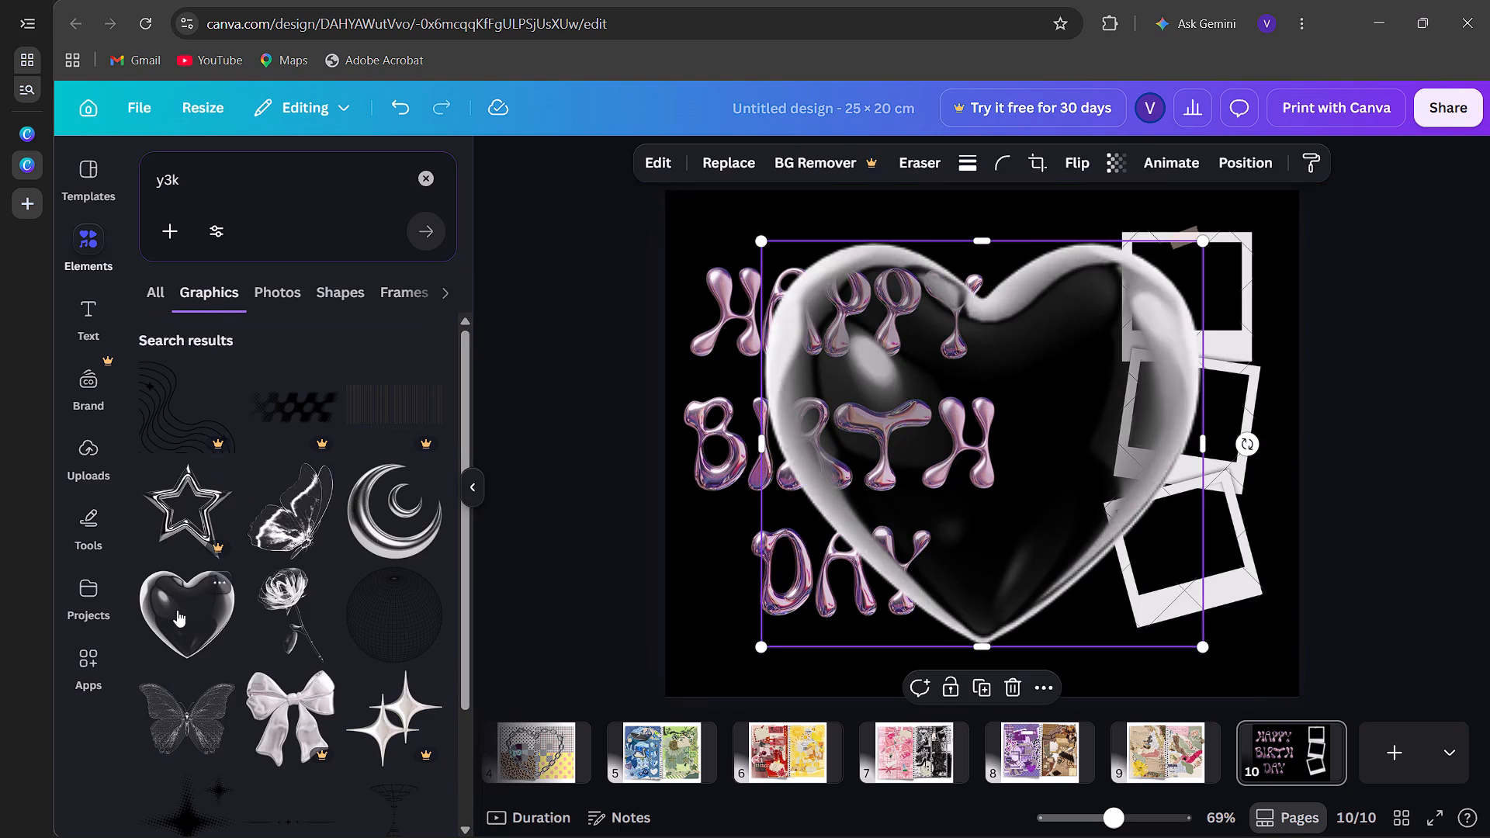
pyautogui.moveTo(760, 640); pyautogui.dragTo(1054, 395)
pyautogui.moveTo(1116, 336); pyautogui.dragTo(1049, 335)
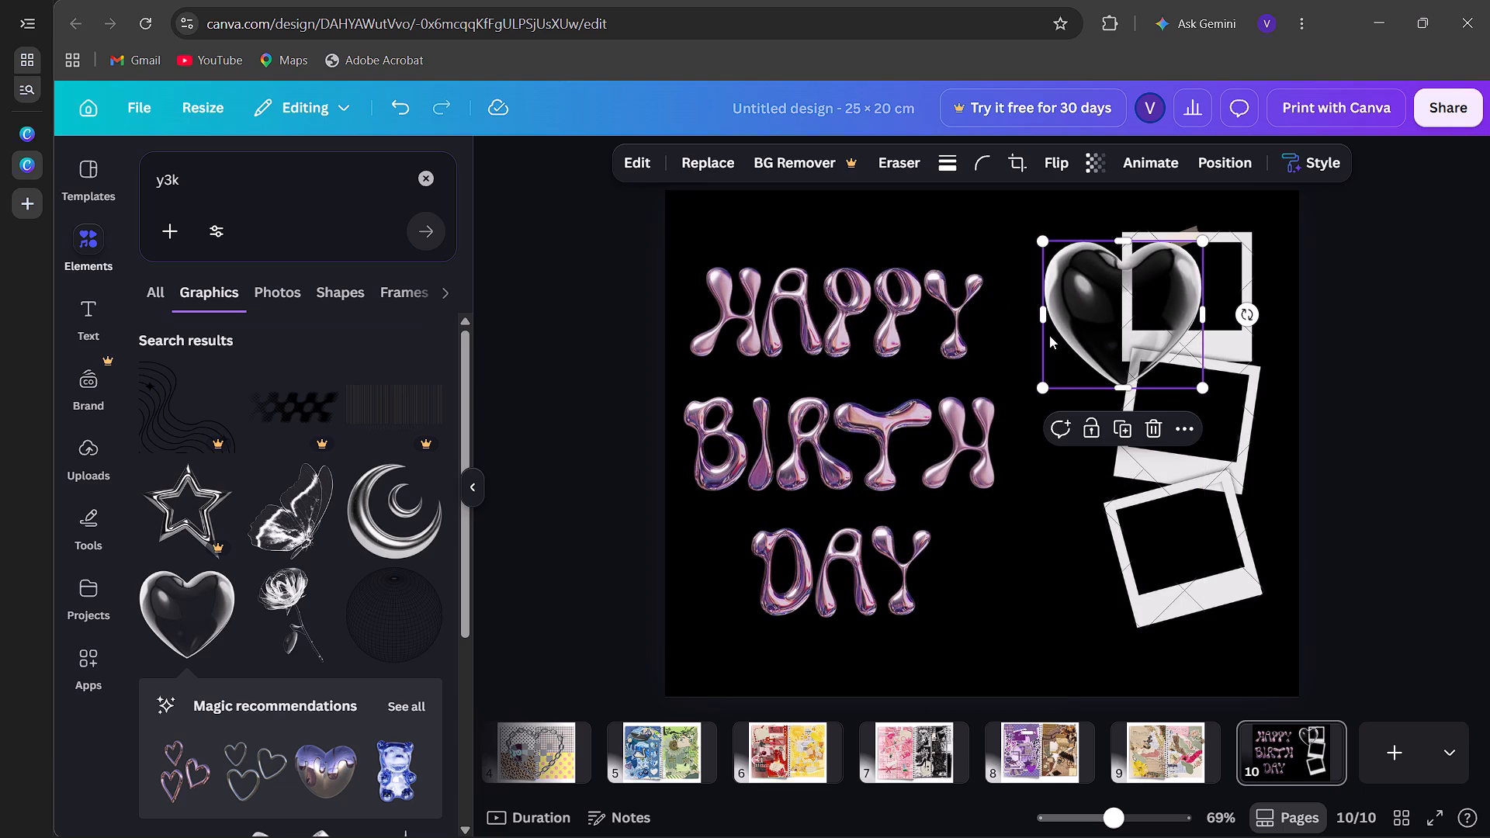
pyautogui.moveTo(1049, 335); pyautogui.dragTo(740, 324)
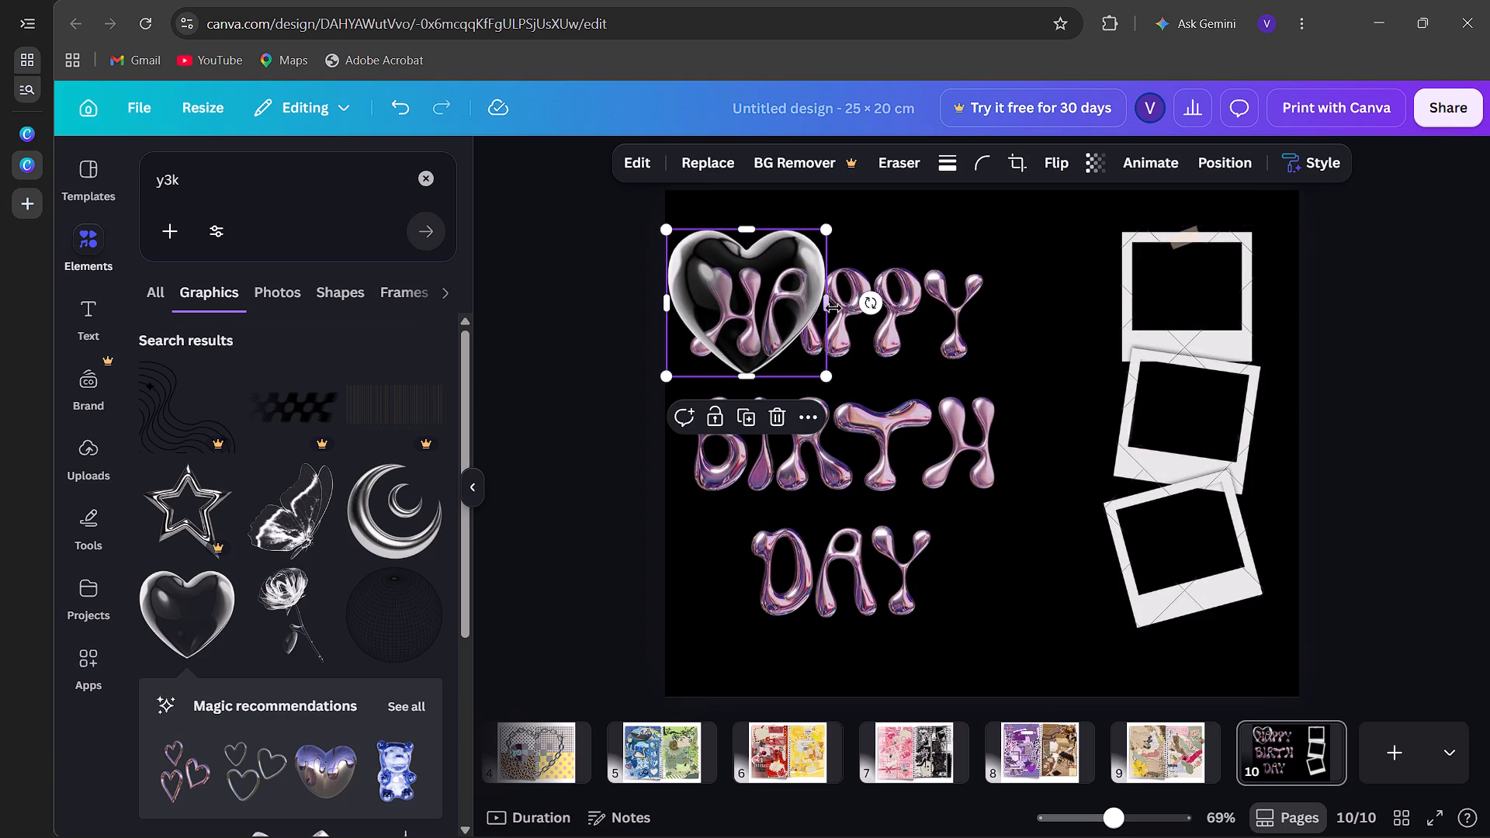
pyautogui.moveTo(870, 296); pyautogui.dragTo(833, 256)
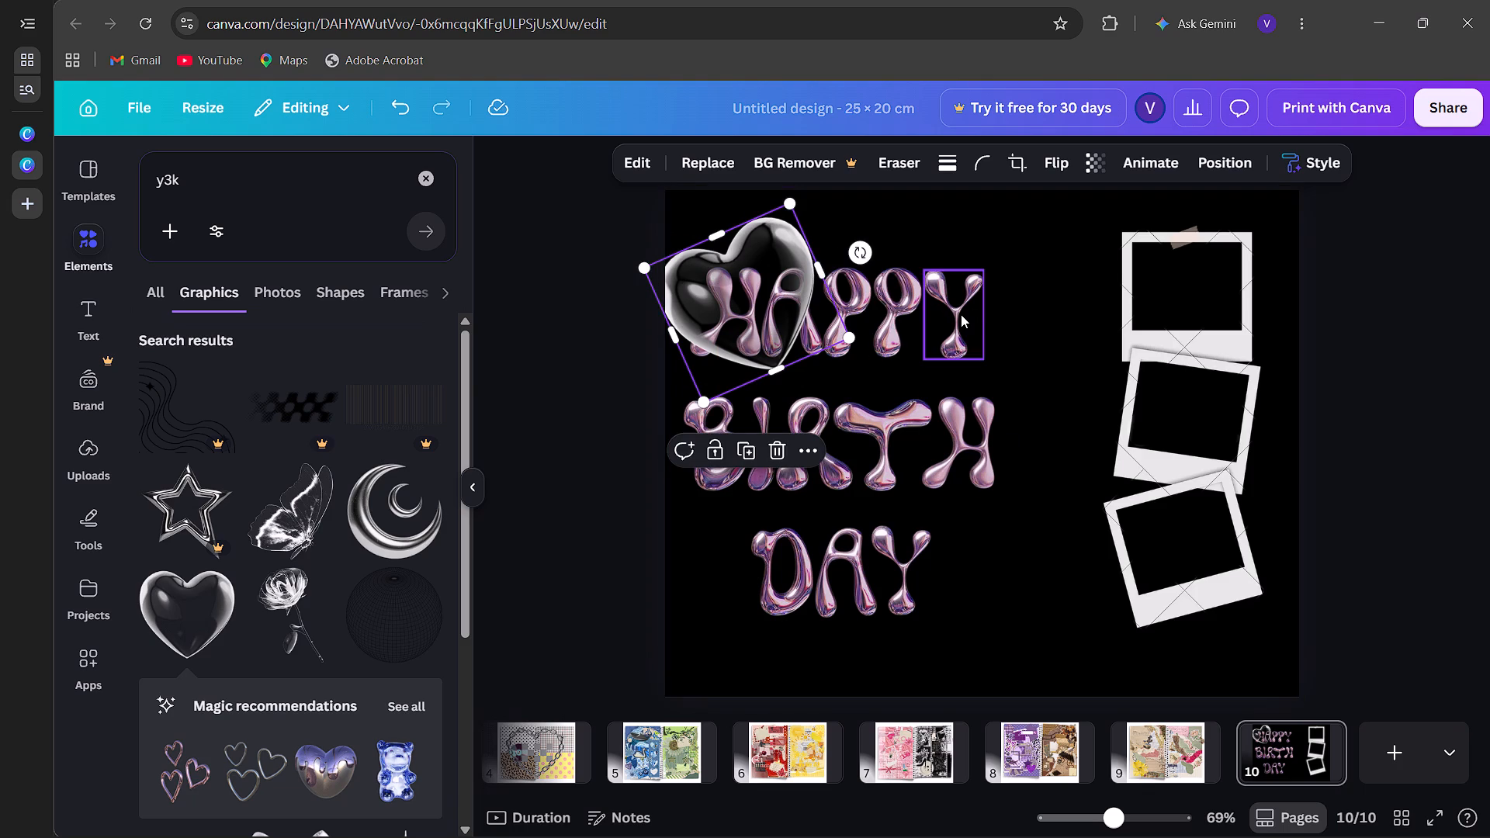
# Shift the letters Y, P, P and A of HAPPY toward the Polaroid frames, keeping them on the same line.
pyautogui.moveTo(961, 314); pyautogui.dragTo(1062, 313)
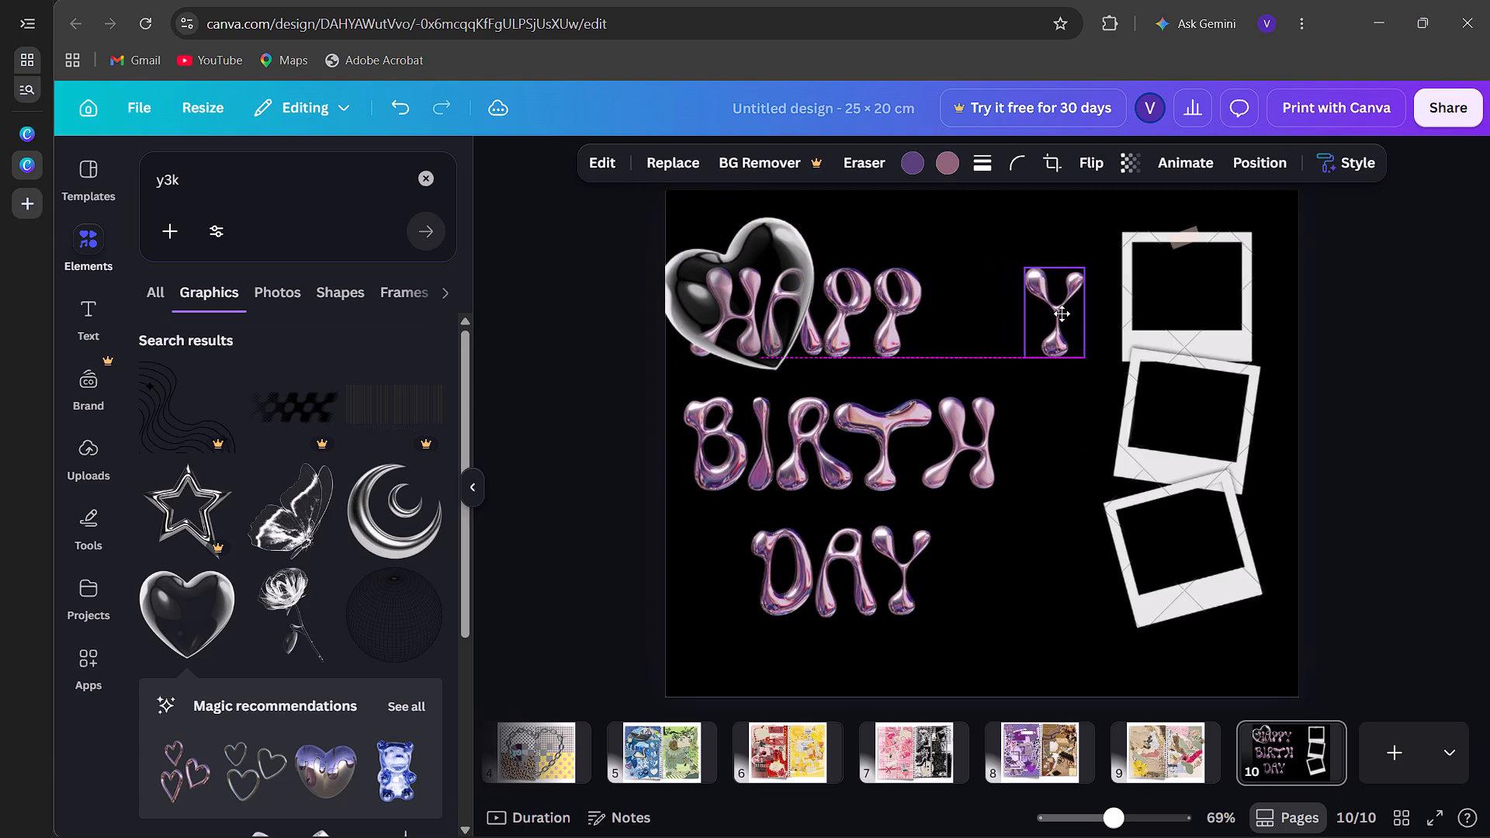
pyautogui.moveTo(1062, 313); pyautogui.dragTo(1035, 316)
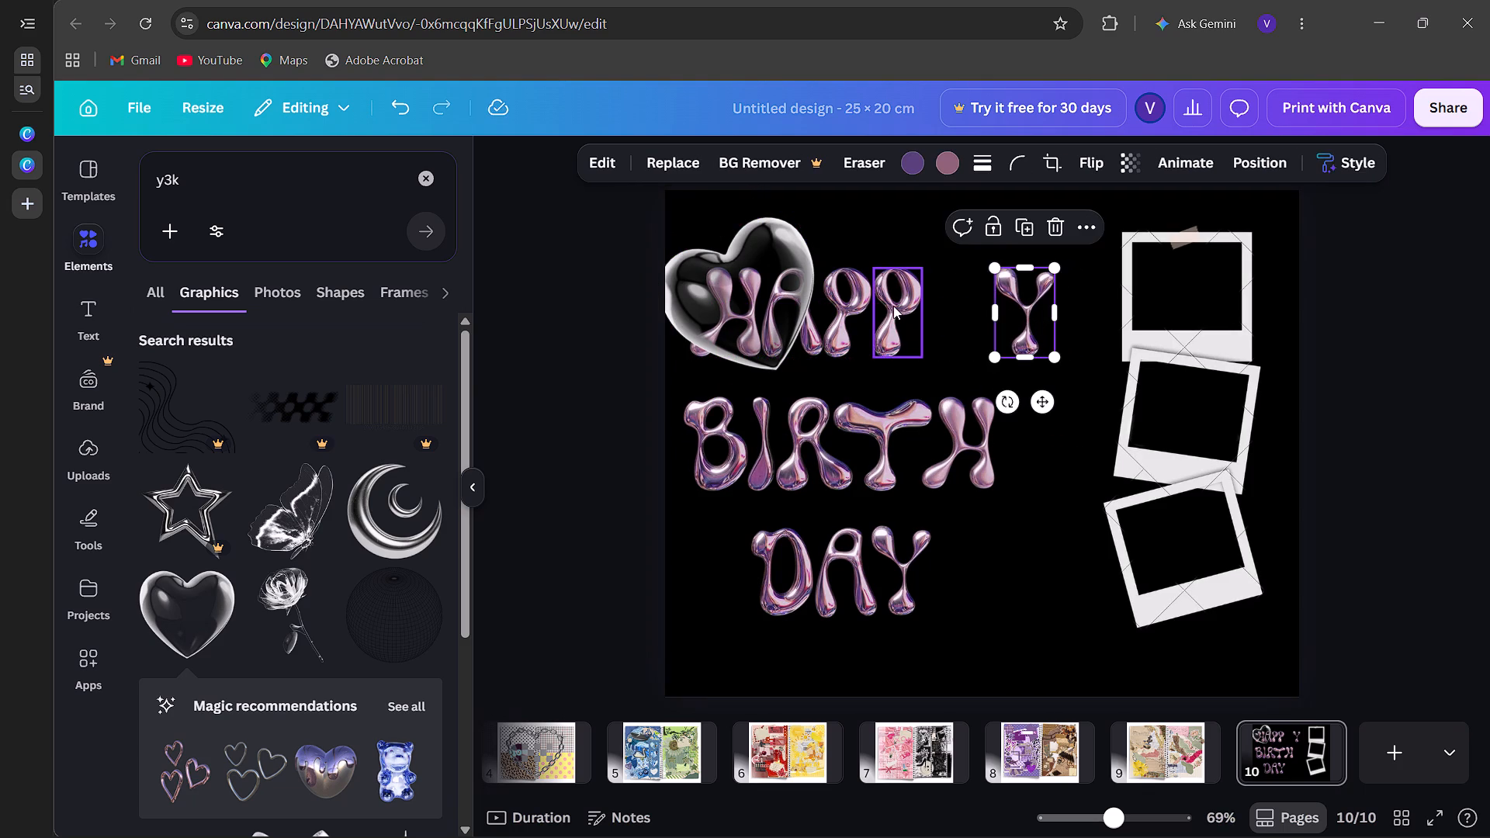
pyautogui.moveTo(893, 306); pyautogui.dragTo(955, 305)
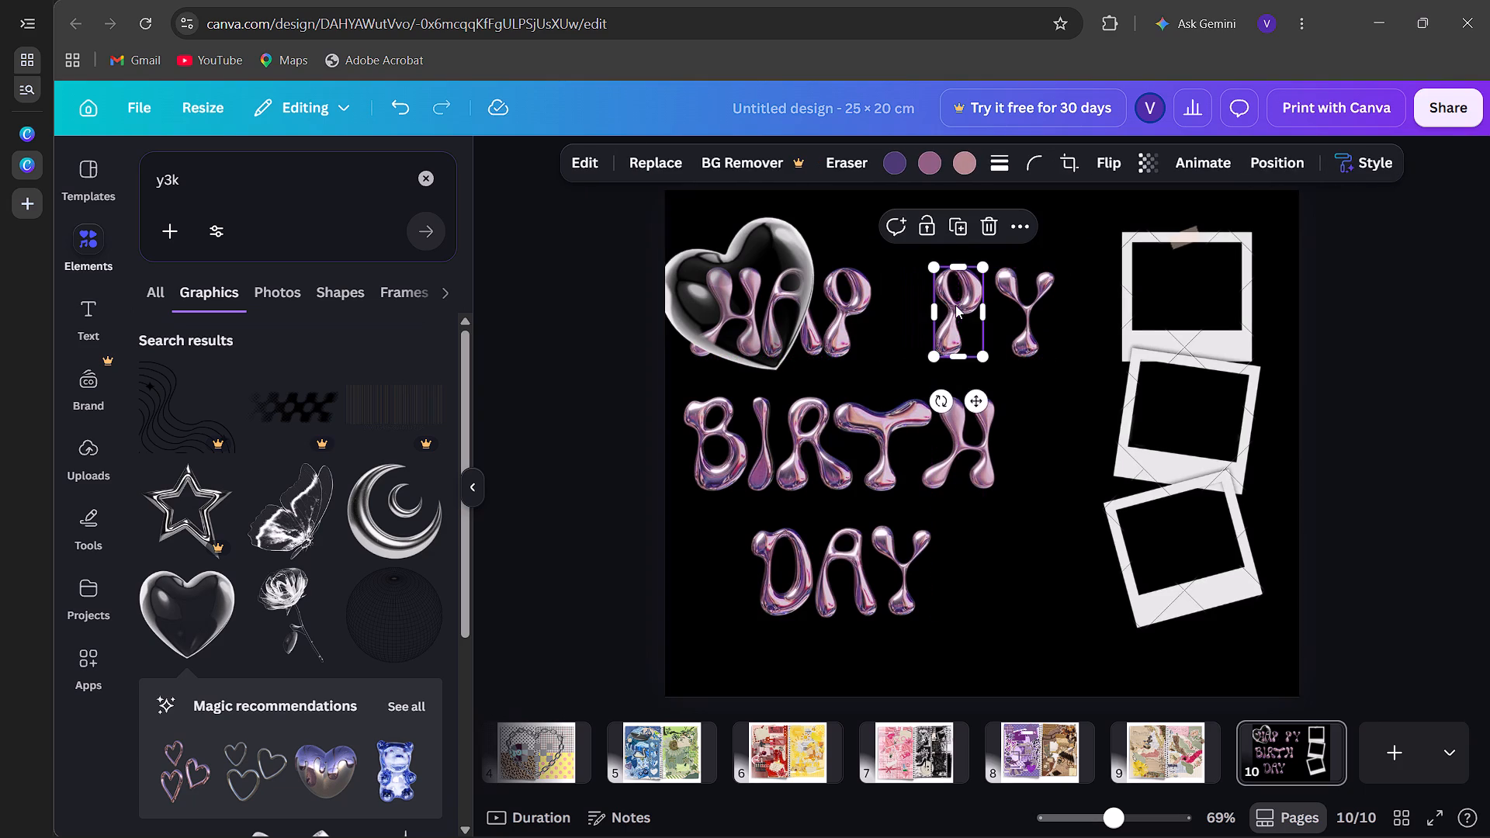
pyautogui.moveTo(847, 327); pyautogui.dragTo(896, 324)
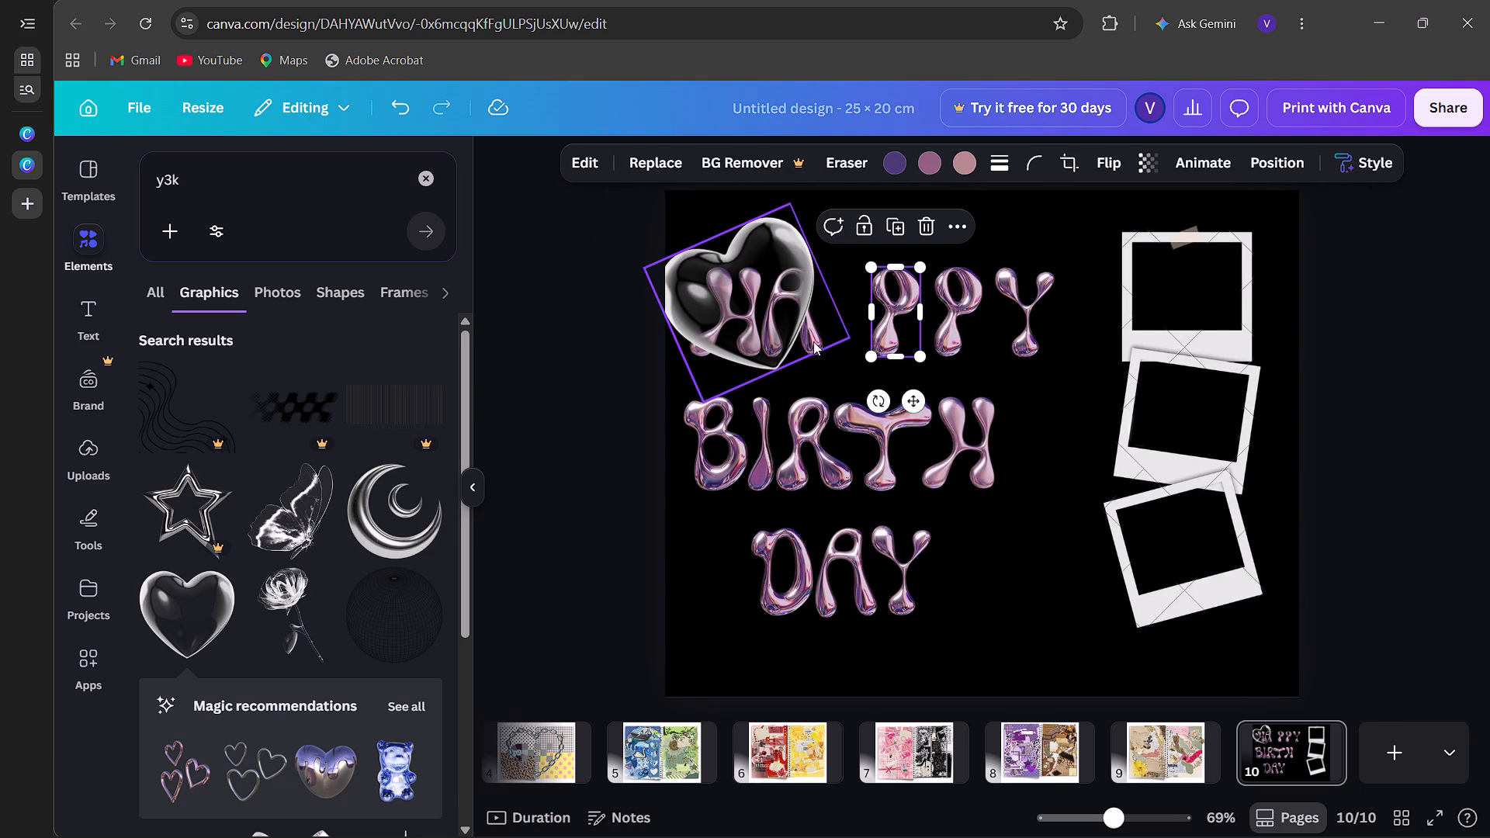
pyautogui.moveTo(818, 353); pyautogui.dragTo(855, 355)
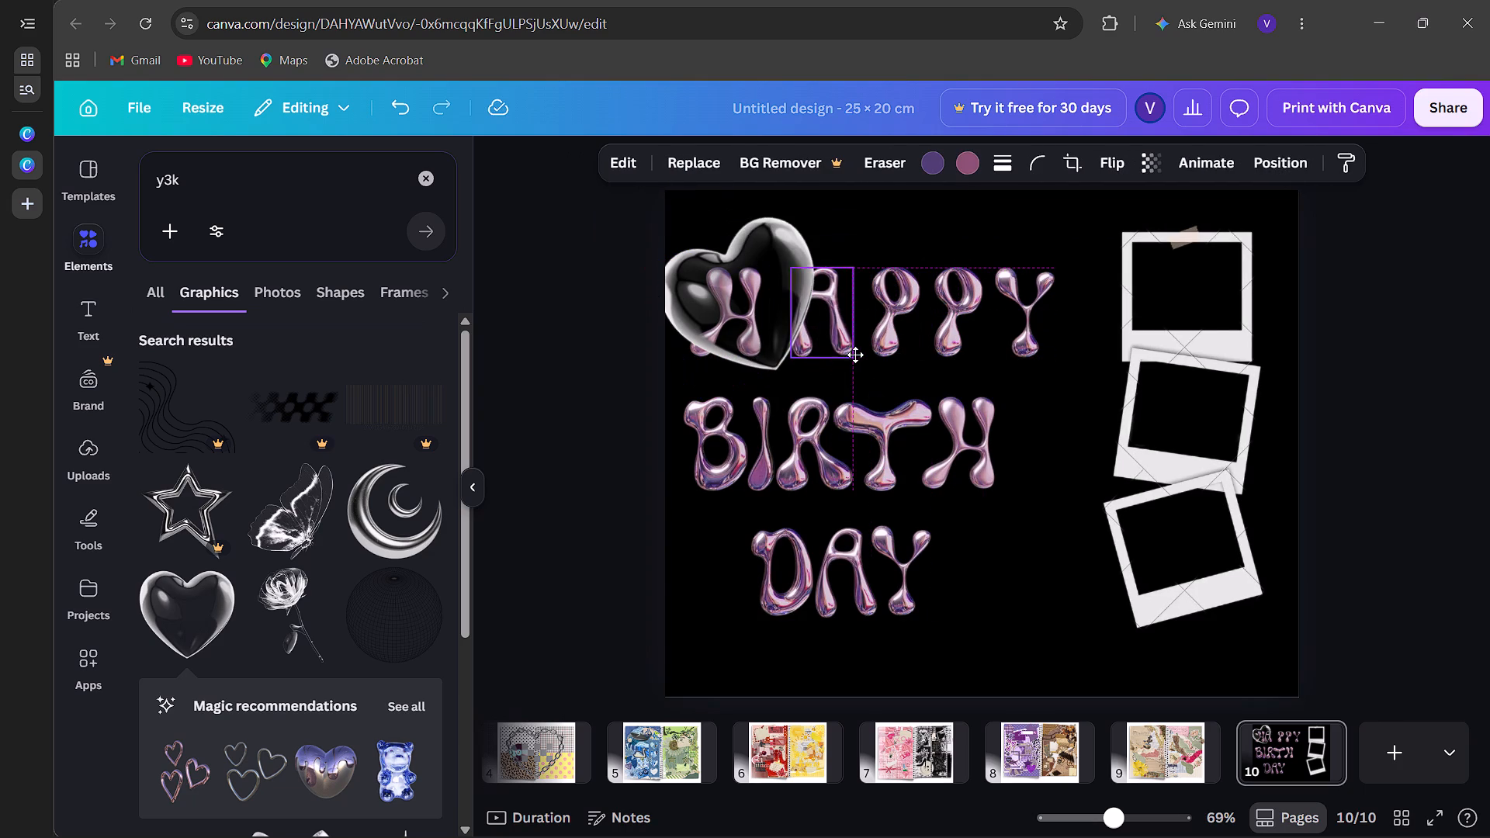
pyautogui.moveTo(855, 355); pyautogui.dragTo(858, 352)
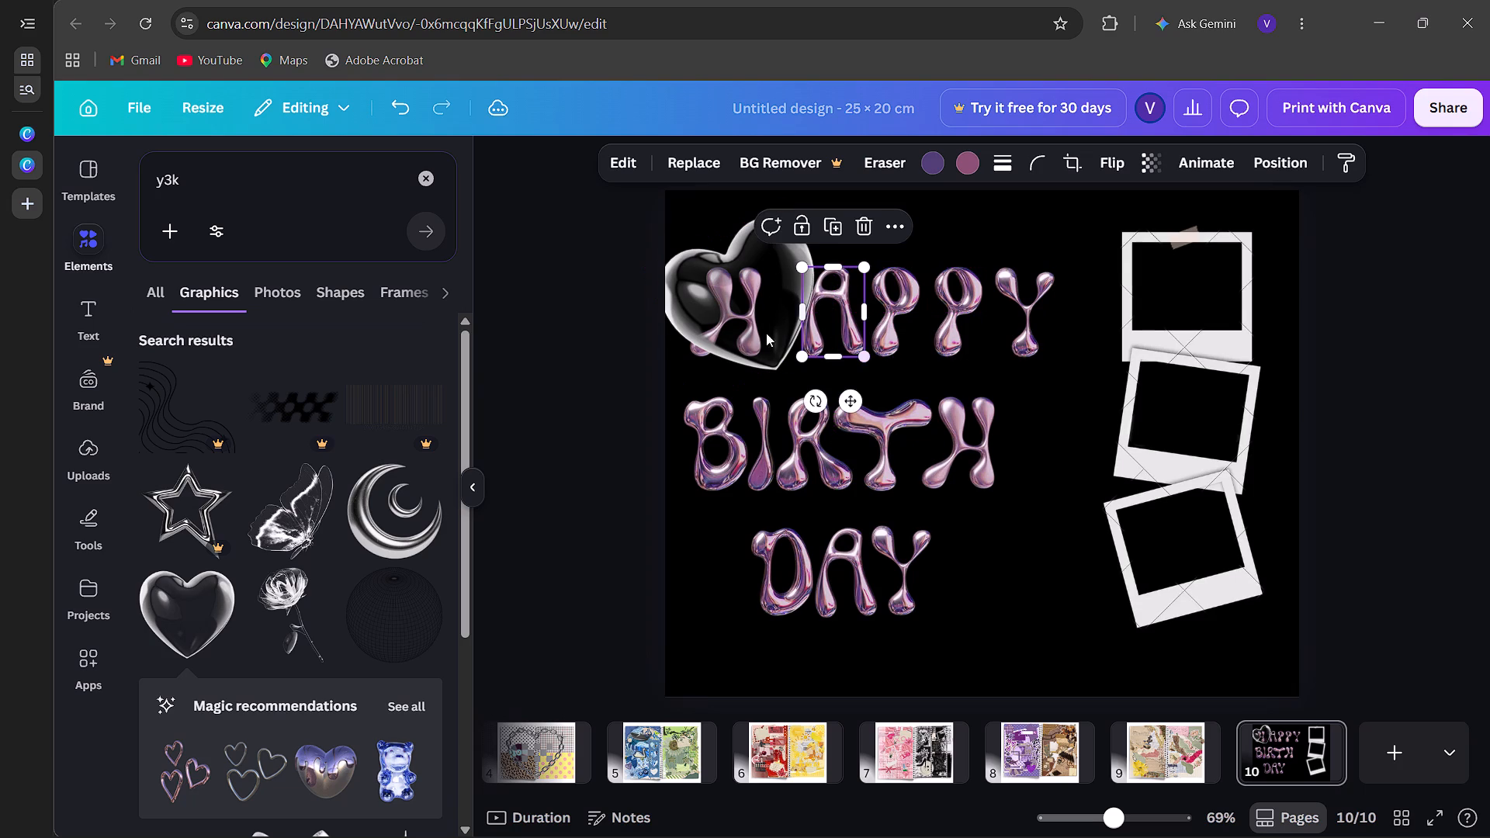
# Move the tilted glass heart down over the word DAY.
pyautogui.moveTo(737, 331); pyautogui.dragTo(820, 608)
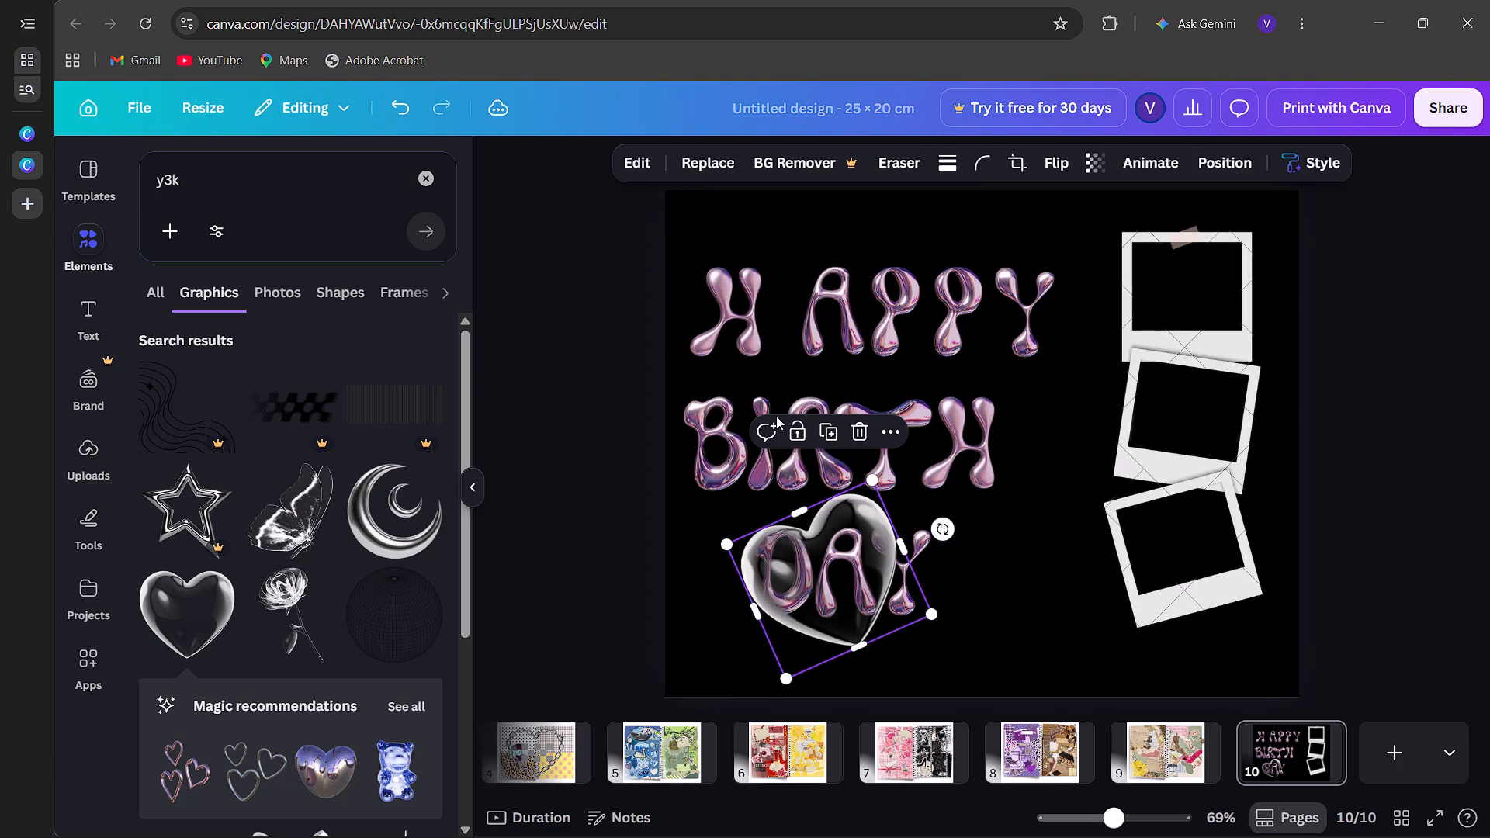
# Close up the letters H, A, P and P of HAPPY toward the Y, keeping them evenly spaced on the same line.
pyautogui.moveTo(746, 341); pyautogui.dragTo(776, 339)
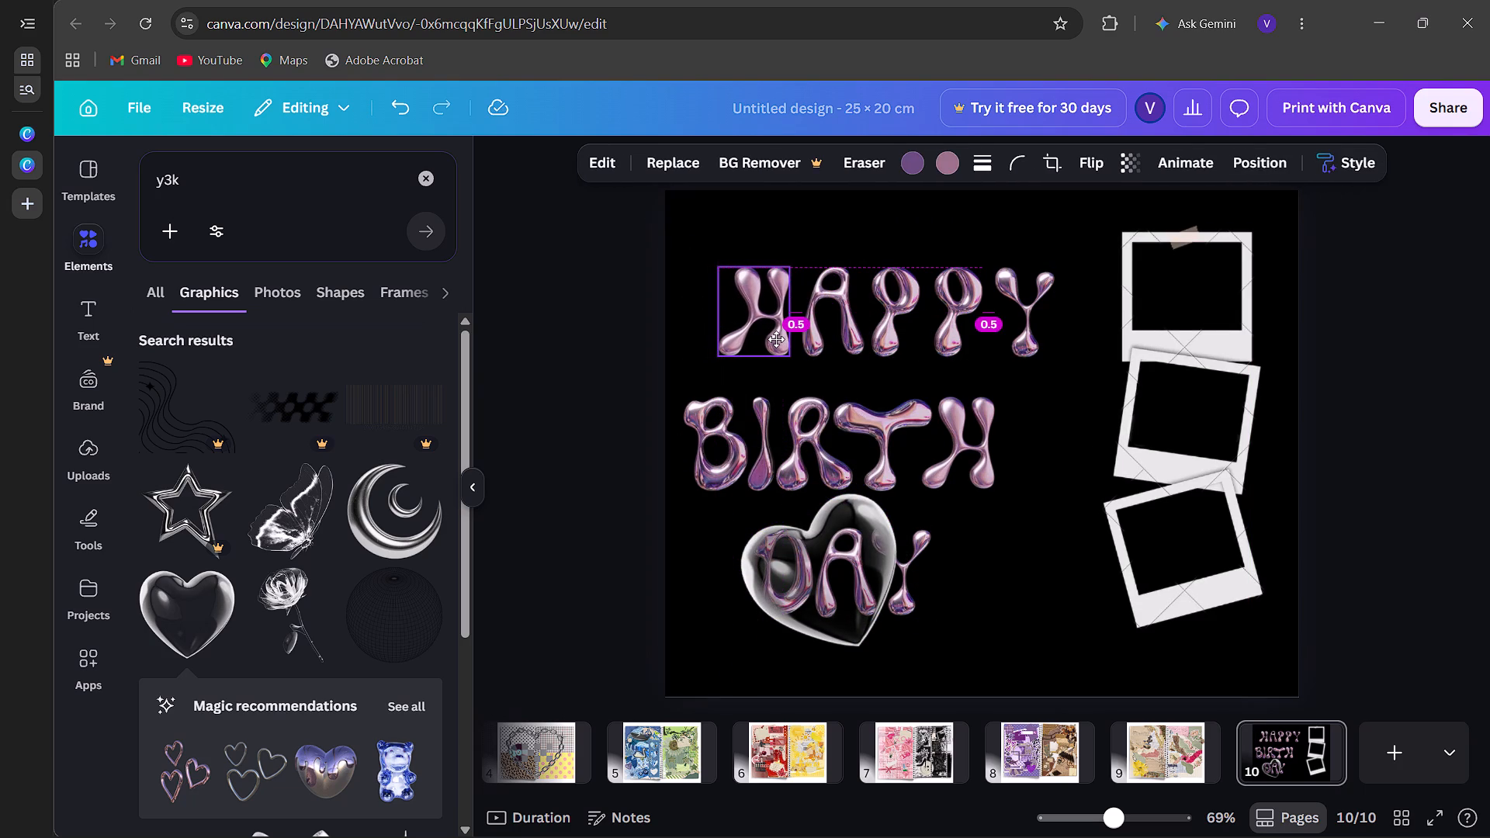
pyautogui.moveTo(776, 339); pyautogui.dragTo(776, 336)
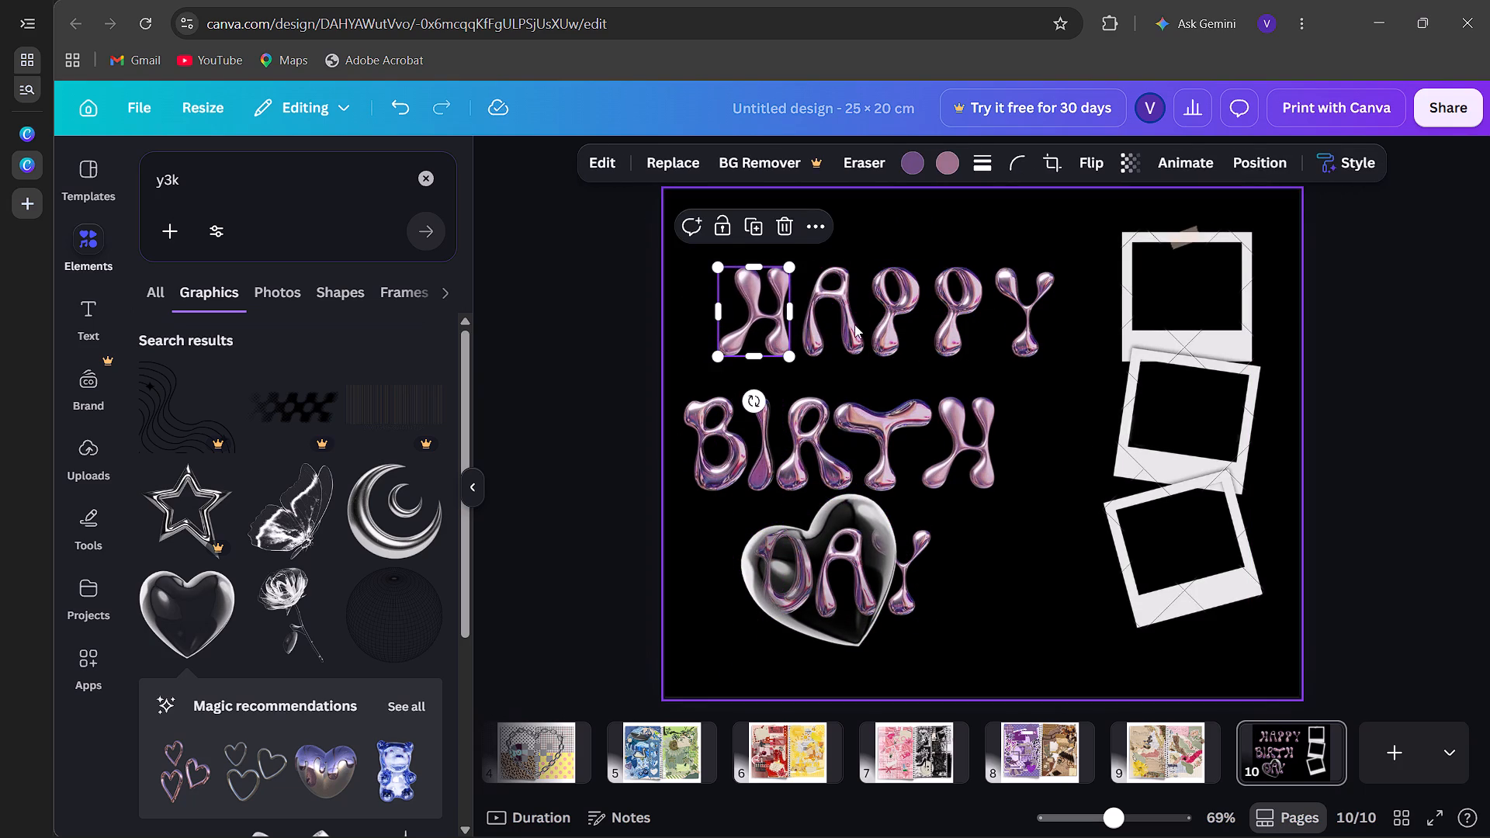
pyautogui.moveTo(952, 329); pyautogui.dragTo(962, 329)
pyautogui.moveTo(889, 330); pyautogui.dragTo(915, 327)
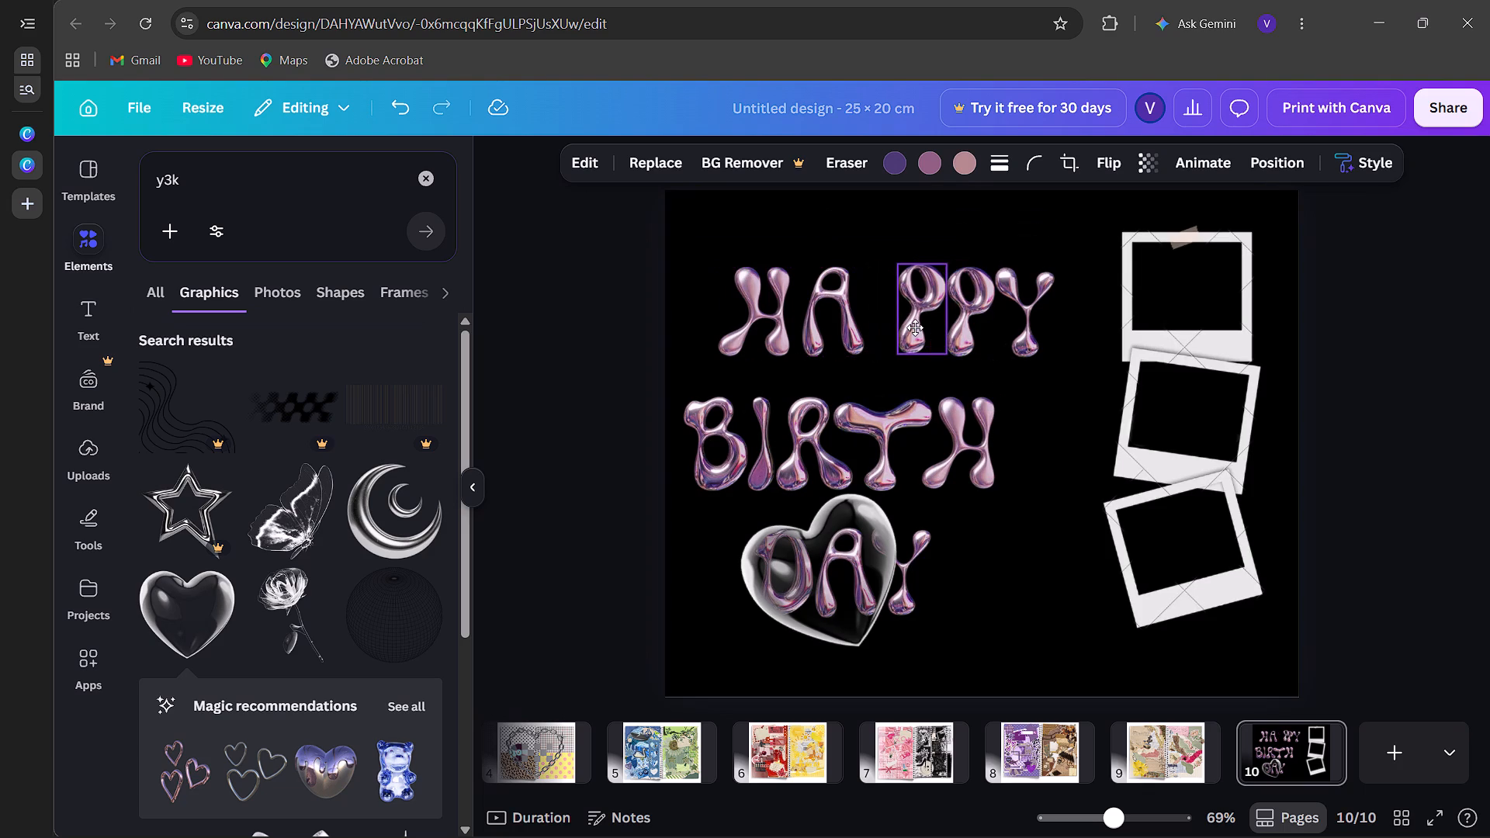
pyautogui.moveTo(915, 327); pyautogui.dragTo(909, 327)
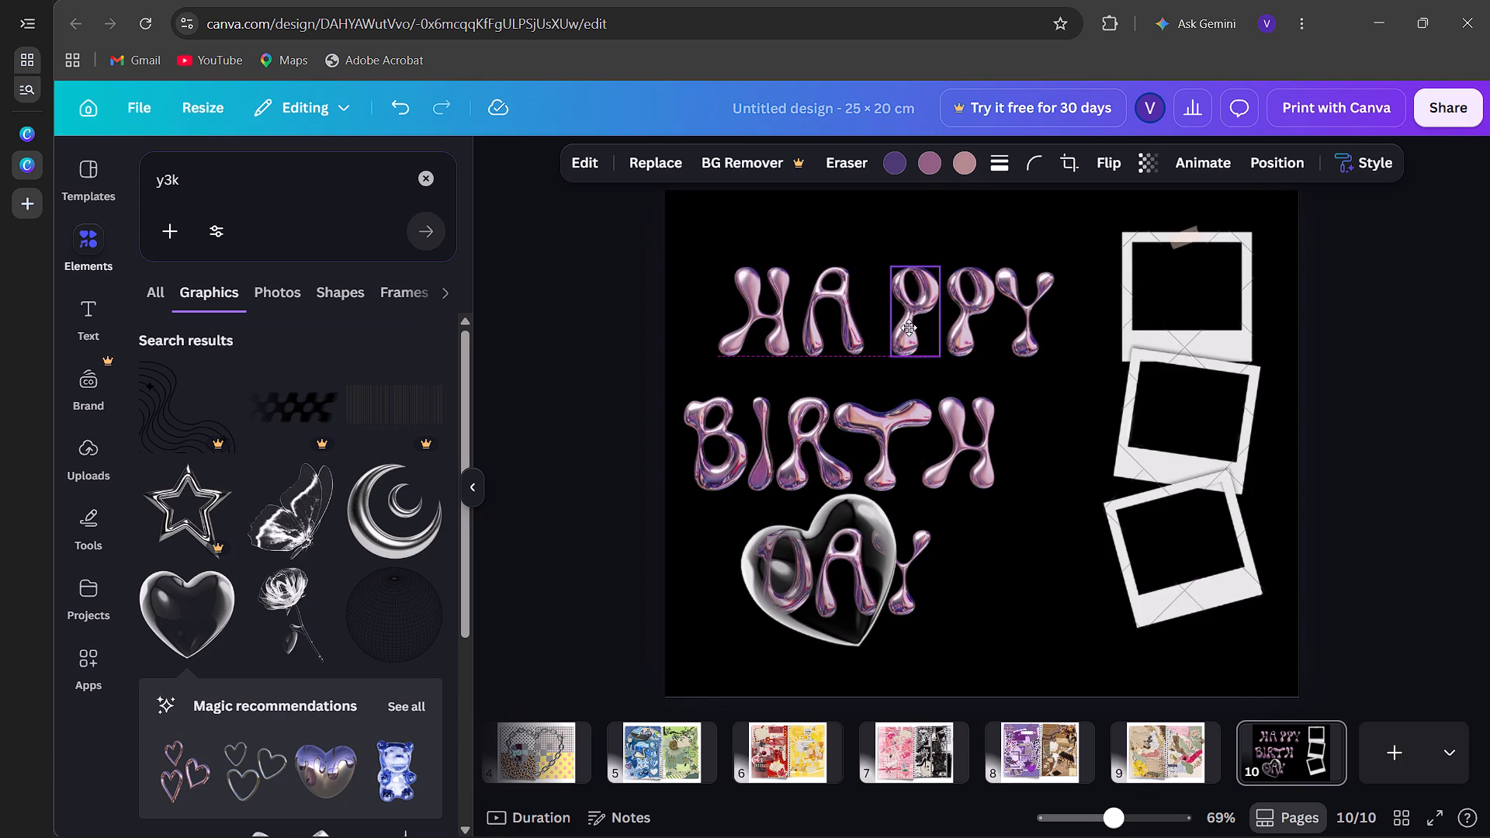
pyautogui.moveTo(909, 327); pyautogui.dragTo(909, 327)
pyautogui.moveTo(836, 320); pyautogui.dragTo(852, 320)
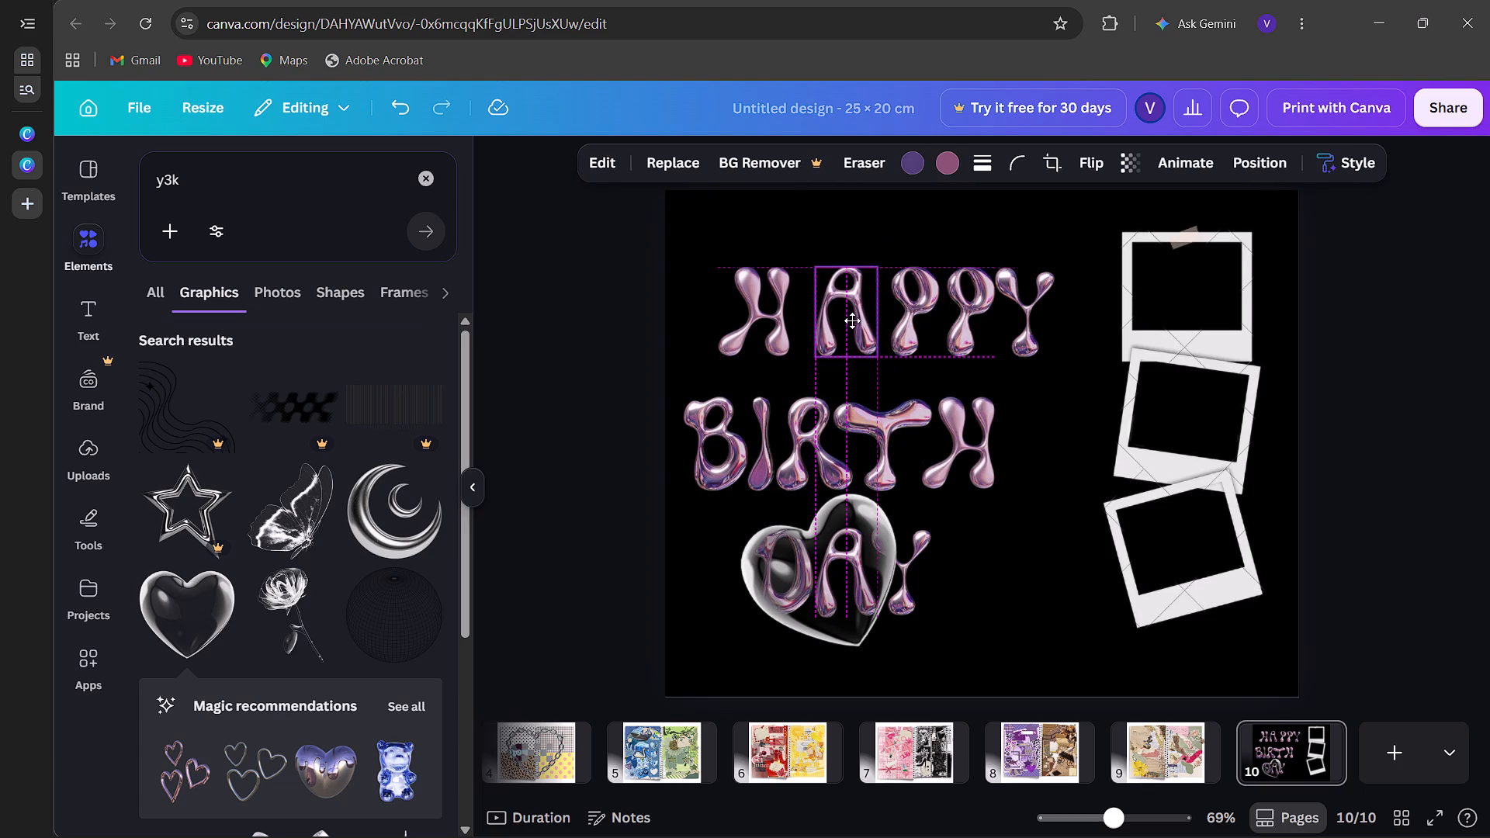
pyautogui.moveTo(852, 320); pyautogui.dragTo(860, 319)
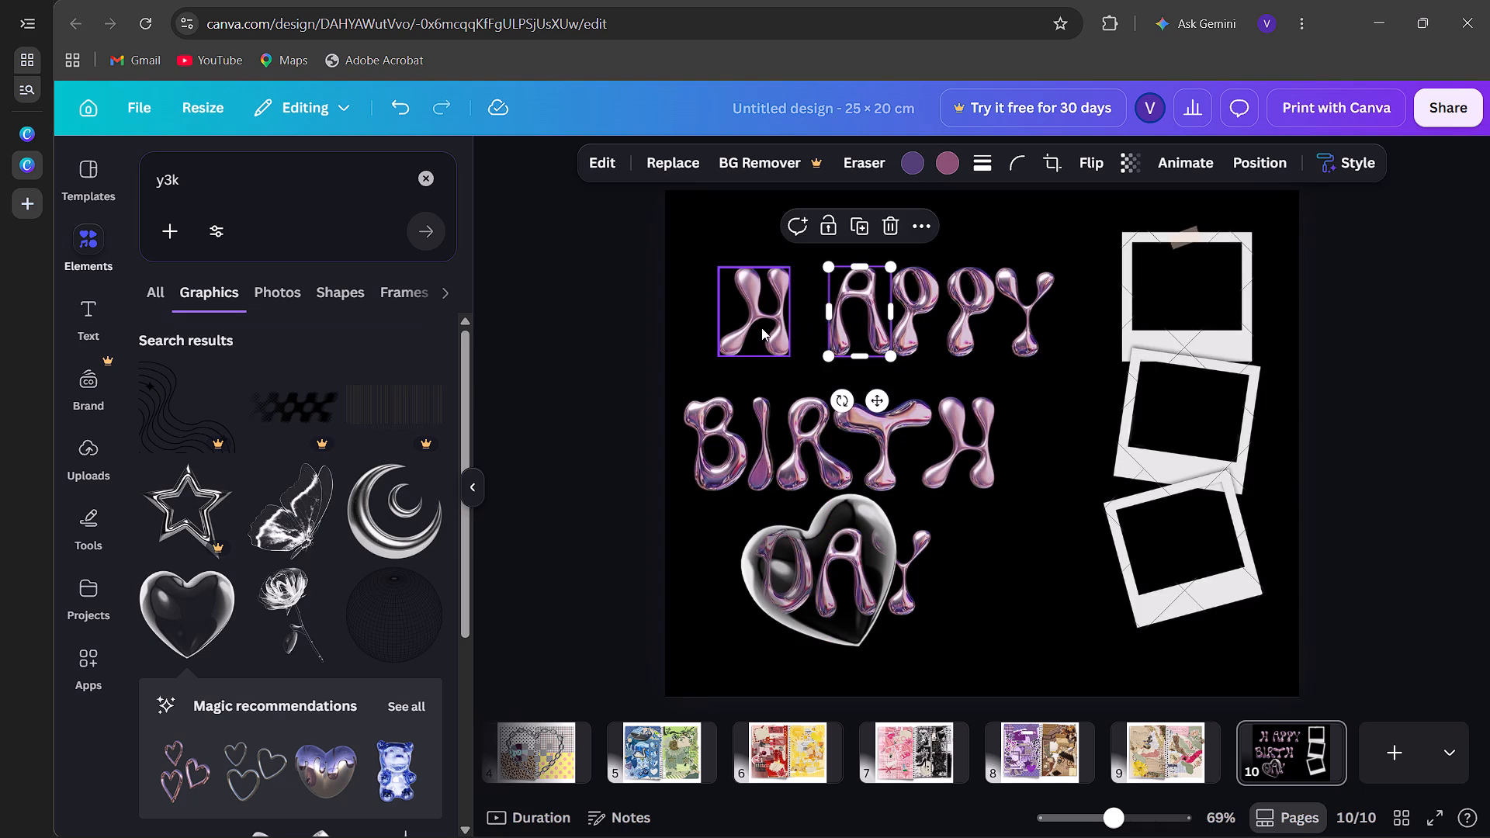
pyautogui.moveTo(761, 327); pyautogui.dragTo(792, 325)
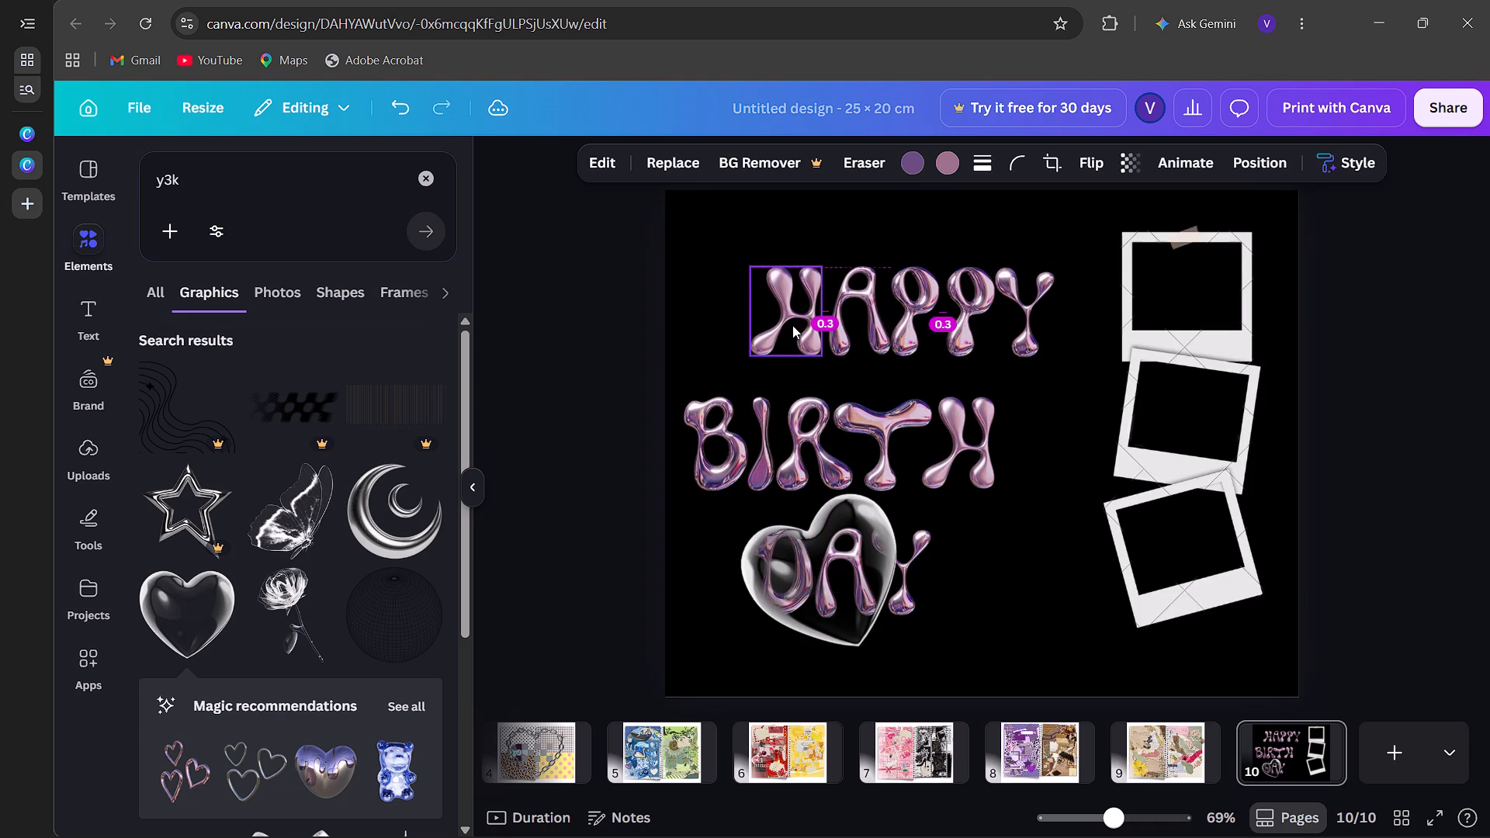
# Move the tilted glass heart from DAY to the start of HAPPY, shrunk to about 5.2 × 4.8 cm, overlapping the H's upper-left part.
pyautogui.moveTo(806, 570); pyautogui.dragTo(748, 268)
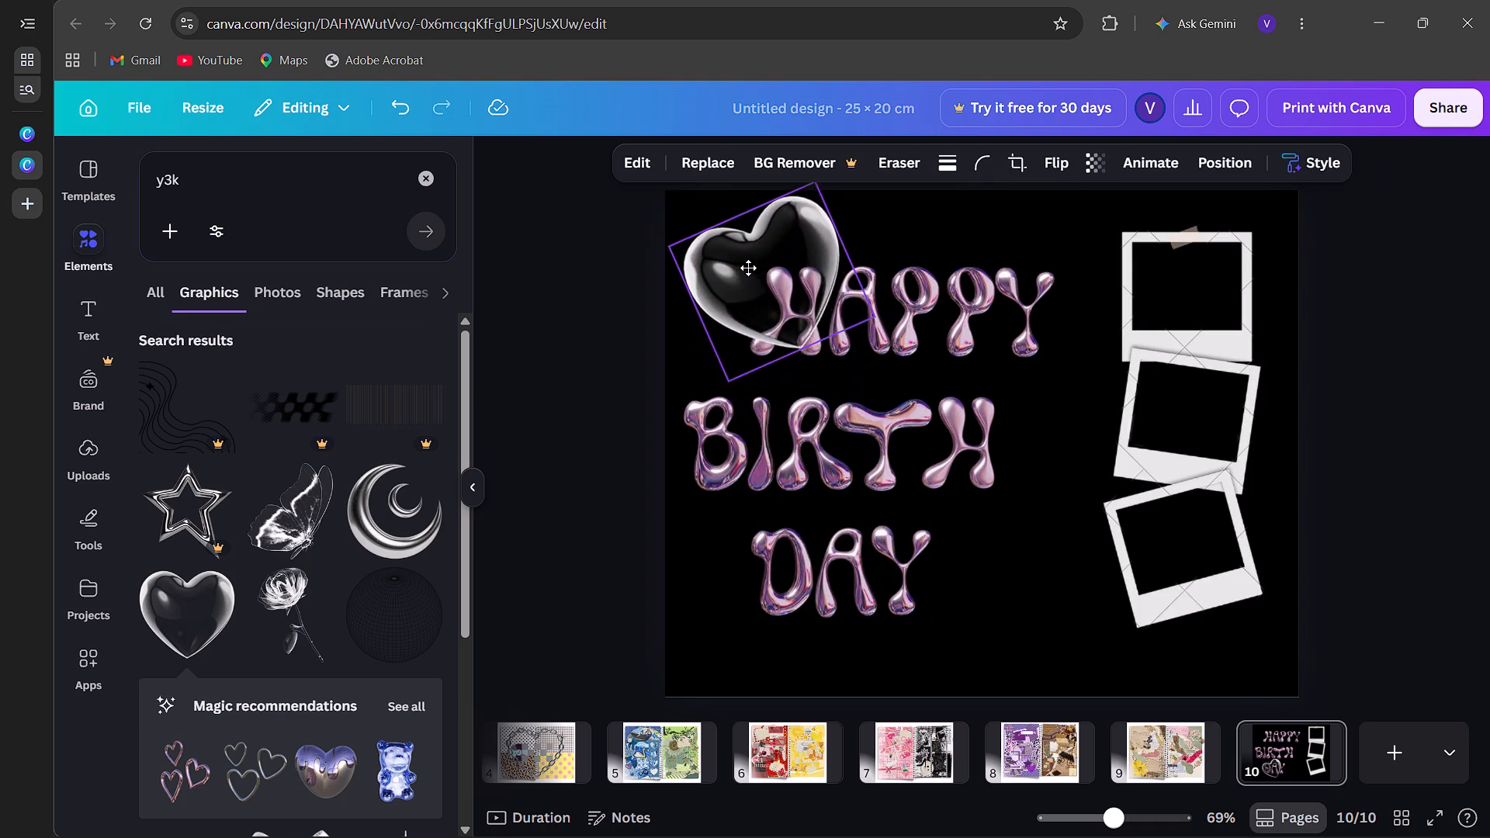
pyautogui.moveTo(748, 268); pyautogui.dragTo(748, 294)
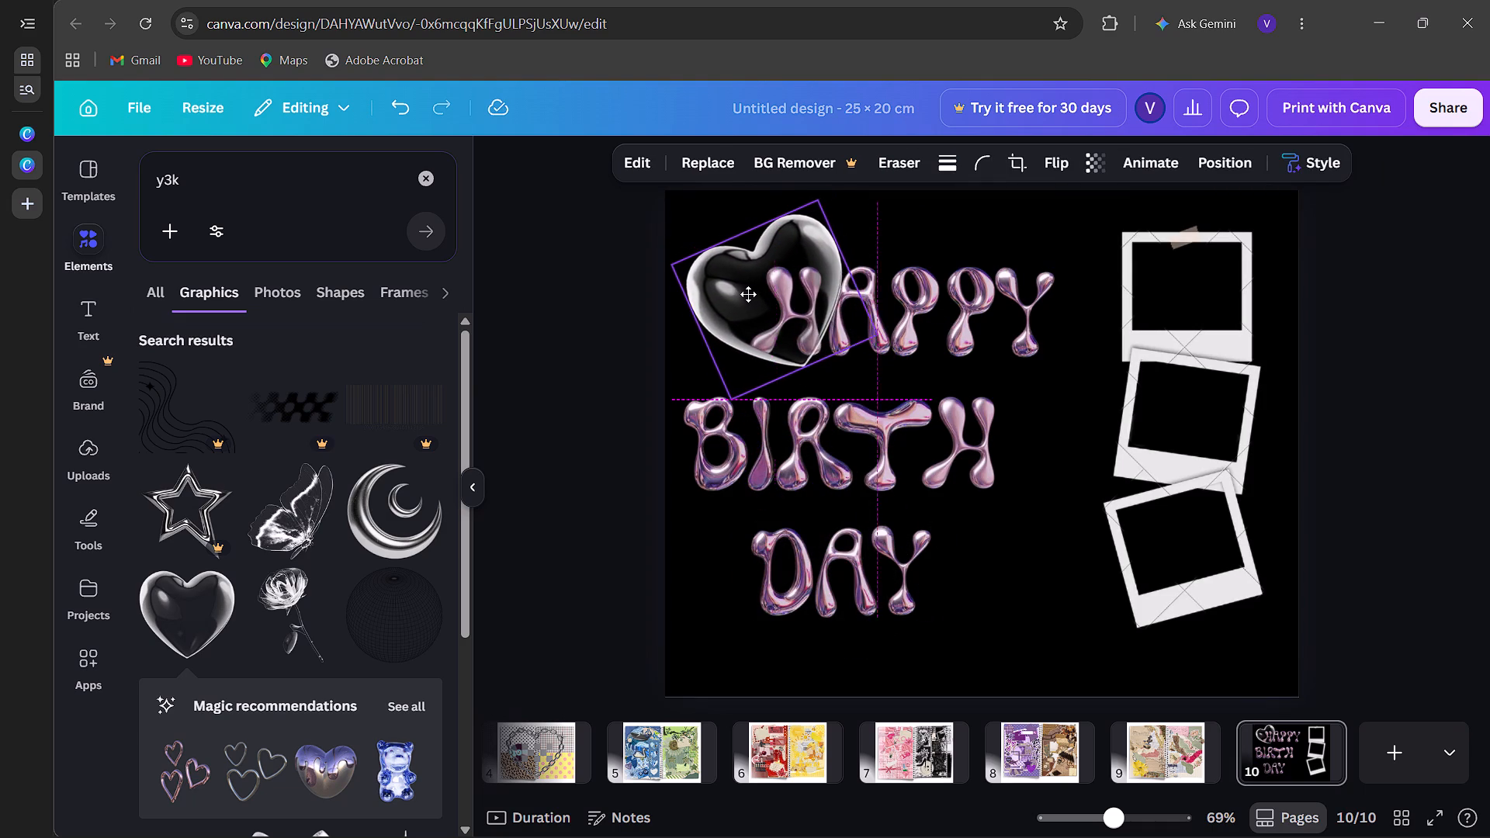
pyautogui.moveTo(748, 294); pyautogui.dragTo(750, 290)
pyautogui.moveTo(726, 398); pyautogui.dragTo(757, 372)
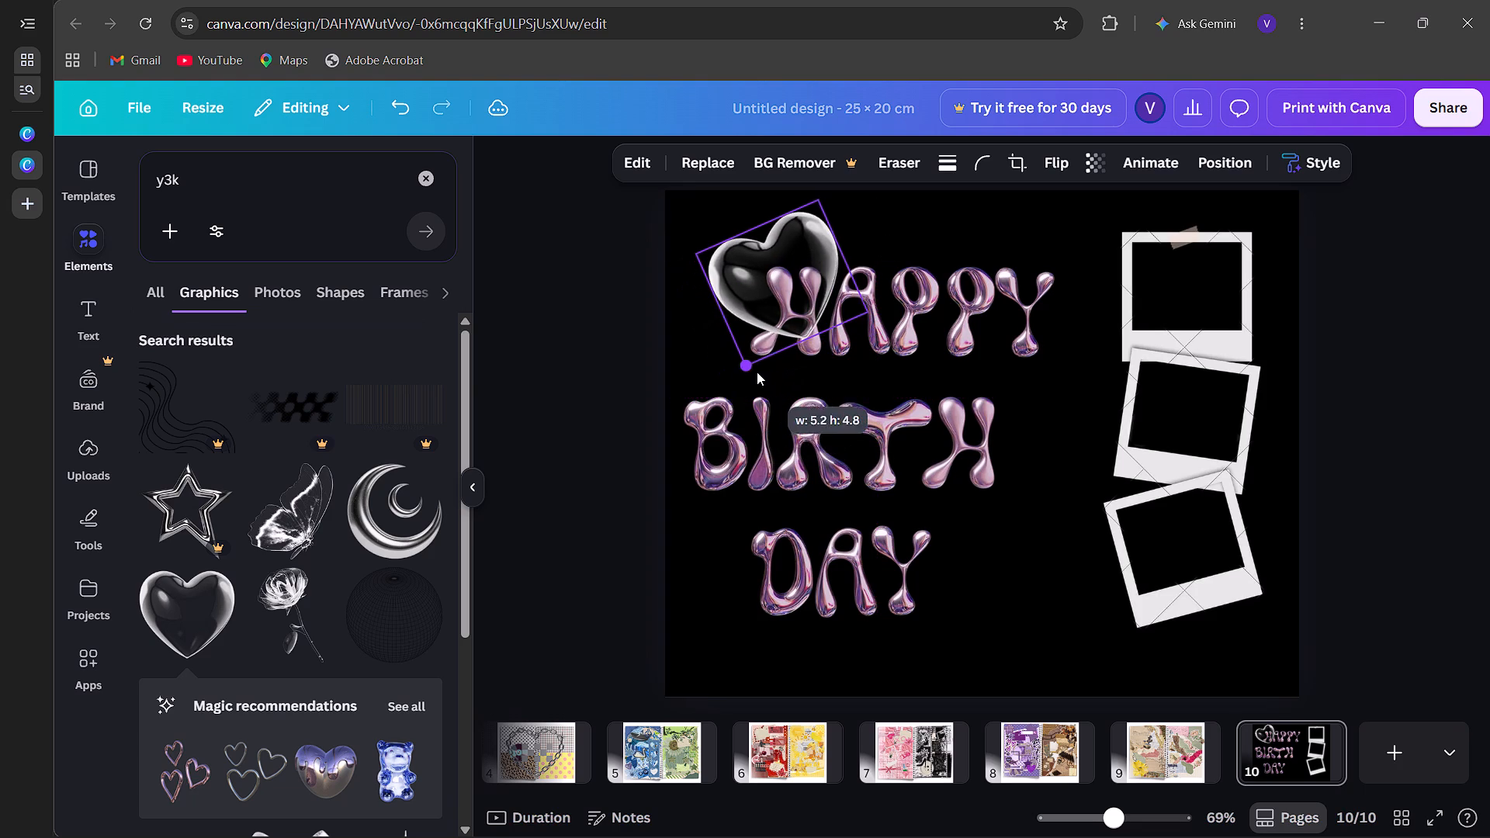
pyautogui.moveTo(757, 372); pyautogui.dragTo(757, 371)
pyautogui.moveTo(813, 250); pyautogui.dragTo(808, 280)
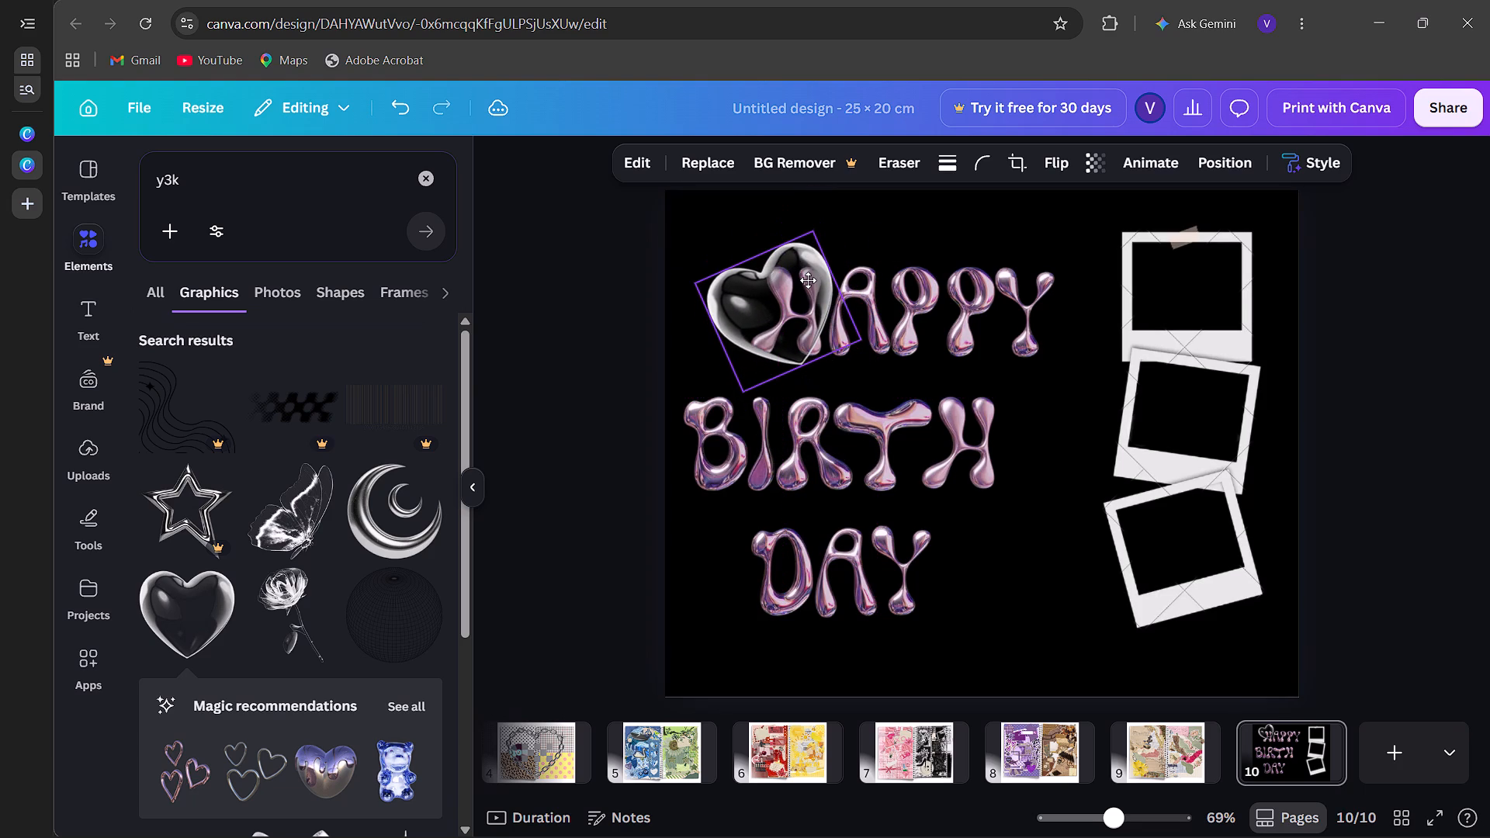
pyautogui.moveTo(808, 280); pyautogui.dragTo(781, 267)
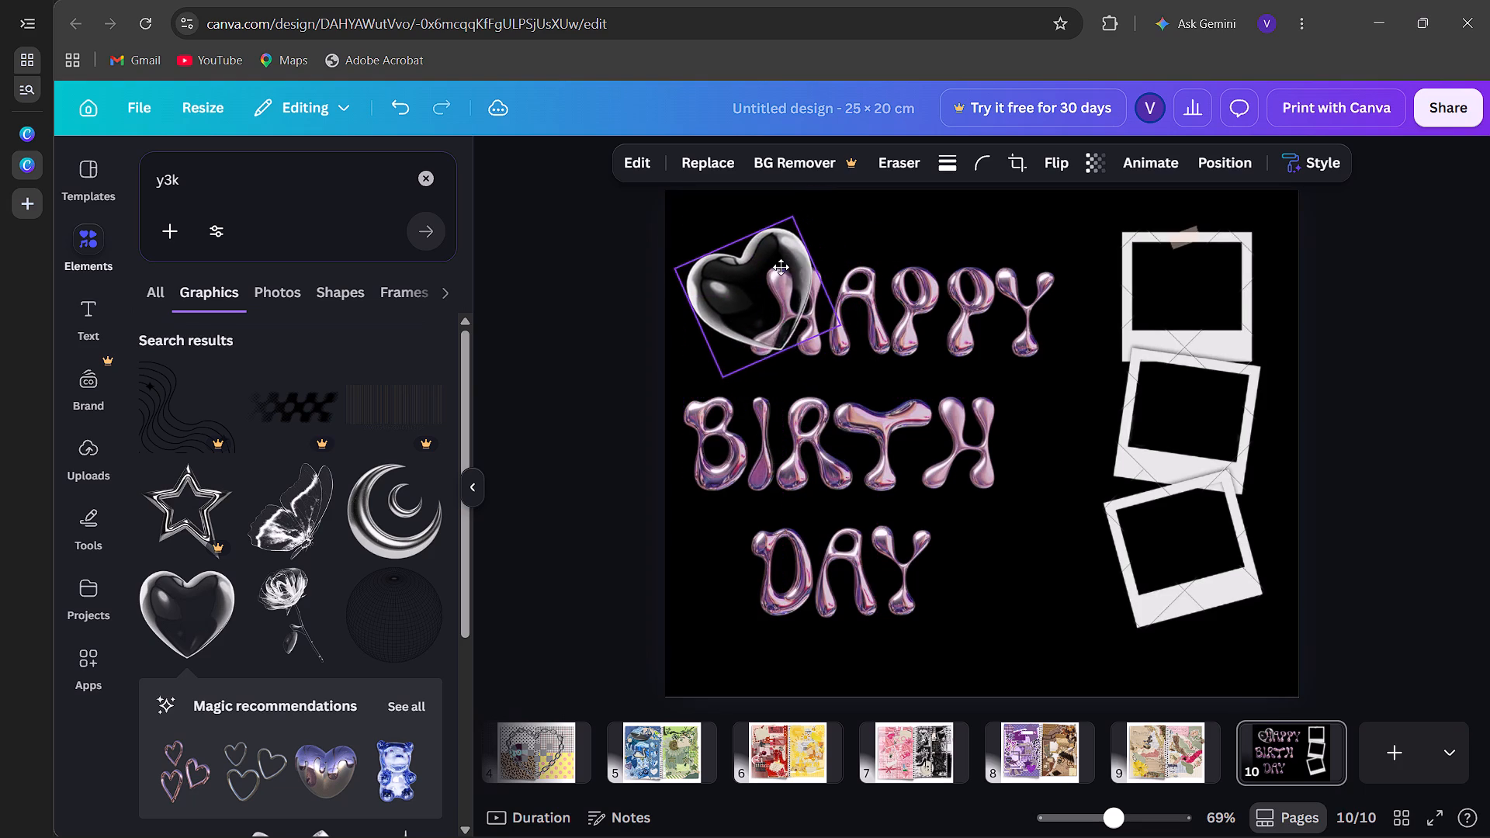
pyautogui.moveTo(781, 267); pyautogui.dragTo(782, 256)
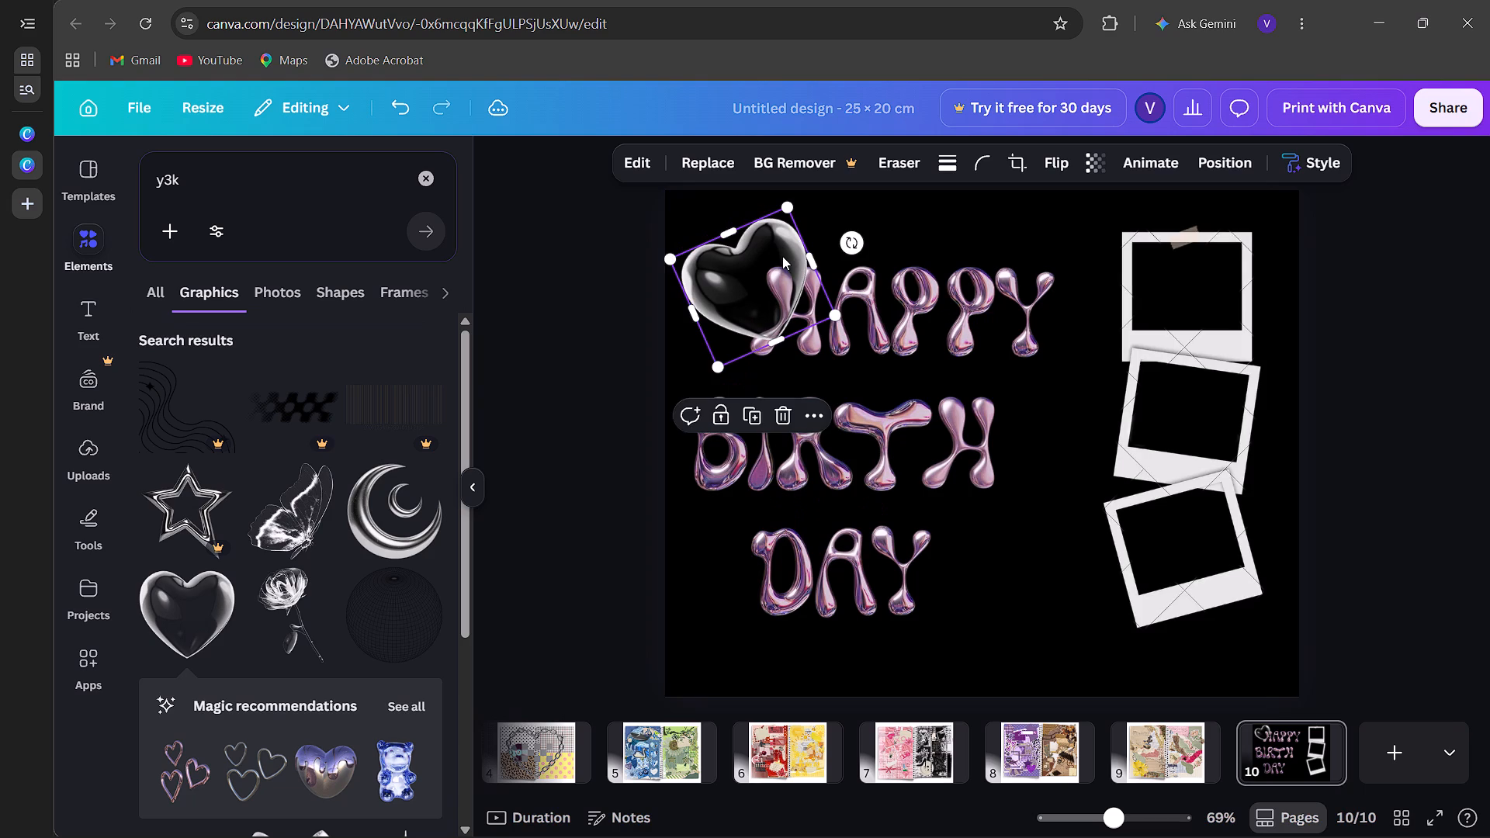
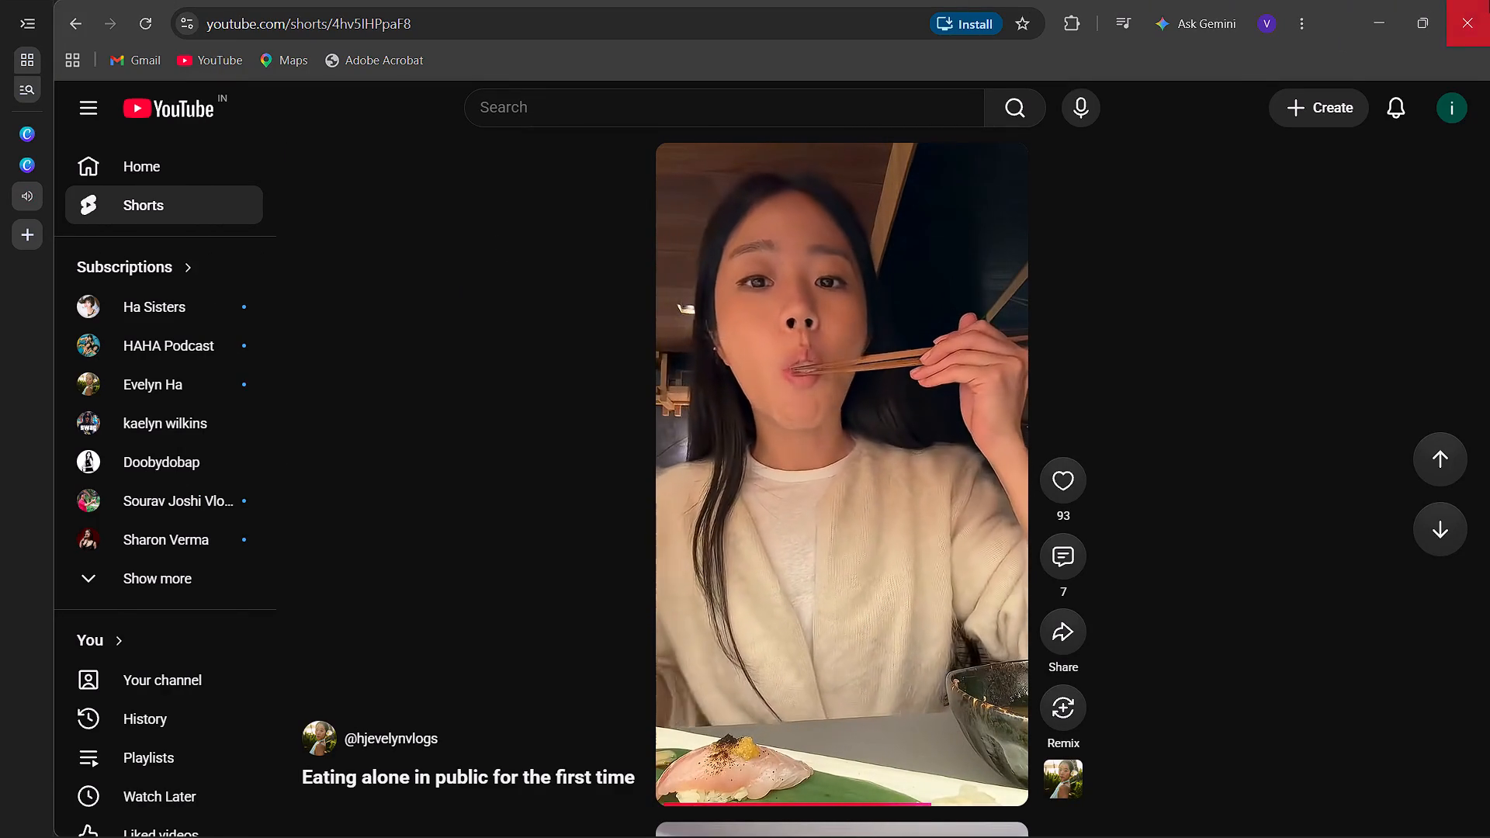
# Close the YouTube Shorts tab and return to the untitled 25 × 20 cm design in Canva.
pyautogui.click(206, 196)
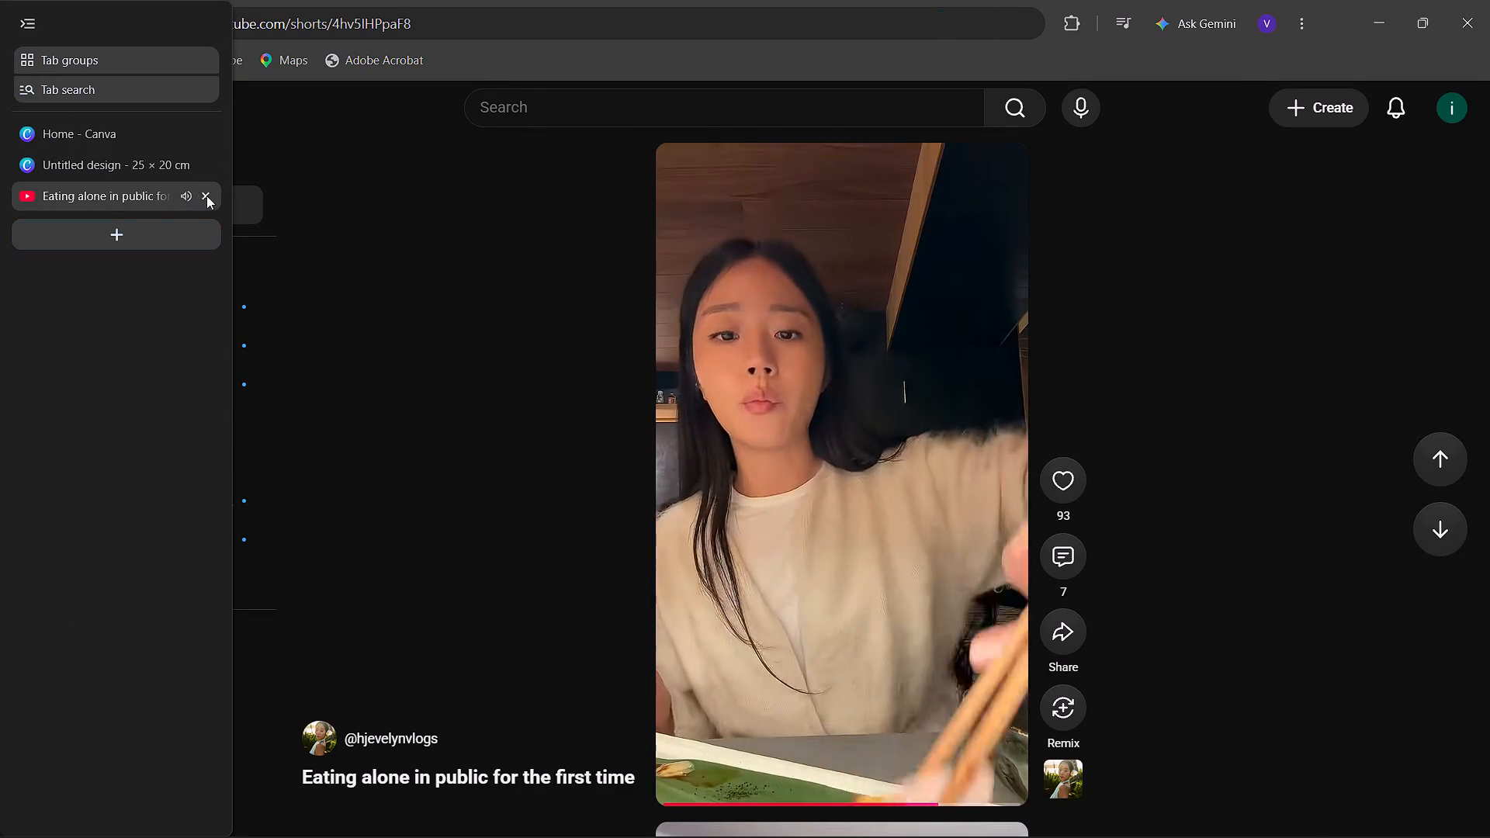
pyautogui.click(122, 161)
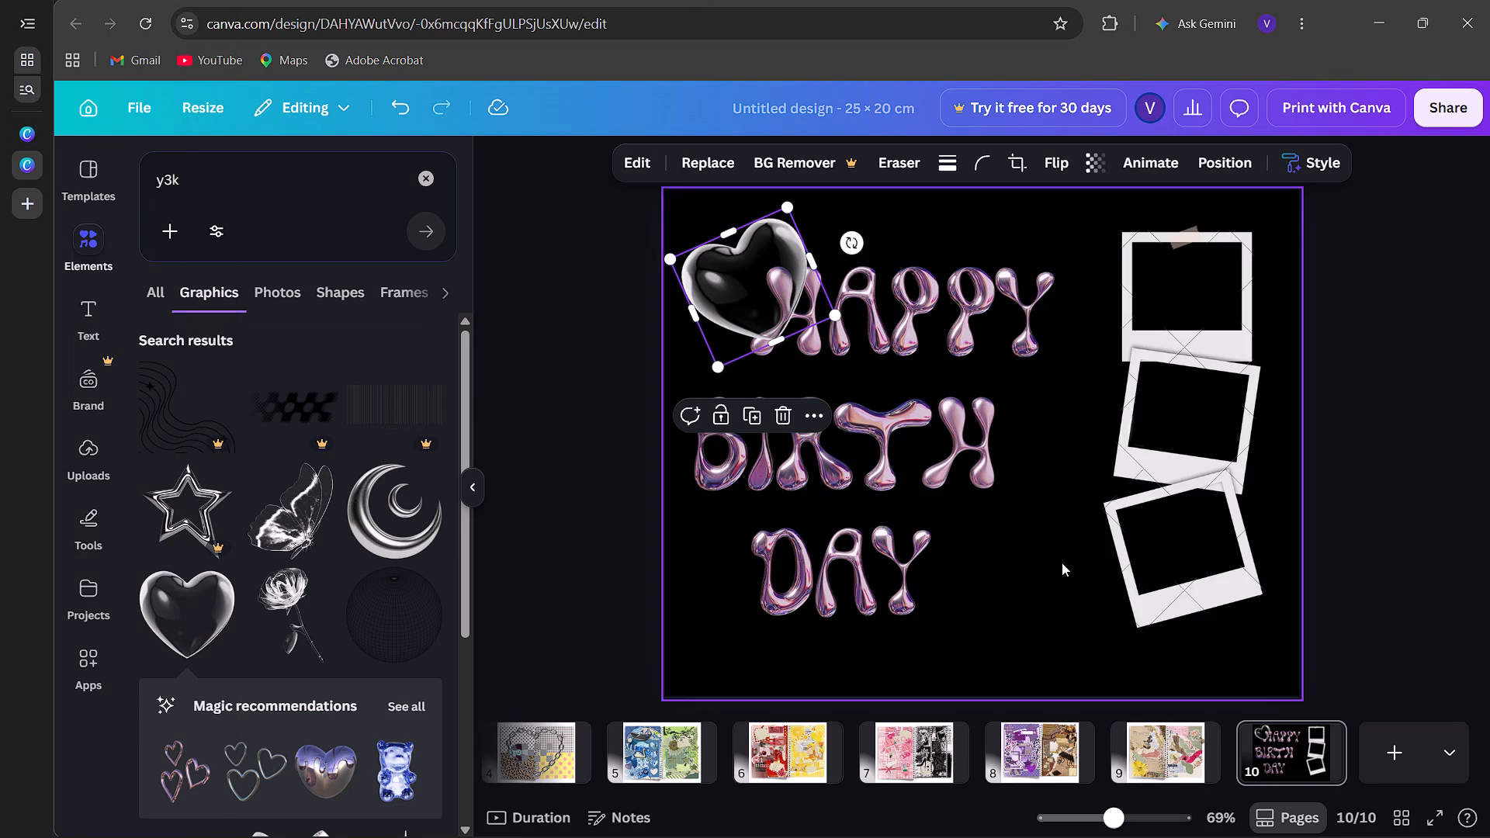
# Add the chrome ringed-star graphic from the y3k results, shrink it and place it where the top and middle Polaroids' right edges meet.
pyautogui.scroll(-2, 198, 601)
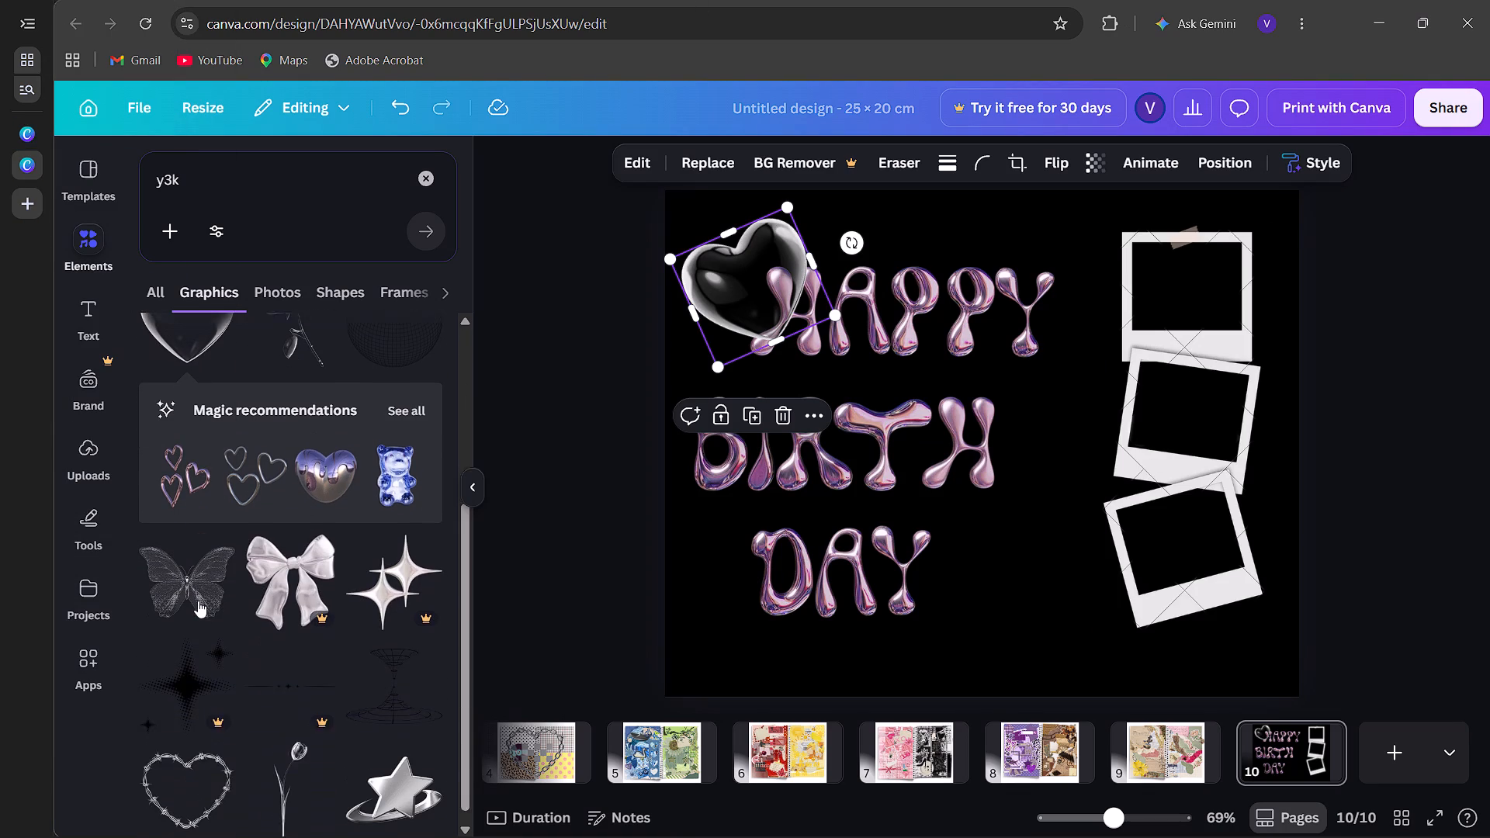
pyautogui.scroll(-3, 198, 601)
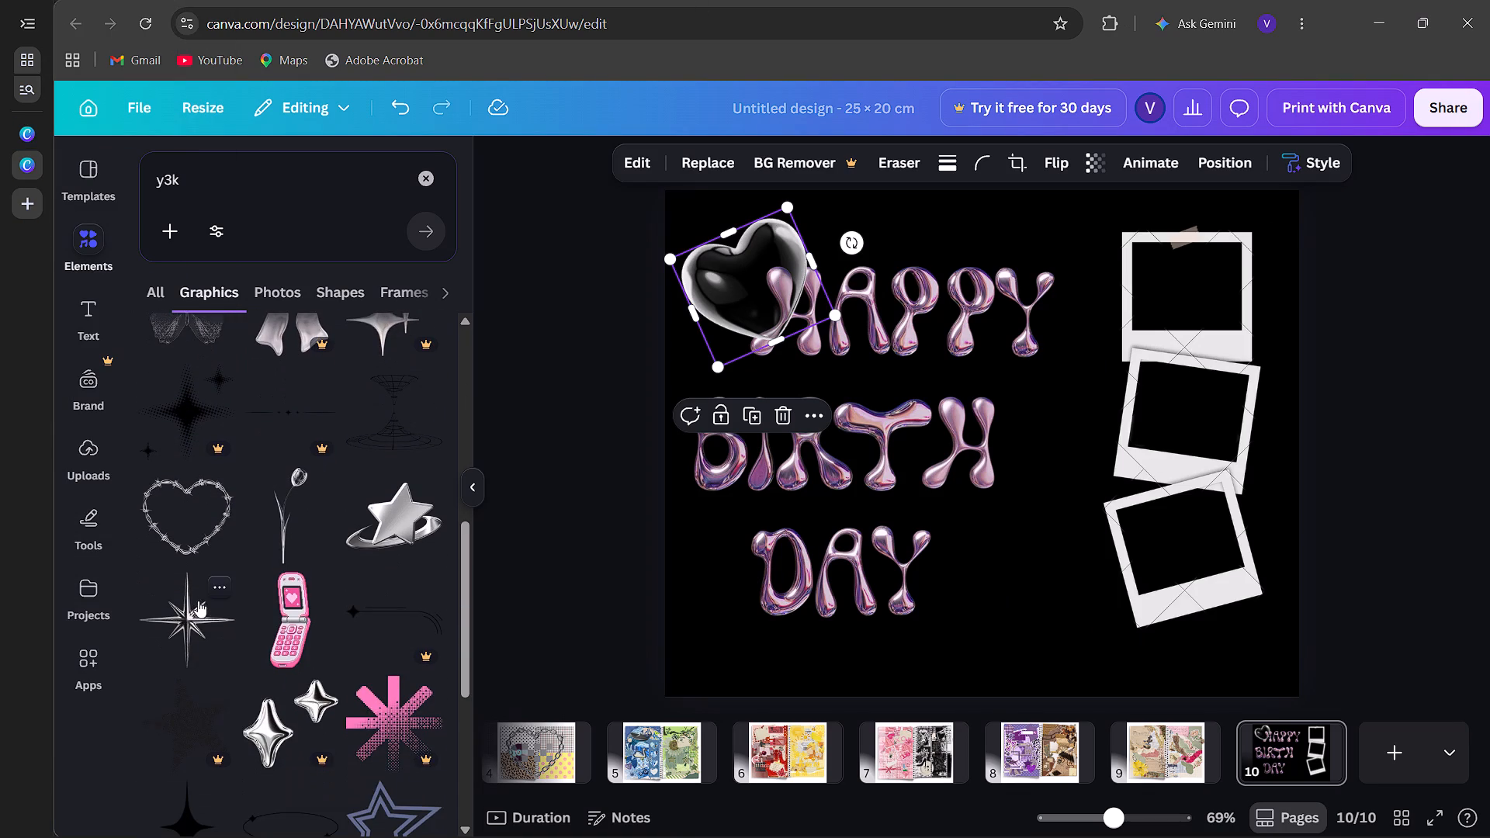
pyautogui.scroll(-1, 198, 601)
pyautogui.click(394, 507)
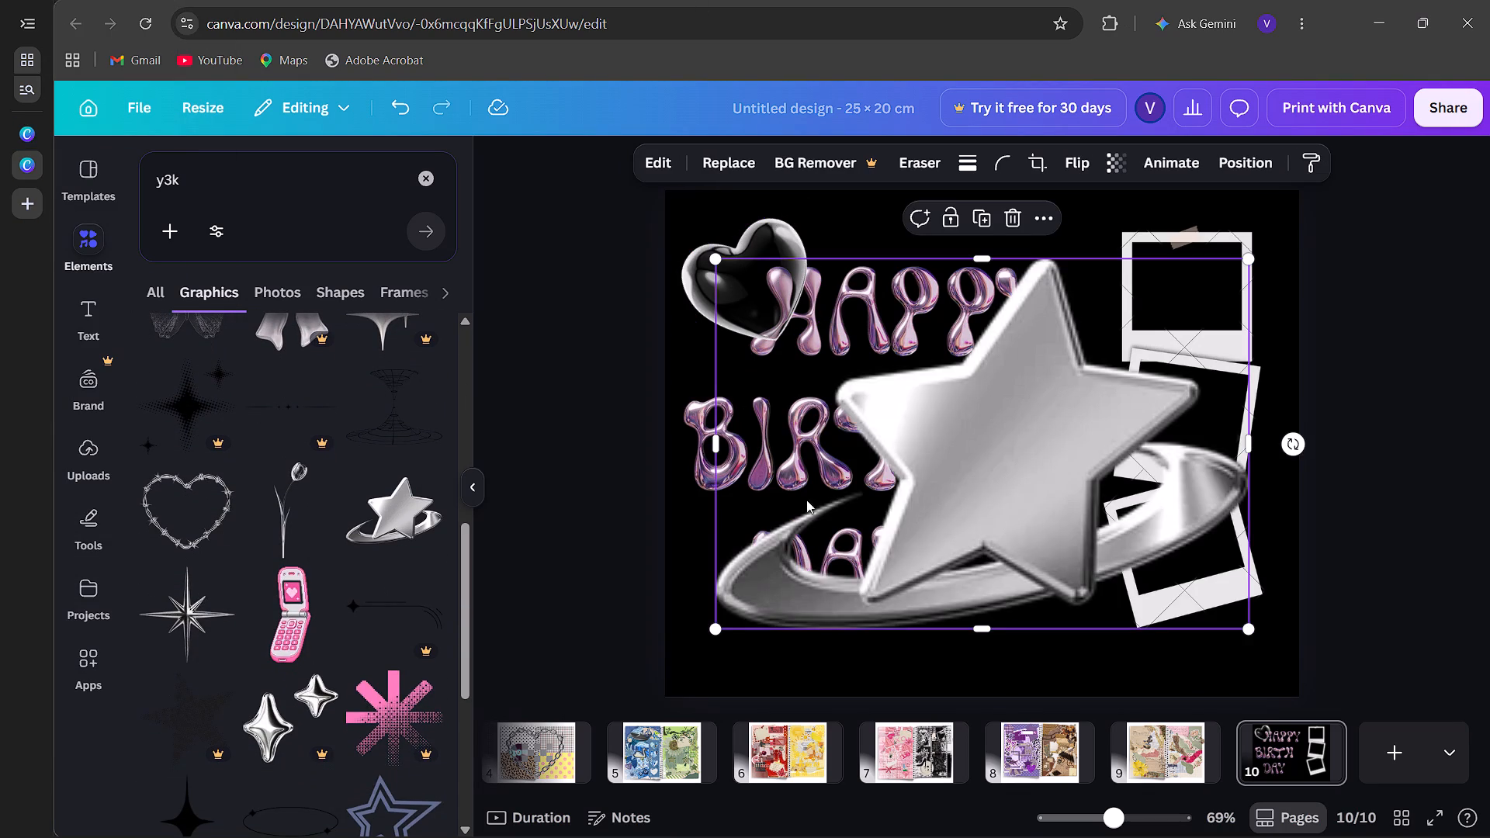
pyautogui.moveTo(713, 628); pyautogui.dragTo(1147, 347)
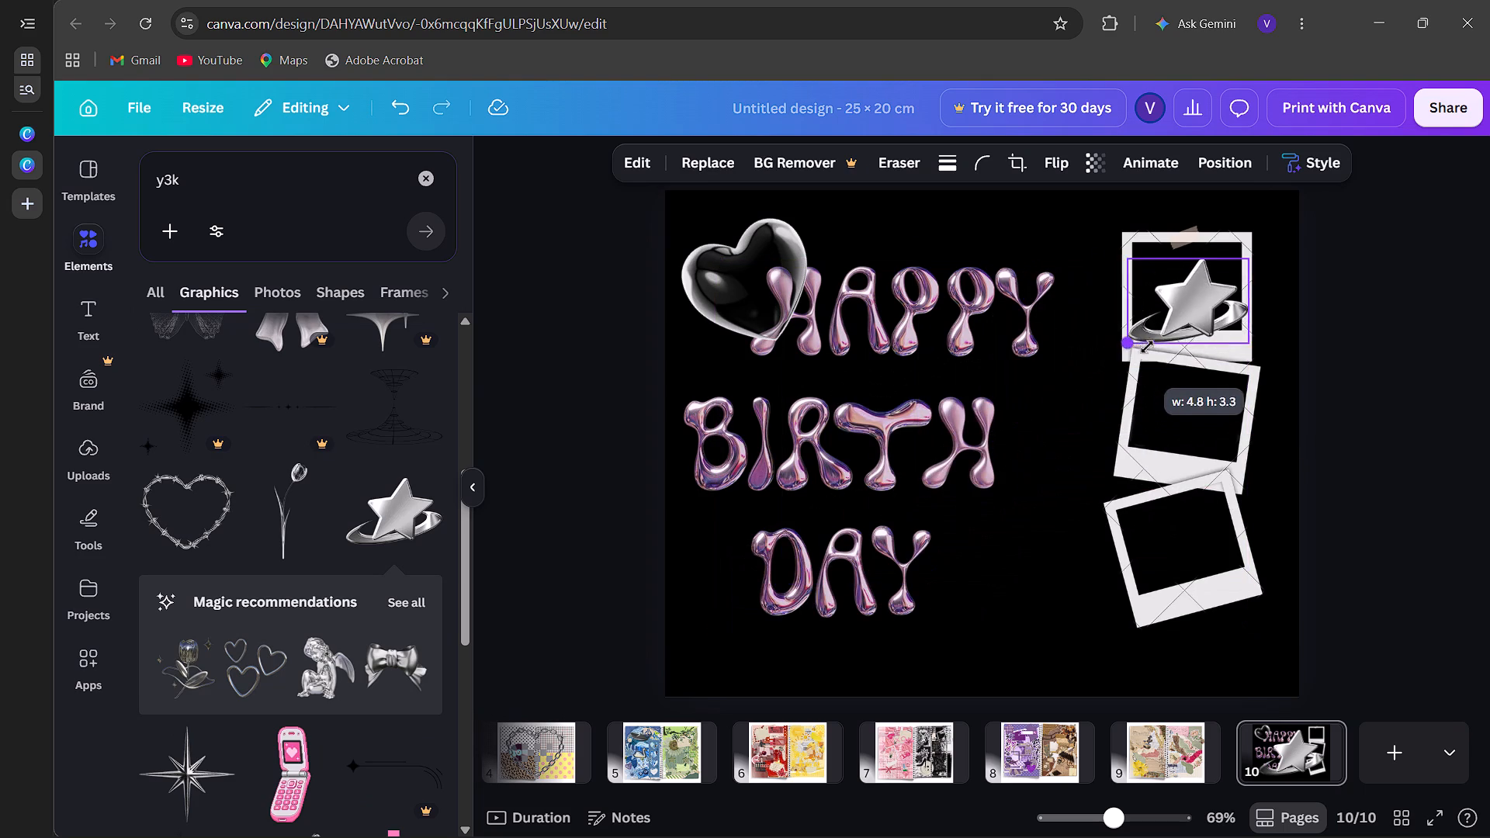
pyautogui.moveTo(1147, 347); pyautogui.dragTo(1163, 338)
pyautogui.moveTo(1209, 286); pyautogui.dragTo(1250, 341)
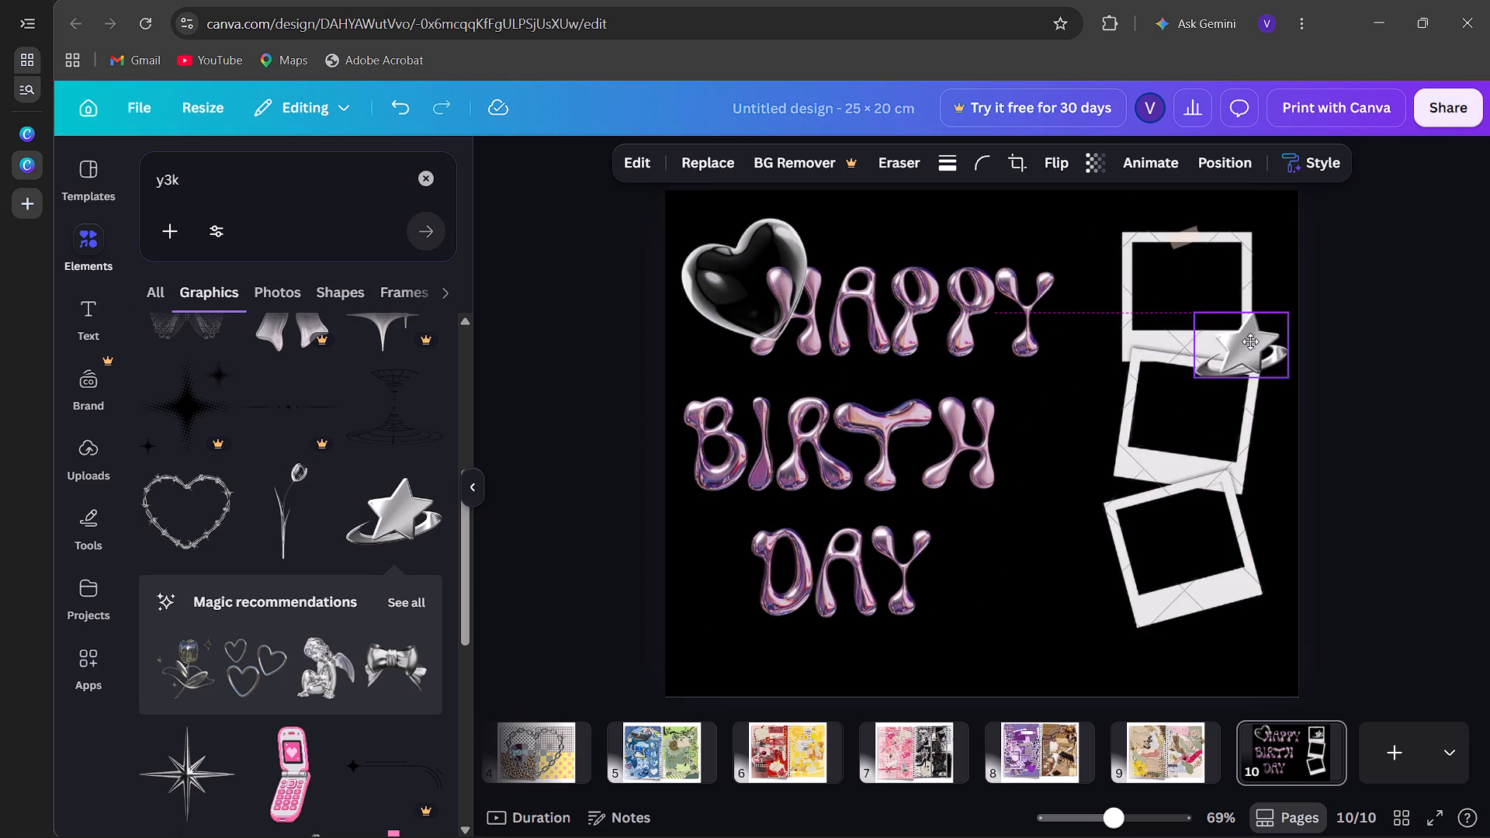
pyautogui.moveTo(1250, 341); pyautogui.dragTo(1255, 341)
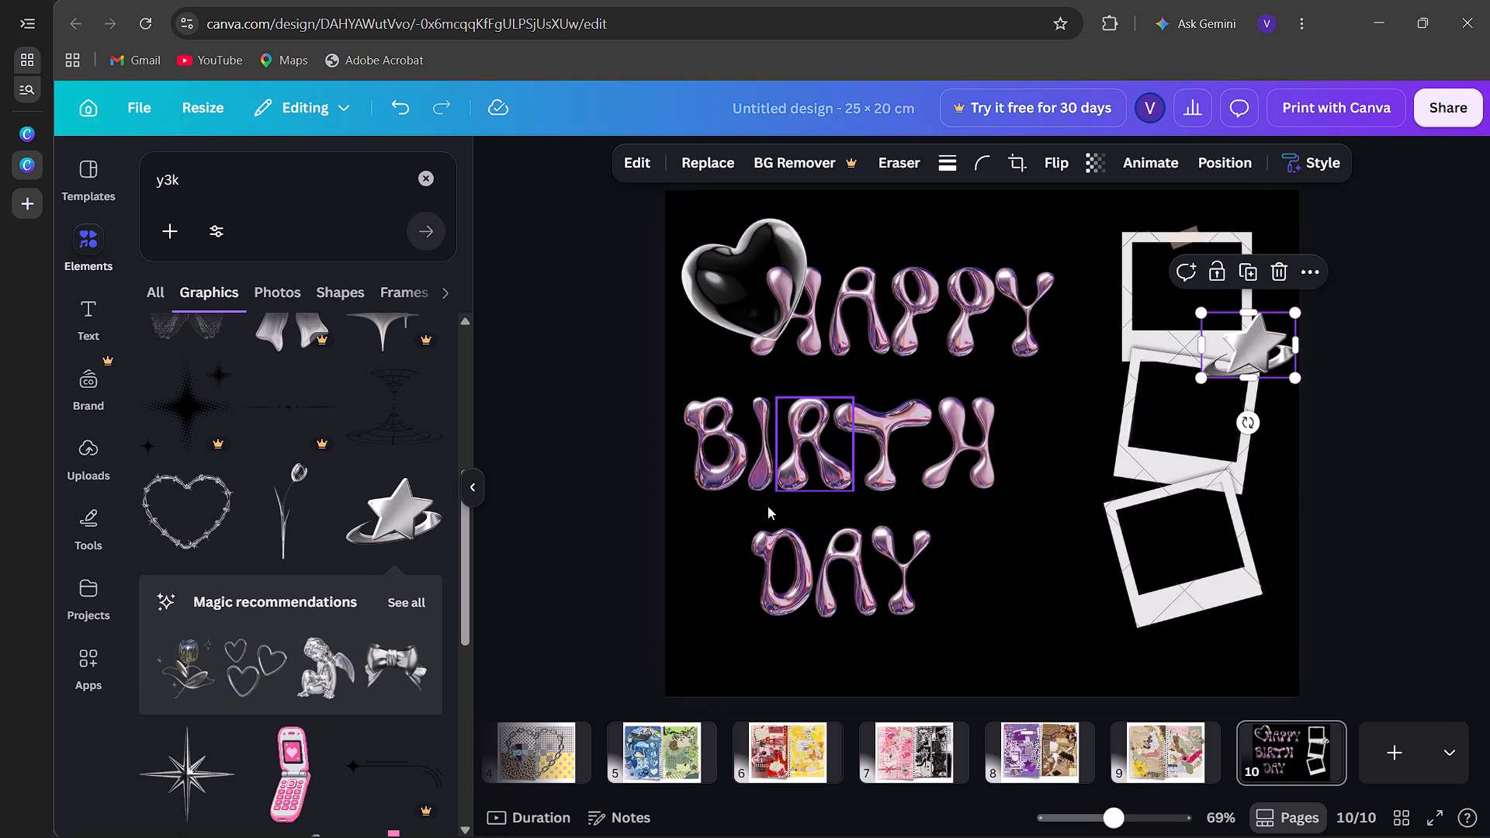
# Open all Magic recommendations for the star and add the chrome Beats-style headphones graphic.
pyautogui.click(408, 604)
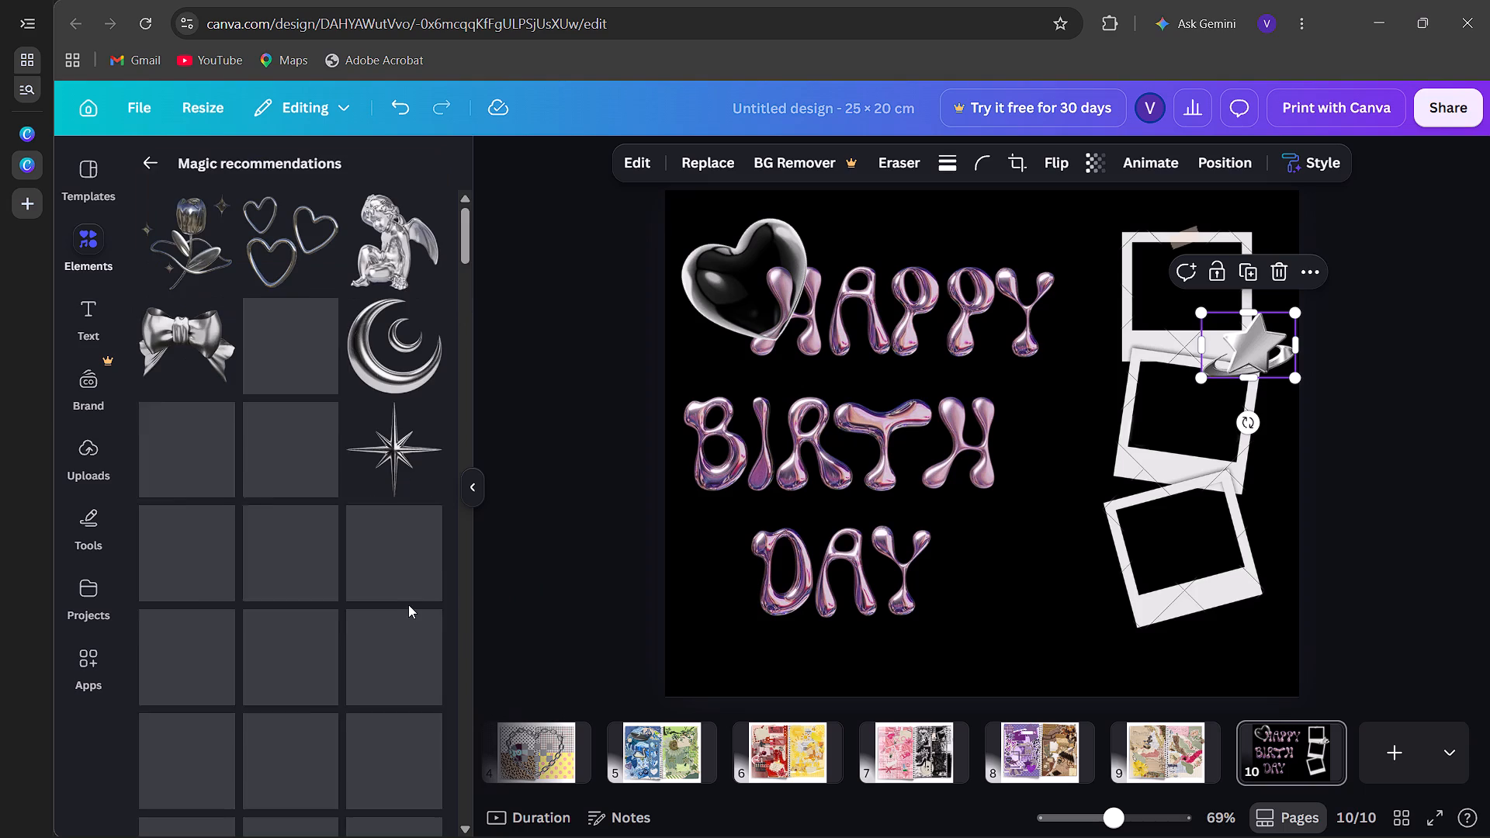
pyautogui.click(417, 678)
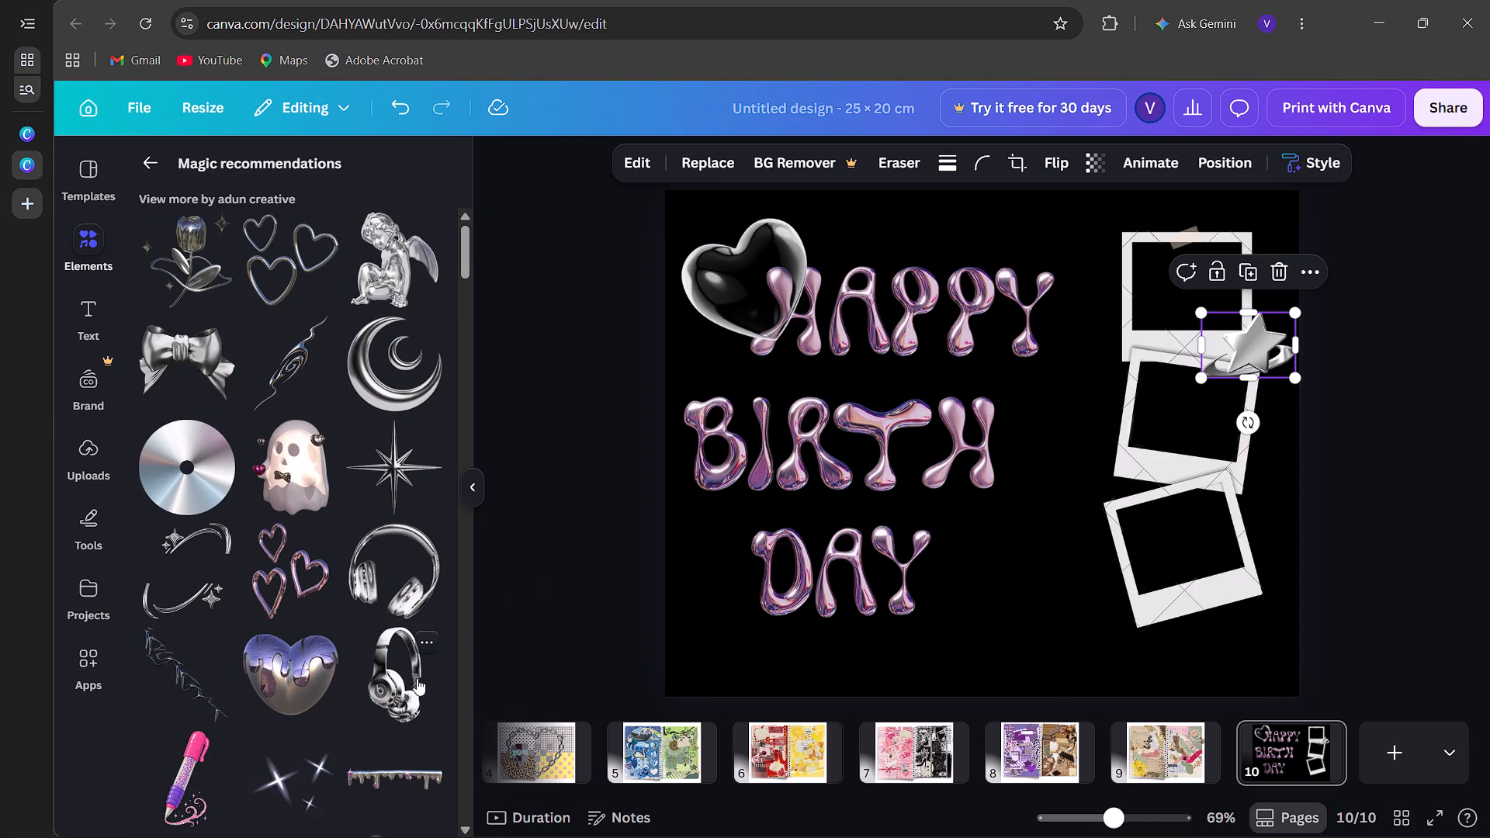
# Add the chrome bow graphic, shrink it and place it at the left edge between the middle and bottom Polaroids.
pyautogui.click(182, 358)
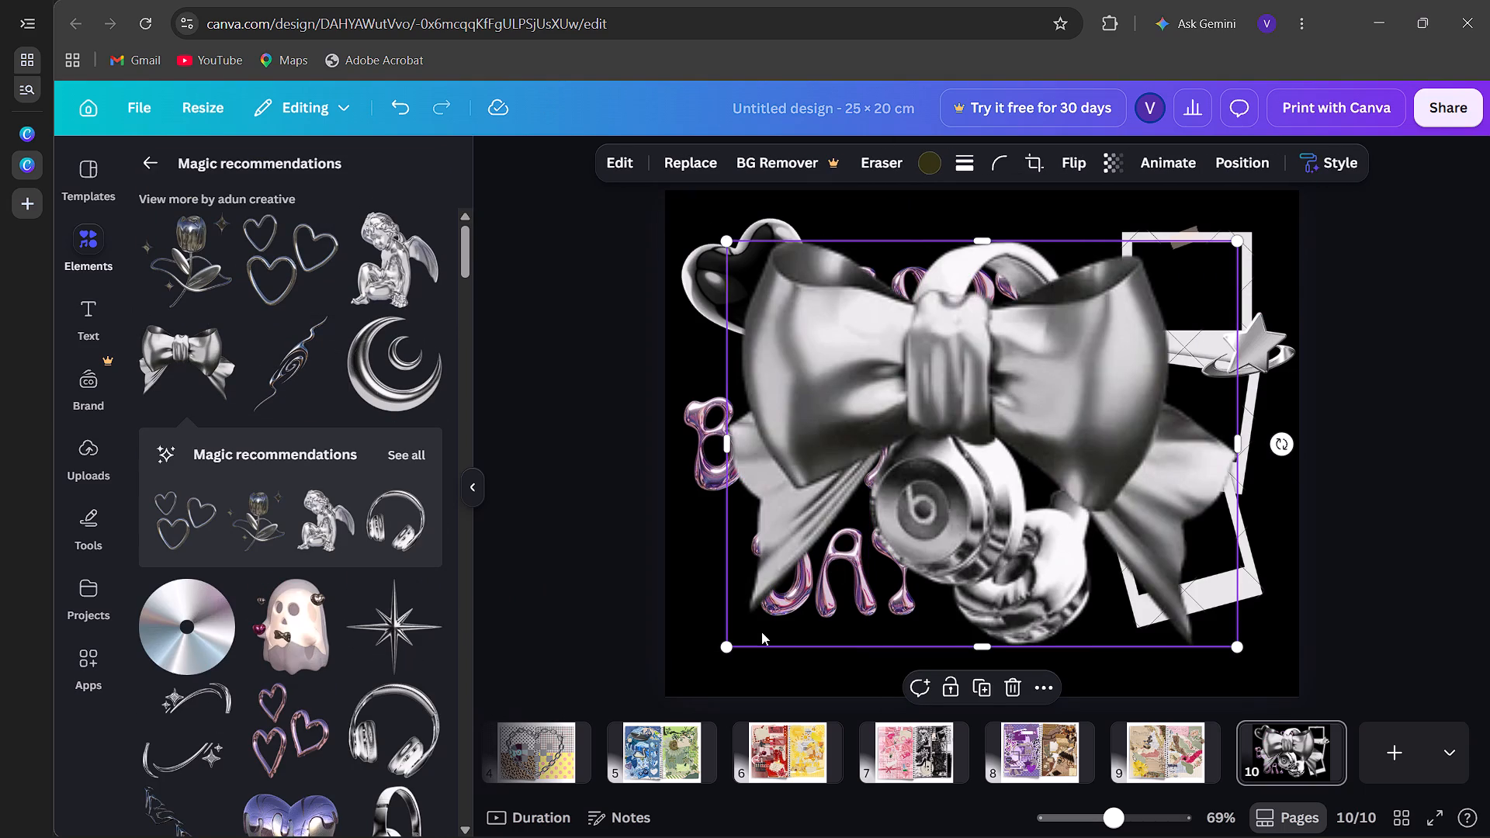
pyautogui.moveTo(727, 656); pyautogui.dragTo(1124, 355)
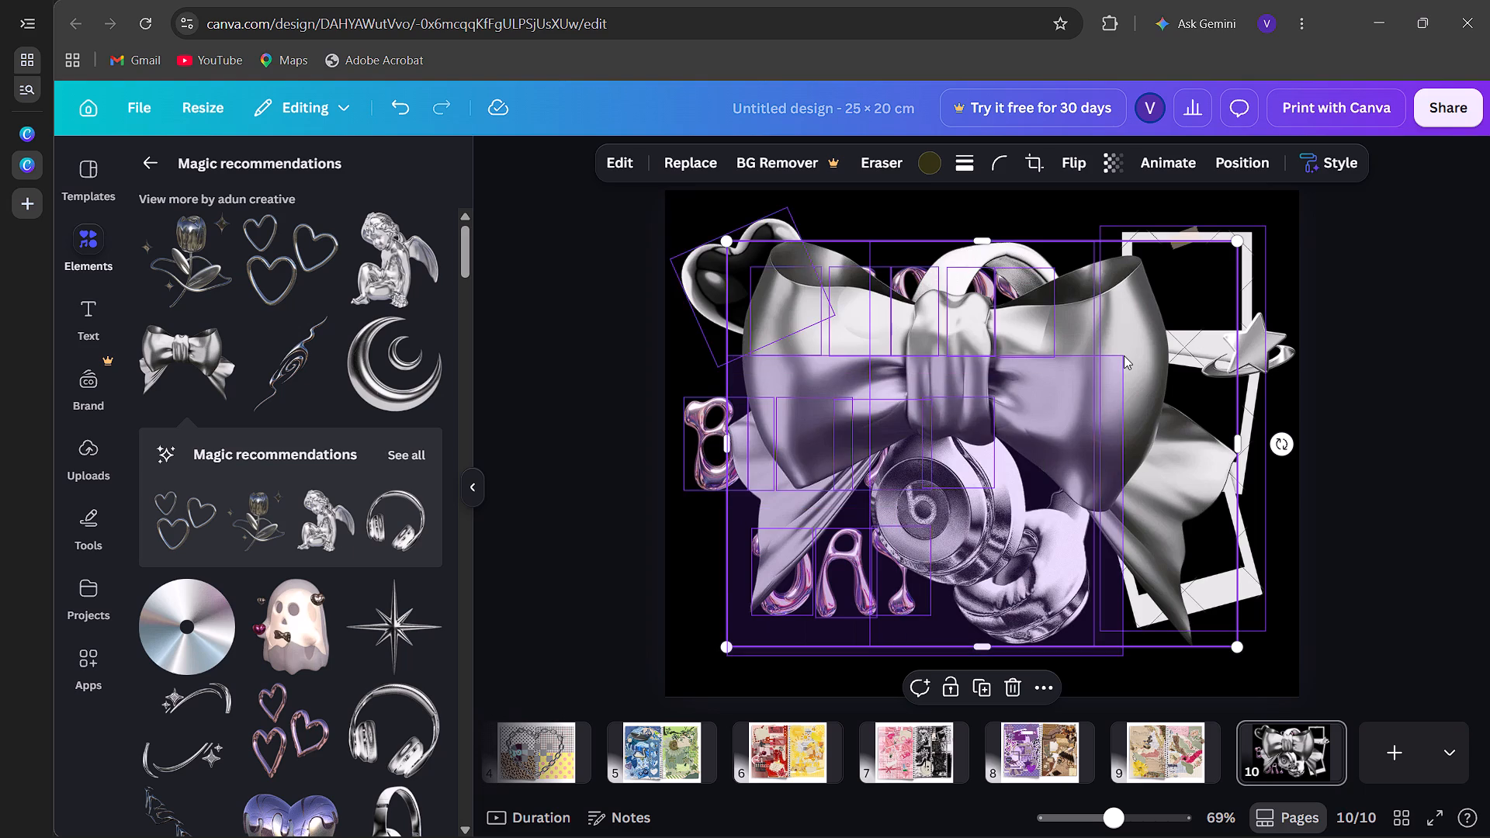
pyautogui.moveTo(1124, 355); pyautogui.dragTo(737, 682)
pyautogui.click(805, 535)
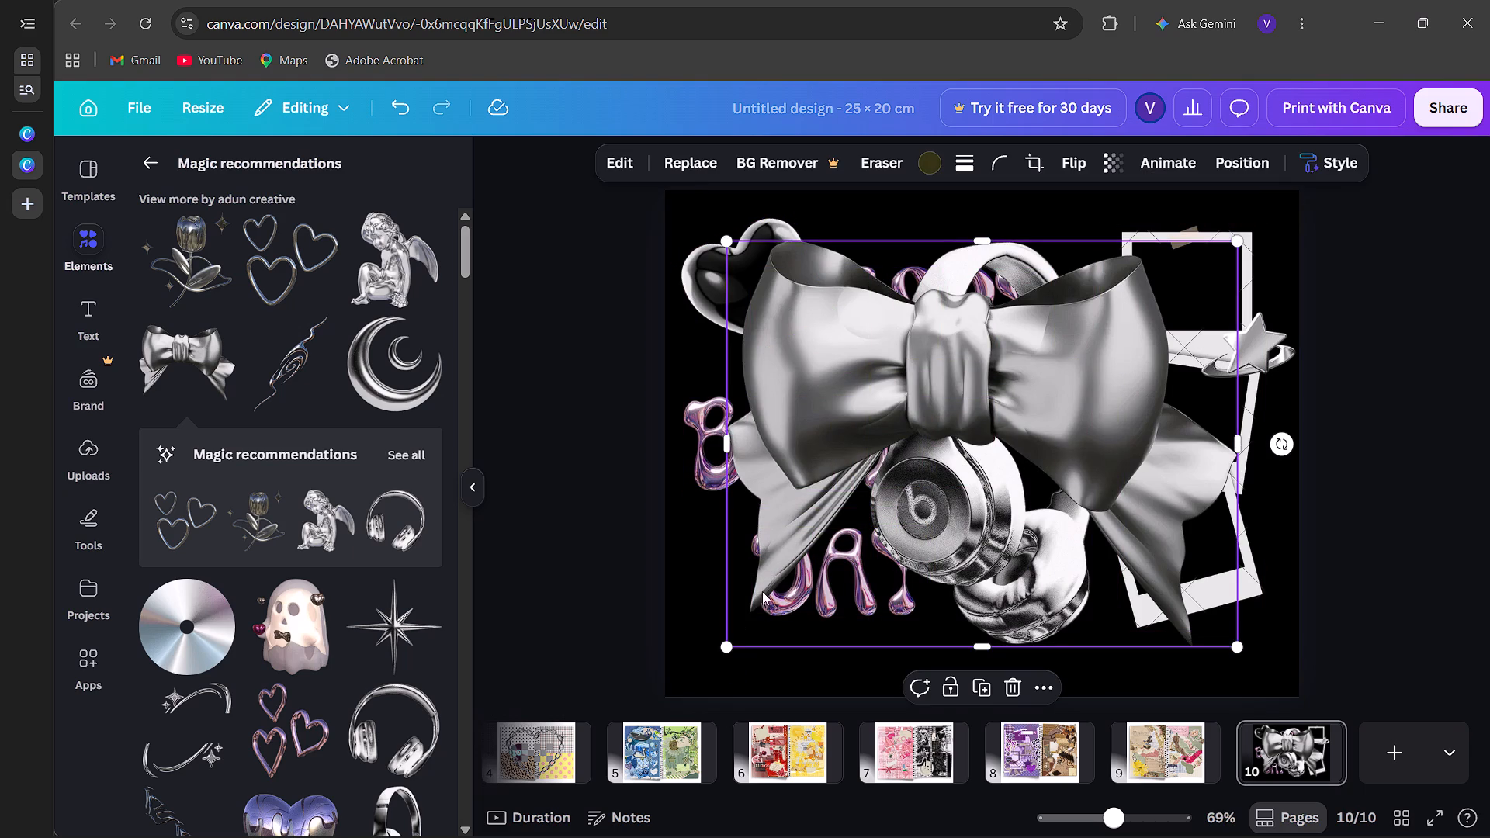
pyautogui.moveTo(726, 648); pyautogui.dragTo(1145, 364)
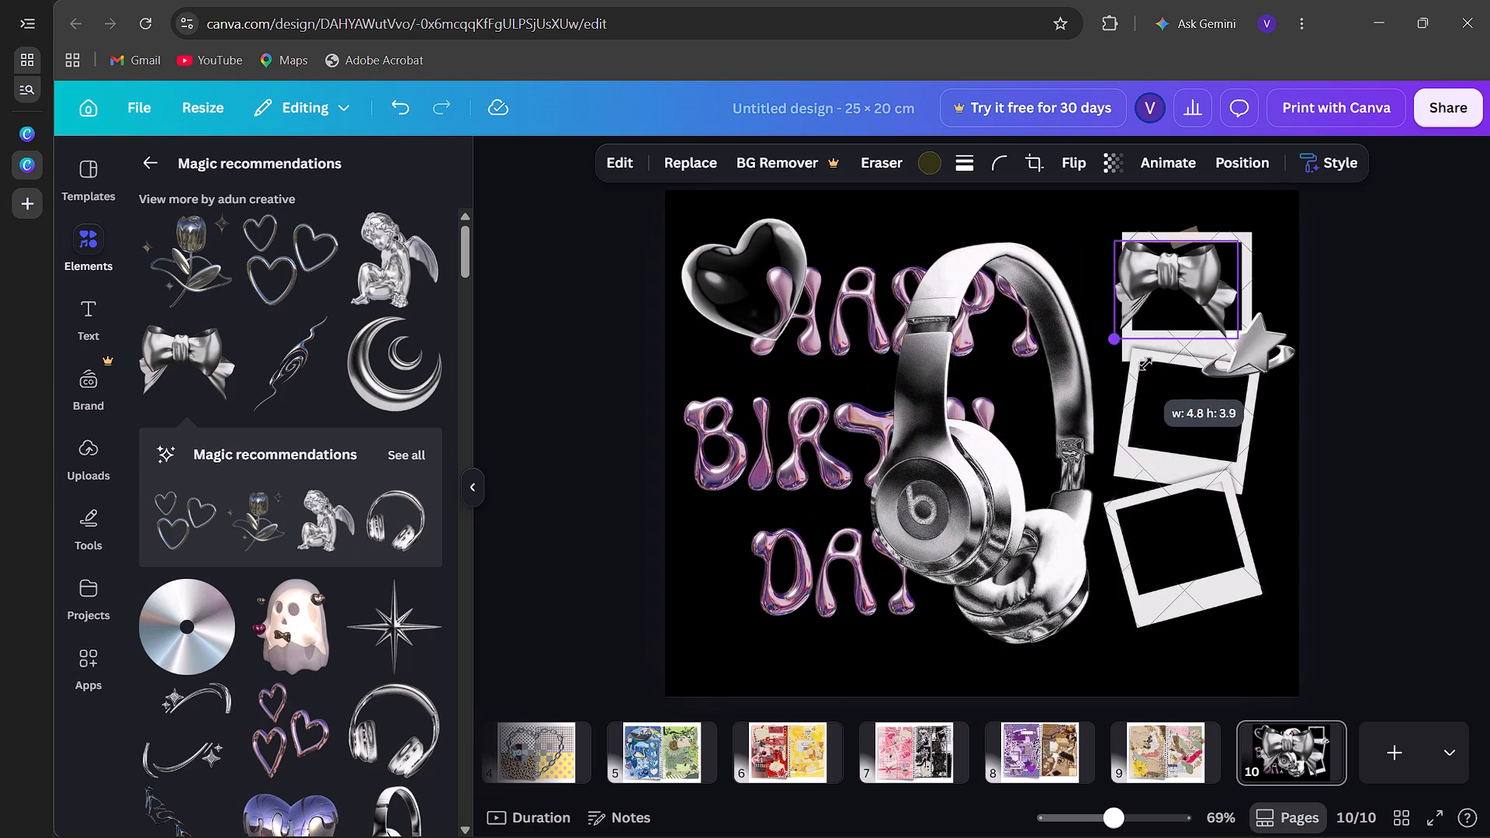
pyautogui.moveTo(1145, 364); pyautogui.dragTo(1171, 363)
pyautogui.moveTo(1207, 252); pyautogui.dragTo(1158, 444)
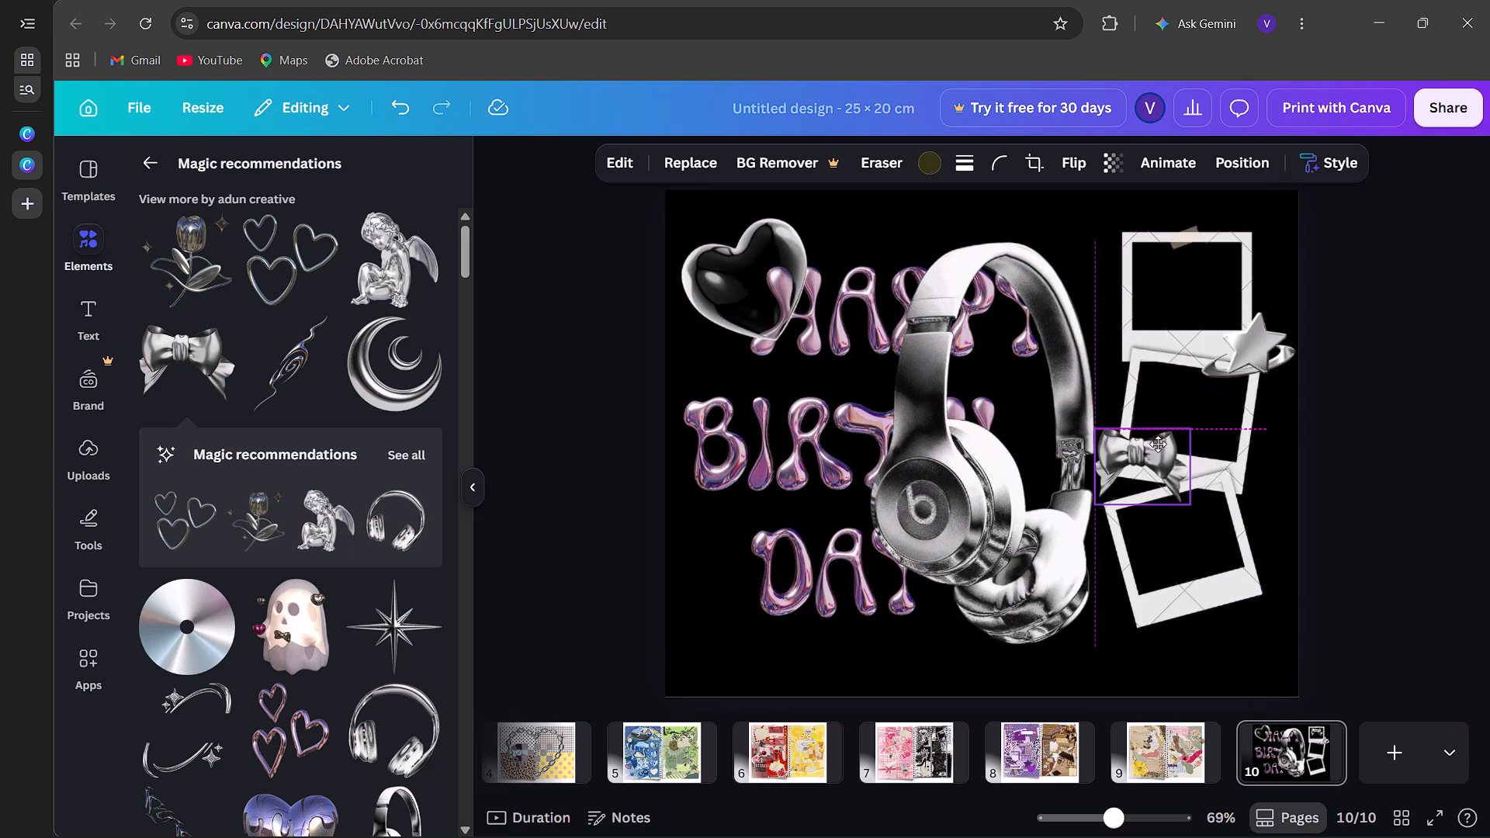
pyautogui.moveTo(1158, 444); pyautogui.dragTo(1154, 458)
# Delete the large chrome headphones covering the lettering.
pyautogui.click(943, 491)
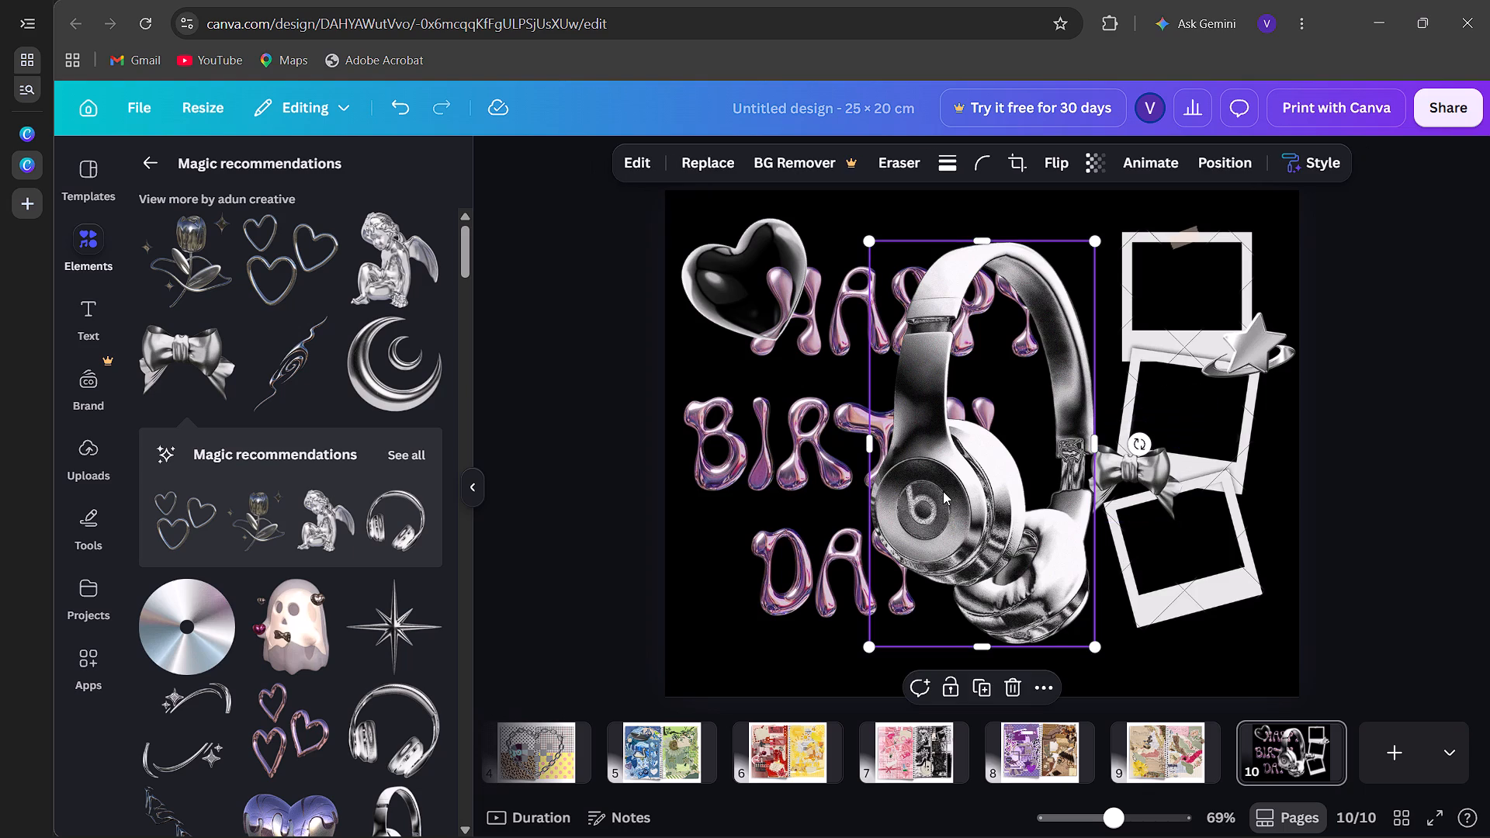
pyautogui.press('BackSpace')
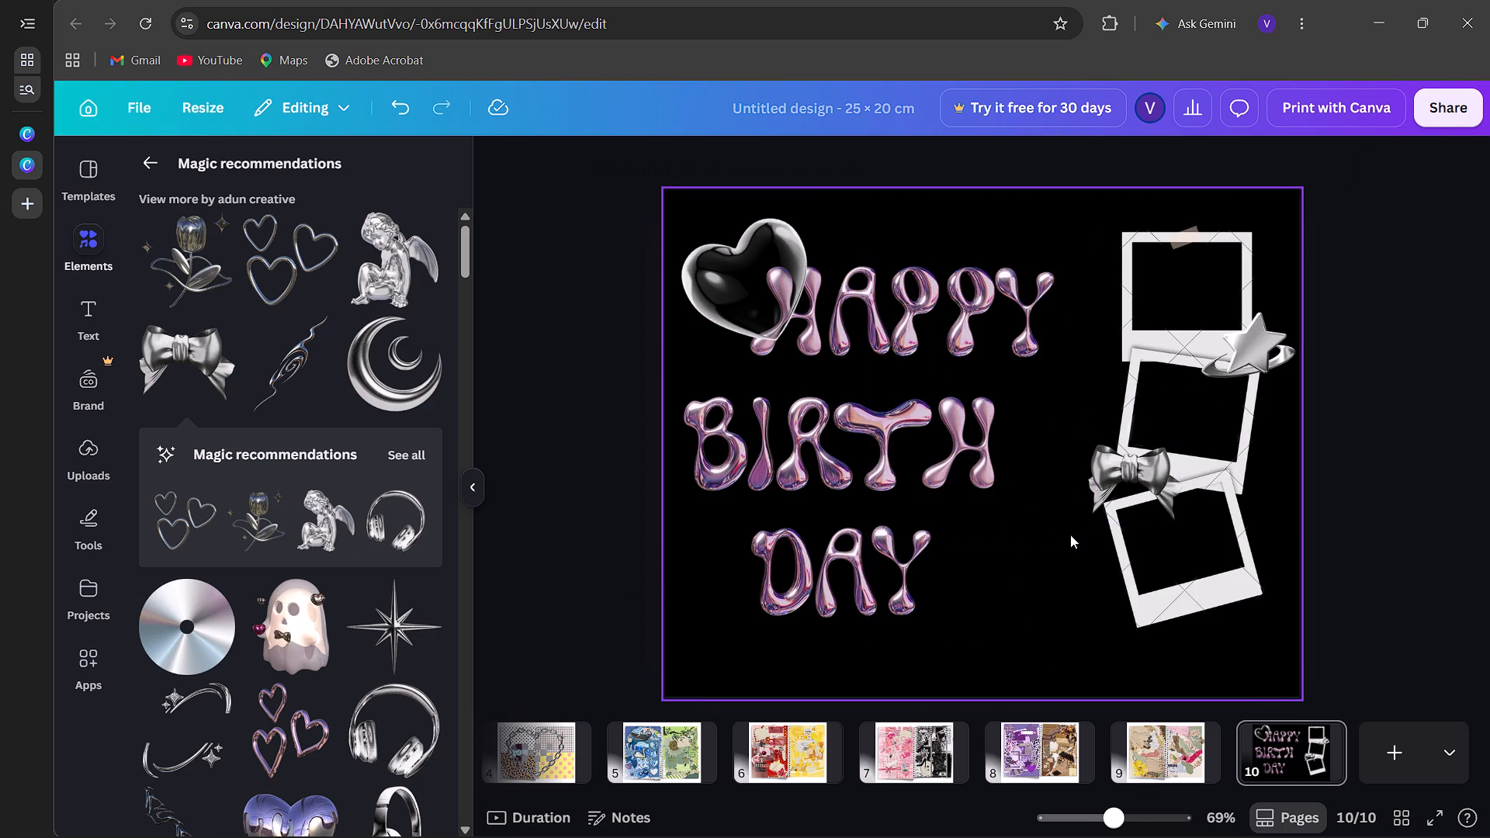
# Move the bow onto the bottom Polaroid's lower-left corner, tilt it counterclockwise to match the frame and make it smaller.
pyautogui.moveTo(1148, 461); pyautogui.dragTo(1186, 610)
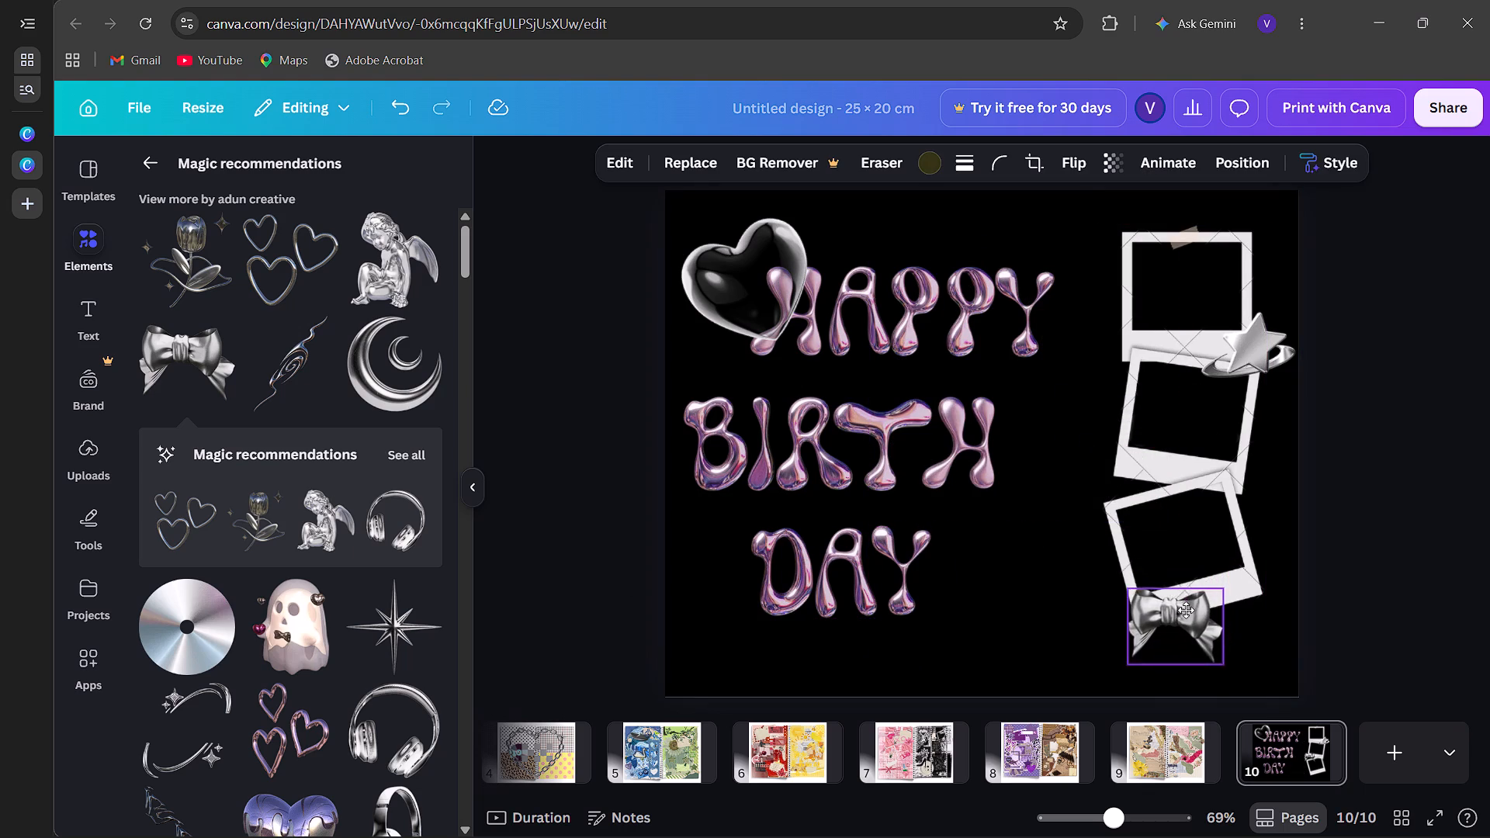
pyautogui.moveTo(1186, 610); pyautogui.dragTo(1166, 610)
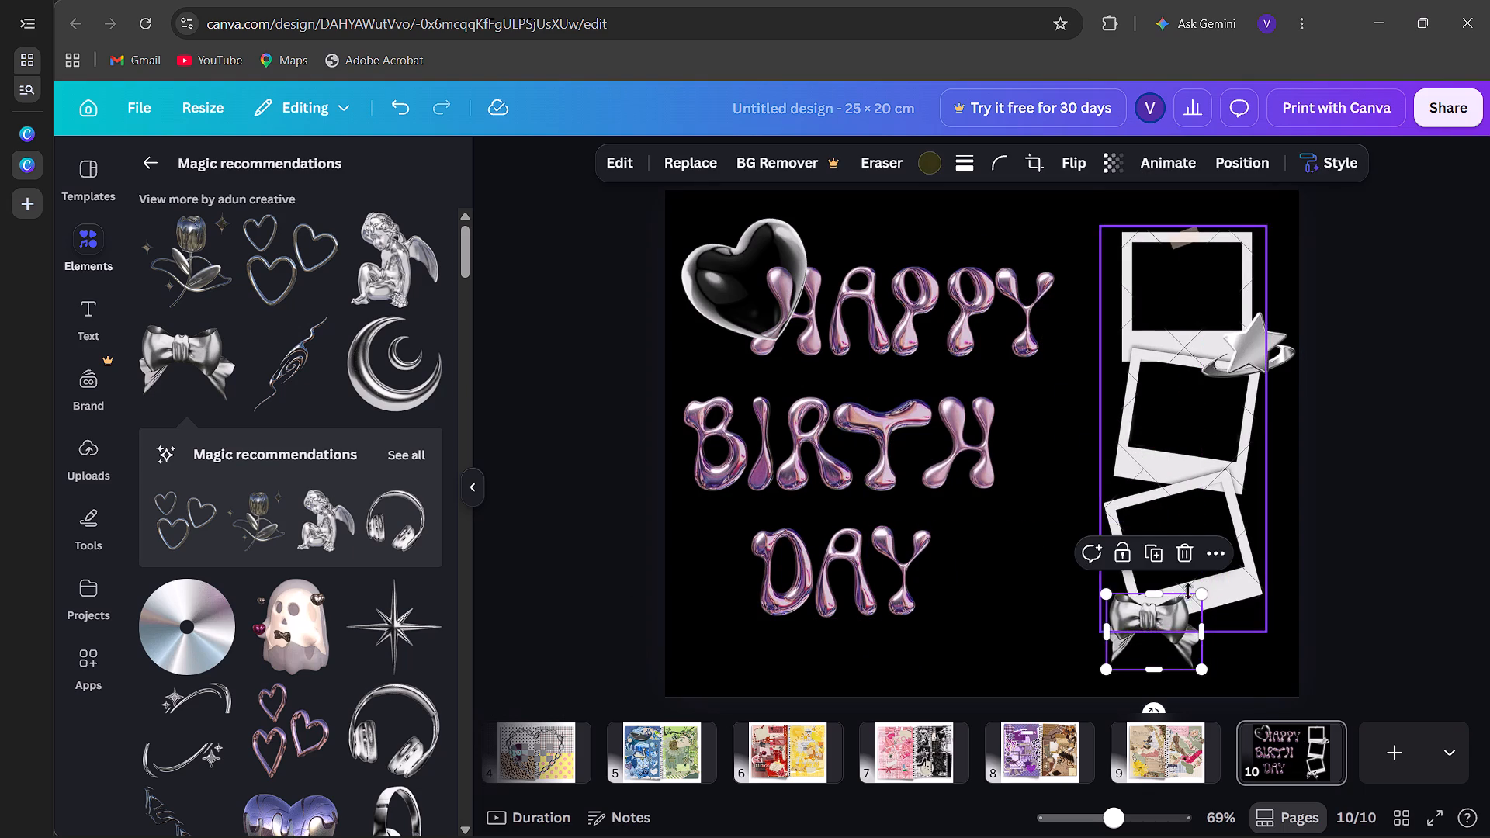
pyautogui.moveTo(1156, 706); pyautogui.dragTo(1208, 684)
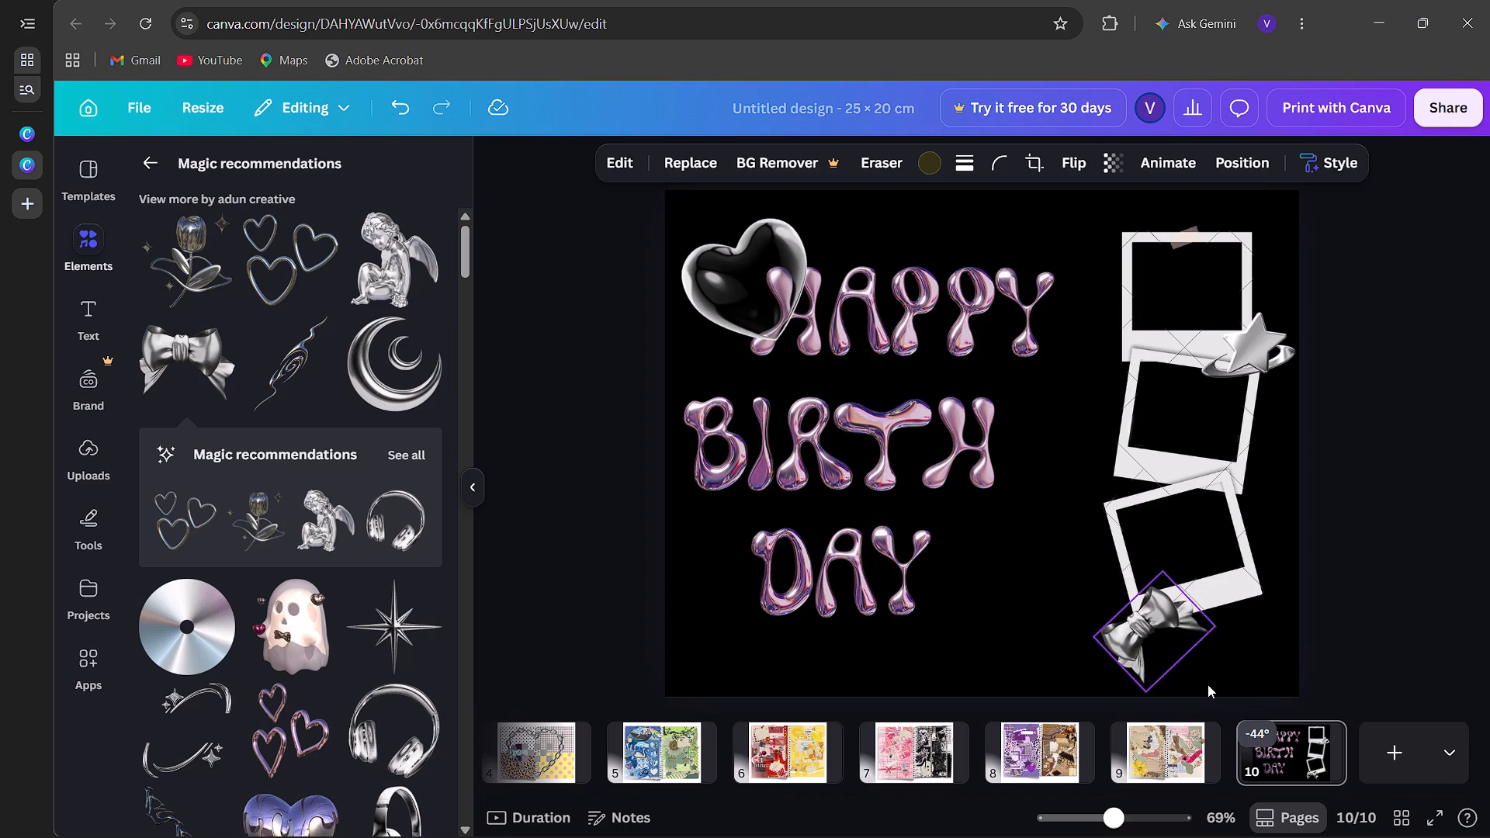
pyautogui.moveTo(1208, 684); pyautogui.dragTo(1188, 719)
pyautogui.click(1146, 607)
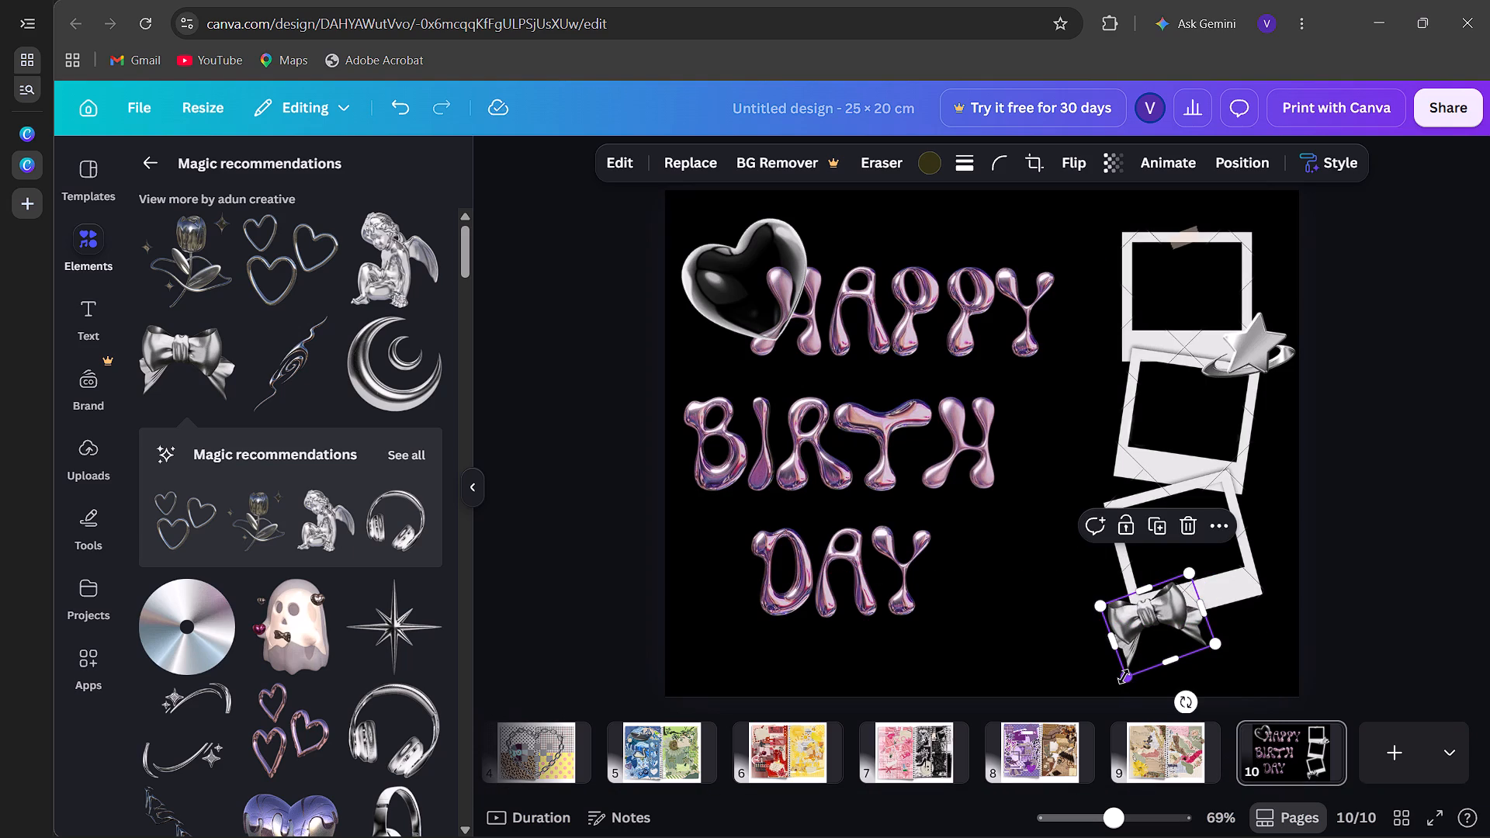
pyautogui.moveTo(1124, 677); pyautogui.dragTo(1147, 656)
pyautogui.moveTo(1166, 597); pyautogui.dragTo(1147, 611)
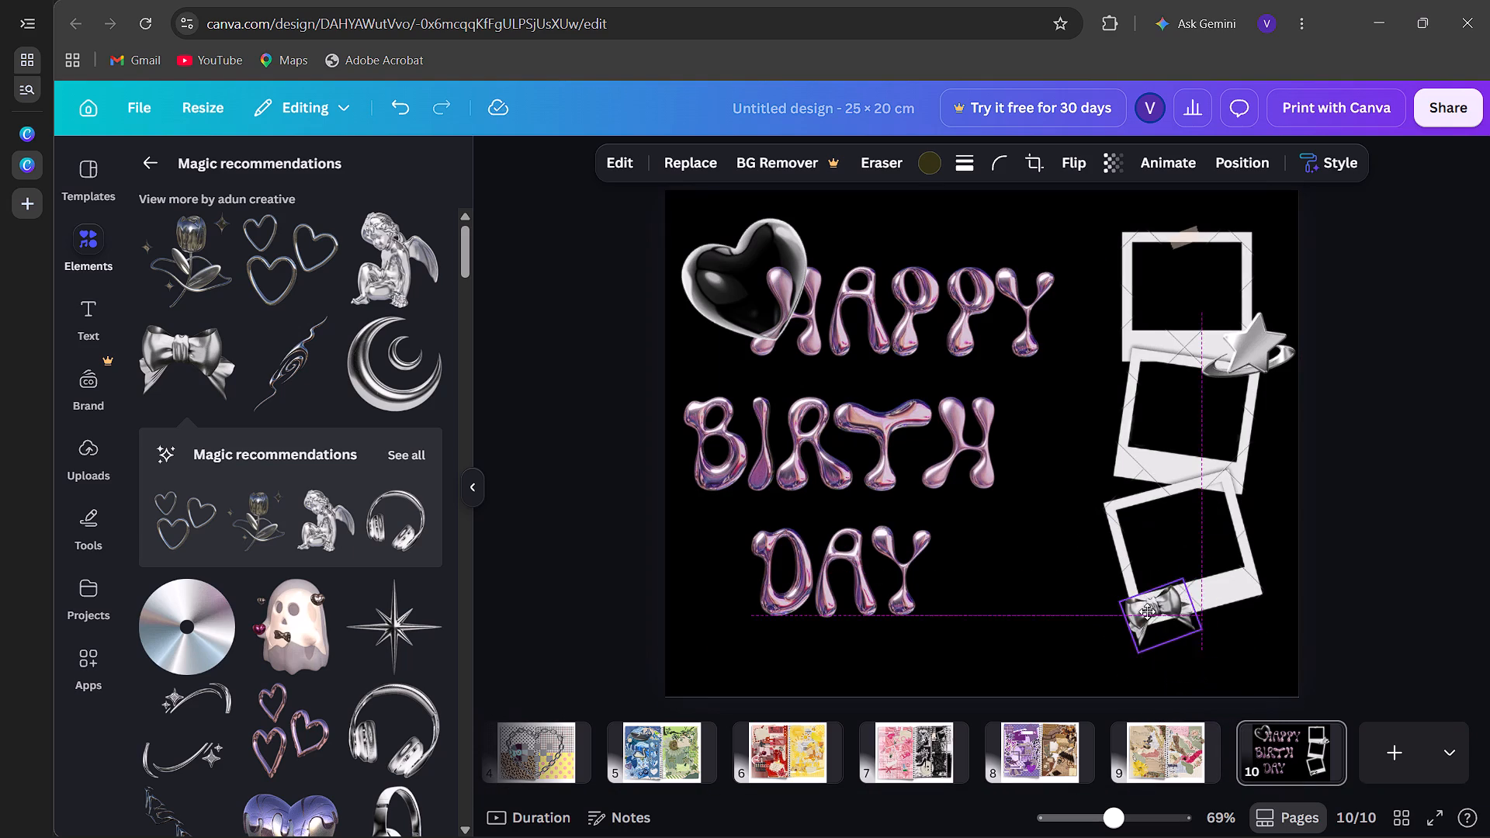
pyautogui.moveTo(1147, 611); pyautogui.dragTo(1154, 613)
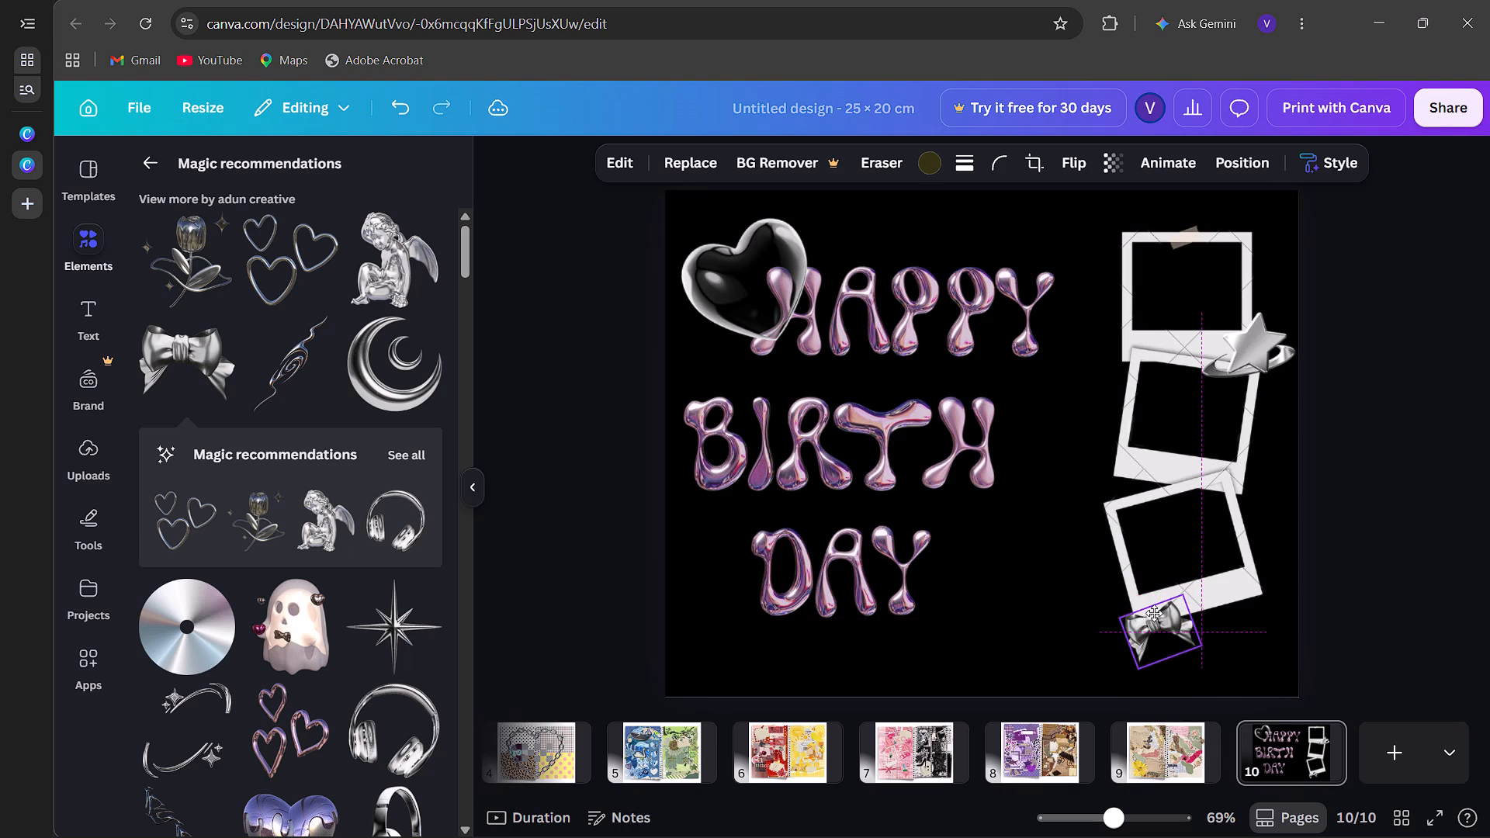
pyautogui.moveTo(1154, 613); pyautogui.dragTo(1154, 611)
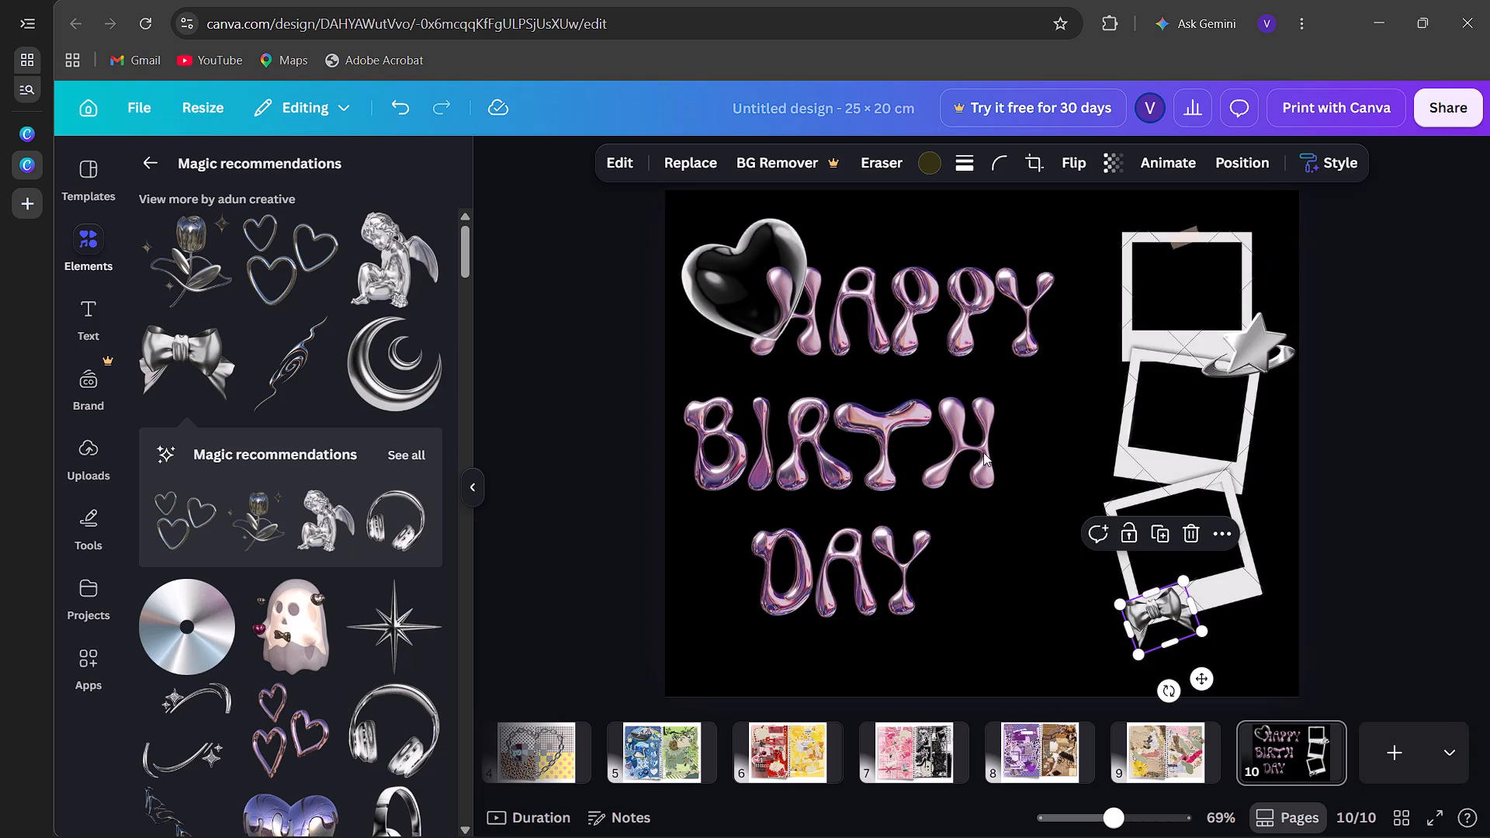
# Nudge the glass heart down slightly and send it backward two levels, behind the H of HAPPY.
pyautogui.moveTo(753, 289); pyautogui.dragTo(754, 300)
pyautogui.click(1190, 170)
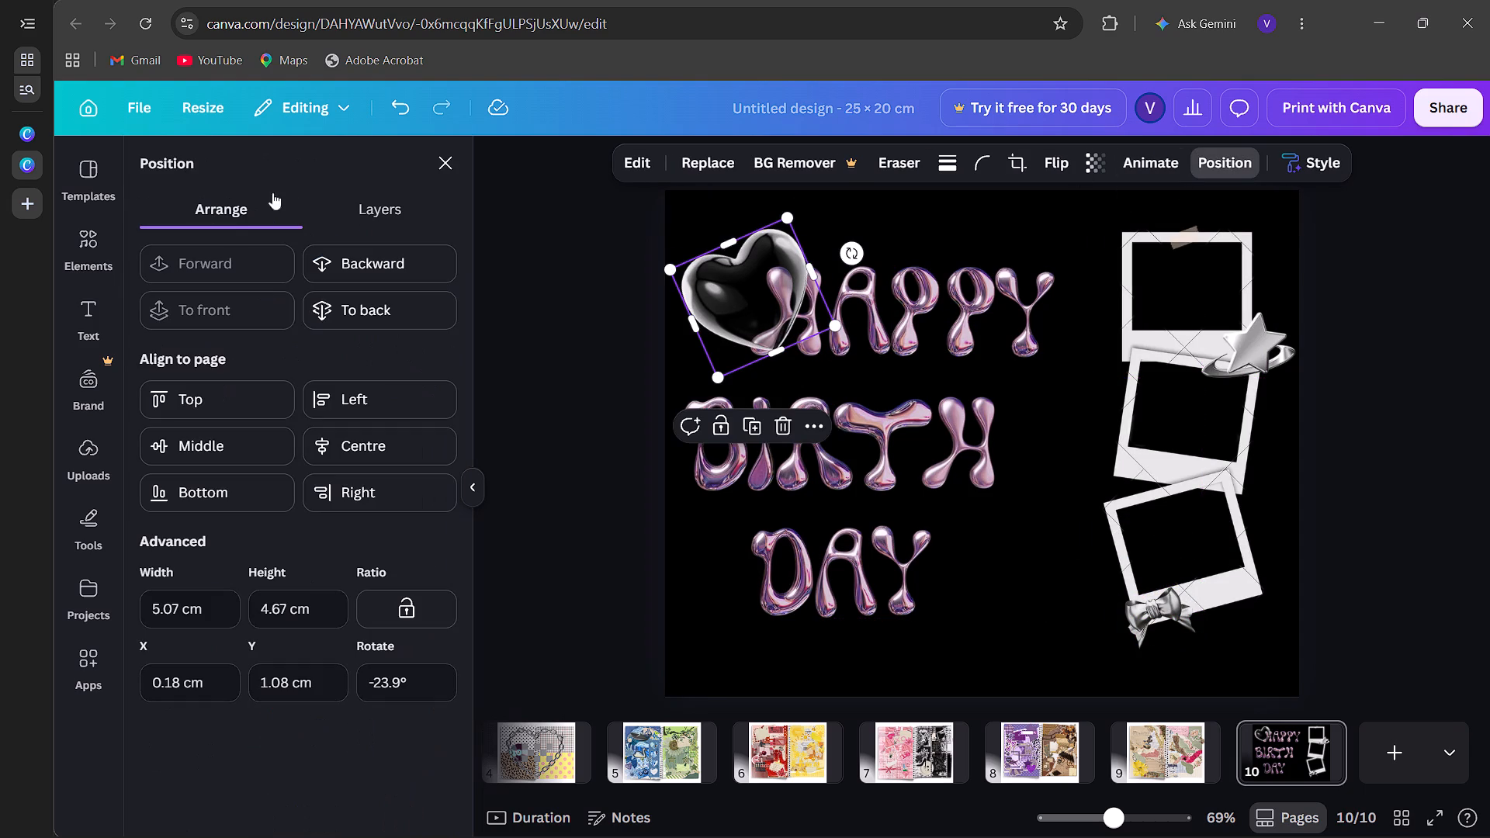
pyautogui.click(348, 254)
pyautogui.click(348, 254)
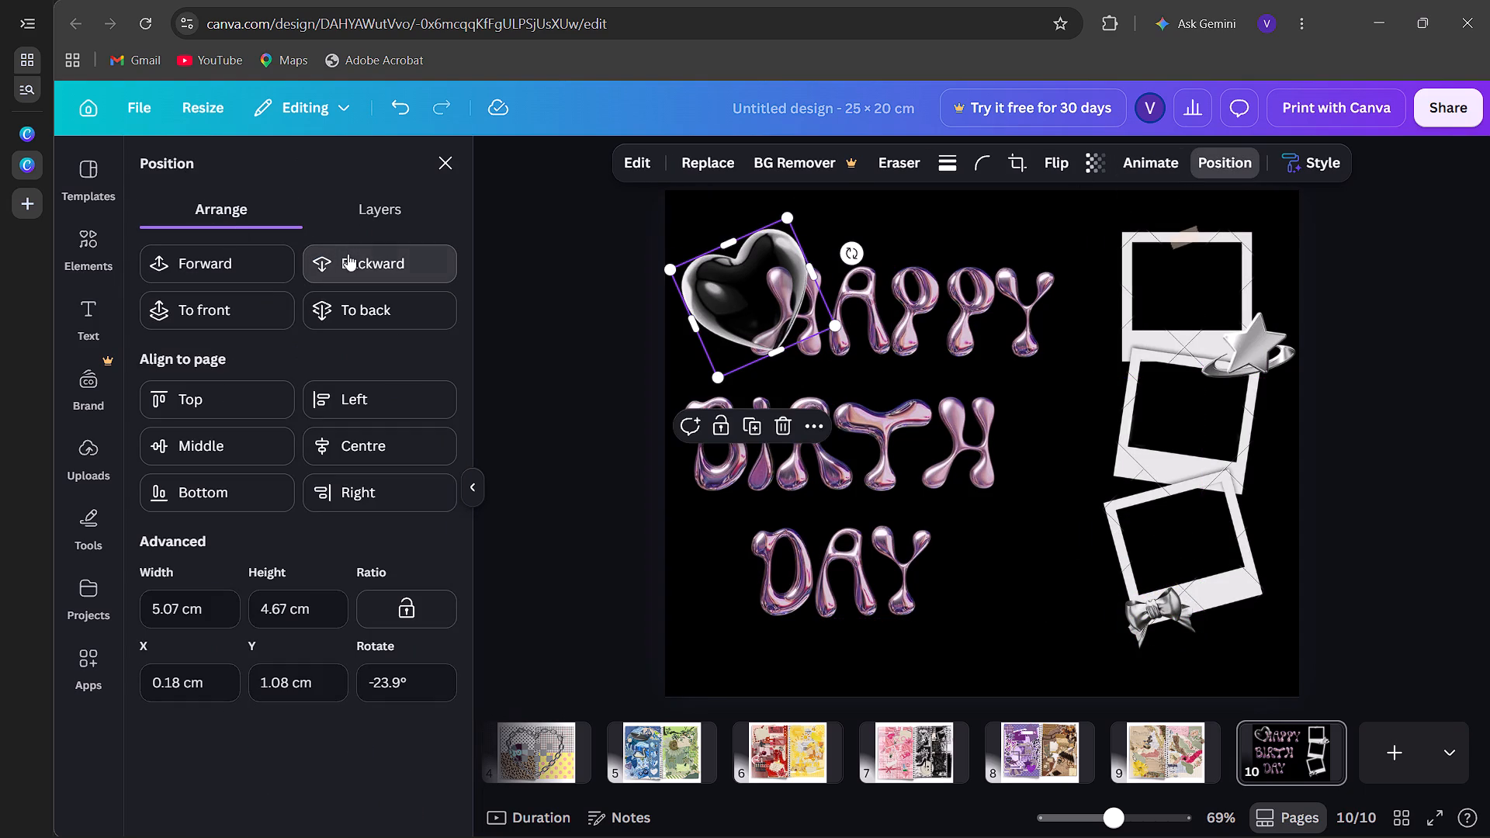
pyautogui.click(446, 163)
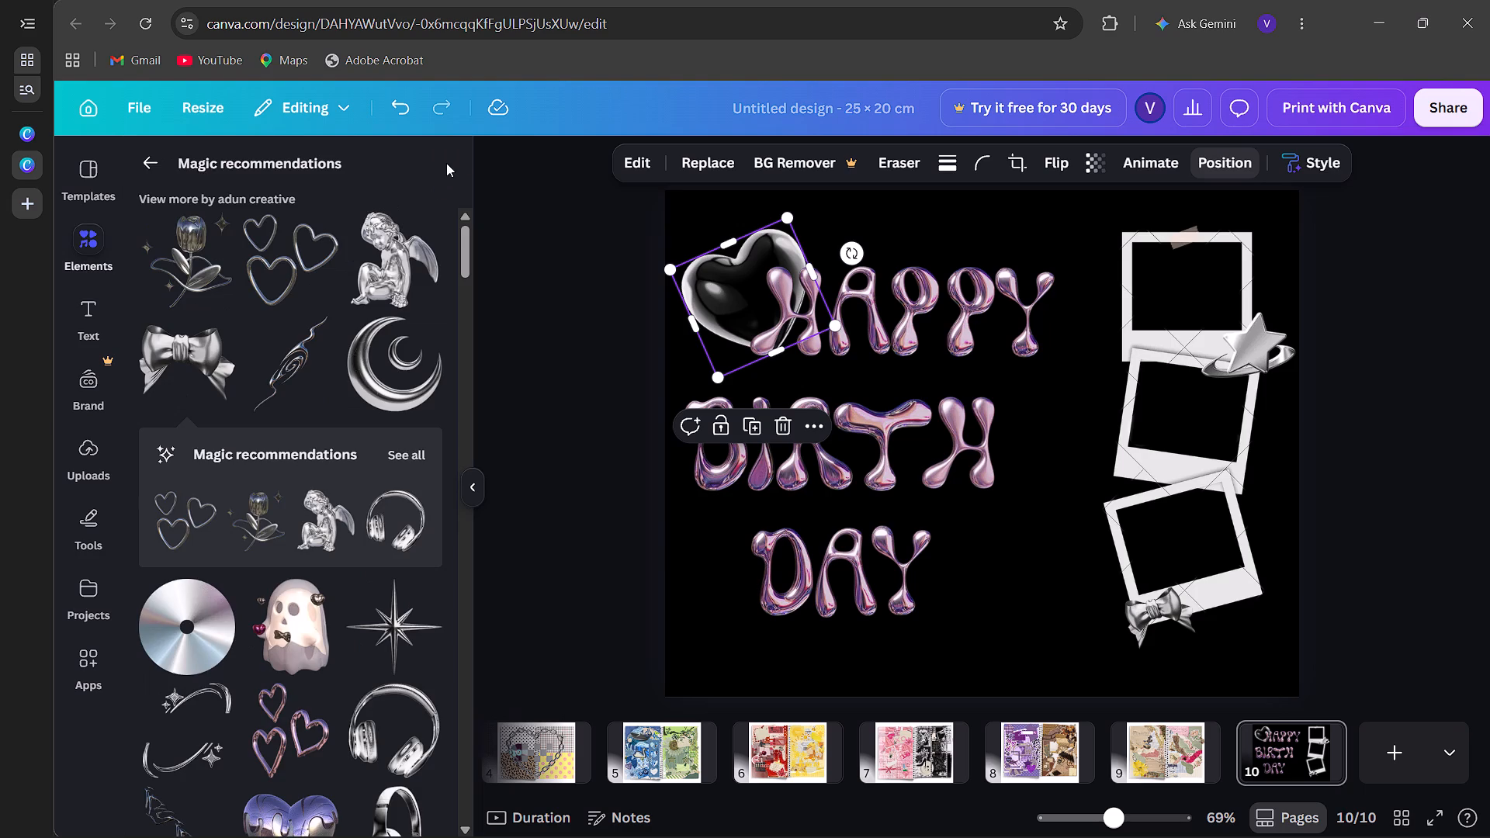
# Add the pink chrome three-hearts graphic and shrink it to about 3.8 × 4.8 cm between the Y of HAPPY and the top Polaroid.
pyautogui.scroll(-3, 275, 610)
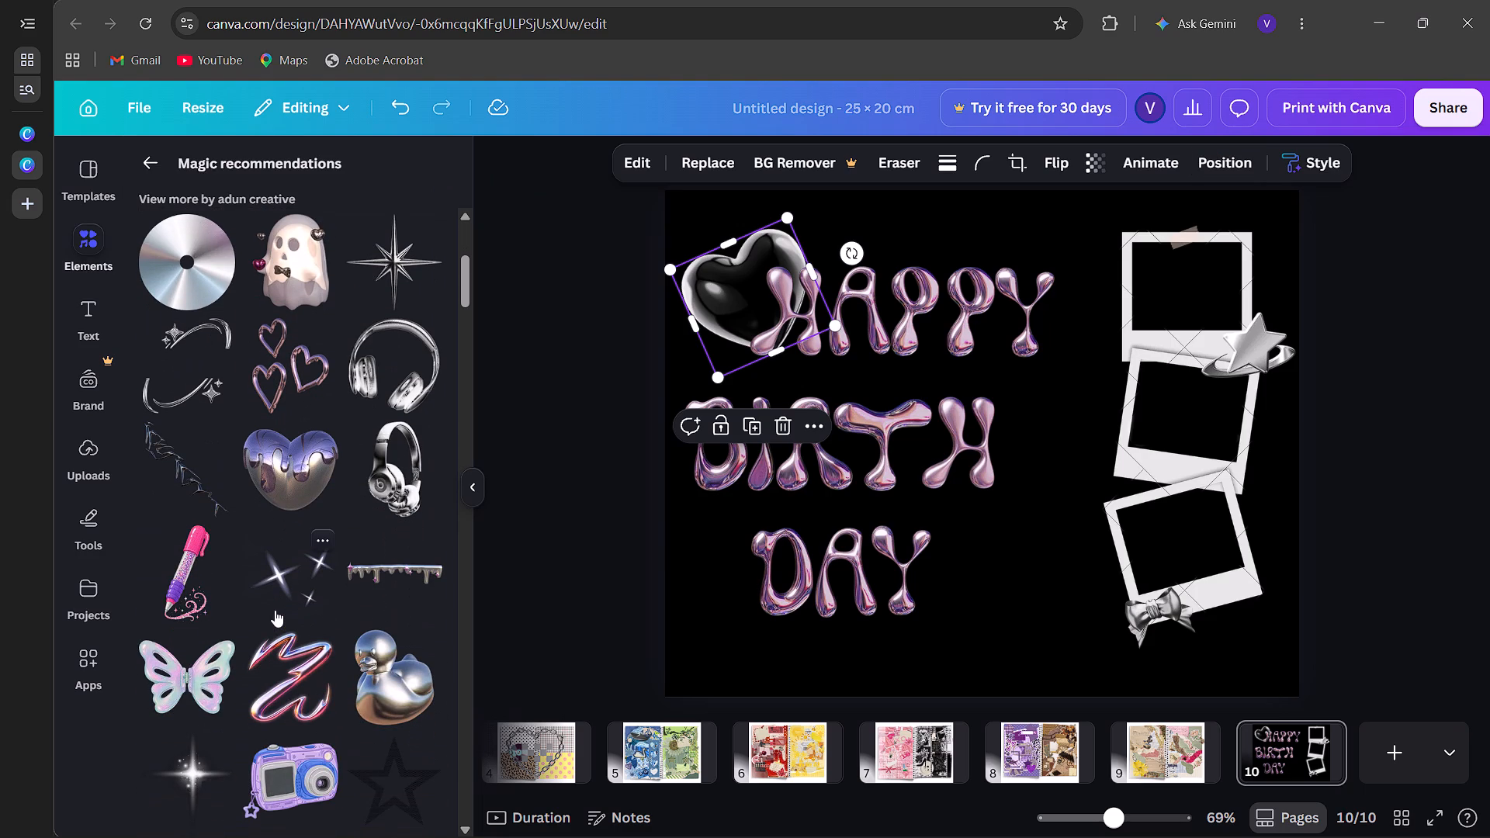
pyautogui.click(303, 385)
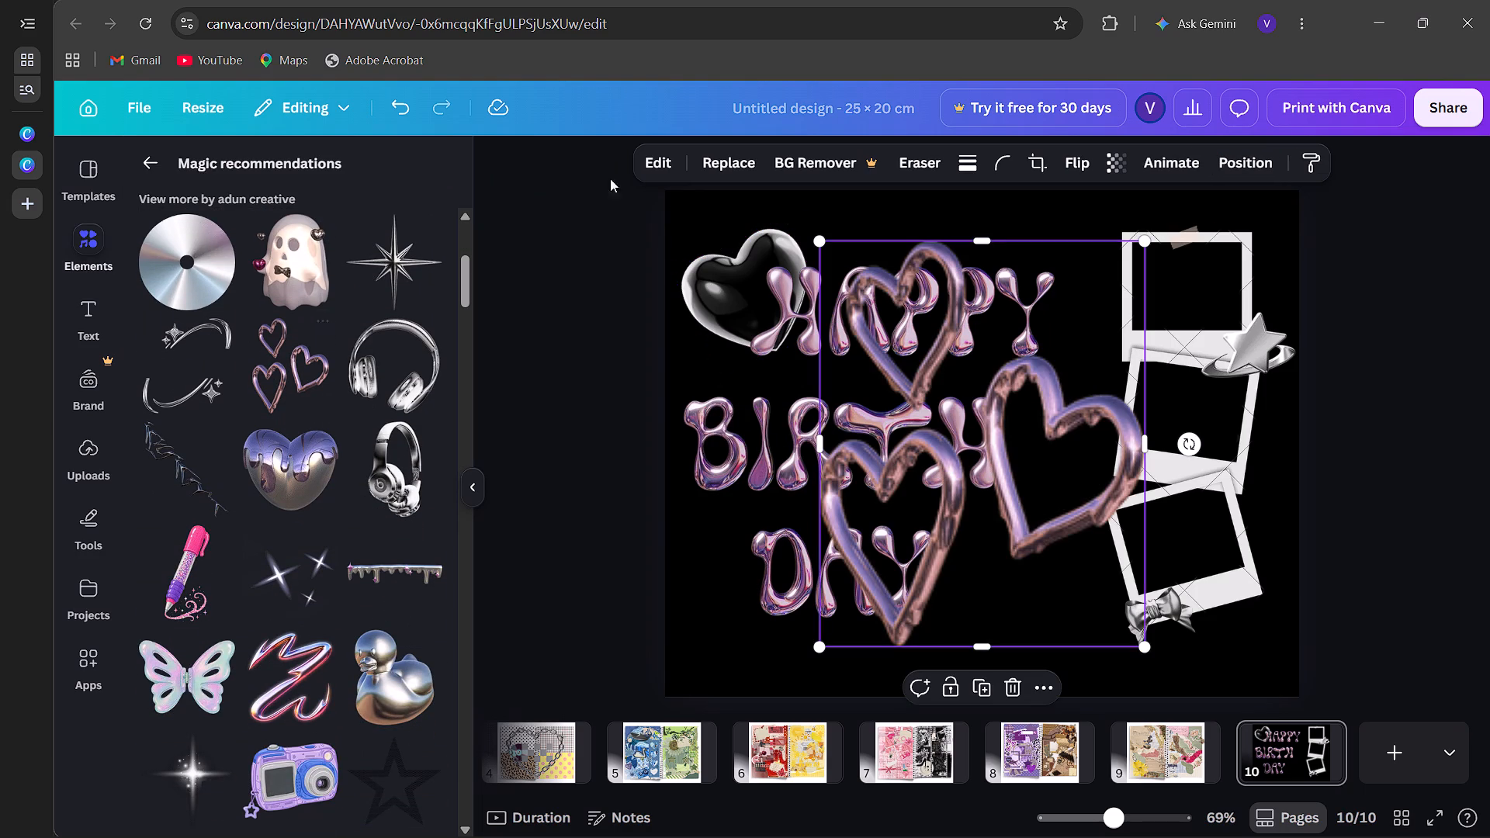
pyautogui.moveTo(823, 643); pyautogui.dragTo(989, 310)
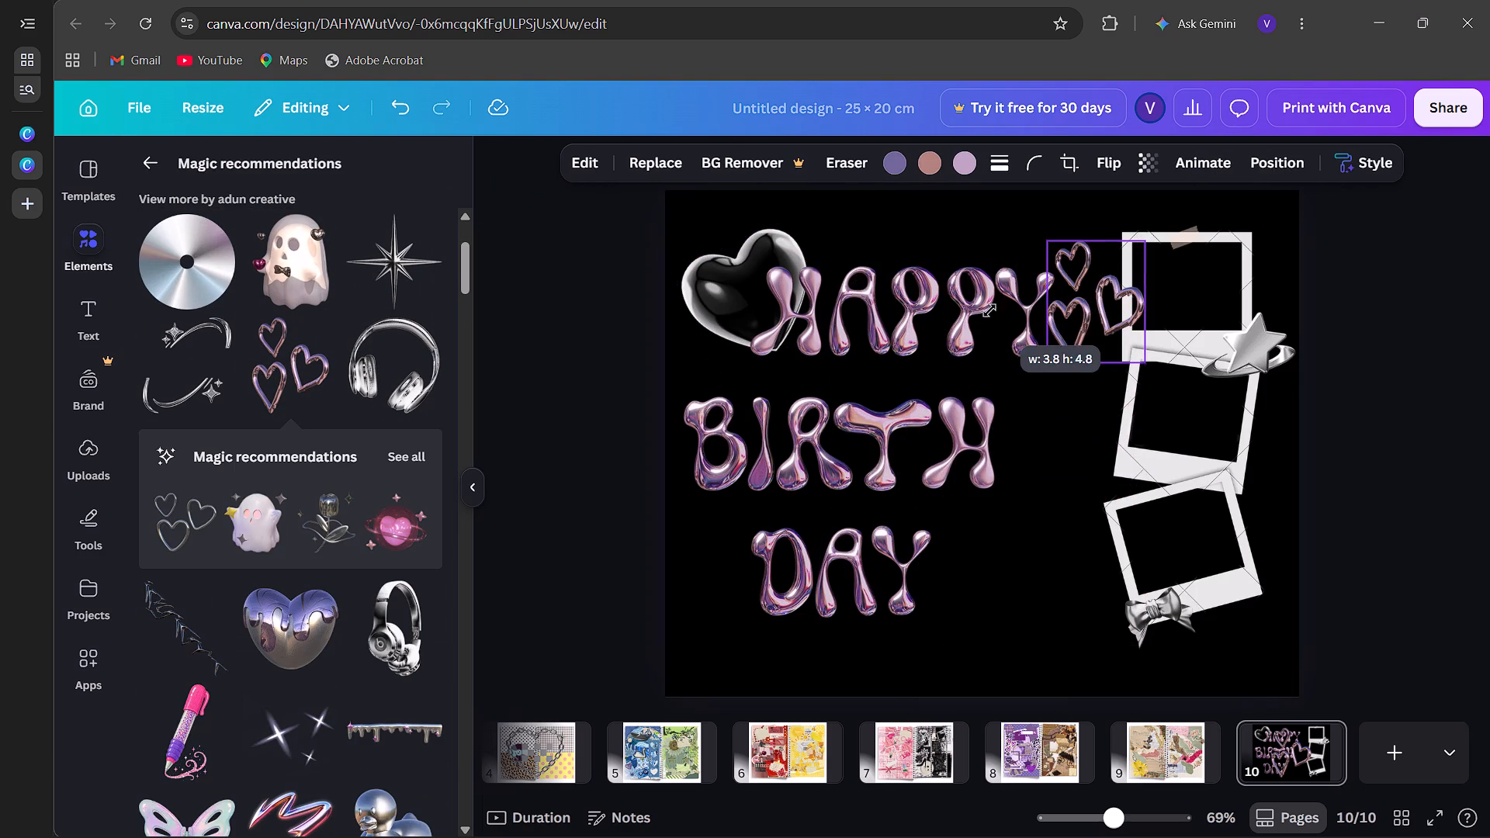
pyautogui.moveTo(989, 310); pyautogui.dragTo(996, 311)
pyautogui.click(1087, 285)
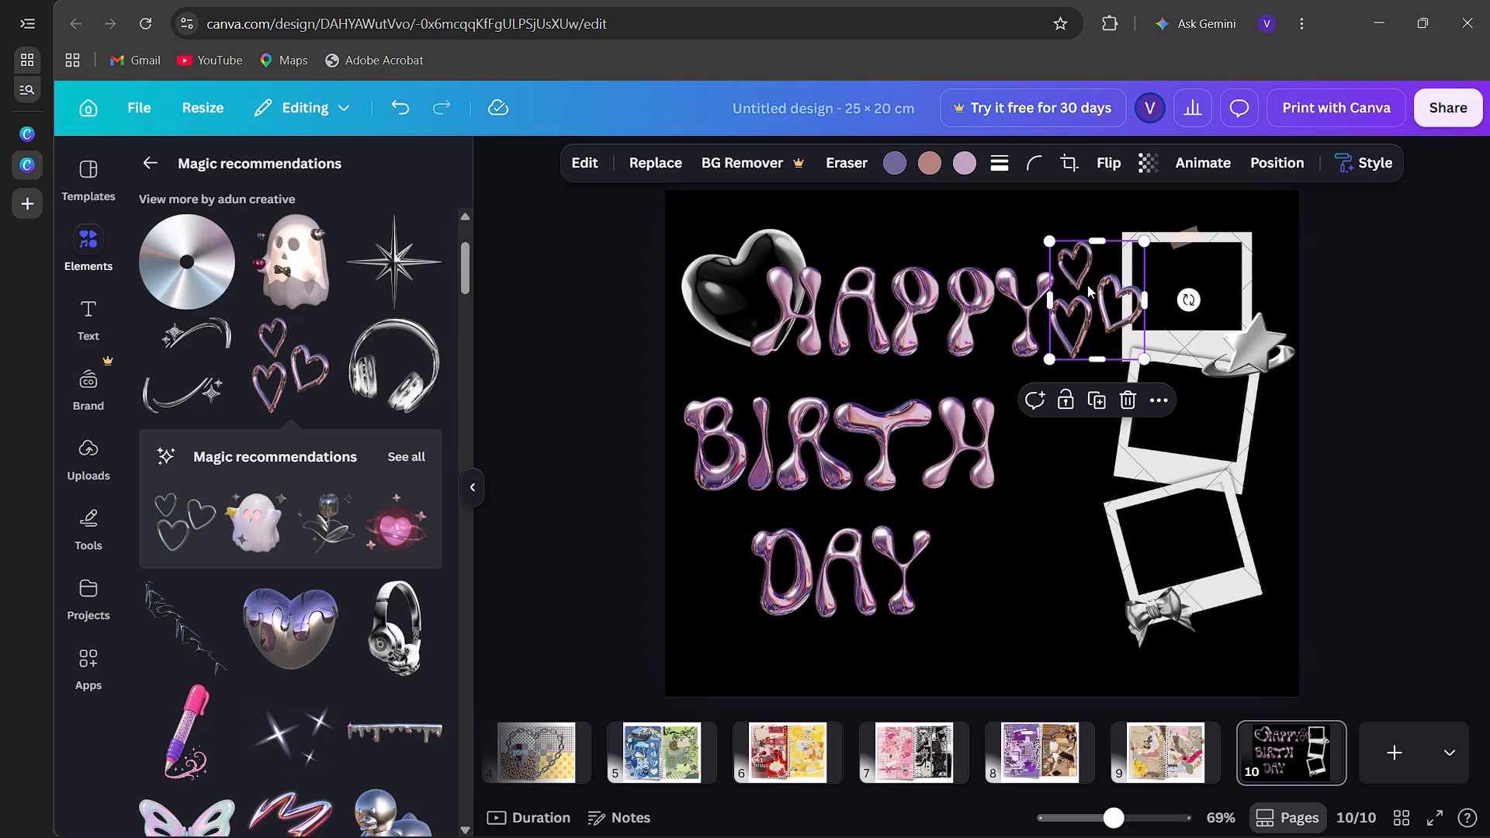
pyautogui.click(1064, 291)
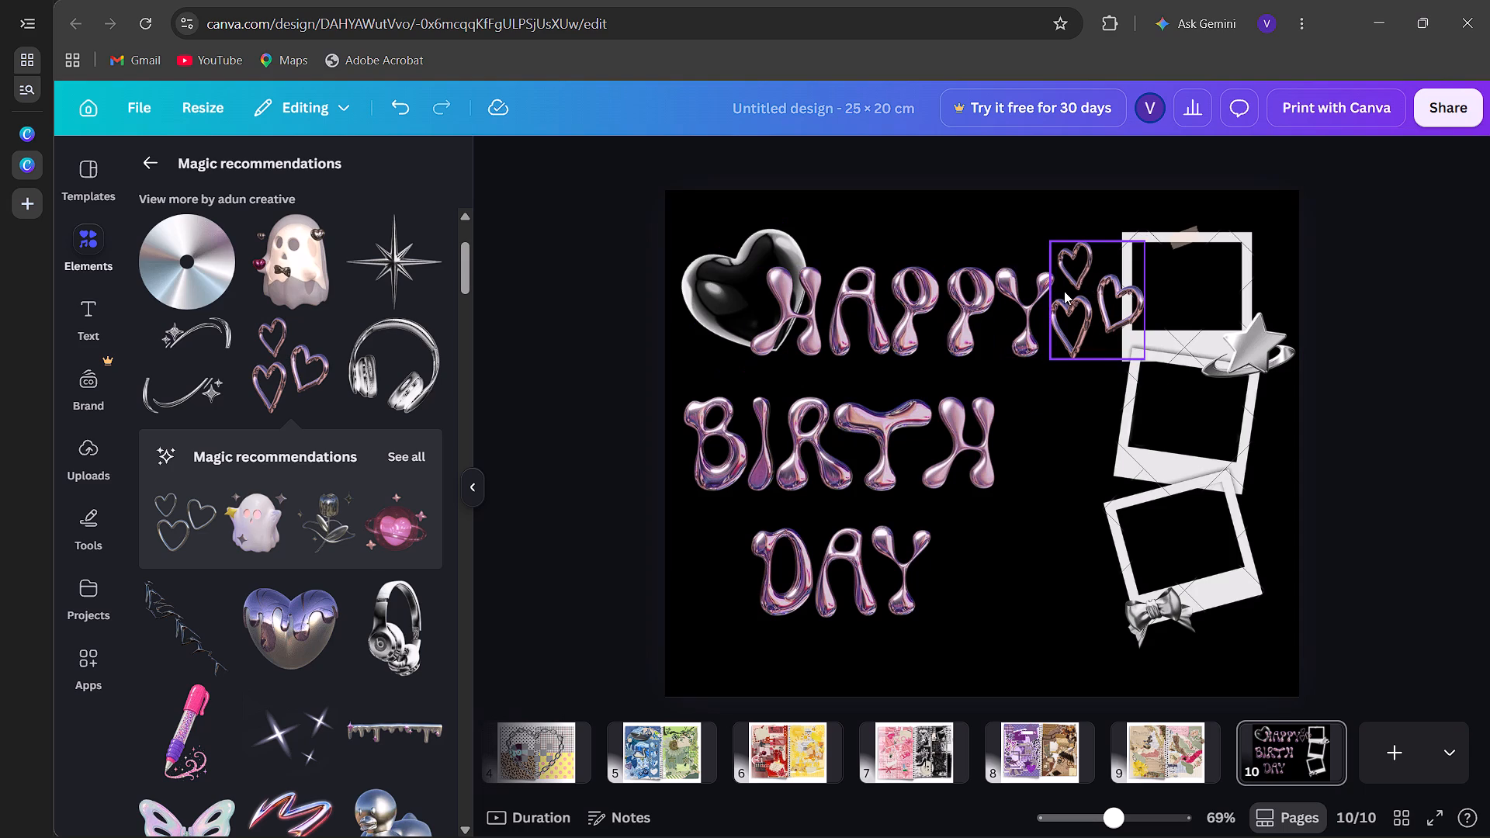
# Flip the three-hearts graphic horizontally, trying a vertical flip as well and reverting it.
pyautogui.click(1100, 161)
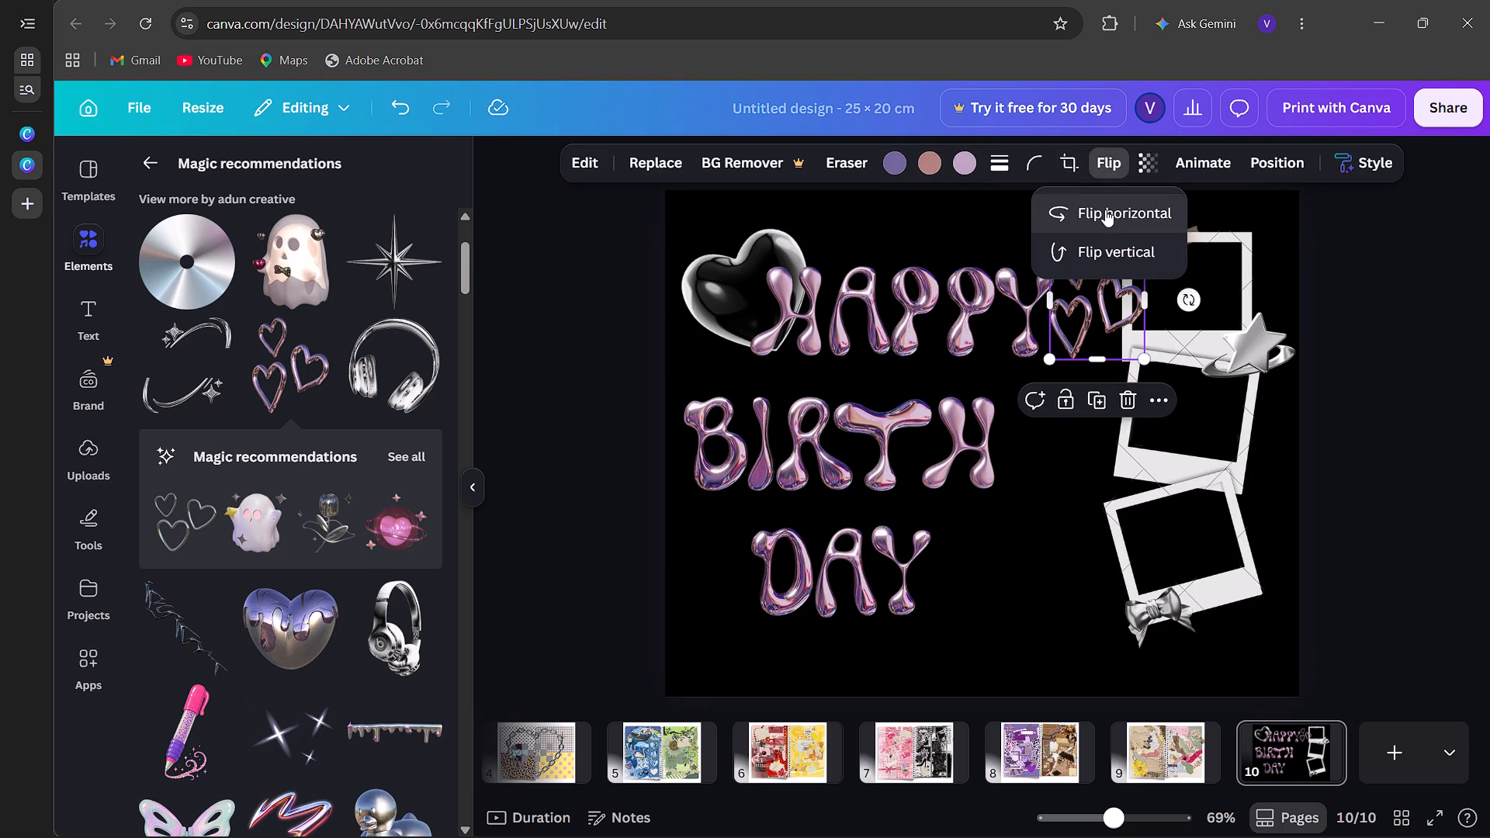
pyautogui.click(1105, 209)
pyautogui.click(1111, 258)
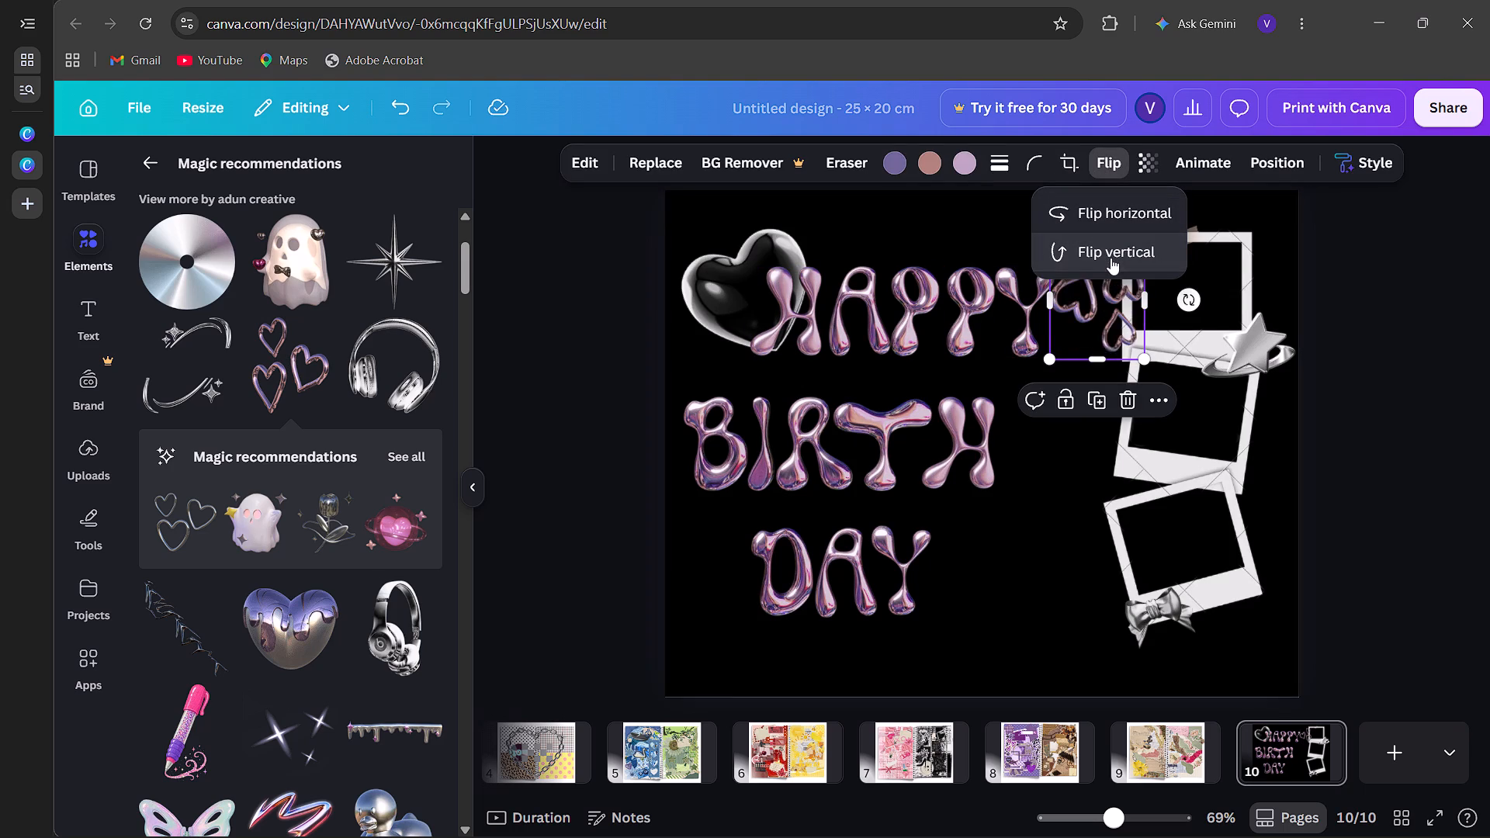
pyautogui.click(1111, 258)
# Delete the black glass heart behind the H of HAPPY.
pyautogui.click(728, 299)
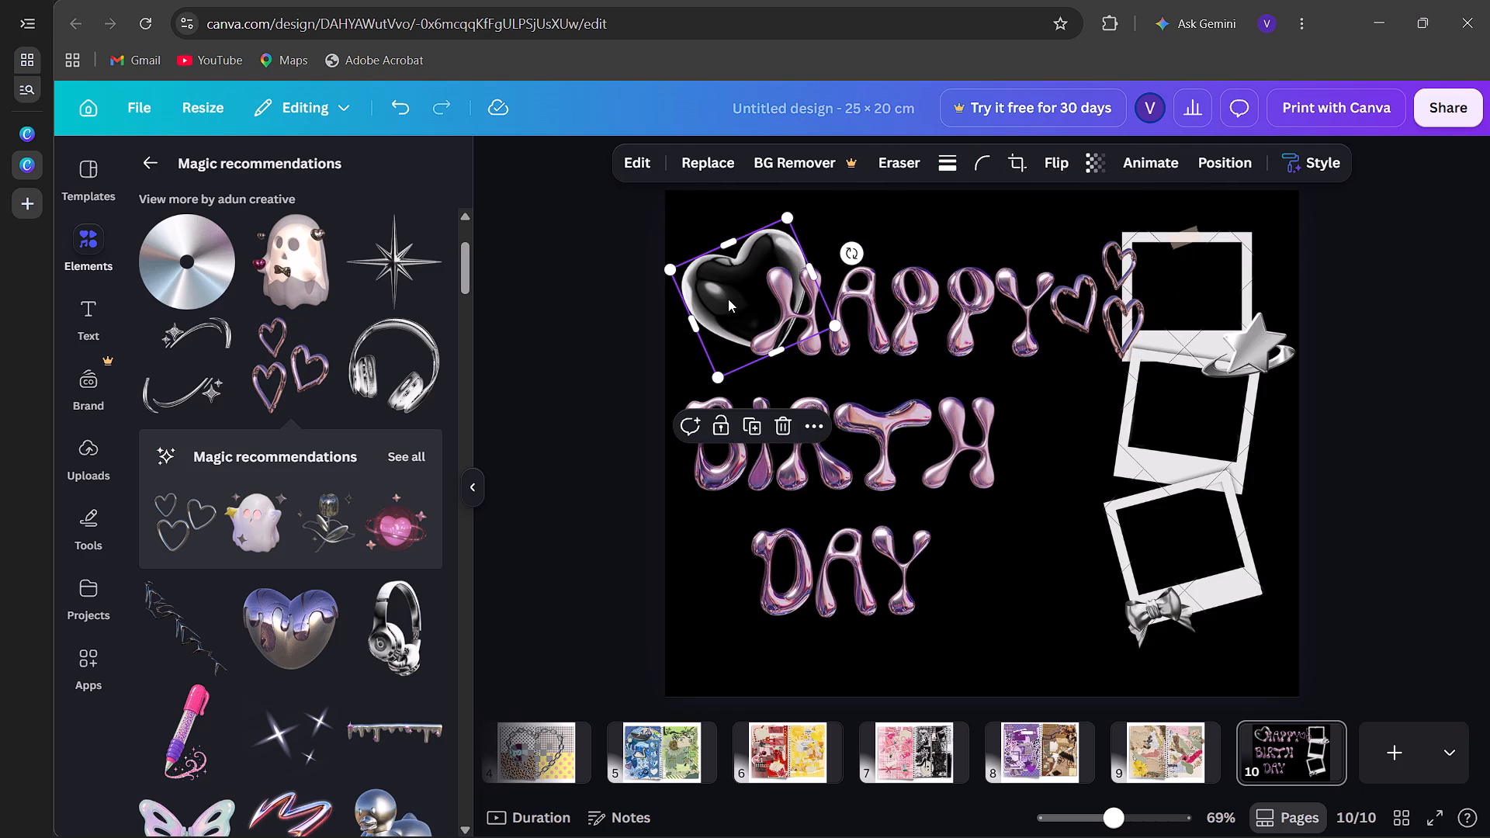
pyautogui.press('BackSpace')
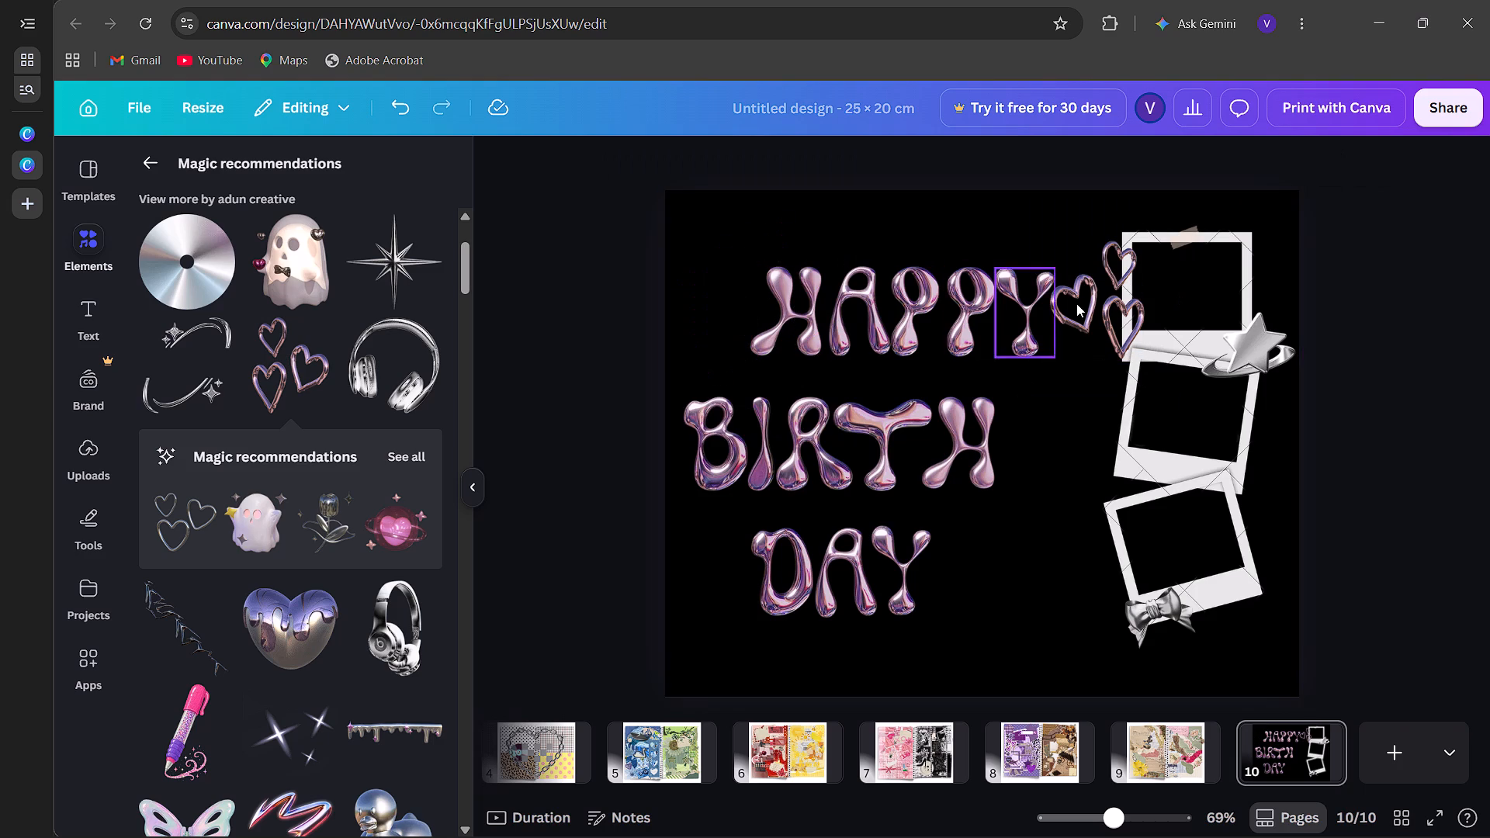
# Move the three-hearts graphic to the page's top-left corner, beside the H of HAPPY.
pyautogui.moveTo(1128, 300); pyautogui.dragTo(750, 280)
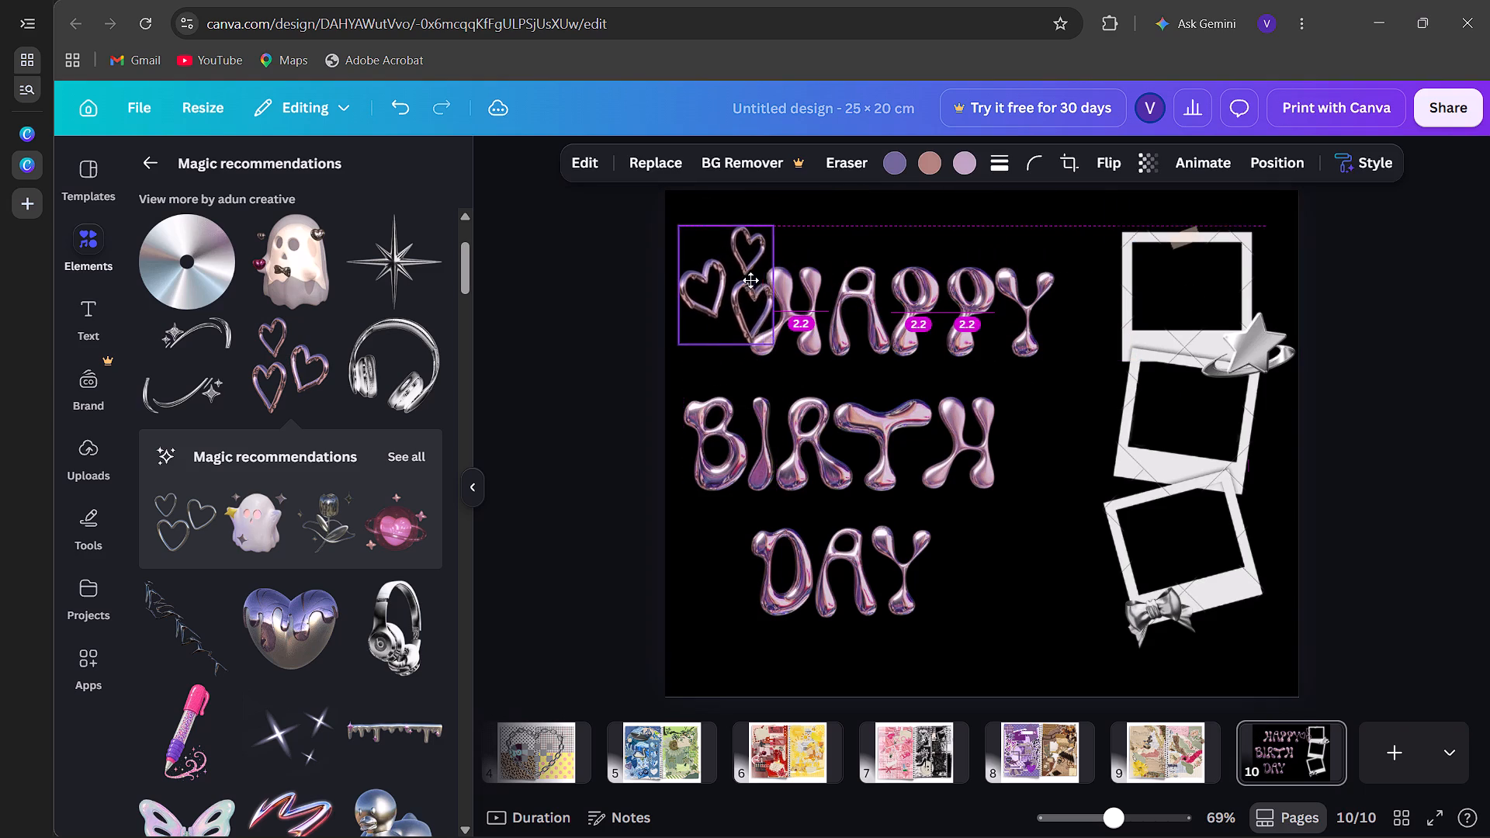
pyautogui.moveTo(750, 280); pyautogui.dragTo(759, 284)
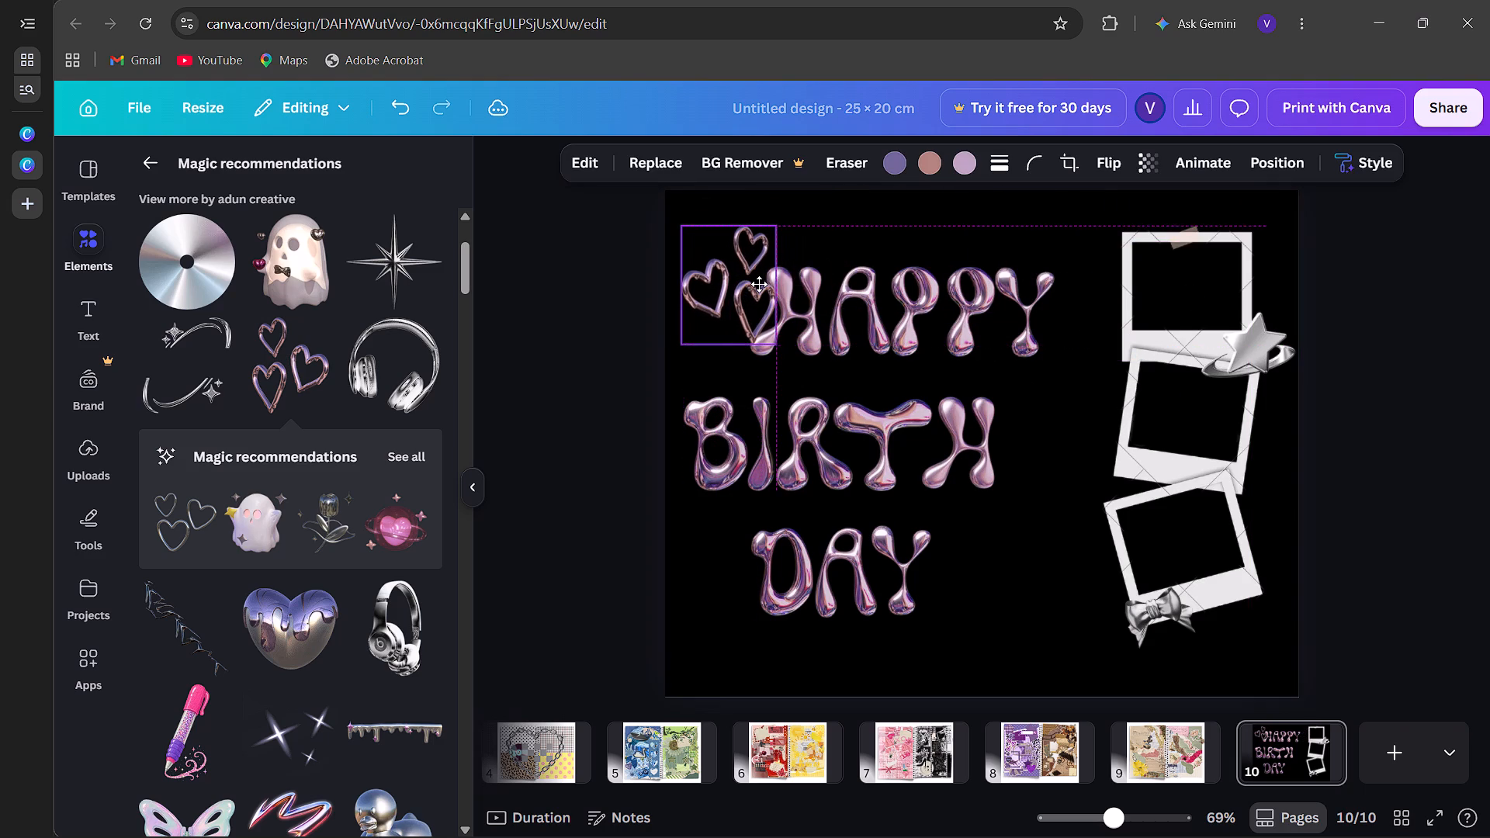
pyautogui.moveTo(759, 284); pyautogui.dragTo(752, 272)
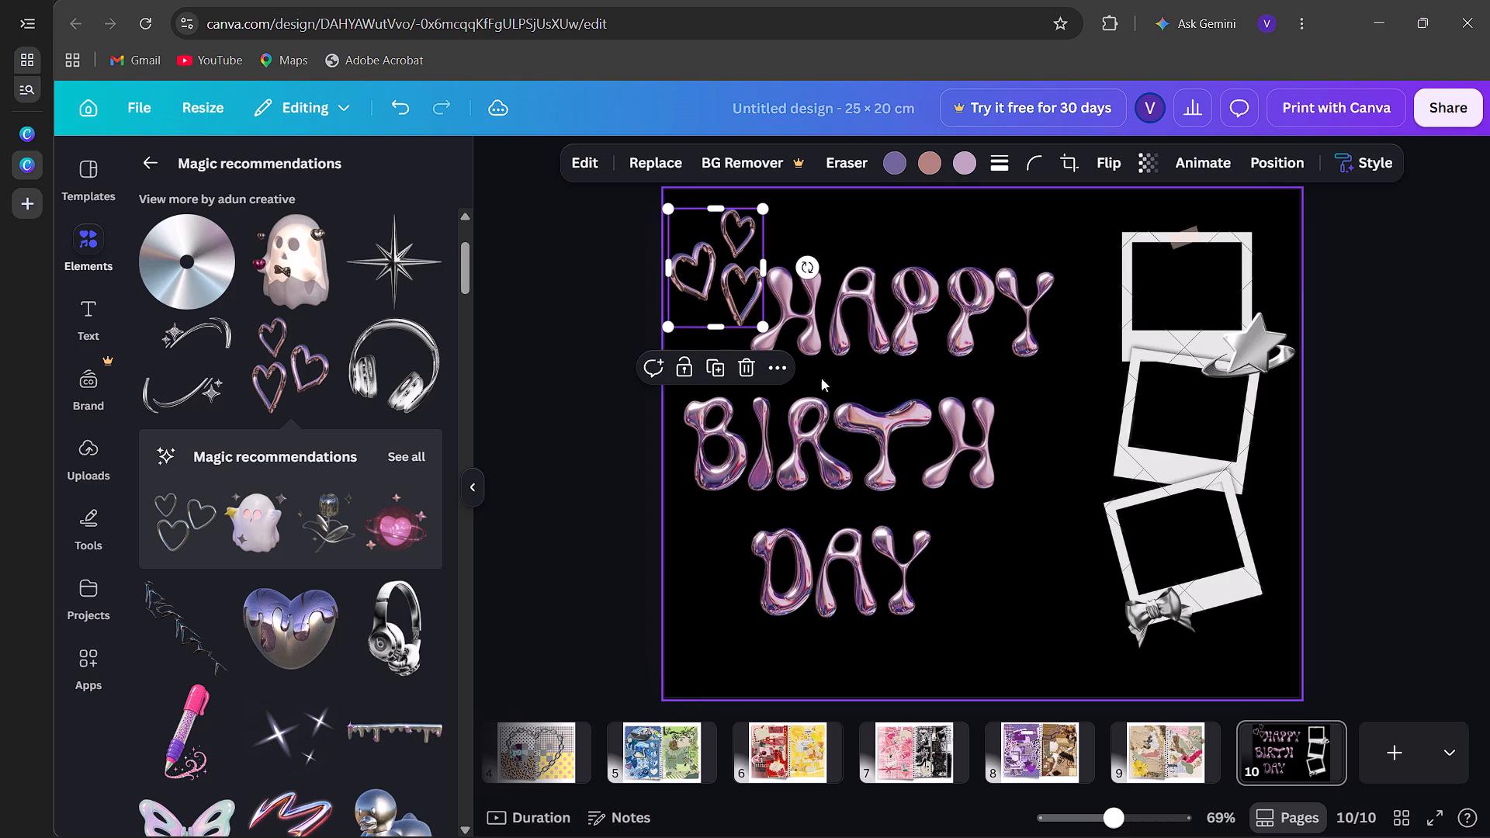
# Shift the letters of BIRTH rightward one by one, from H back to B, so the word lines up beneath HAPPY.
pyautogui.moveTo(981, 425); pyautogui.dragTo(1037, 420)
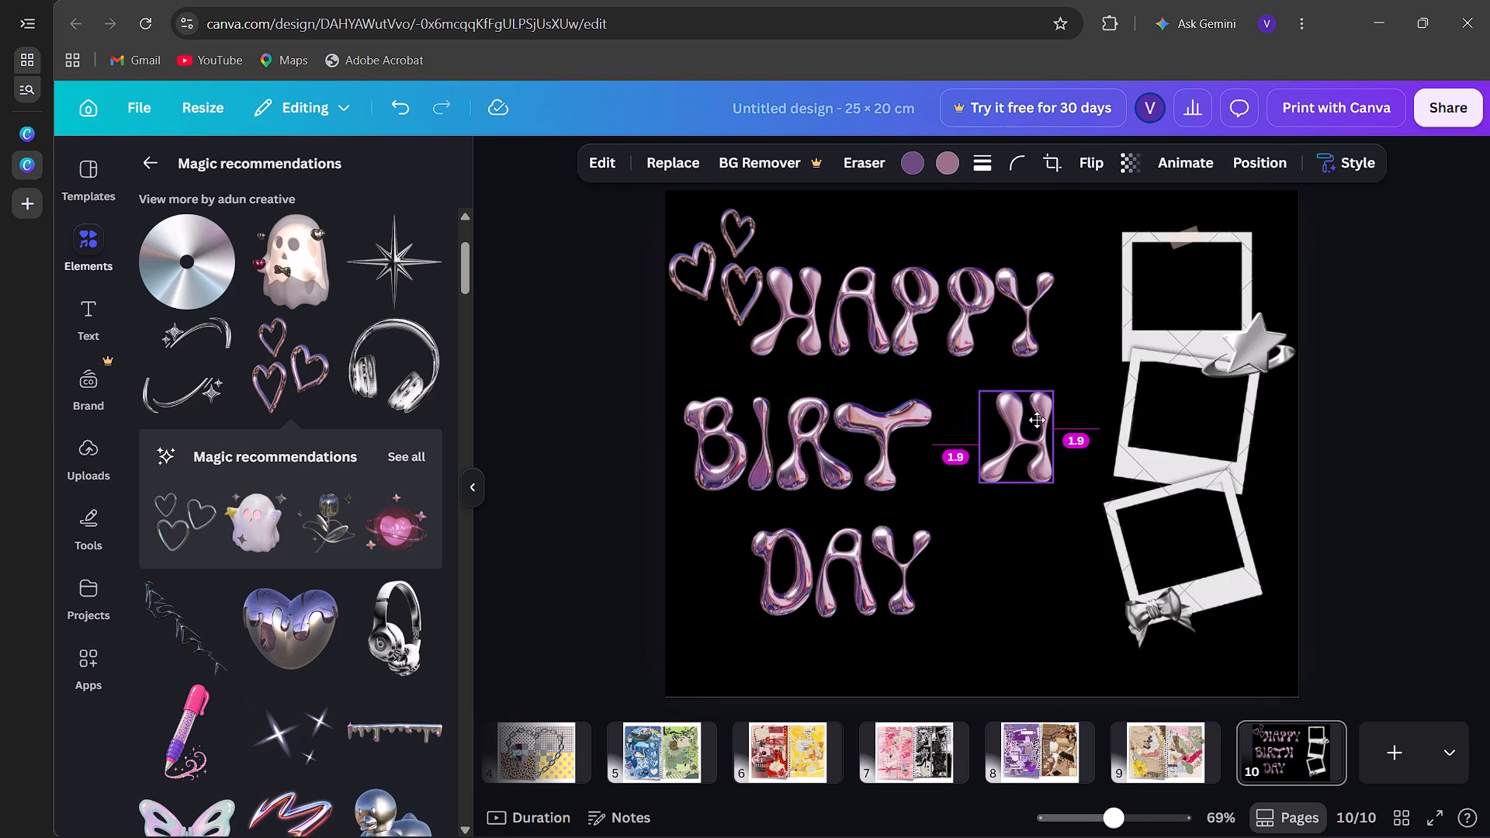
pyautogui.moveTo(1037, 420); pyautogui.dragTo(1072, 302)
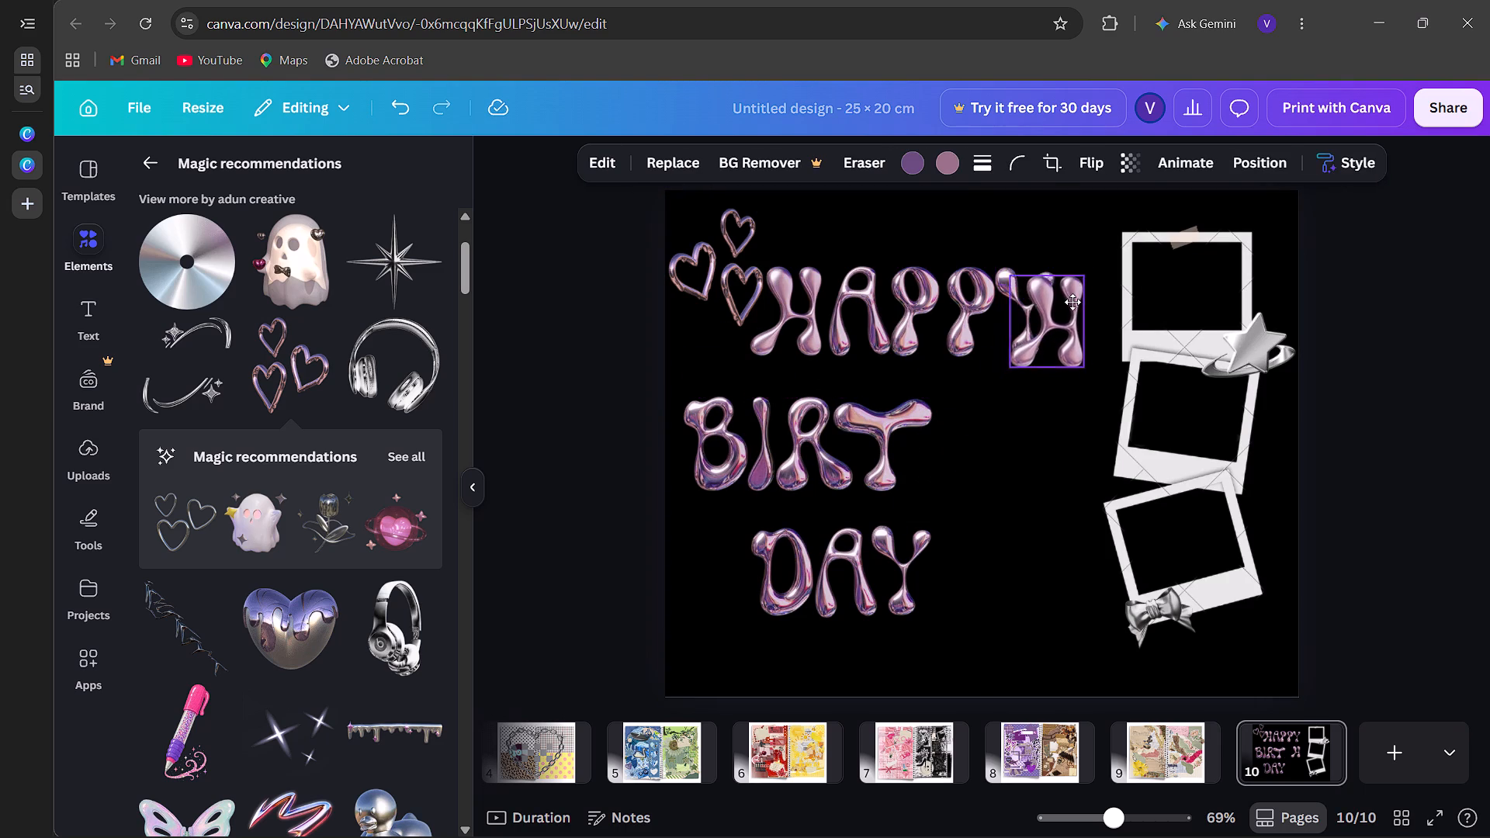
pyautogui.moveTo(1072, 302); pyautogui.dragTo(1107, 296)
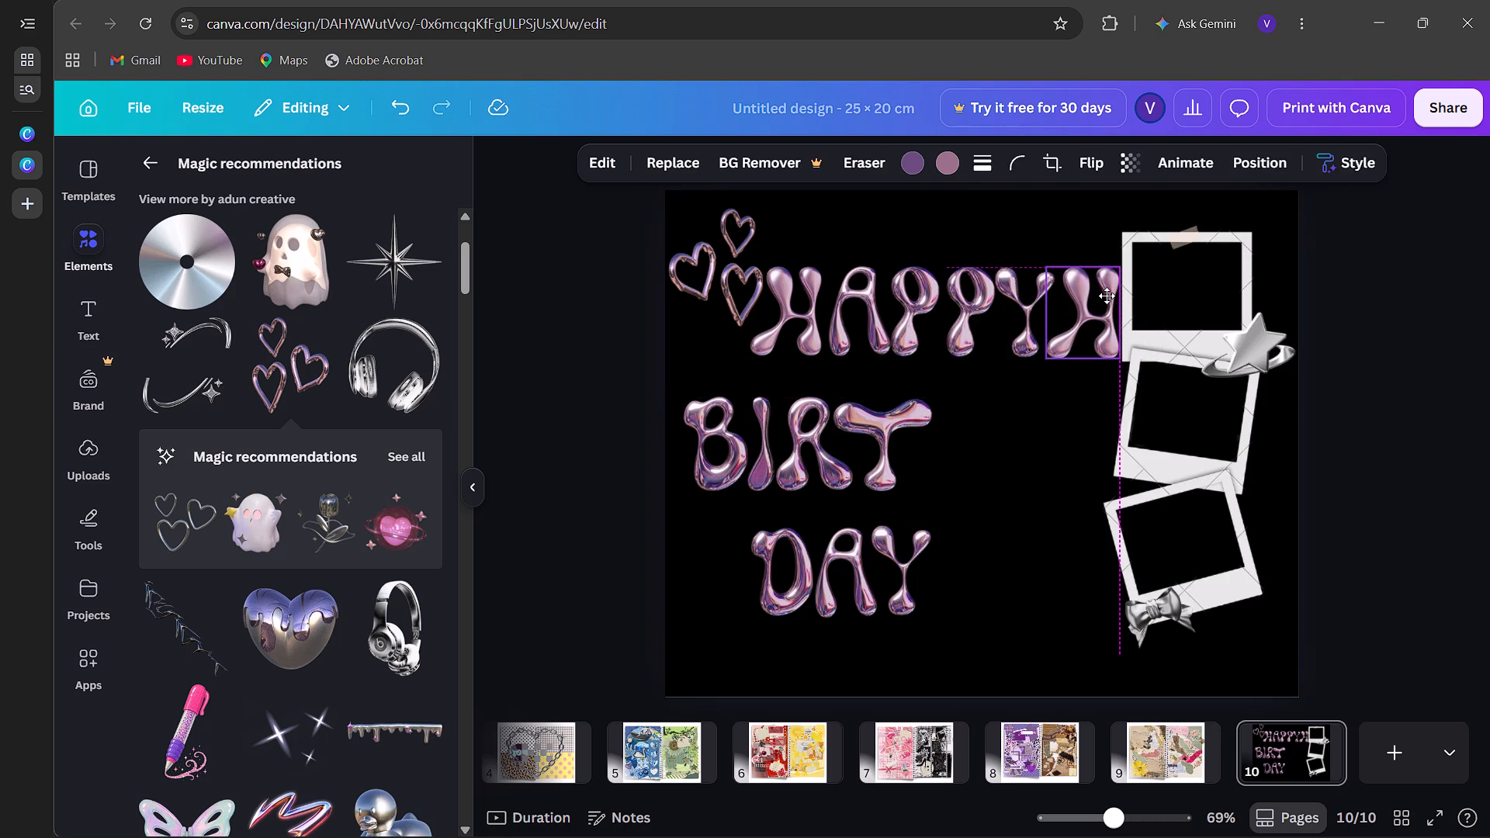
pyautogui.moveTo(1107, 296); pyautogui.dragTo(1045, 425)
pyautogui.moveTo(873, 431); pyautogui.dragTo(928, 433)
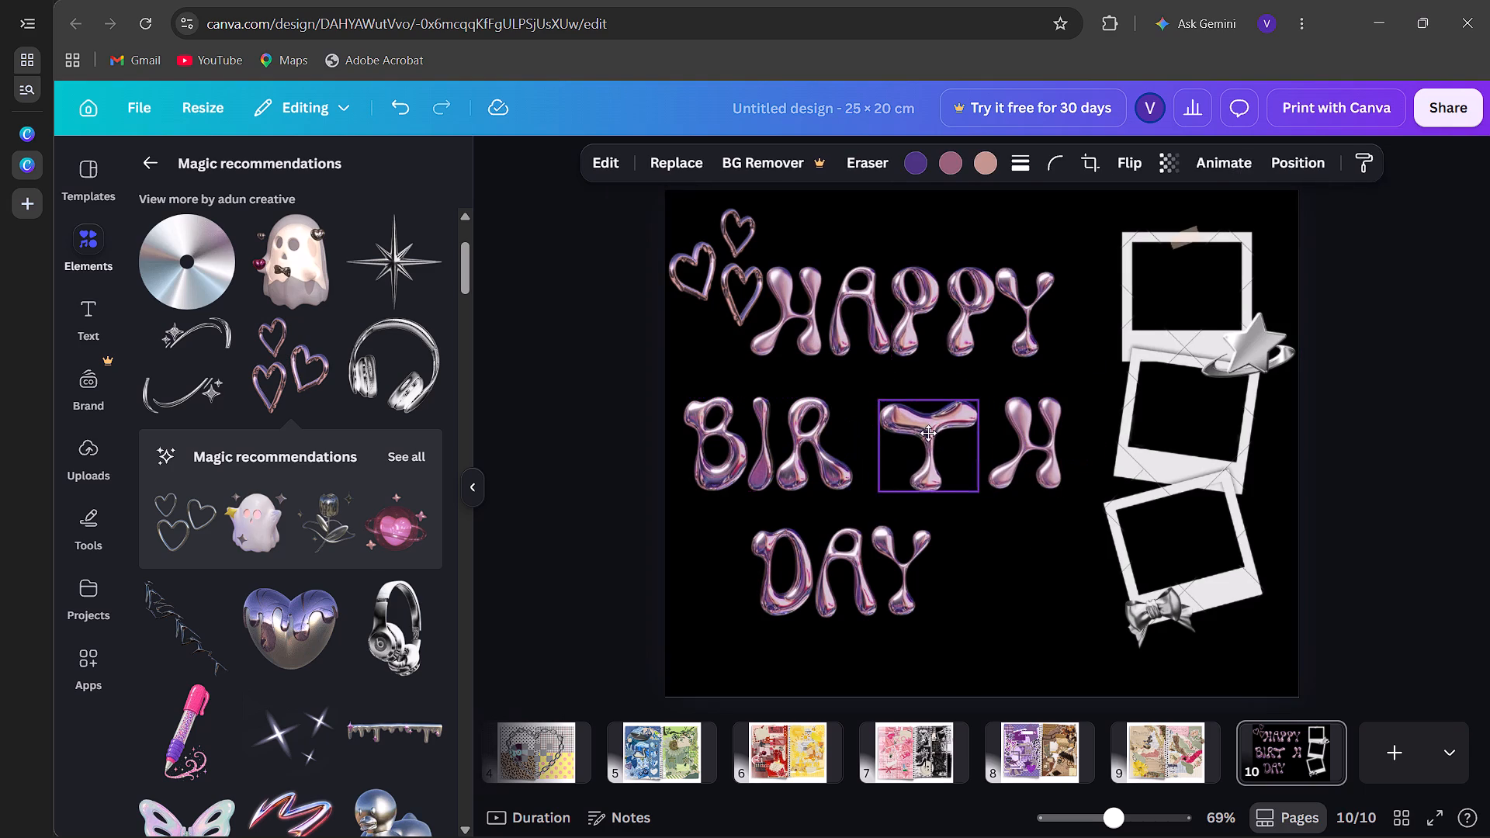
pyautogui.moveTo(928, 433); pyautogui.dragTo(949, 427)
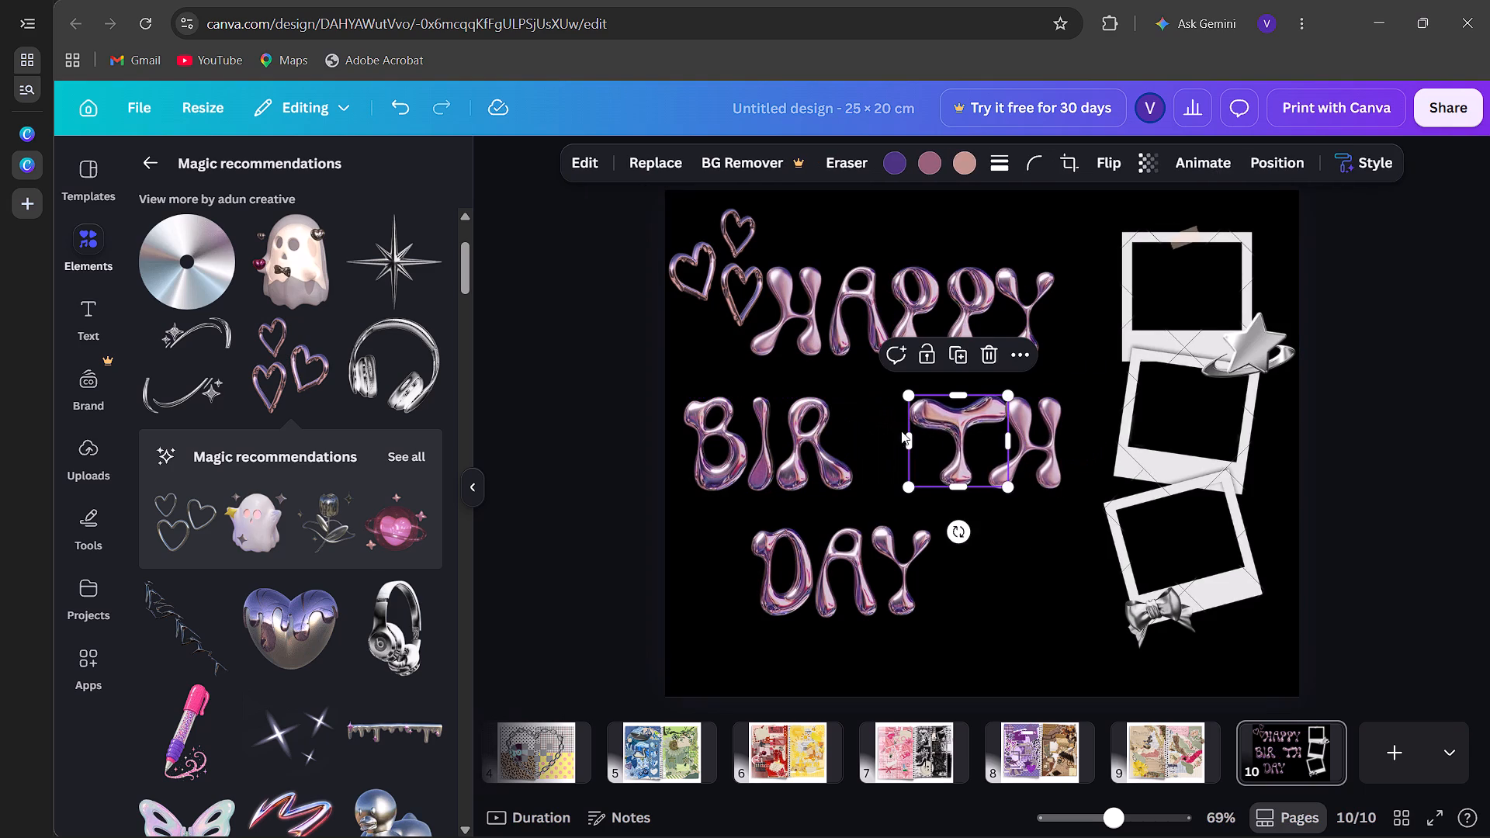
pyautogui.moveTo(806, 434); pyautogui.dragTo(872, 435)
pyautogui.moveTo(767, 436); pyautogui.dragTo(806, 435)
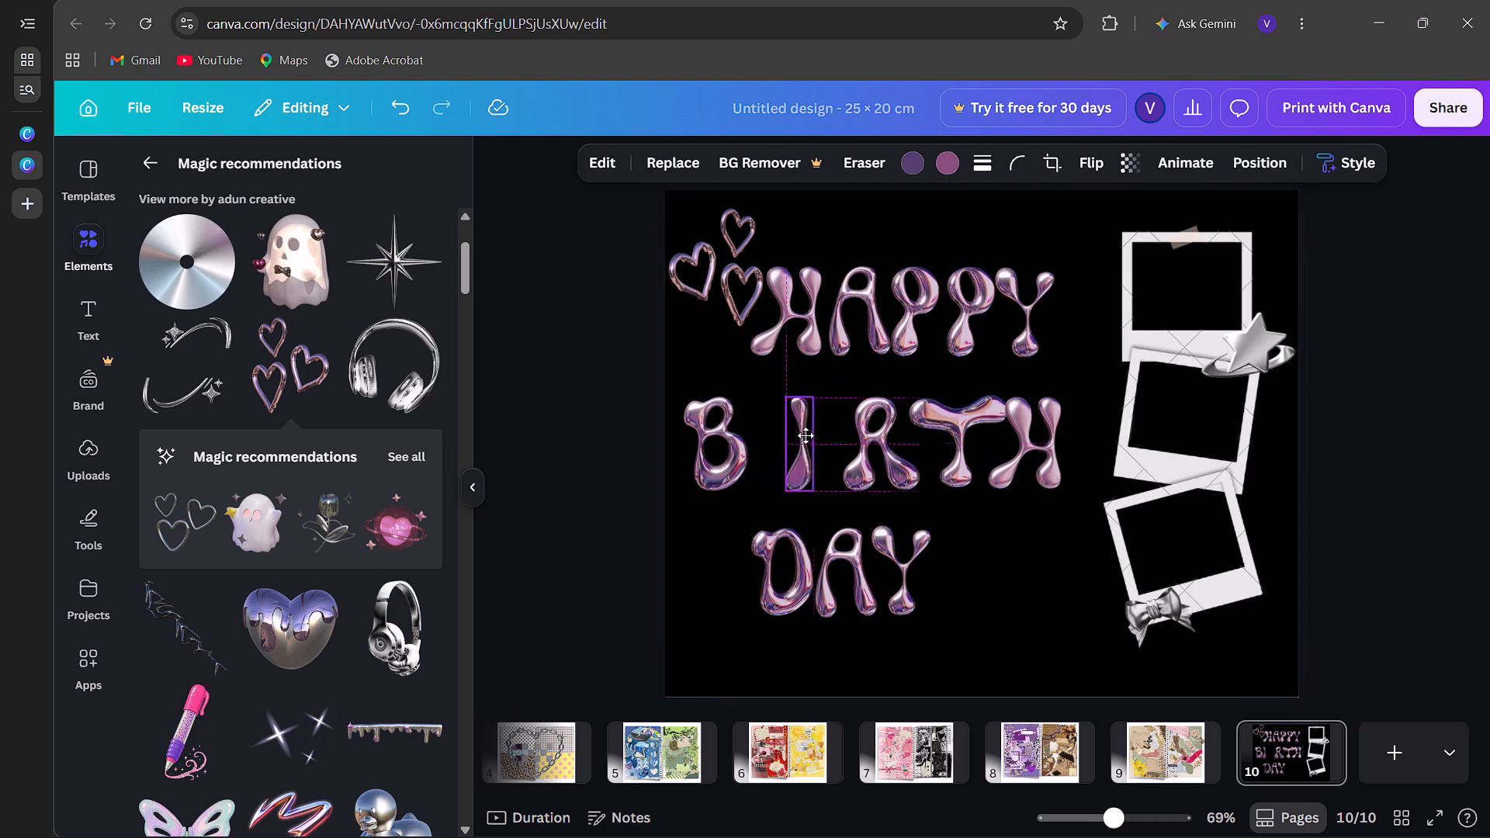
pyautogui.moveTo(806, 435); pyautogui.dragTo(833, 438)
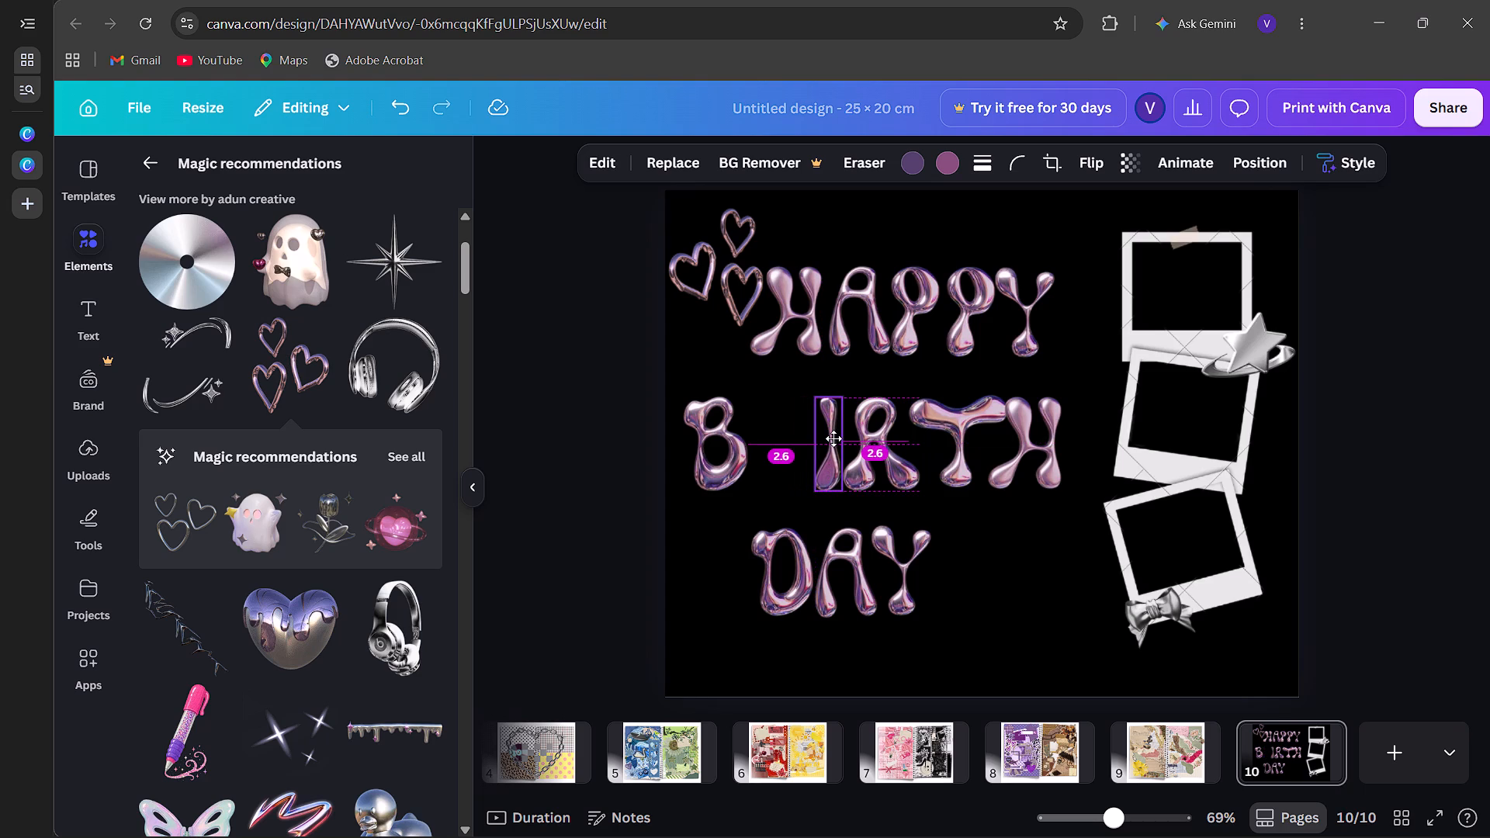
pyautogui.moveTo(833, 438); pyautogui.dragTo(831, 438)
pyautogui.moveTo(693, 438); pyautogui.dragTo(750, 439)
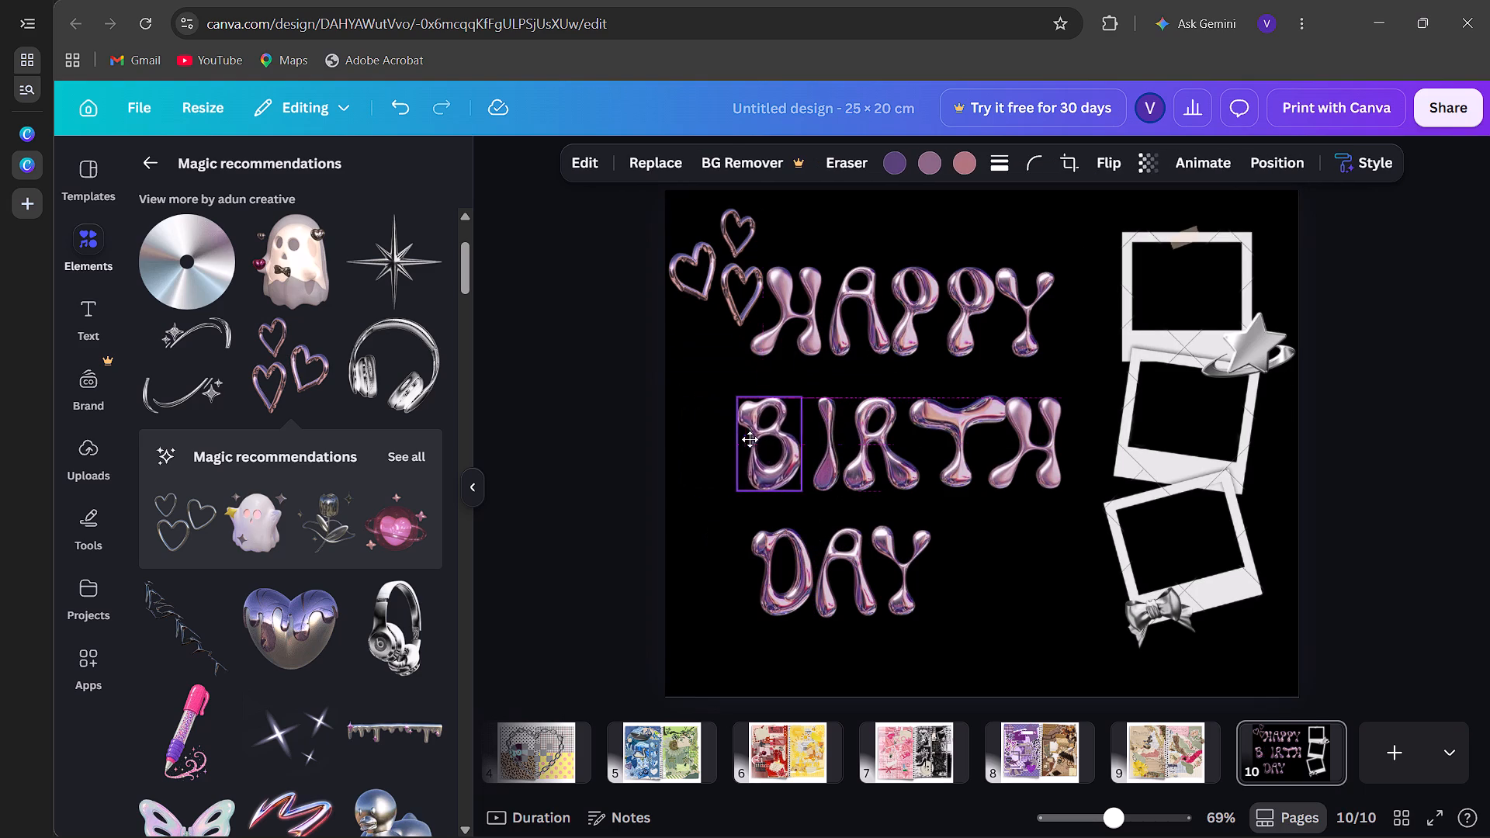
pyautogui.moveTo(750, 439); pyautogui.dragTo(754, 438)
# Shift the letters Y, A and D of DAY rightward and slightly up, centering the word beneath BIRTH.
pyautogui.moveTo(913, 586); pyautogui.dragTo(968, 579)
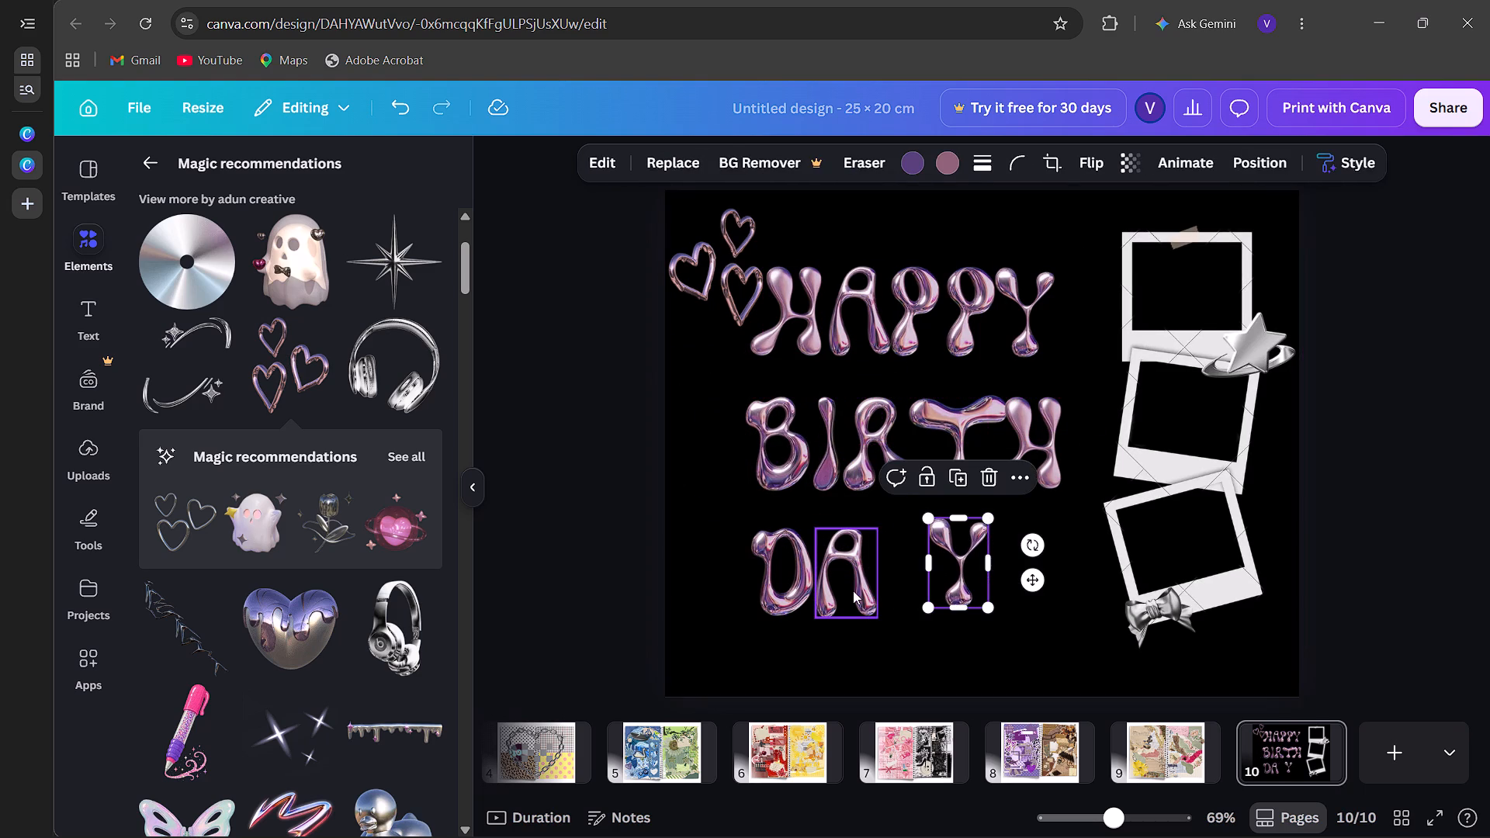
pyautogui.moveTo(853, 590); pyautogui.dragTo(908, 585)
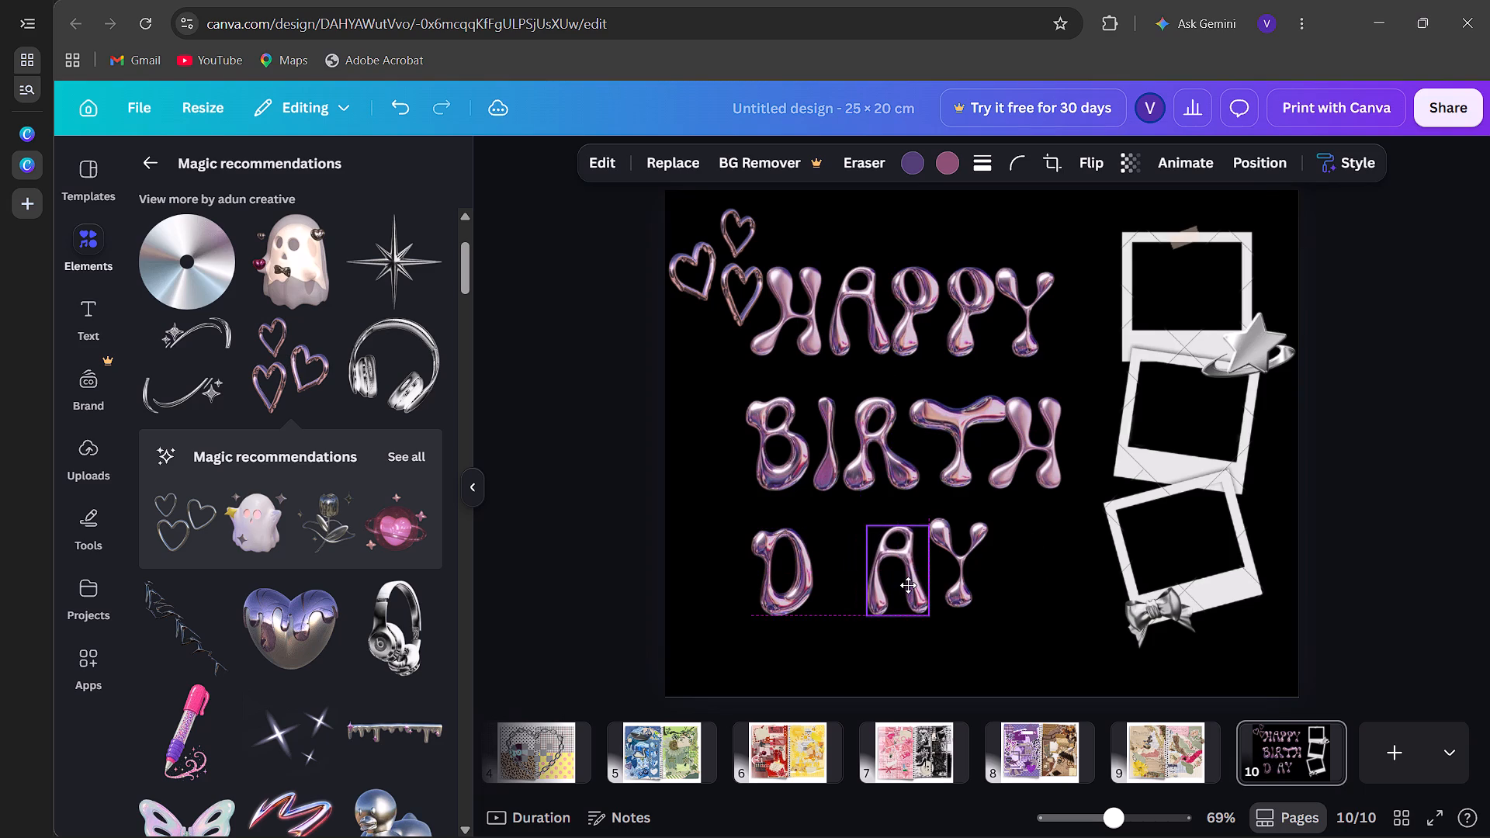
pyautogui.moveTo(908, 585); pyautogui.dragTo(917, 577)
pyautogui.moveTo(796, 585); pyautogui.dragTo(799, 585)
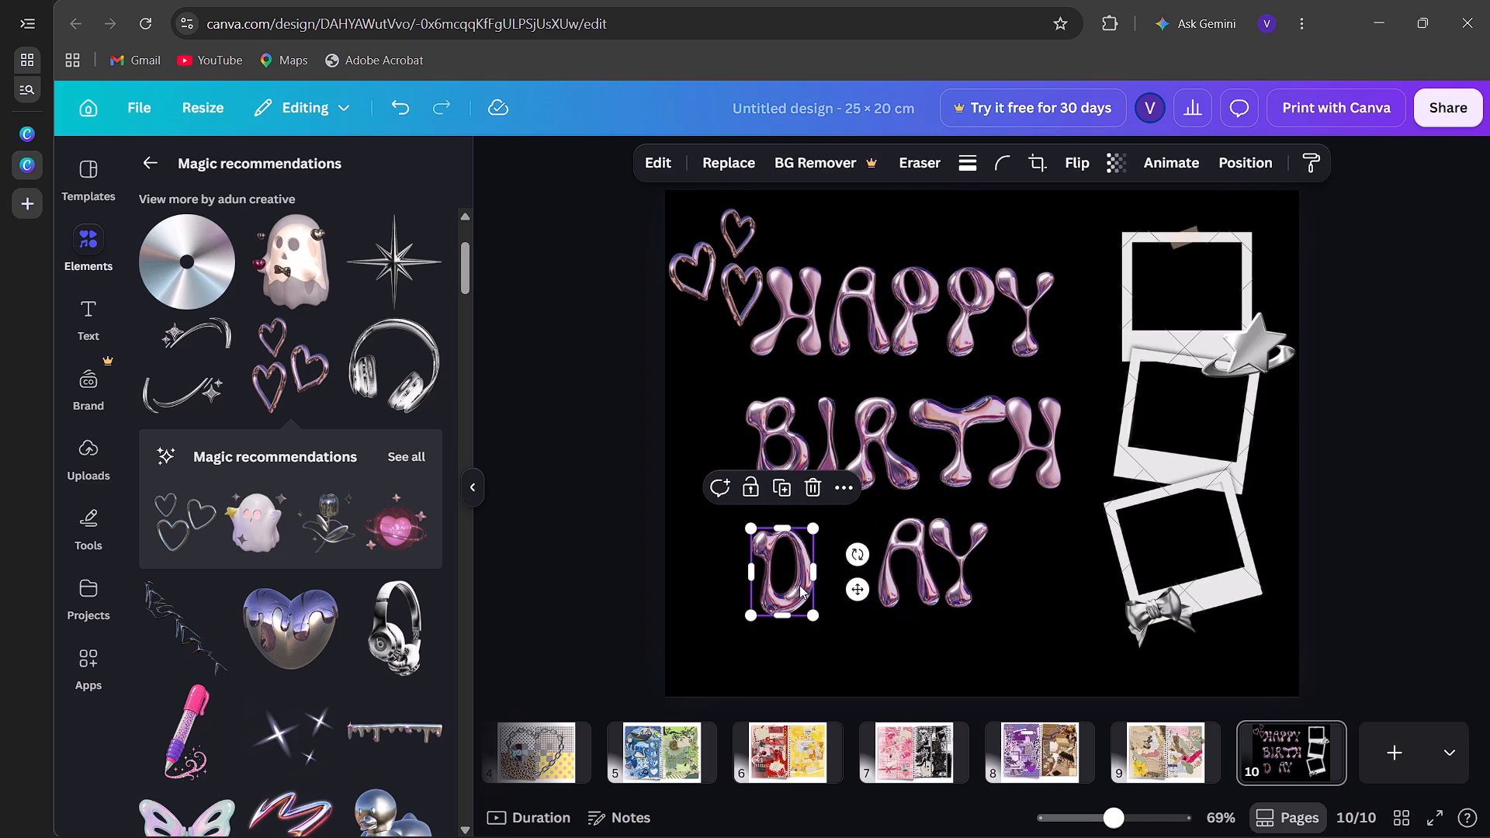
pyautogui.moveTo(799, 585); pyautogui.dragTo(854, 575)
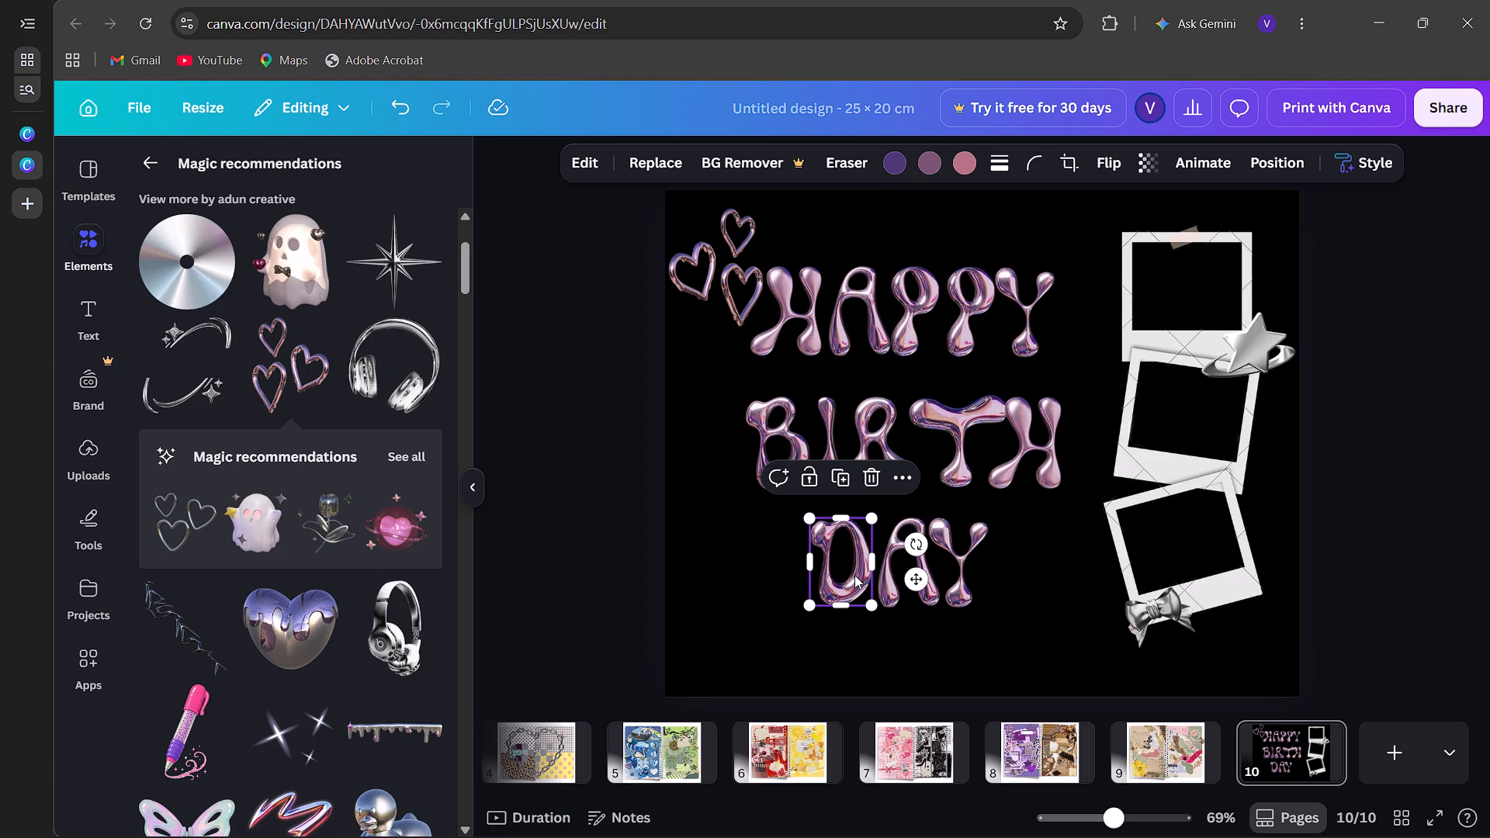
# Add the dripping chrome border graphic, shrink it to the Polaroid's width and place it along the top Polaroid's upper edge.
pyautogui.click(397, 731)
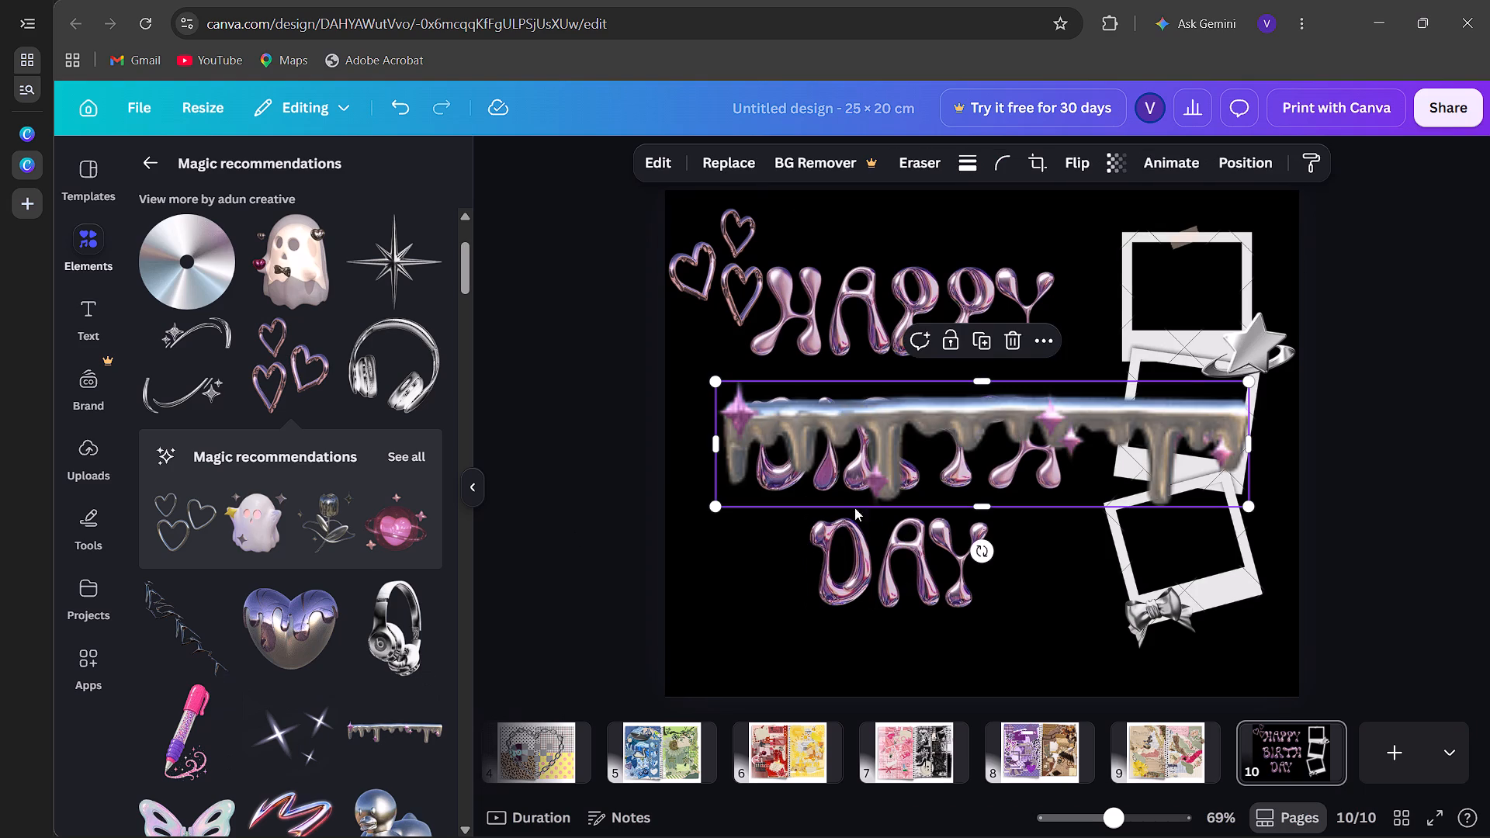
pyautogui.moveTo(719, 511); pyautogui.dragTo(1156, 320)
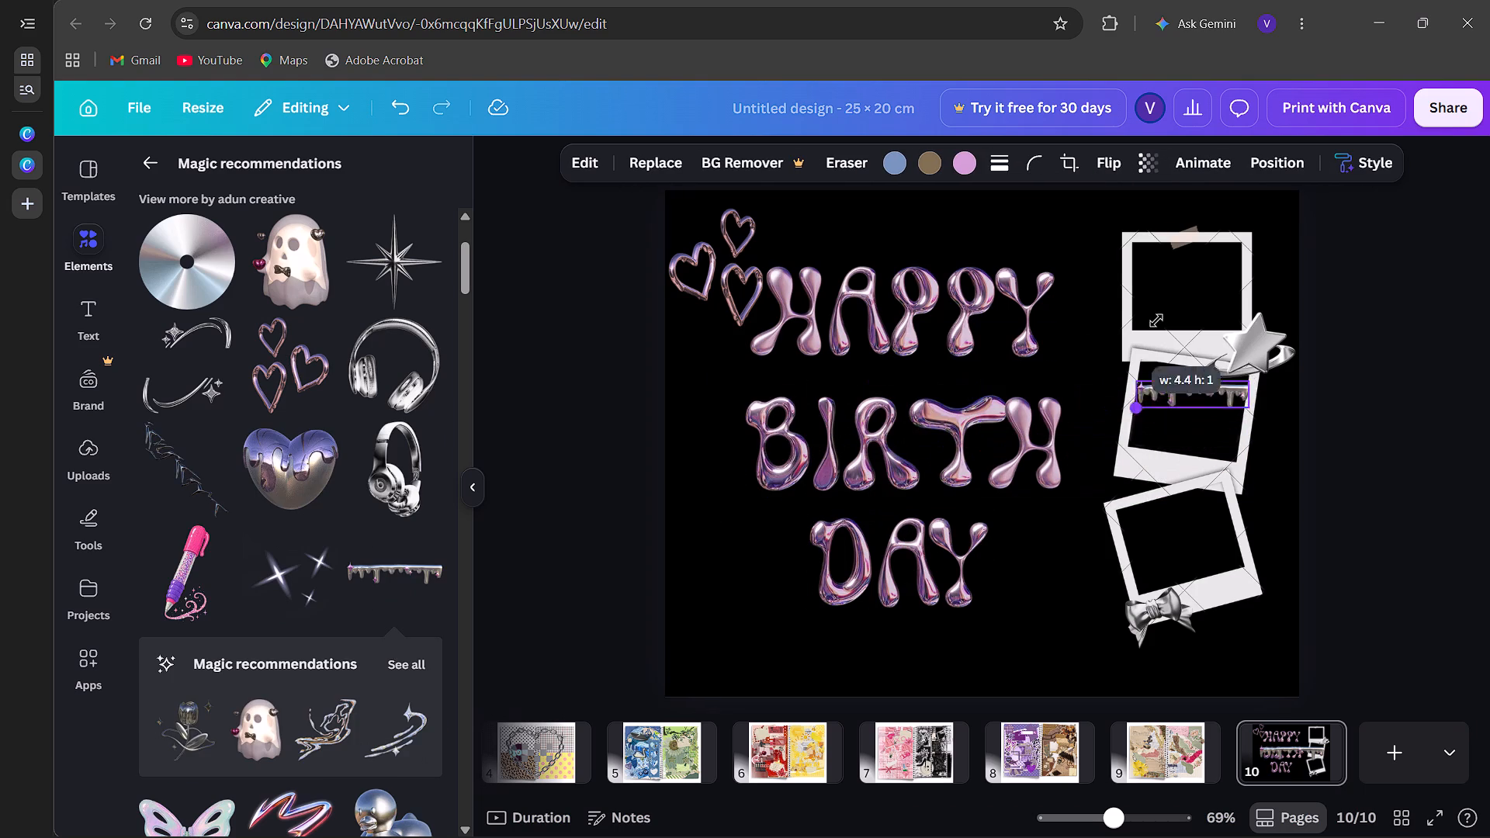
pyautogui.moveTo(1156, 320); pyautogui.dragTo(1108, 345)
pyautogui.moveTo(1203, 396); pyautogui.dragTo(1205, 251)
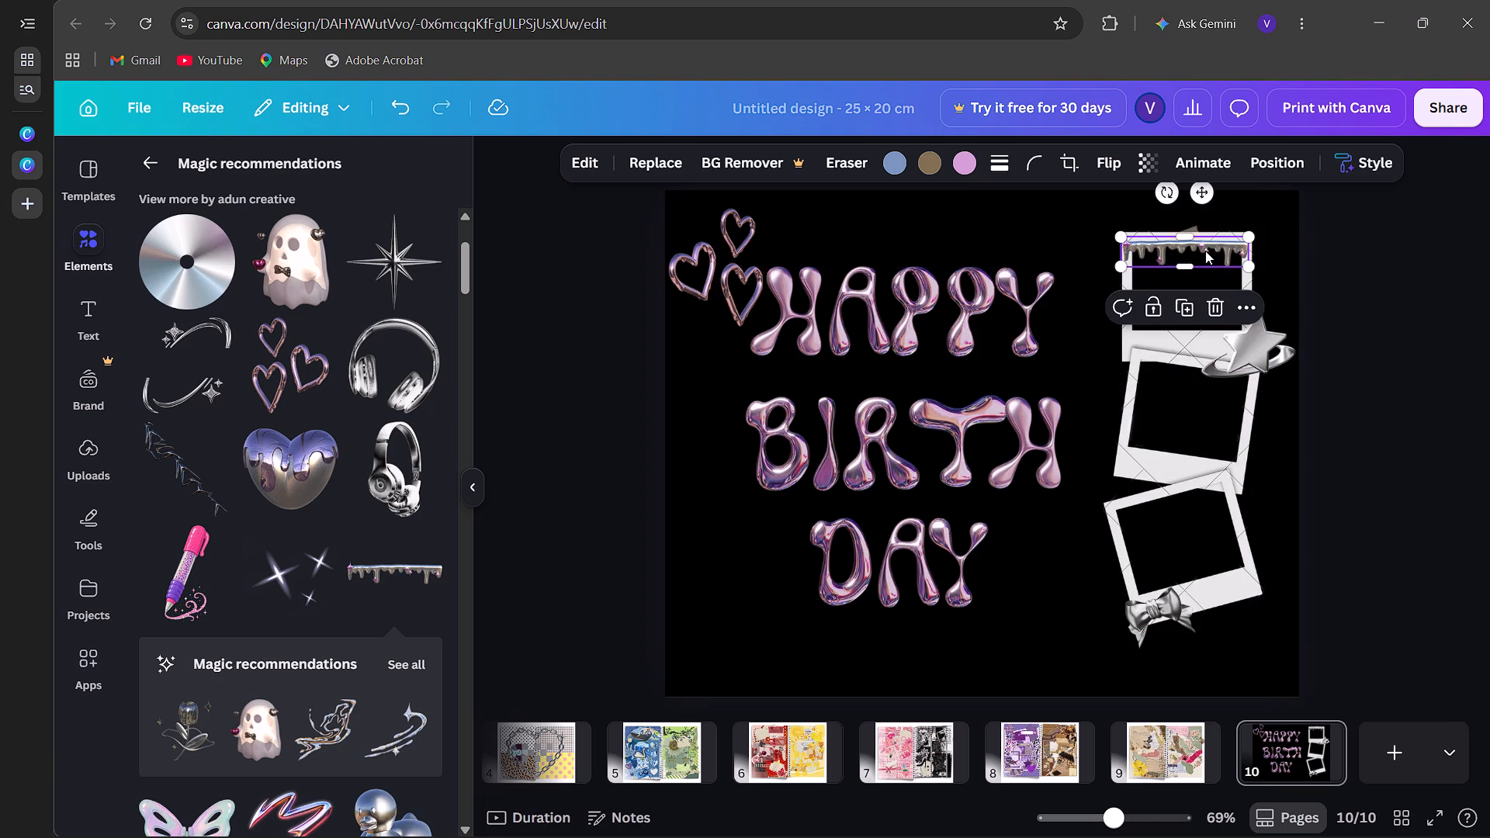
# Duplicate the drip graphic, place the copy along the middle Polaroid's upper edge and tilt it clockwise to match the frame.
pyautogui.click(1175, 305)
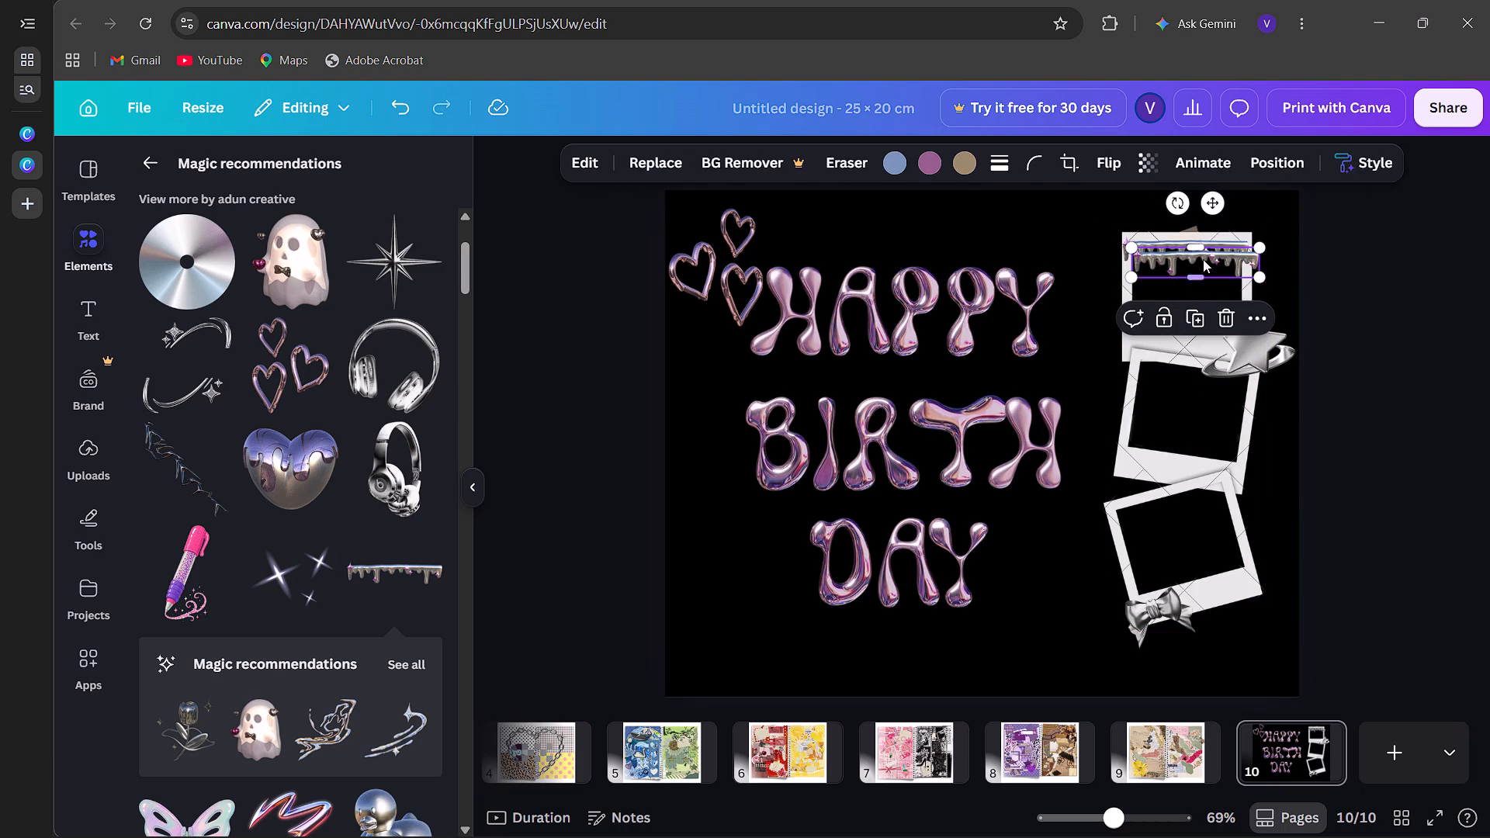
pyautogui.moveTo(1228, 259); pyautogui.dragTo(1226, 376)
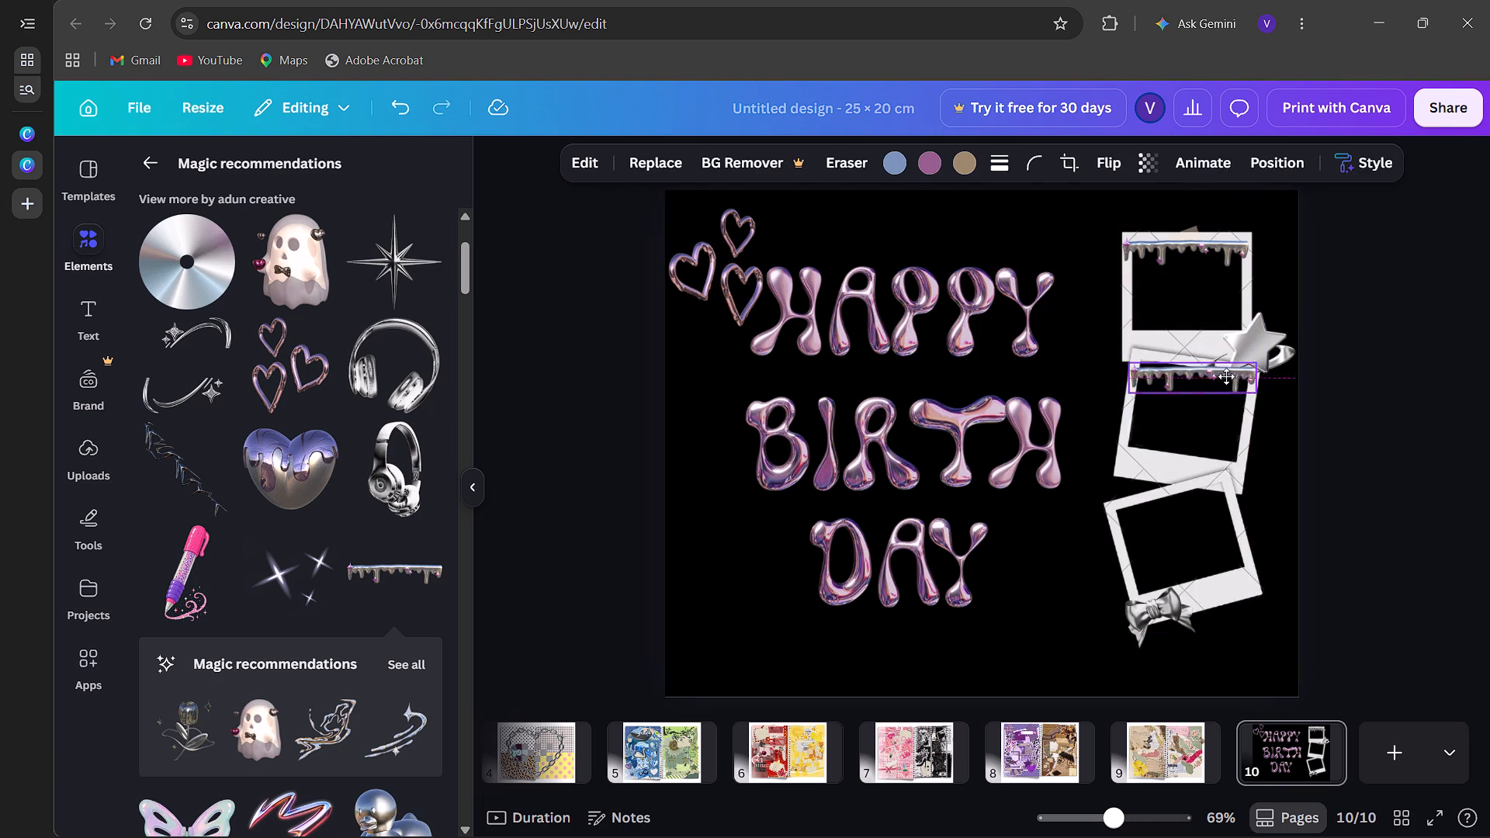
pyautogui.moveTo(1226, 376); pyautogui.dragTo(1228, 377)
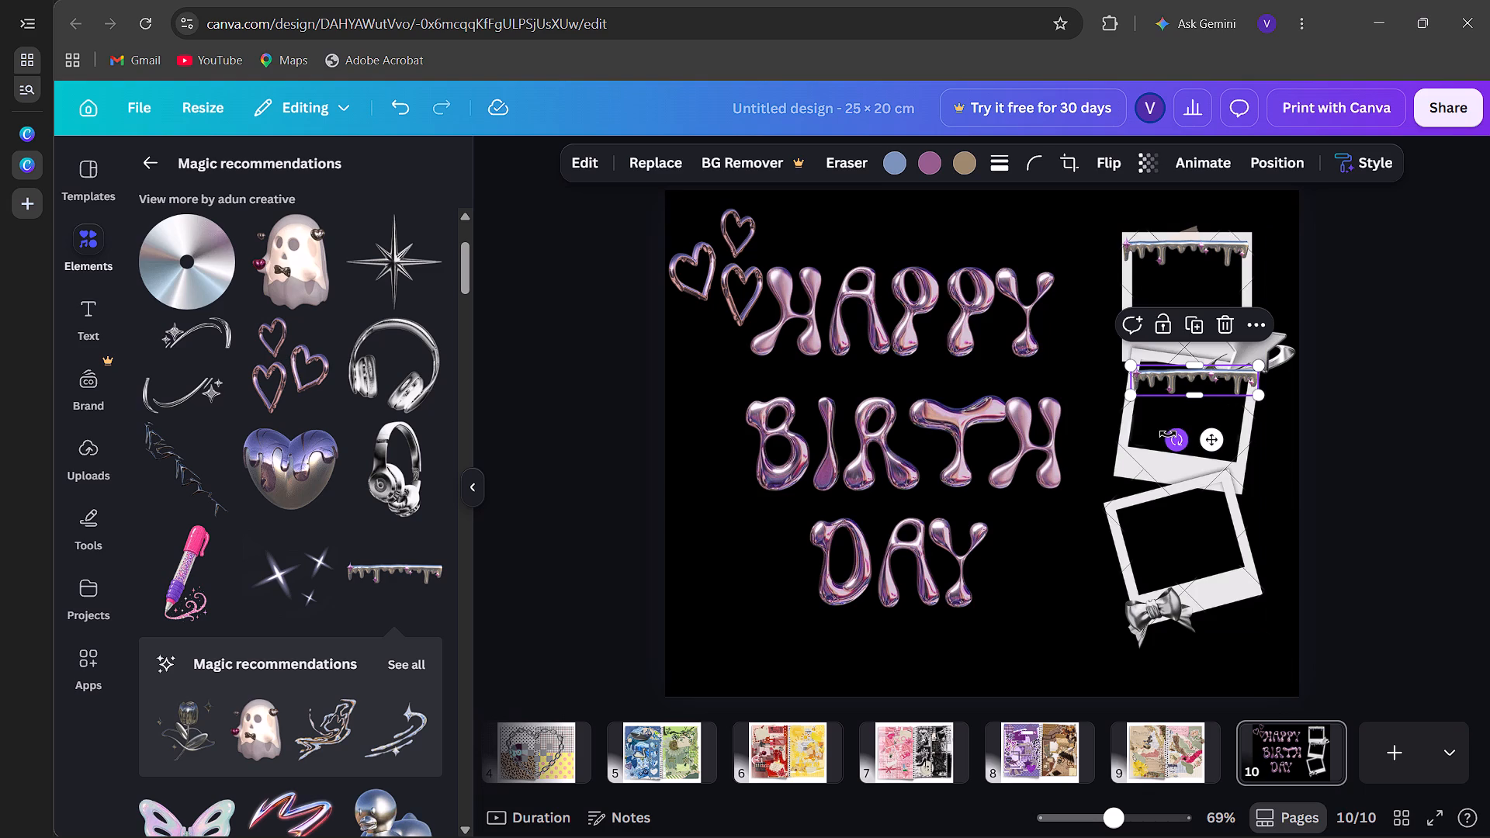
pyautogui.moveTo(1168, 434); pyautogui.dragTo(1154, 466)
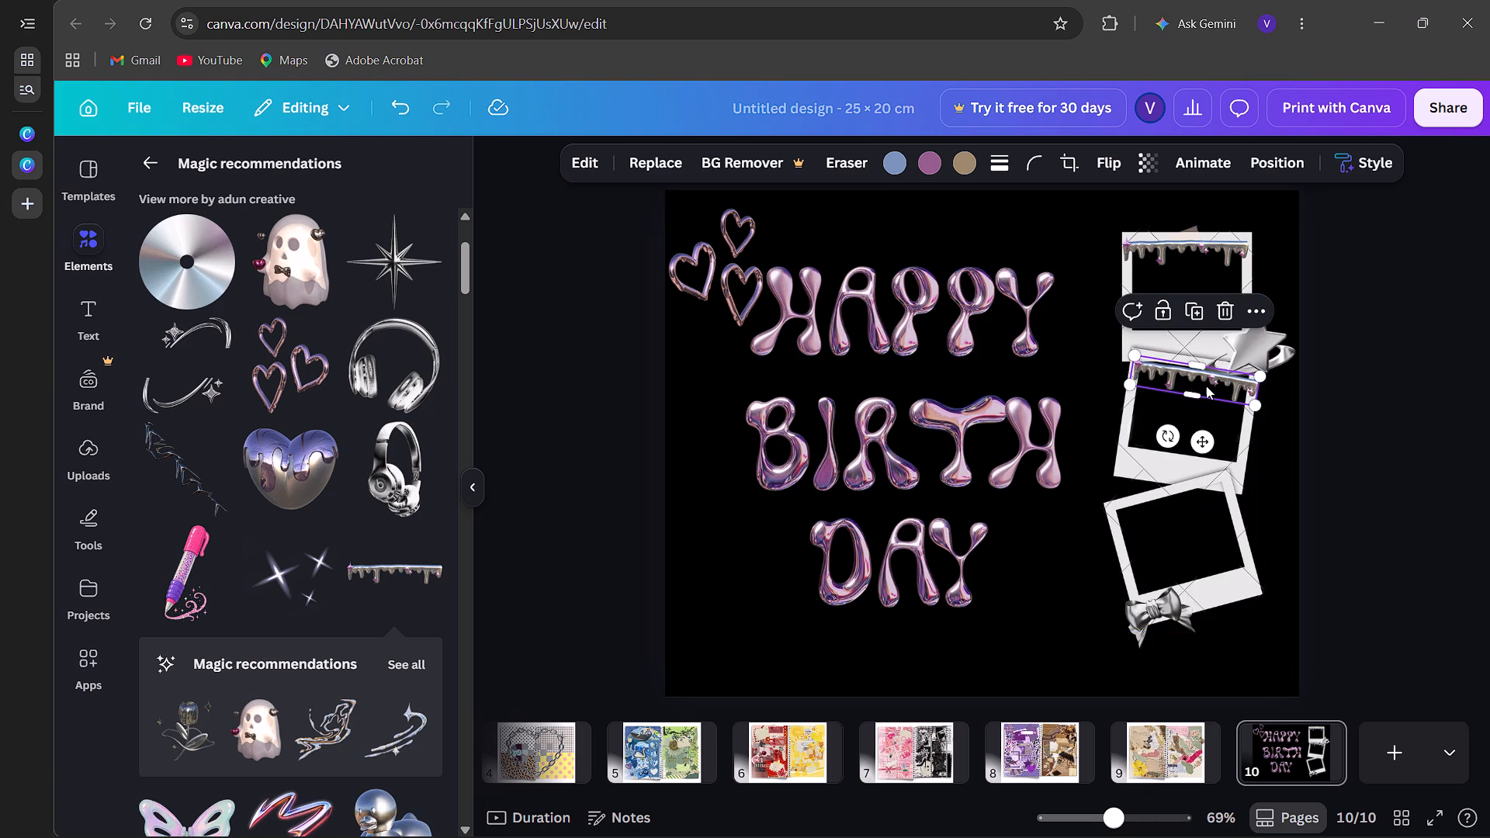
pyautogui.click(1207, 386)
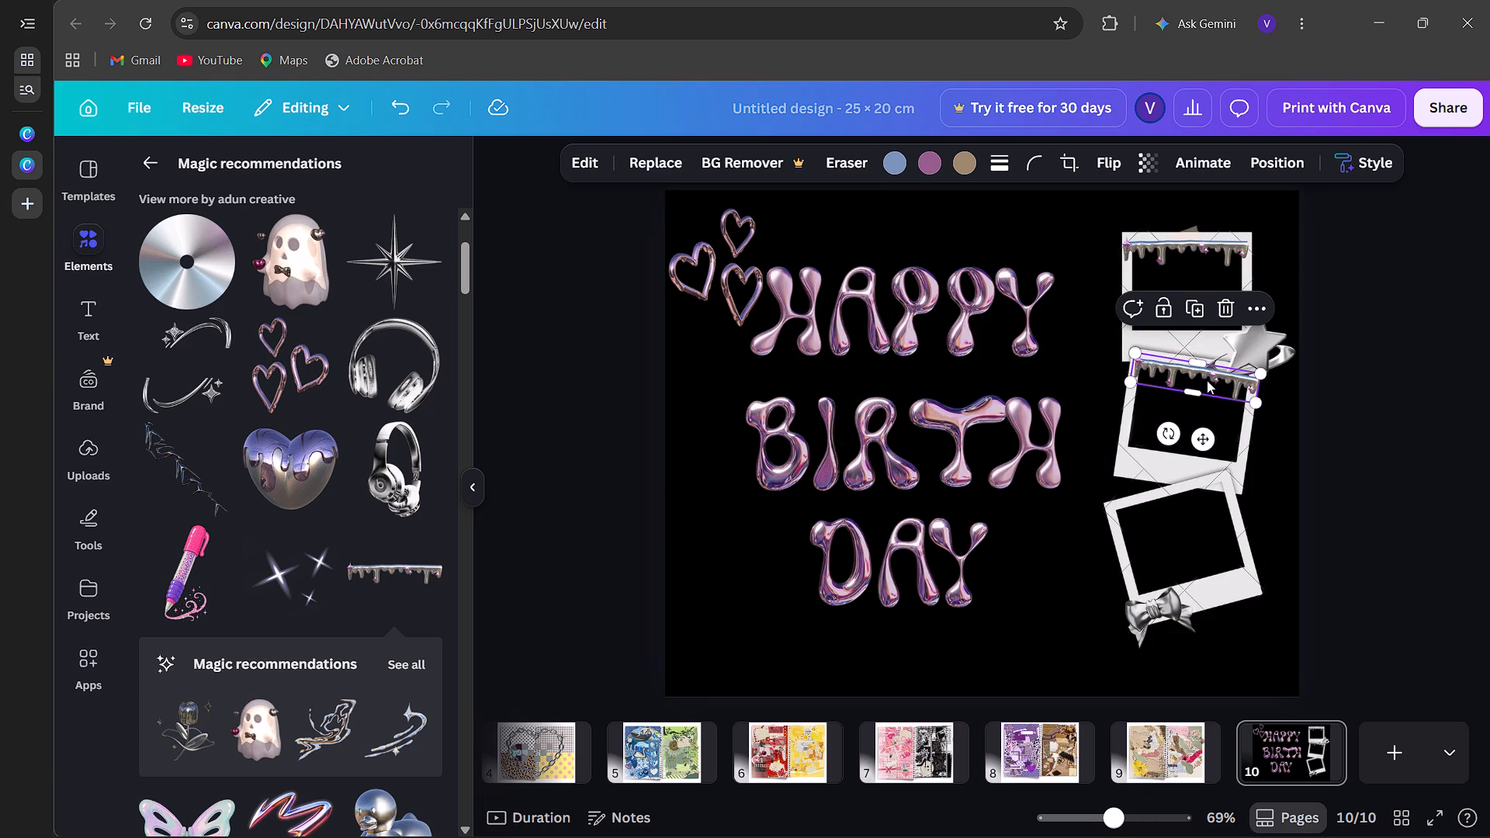
# Duplicate the drip graphic, tilt the copy counterclockwise to match the bottom Polaroid and place it along that frame's upper edge.
pyautogui.click(1201, 303)
pyautogui.moveTo(1179, 557); pyautogui.dragTo(1182, 559)
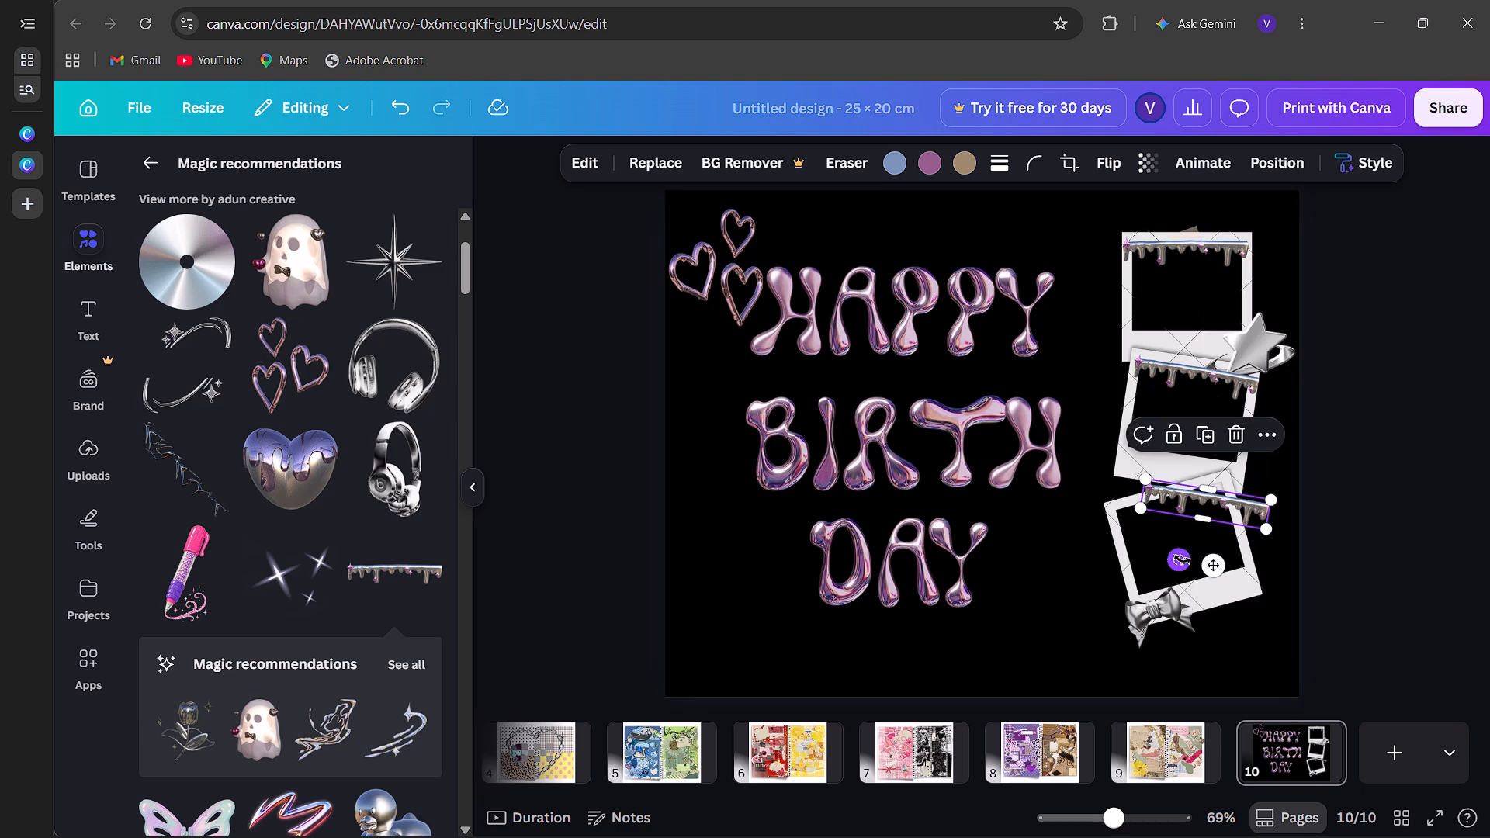
pyautogui.moveTo(1182, 559); pyautogui.dragTo(1211, 578)
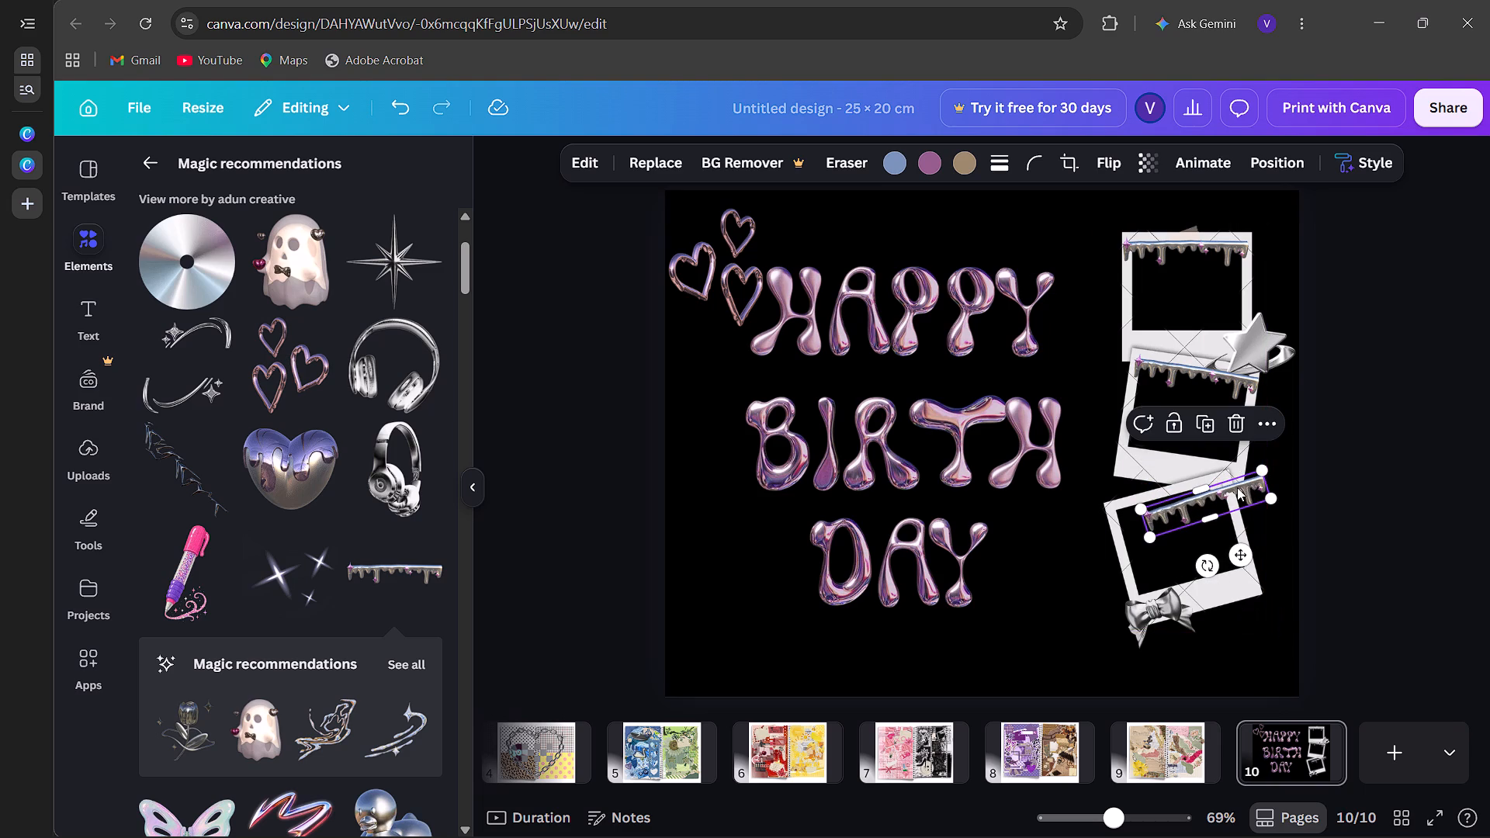
pyautogui.moveTo(1236, 487); pyautogui.dragTo(1205, 490)
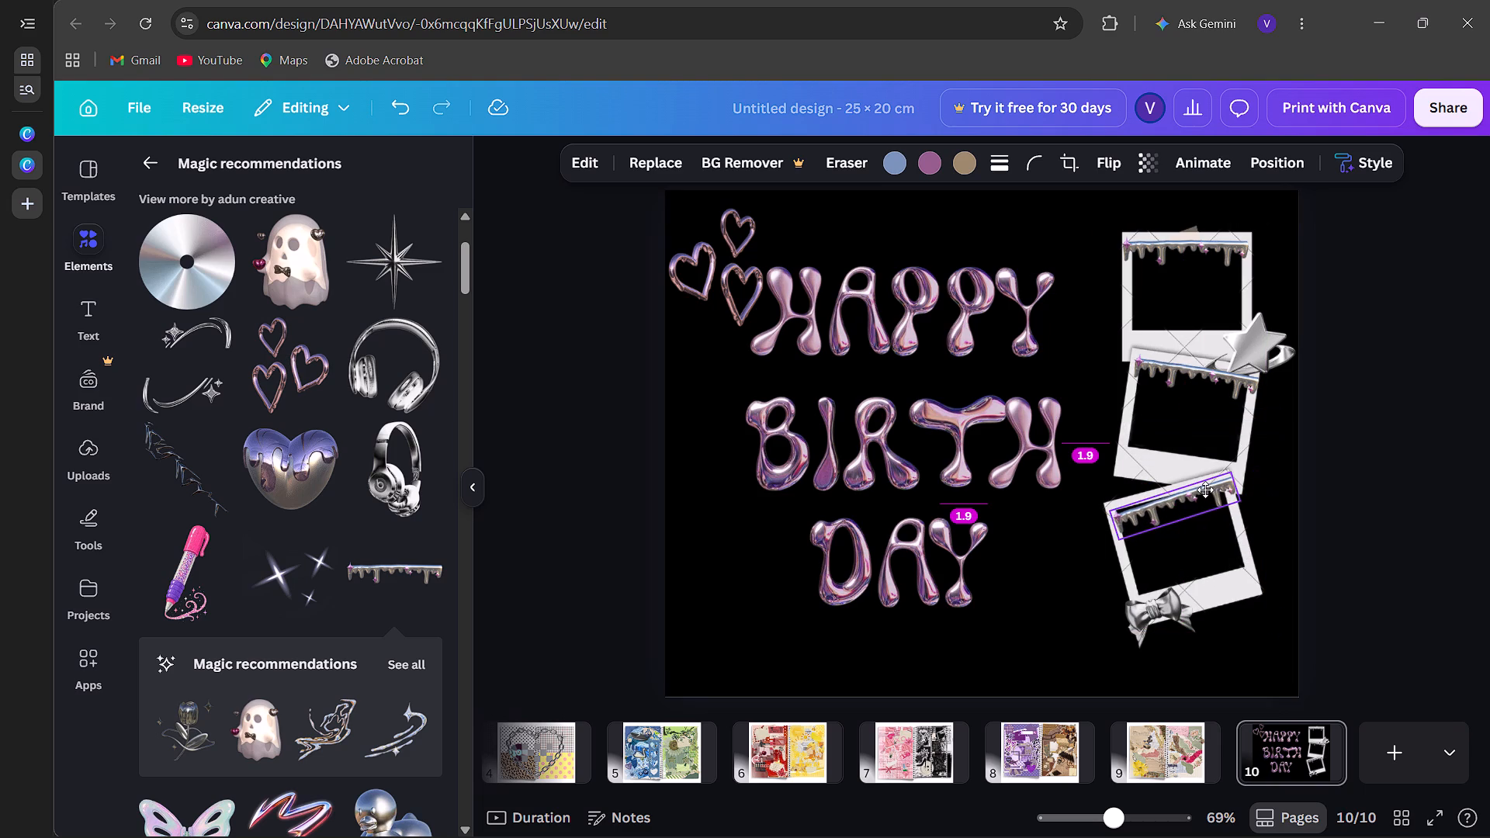
pyautogui.moveTo(1205, 490); pyautogui.dragTo(1200, 489)
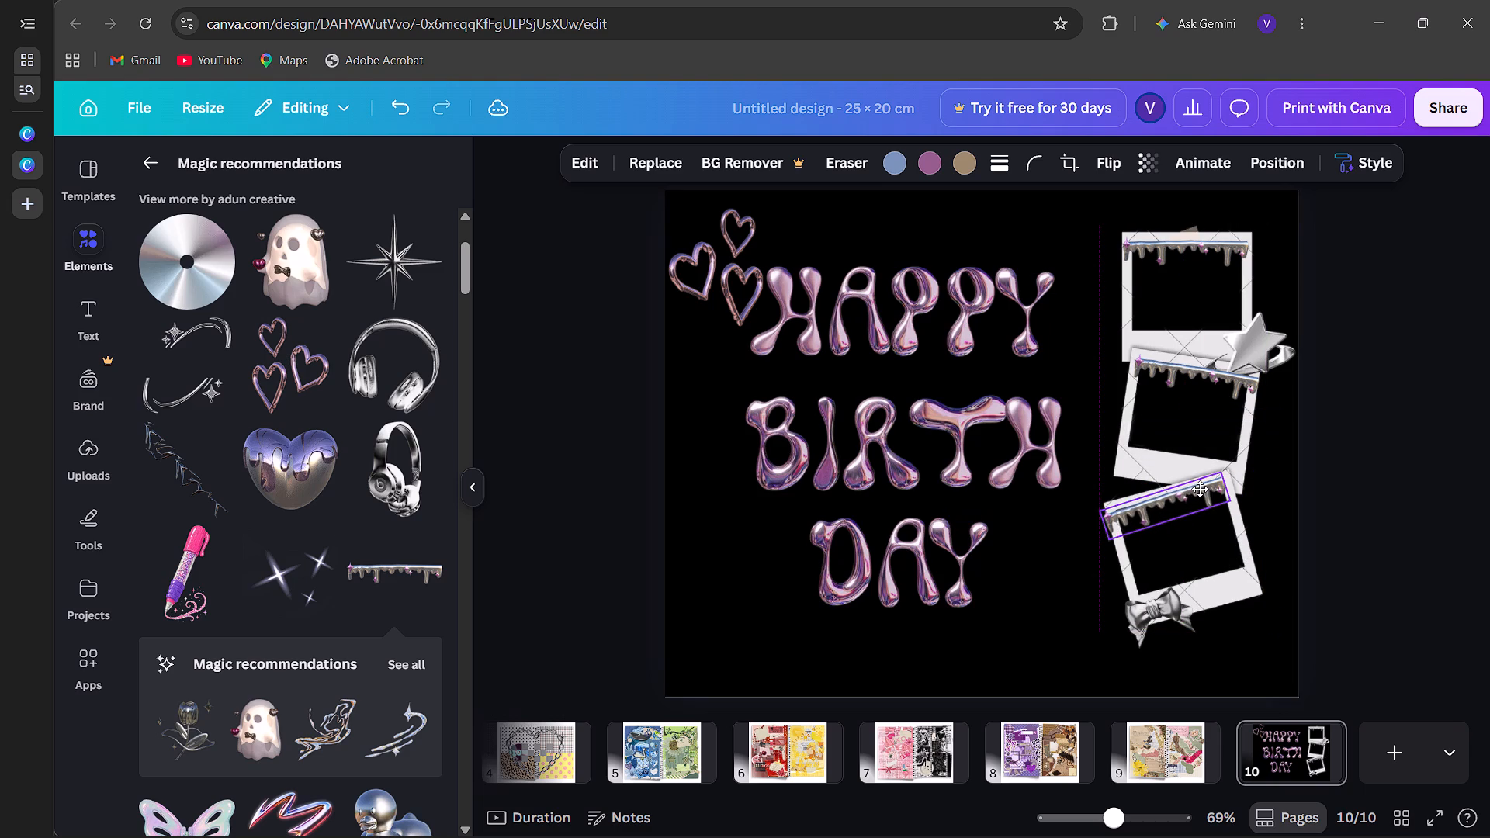
pyautogui.moveTo(1200, 489); pyautogui.dragTo(1201, 488)
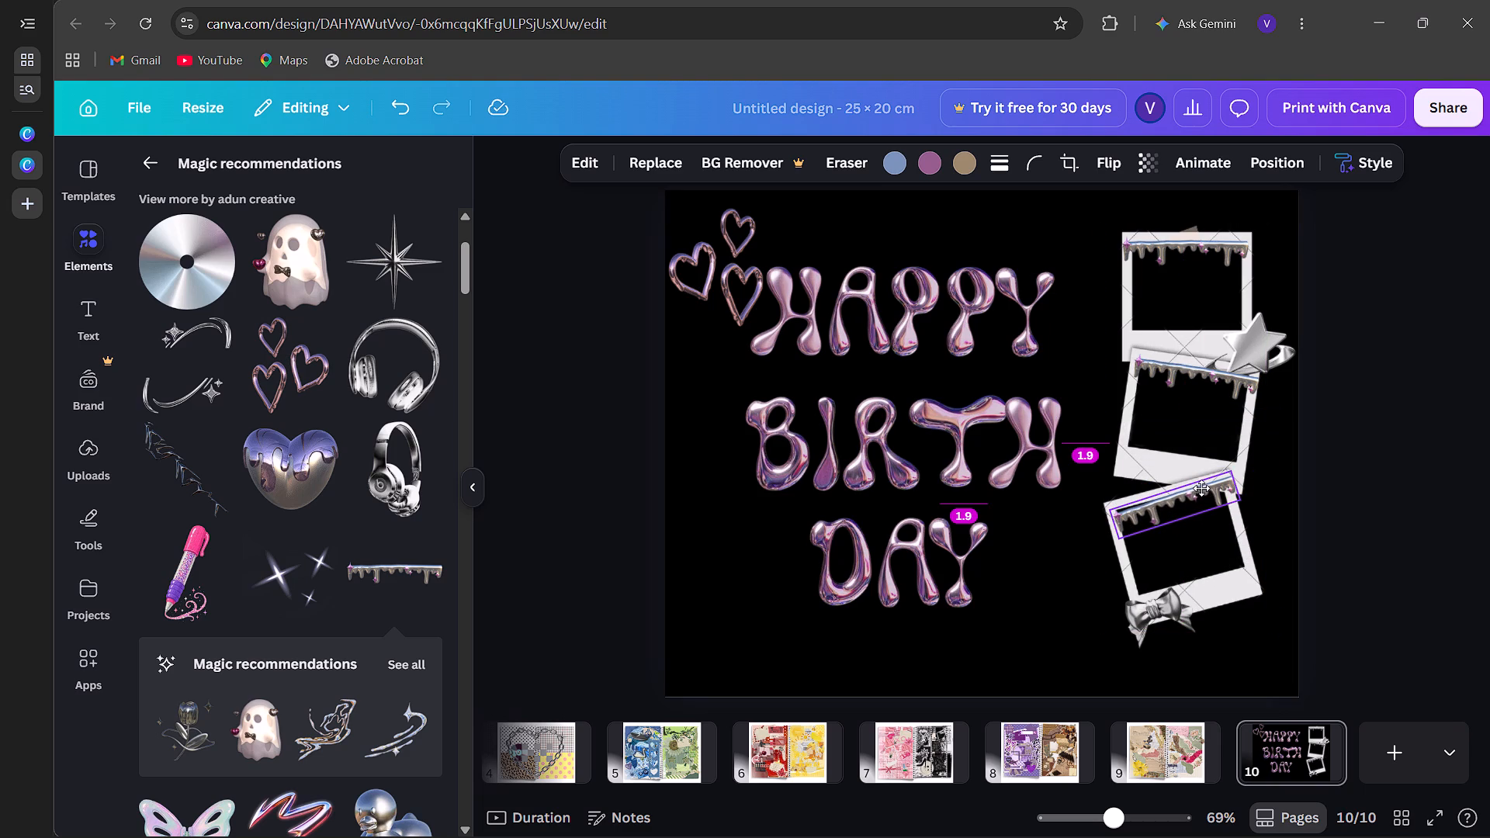
pyautogui.moveTo(1201, 488); pyautogui.dragTo(1201, 487)
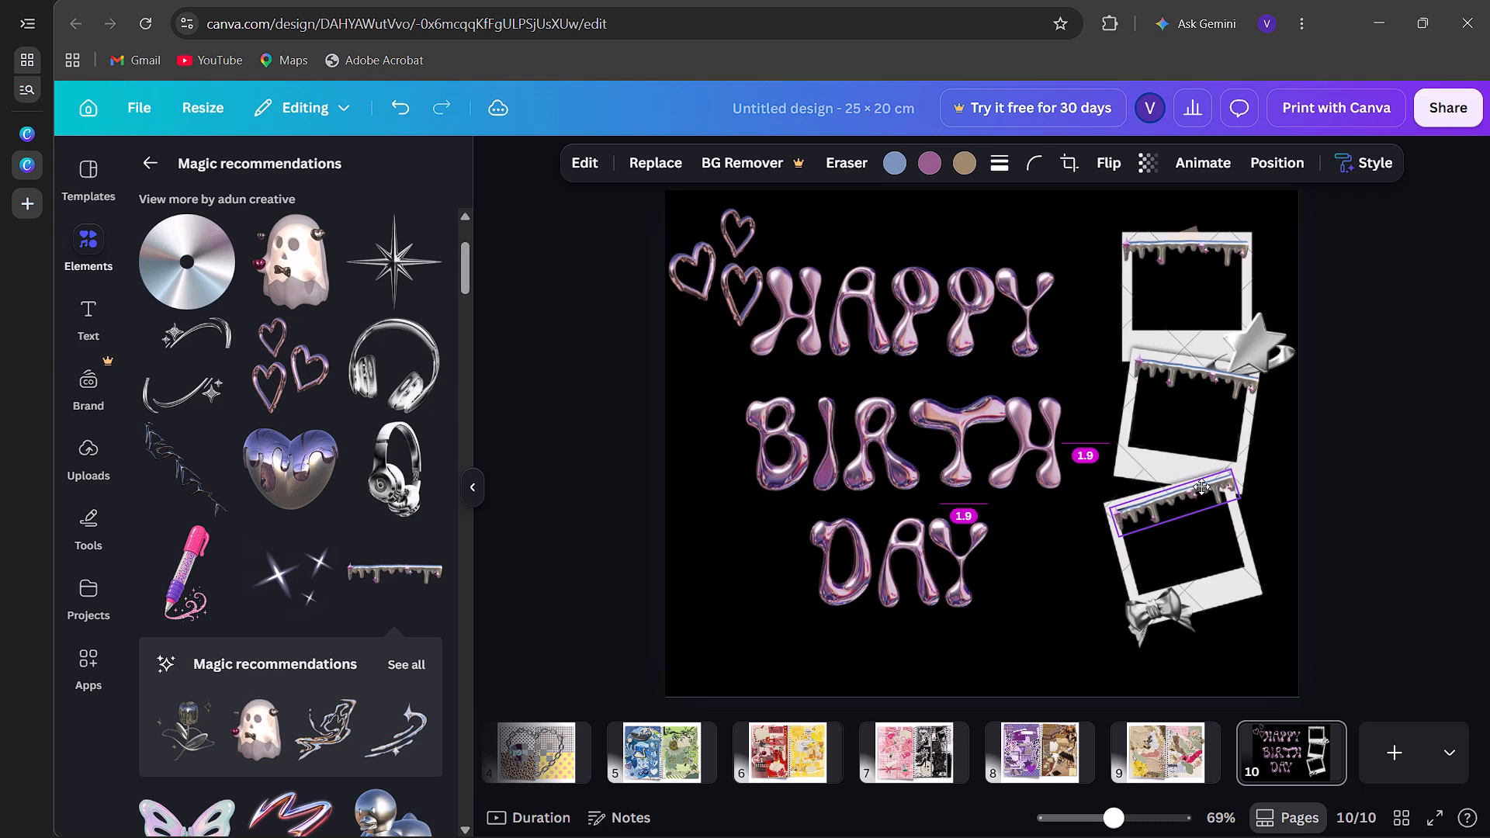
pyautogui.moveTo(1201, 487); pyautogui.dragTo(1198, 486)
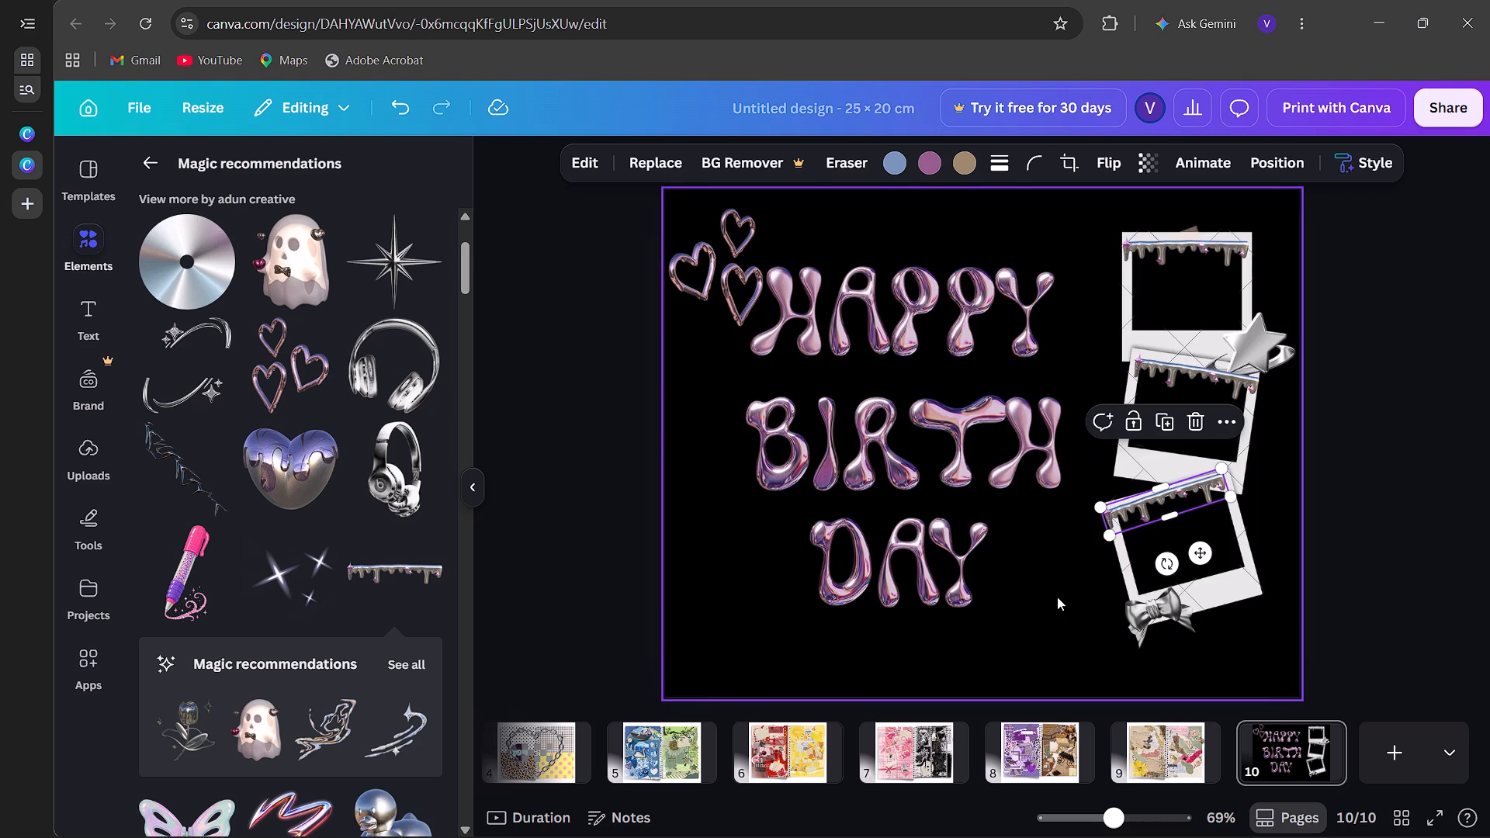
pyautogui.click(1057, 597)
pyautogui.click(1157, 493)
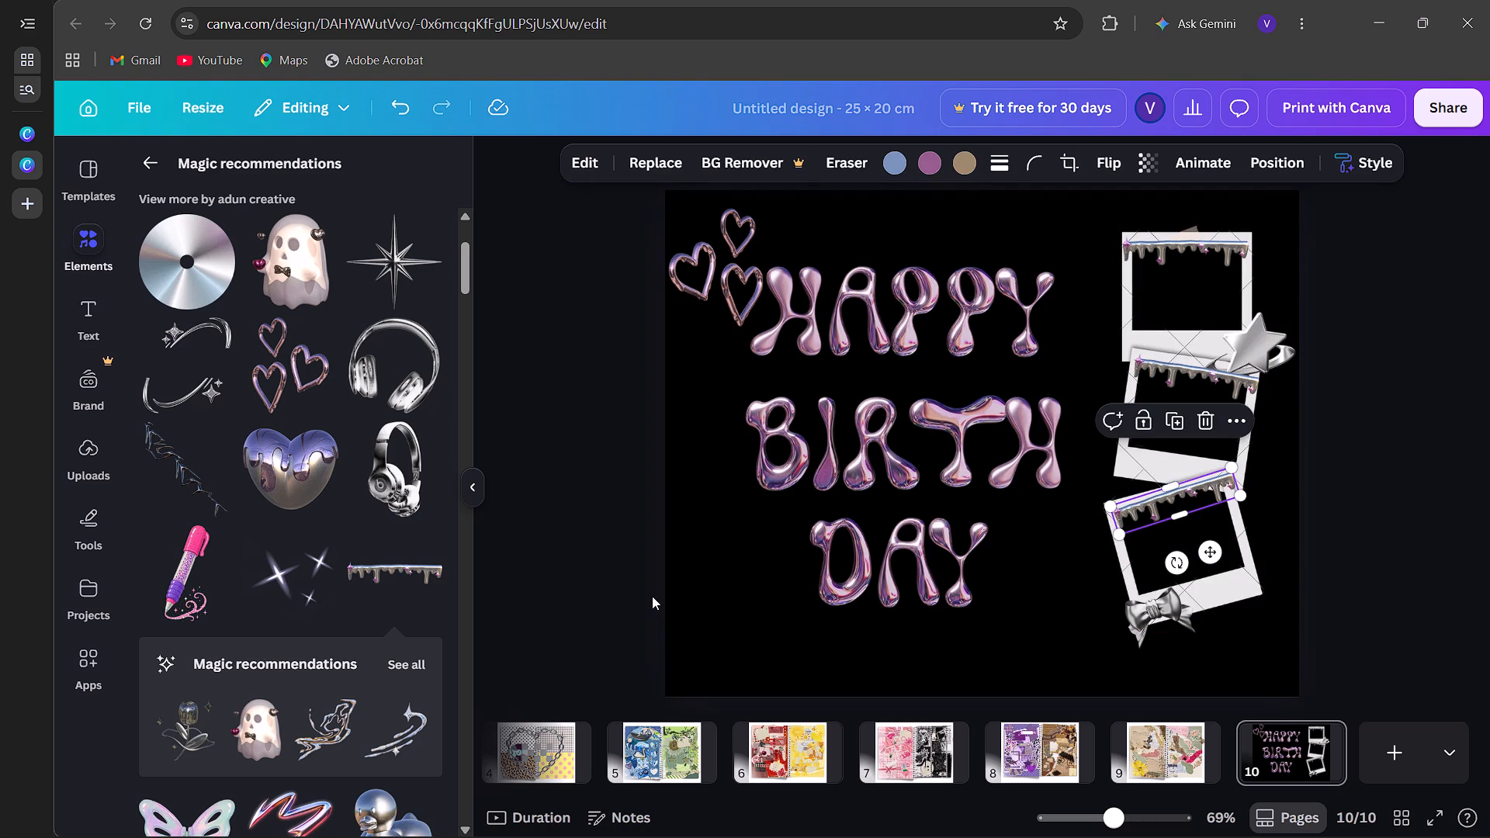
pyautogui.click(652, 596)
# Fine-tune the bottom Polaroid's drip to a -15.5° rotation and send it behind the frame, hanging from the opening's upper edge.
pyautogui.click(1187, 497)
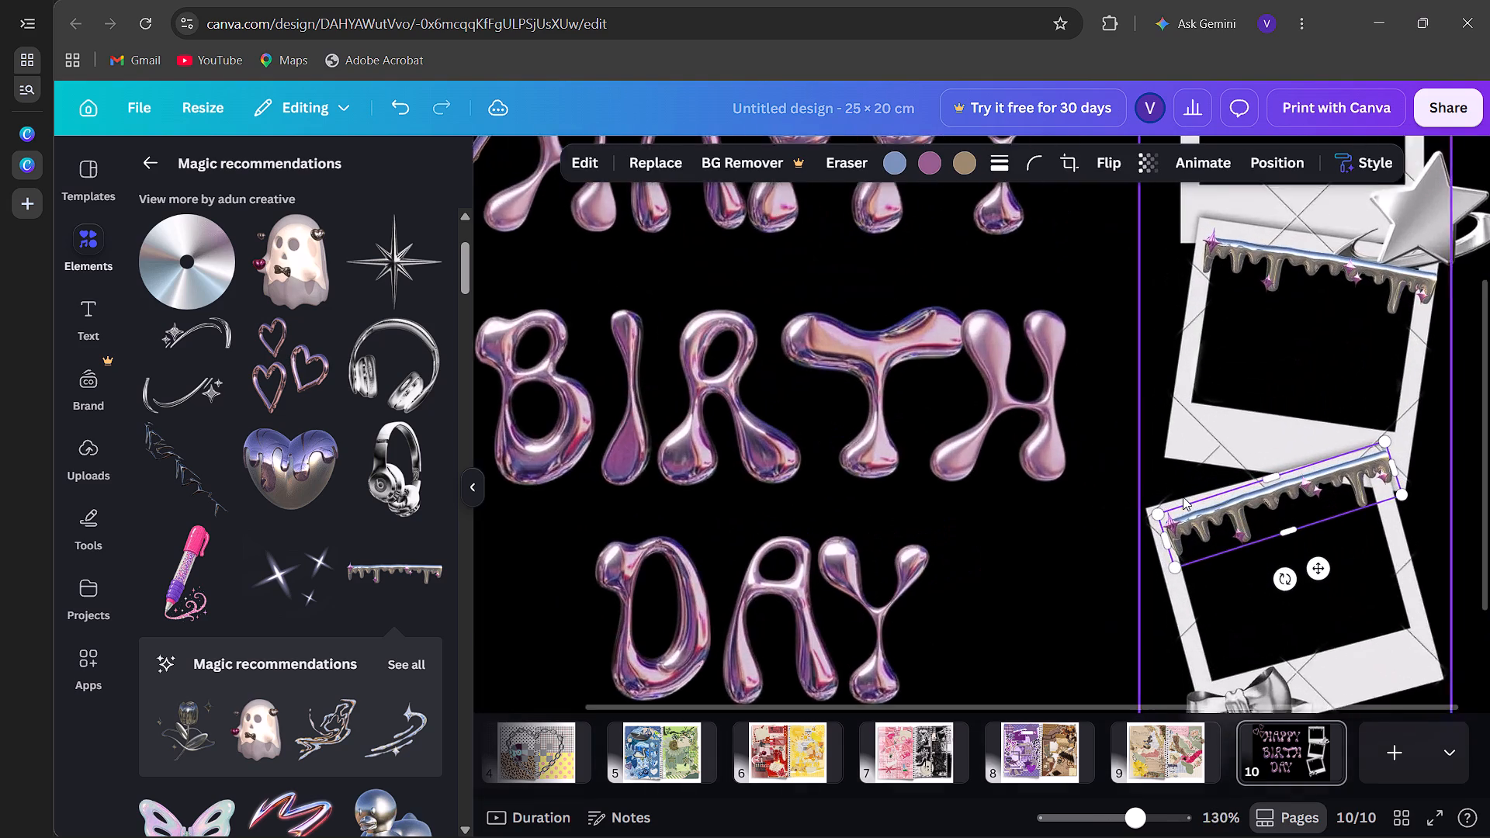
pyautogui.hscroll(-3, 1183, 497)
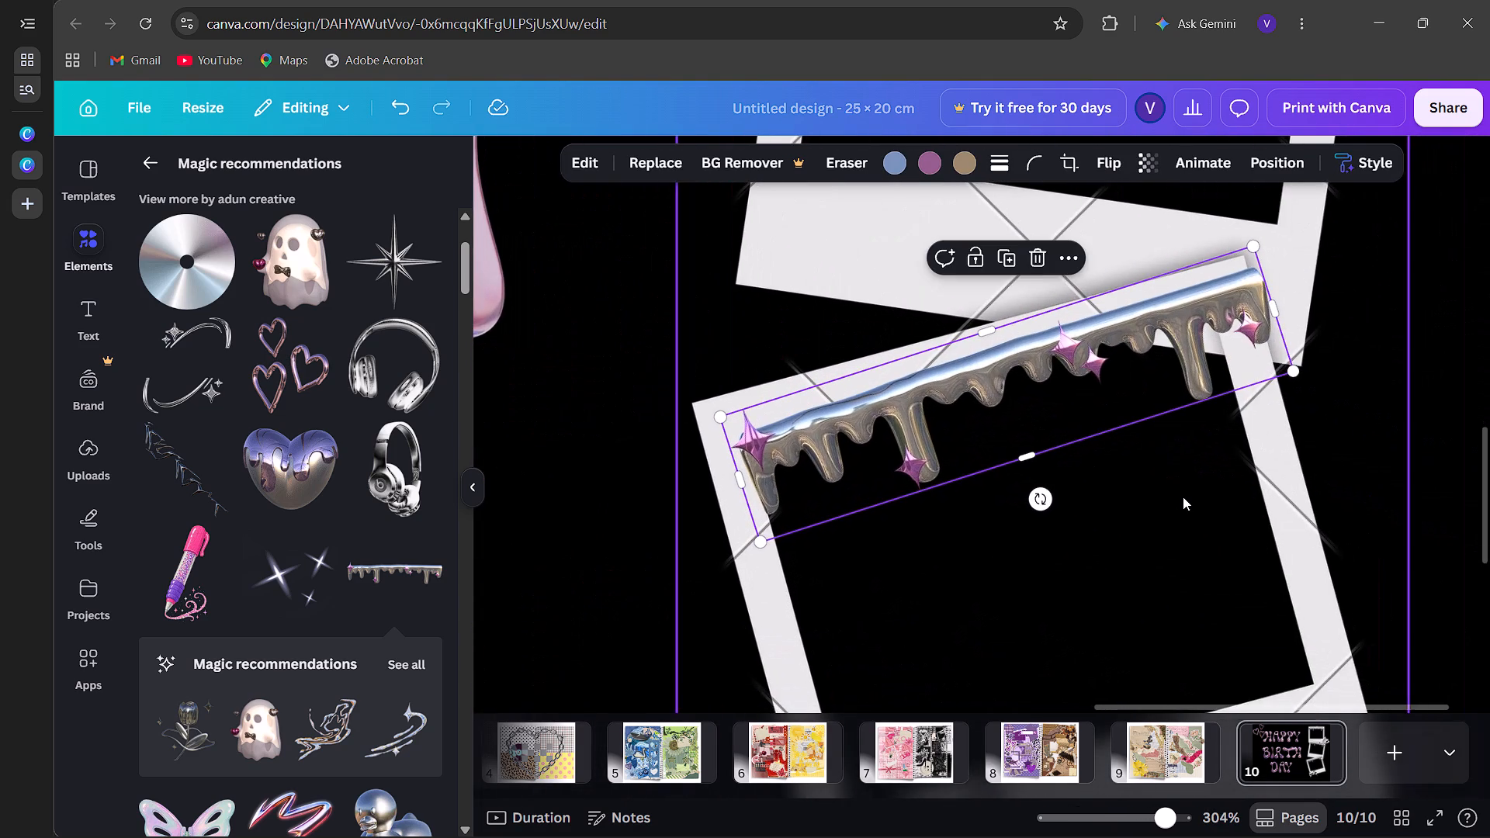
pyautogui.moveTo(1183, 326); pyautogui.dragTo(1171, 329)
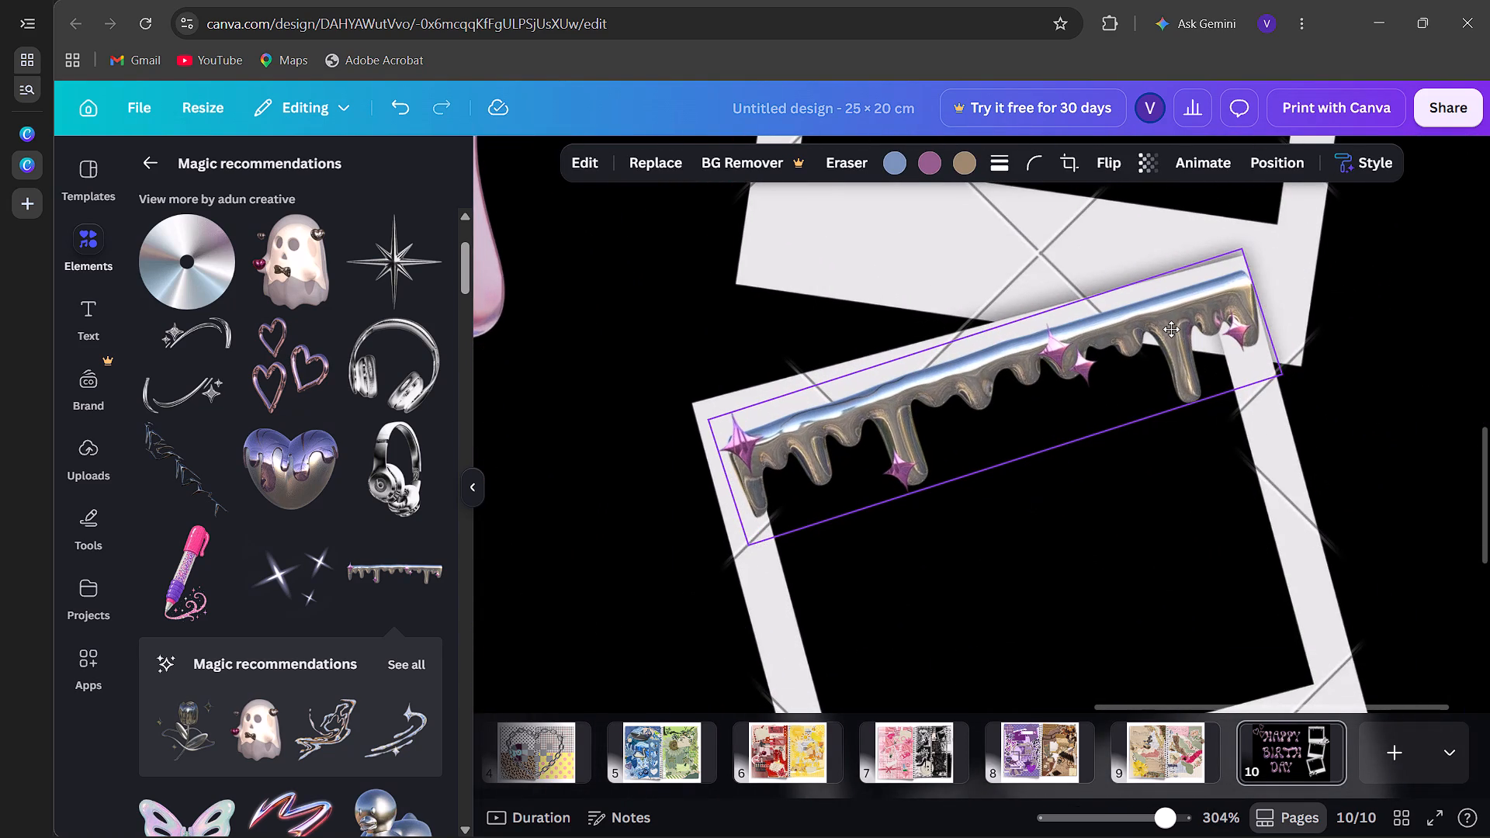
pyautogui.moveTo(1171, 329); pyautogui.dragTo(1163, 331)
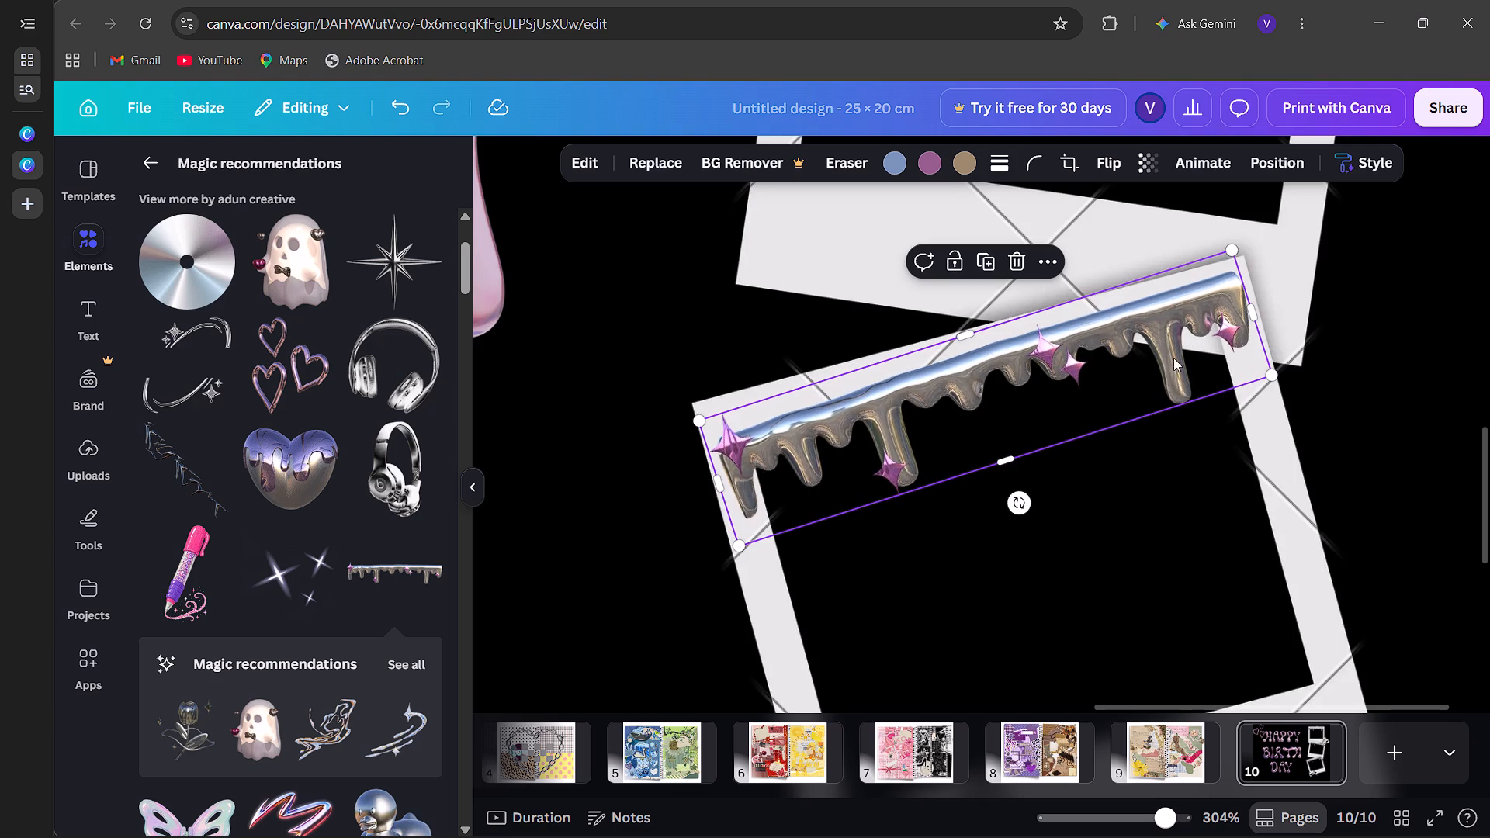
pyautogui.click(1014, 501)
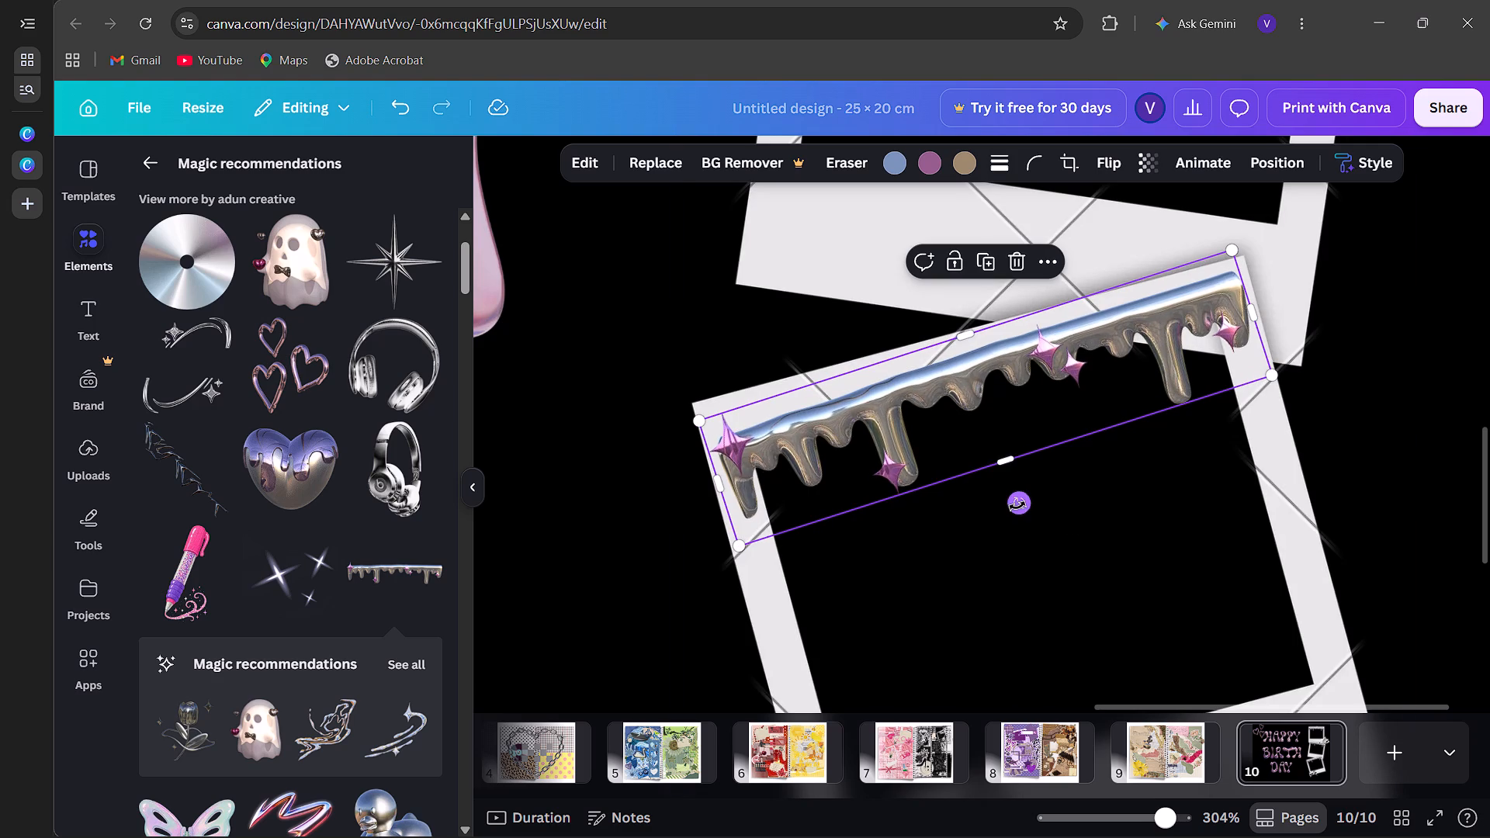
pyautogui.click(1017, 506)
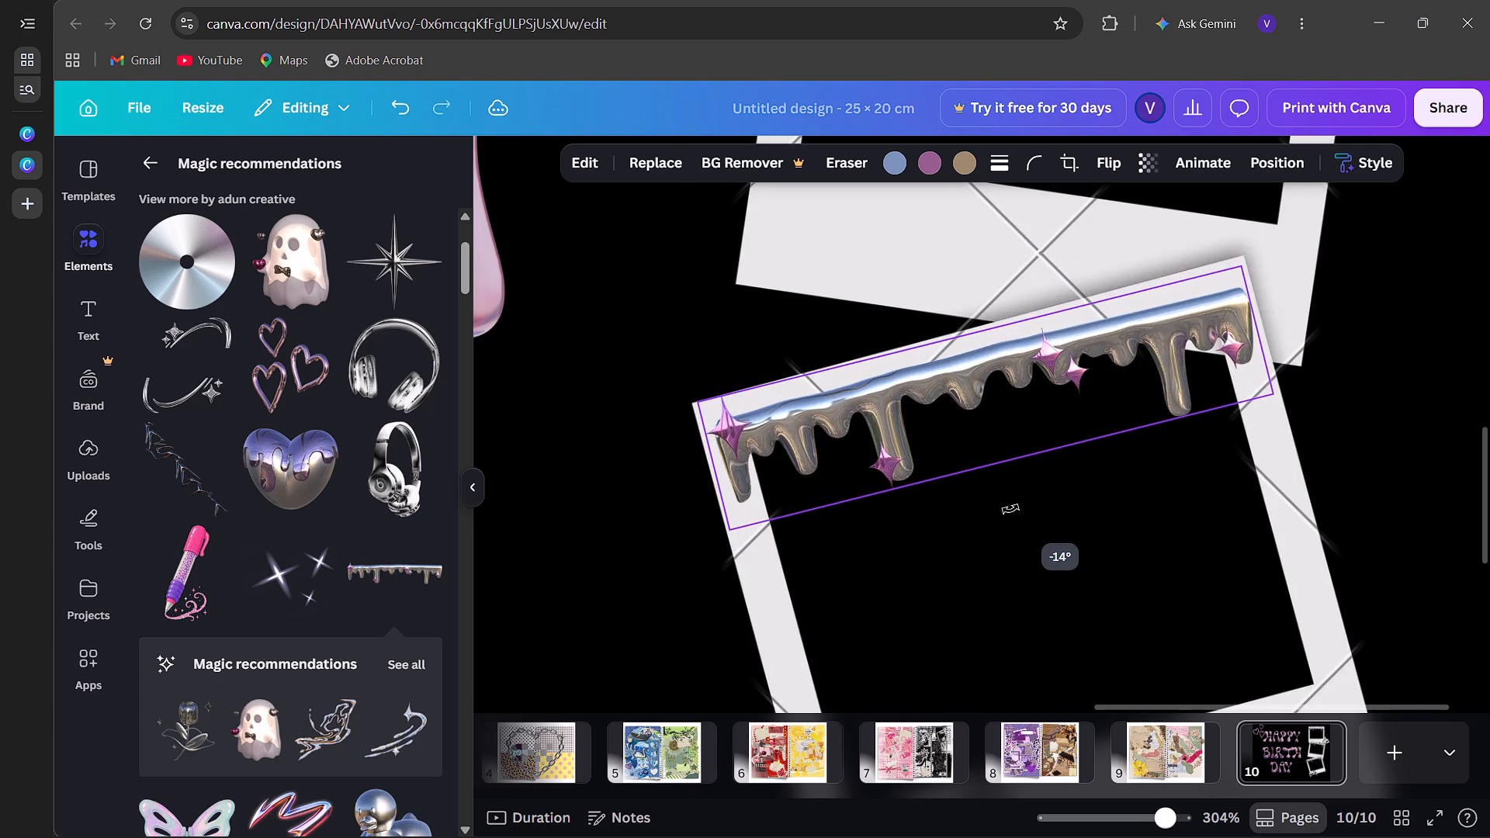
pyautogui.click(1267, 159)
pyautogui.click(379, 258)
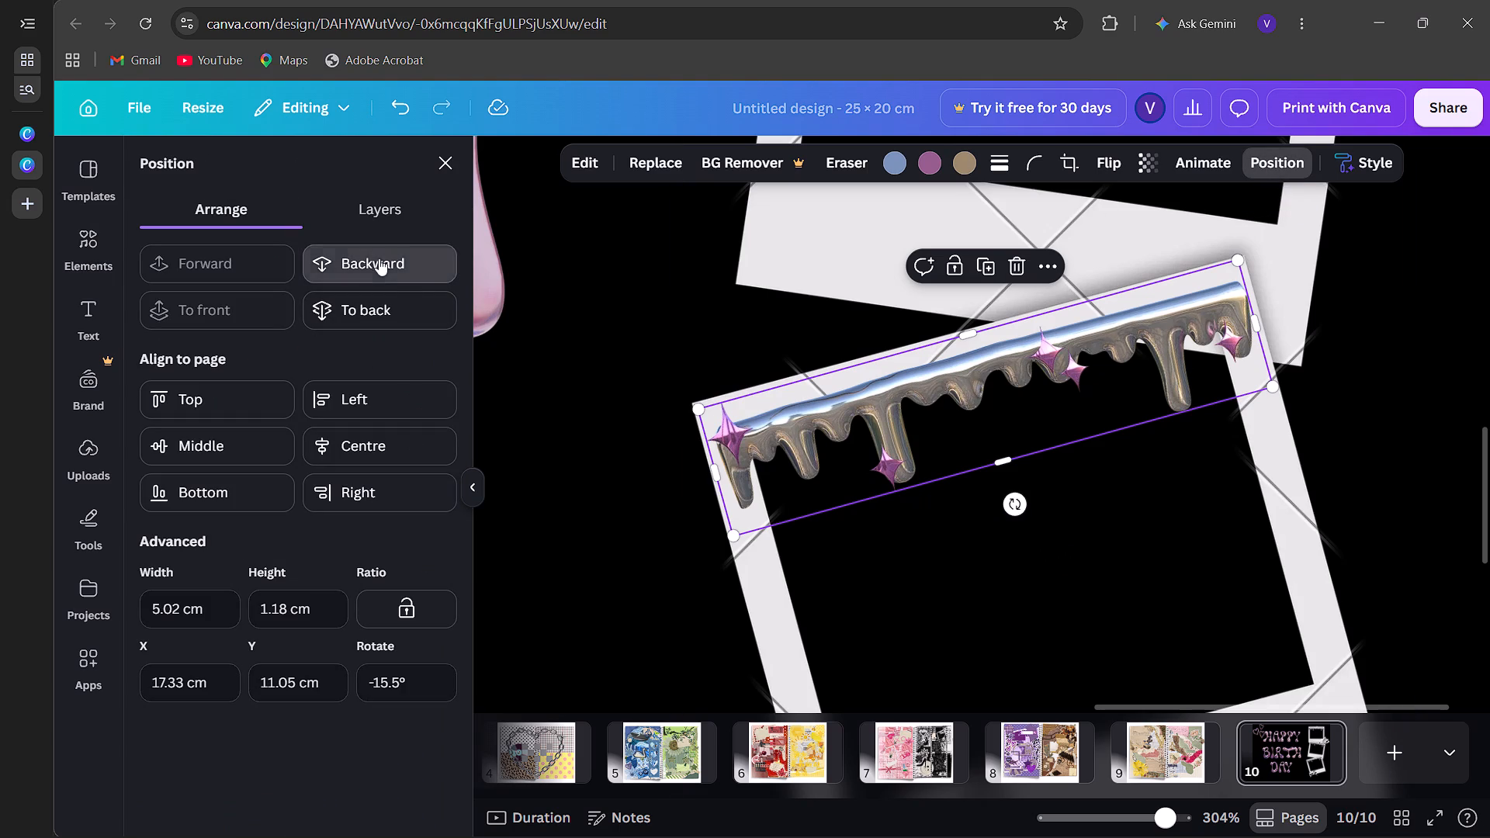
pyautogui.moveTo(935, 452); pyautogui.dragTo(941, 466)
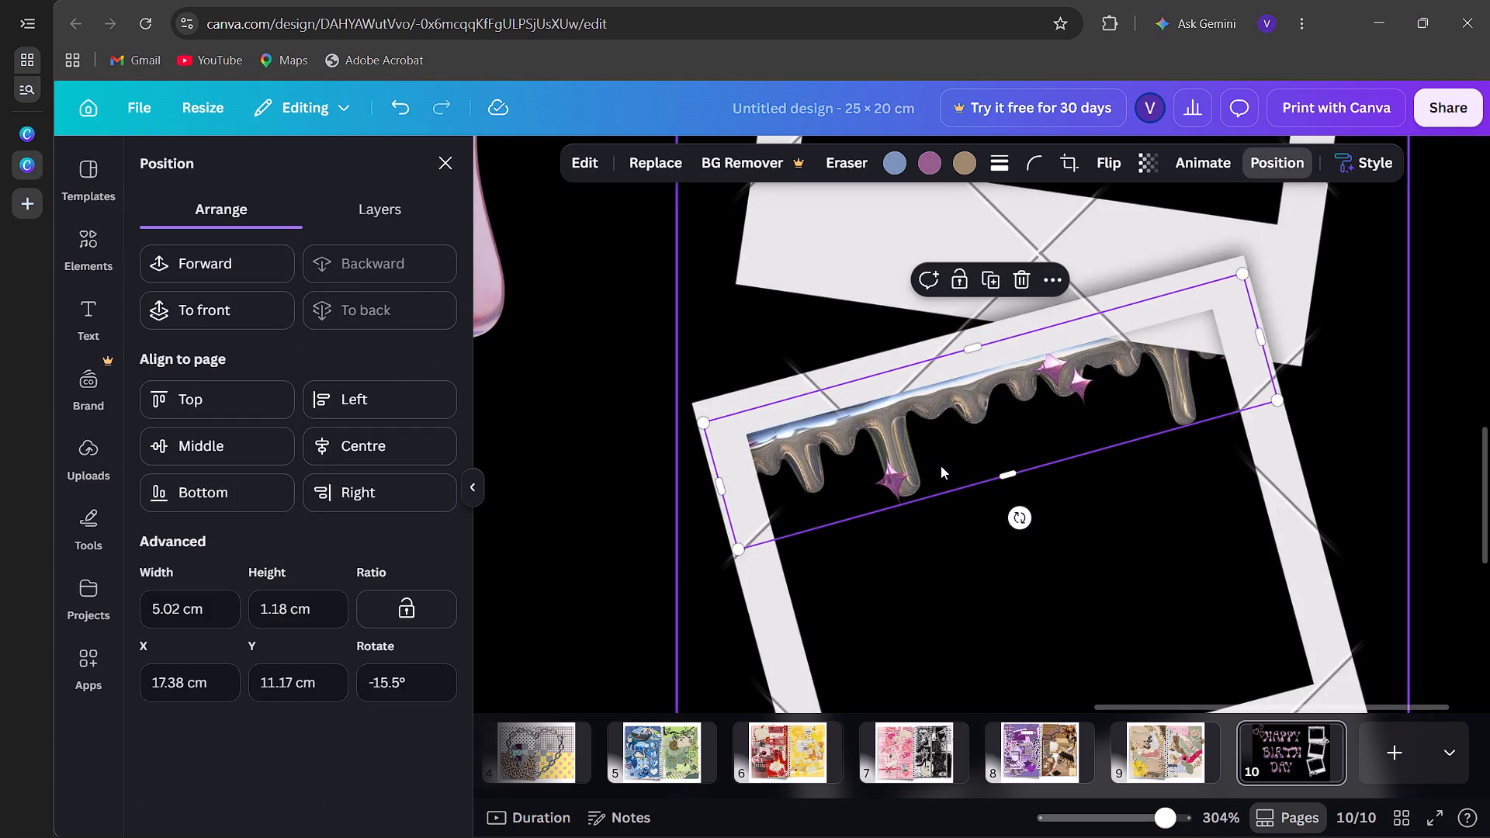
# Shrink the middle Polaroid's drip to about 4.58 cm wide, send it behind the star and frame, and align it with the opening.
pyautogui.scroll(5, 842, 201)
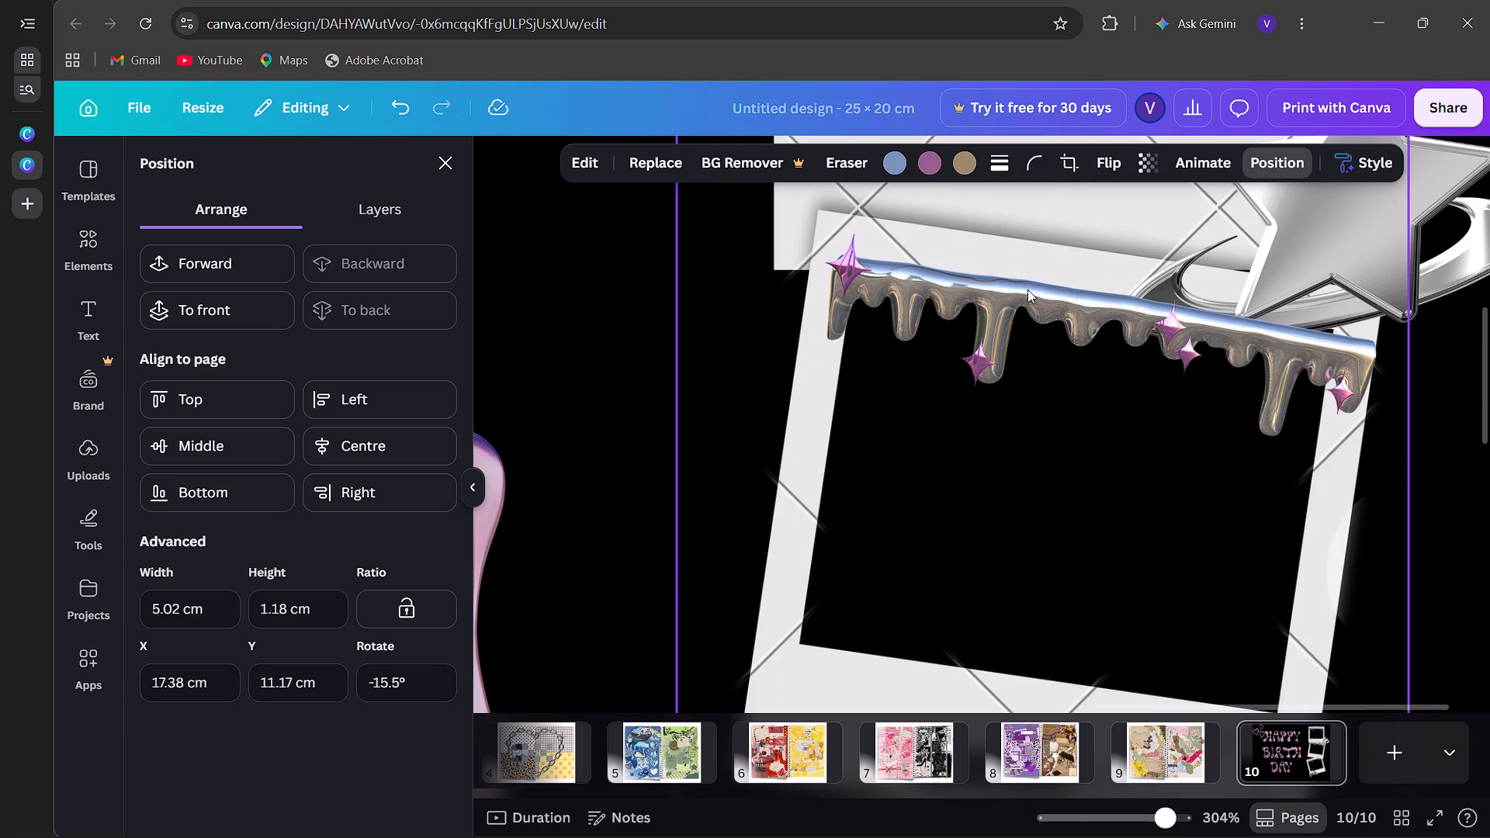
pyautogui.click(880, 313)
pyautogui.moveTo(814, 357); pyautogui.dragTo(855, 351)
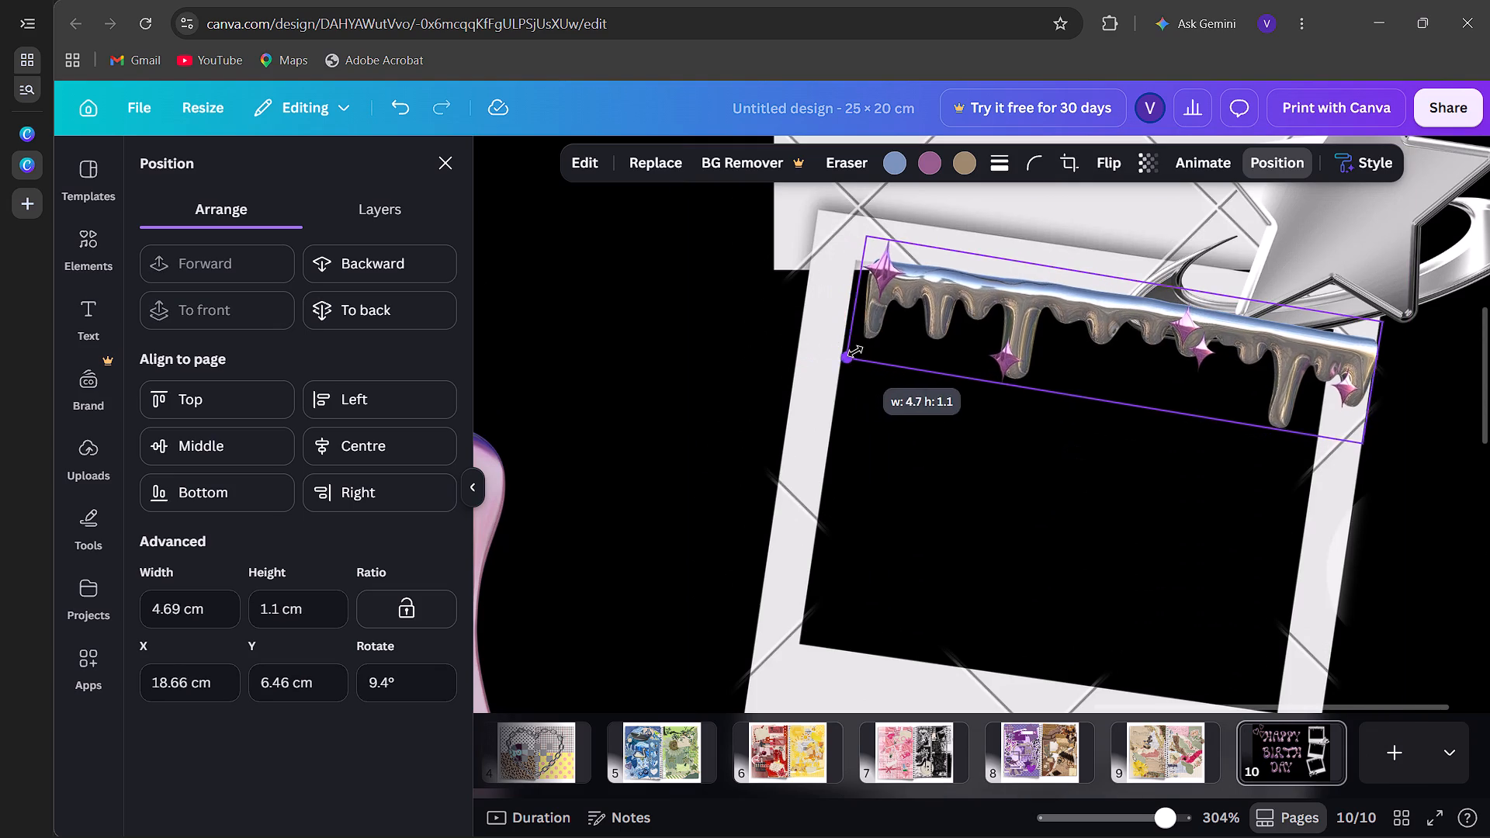
pyautogui.moveTo(855, 351); pyautogui.dragTo(865, 350)
pyautogui.moveTo(1017, 320); pyautogui.dragTo(994, 322)
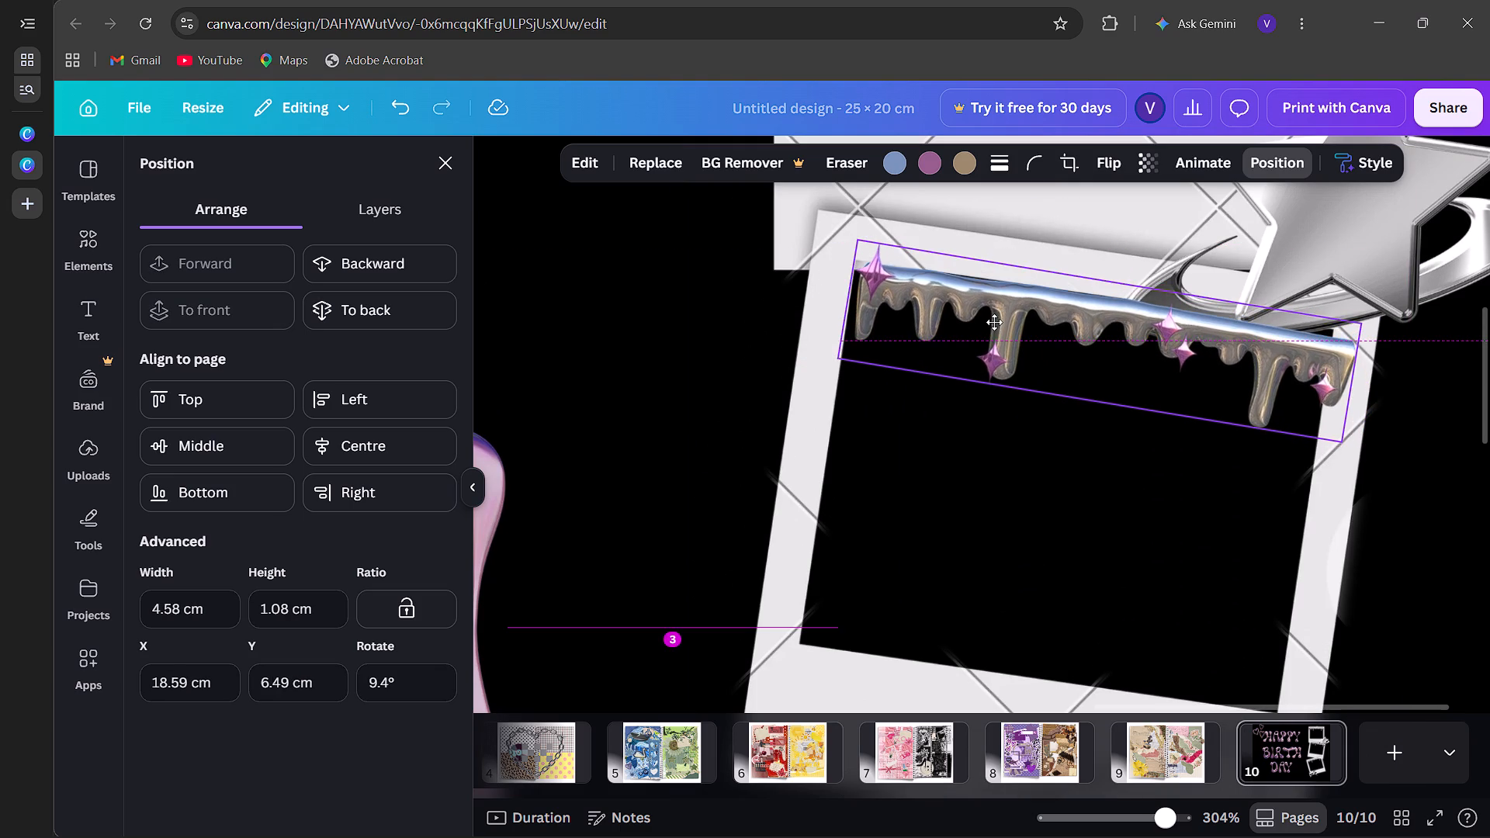
pyautogui.moveTo(994, 322); pyautogui.dragTo(996, 313)
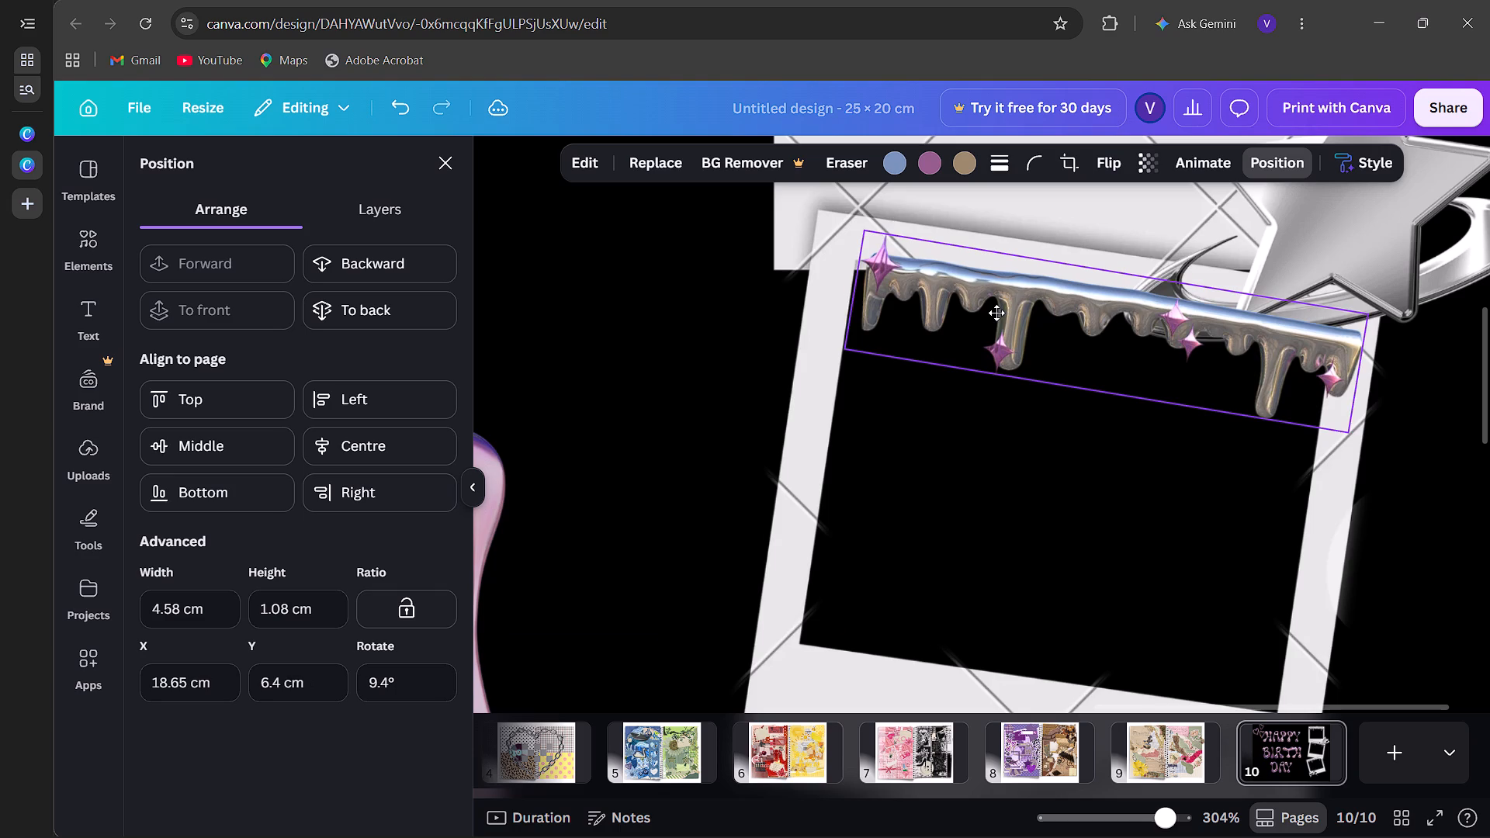
pyautogui.moveTo(996, 313); pyautogui.dragTo(987, 308)
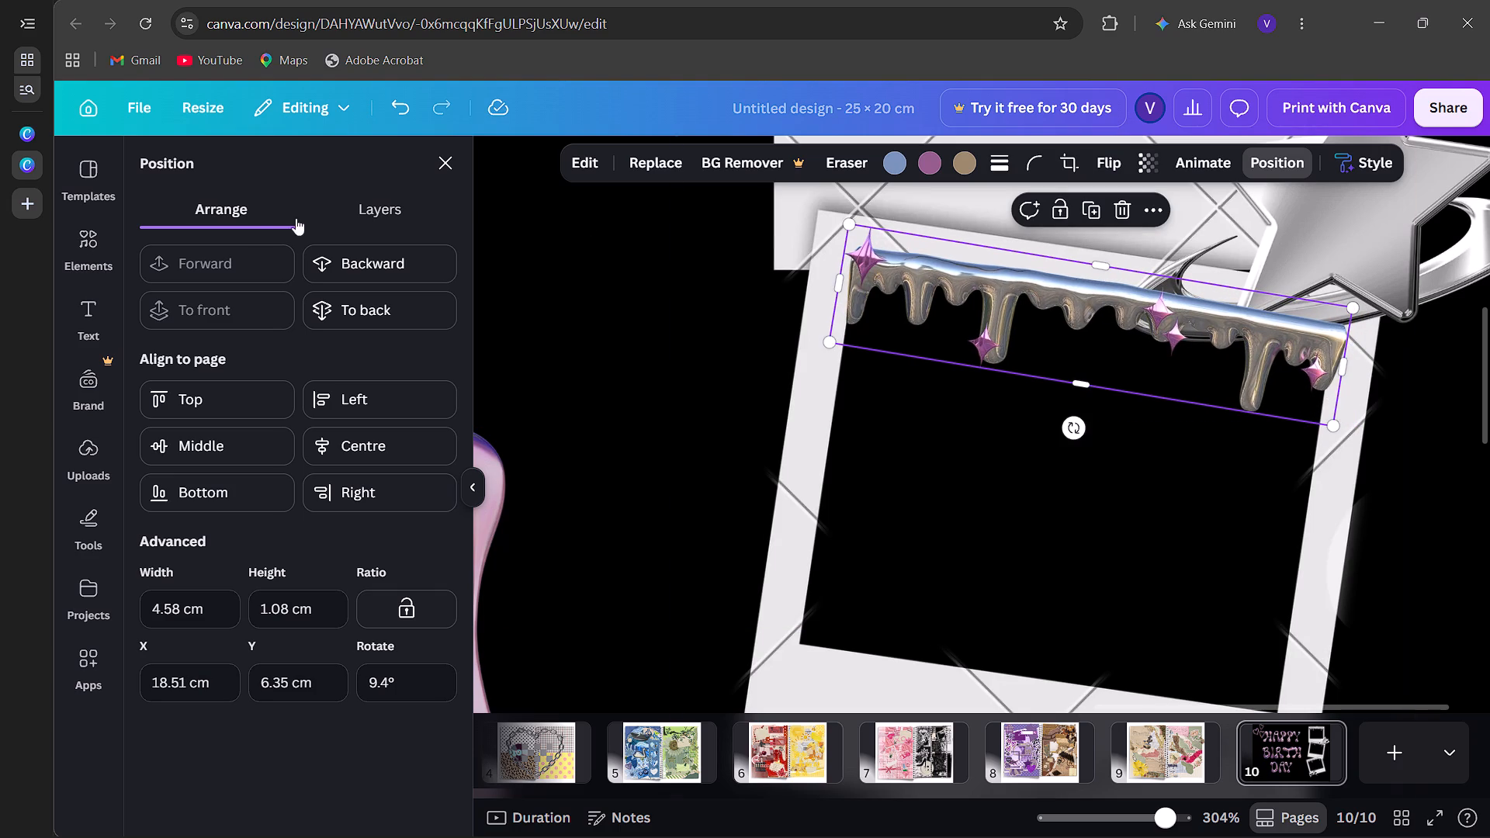
pyautogui.click(341, 261)
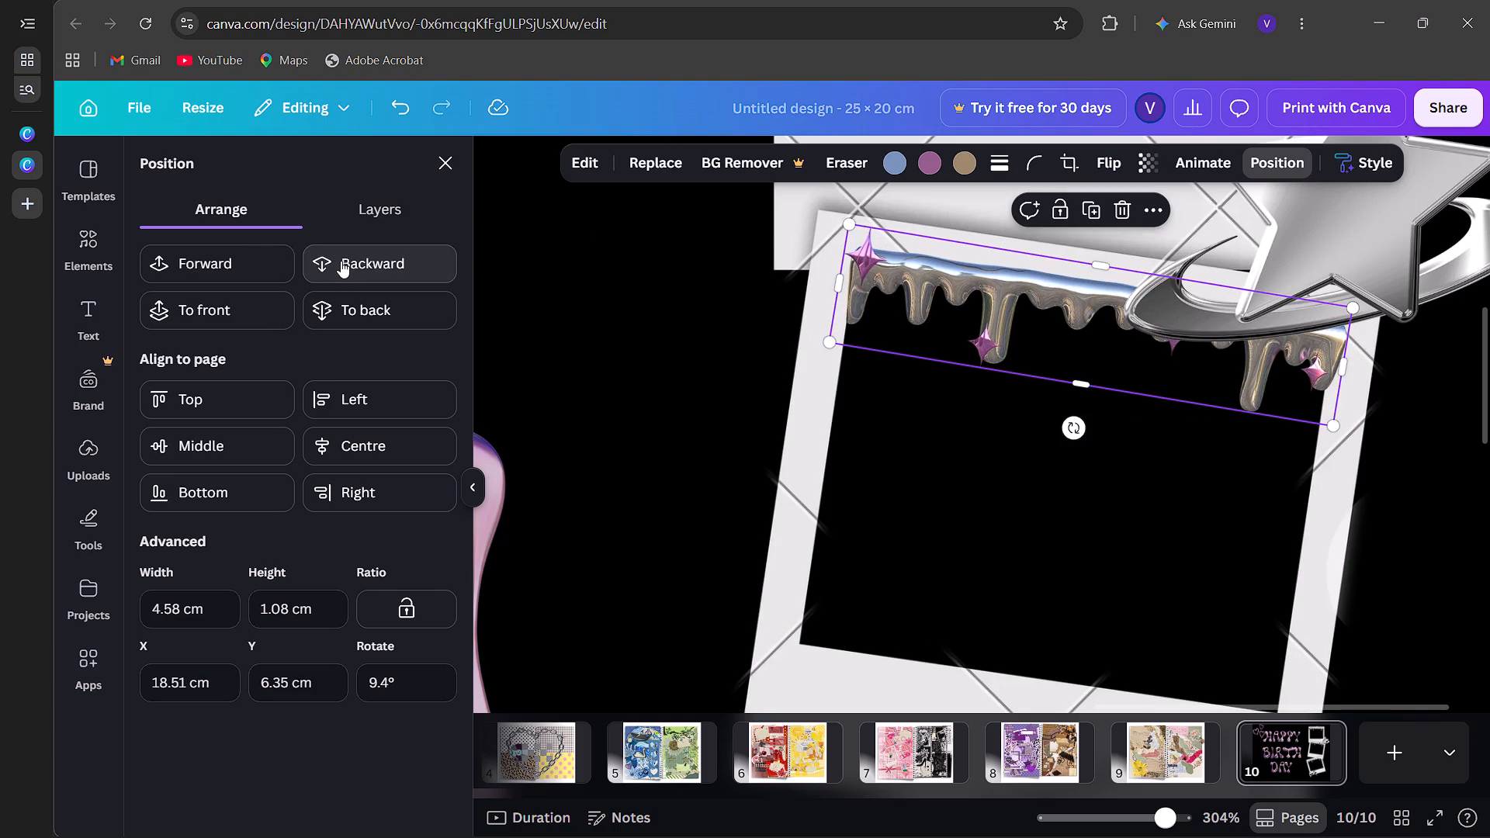
pyautogui.click(341, 261)
pyautogui.moveTo(1000, 317); pyautogui.dragTo(999, 323)
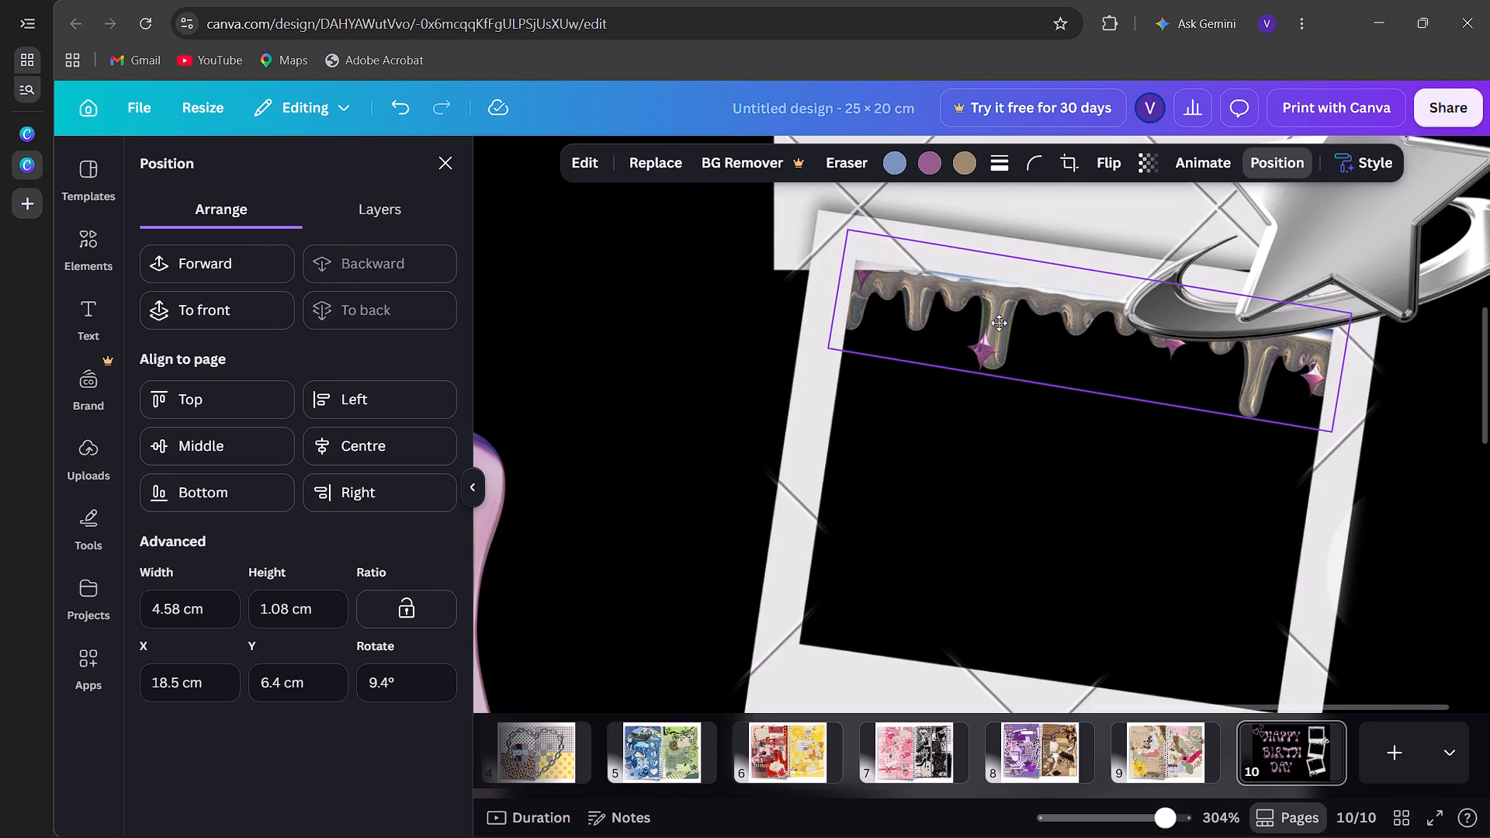
pyautogui.moveTo(999, 323); pyautogui.dragTo(997, 324)
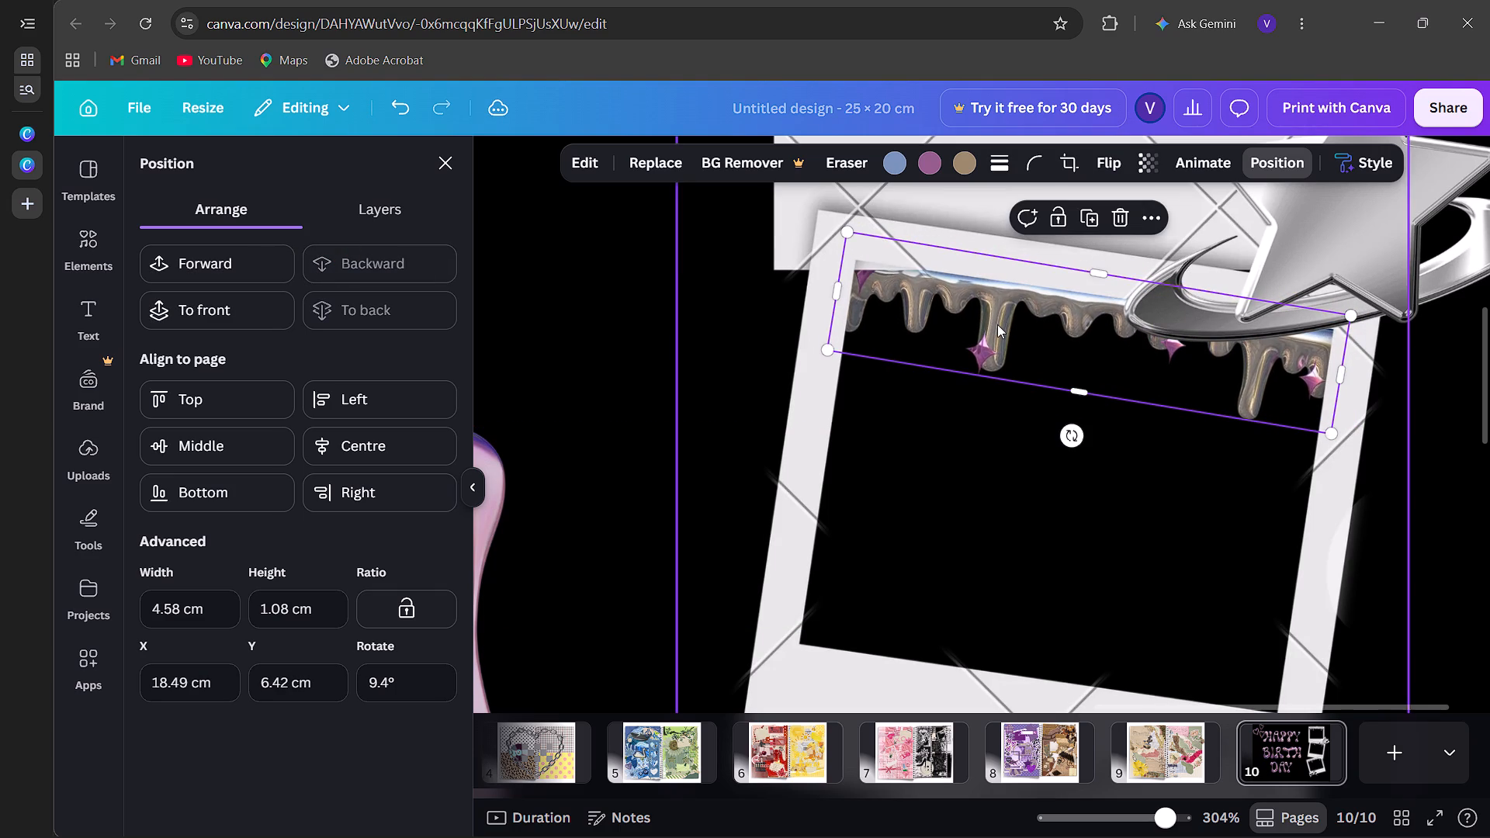
# Shrink the top Polaroid's drip to about 4.69 cm wide, centre it over the opening and send it behind the frame.
pyautogui.scroll(6, 668, 276)
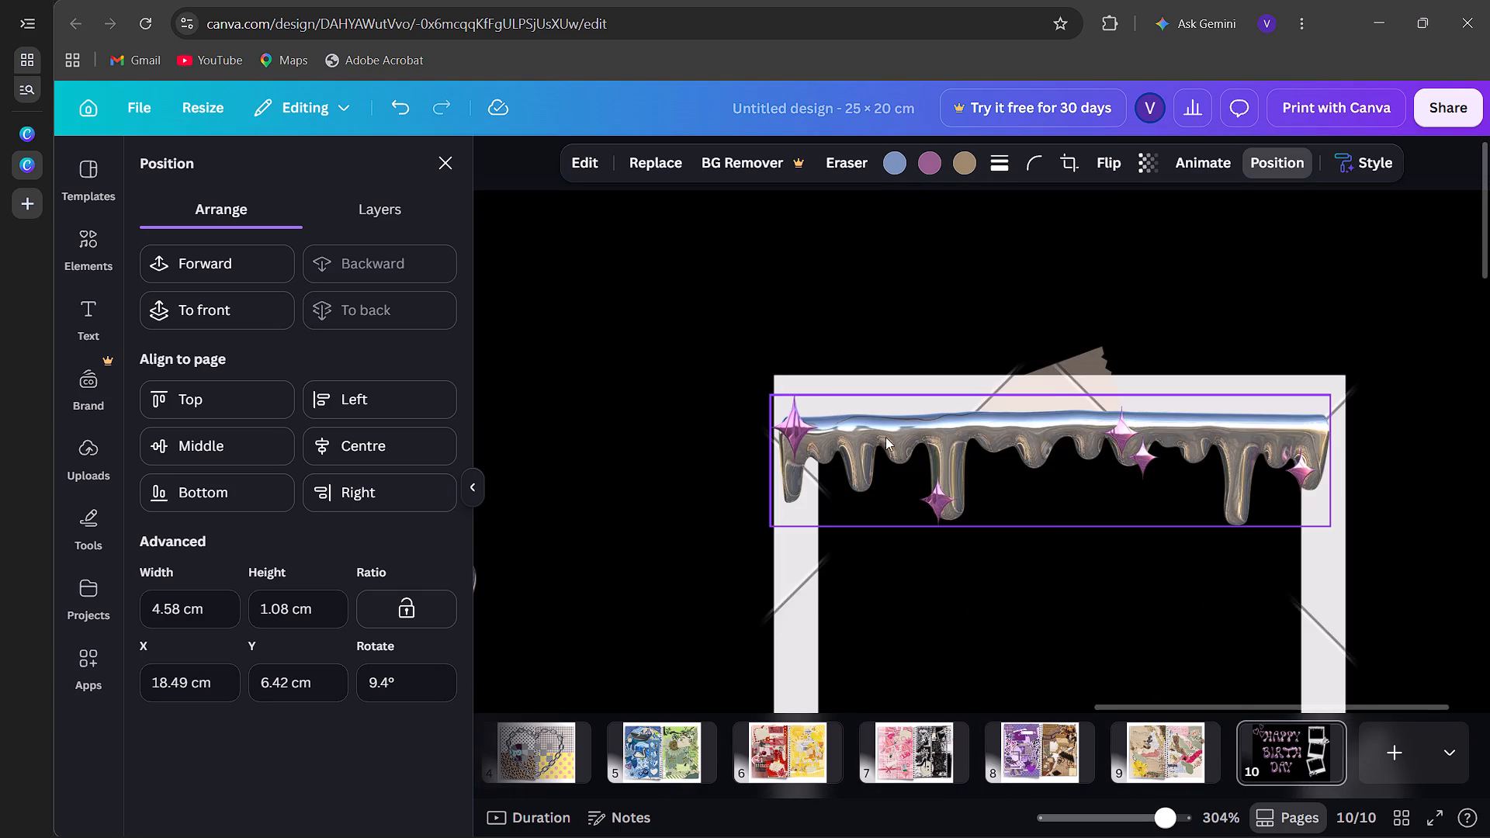
pyautogui.click(903, 453)
pyautogui.moveTo(769, 527); pyautogui.dragTo(803, 511)
pyautogui.moveTo(941, 462); pyautogui.dragTo(935, 462)
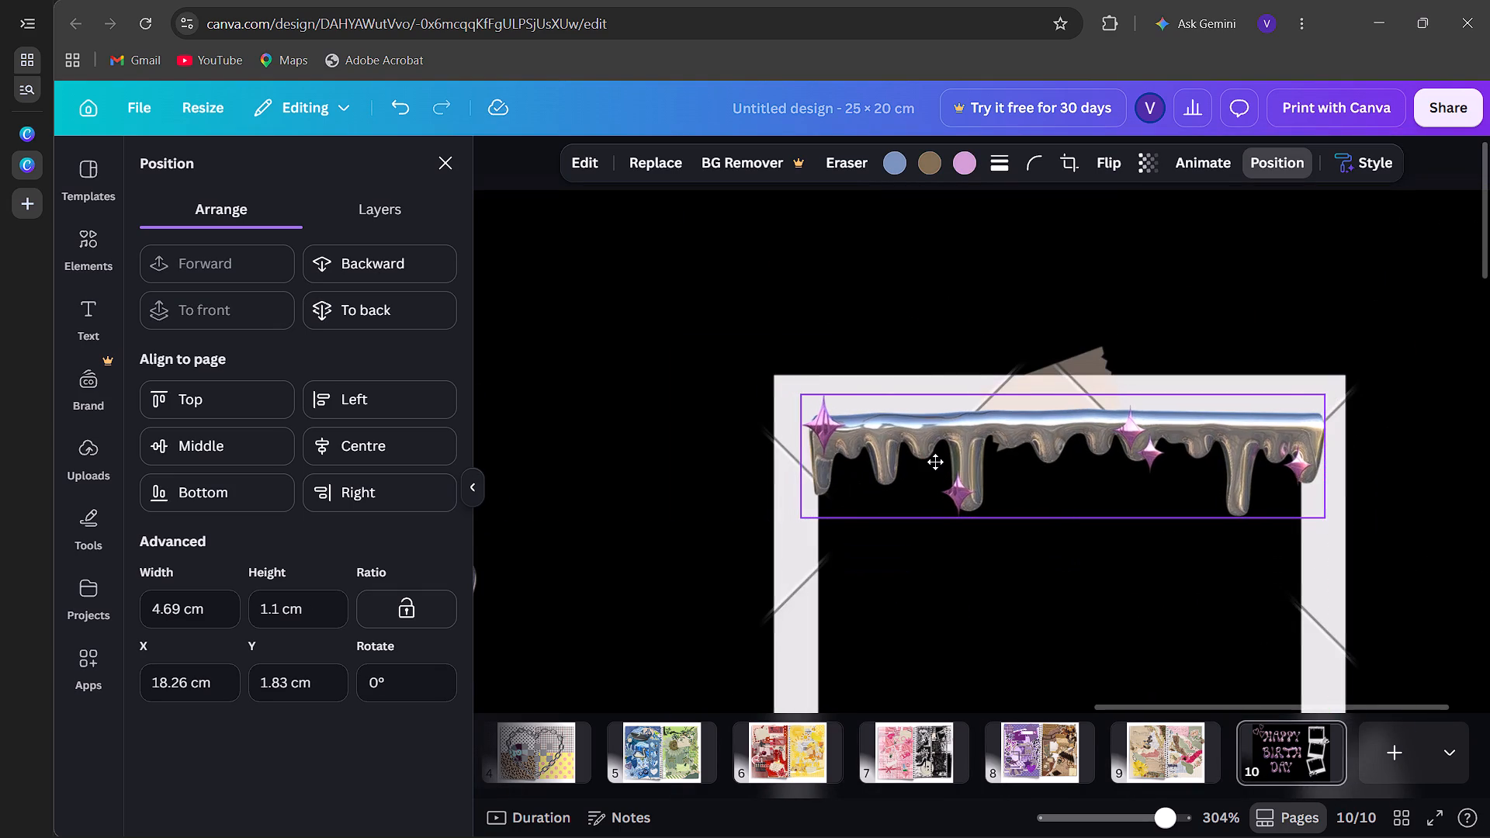
pyautogui.moveTo(935, 462); pyautogui.dragTo(934, 462)
pyautogui.click(345, 262)
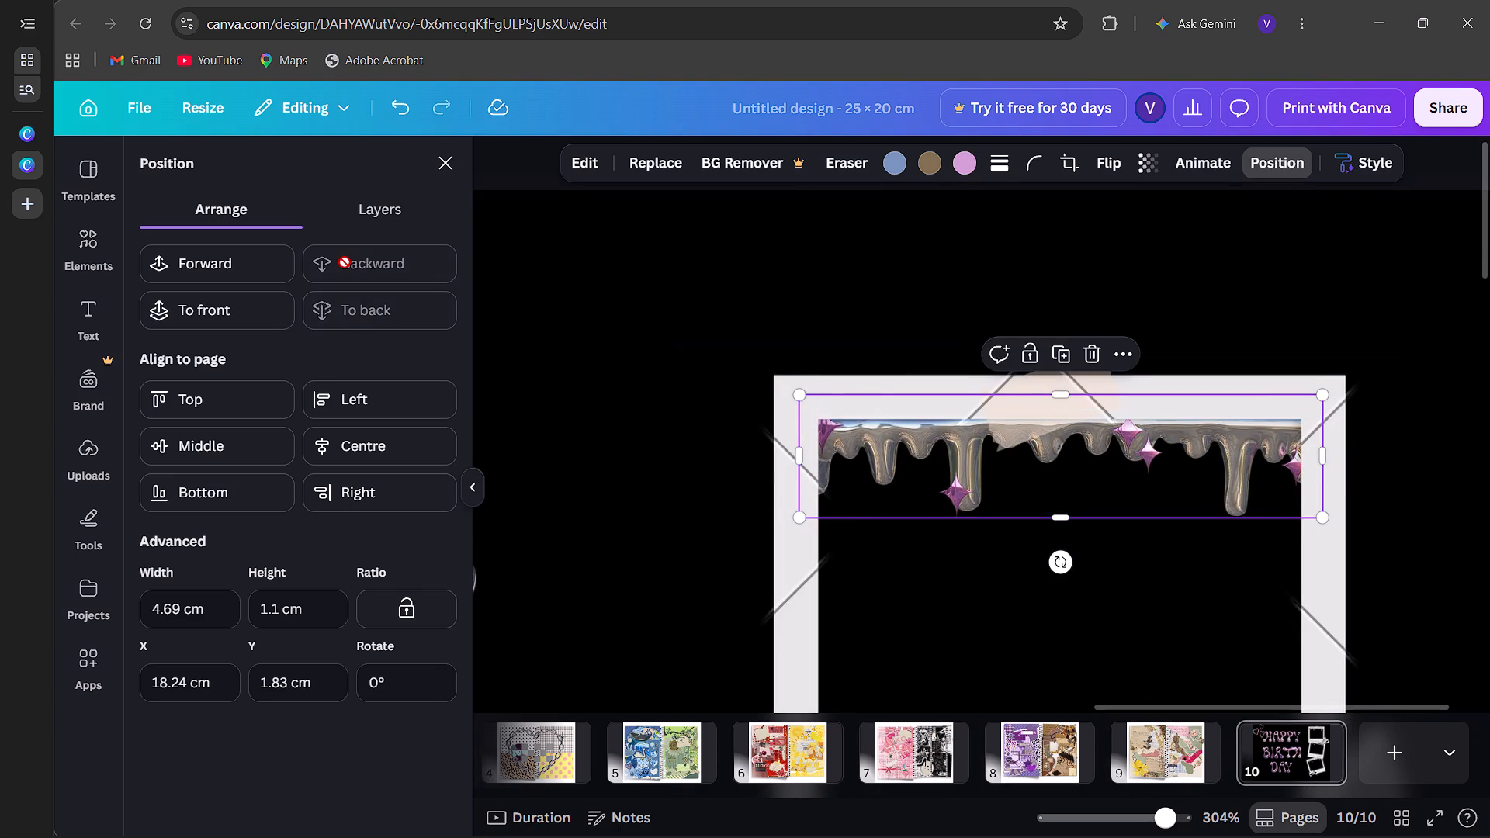
pyautogui.click(910, 461)
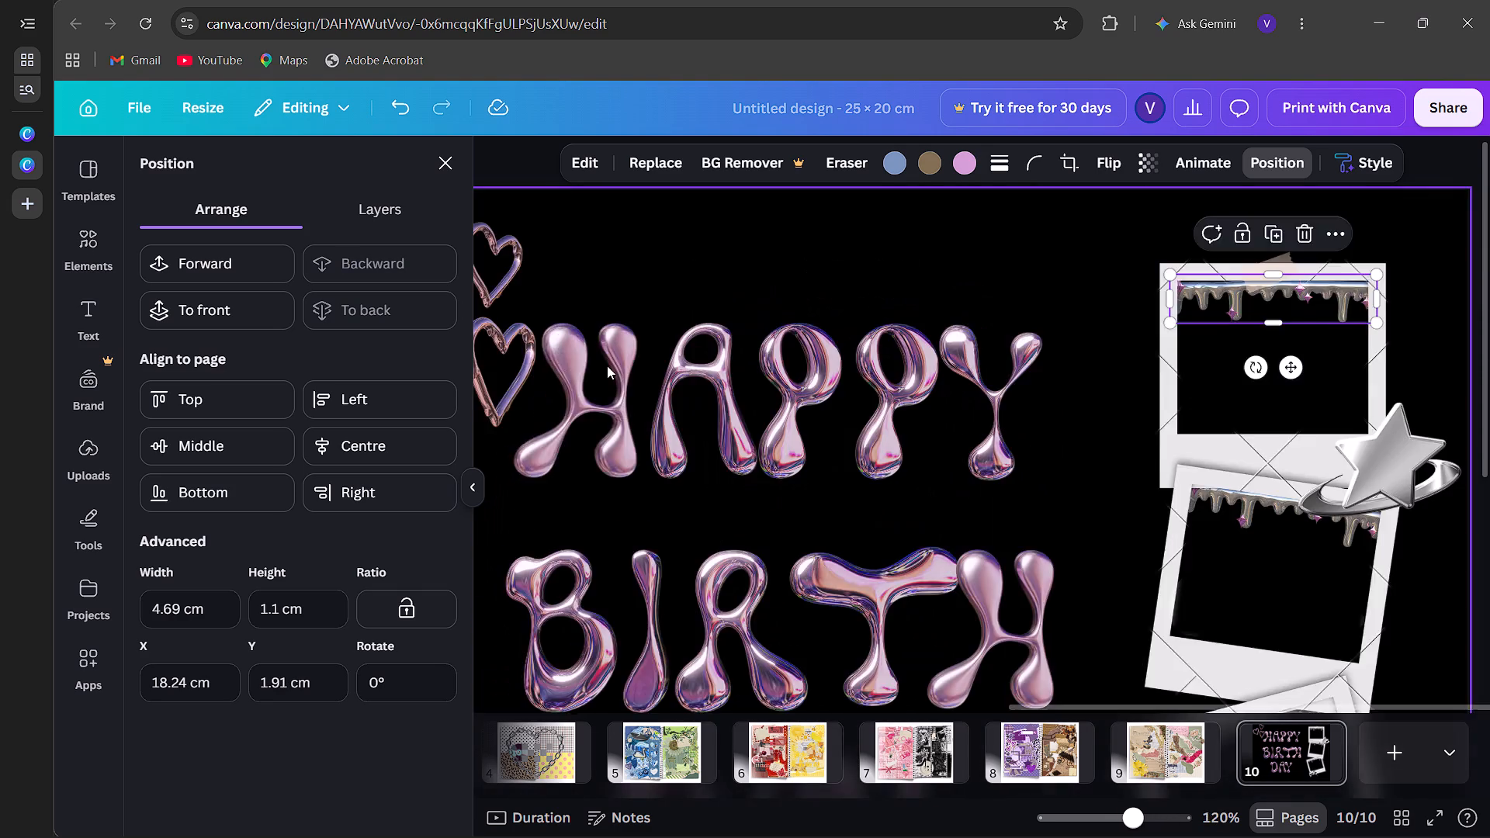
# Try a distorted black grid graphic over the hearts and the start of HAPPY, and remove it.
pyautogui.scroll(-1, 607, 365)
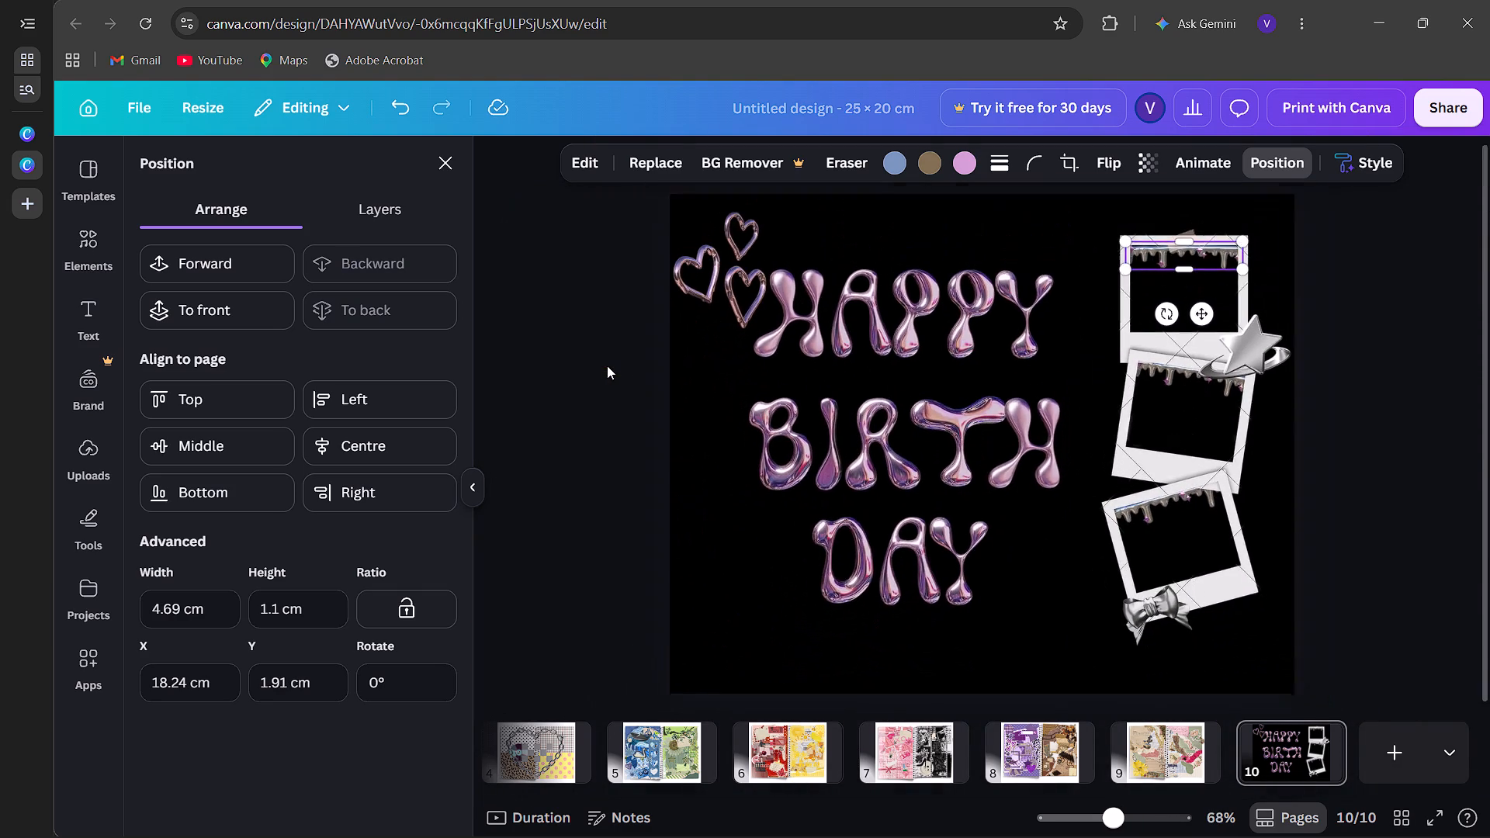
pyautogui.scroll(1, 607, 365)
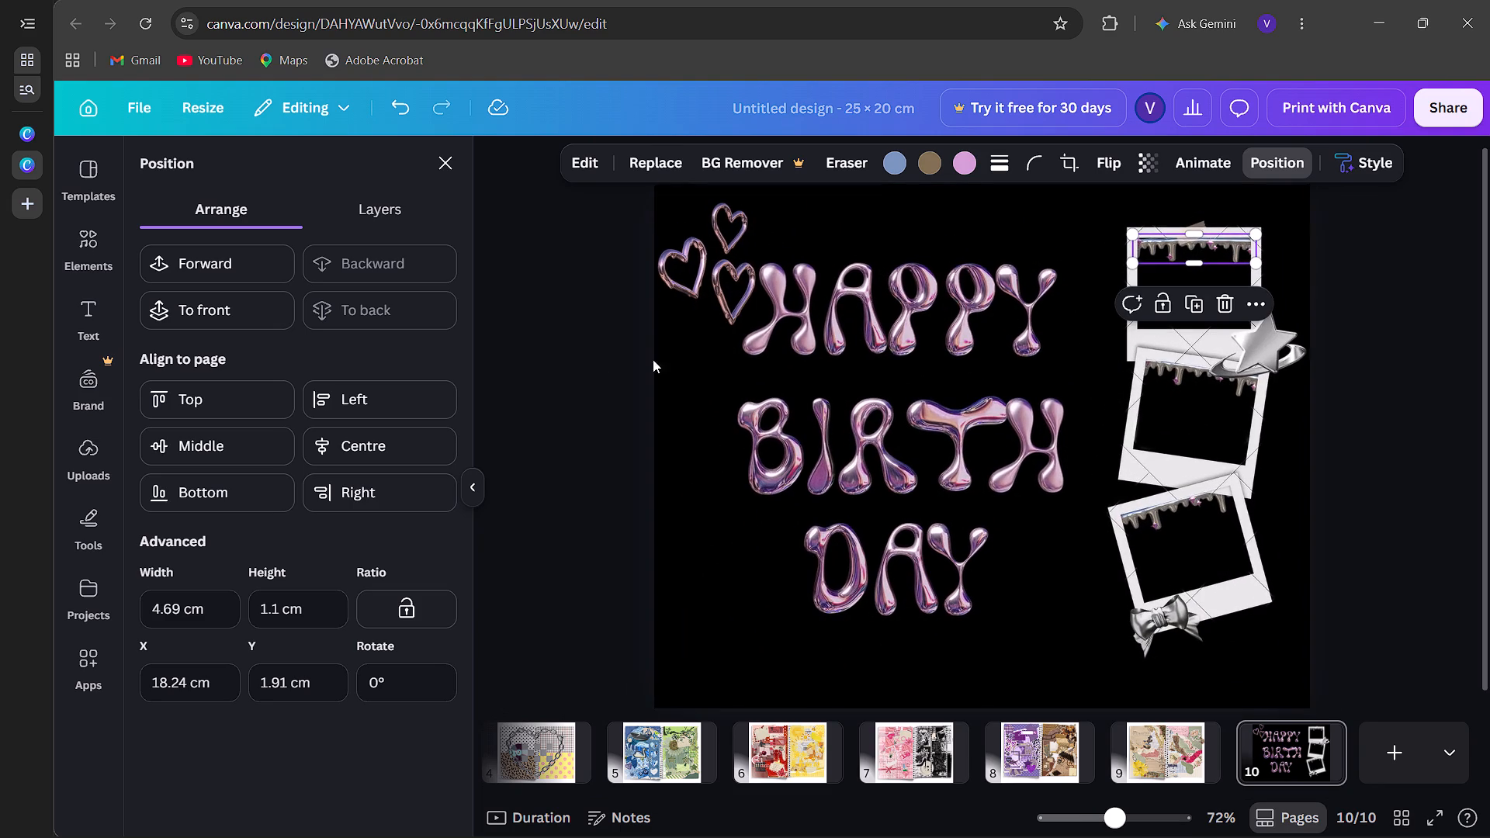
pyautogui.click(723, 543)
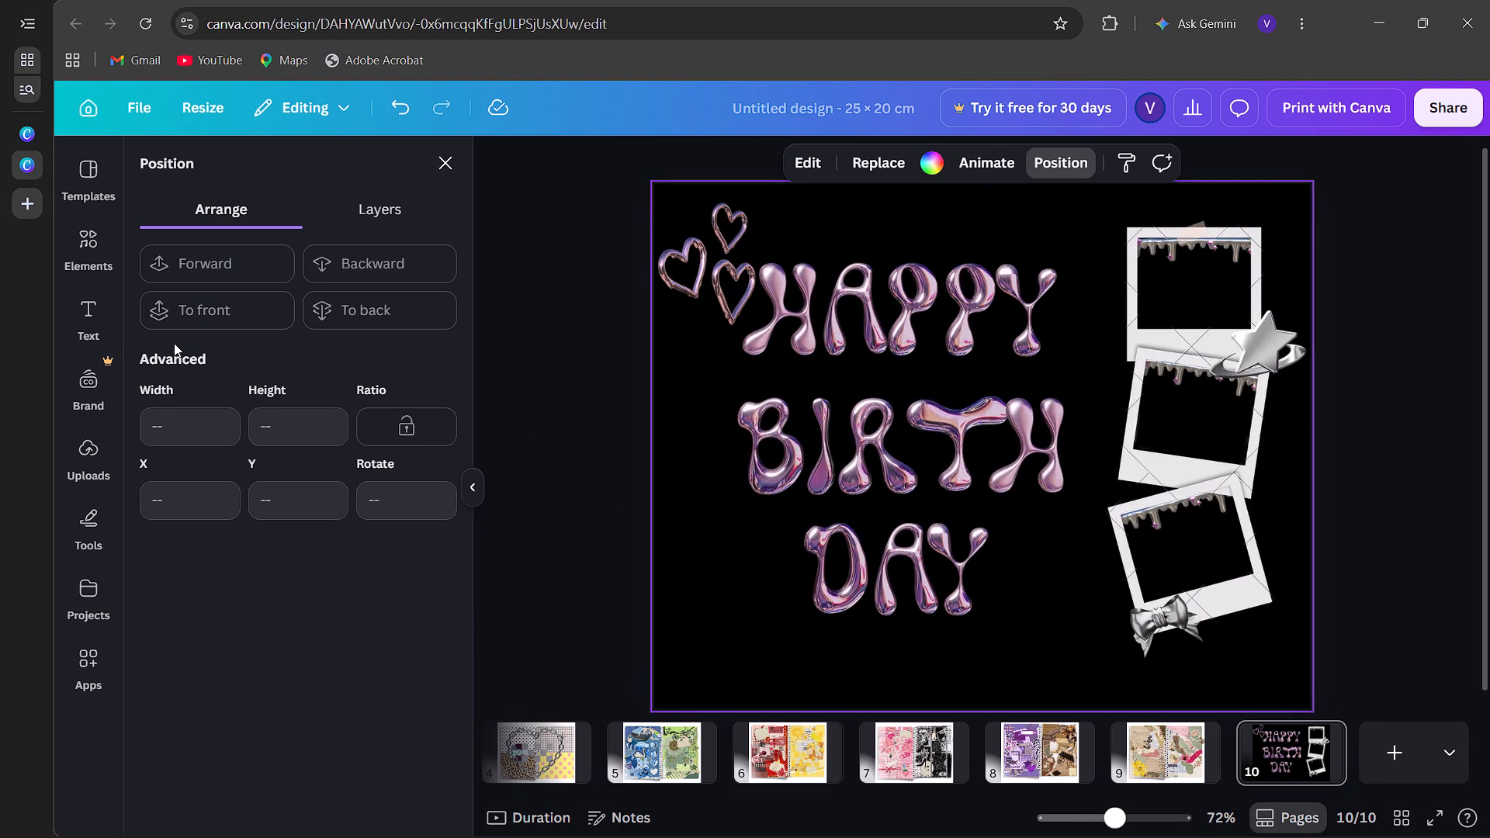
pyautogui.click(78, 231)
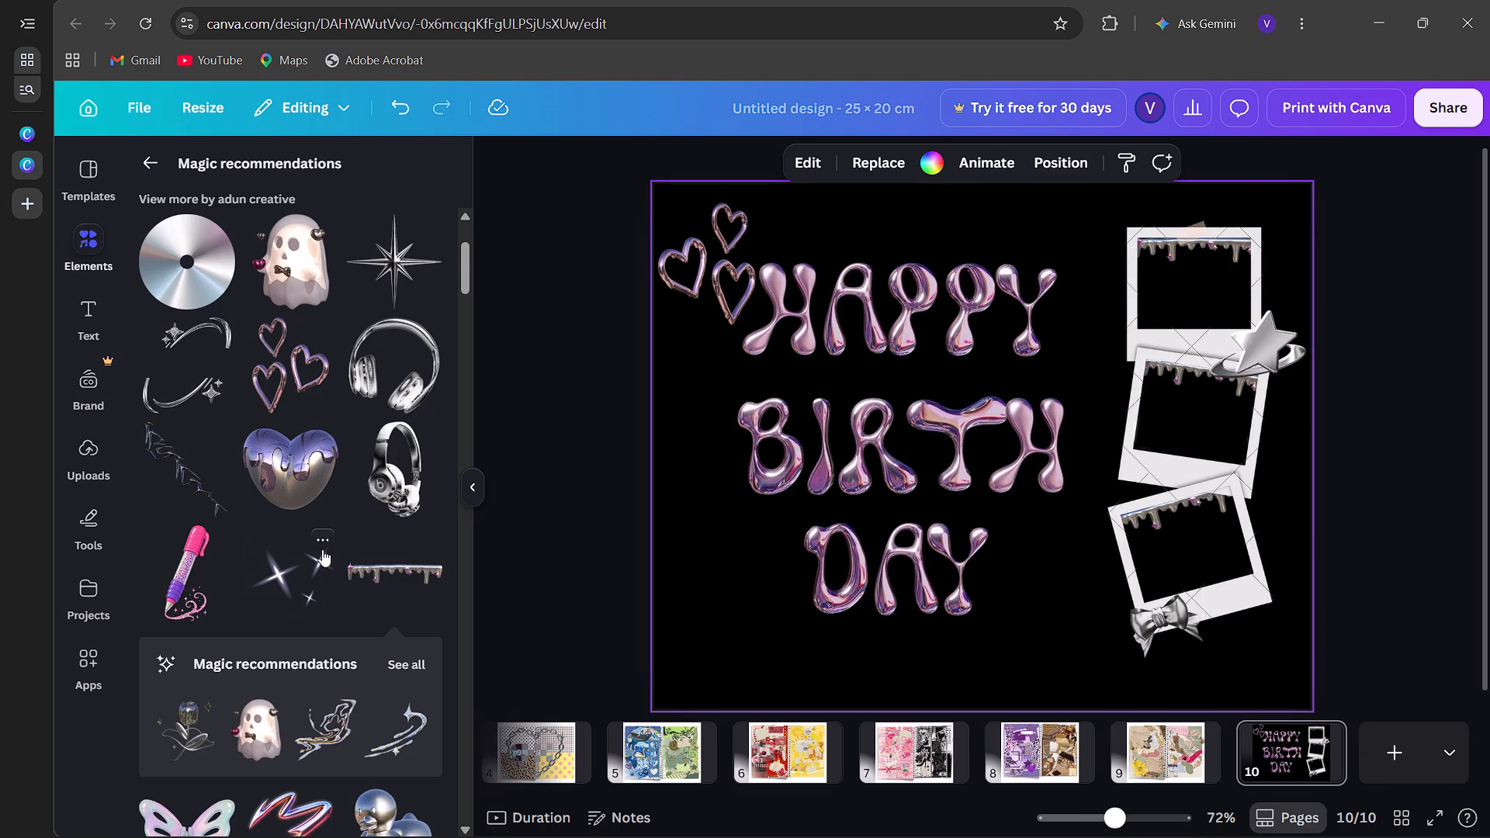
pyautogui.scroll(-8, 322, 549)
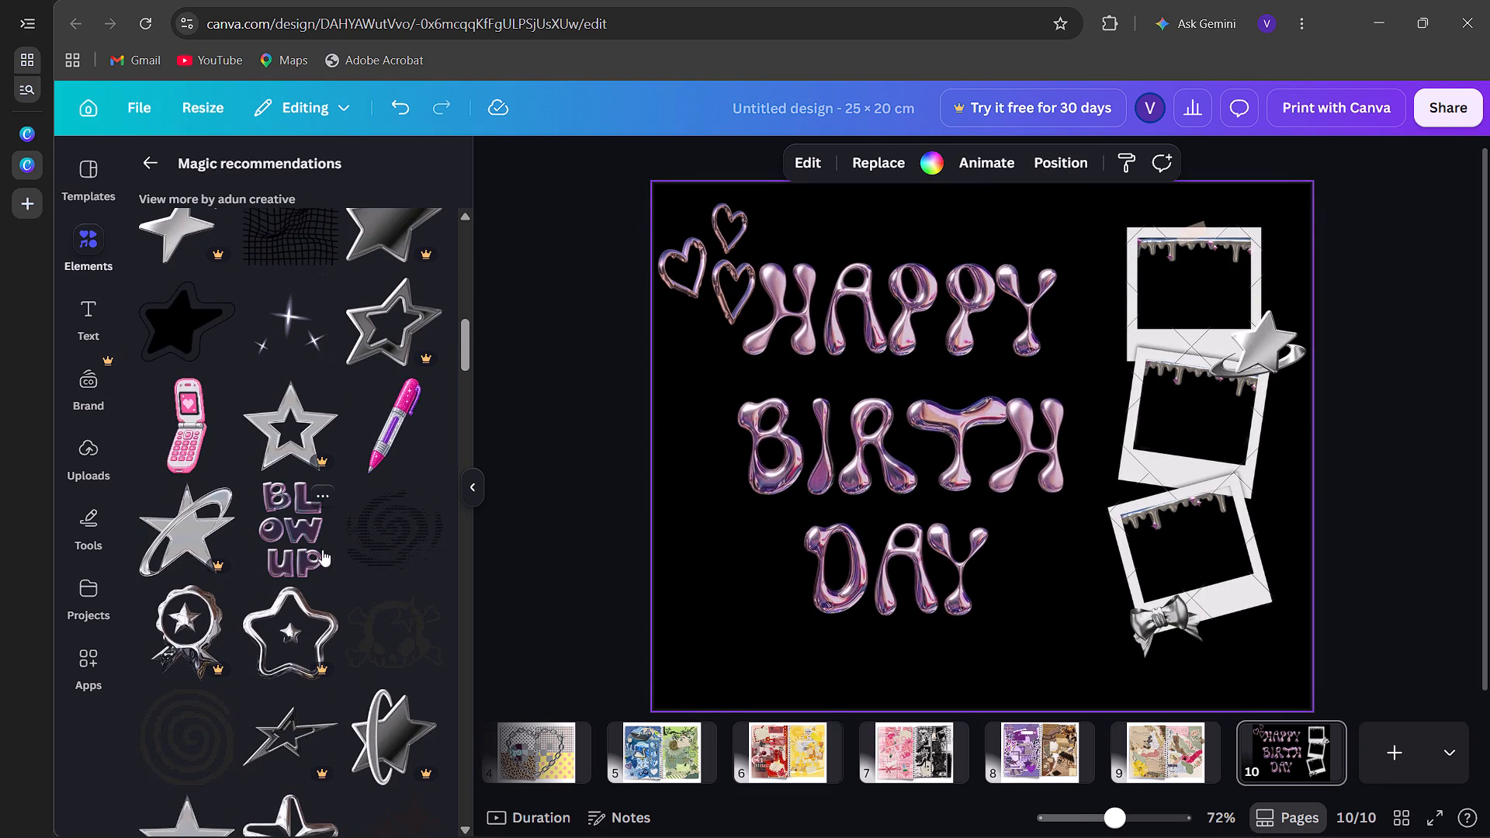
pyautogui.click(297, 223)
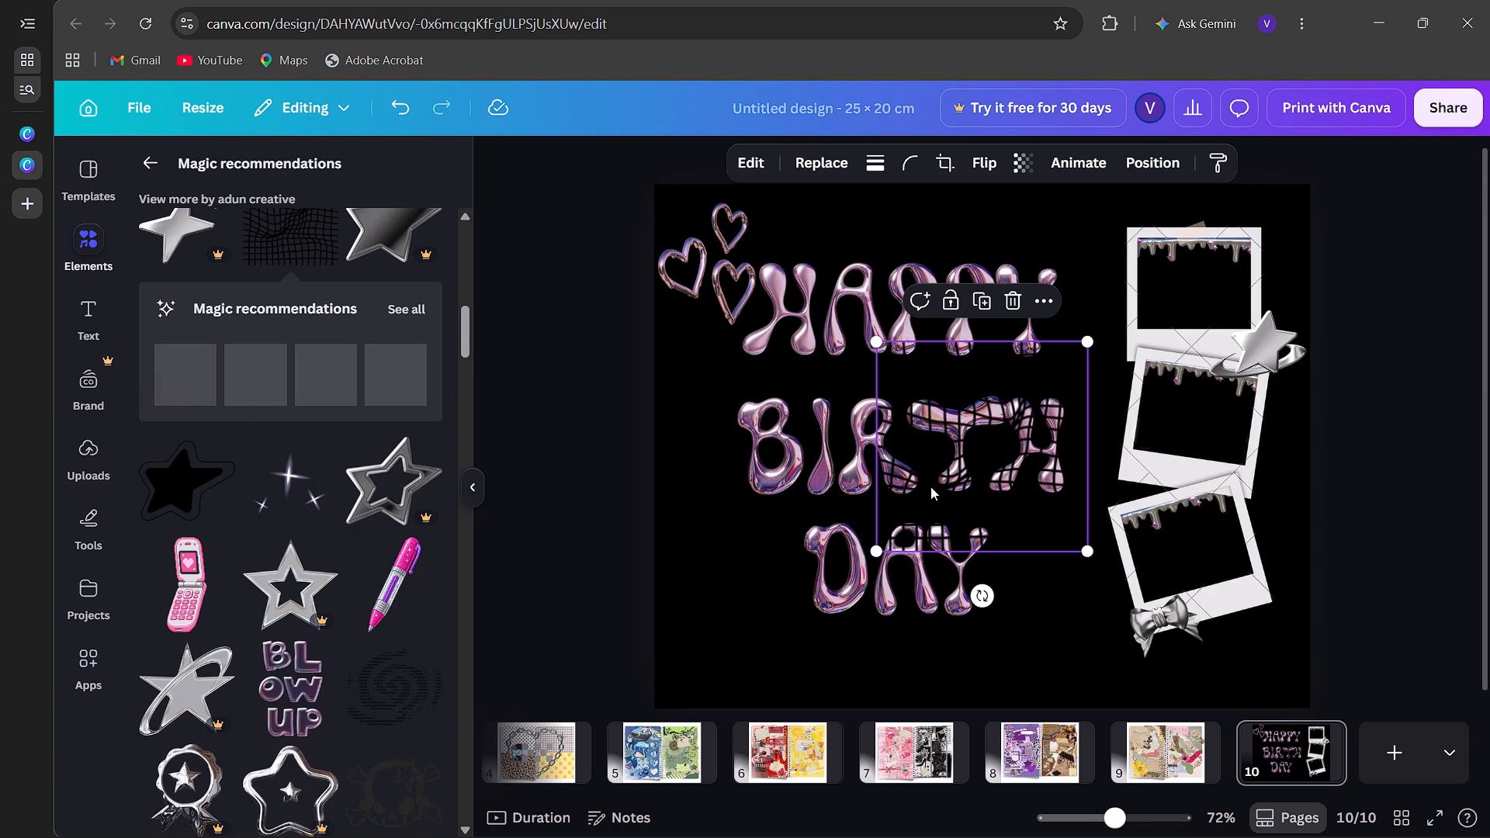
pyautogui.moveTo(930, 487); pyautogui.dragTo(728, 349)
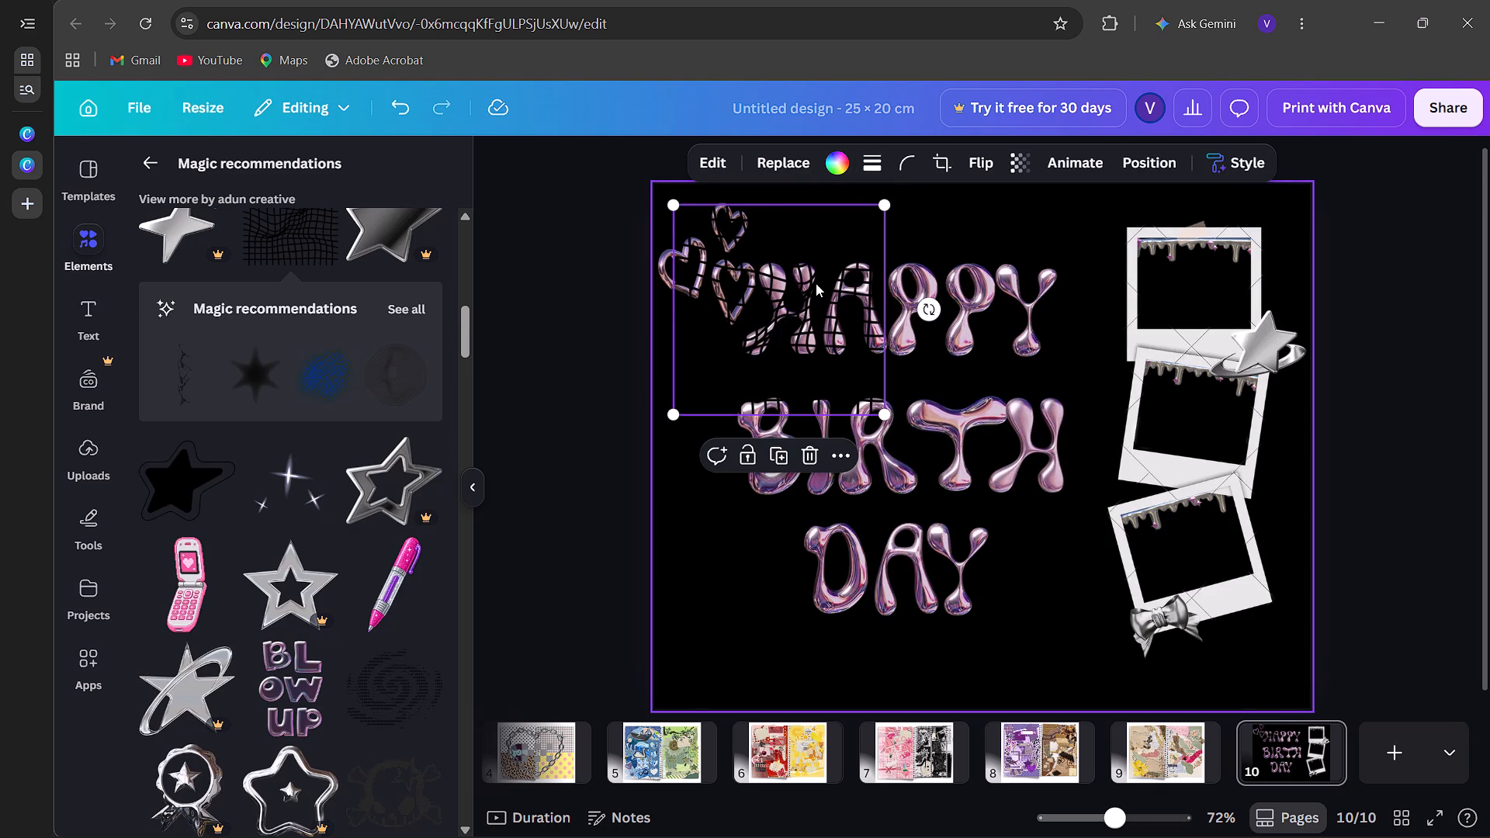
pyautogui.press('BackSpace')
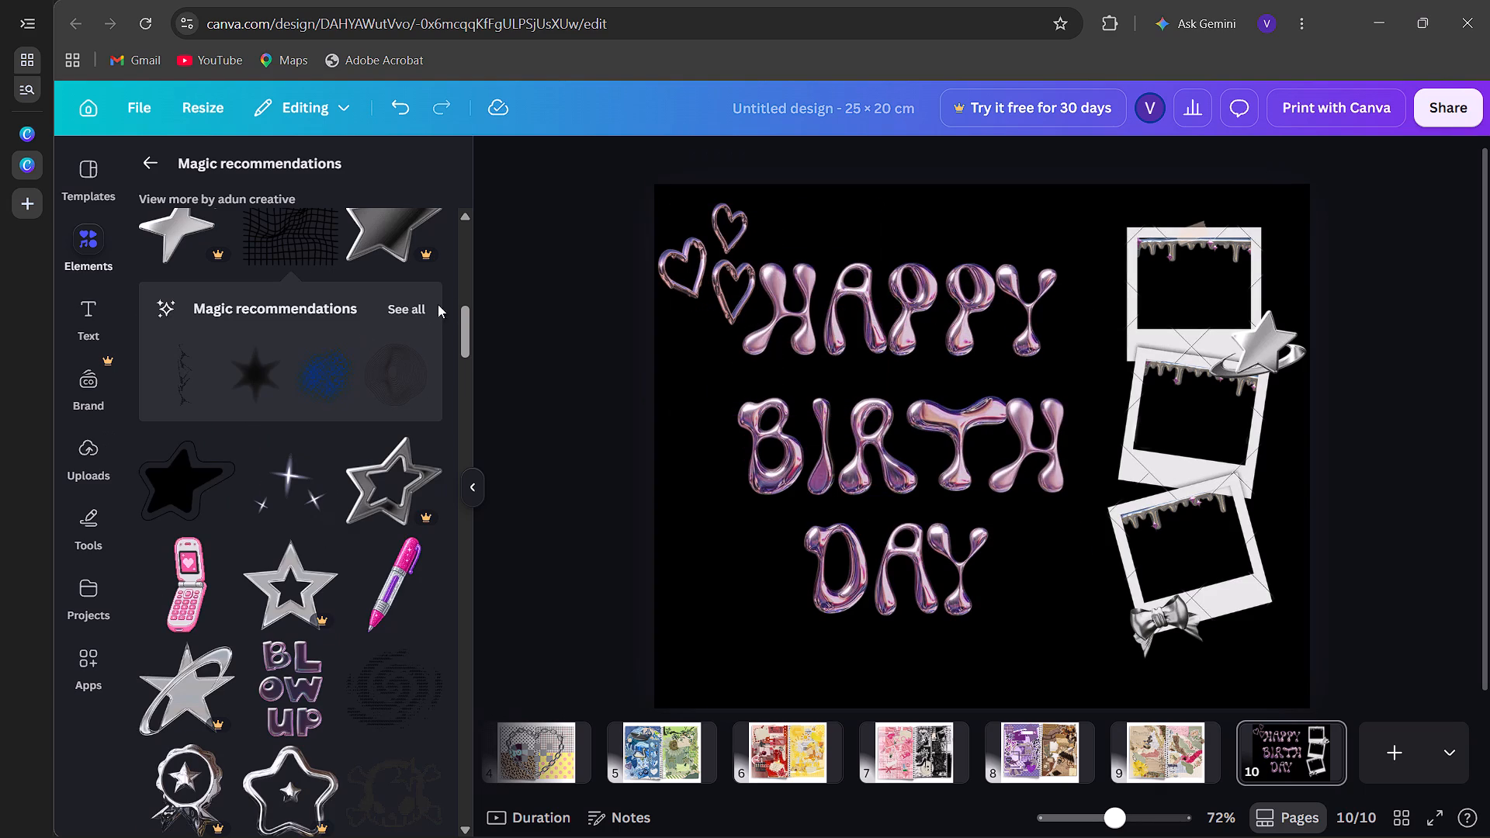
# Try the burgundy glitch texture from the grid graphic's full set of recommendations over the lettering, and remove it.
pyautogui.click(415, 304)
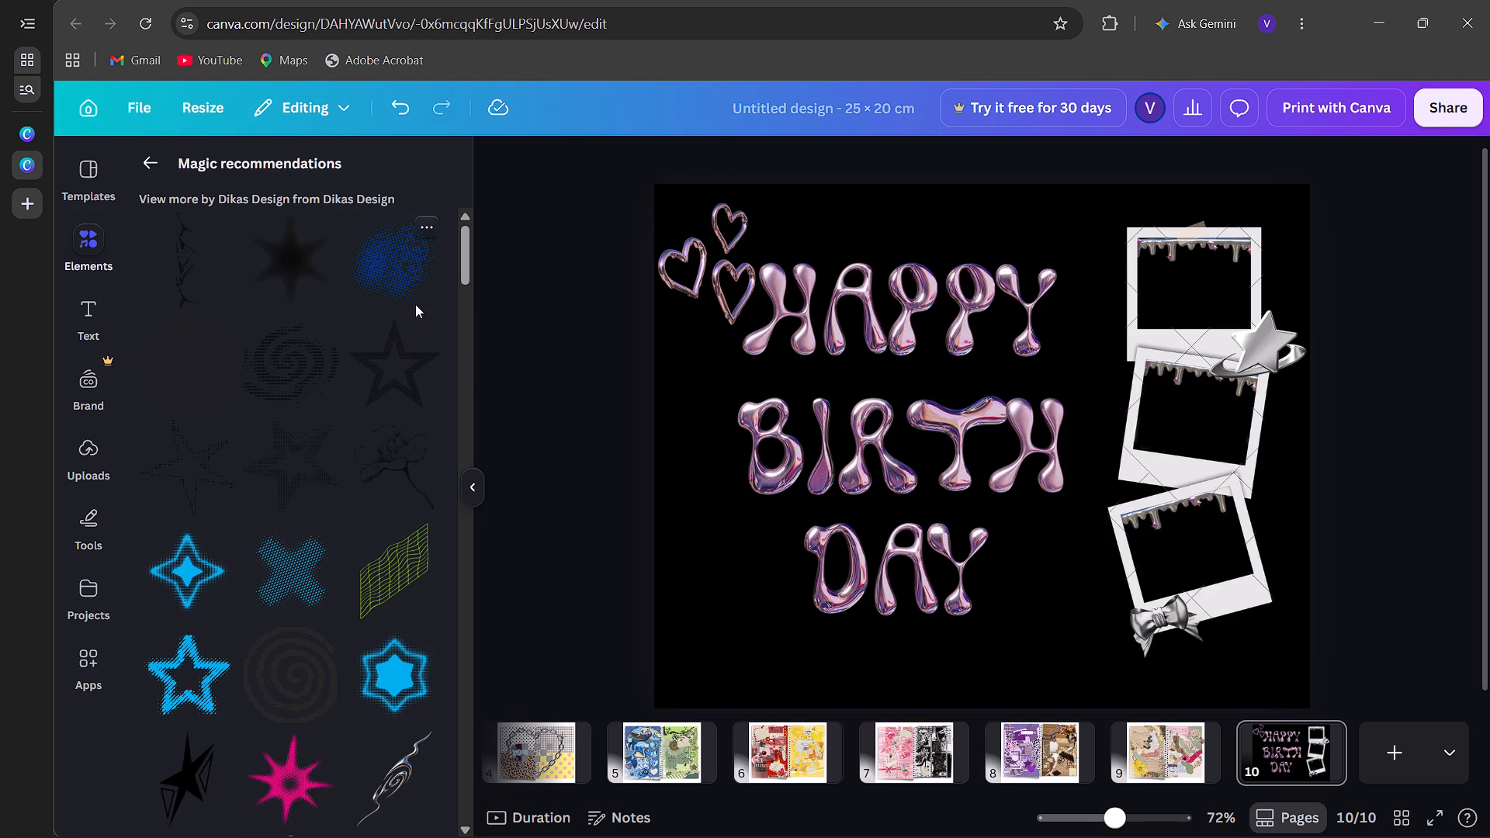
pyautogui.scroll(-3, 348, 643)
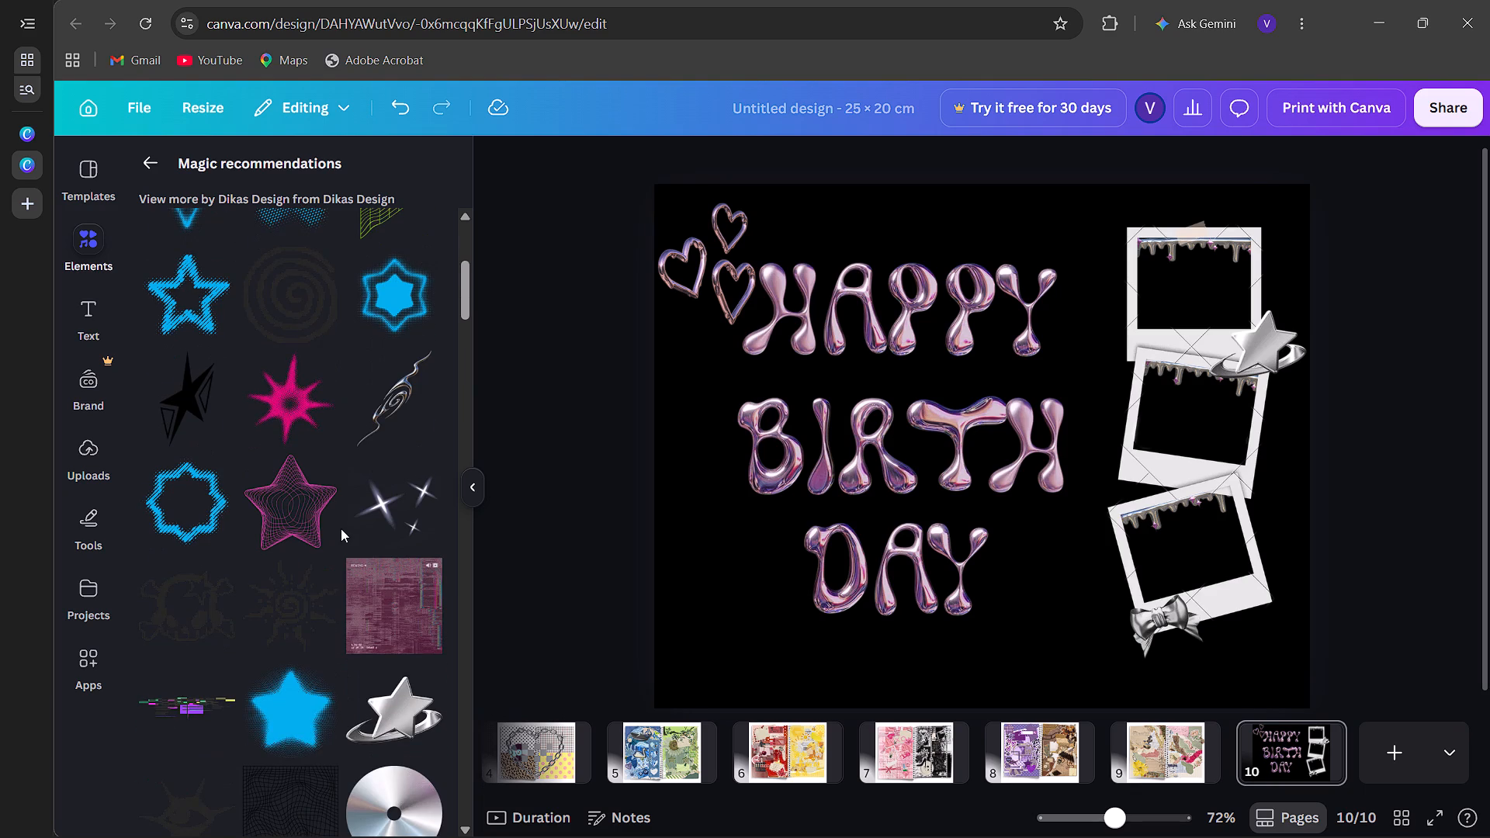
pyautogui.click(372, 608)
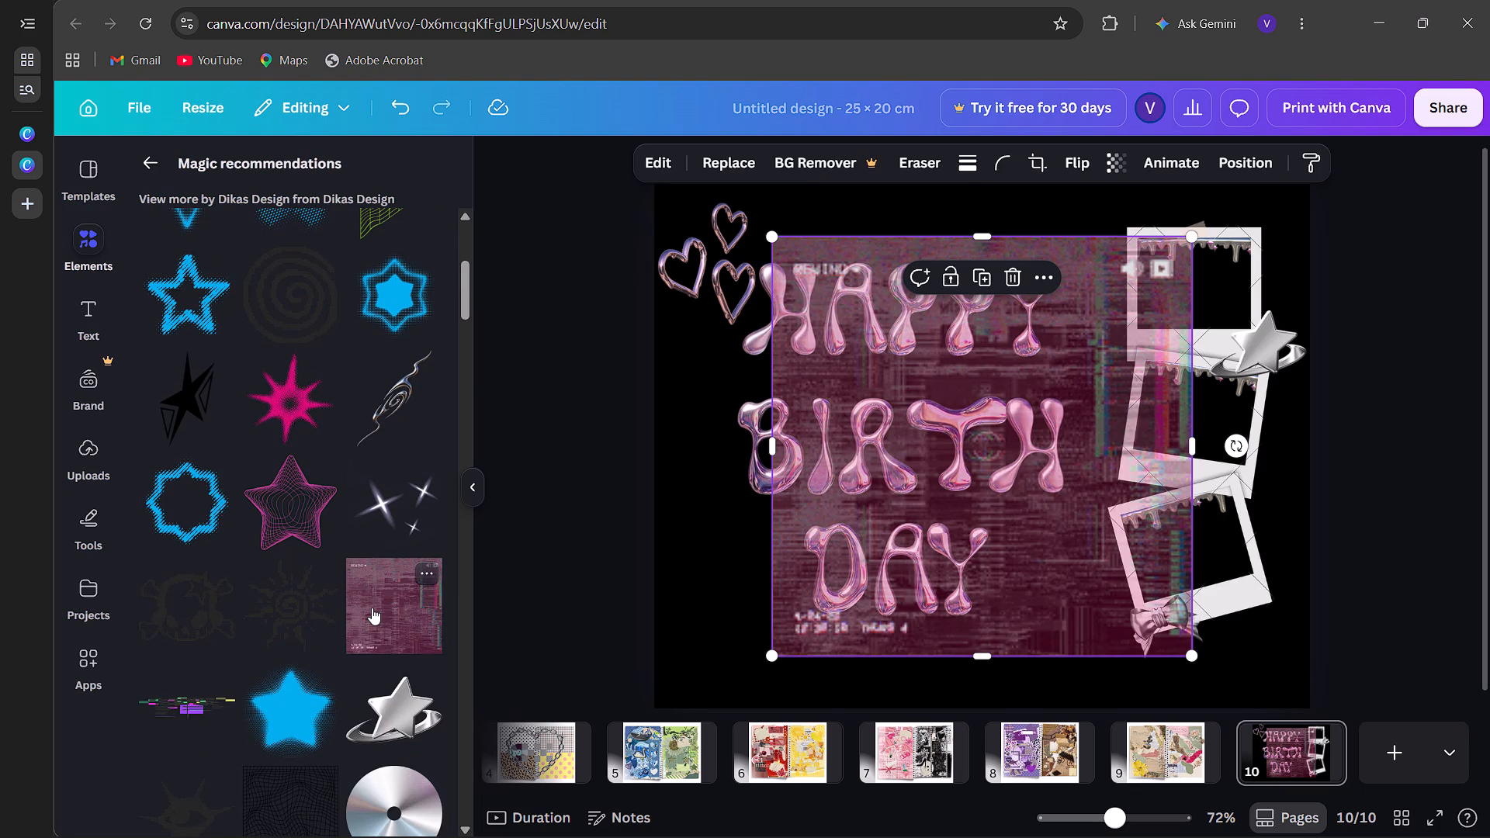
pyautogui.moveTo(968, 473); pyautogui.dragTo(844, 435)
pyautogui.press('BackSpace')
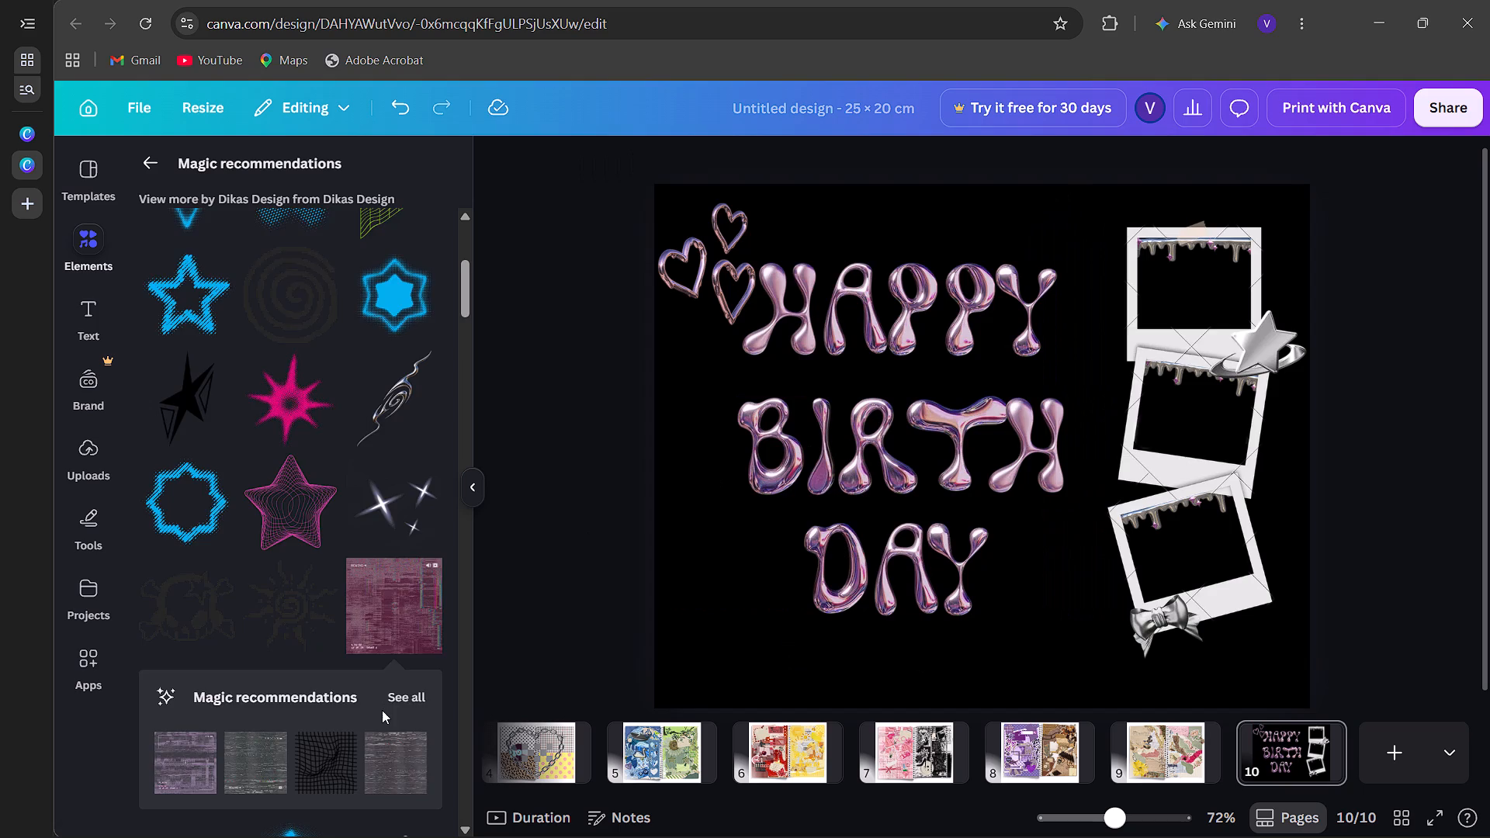
# Add the silver CD graphic, shrink it and place it at the left edge where the middle and bottom Polaroids meet.
pyautogui.scroll(-3, 382, 710)
pyautogui.click(386, 454)
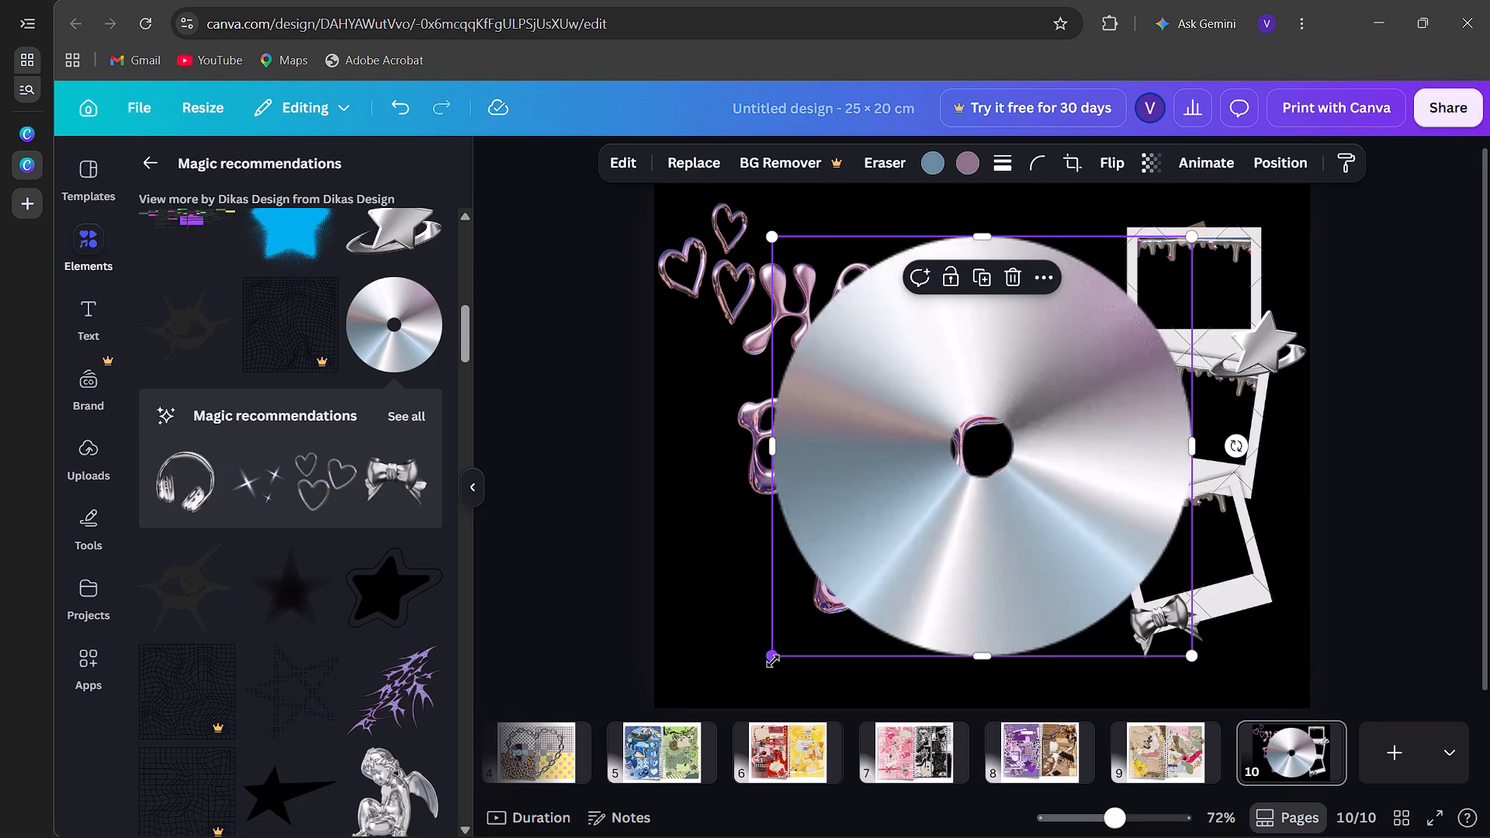
pyautogui.moveTo(773, 661); pyautogui.dragTo(1120, 482)
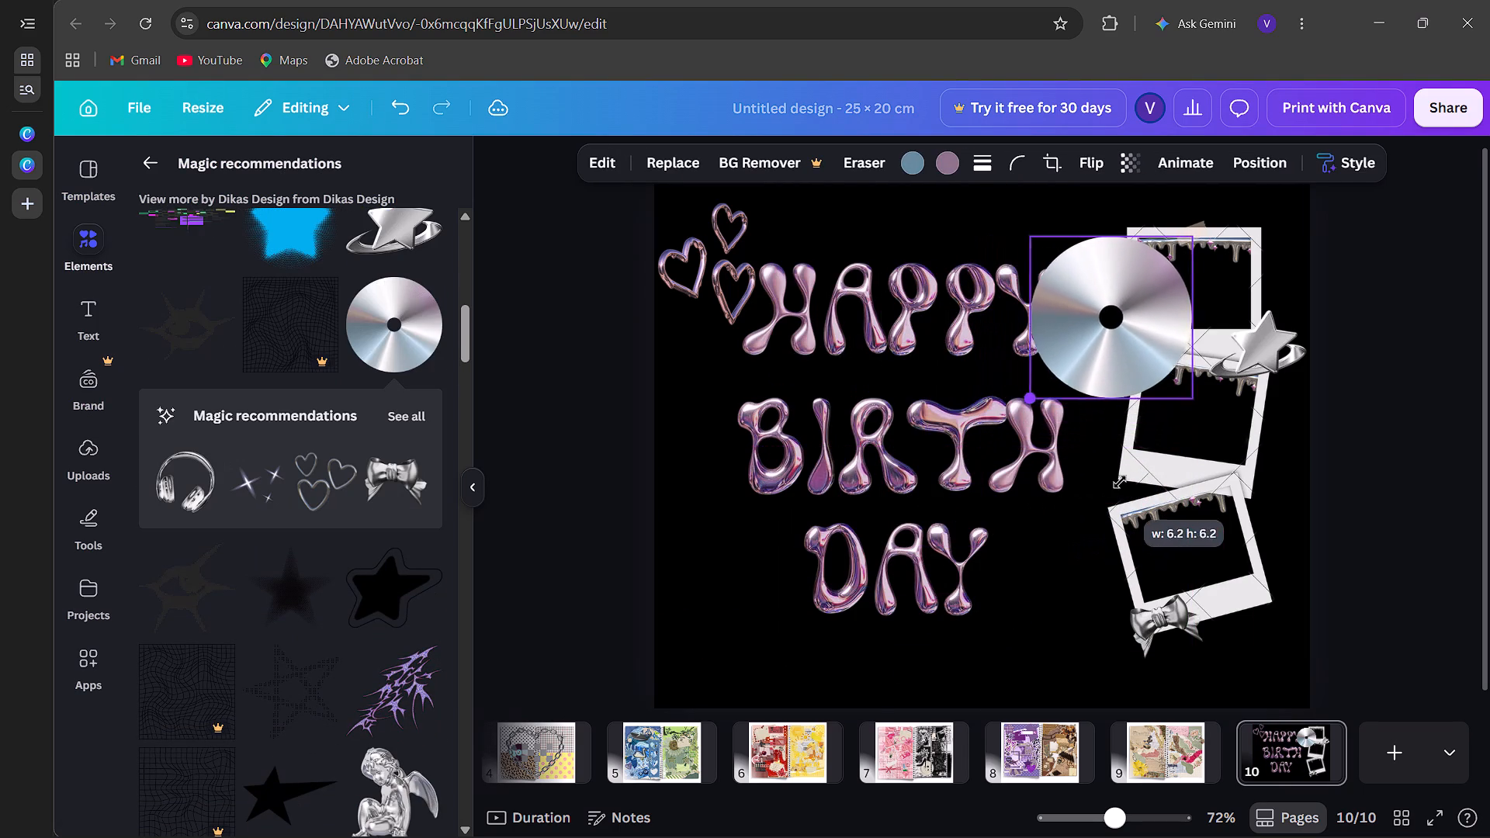
pyautogui.moveTo(1120, 482); pyautogui.dragTo(1128, 478)
pyautogui.moveTo(1142, 273); pyautogui.dragTo(1165, 312)
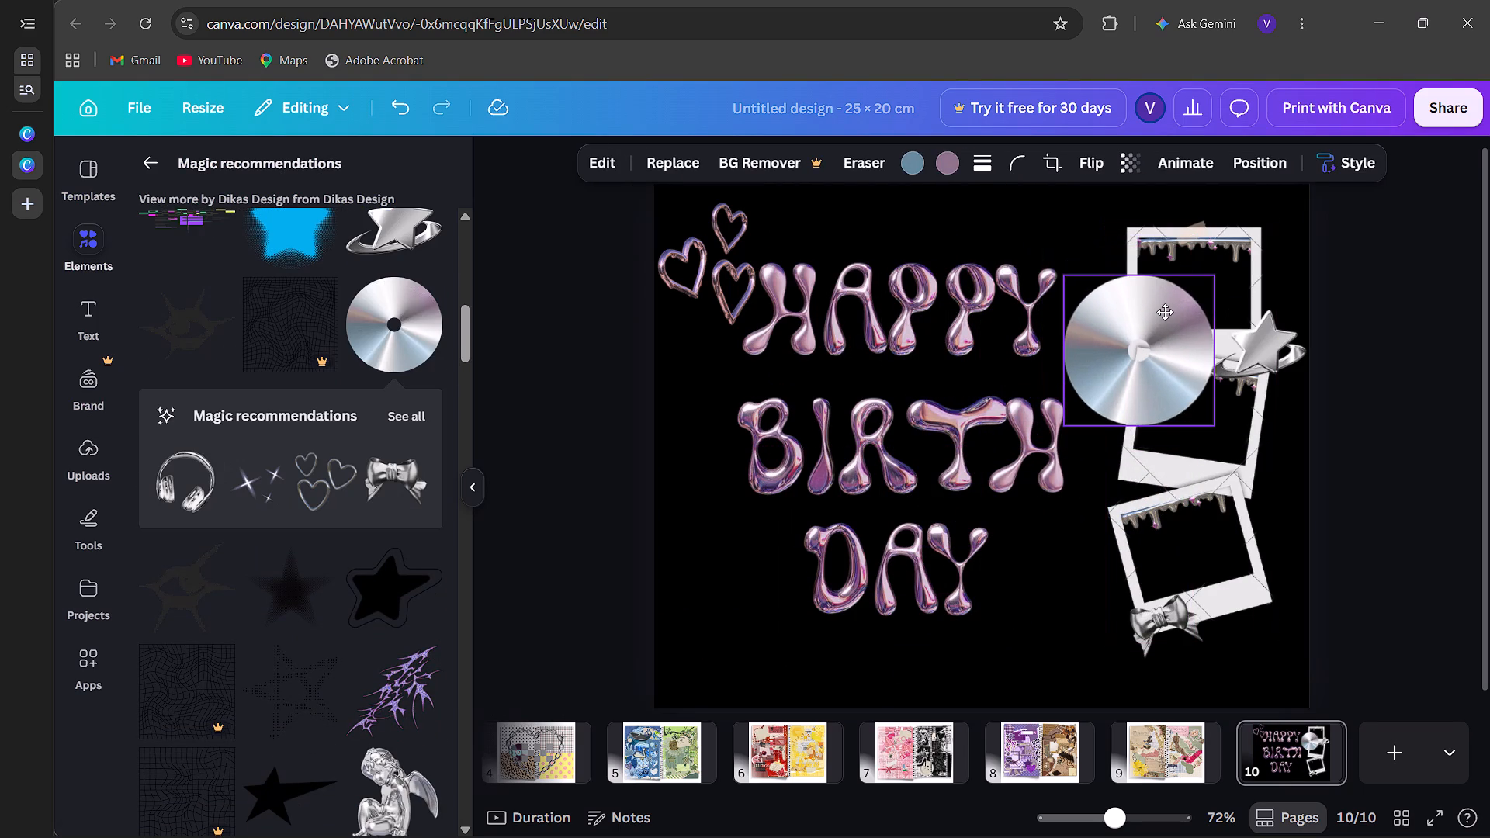
pyautogui.moveTo(1165, 312); pyautogui.dragTo(1165, 308)
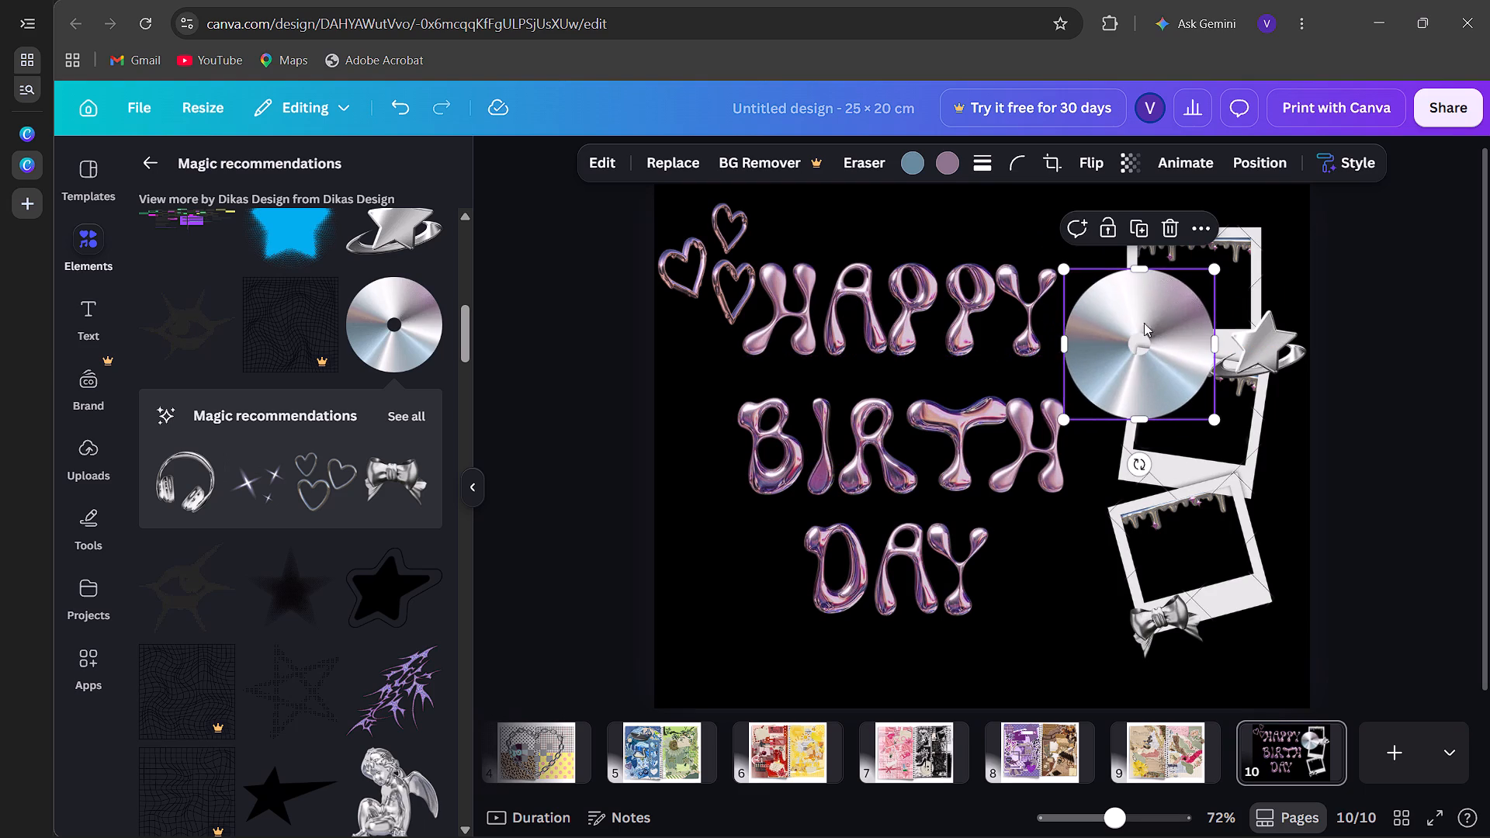
pyautogui.moveTo(1064, 418); pyautogui.dragTo(1152, 386)
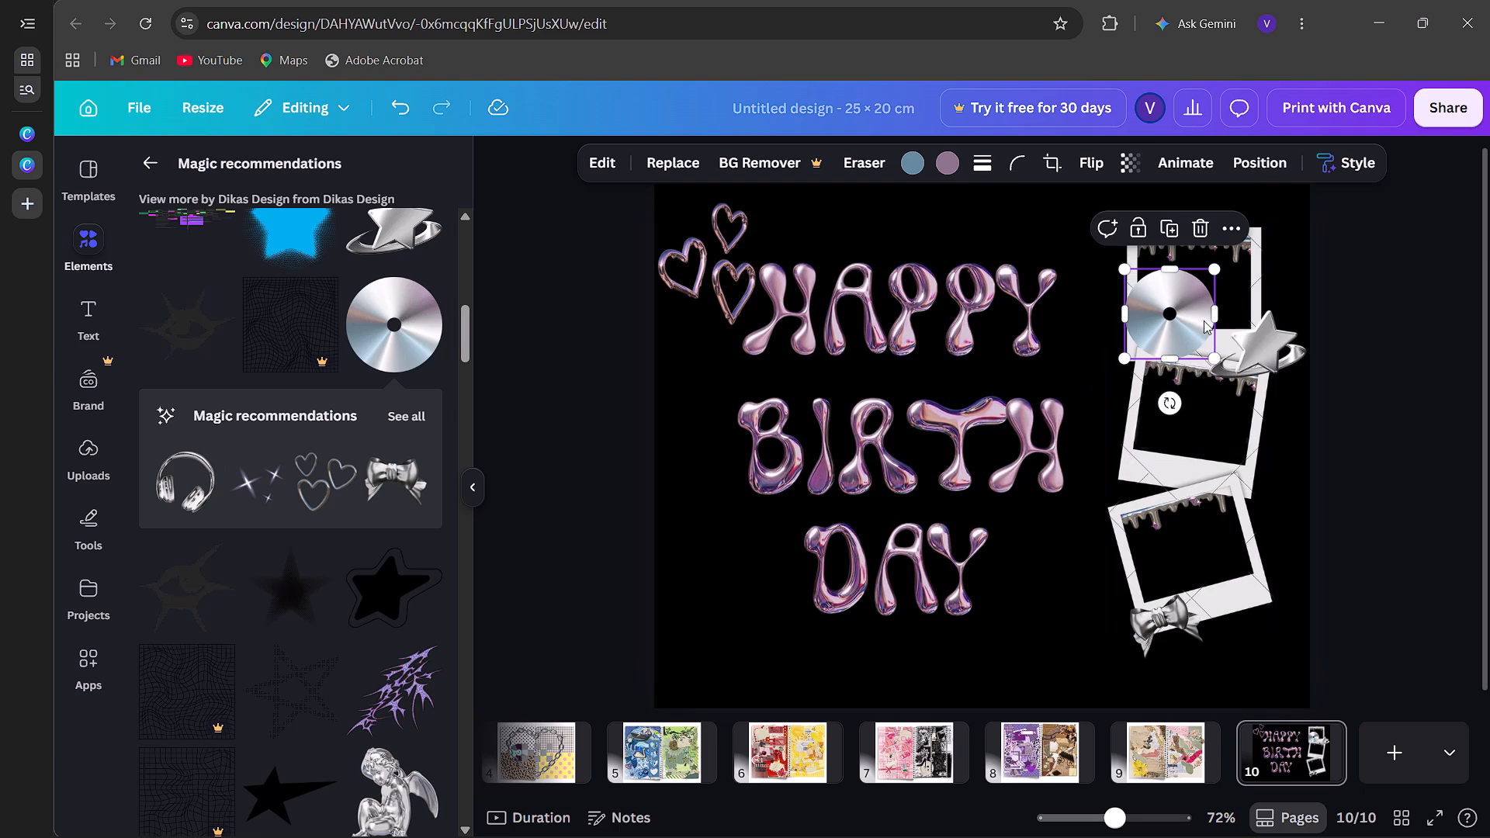
pyautogui.moveTo(1187, 297); pyautogui.dragTo(1144, 459)
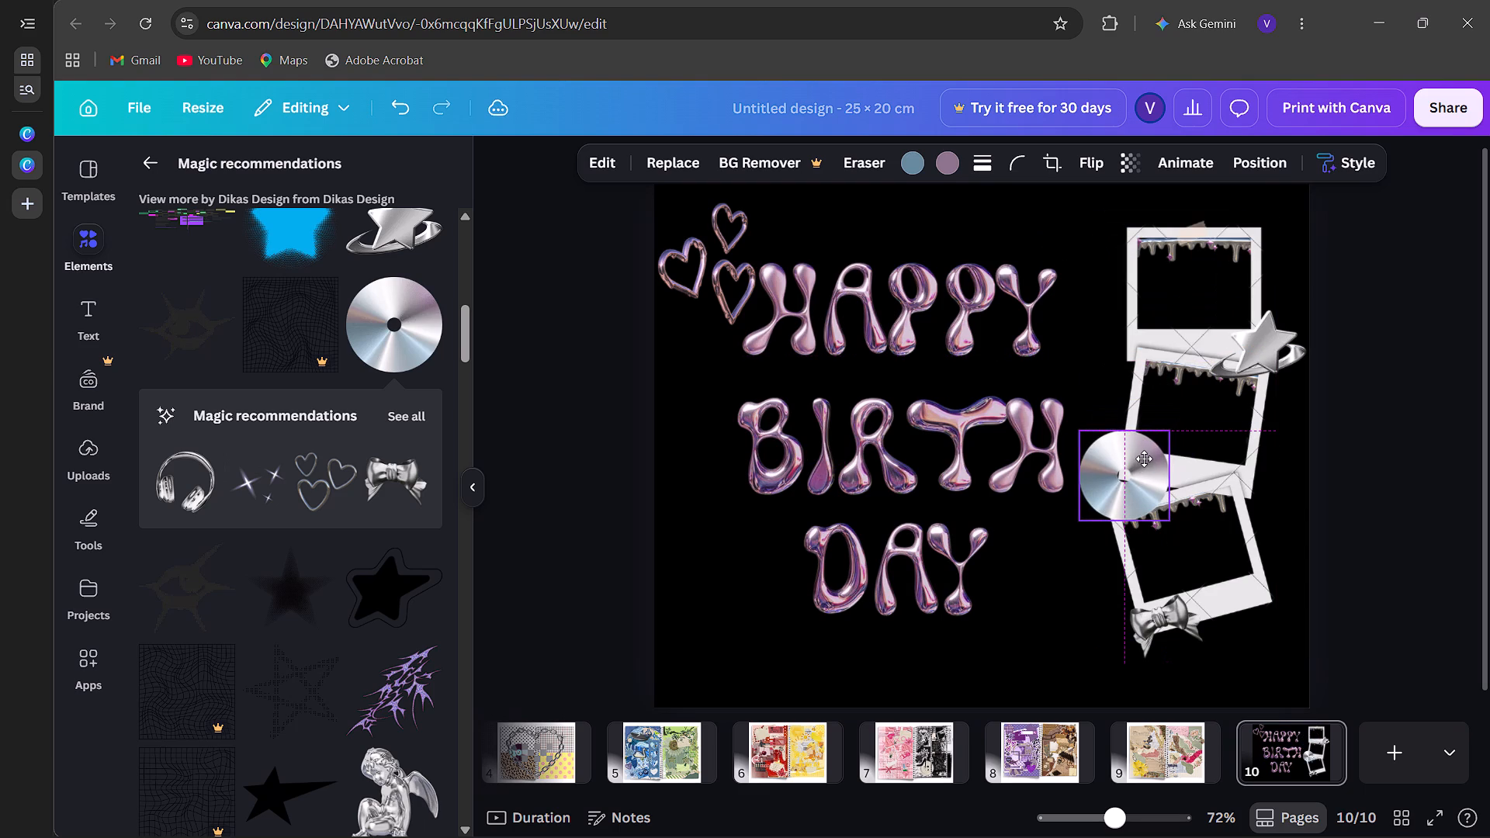
pyautogui.moveTo(1144, 459); pyautogui.dragTo(1152, 456)
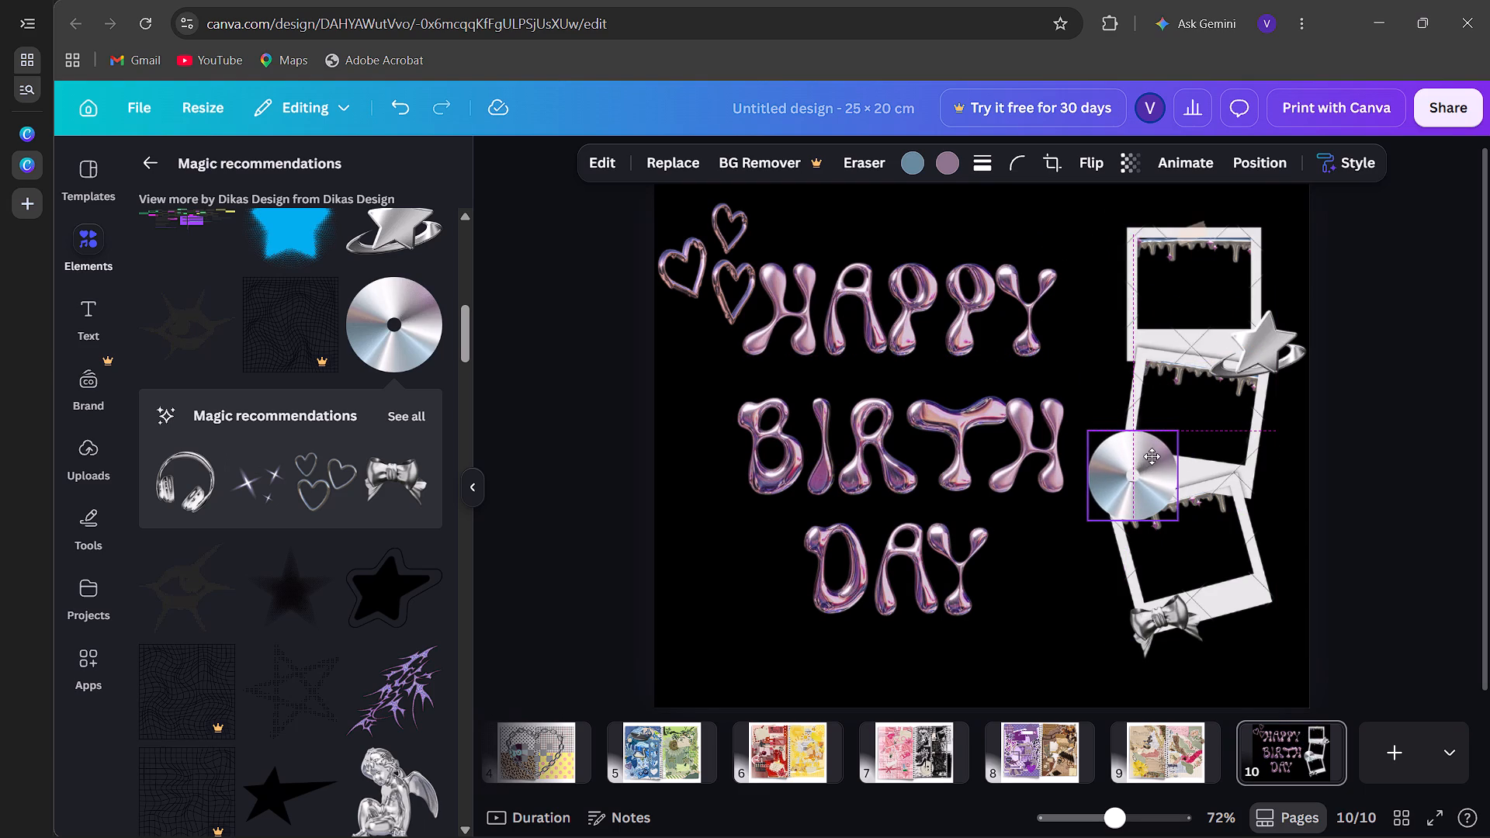
pyautogui.moveTo(1152, 456); pyautogui.dragTo(1154, 452)
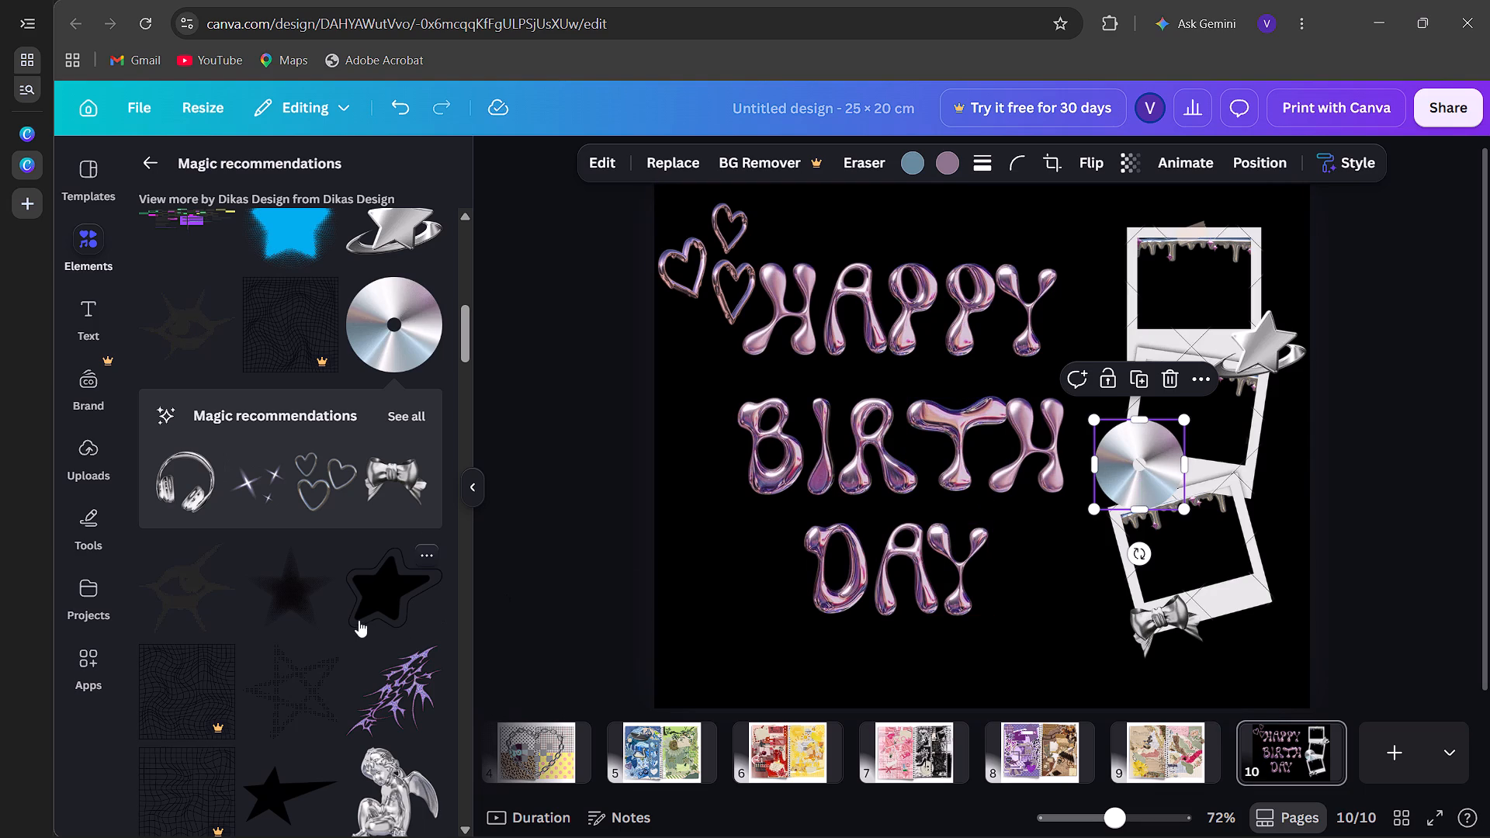
# Add the single white starburst with small glints, shrink it and place it over the upper-left tip of the H in HAPPY.
pyautogui.scroll(-6, 359, 620)
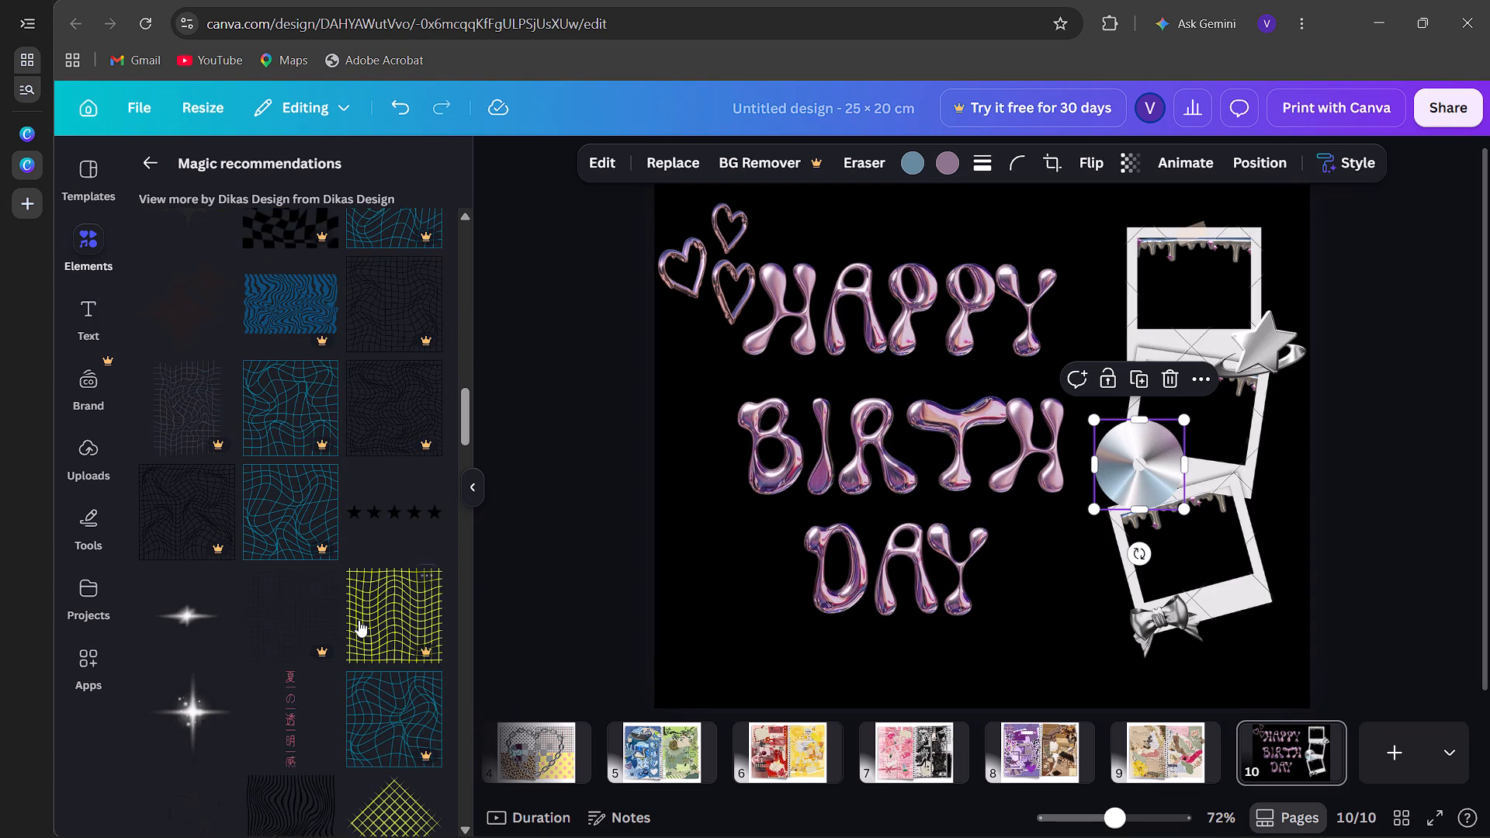
pyautogui.scroll(-2, 359, 620)
pyautogui.click(186, 390)
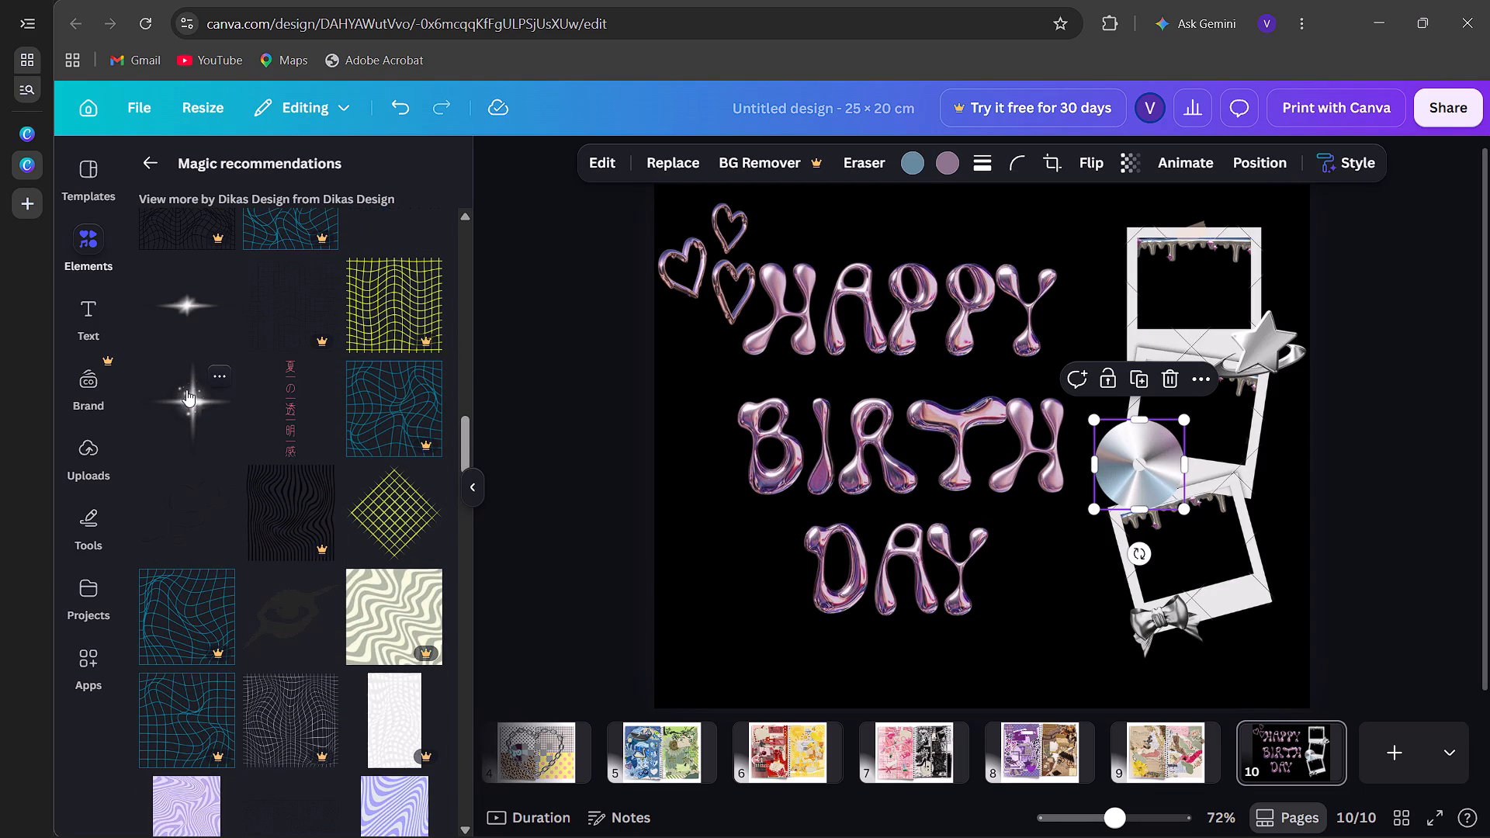
pyautogui.moveTo(959, 404); pyautogui.dragTo(991, 315)
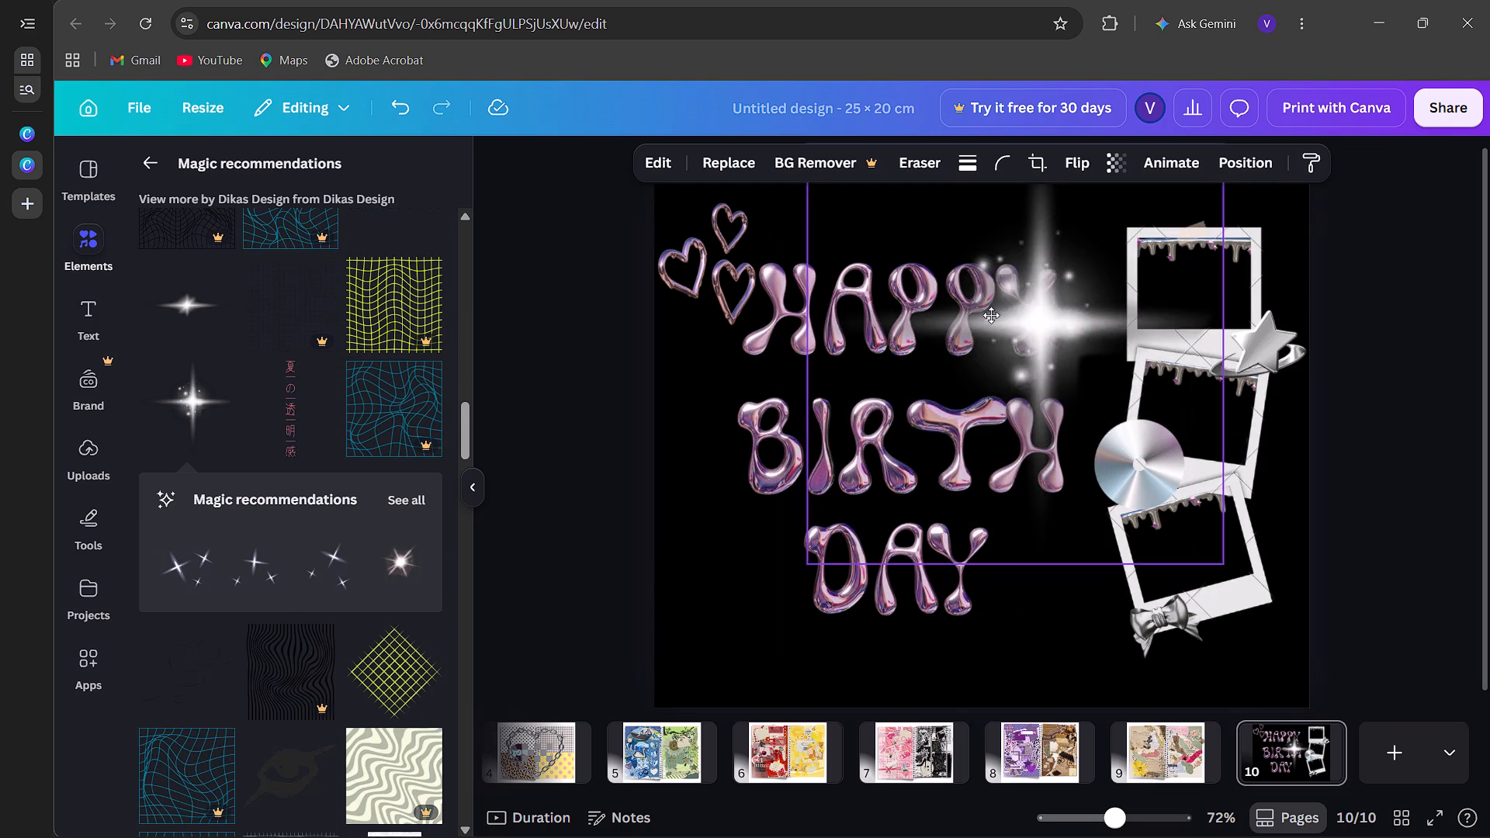
pyautogui.moveTo(991, 315); pyautogui.dragTo(987, 323)
pyautogui.moveTo(802, 566); pyautogui.dragTo(1090, 278)
pyautogui.moveTo(1145, 206); pyautogui.dragTo(1013, 340)
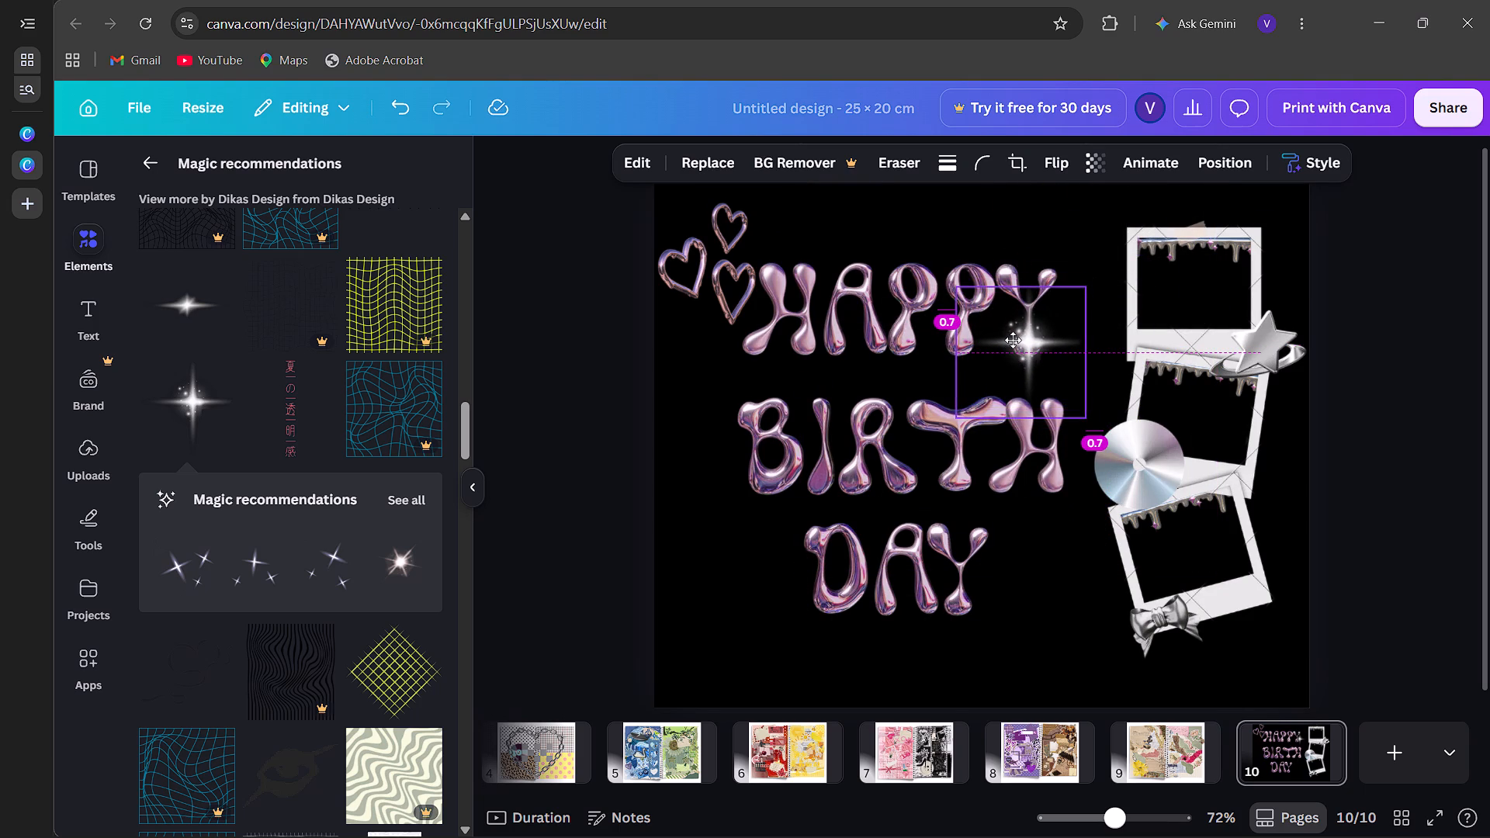
pyautogui.moveTo(1013, 340); pyautogui.dragTo(754, 279)
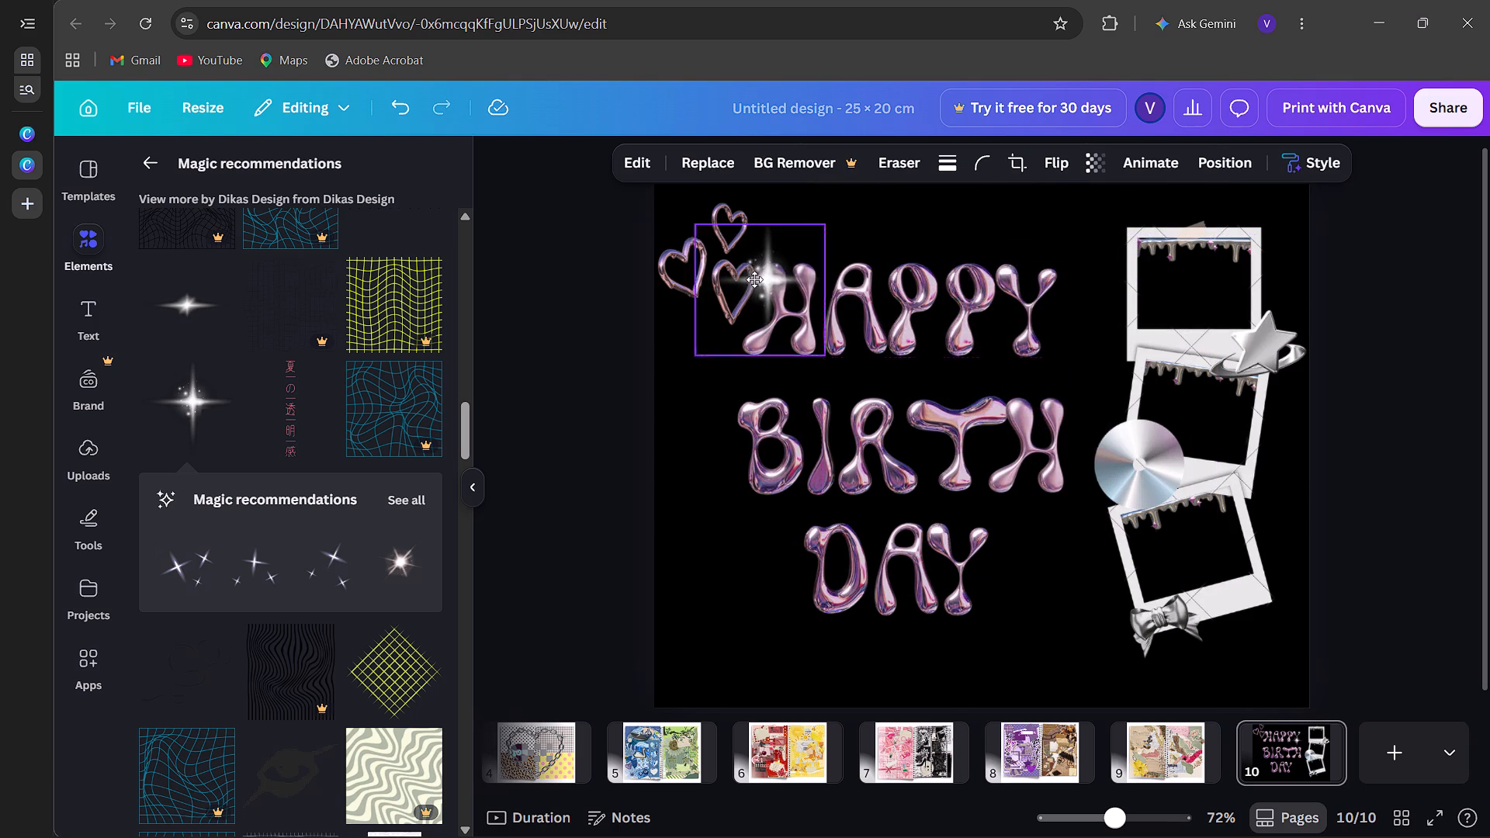
pyautogui.moveTo(754, 279); pyautogui.dragTo(762, 277)
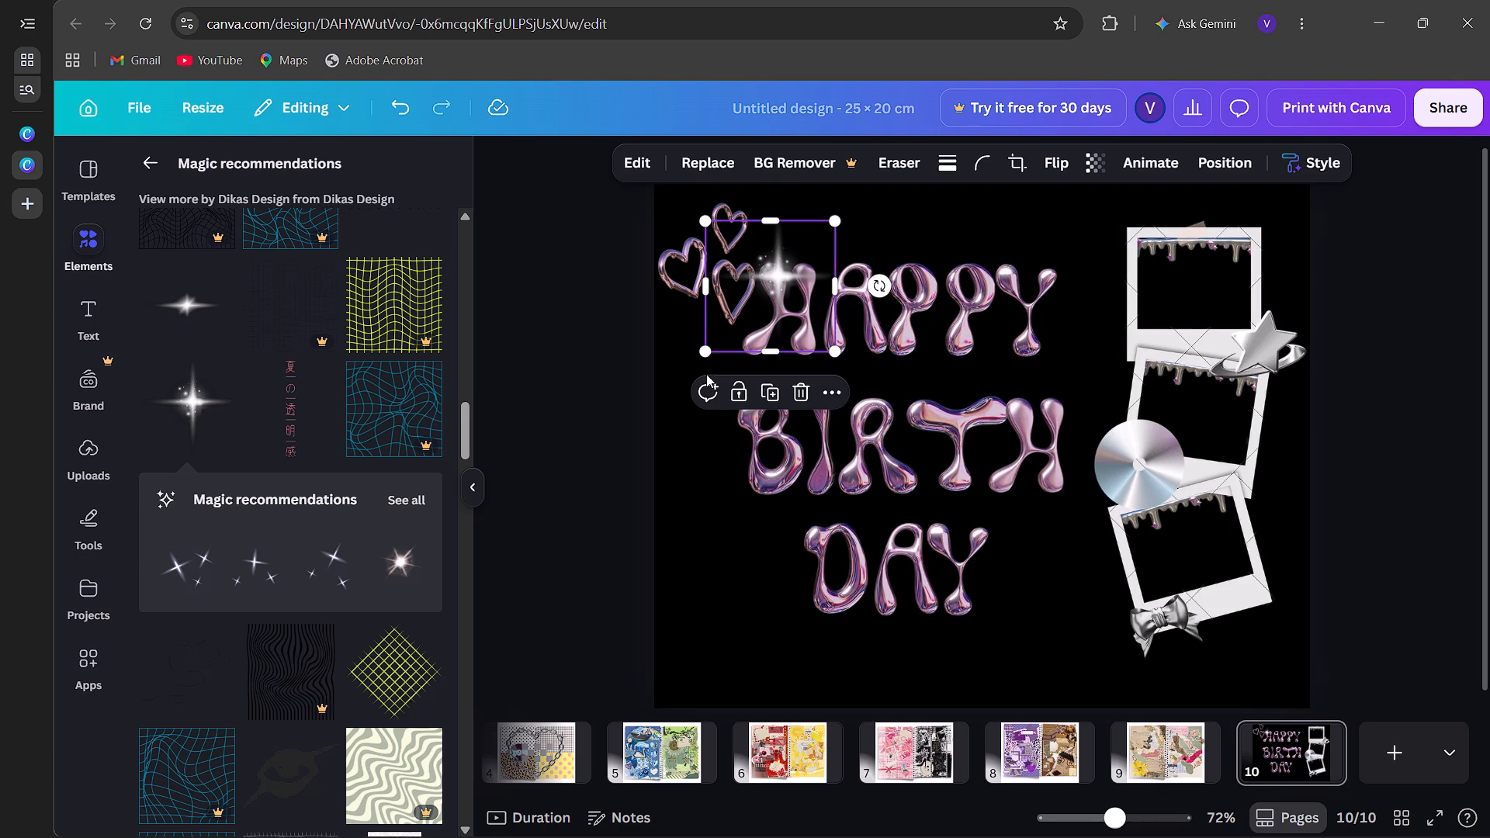
pyautogui.moveTo(701, 348); pyautogui.dragTo(774, 295)
pyautogui.moveTo(813, 244); pyautogui.dragTo(784, 276)
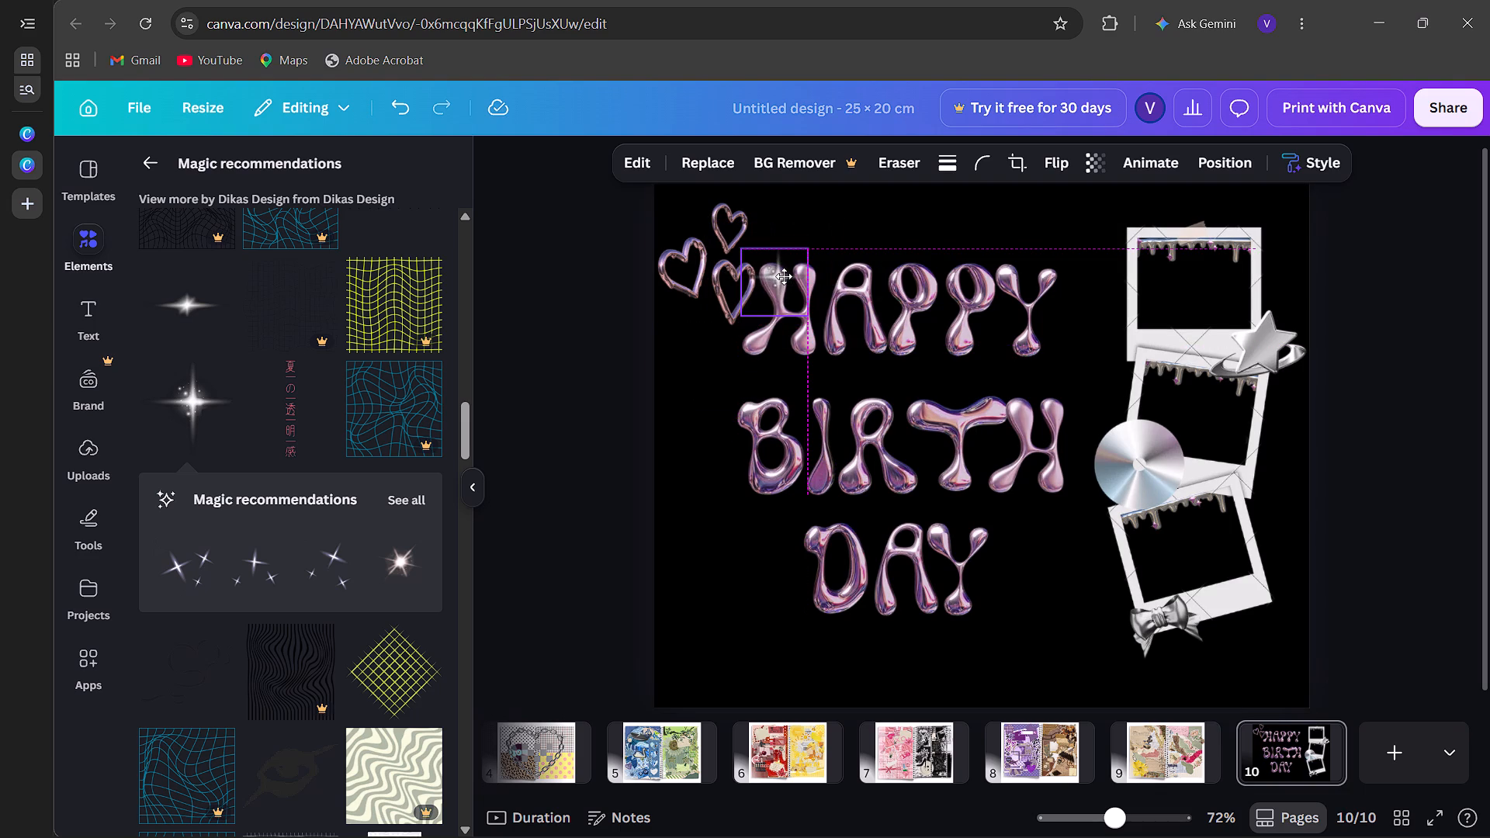
pyautogui.moveTo(784, 276); pyautogui.dragTo(775, 275)
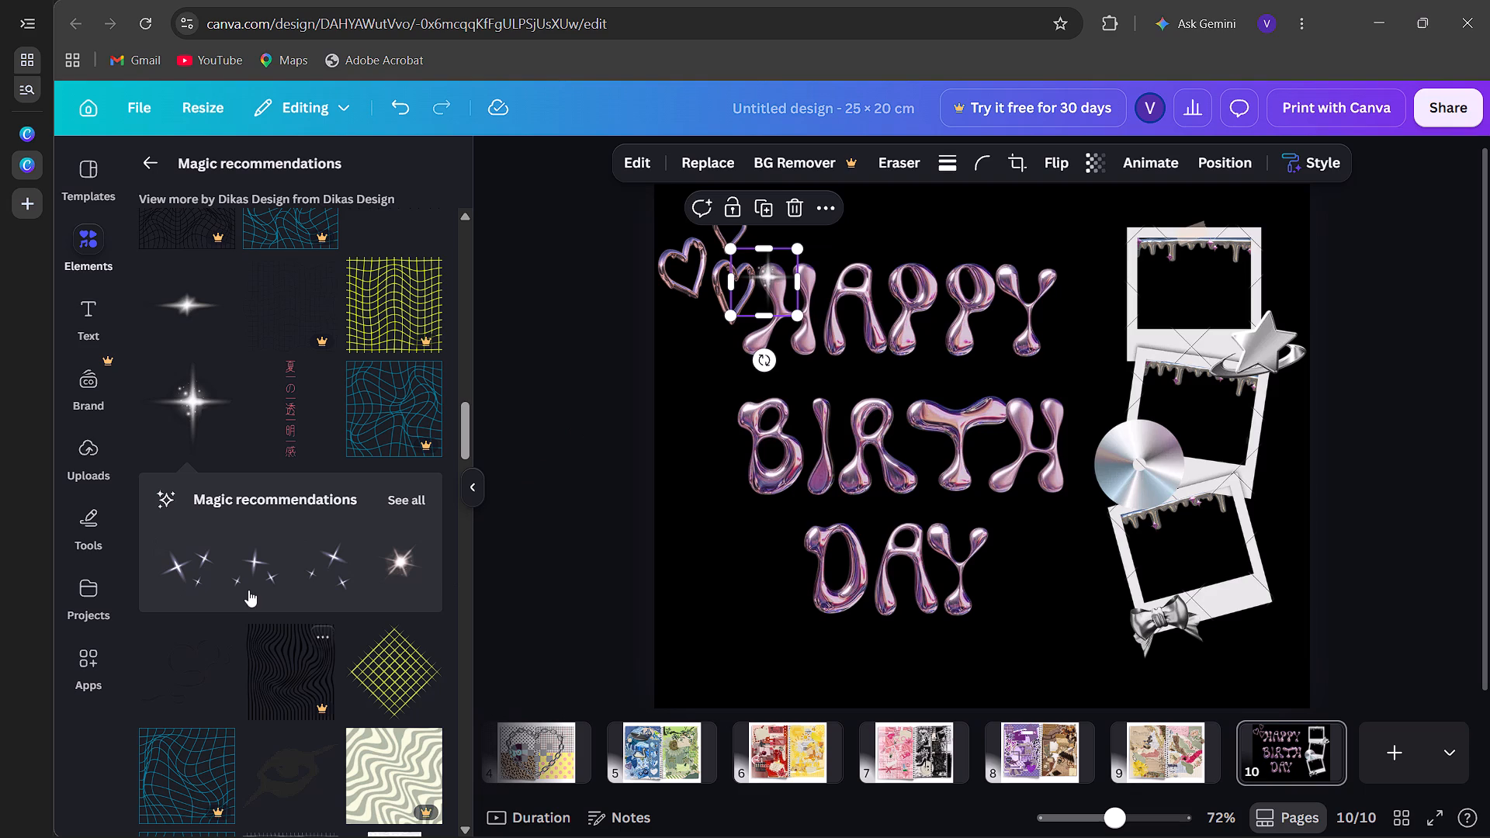
# Add the recommended three-star sparkle cluster, shrink it and place it between the Y of HAPPY and the Polaroids.
pyautogui.click(248, 569)
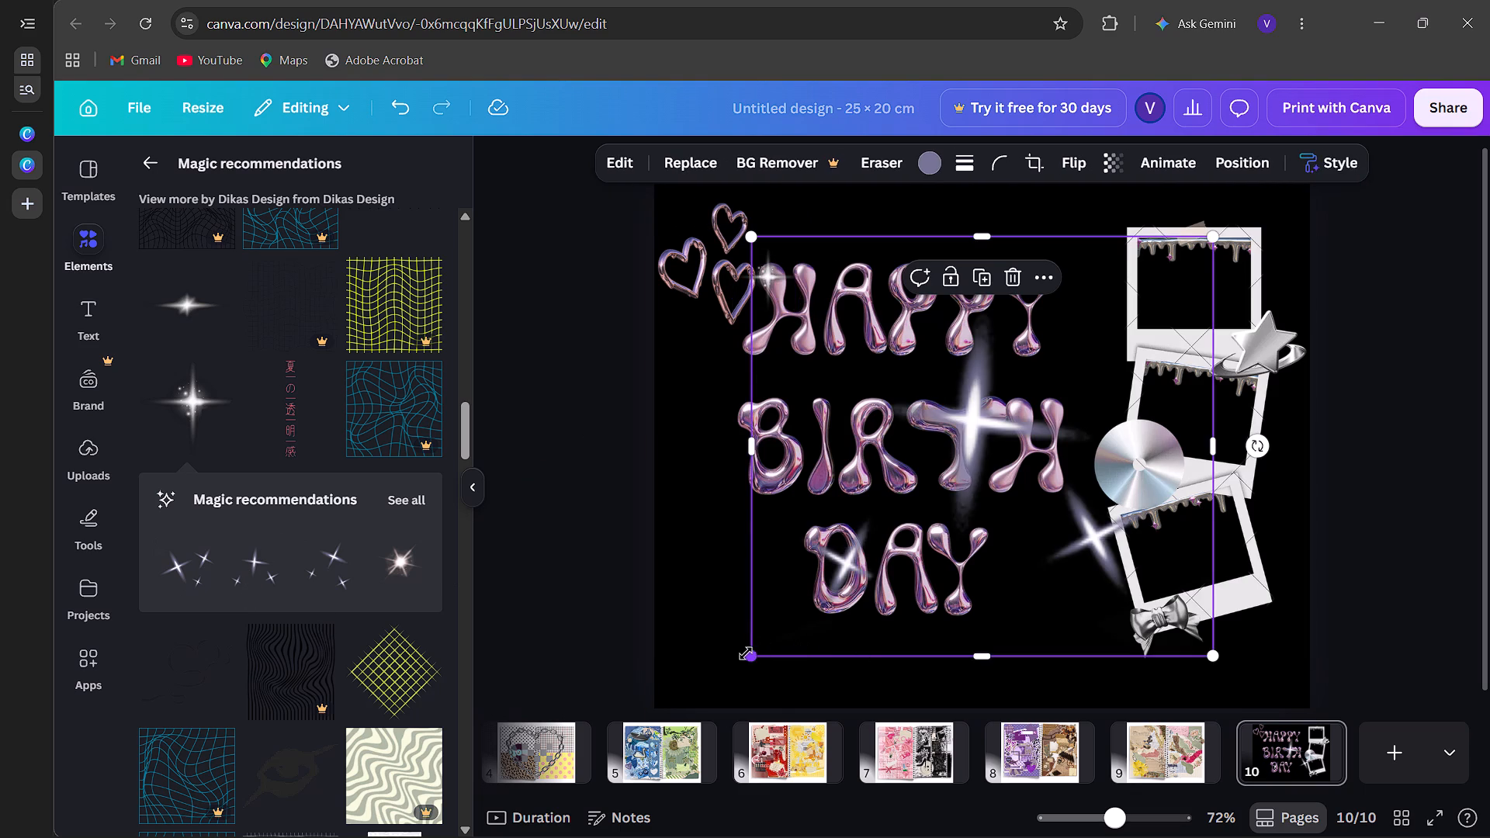
pyautogui.moveTo(745, 656); pyautogui.dragTo(1152, 345)
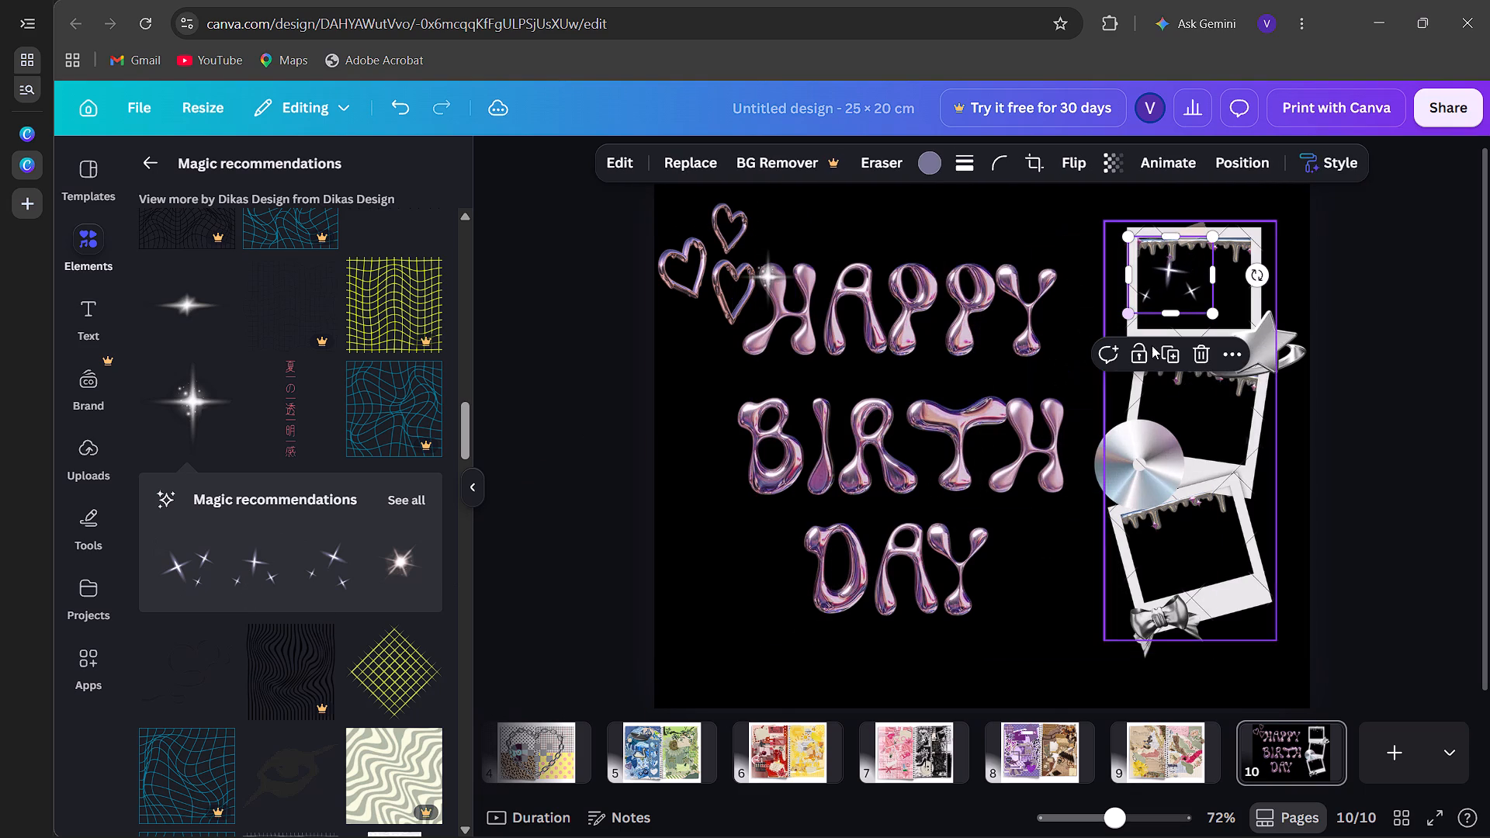
pyautogui.moveTo(1170, 275); pyautogui.dragTo(1046, 373)
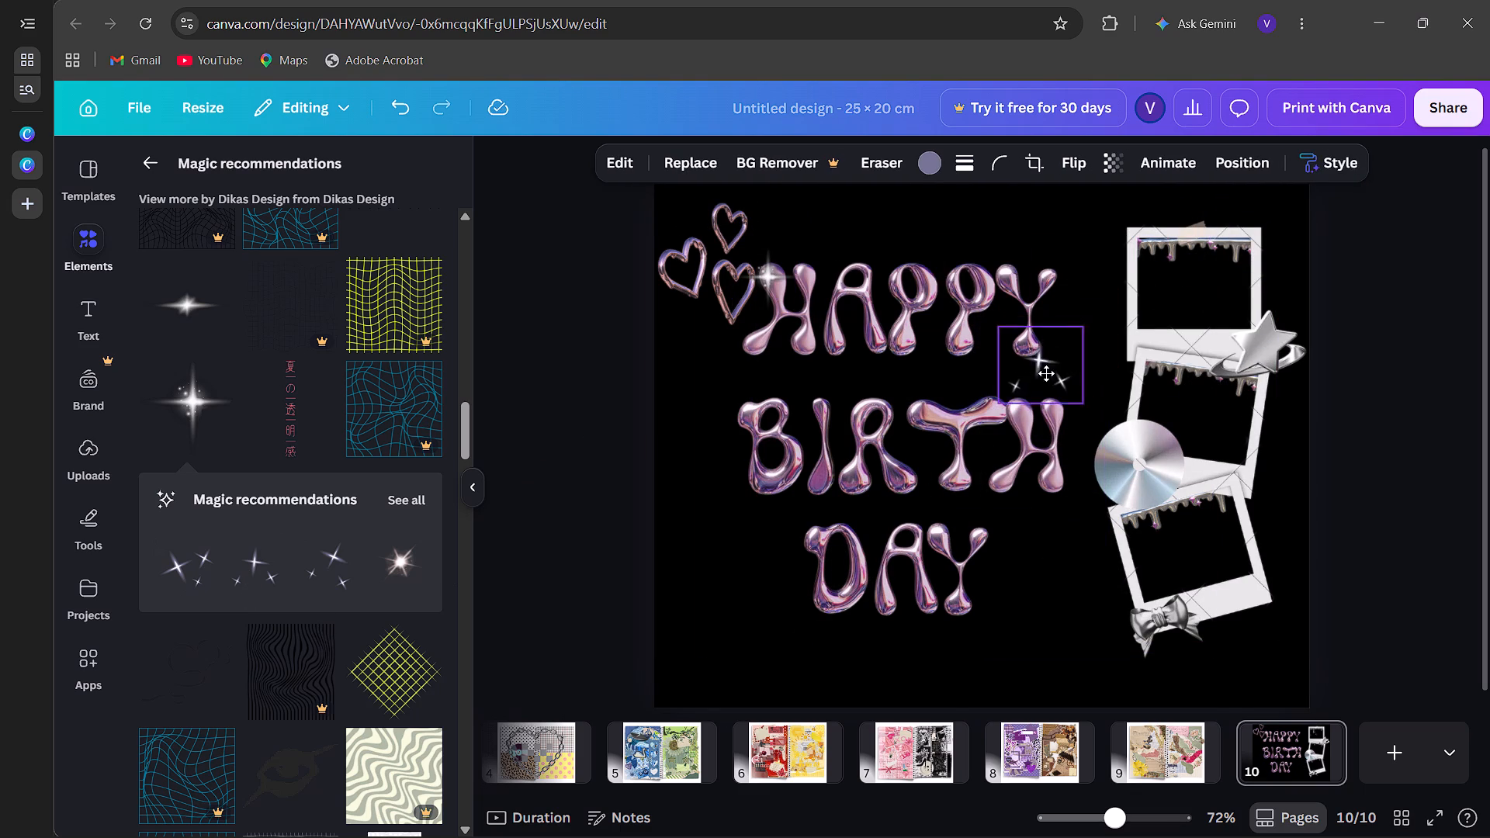
pyautogui.moveTo(1046, 373); pyautogui.dragTo(1084, 355)
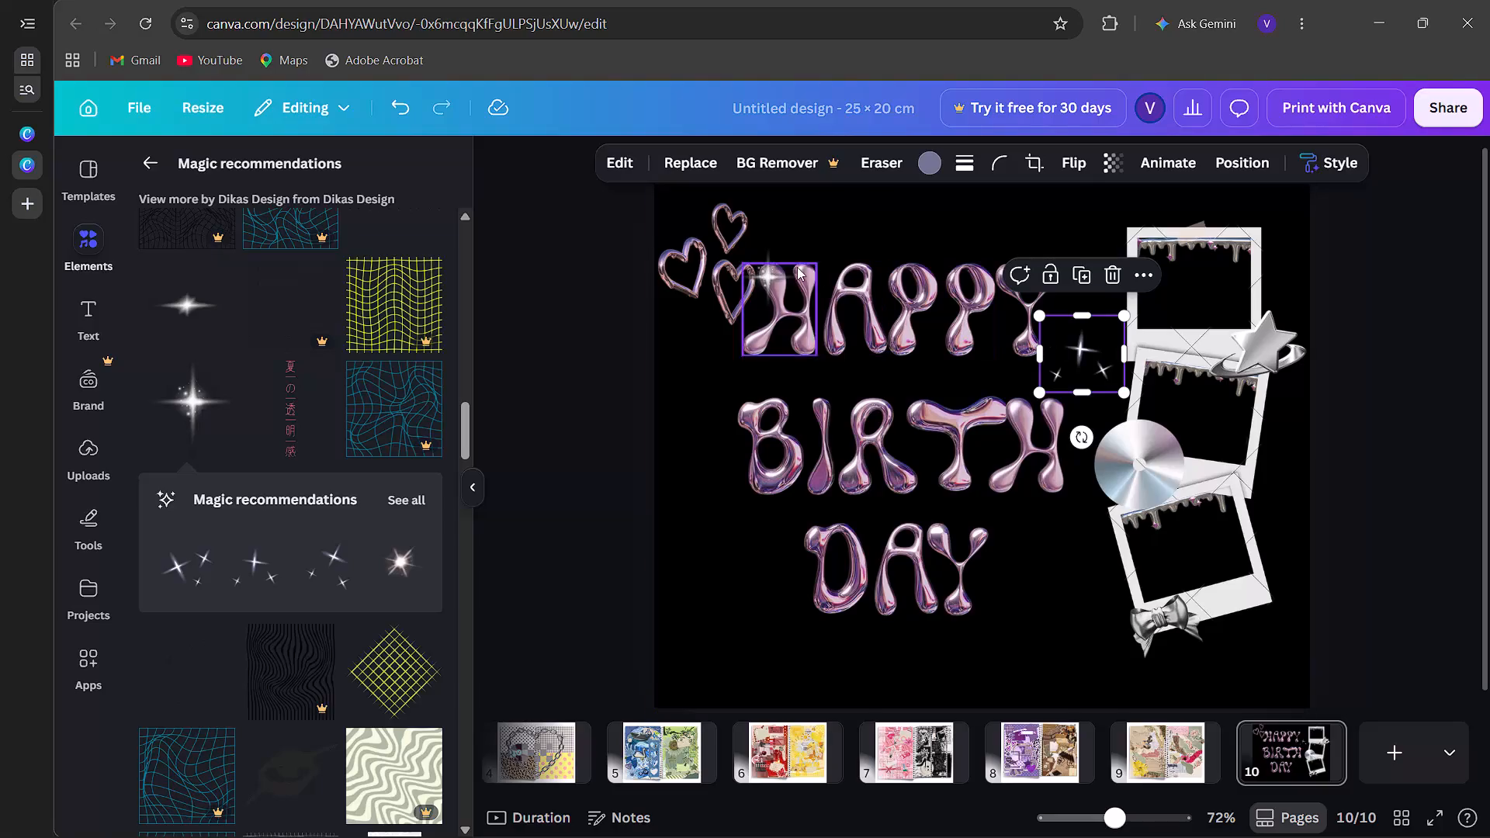
# Move the single starburst from the H of HAPPY to the empty space just left of BIRTH.
pyautogui.moveTo(761, 277); pyautogui.dragTo(708, 376)
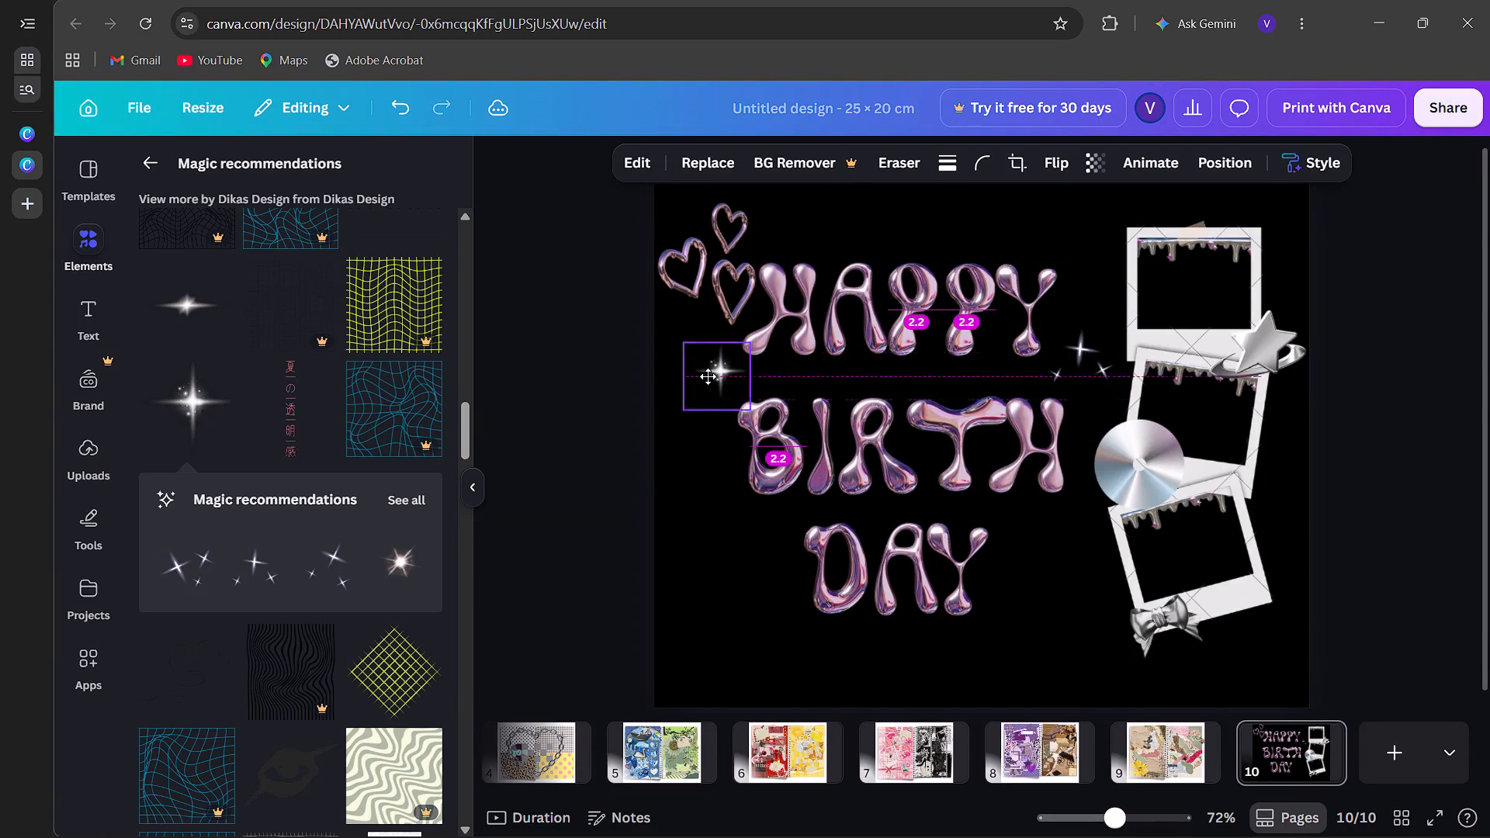
pyautogui.moveTo(708, 376); pyautogui.dragTo(703, 396)
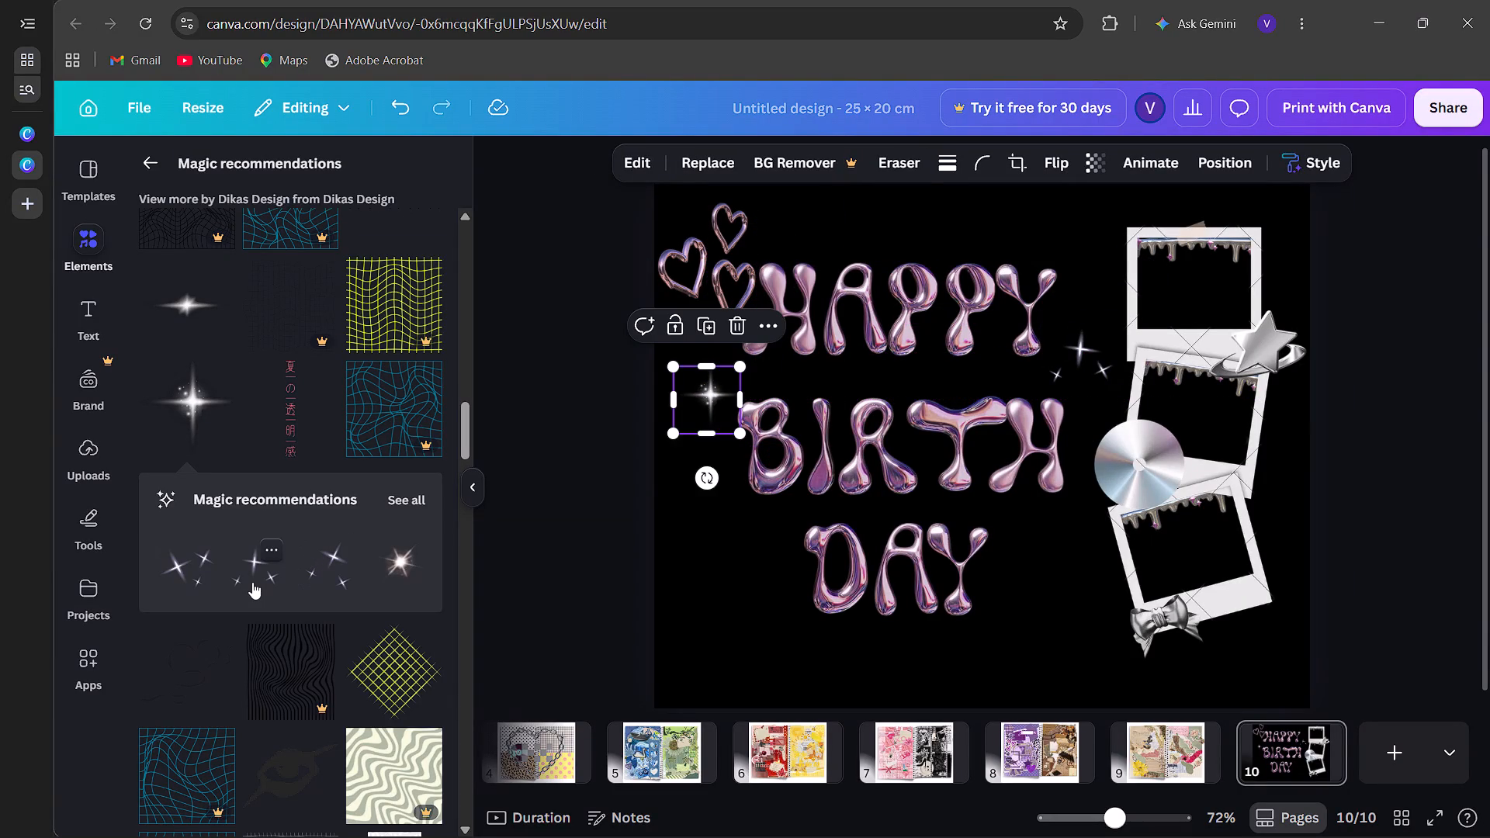
# Add seven copies of the small three-star sparkle cluster, placing one beside the D of DAY, one below DAY and one between DAY and the bow.
pyautogui.click(252, 582)
pyautogui.moveTo(963, 430); pyautogui.dragTo(689, 587)
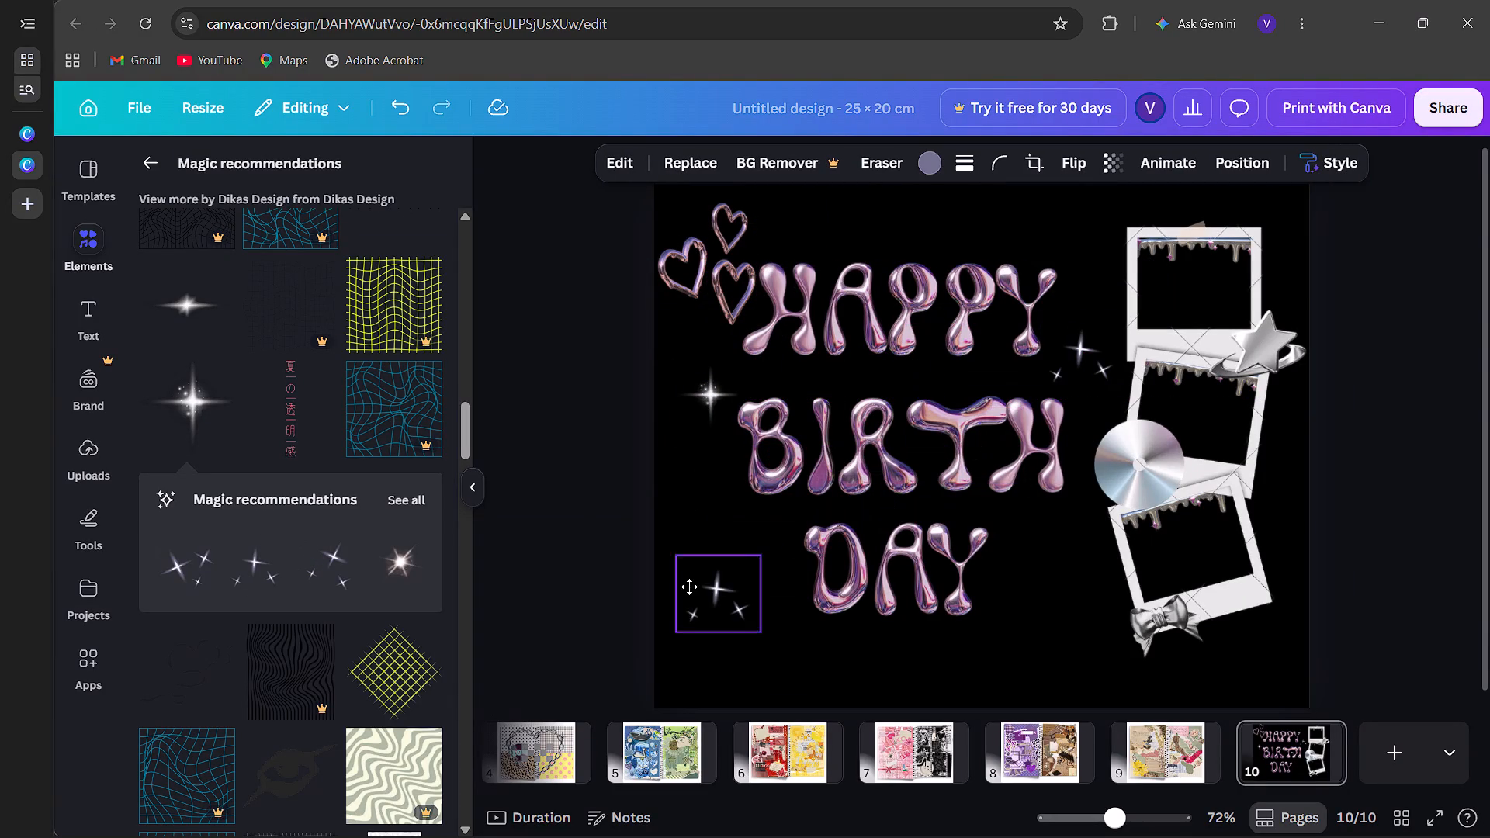
pyautogui.moveTo(689, 587); pyautogui.dragTo(726, 596)
pyautogui.click(258, 563)
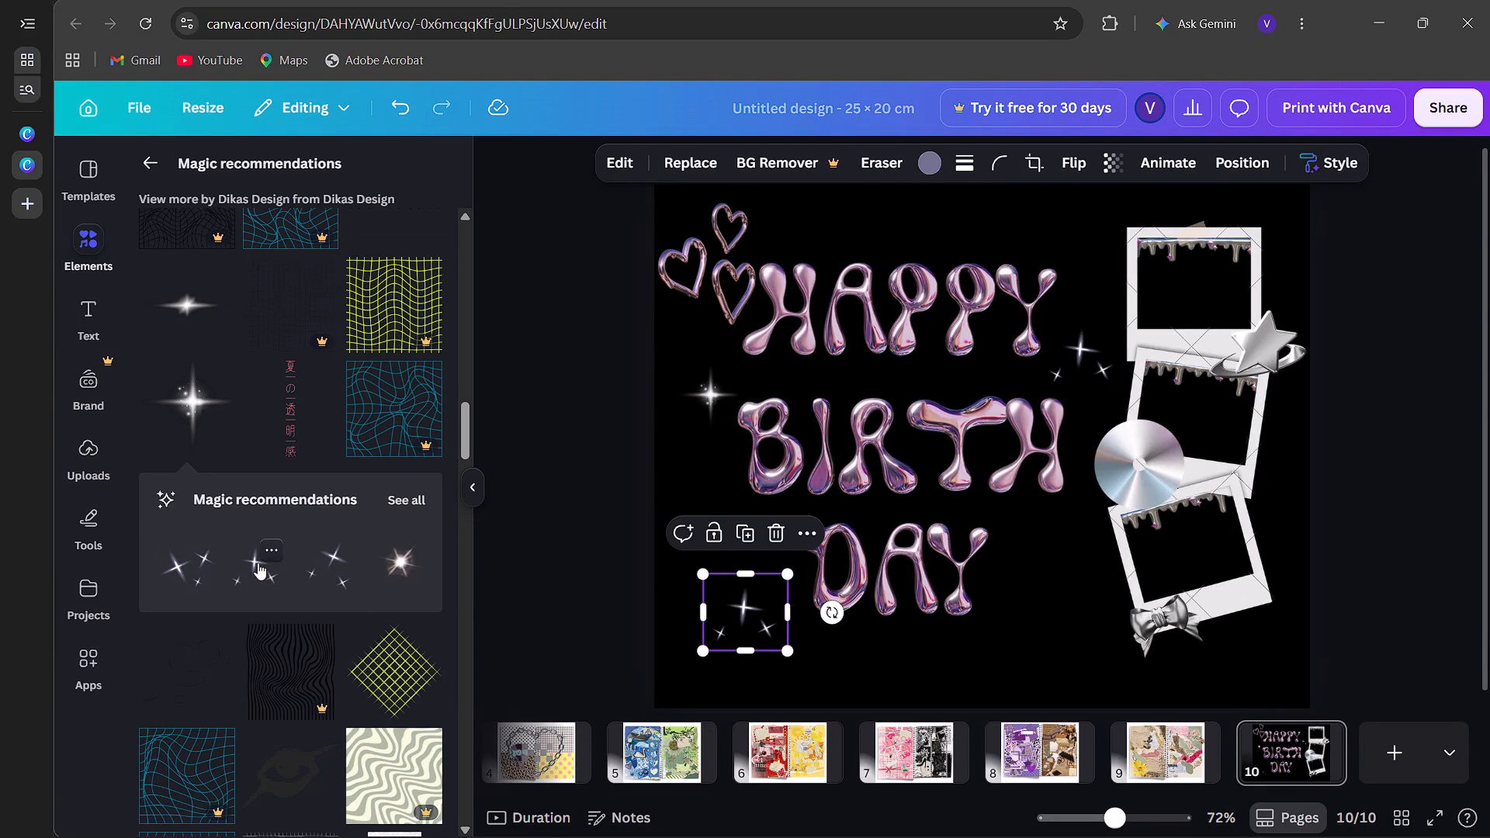
pyautogui.tripleClick(258, 563)
pyautogui.doubleClick(258, 563)
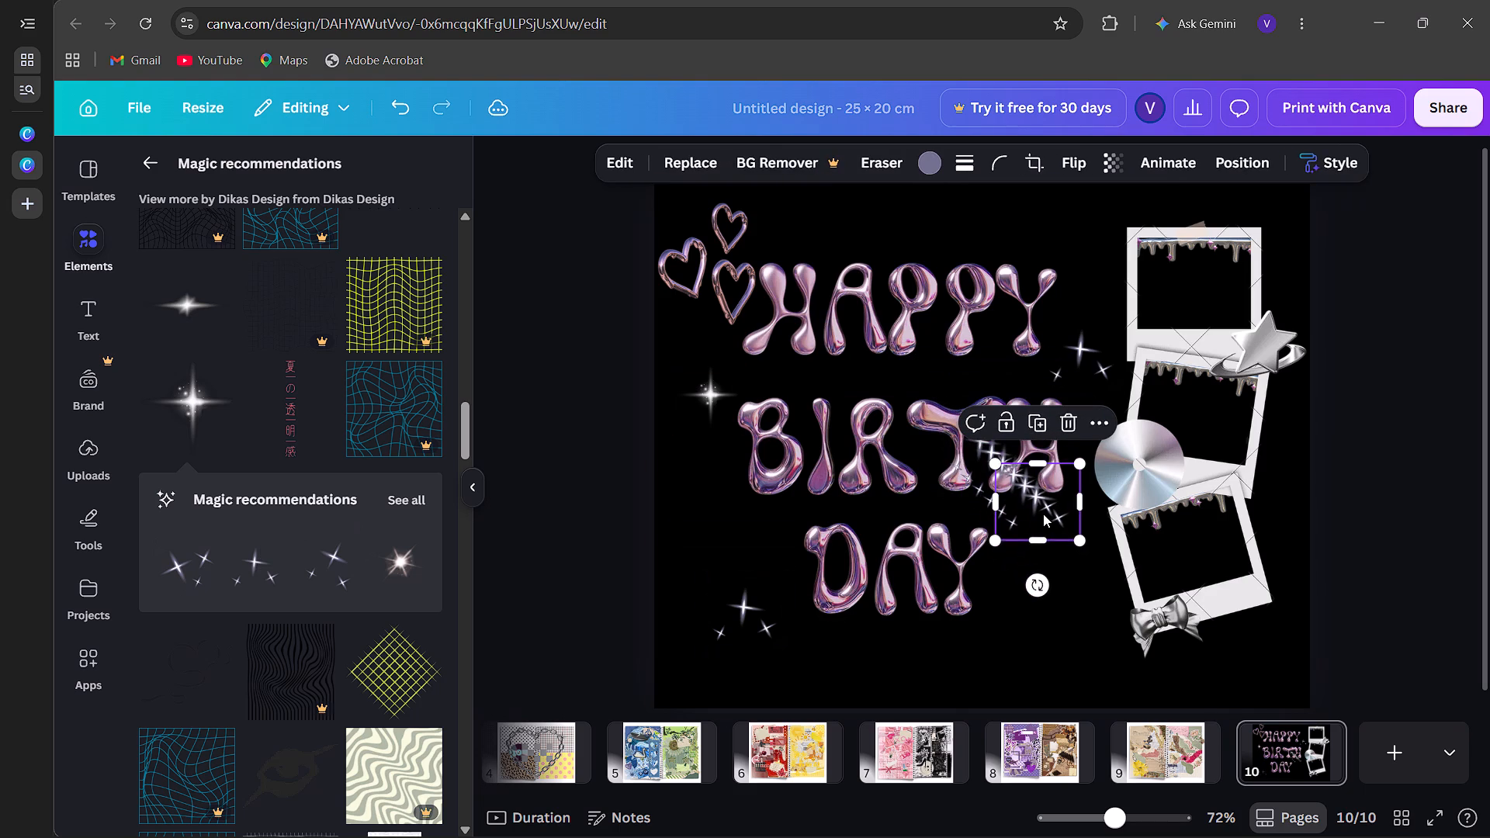
pyautogui.moveTo(1040, 504); pyautogui.dragTo(1062, 651)
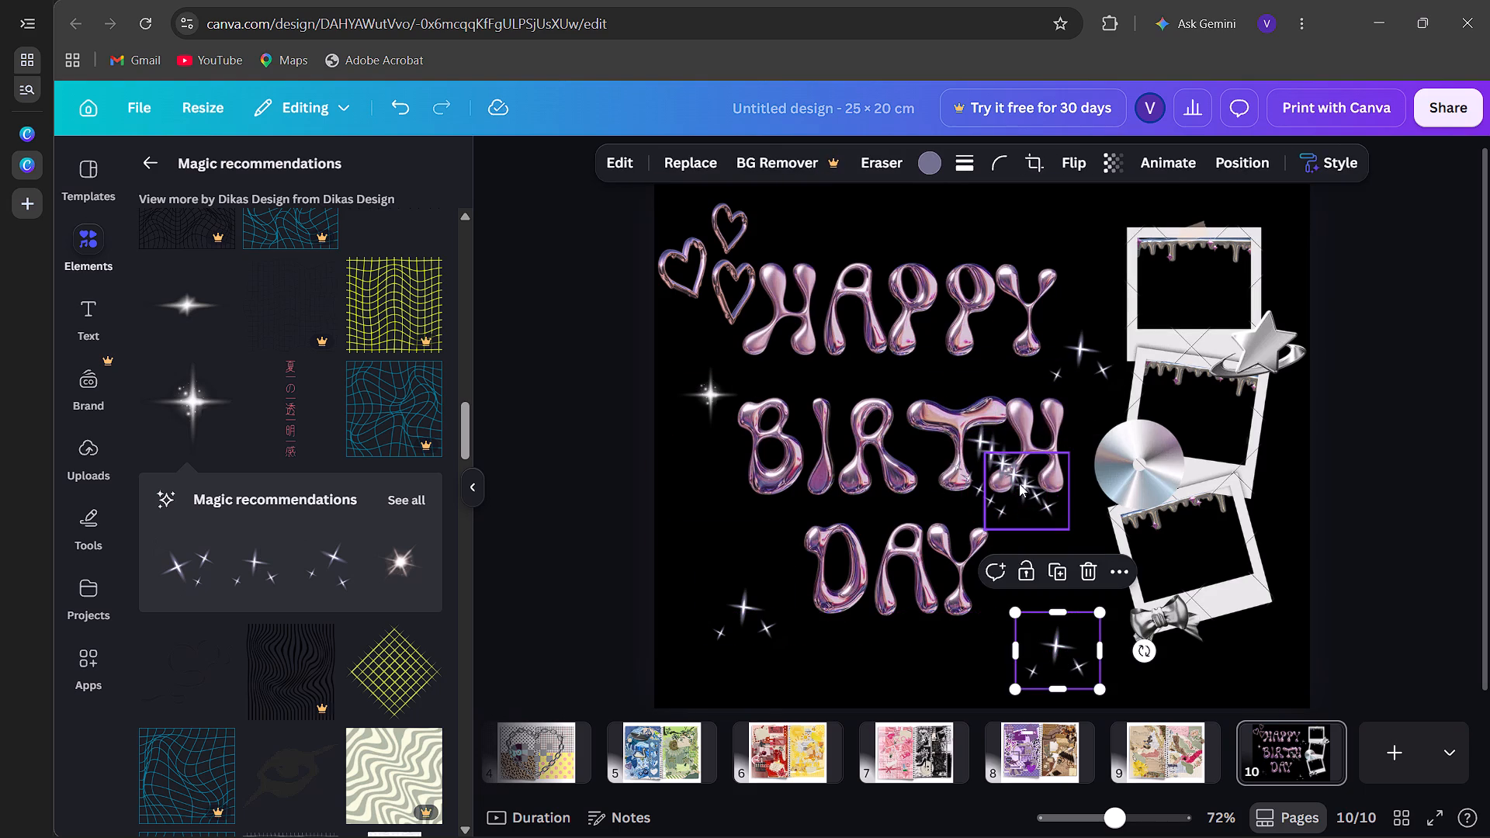
pyautogui.moveTo(1019, 483); pyautogui.dragTo(866, 653)
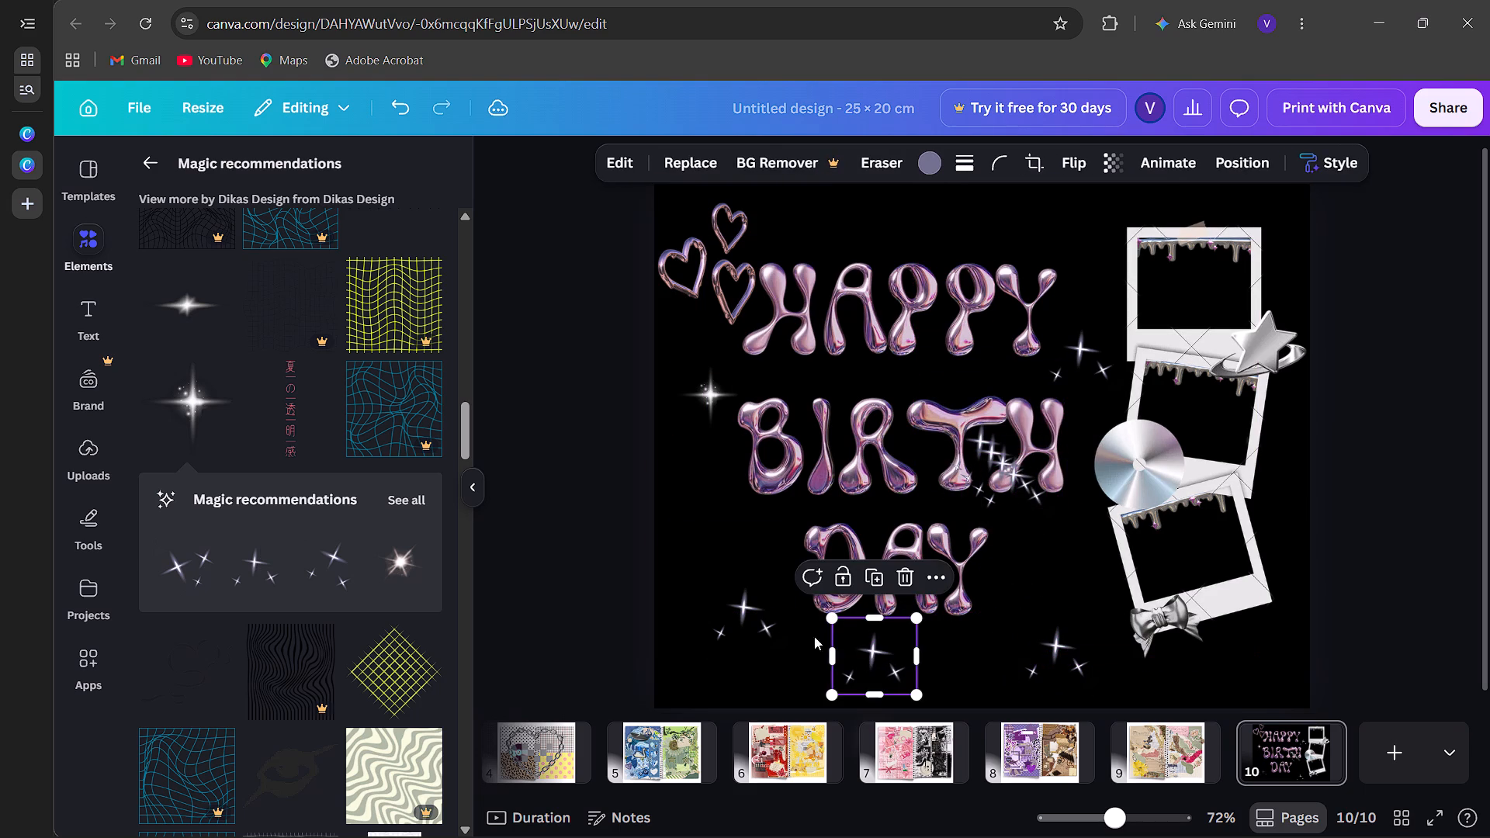
pyautogui.moveTo(752, 629); pyautogui.dragTo(720, 564)
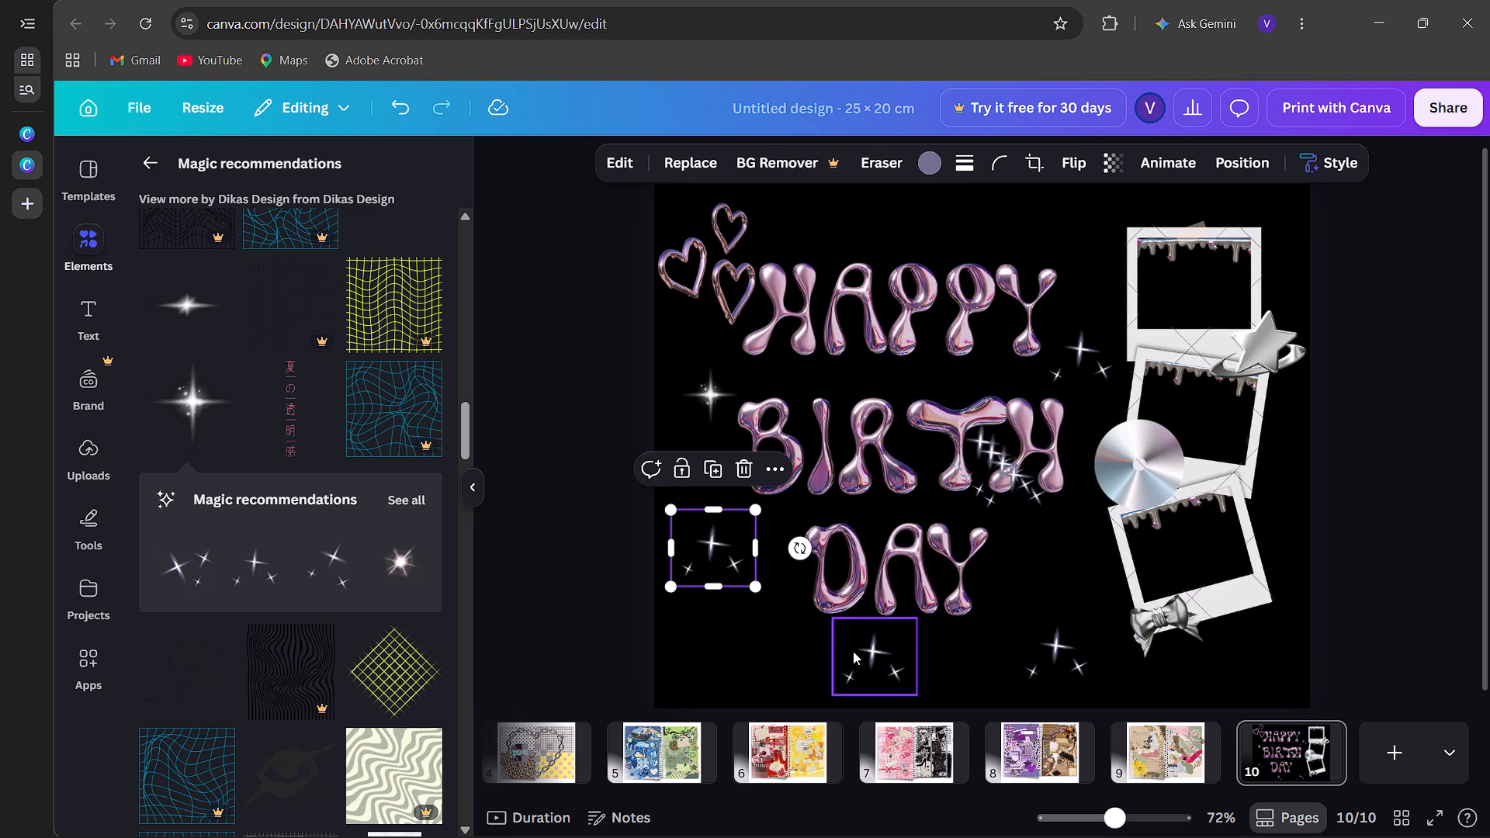
pyautogui.moveTo(854, 653); pyautogui.dragTo(808, 654)
# Spread the four remaining sparkle clusters between HAPPY and BIRTH, above HAPPY, below the bottom Polaroid's outer corner, and beside the middle Polaroid's outer edge.
pyautogui.moveTo(988, 484); pyautogui.dragTo(861, 380)
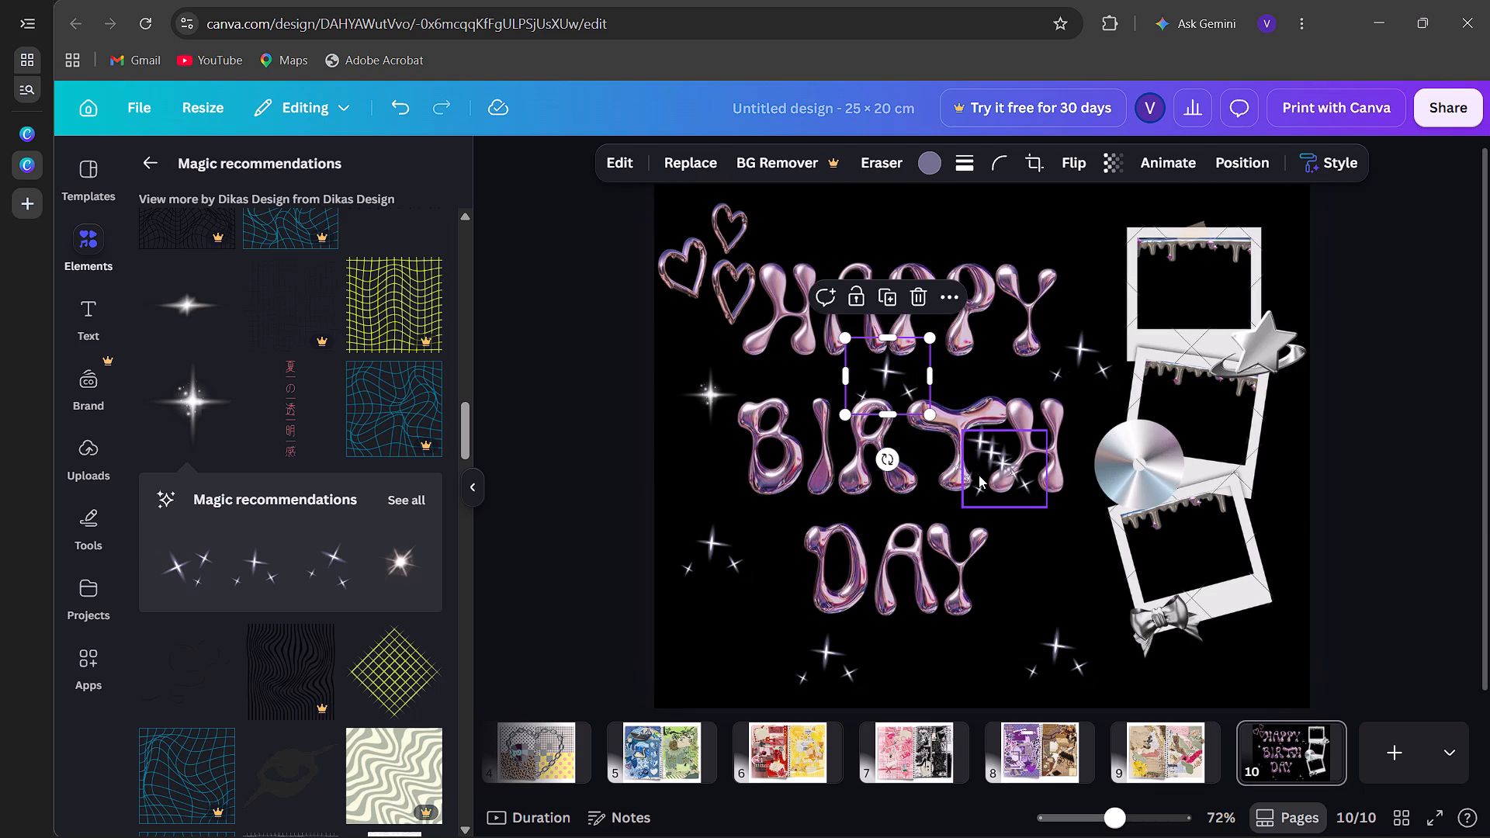
pyautogui.moveTo(979, 475); pyautogui.dragTo(972, 226)
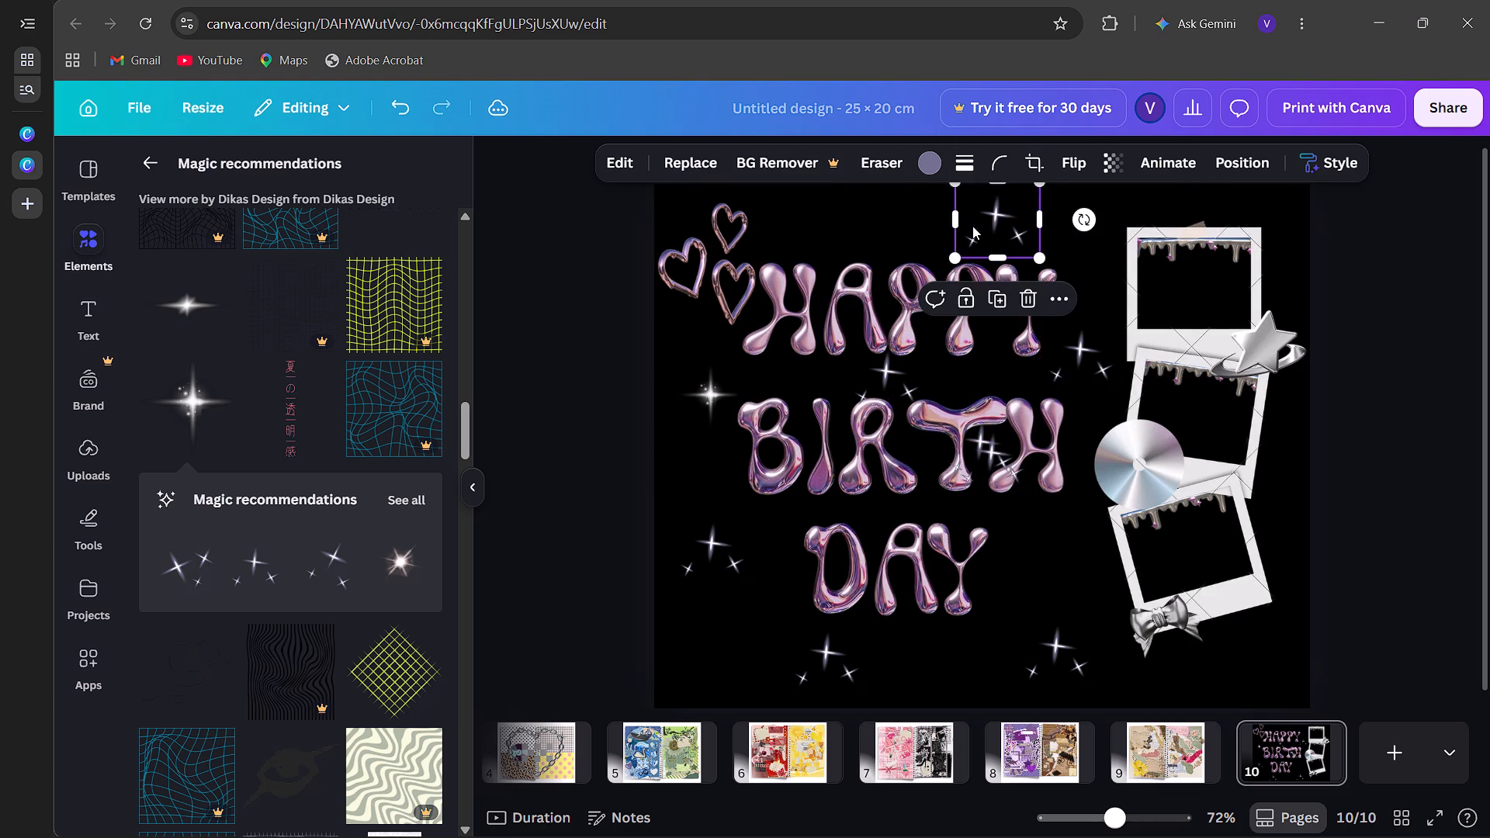
pyautogui.moveTo(1010, 477); pyautogui.dragTo(1285, 656)
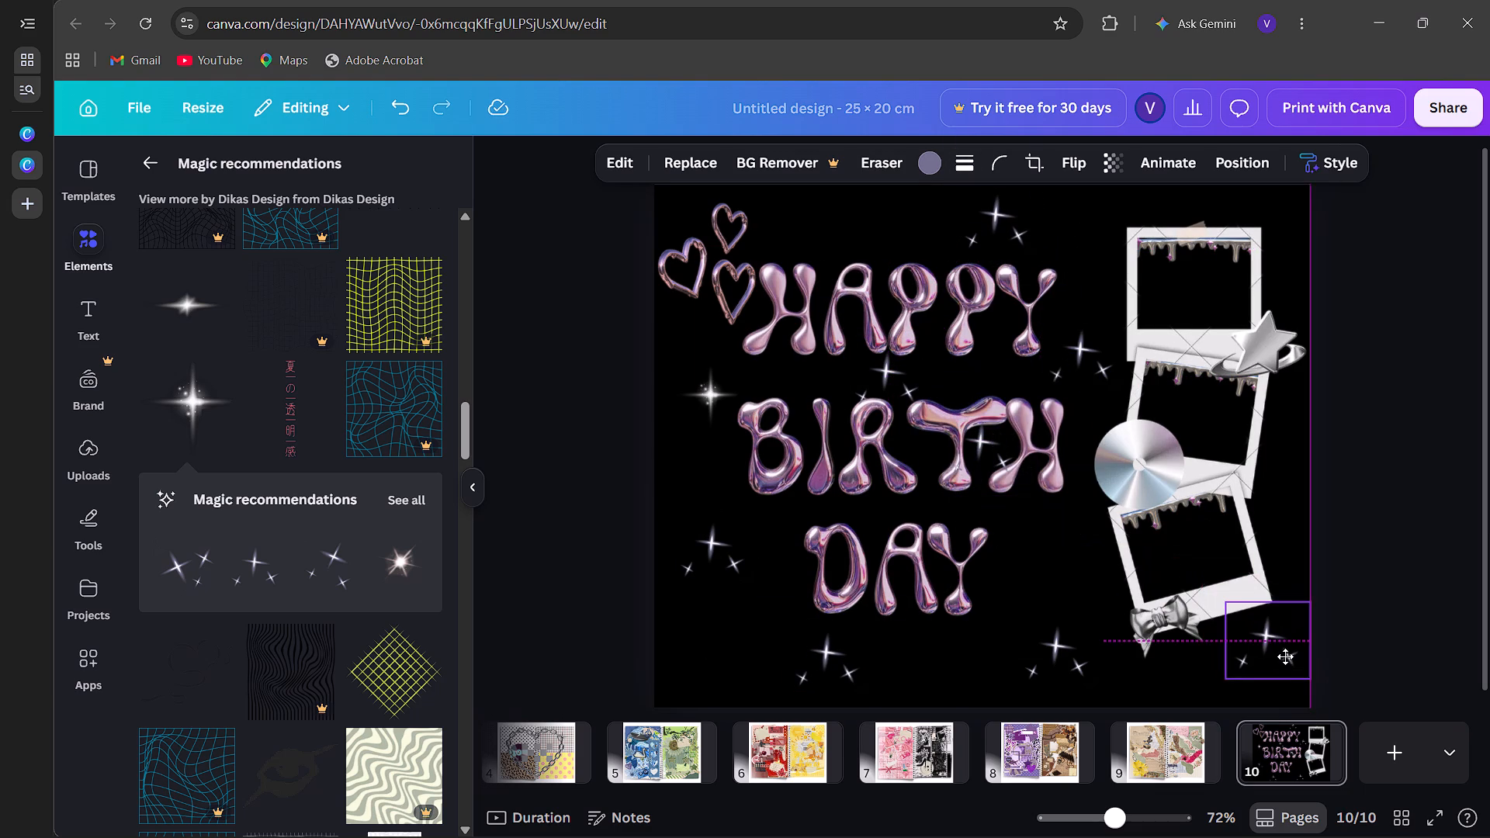
pyautogui.moveTo(1285, 656); pyautogui.dragTo(1288, 658)
pyautogui.moveTo(980, 455); pyautogui.dragTo(1120, 480)
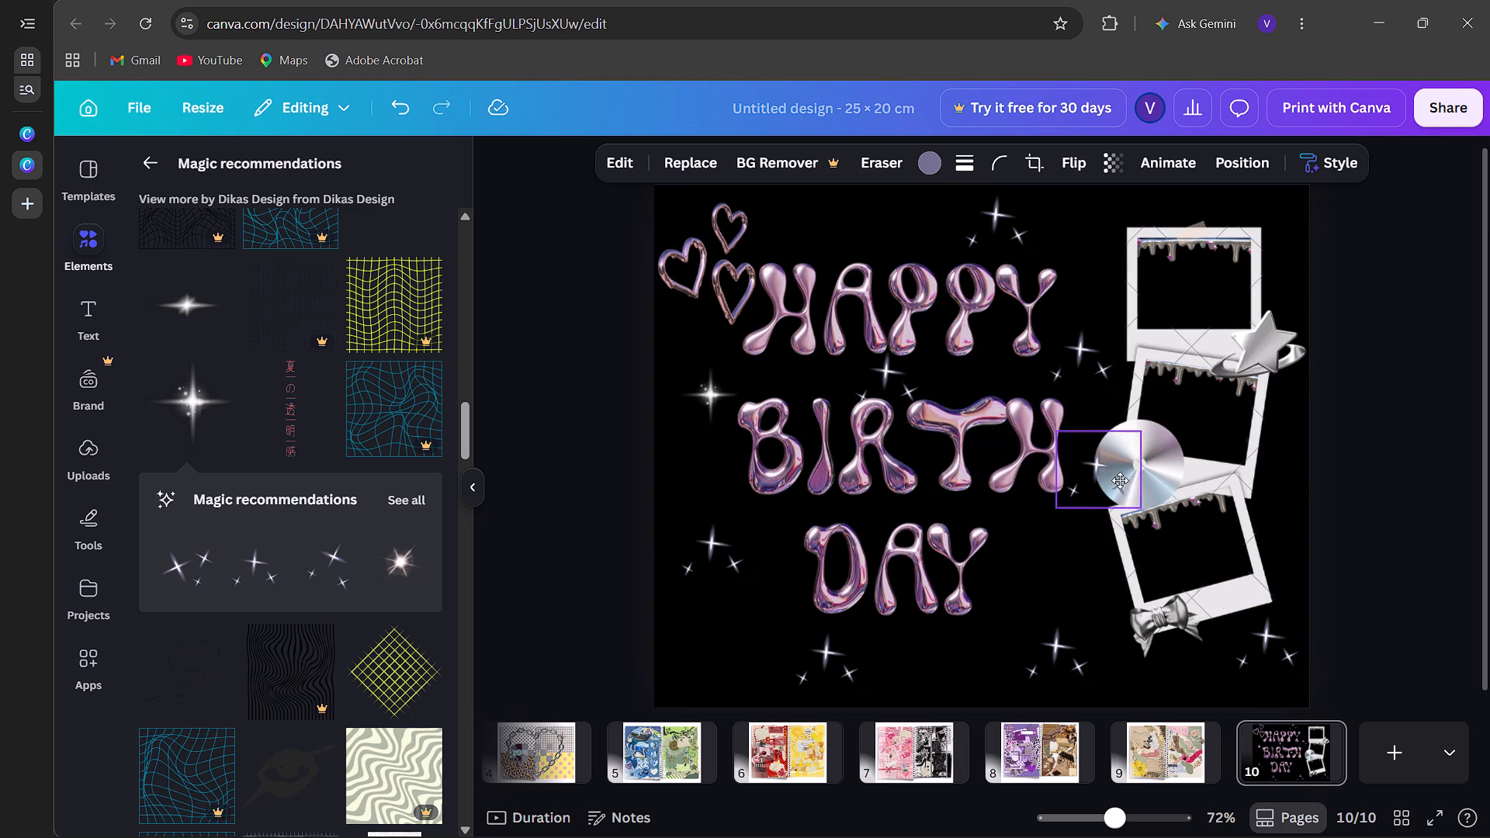
pyautogui.moveTo(1120, 480); pyautogui.dragTo(1254, 462)
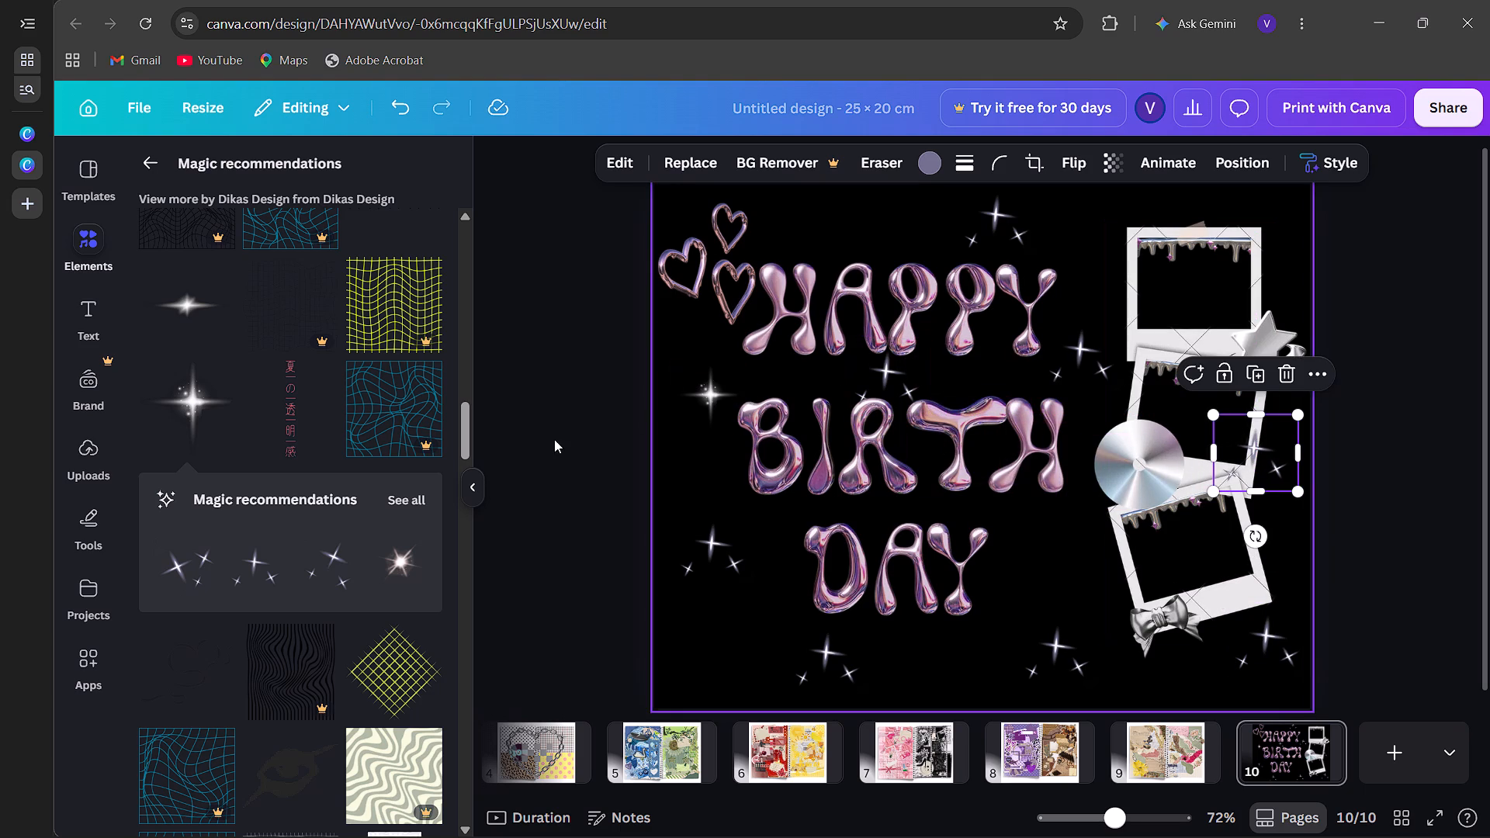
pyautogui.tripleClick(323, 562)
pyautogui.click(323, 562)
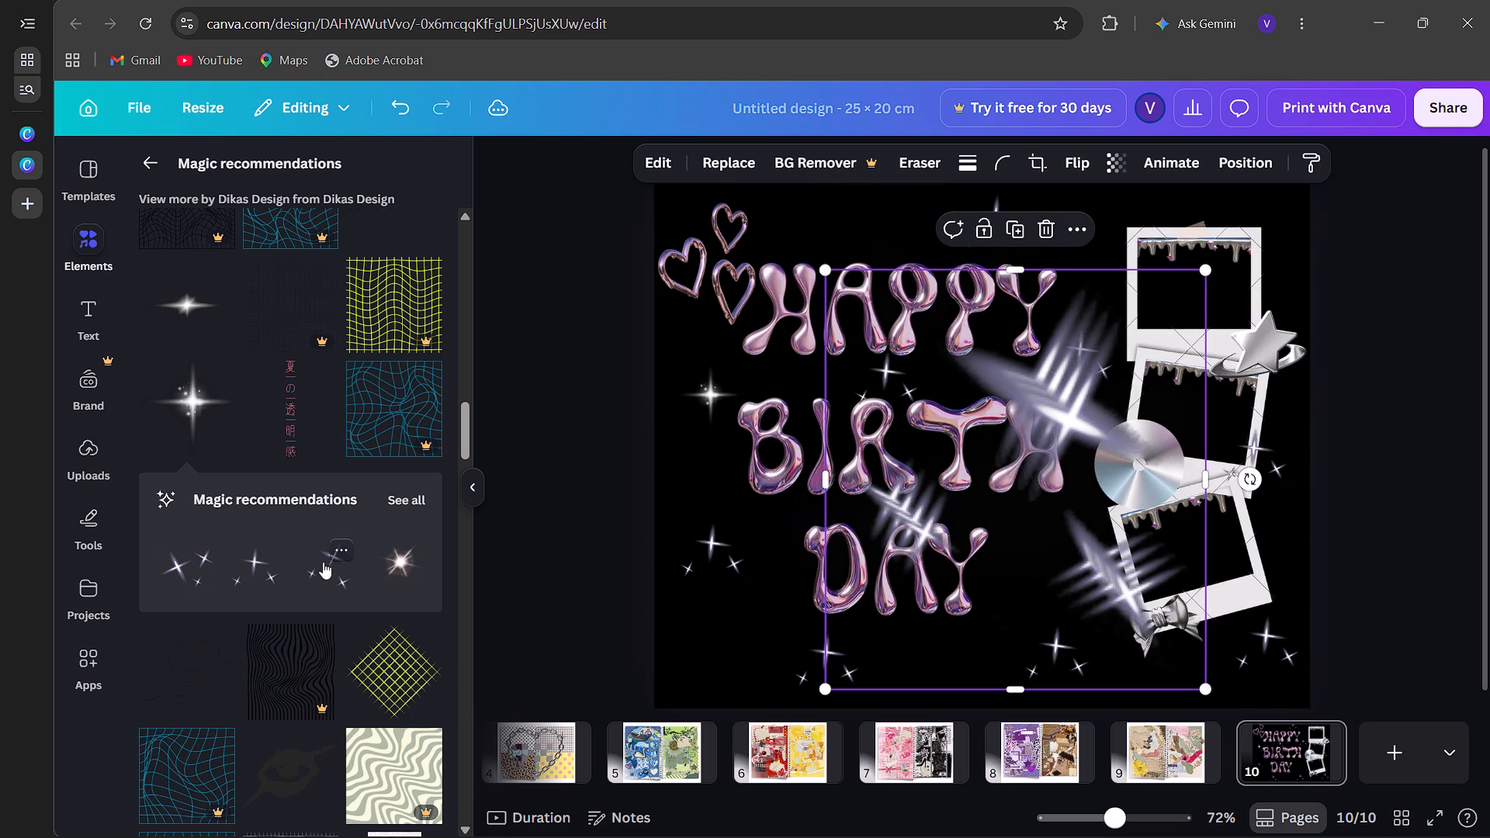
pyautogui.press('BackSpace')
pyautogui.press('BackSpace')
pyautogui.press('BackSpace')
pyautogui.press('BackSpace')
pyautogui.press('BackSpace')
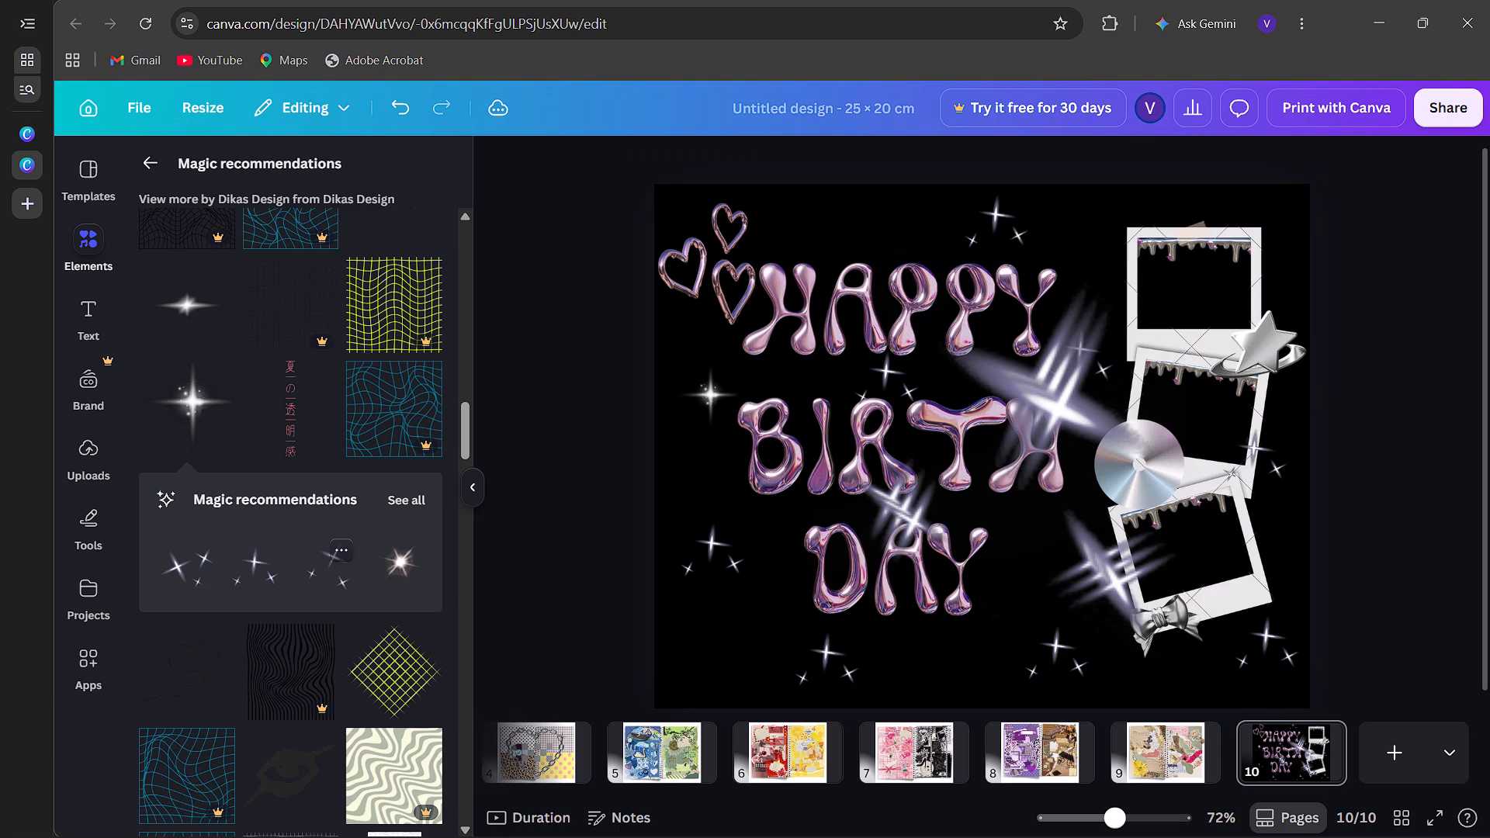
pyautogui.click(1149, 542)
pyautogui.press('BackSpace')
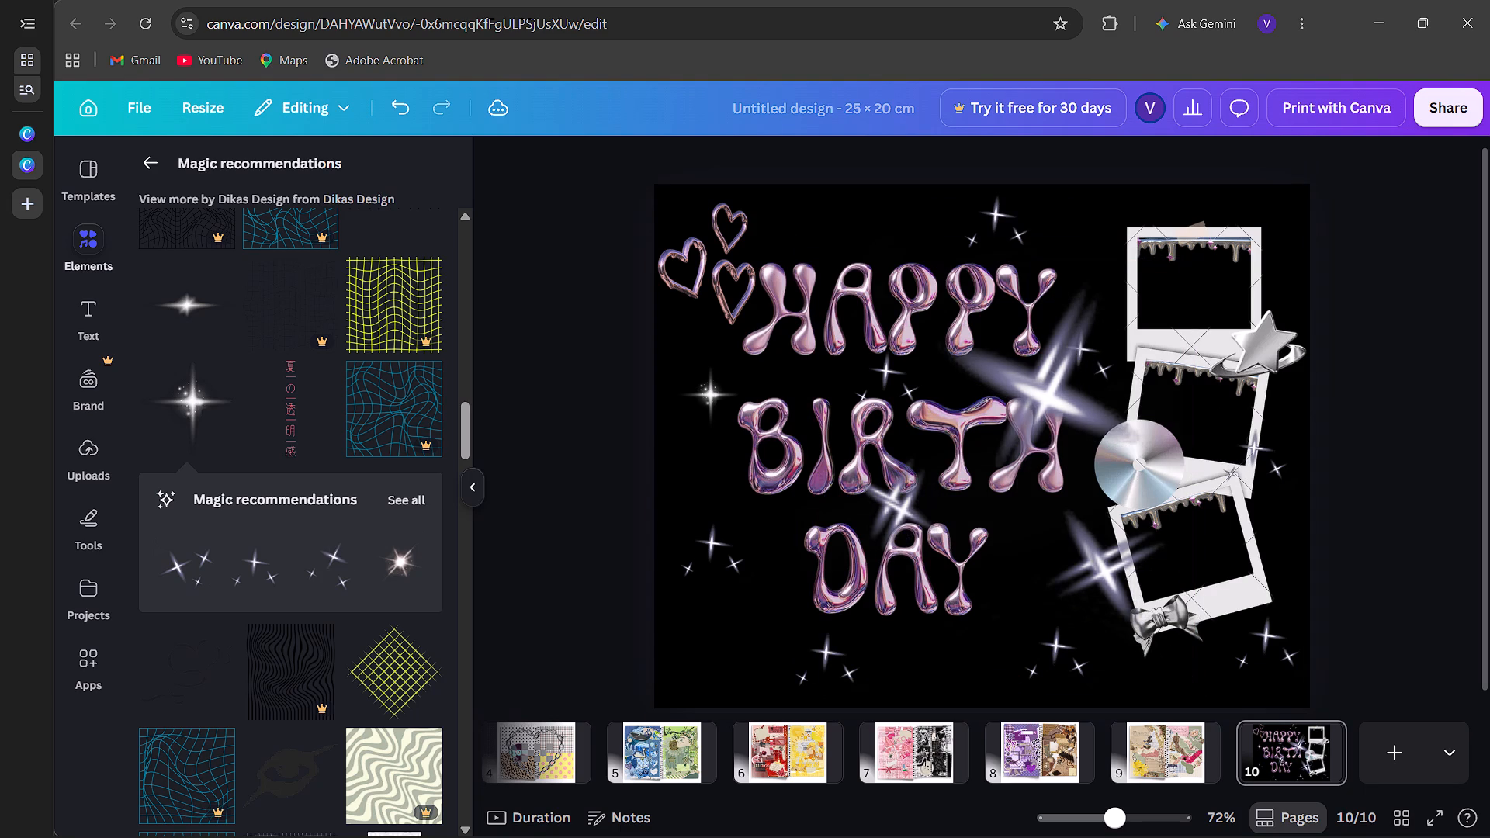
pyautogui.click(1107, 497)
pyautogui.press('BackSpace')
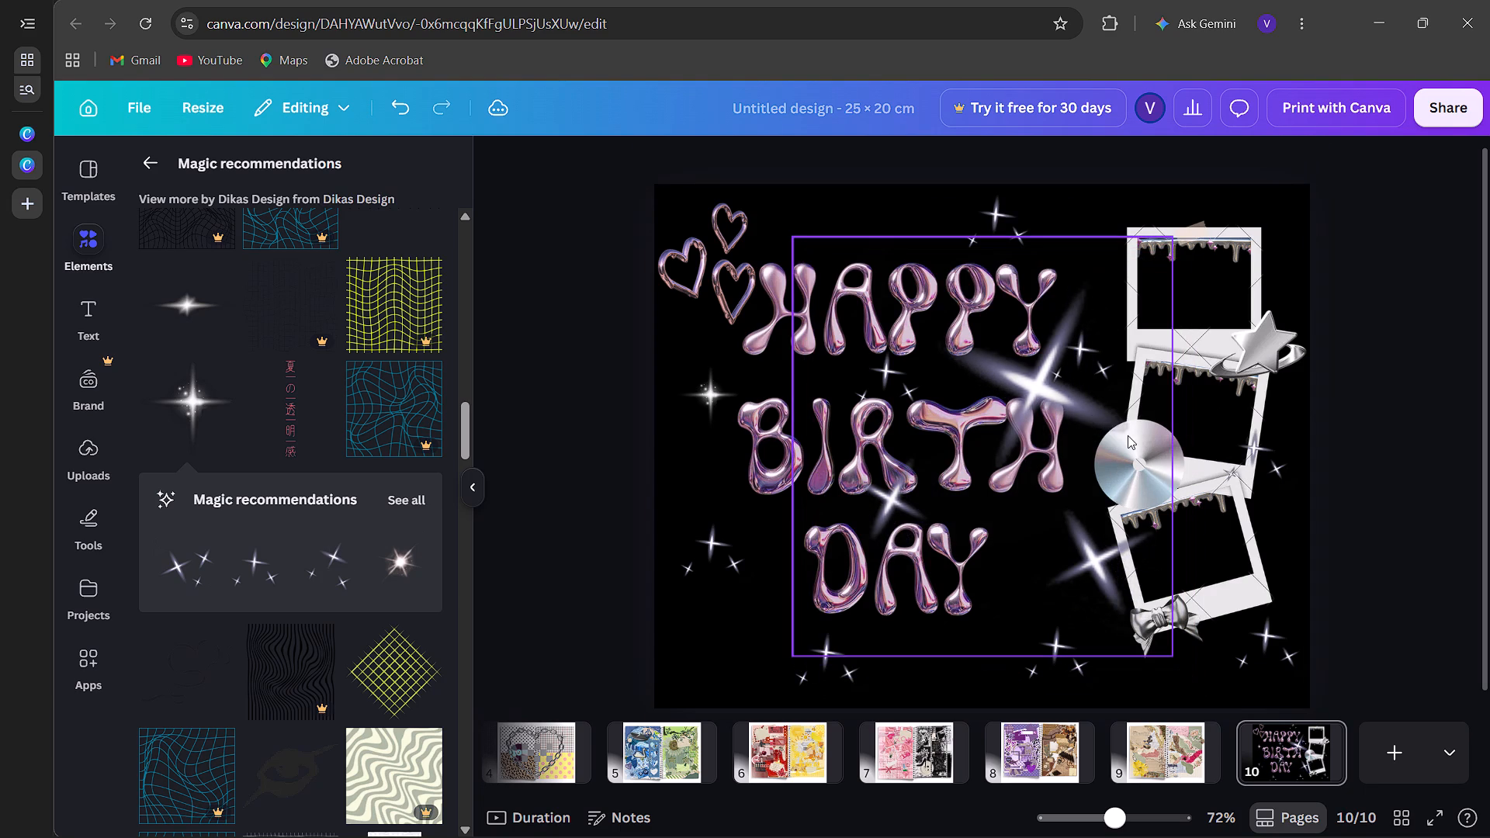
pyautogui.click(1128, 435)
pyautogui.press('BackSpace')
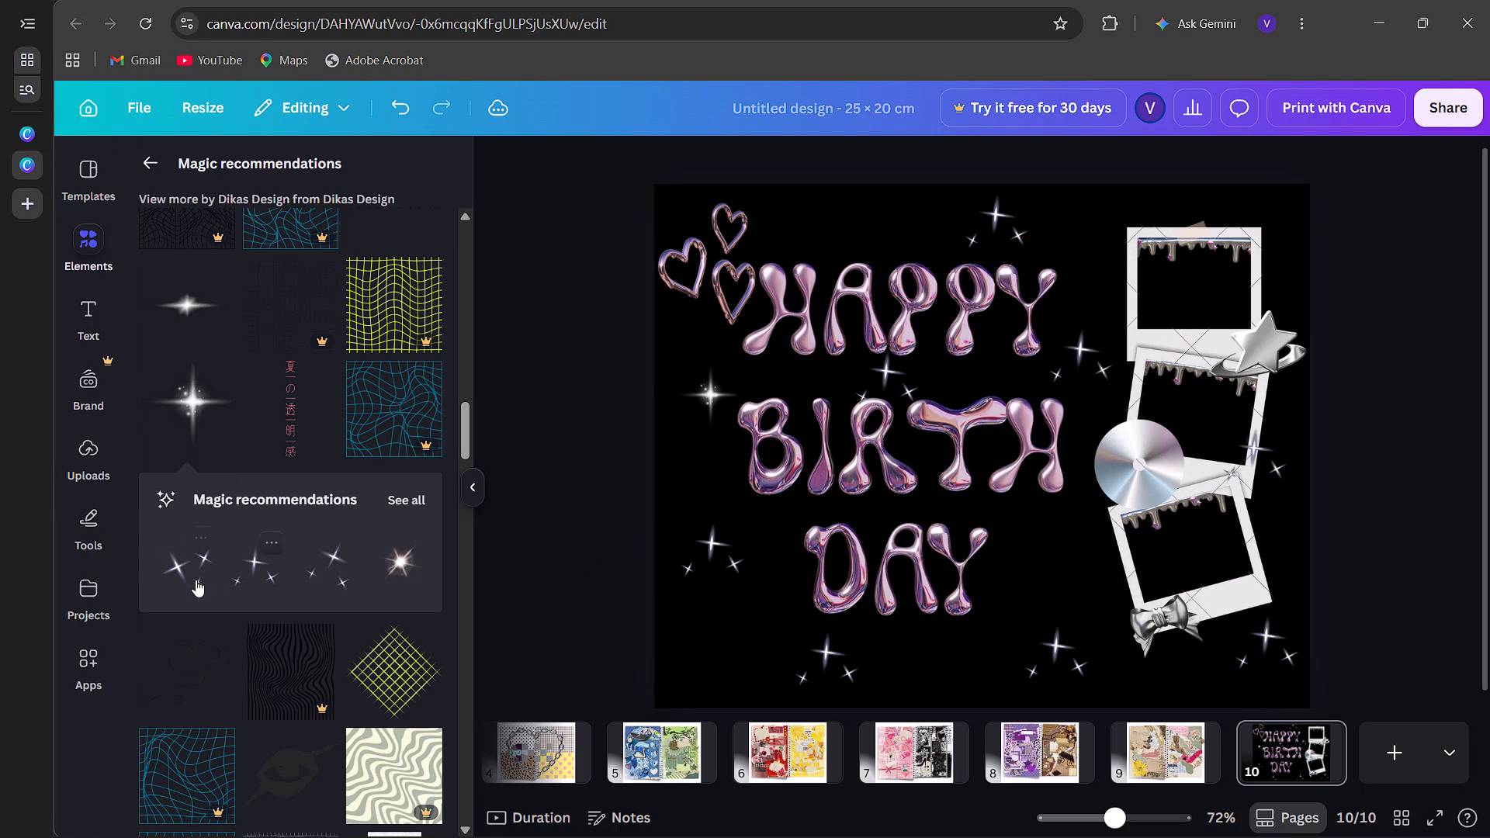
# Add the recommended sparkle cluster with one large and two smaller slanted stars, shrink it and place it over the top Polaroid's upper-right corner.
pyautogui.click(195, 580)
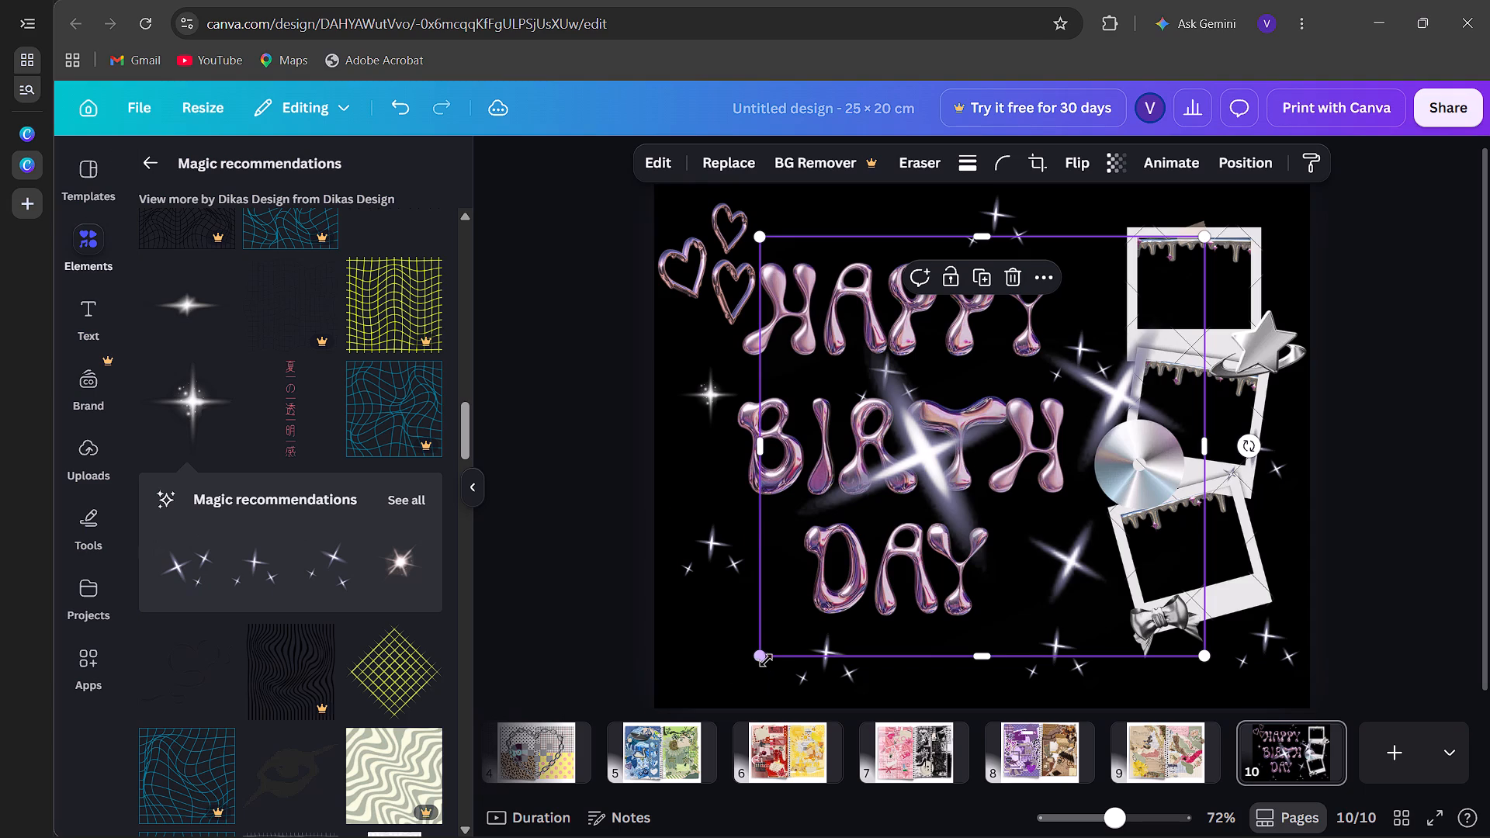
pyautogui.moveTo(762, 659); pyautogui.dragTo(1176, 404)
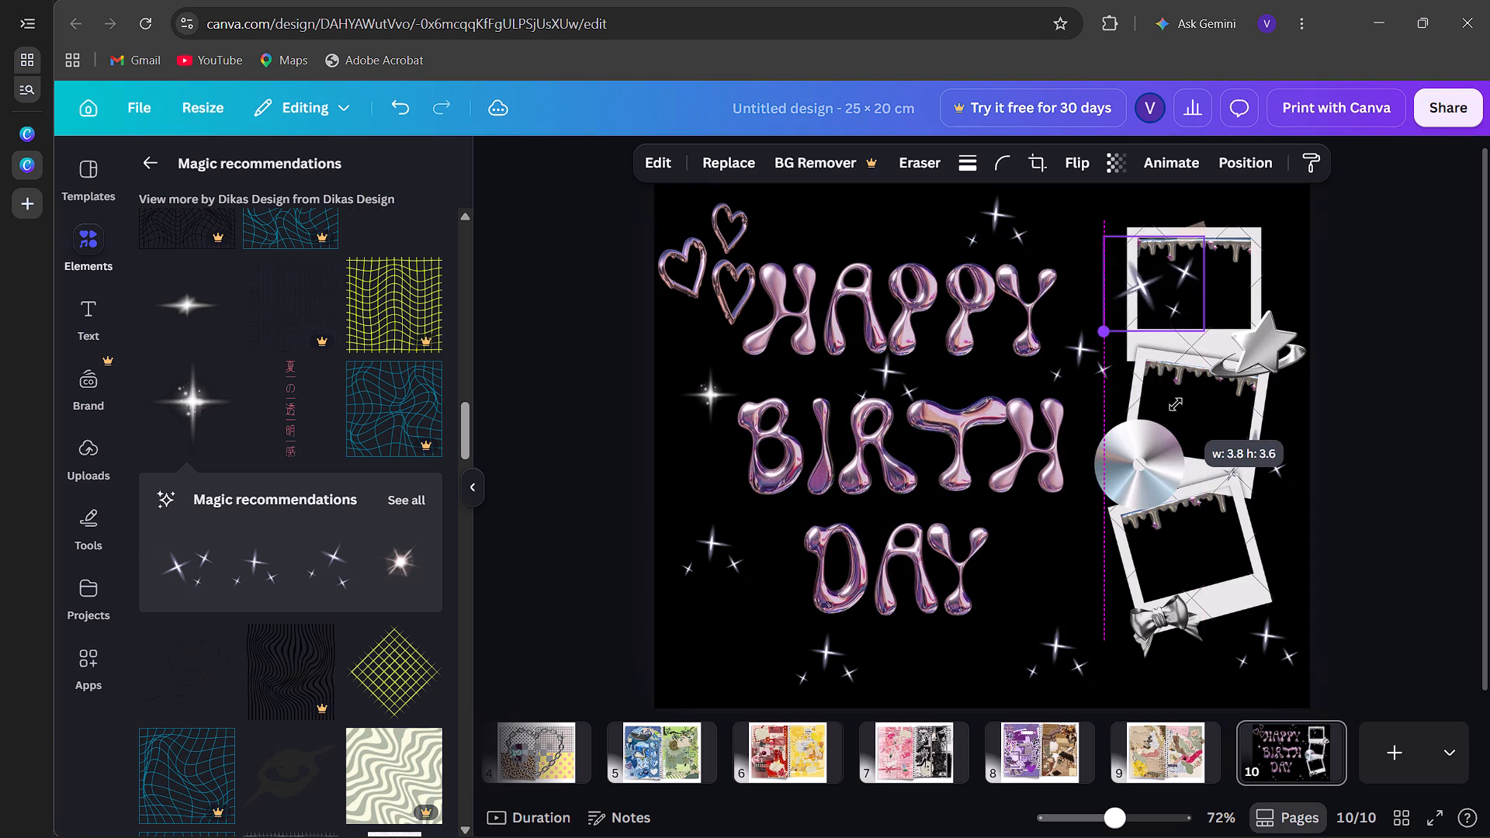
pyautogui.moveTo(1176, 404); pyautogui.dragTo(1181, 401)
pyautogui.moveTo(1109, 325); pyautogui.dragTo(1133, 304)
pyautogui.moveTo(1177, 269); pyautogui.dragTo(1273, 220)
# Add two more small three-star sparkle clusters, one between DAY and the bottom Polaroid, the other above the H of HAPPY beside the hearts.
pyautogui.click(254, 579)
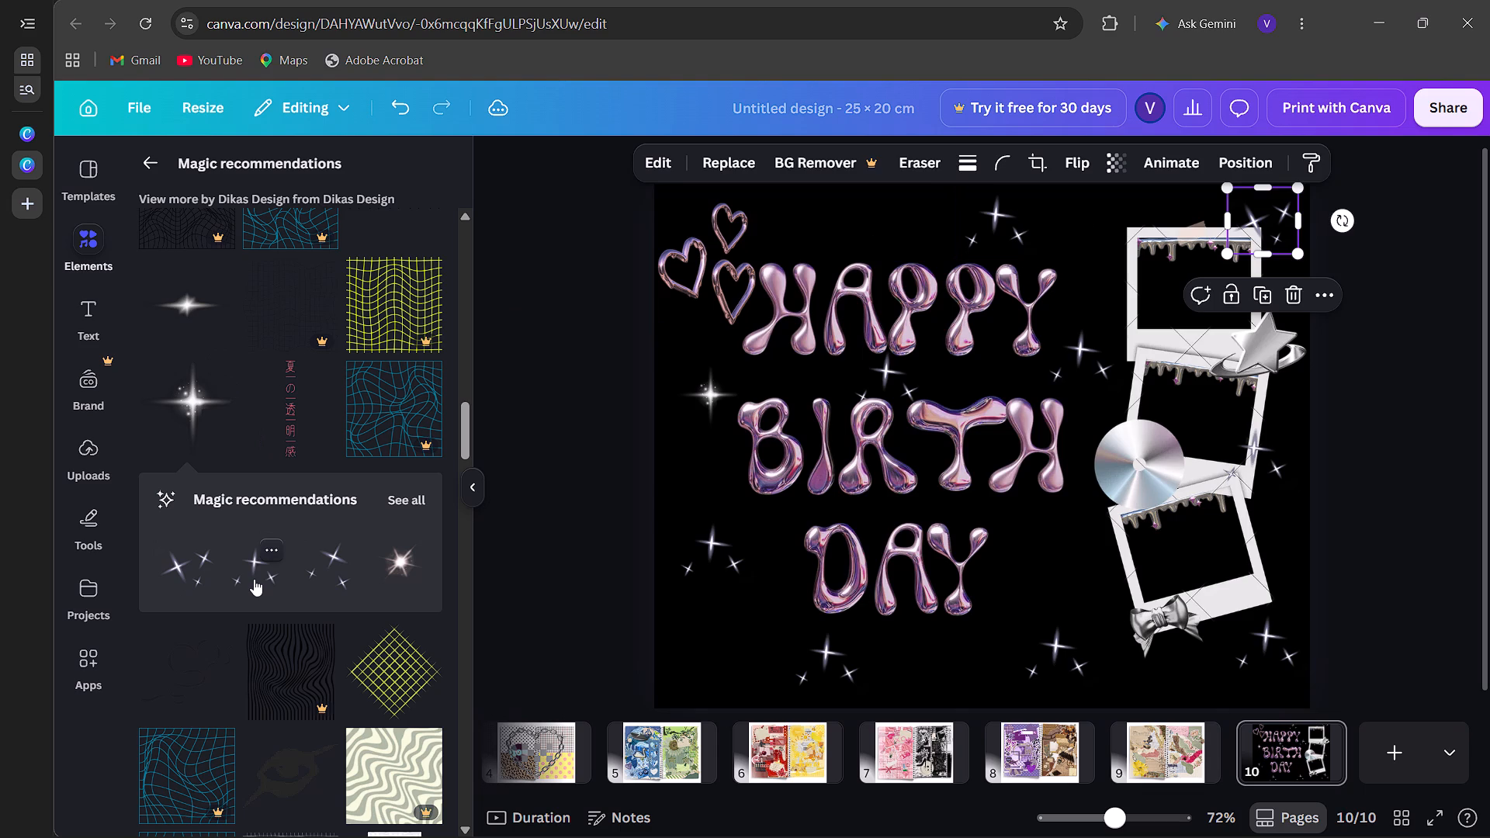
pyautogui.moveTo(965, 447); pyautogui.dragTo(1039, 541)
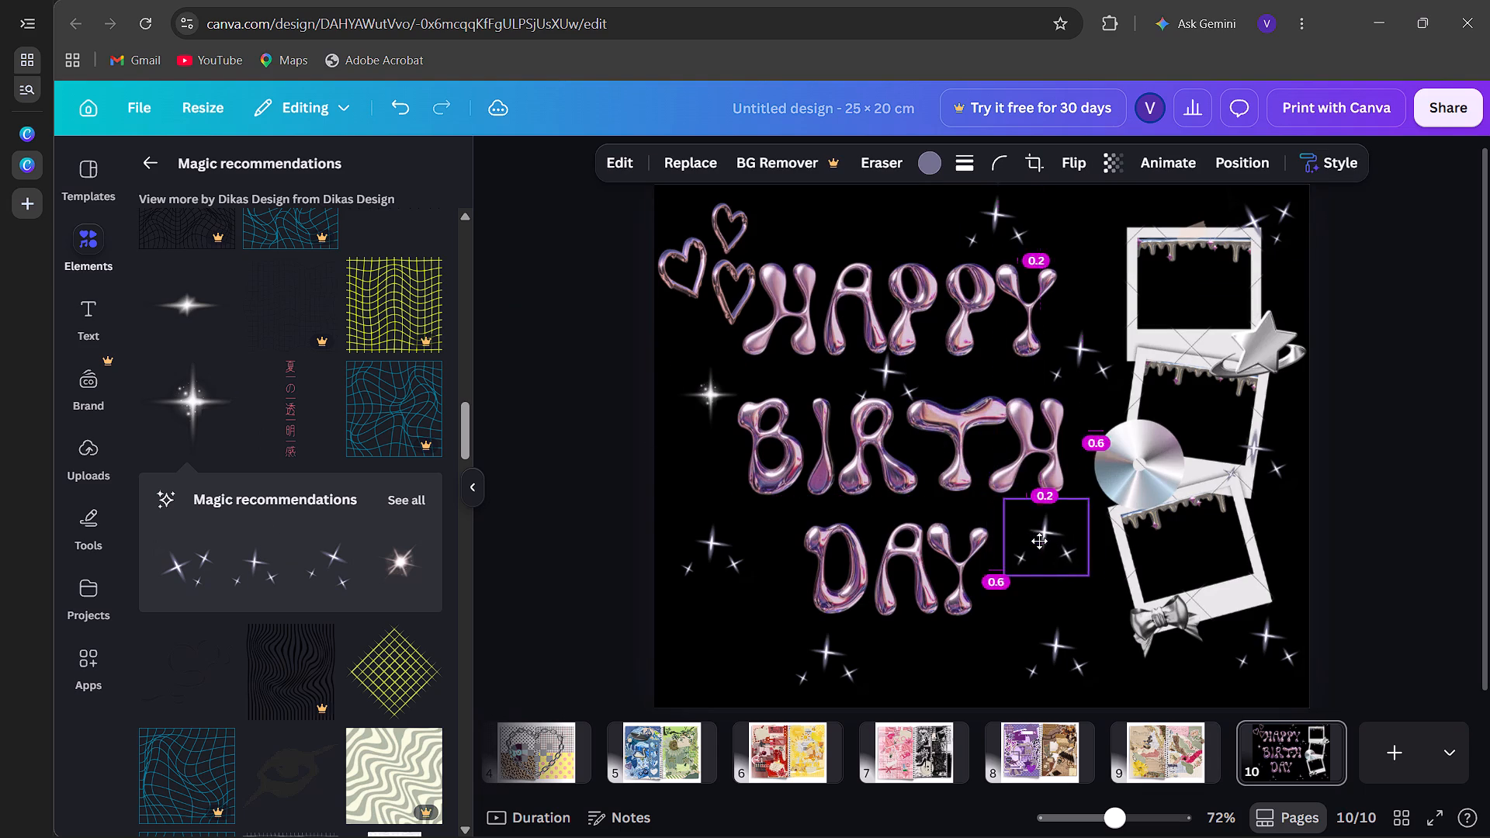
pyautogui.moveTo(1039, 541); pyautogui.dragTo(1041, 543)
pyautogui.click(256, 570)
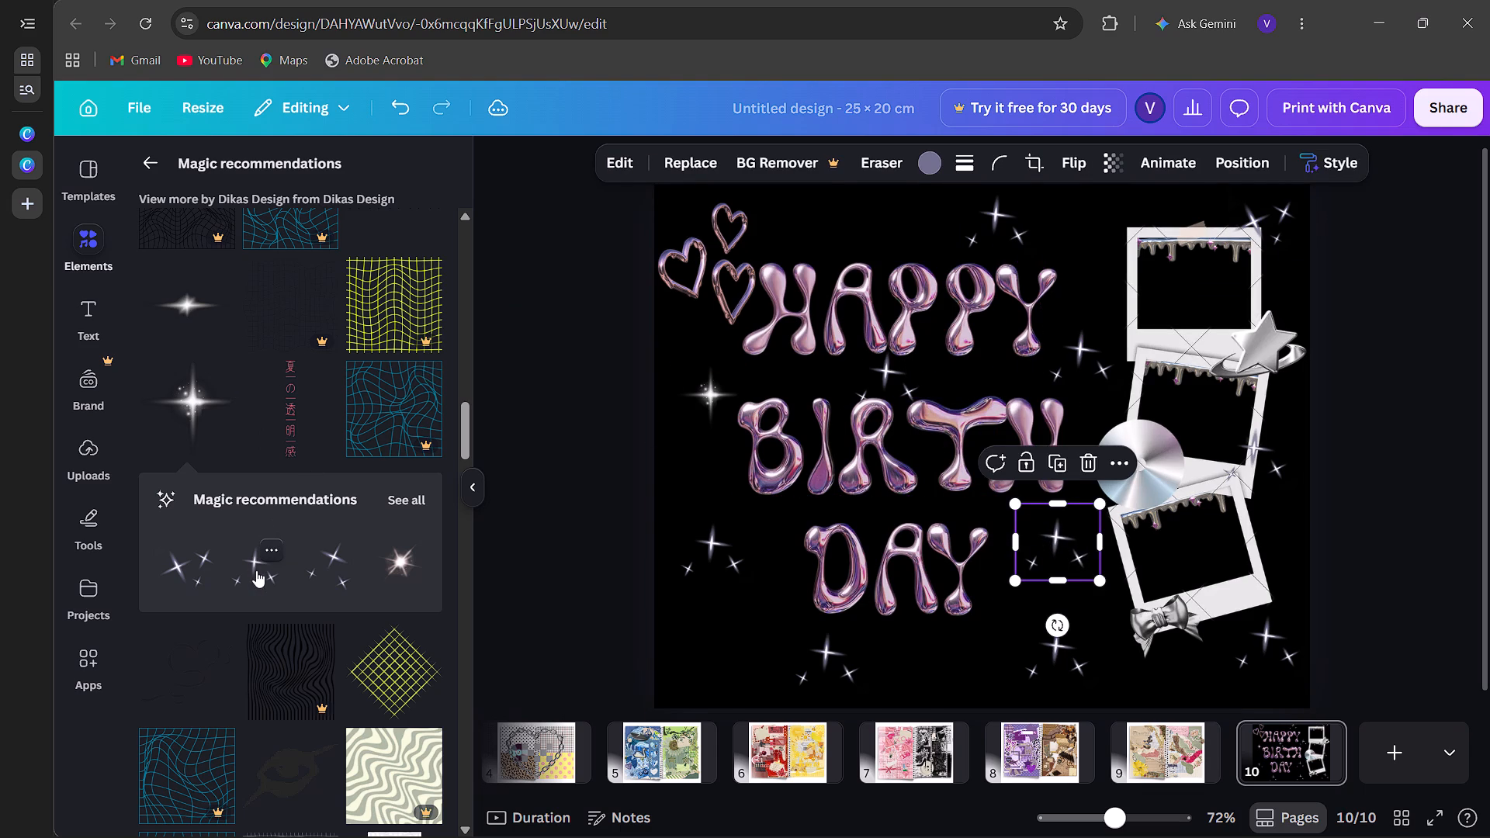
pyautogui.moveTo(992, 443); pyautogui.dragTo(871, 314)
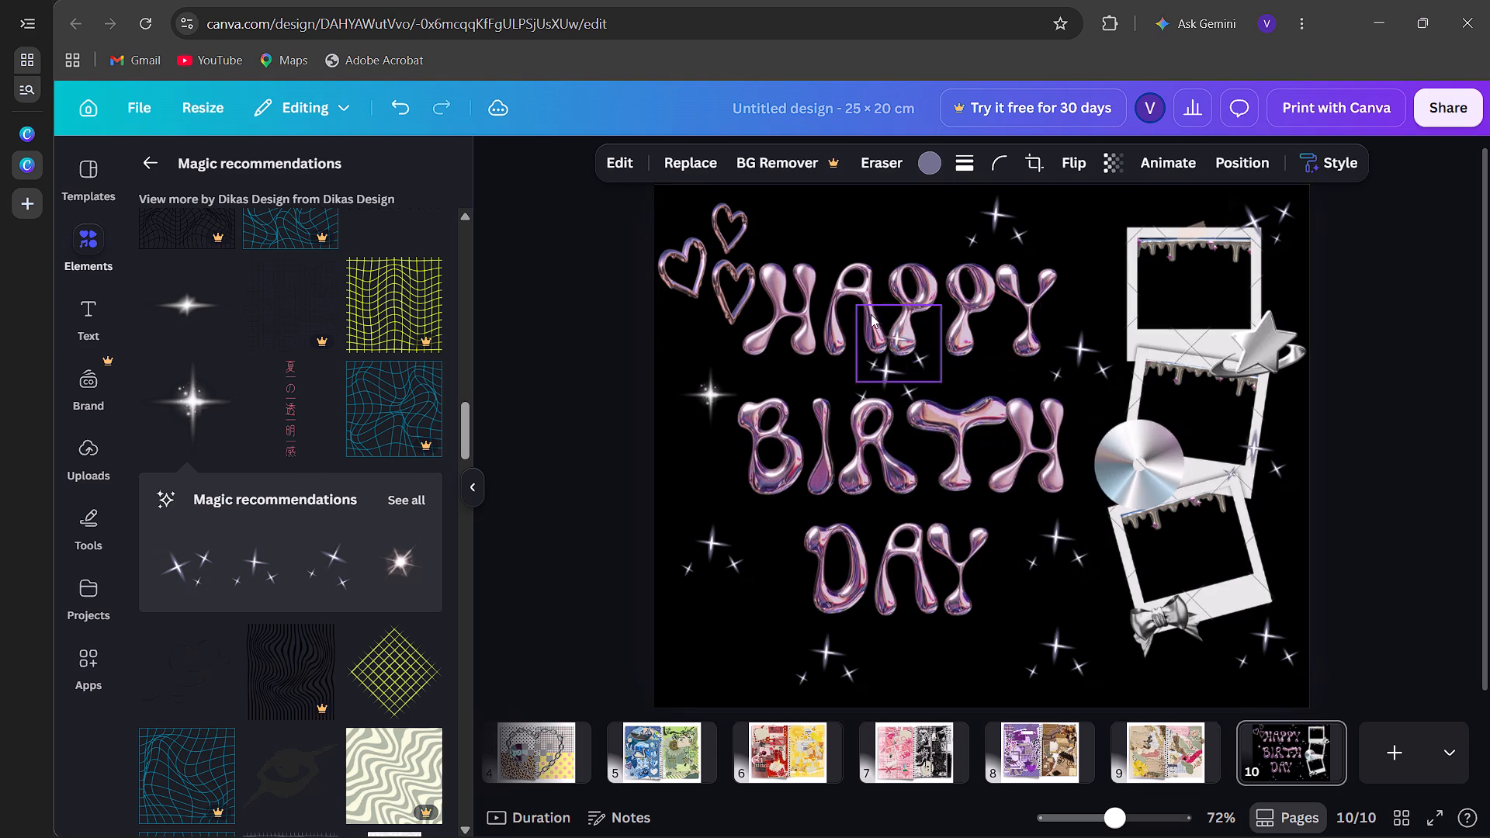
pyautogui.moveTo(871, 314); pyautogui.dragTo(775, 224)
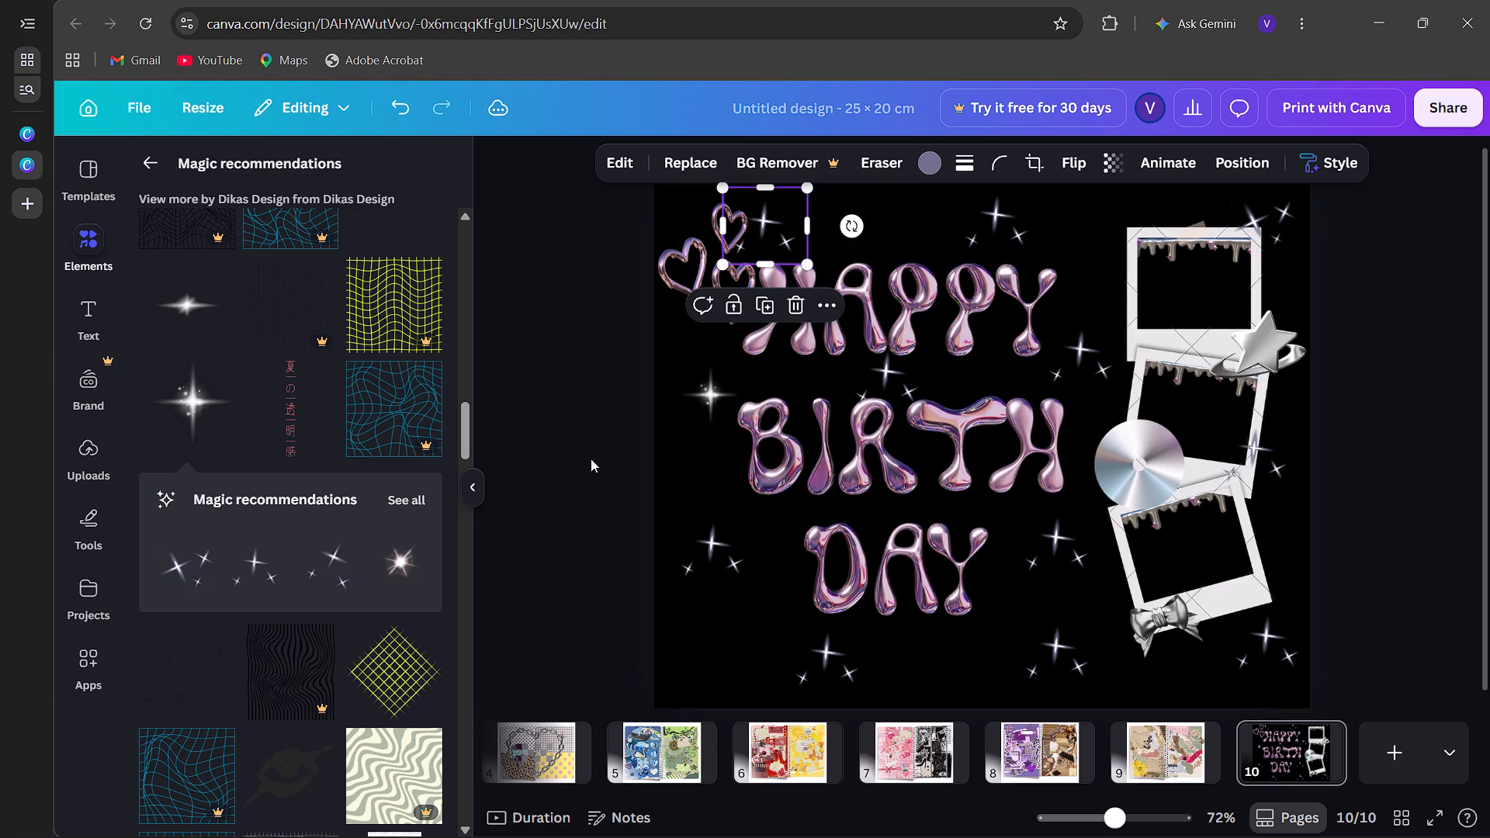
# Add another small three-star sparkle cluster and place it in the gap between BIRTH and DAY, below the R.
pyautogui.click(309, 566)
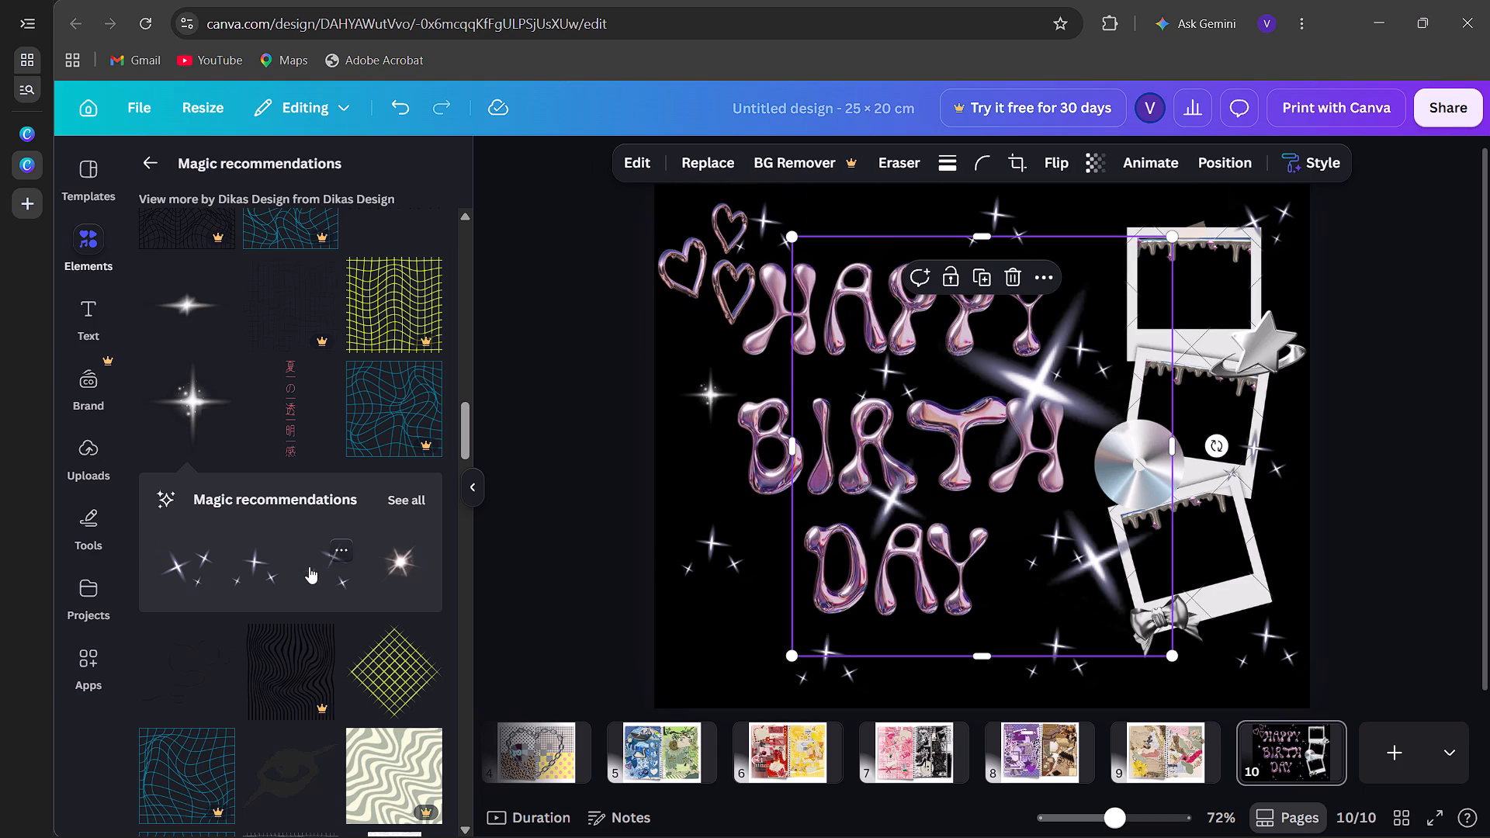
pyautogui.press('BackSpace')
pyautogui.click(257, 570)
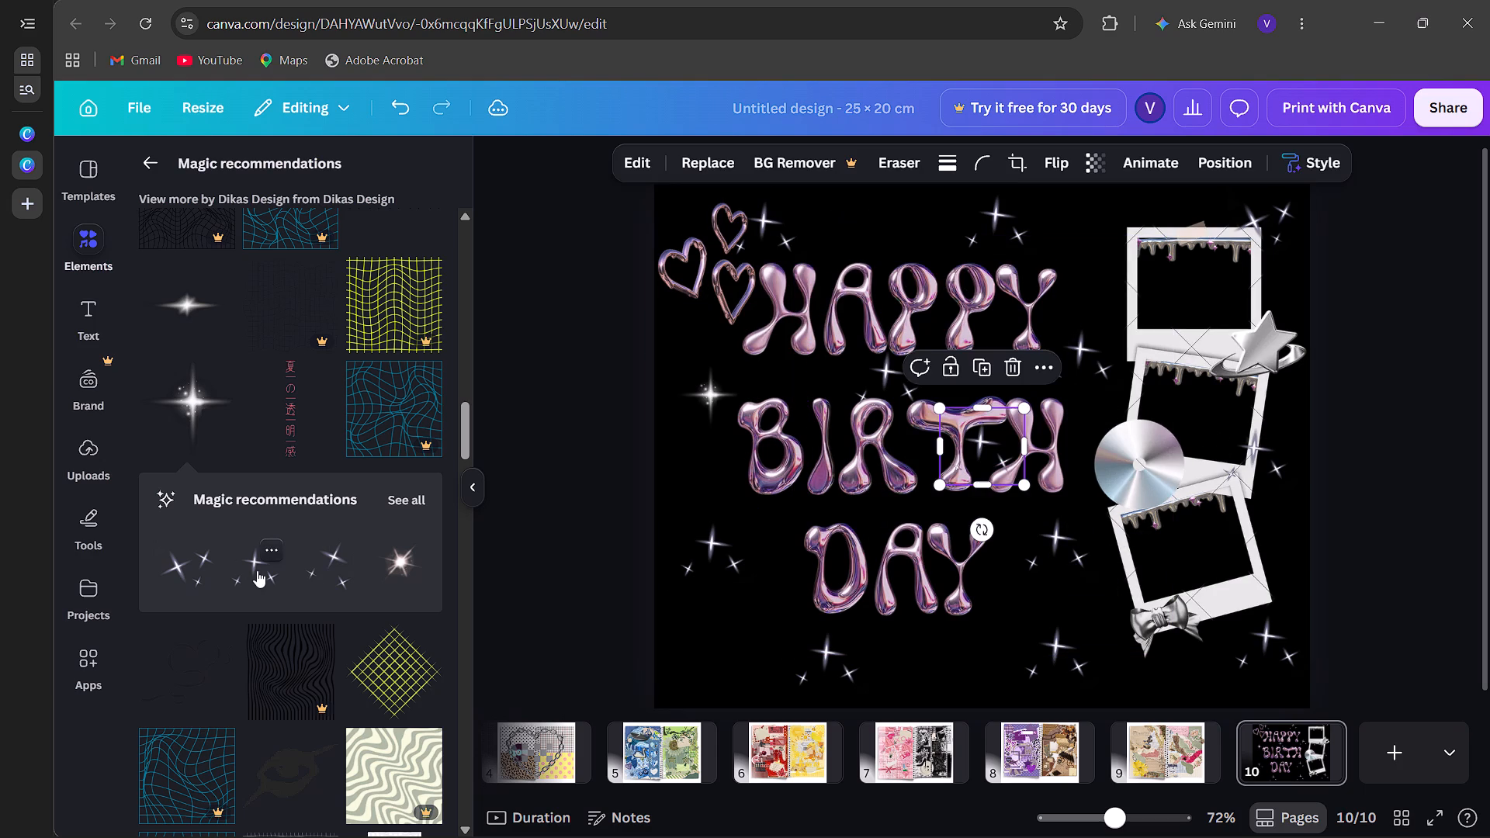
pyautogui.moveTo(960, 446); pyautogui.dragTo(878, 521)
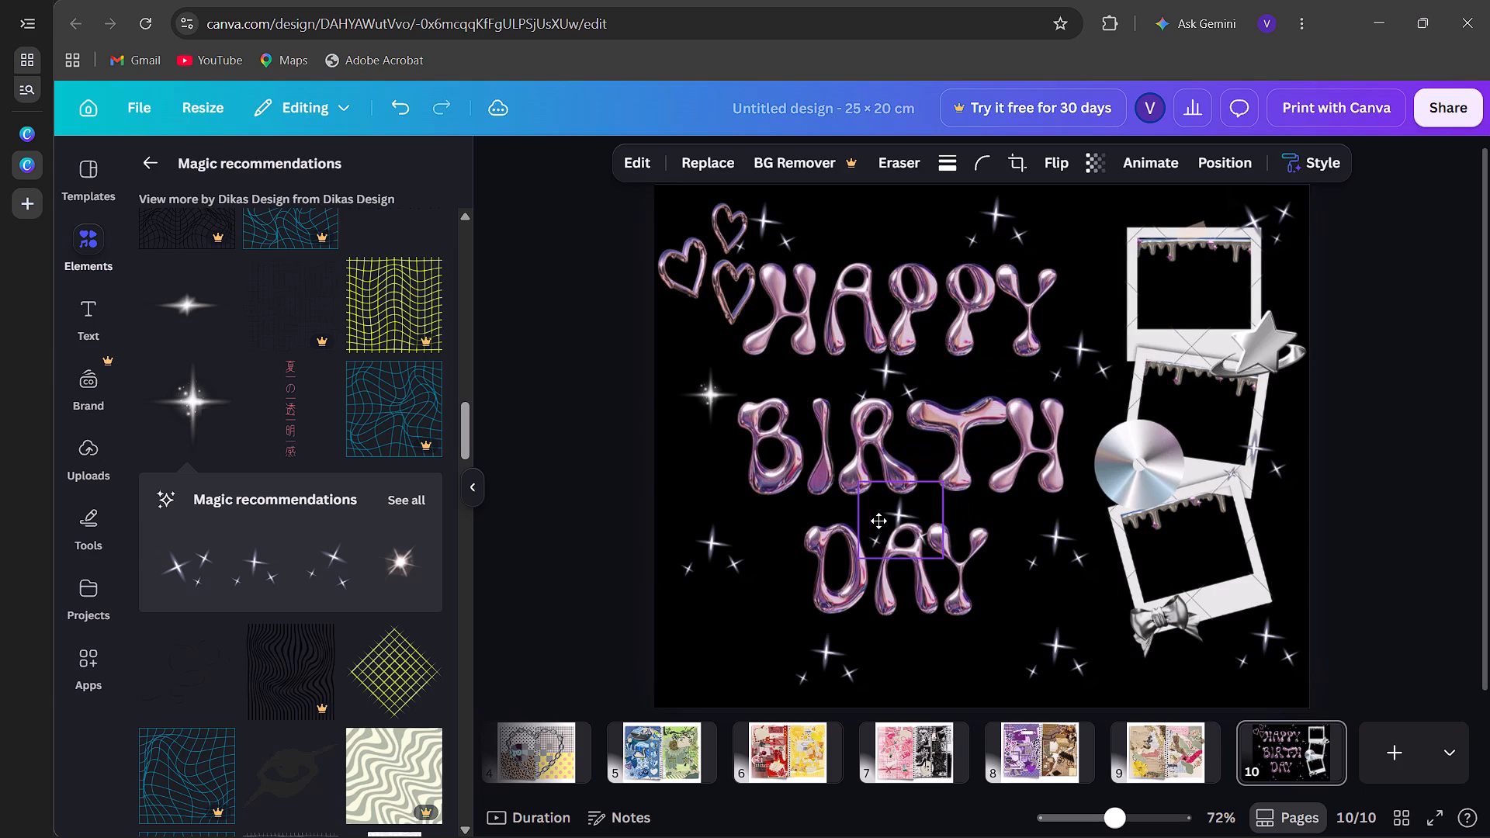
pyautogui.moveTo(878, 521); pyautogui.dragTo(858, 497)
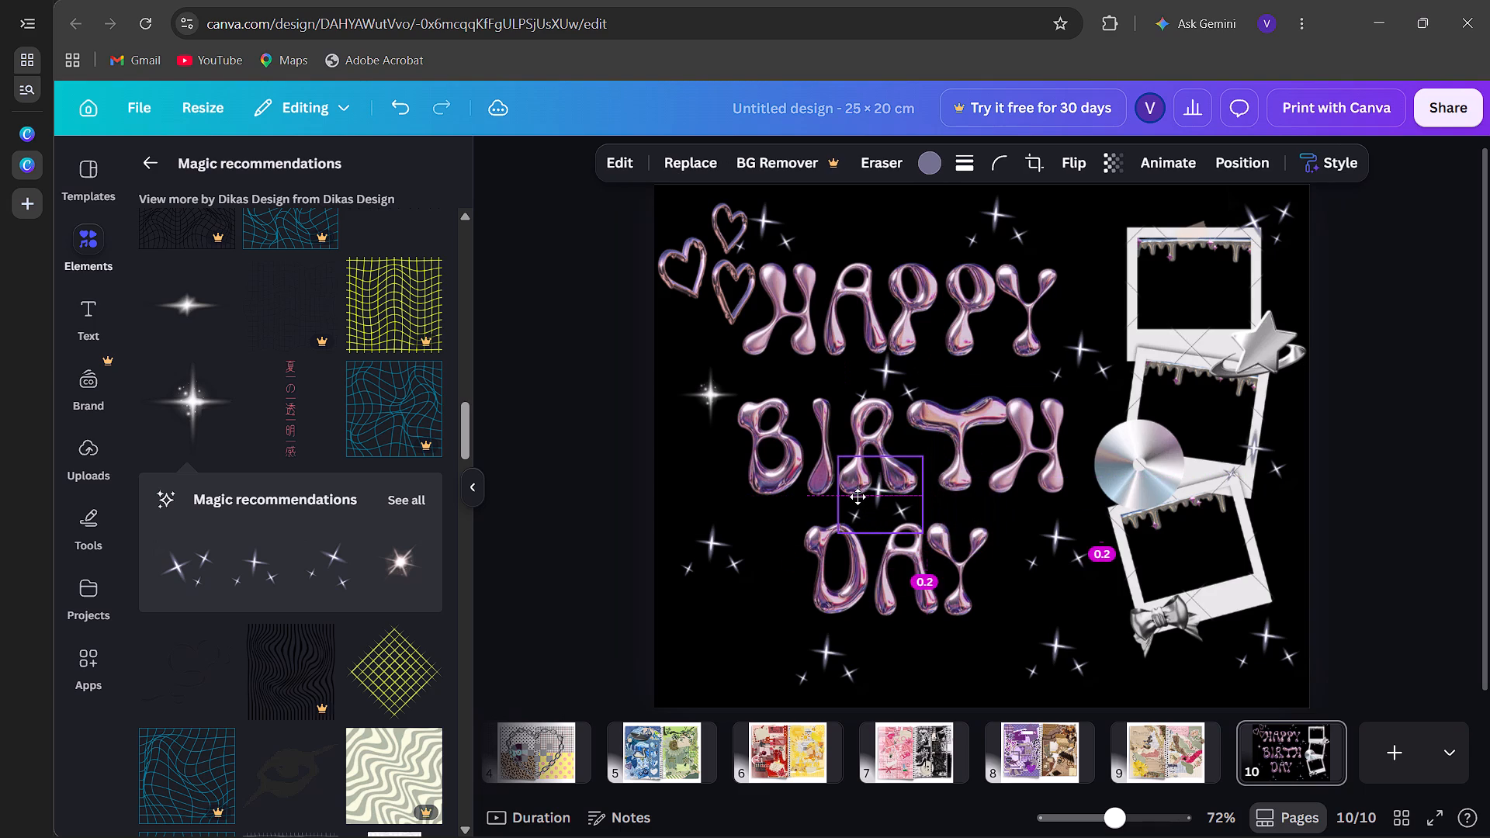
pyautogui.moveTo(858, 497); pyautogui.dragTo(858, 497)
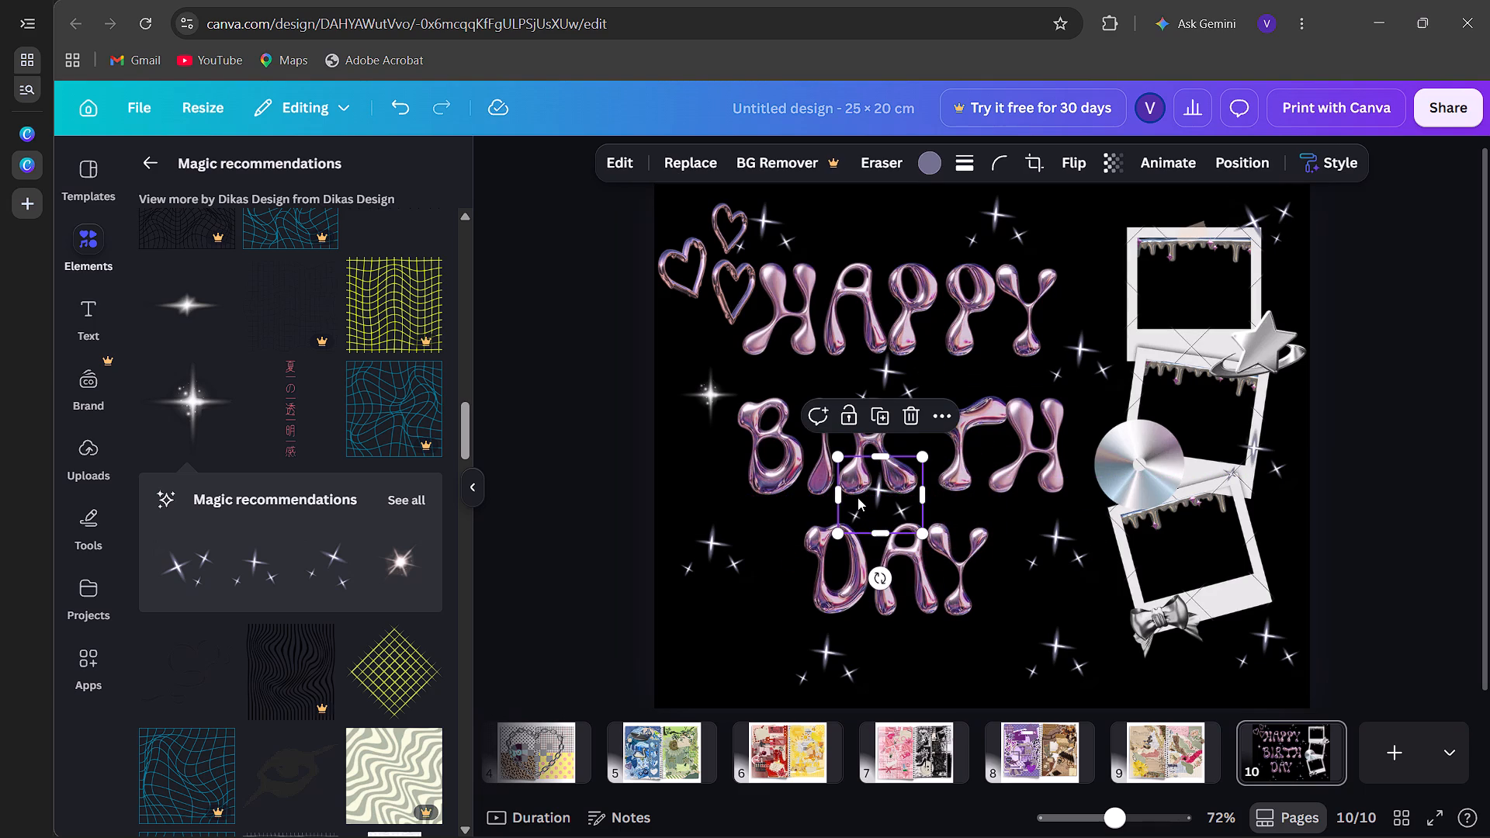
# Return to the y3k graphics results and look through them for further decorations for the birthday page.
pyautogui.click(161, 164)
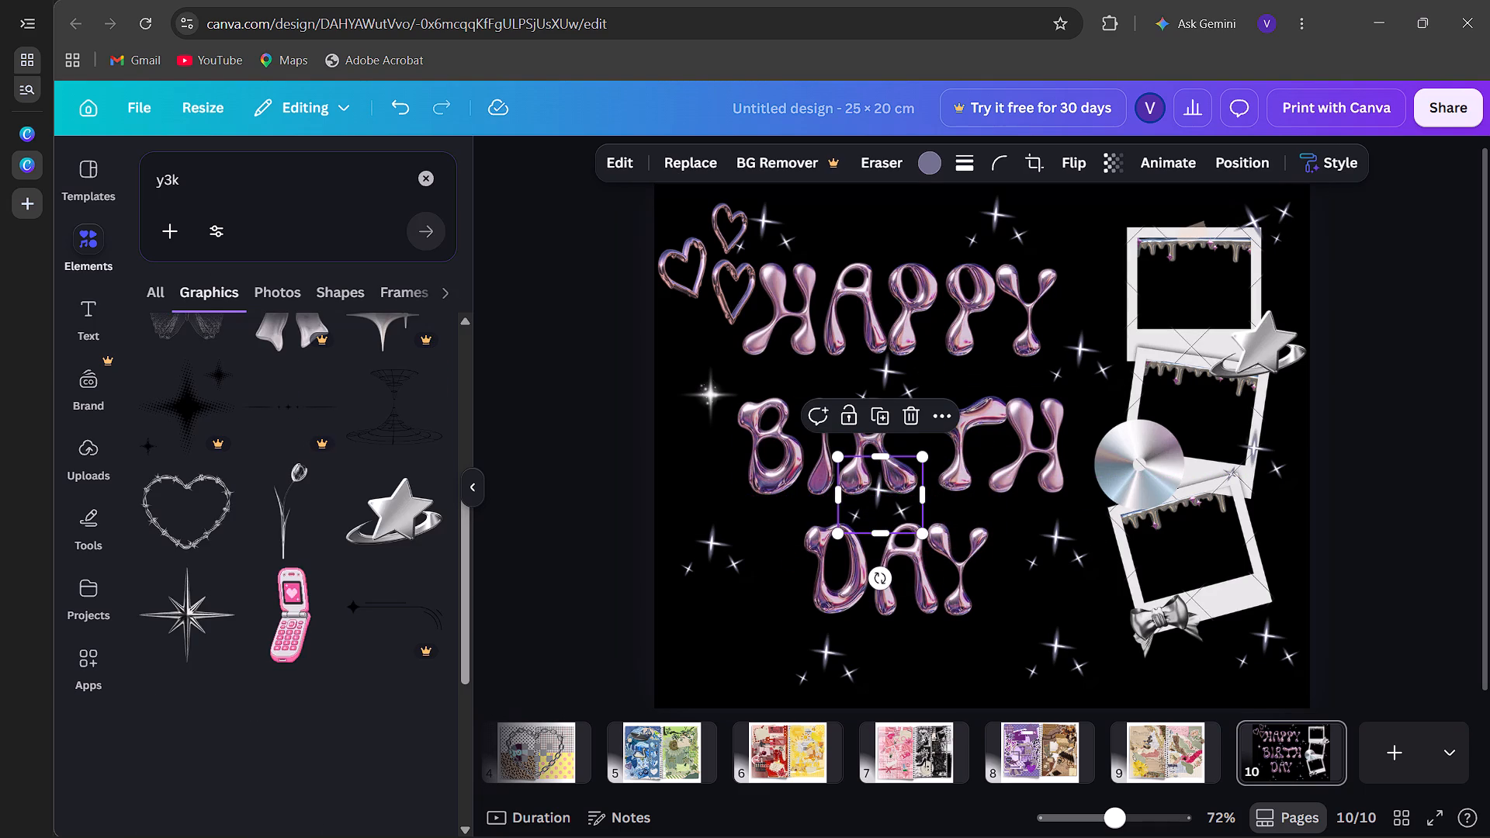
pyautogui.scroll(-3, 265, 744)
pyautogui.hscroll(1, 265, 744)
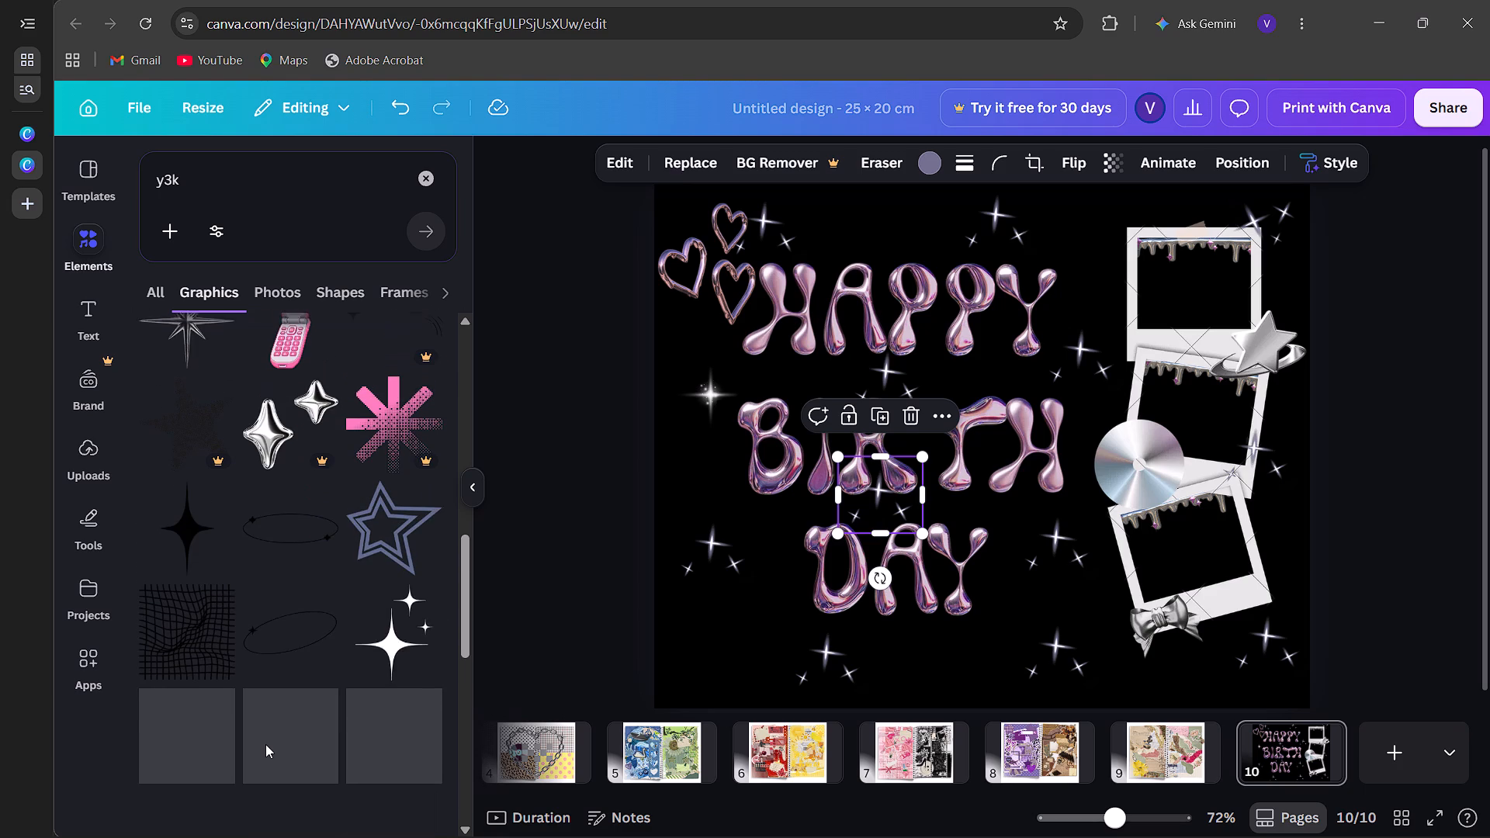
pyautogui.hscroll(1, 265, 744)
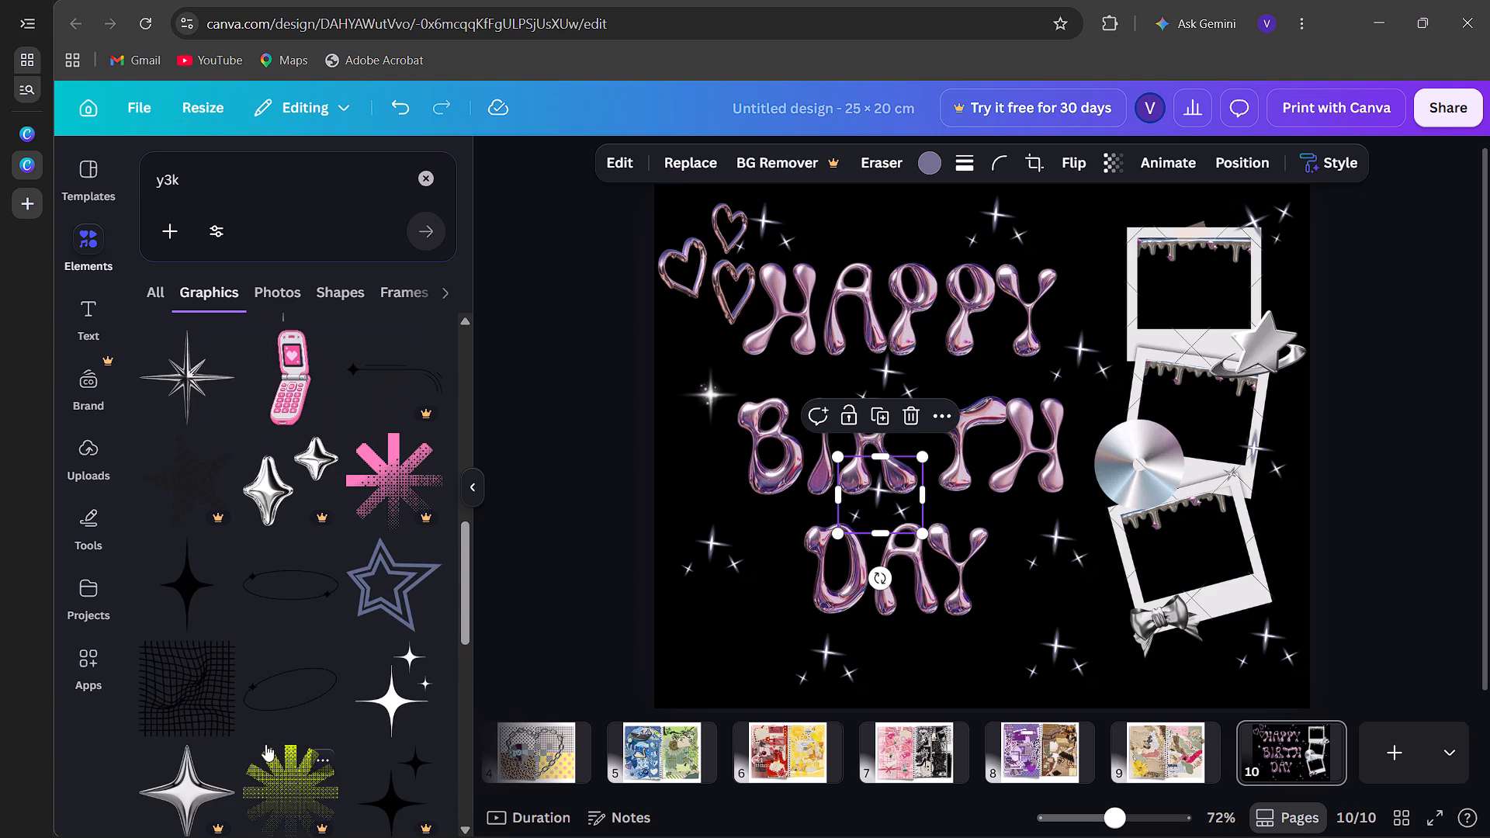
pyautogui.hscroll(3, 265, 744)
pyautogui.scroll(-3, 265, 744)
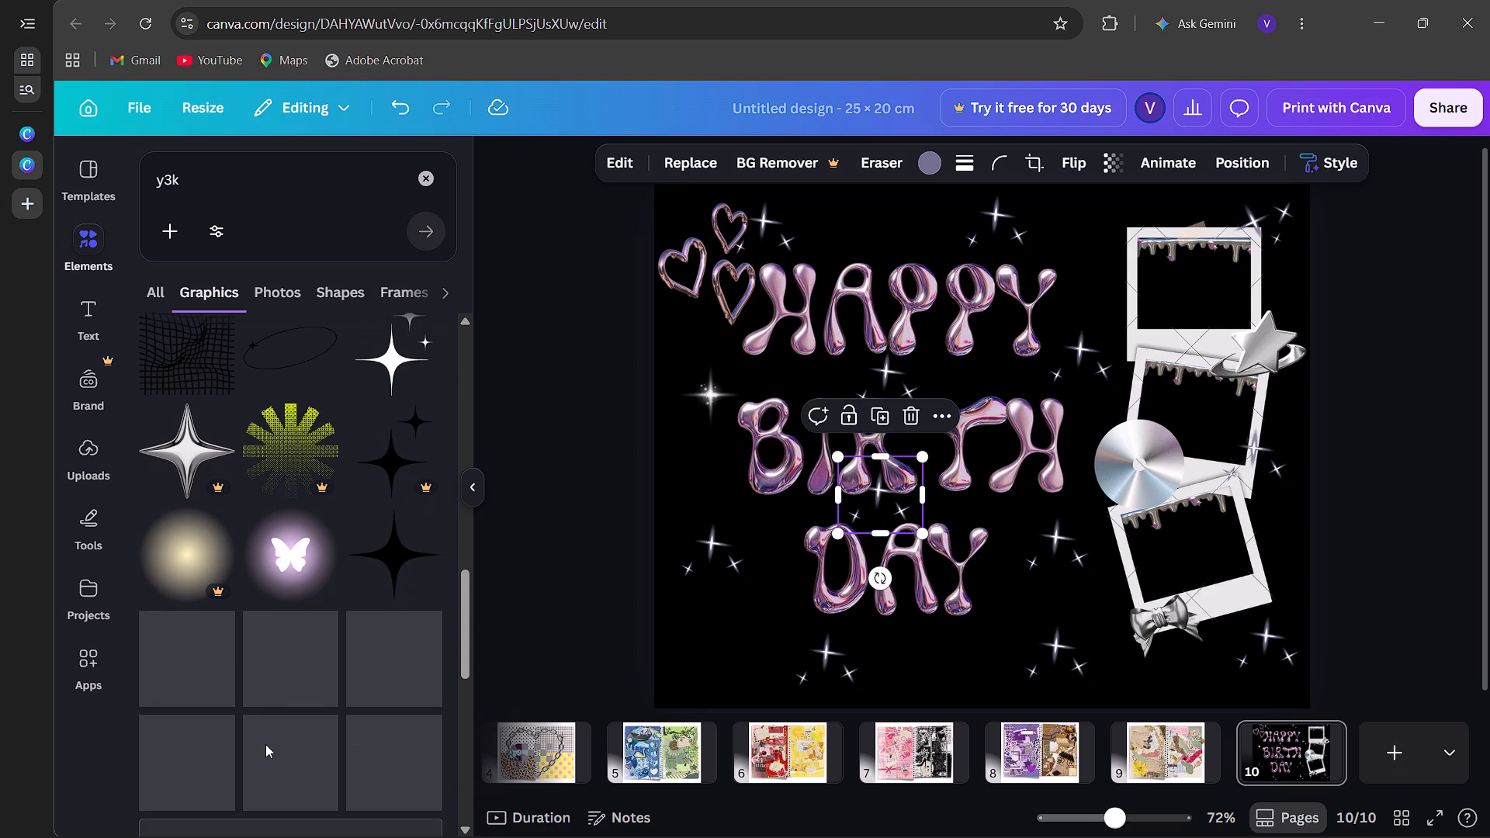
pyautogui.scroll(-3, 265, 744)
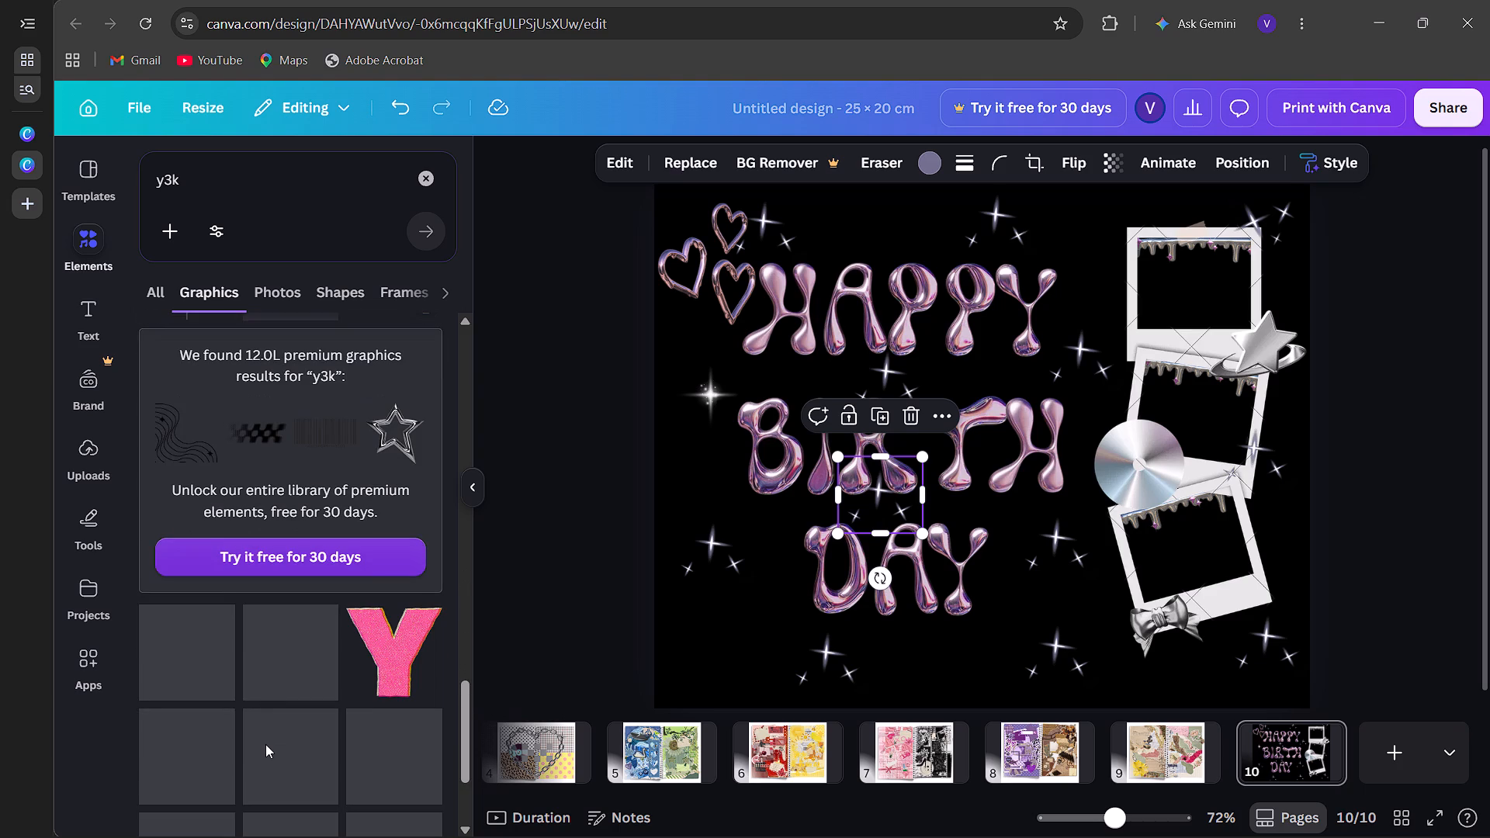
pyautogui.scroll(-1, 265, 744)
pyautogui.scroll(16, 220, 378)
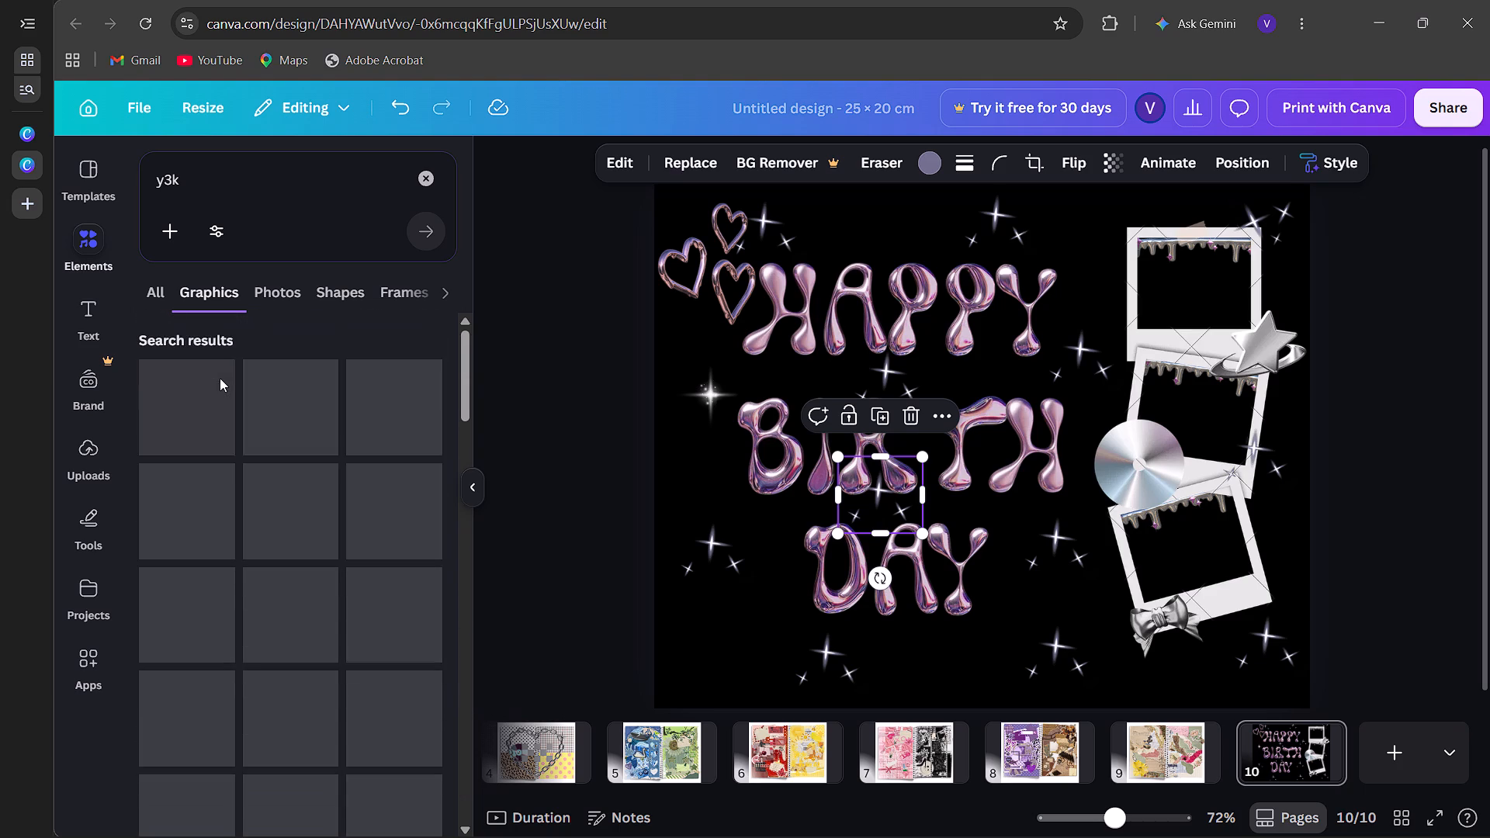
# Find the chrome ringed star among the y3k graphics and add another copy of it to the birthday page.
pyautogui.scroll(11, 220, 378)
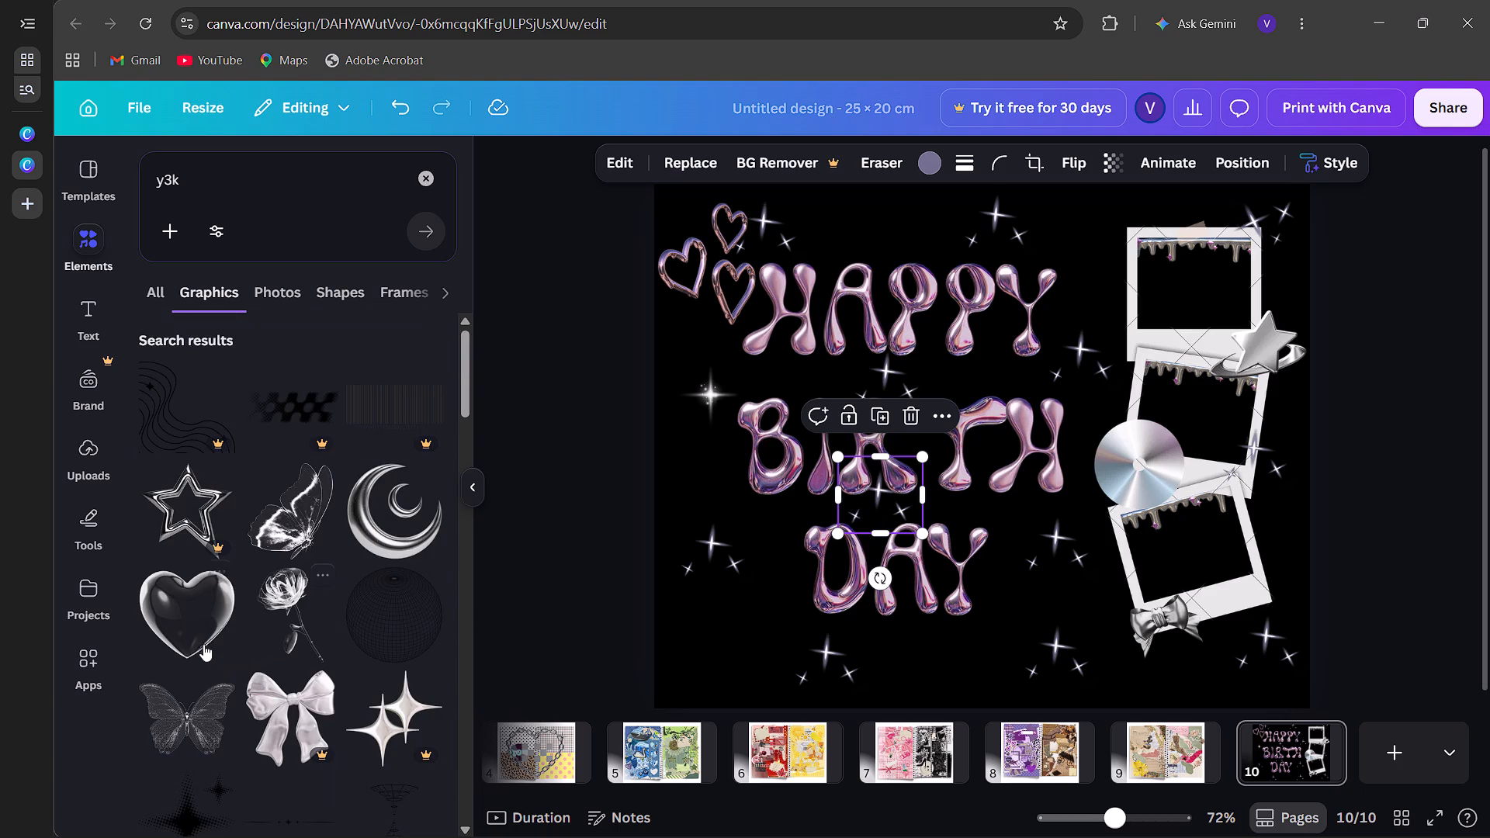
pyautogui.scroll(-3, 189, 635)
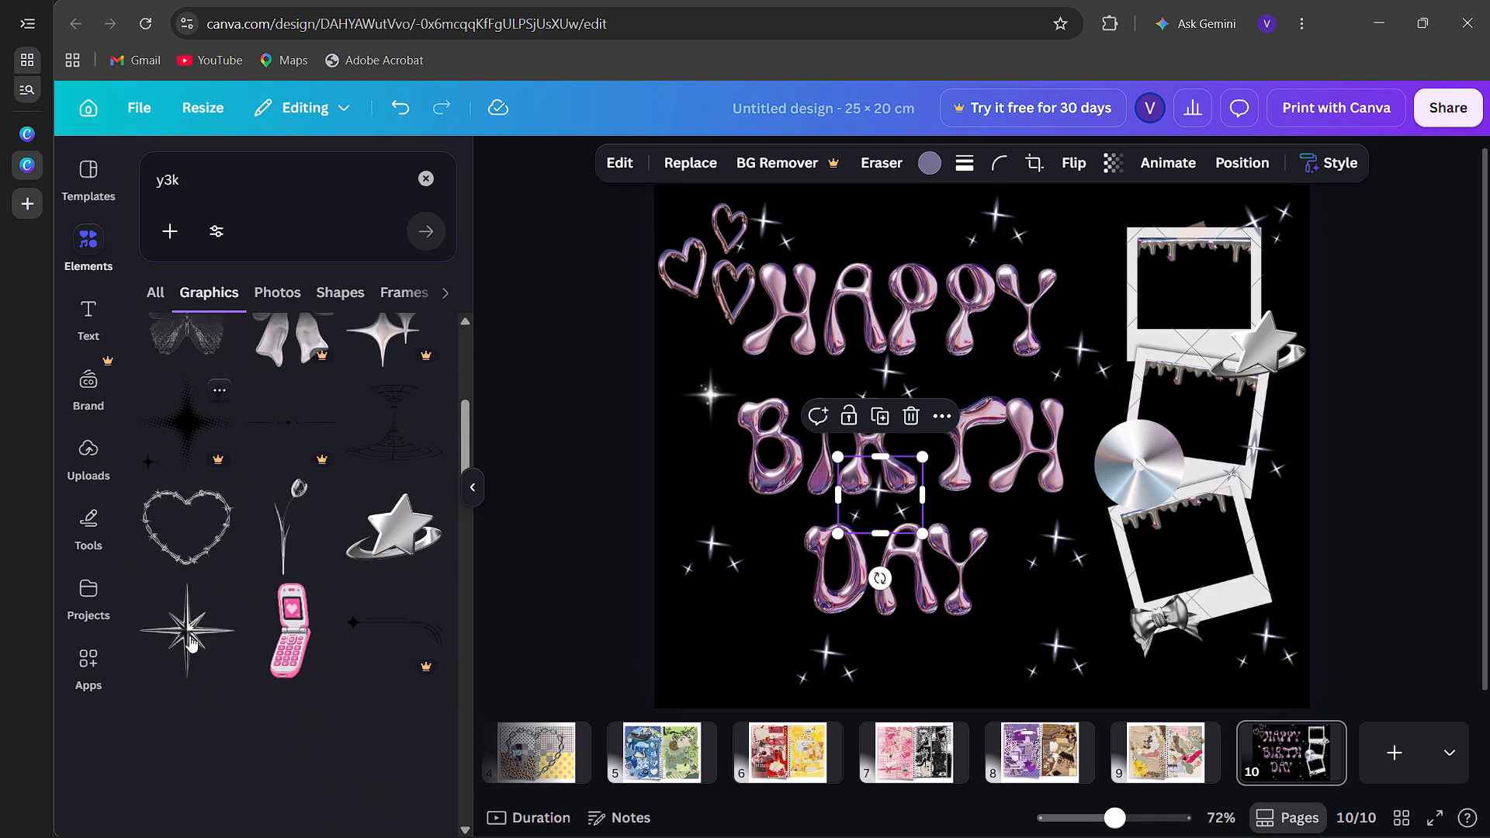
pyautogui.scroll(-1, 189, 635)
pyautogui.click(401, 528)
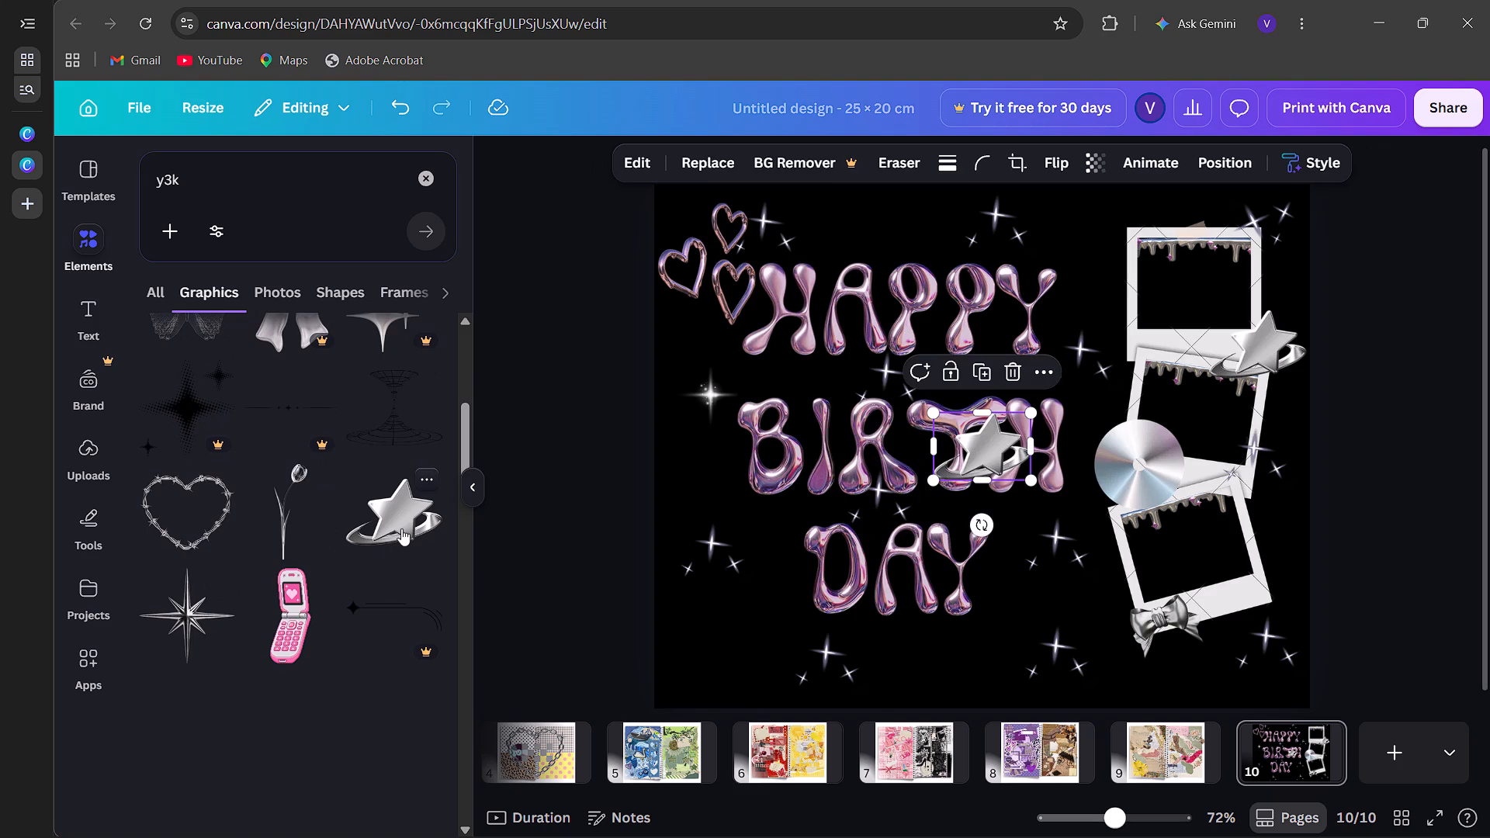
# Open the ringed star's full recommendations and look through them for more chrome decorations.
pyautogui.click(404, 605)
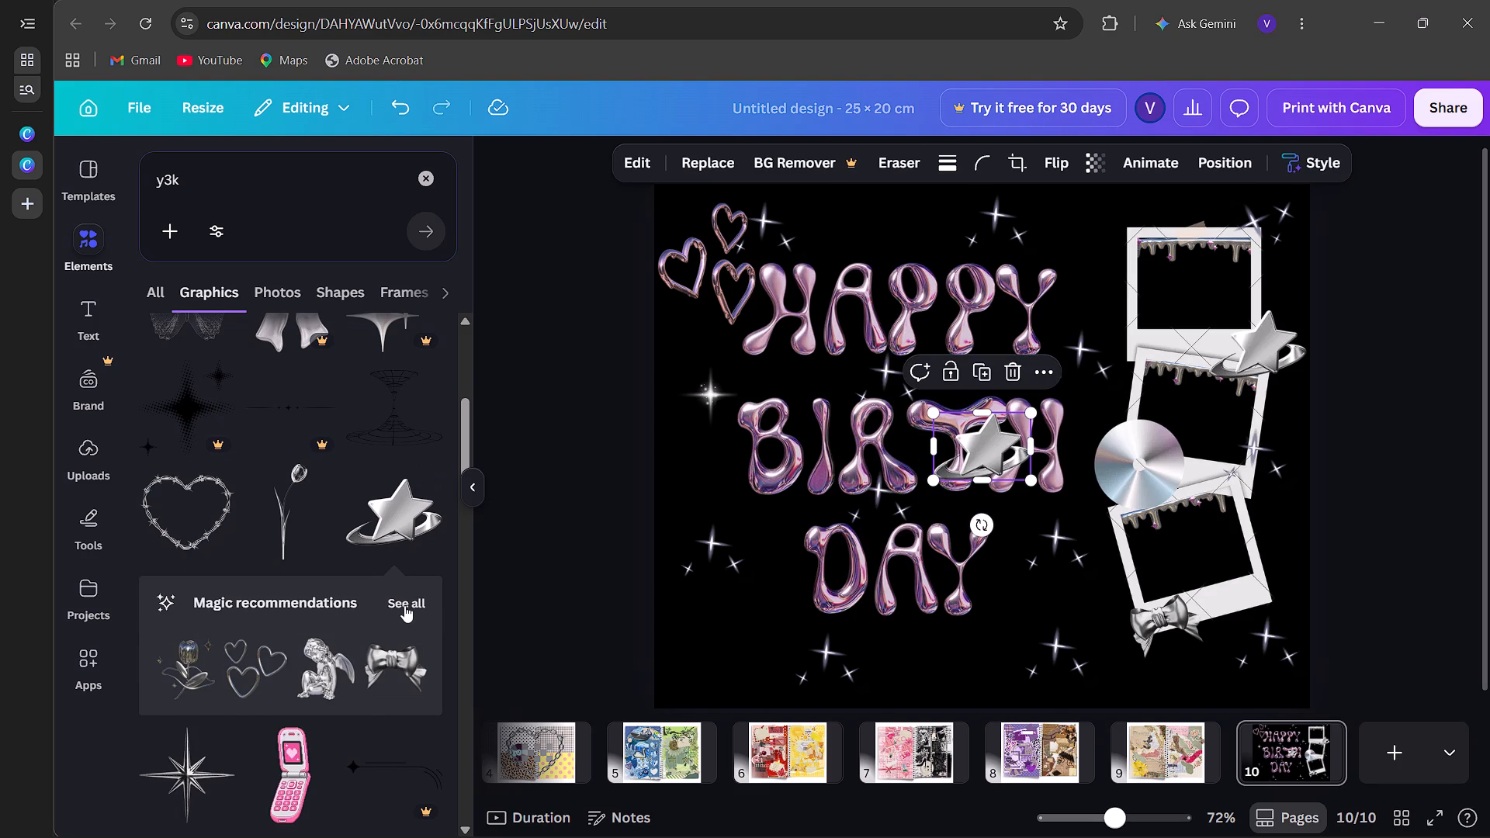
pyautogui.scroll(-2, 404, 605)
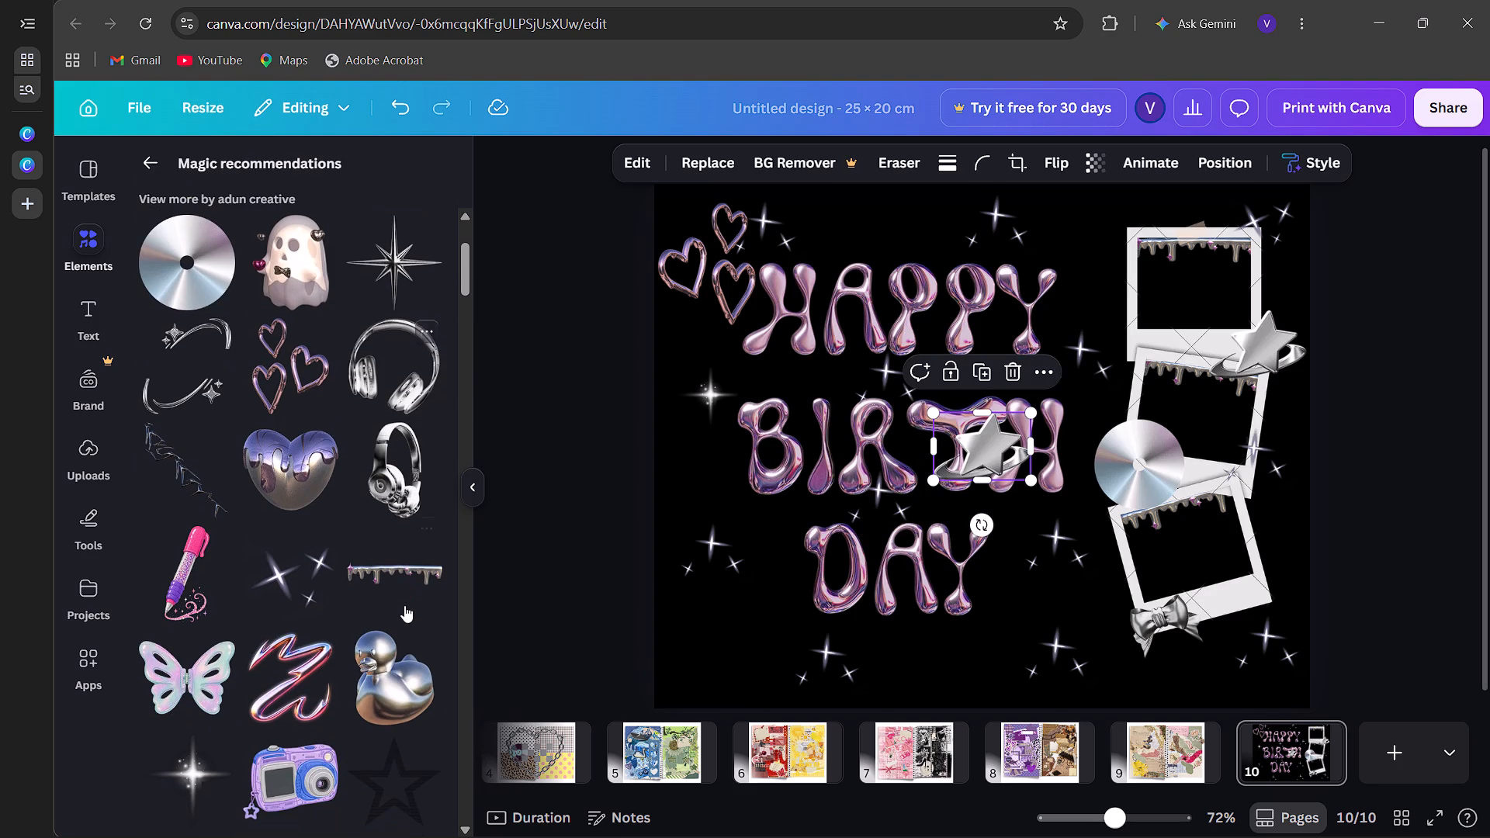
pyautogui.scroll(-3, 404, 605)
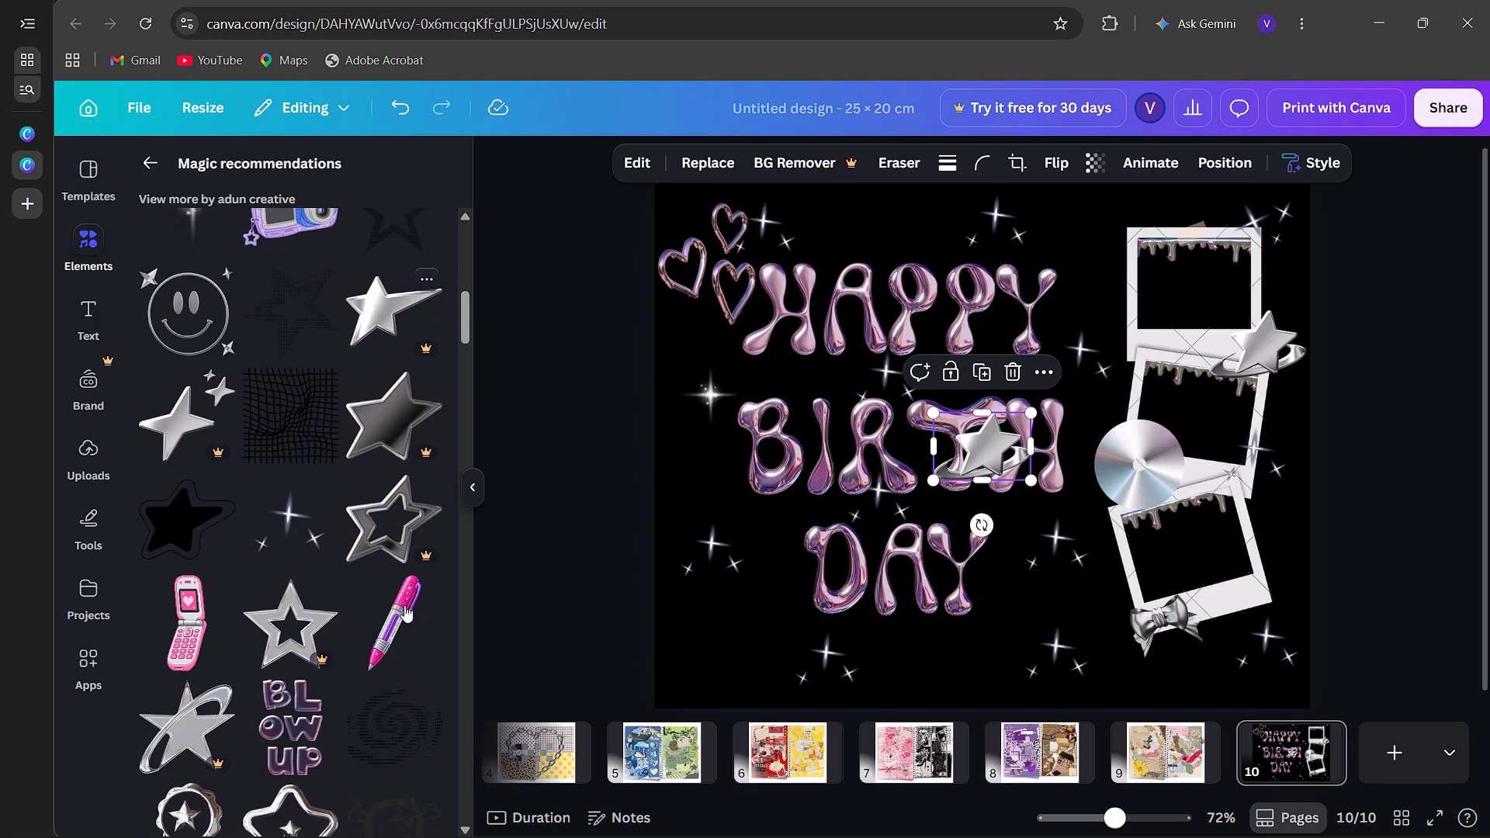
pyautogui.scroll(-5, 404, 605)
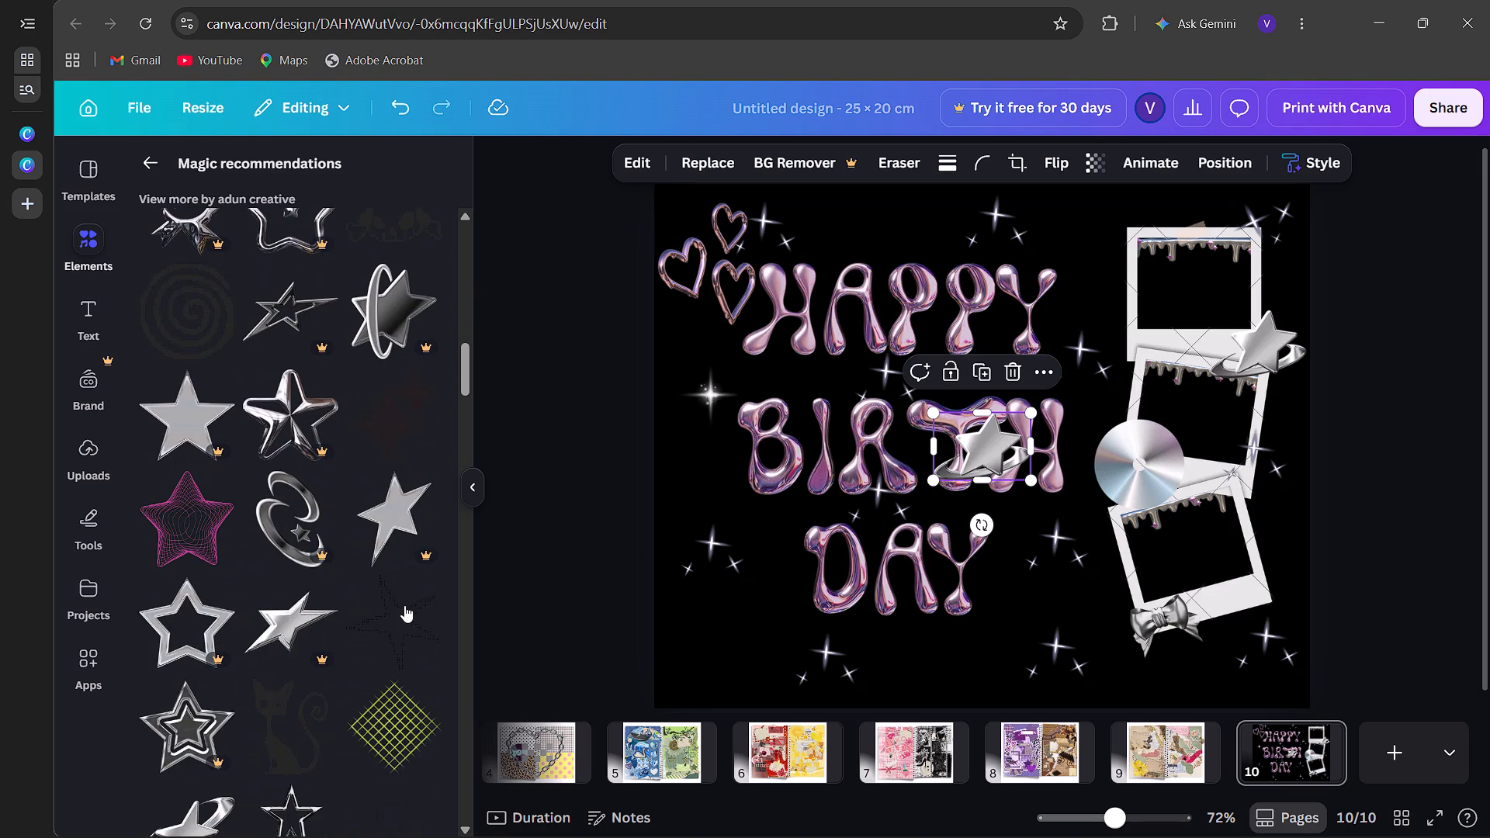
pyautogui.scroll(-3, 404, 605)
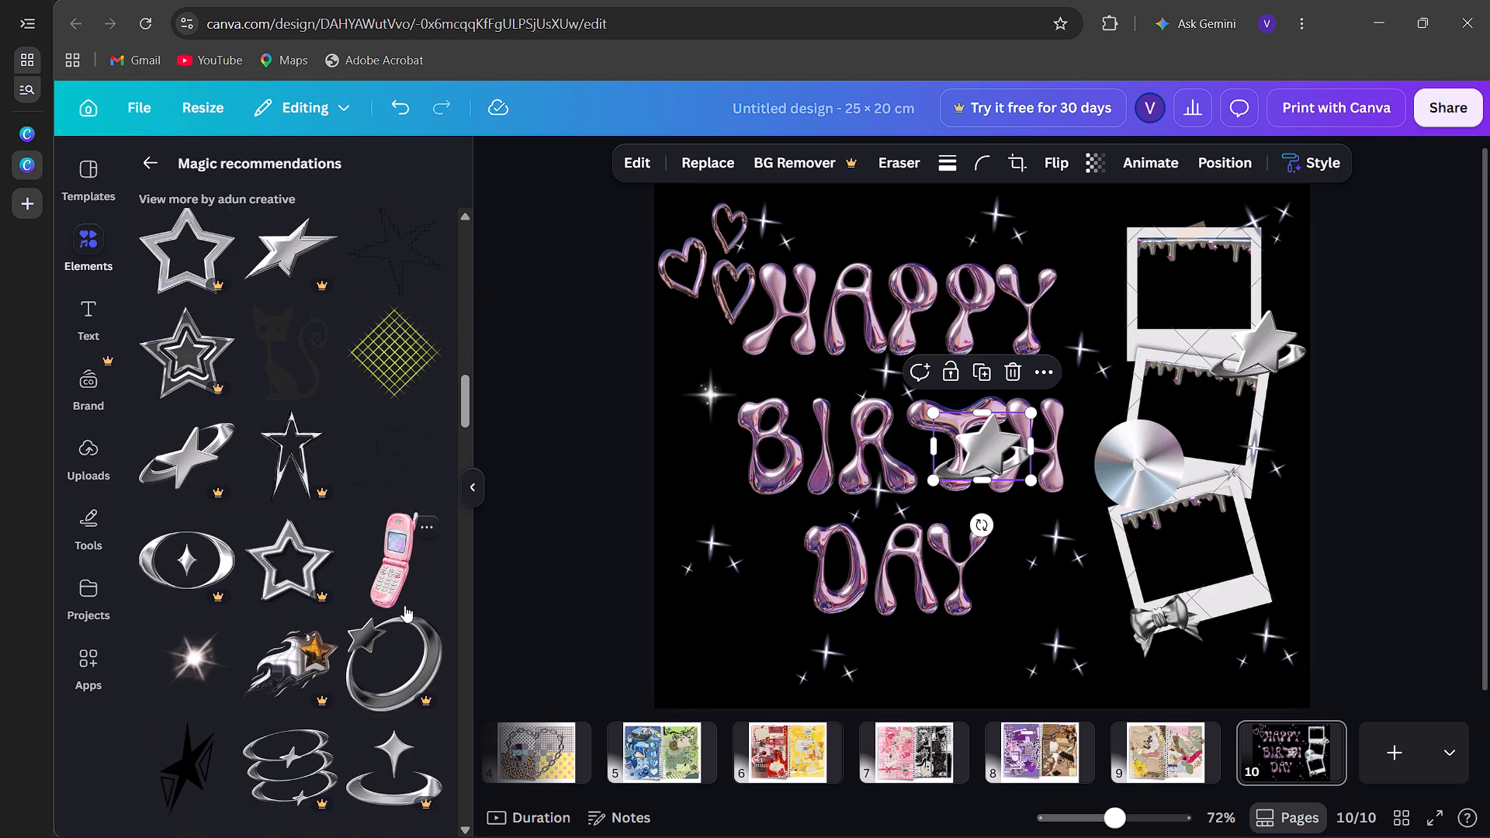
pyautogui.scroll(-2, 404, 605)
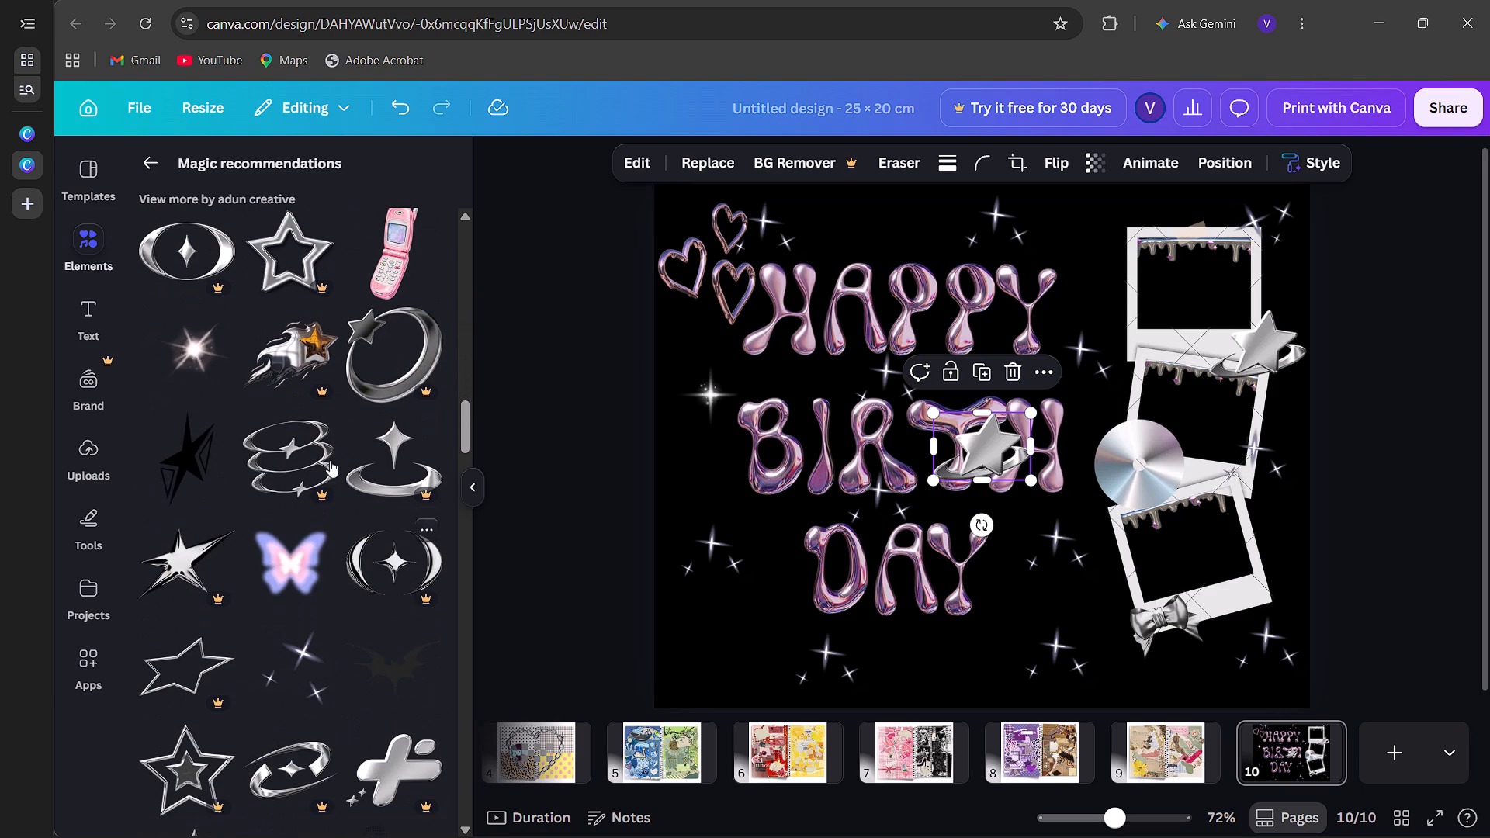
# Add the triple-ring star graphic and its recommended single ring with a four-pointed star, keeping only the single ring.
pyautogui.click(302, 437)
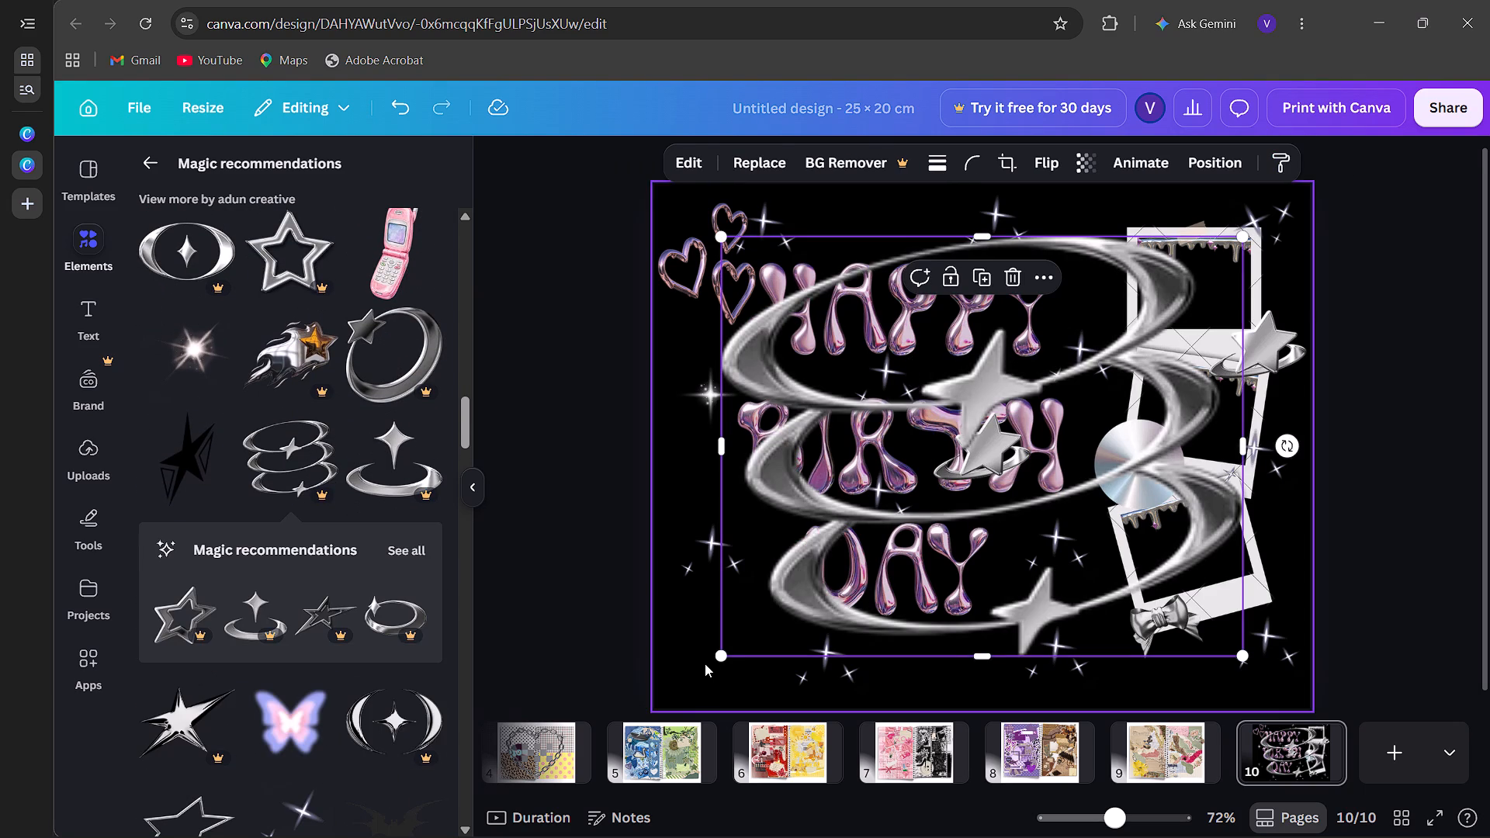
pyautogui.click(387, 624)
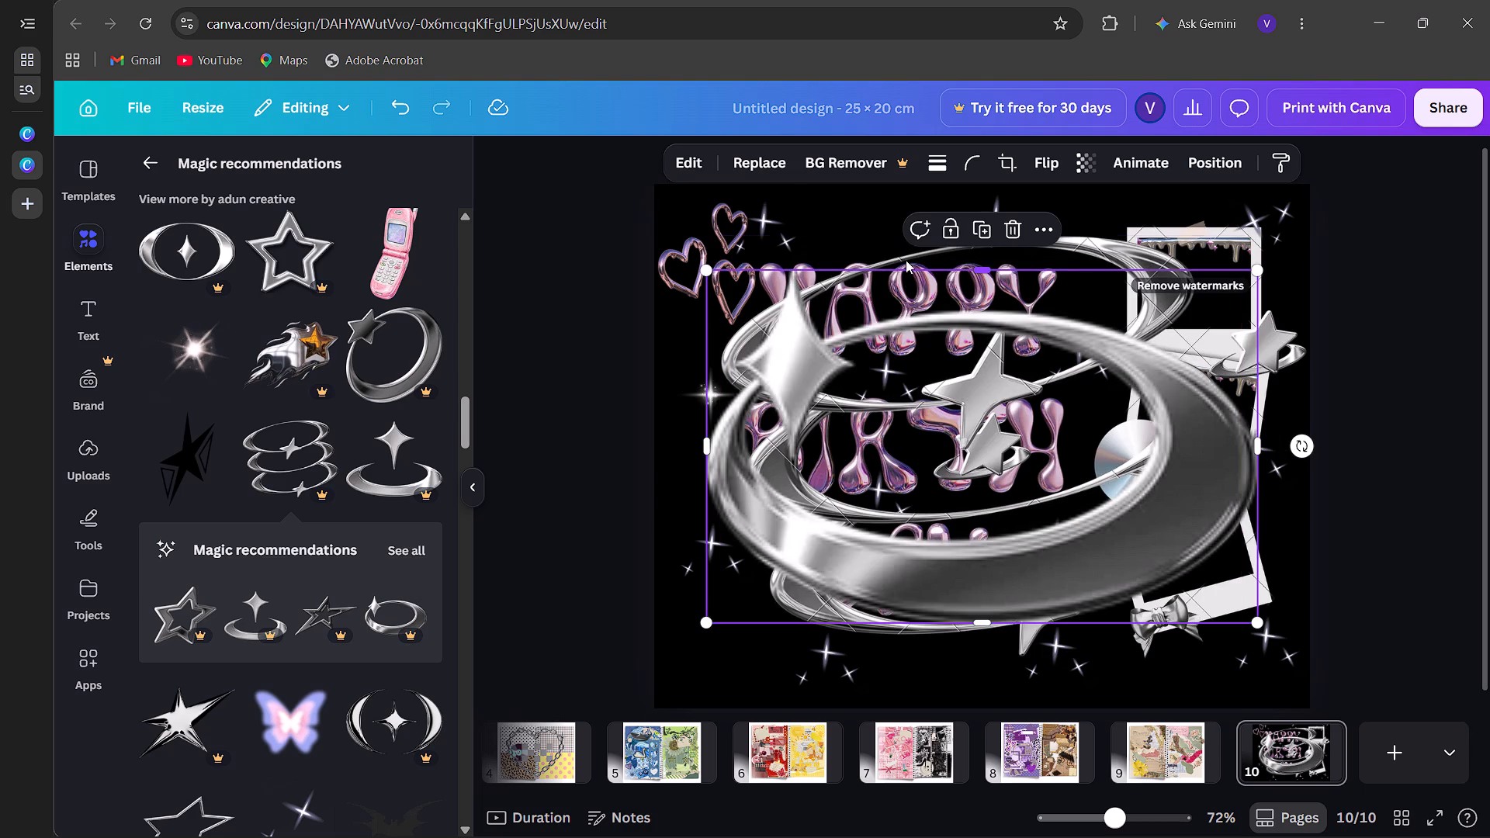
pyautogui.click(932, 256)
pyautogui.press('BackSpace')
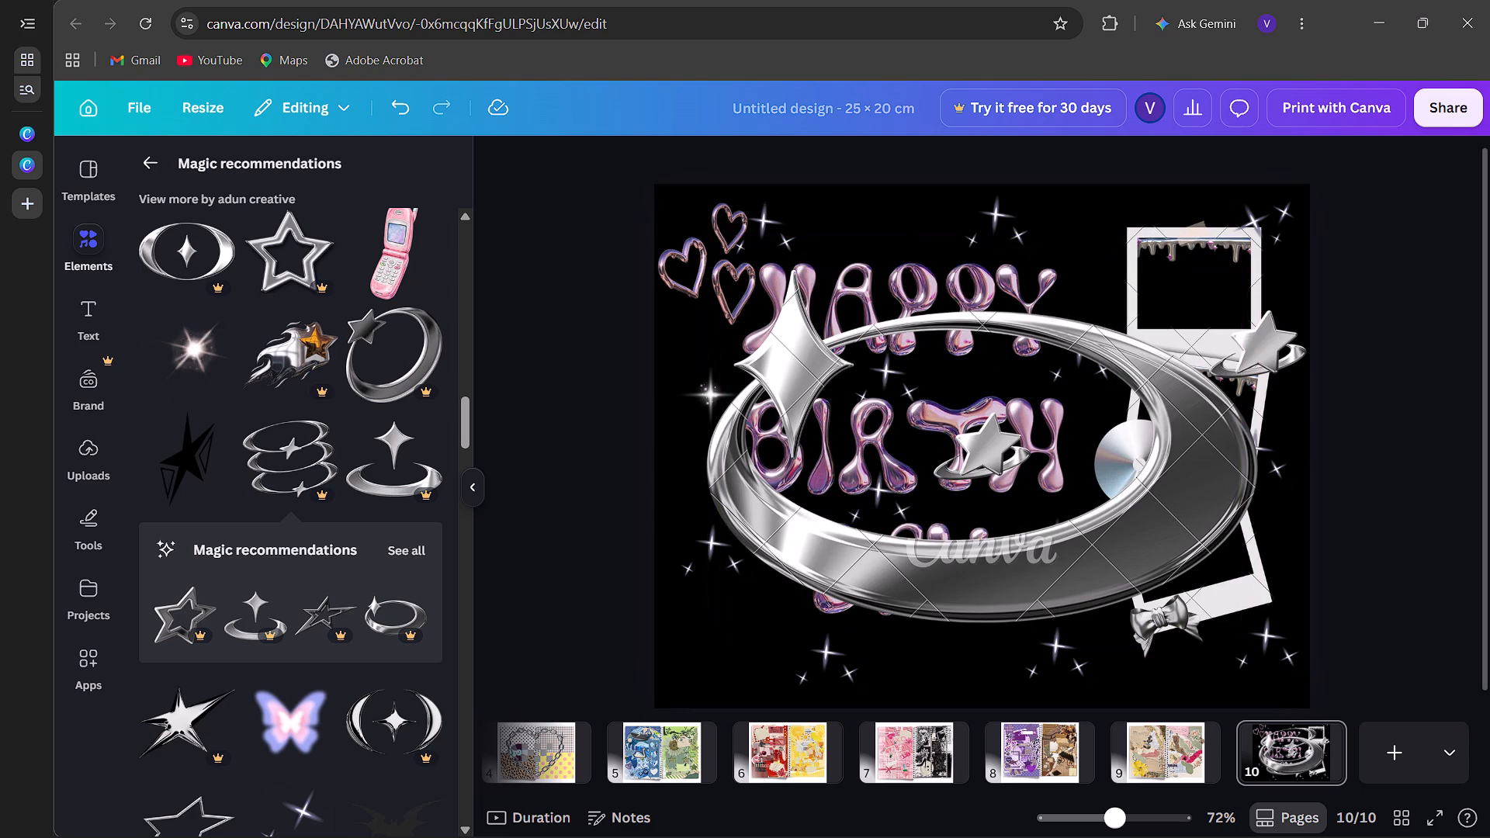
# Shrink the chrome ring to about 3.47 × 2.22 cm and place it over the top Polaroid's left edge.
pyautogui.click(726, 590)
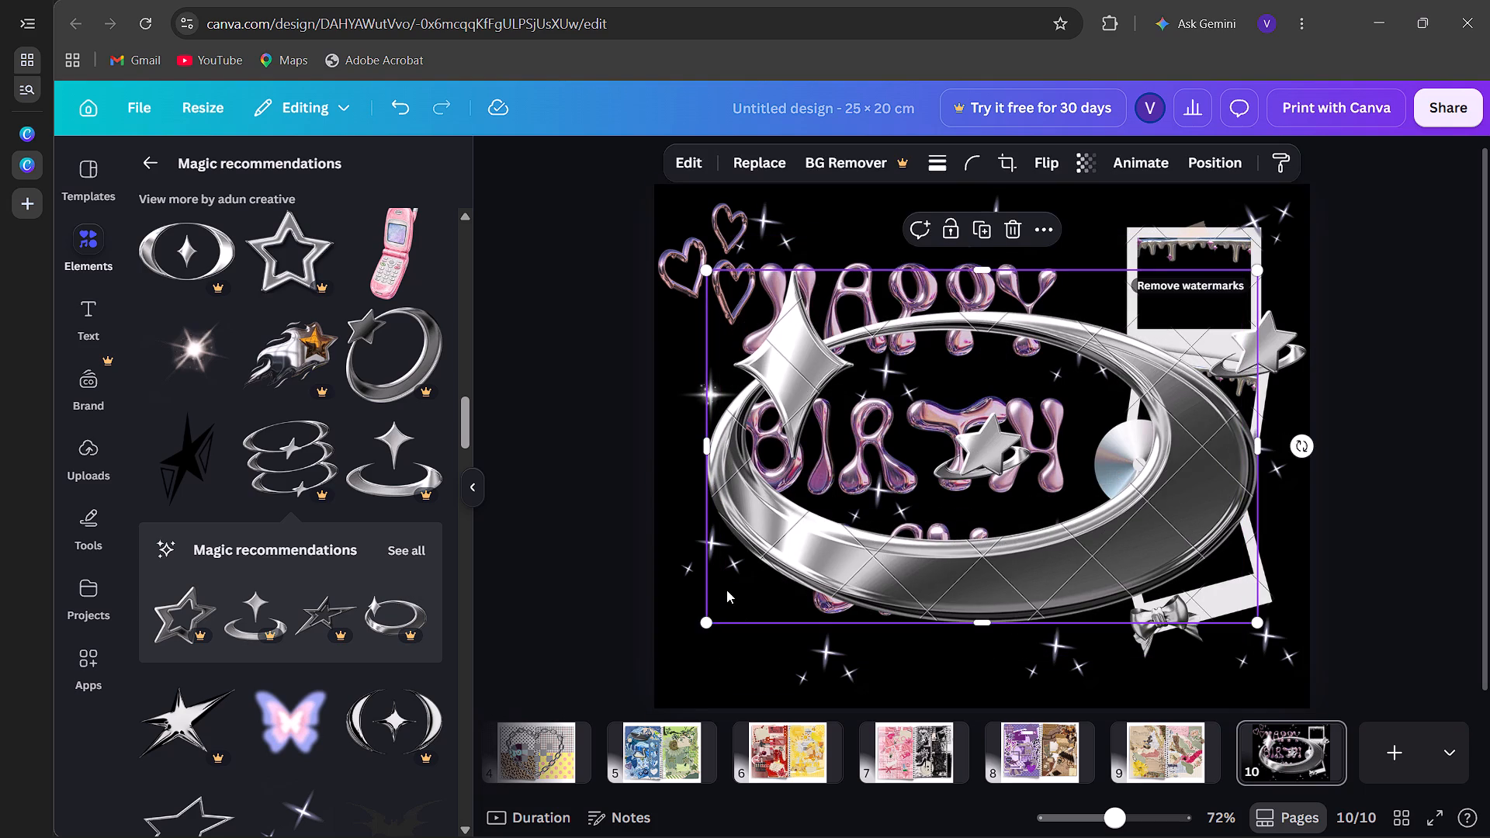
pyautogui.moveTo(702, 625); pyautogui.dragTo(1124, 414)
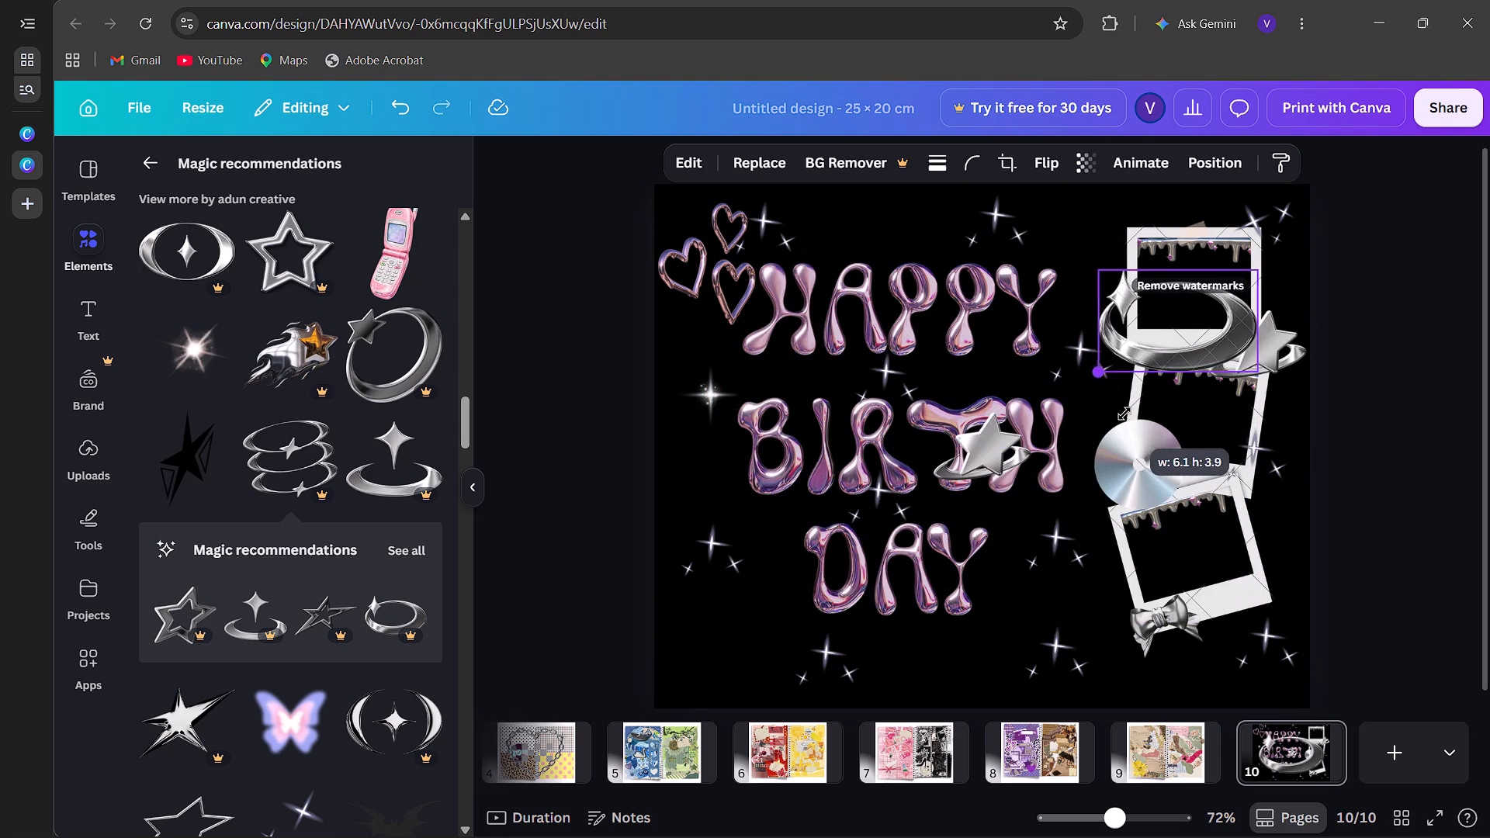
pyautogui.moveTo(1124, 414); pyautogui.dragTo(1151, 317)
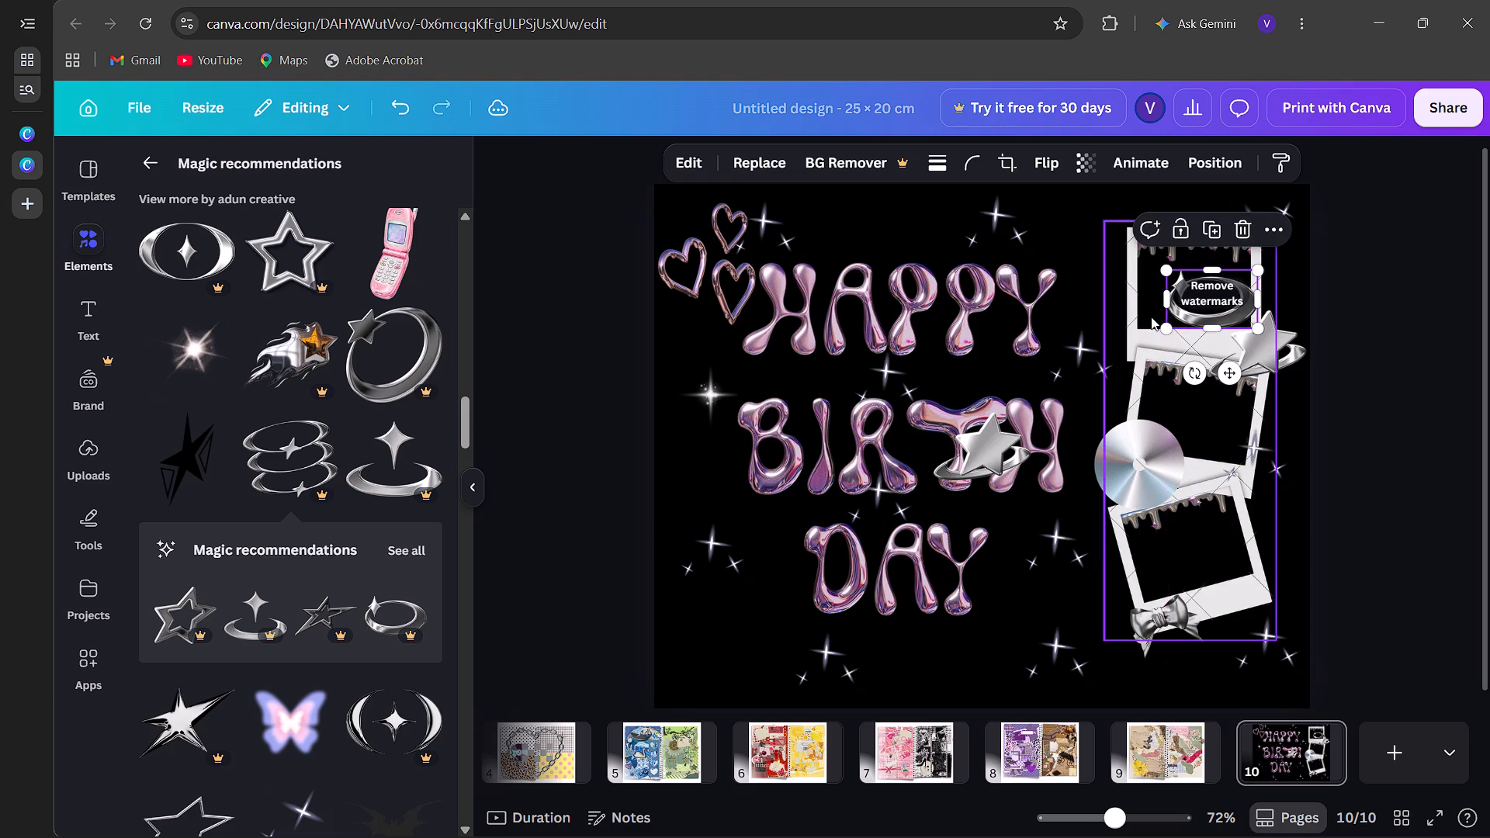
pyautogui.moveTo(1219, 313); pyautogui.dragTo(1135, 241)
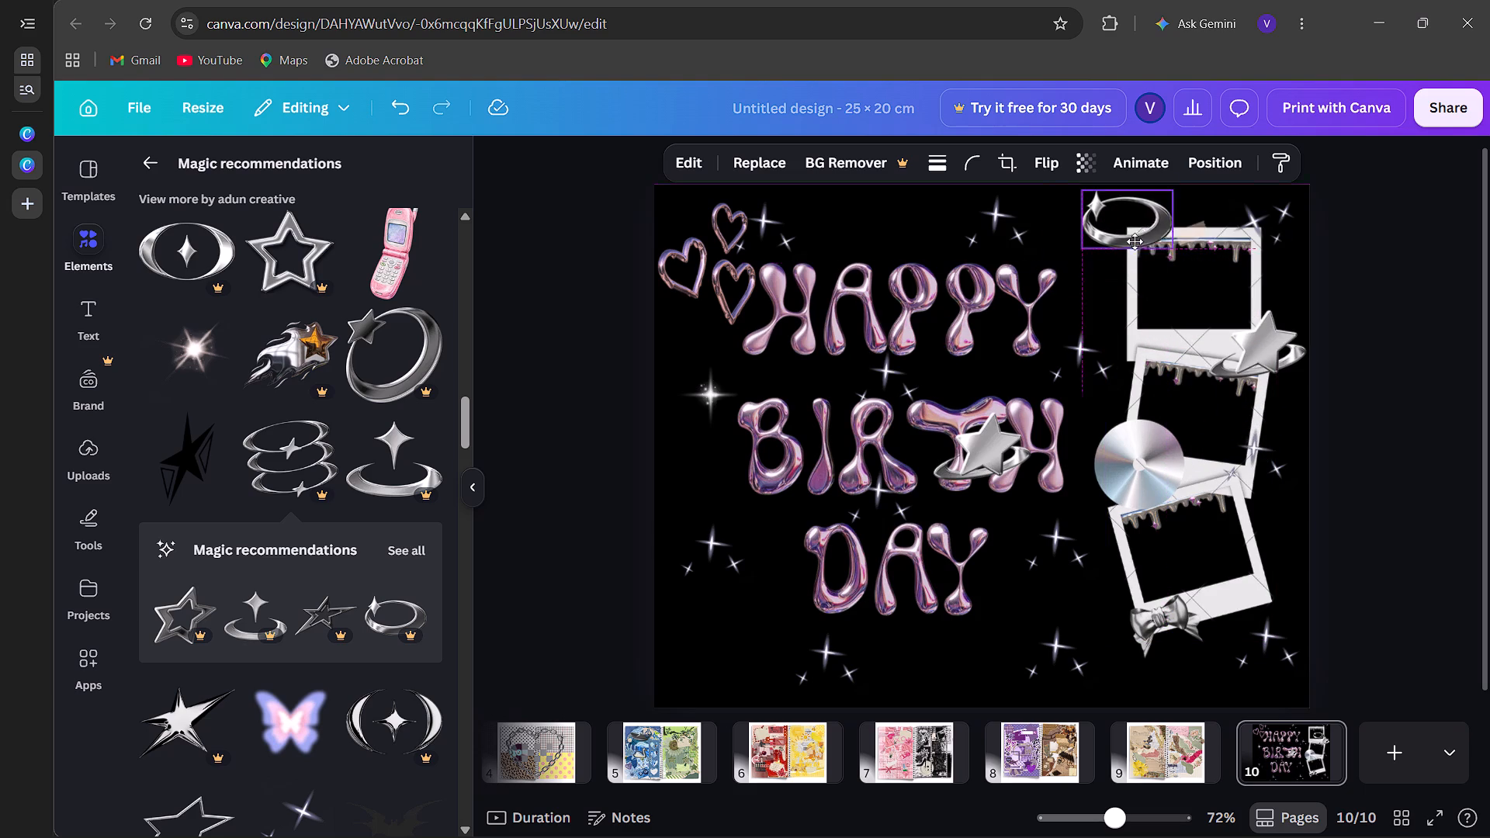
pyautogui.moveTo(1135, 241); pyautogui.dragTo(1140, 285)
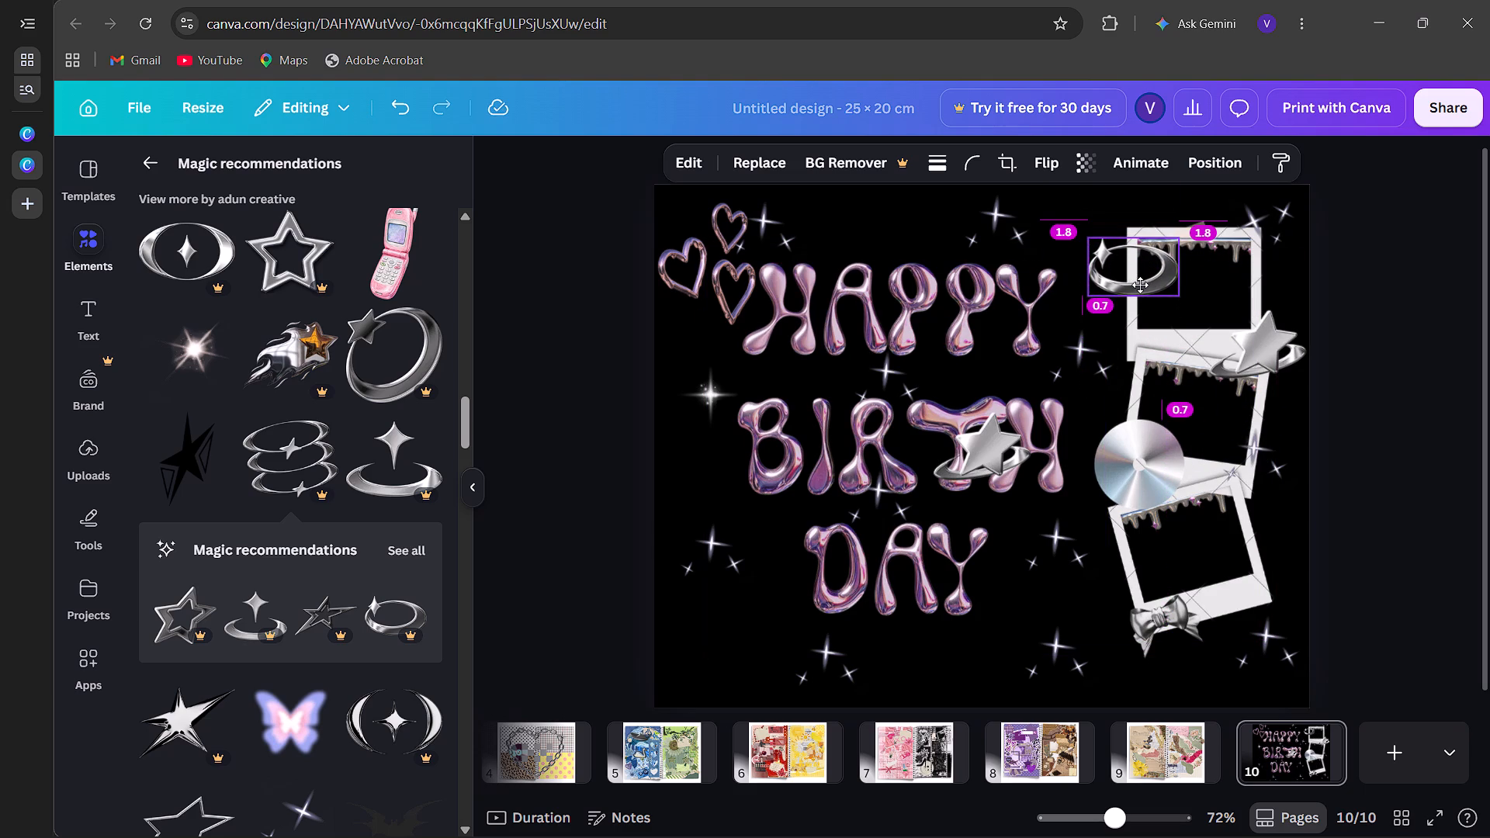
pyautogui.moveTo(1140, 285); pyautogui.dragTo(1142, 278)
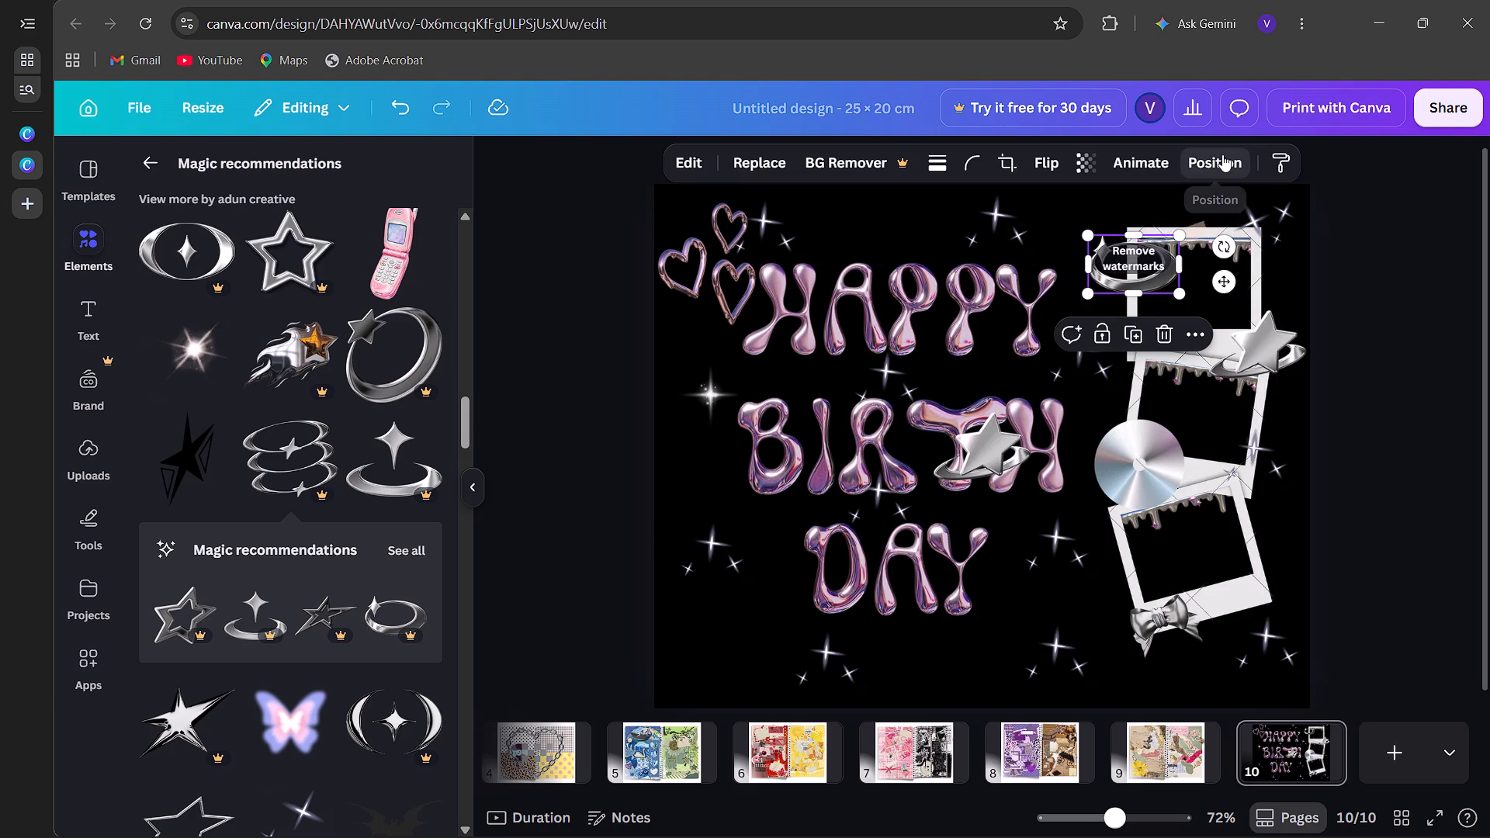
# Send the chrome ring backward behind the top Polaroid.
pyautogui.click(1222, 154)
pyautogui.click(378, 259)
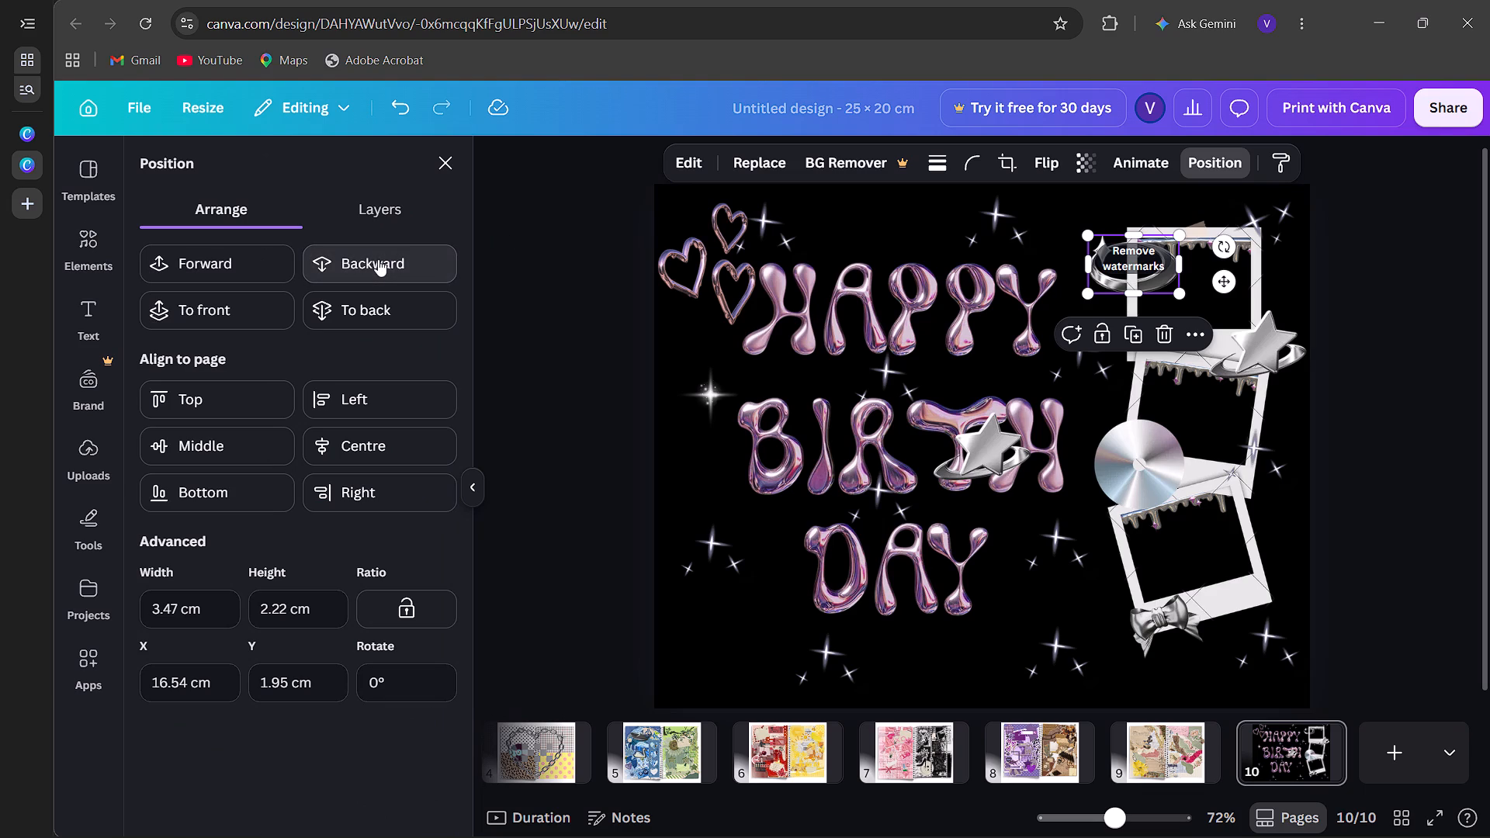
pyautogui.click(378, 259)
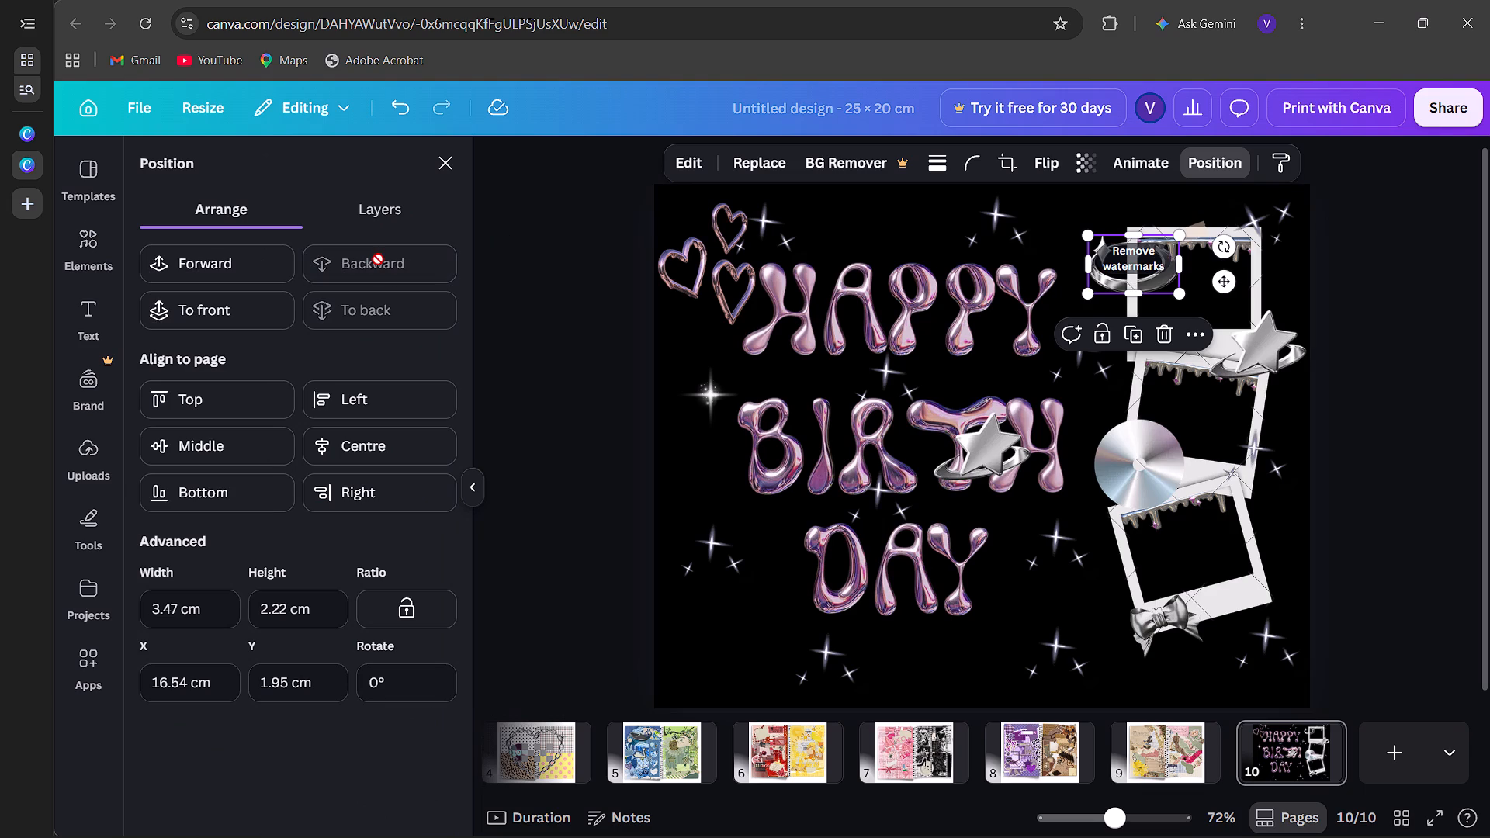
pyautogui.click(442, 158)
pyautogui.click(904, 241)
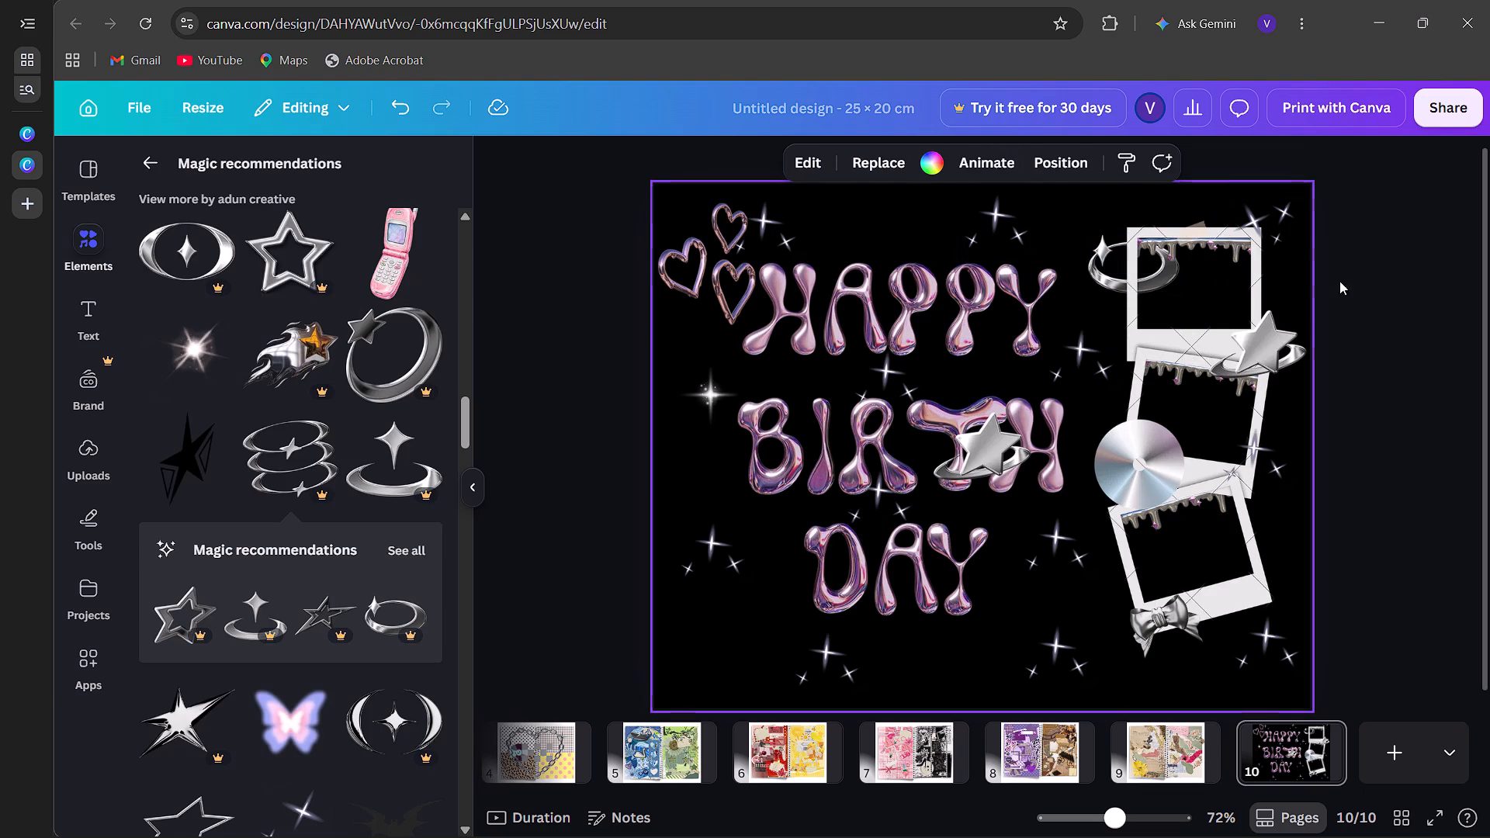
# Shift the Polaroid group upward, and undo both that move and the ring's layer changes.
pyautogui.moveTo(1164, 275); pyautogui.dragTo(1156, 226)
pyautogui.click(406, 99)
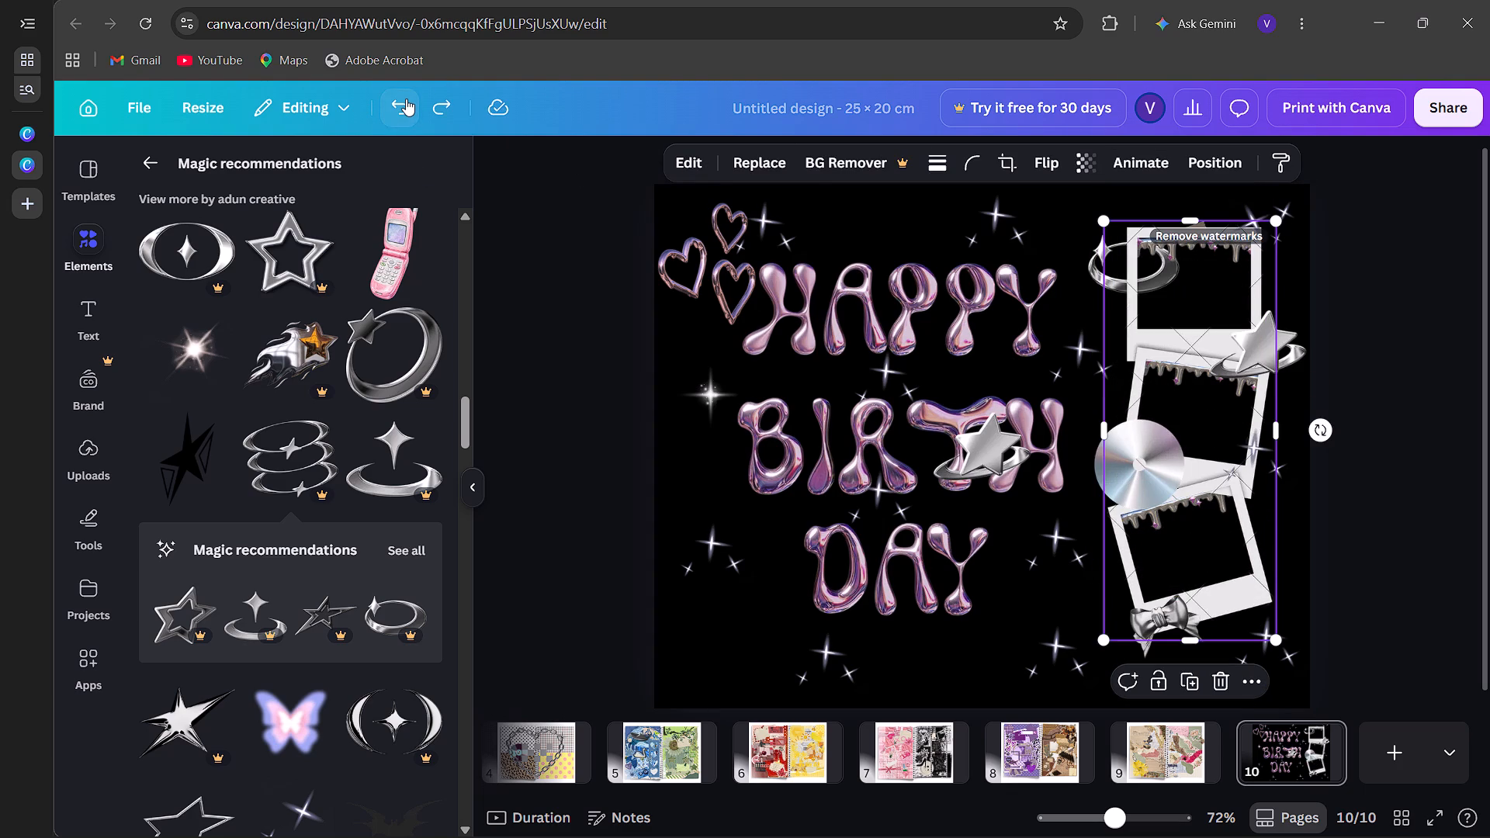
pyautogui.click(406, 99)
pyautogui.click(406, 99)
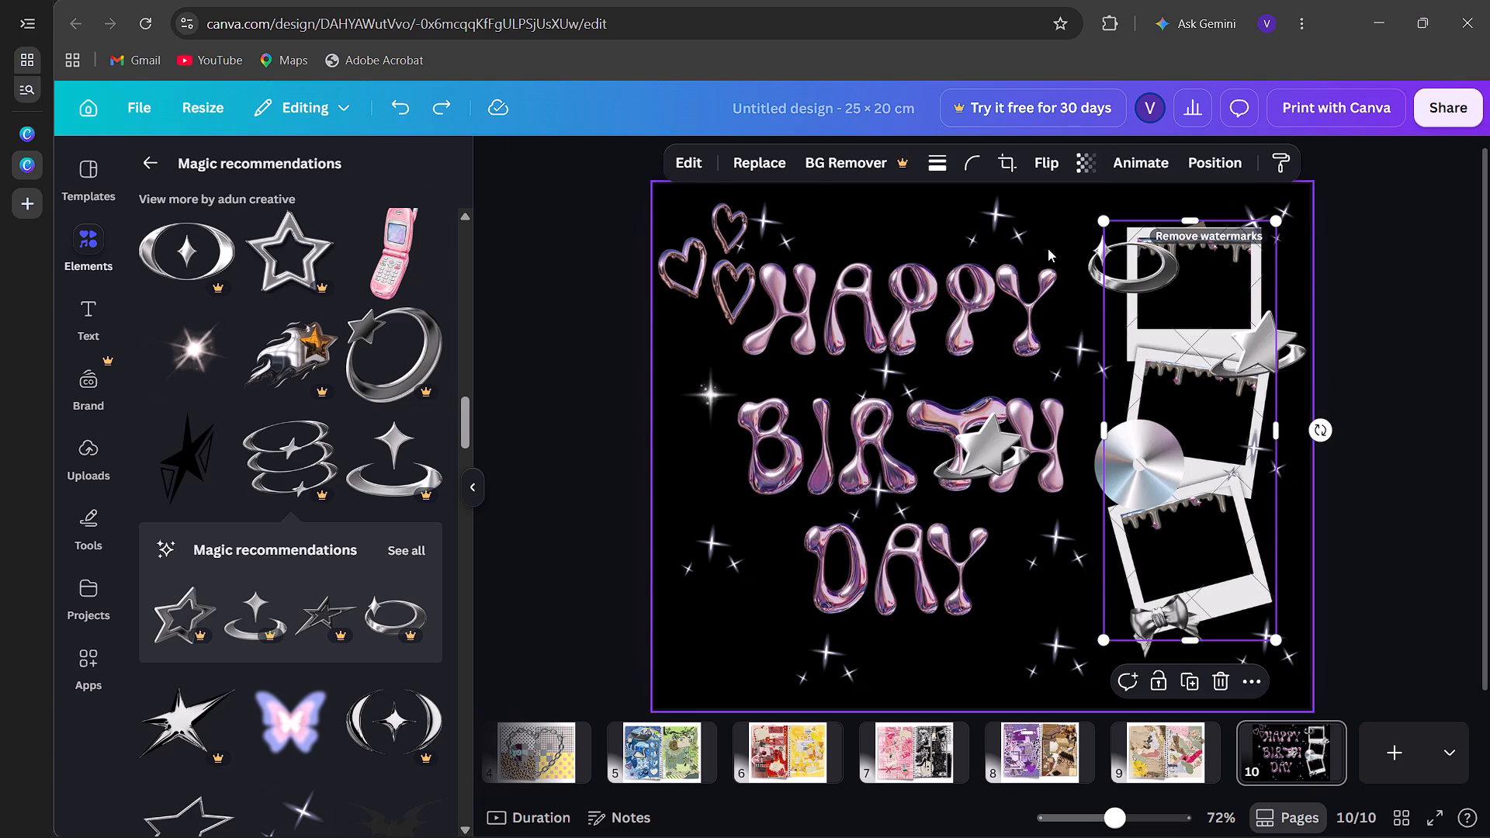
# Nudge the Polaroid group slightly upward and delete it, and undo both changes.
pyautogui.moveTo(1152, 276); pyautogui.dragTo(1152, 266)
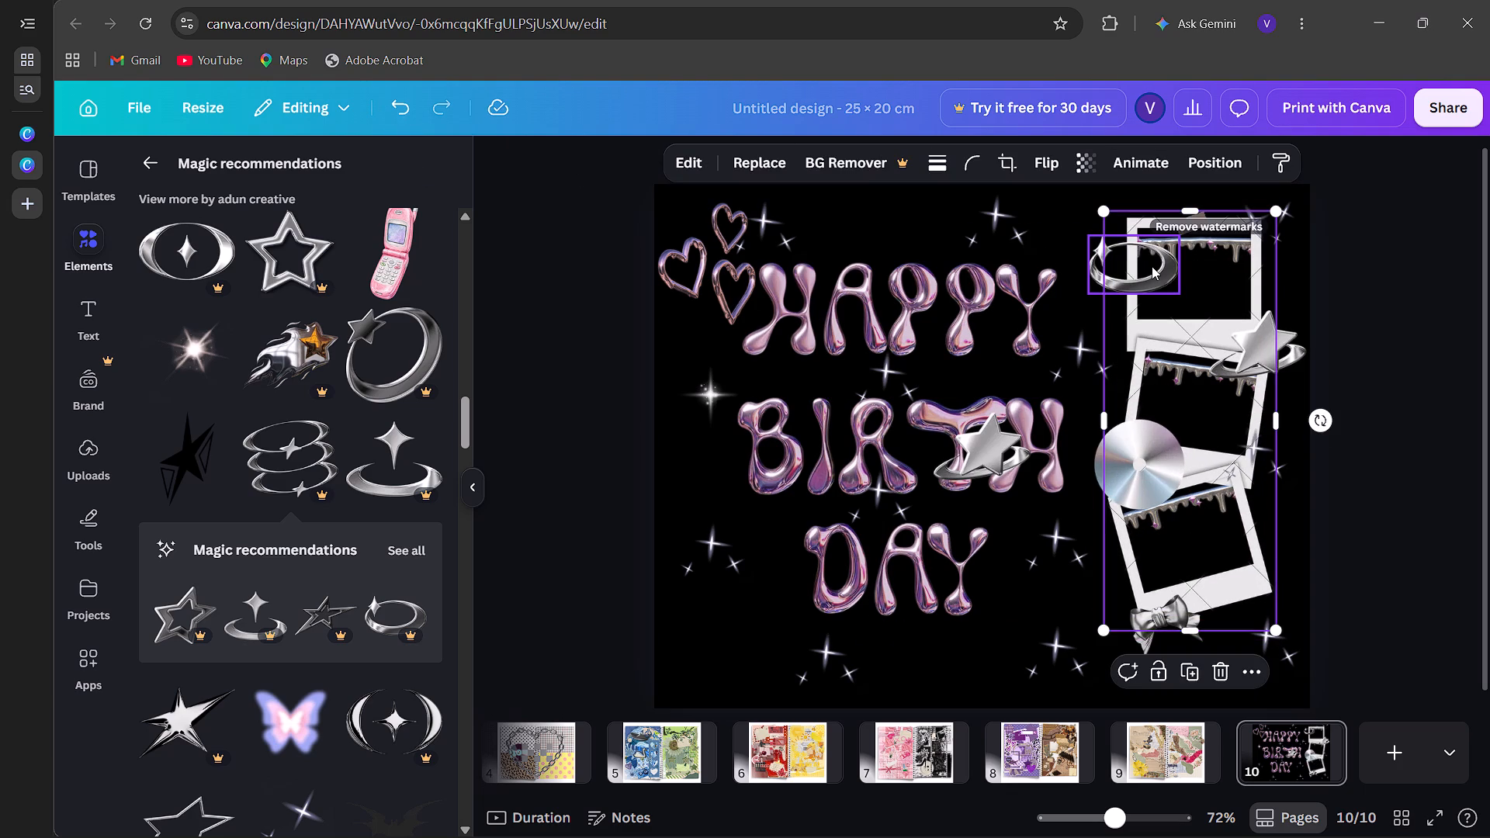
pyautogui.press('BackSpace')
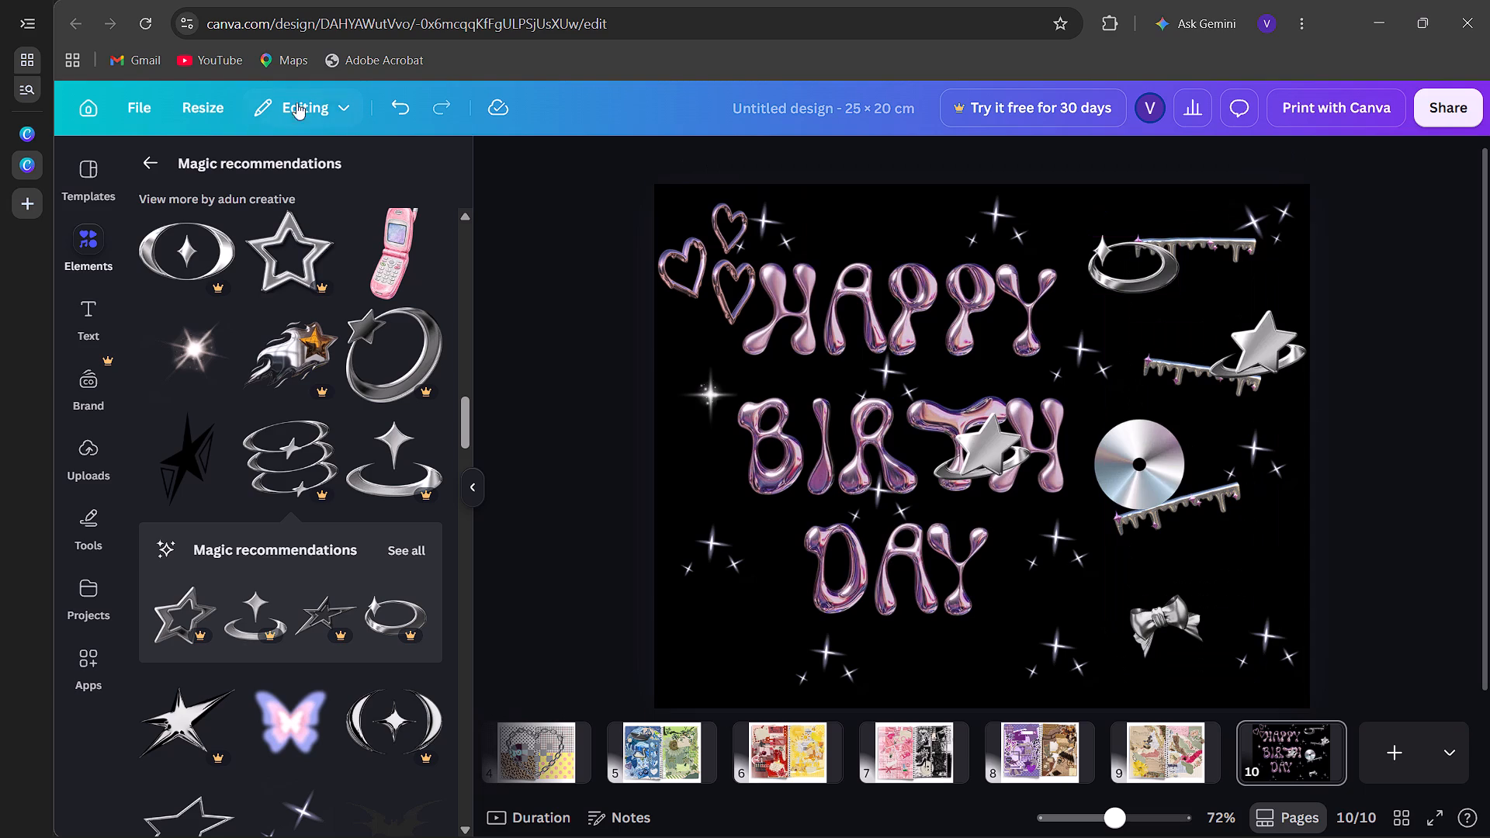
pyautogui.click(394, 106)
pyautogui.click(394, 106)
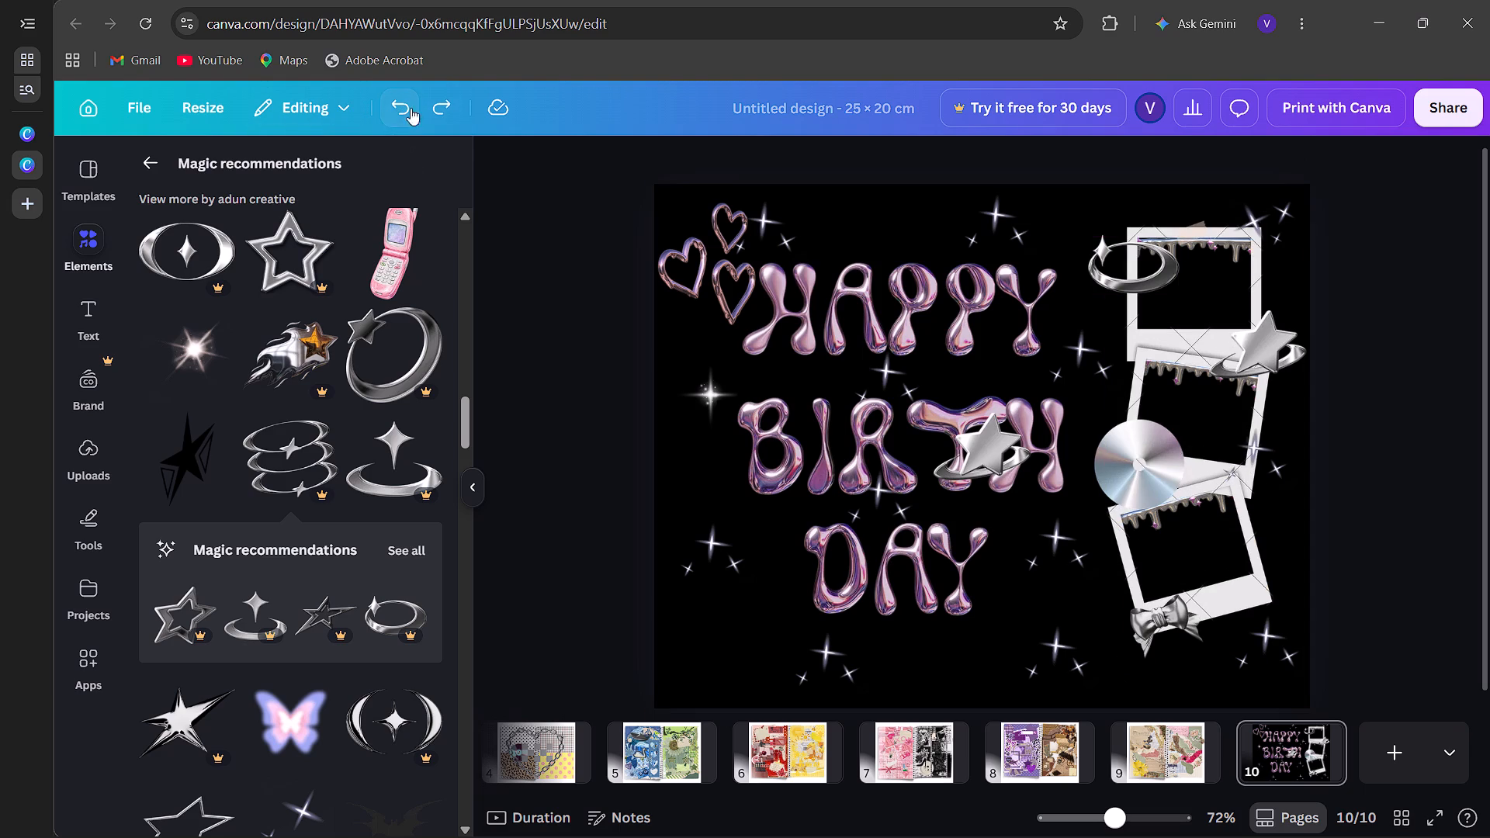
# Move the chrome ring up onto the top Polaroid's upper-left corner.
pyautogui.moveTo(1099, 281); pyautogui.dragTo(1101, 251)
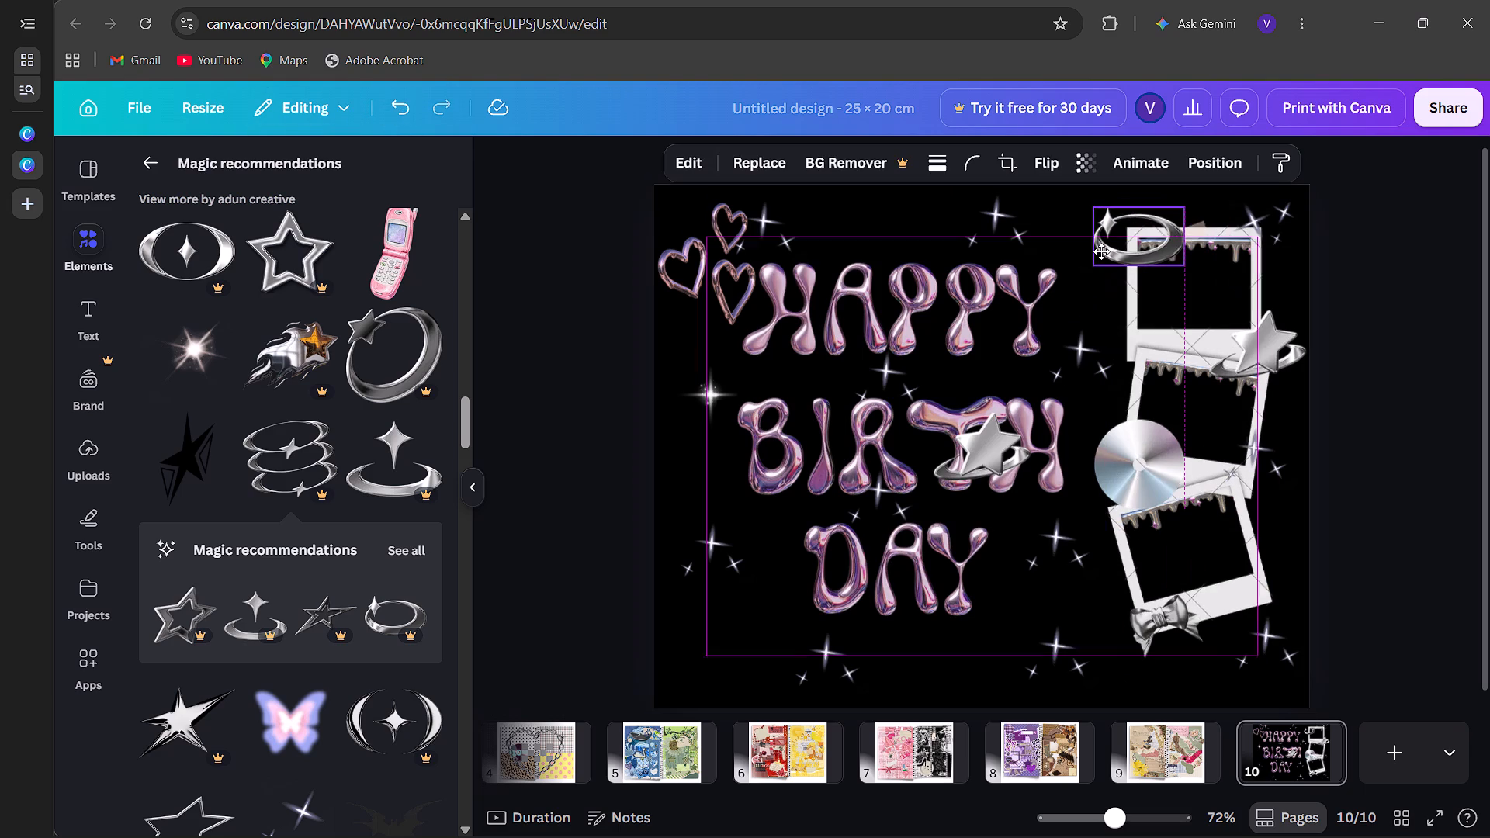
pyautogui.moveTo(1101, 251); pyautogui.dragTo(1101, 251)
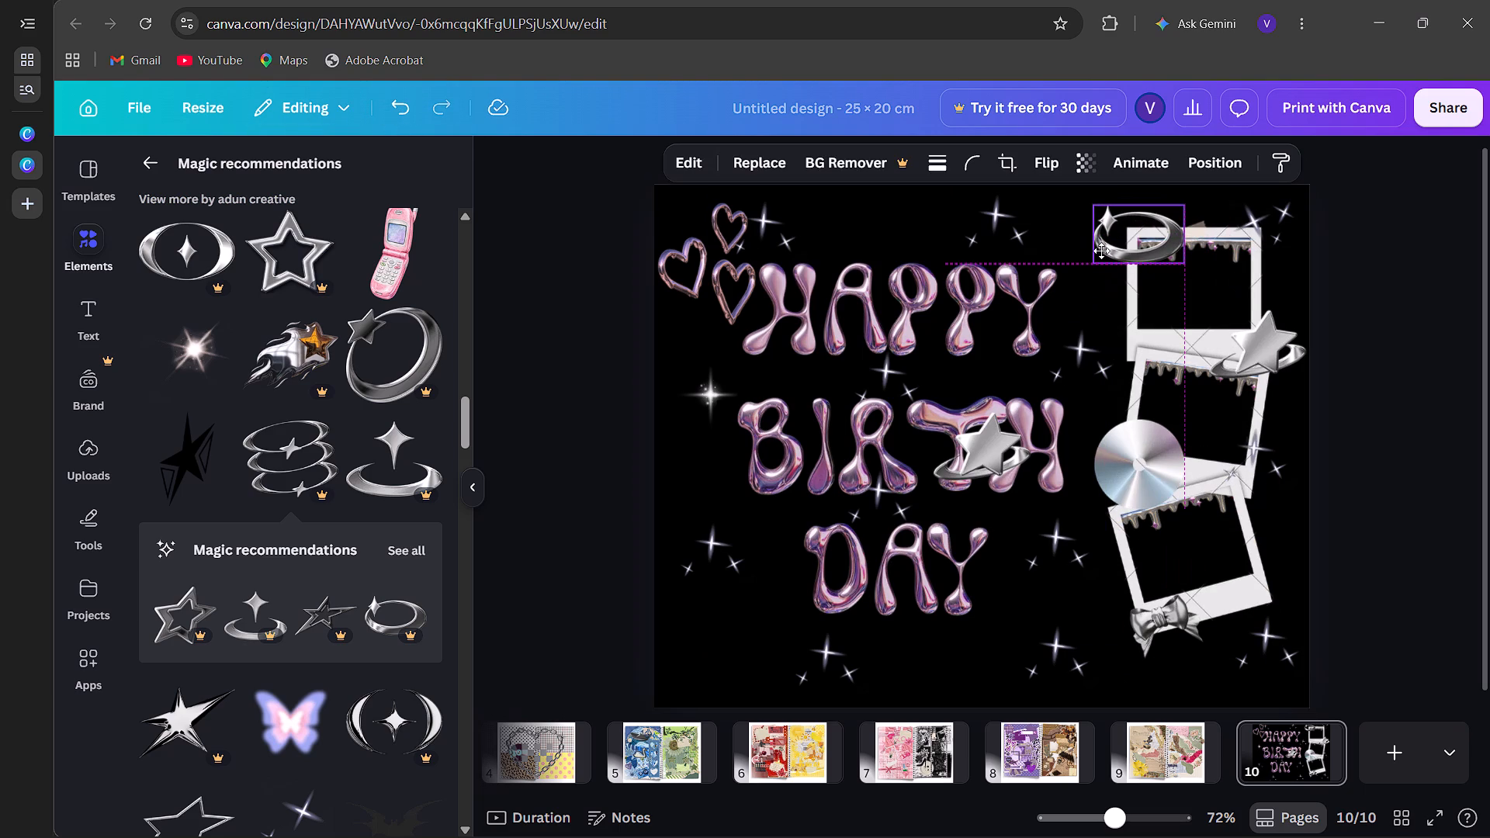
pyautogui.moveTo(1101, 251); pyautogui.dragTo(1101, 251)
# Move the chrome bow from the bottom Polaroid's lower-left corner to its lower-right corner.
pyautogui.moveTo(1165, 628); pyautogui.dragTo(1199, 613)
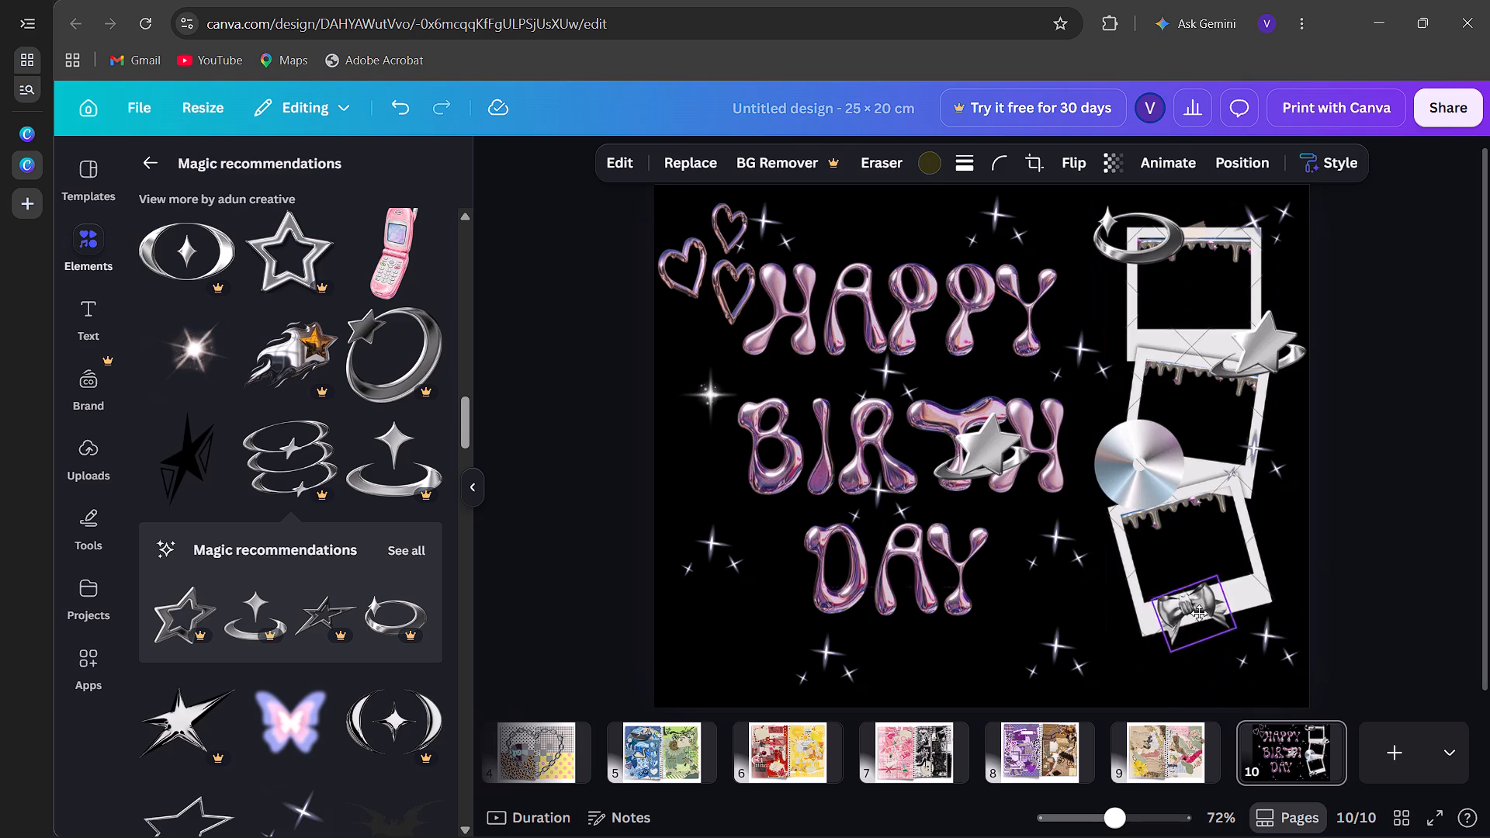
pyautogui.moveTo(1199, 613); pyautogui.dragTo(1252, 597)
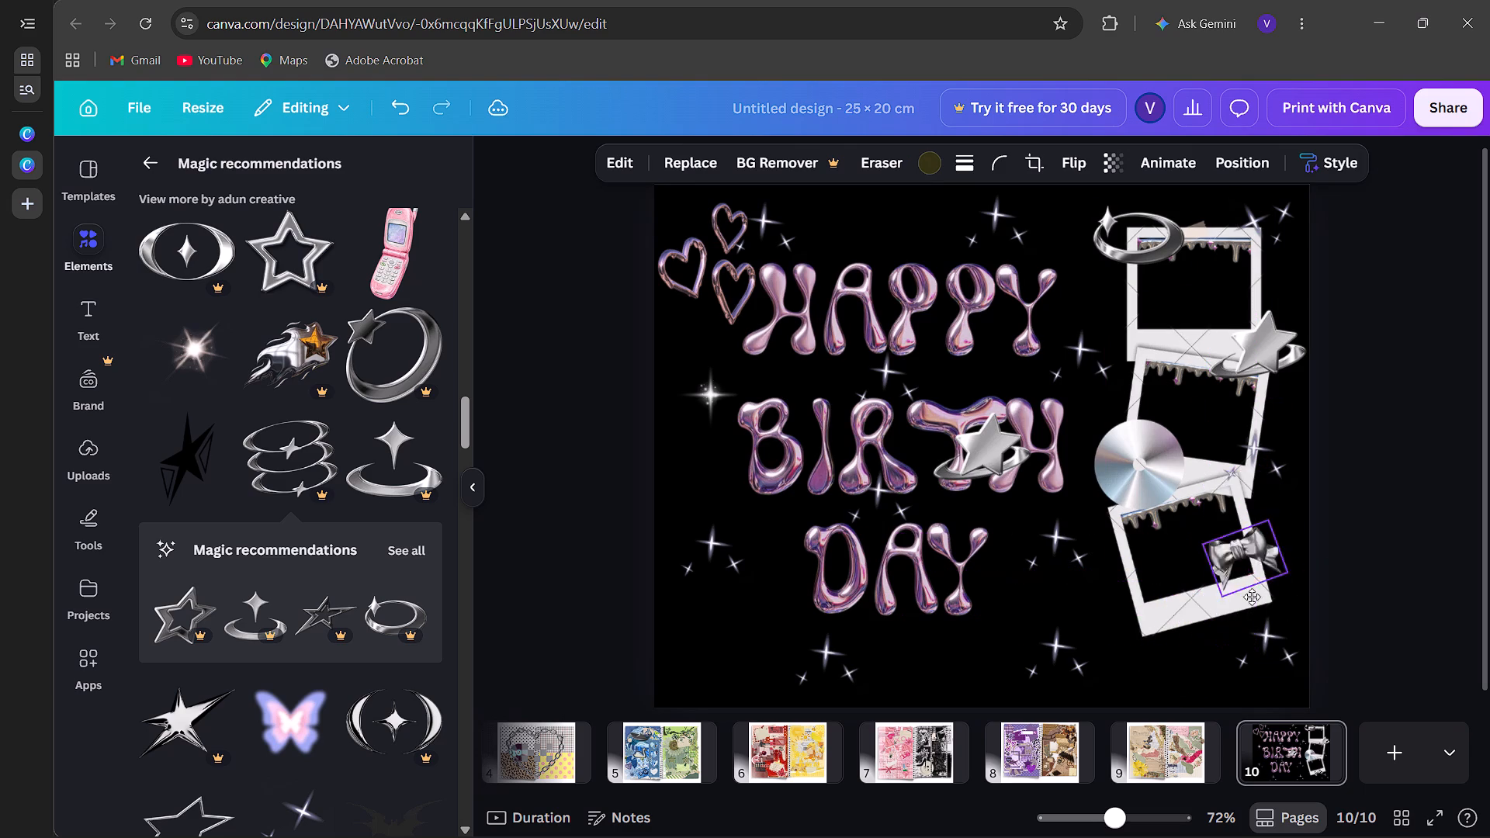
pyautogui.moveTo(1252, 597); pyautogui.dragTo(1256, 606)
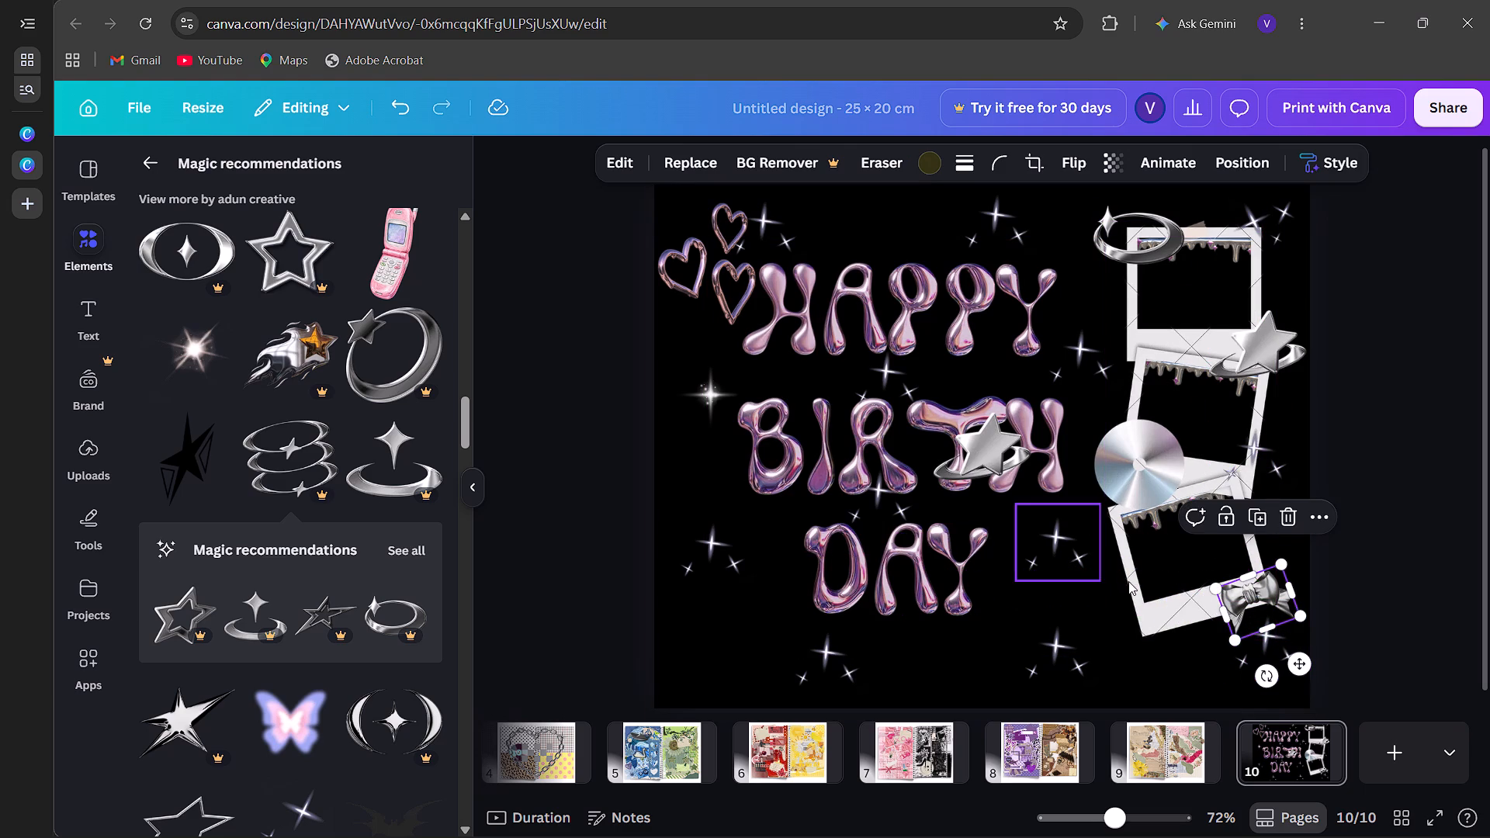
# Delete the chrome bow from the bottom Polaroid's lower-right corner.
pyautogui.scroll(-4, 275, 775)
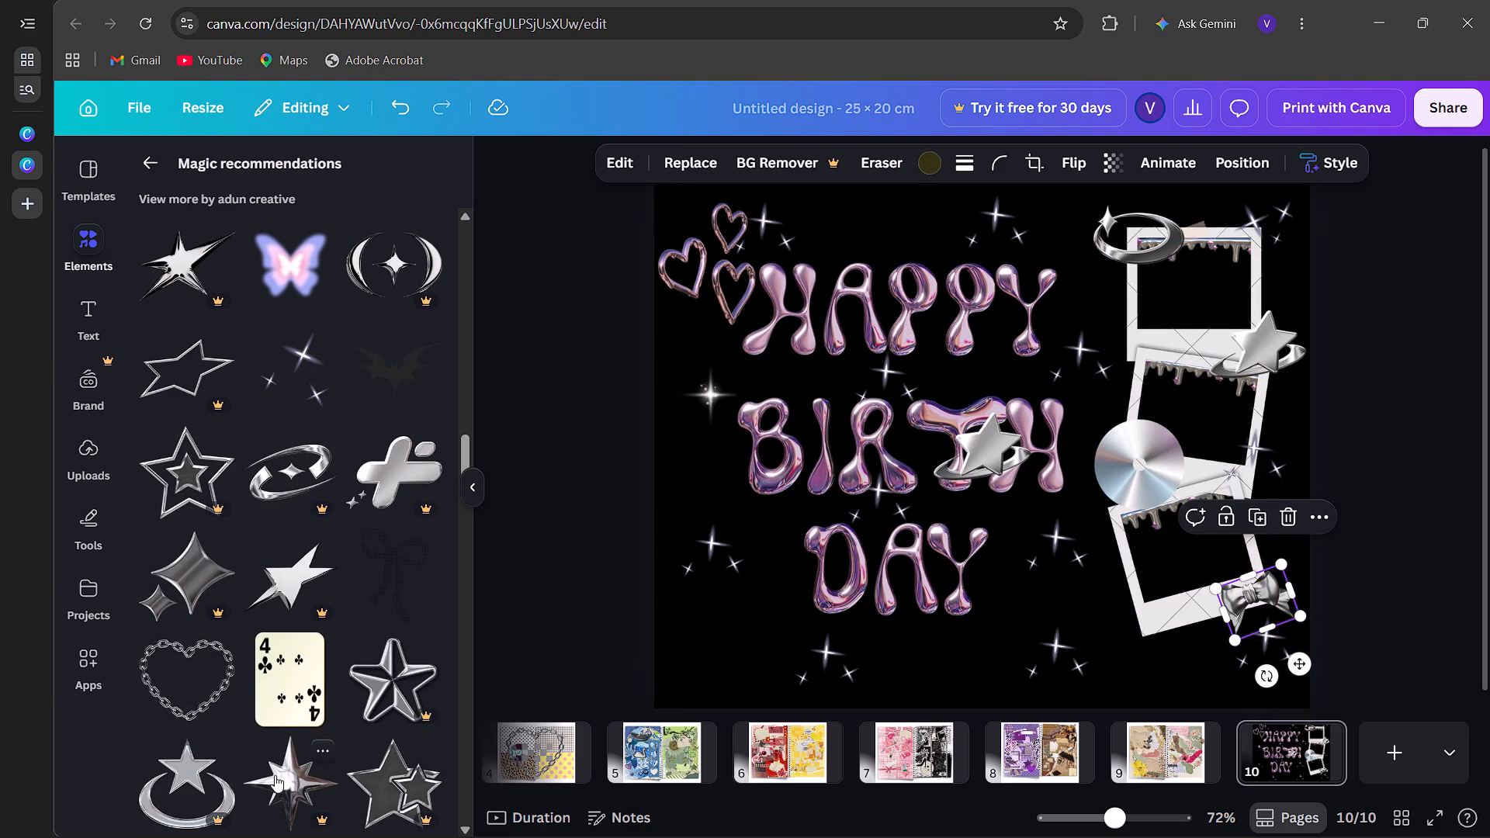
pyautogui.scroll(-4, 275, 775)
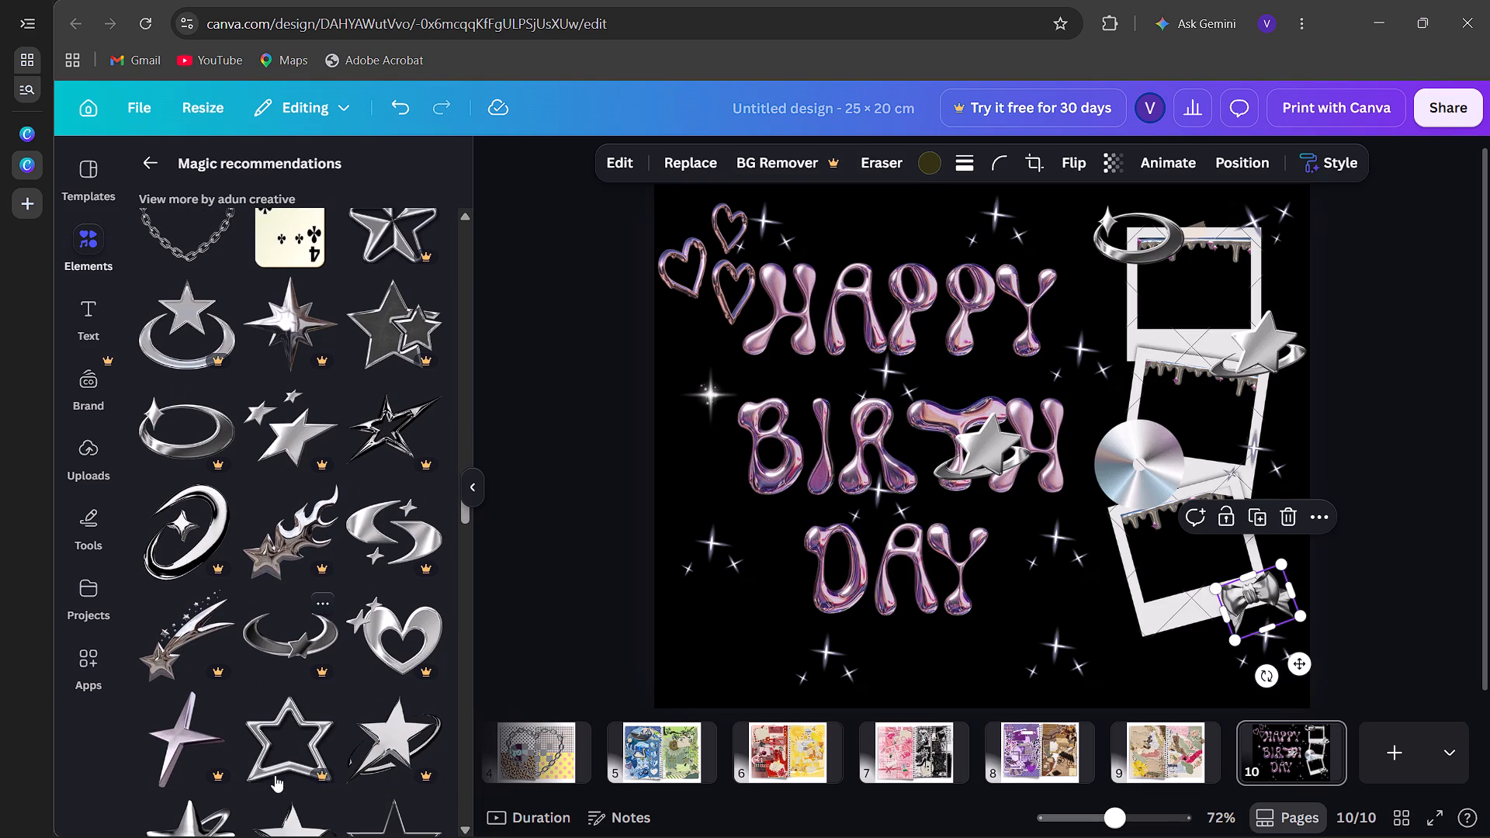
pyautogui.scroll(-2, 275, 775)
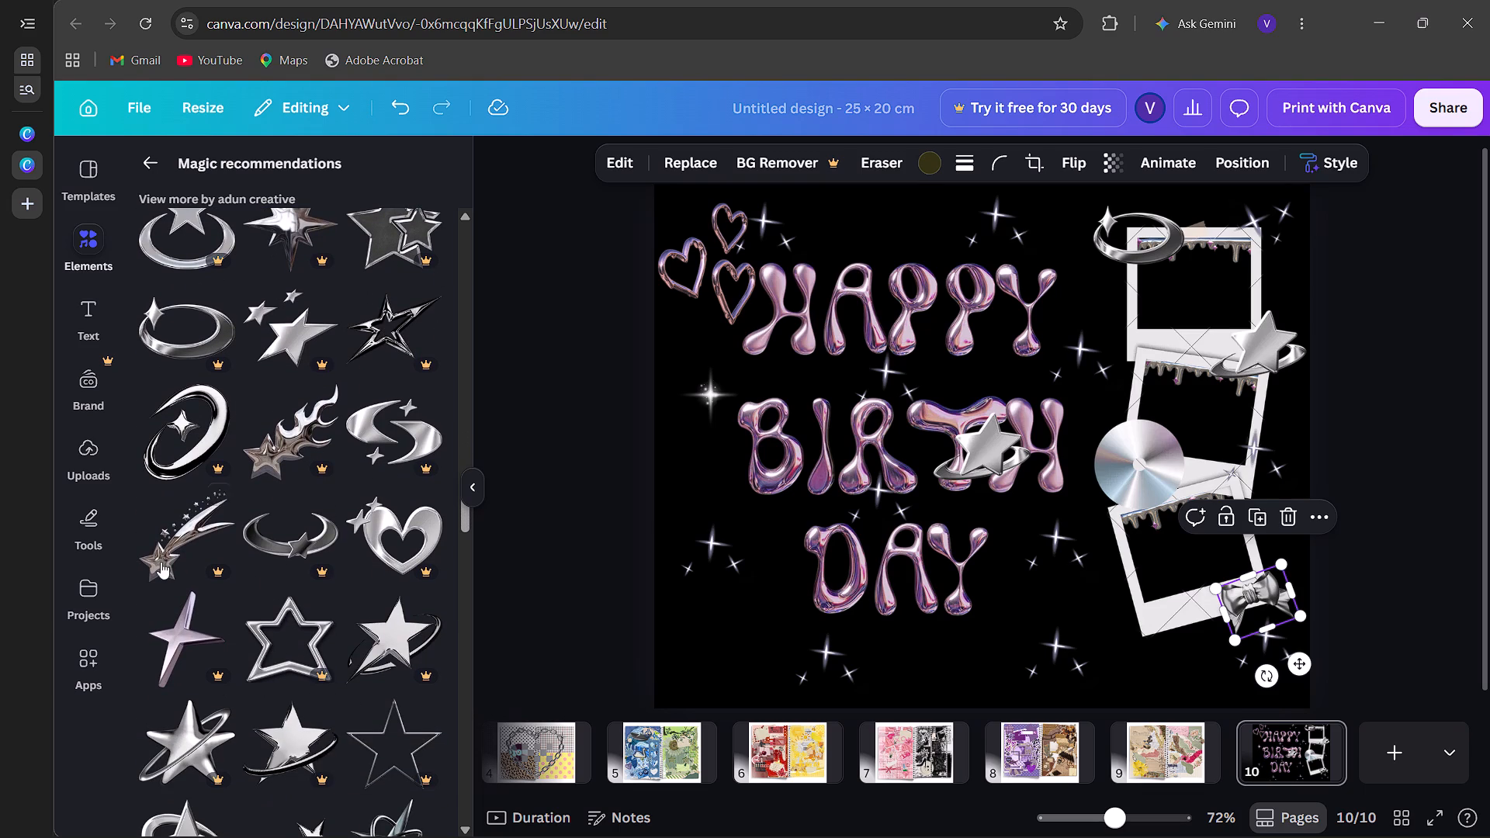
pyautogui.scroll(-3, 329, 628)
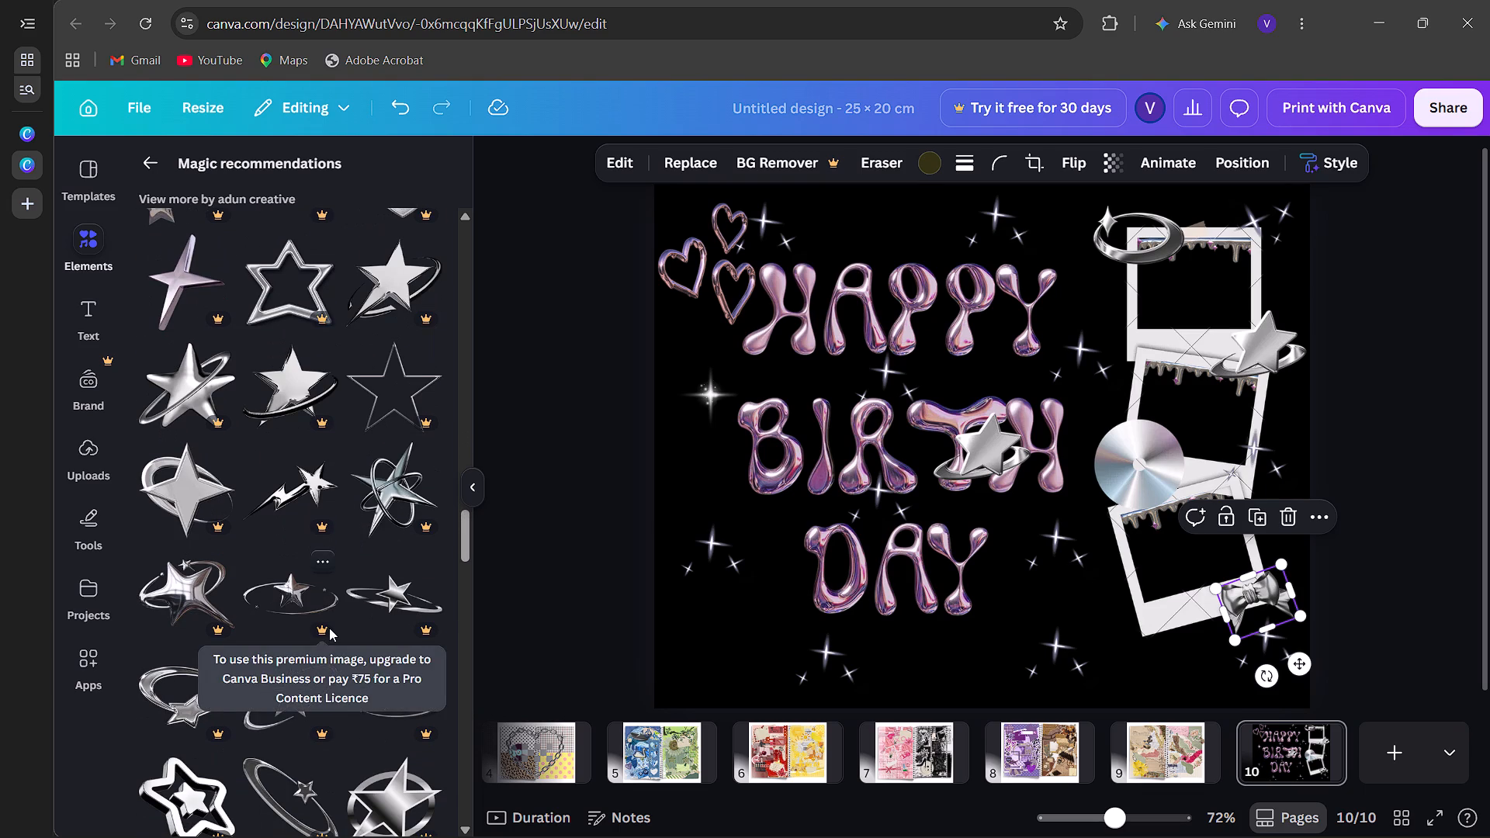
pyautogui.click(329, 628)
pyautogui.press('BackSpace')
# Add the chrome heart with two small stars, shrink it, and place it on the bottom Polaroid's lower-right corner.
pyautogui.scroll(1, 390, 409)
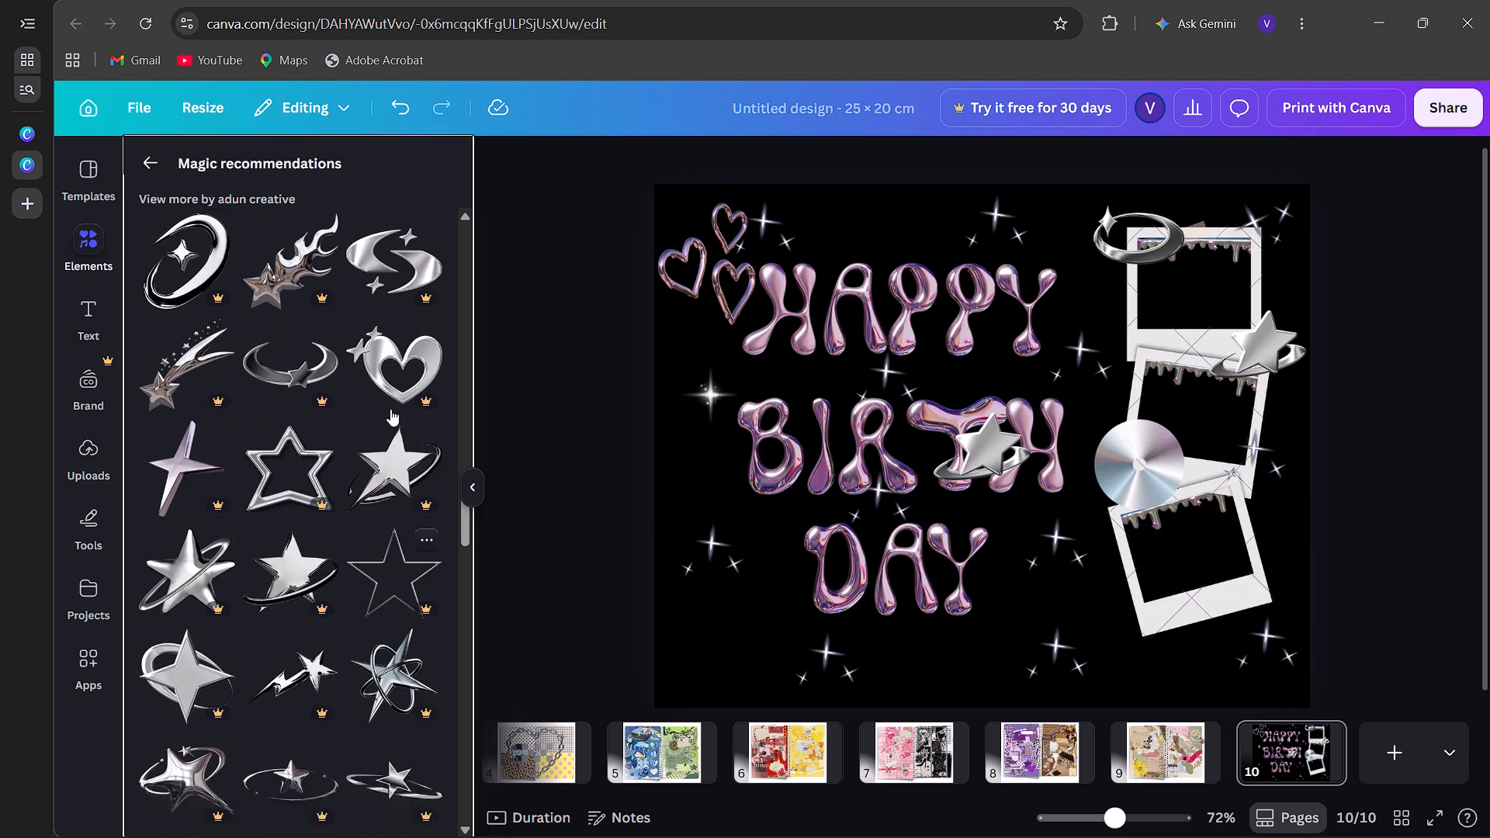
pyautogui.scroll(1, 390, 409)
pyautogui.click(401, 426)
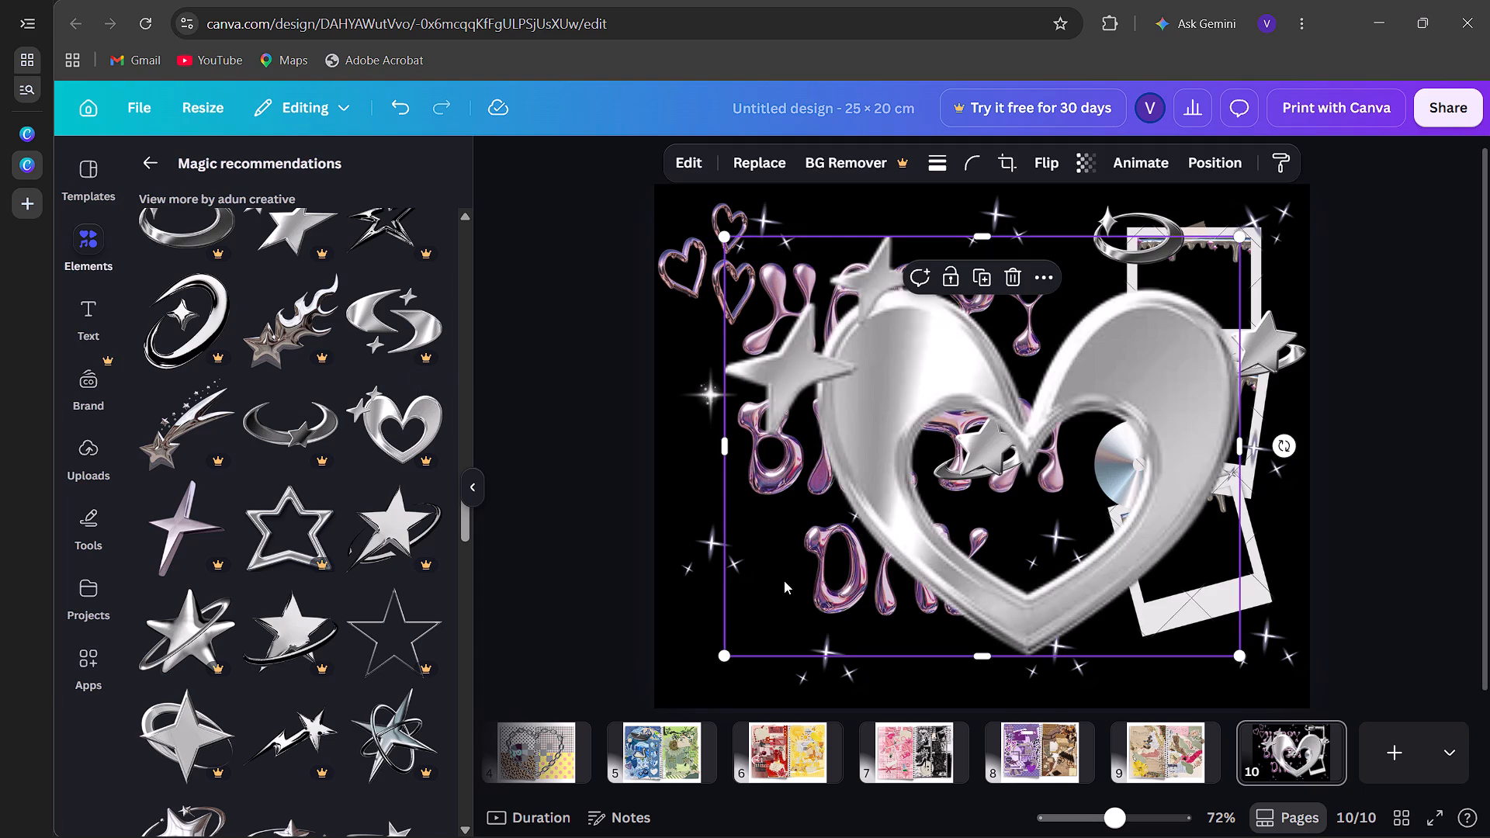
pyautogui.moveTo(724, 654); pyautogui.dragTo(1215, 308)
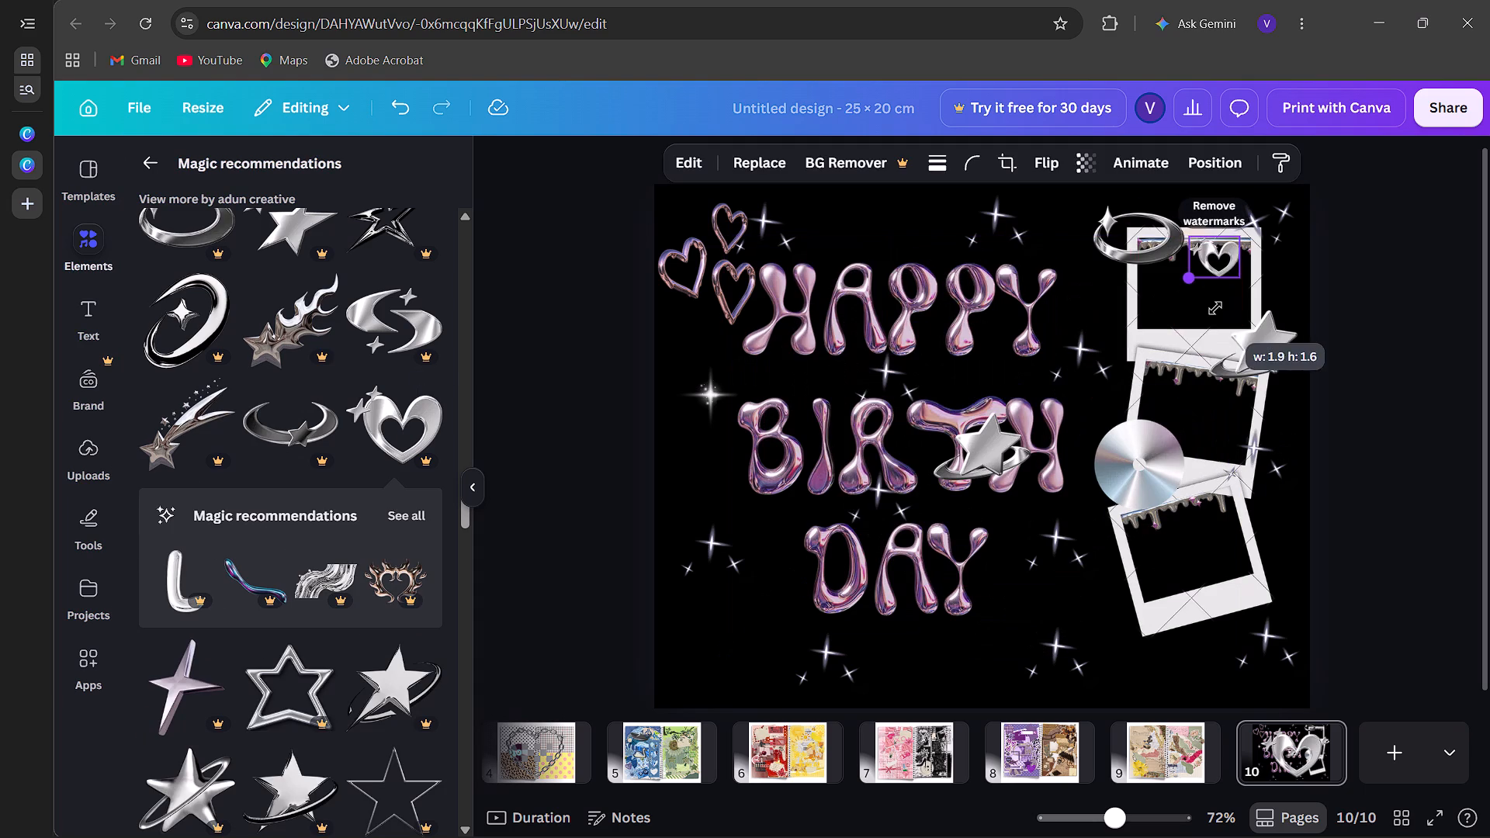
pyautogui.moveTo(1215, 308); pyautogui.dragTo(1190, 353)
pyautogui.moveTo(1203, 286); pyautogui.dragTo(1235, 445)
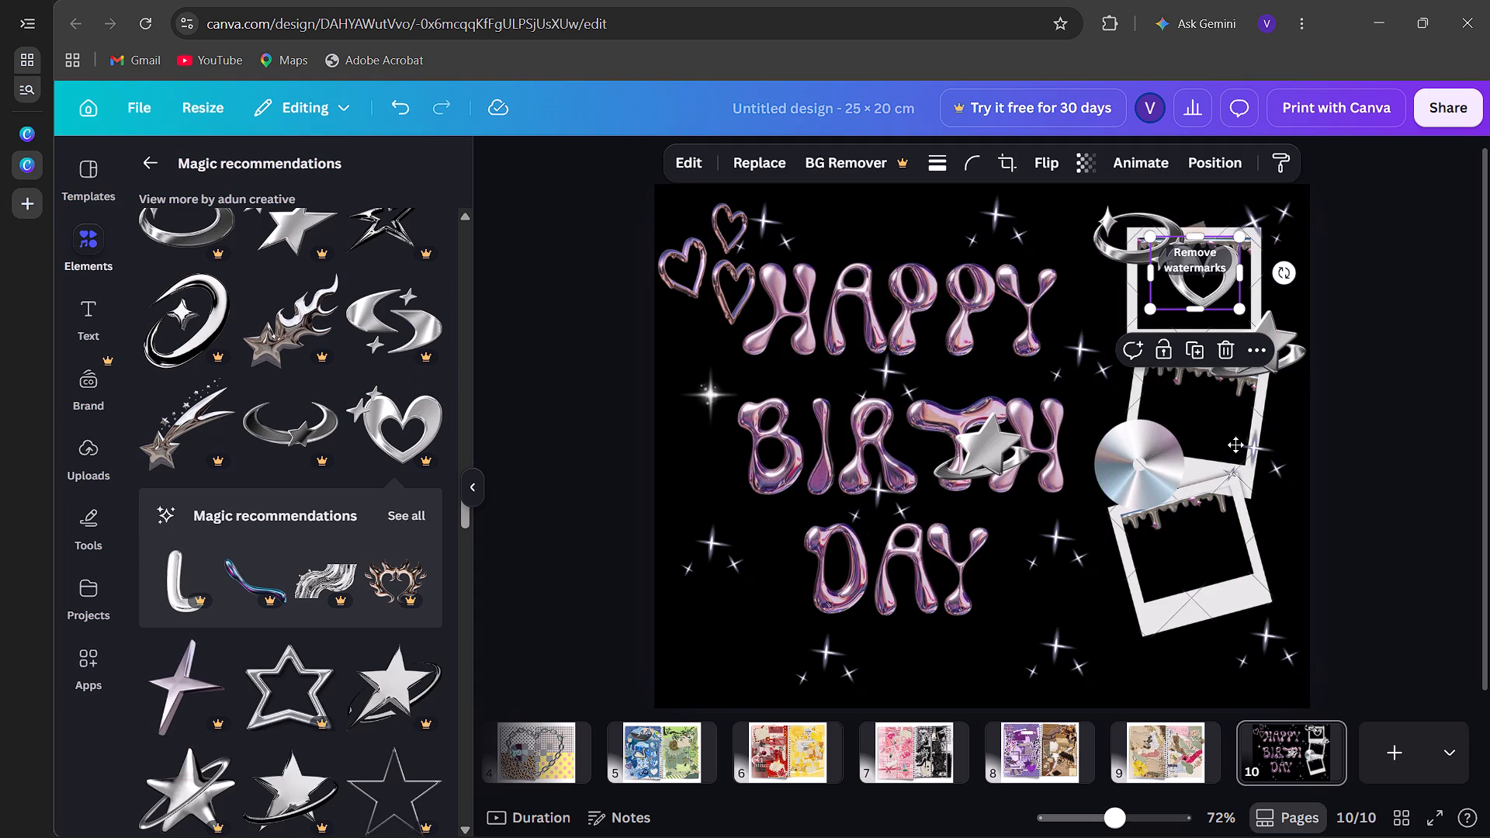
pyautogui.moveTo(1235, 445); pyautogui.dragTo(1262, 609)
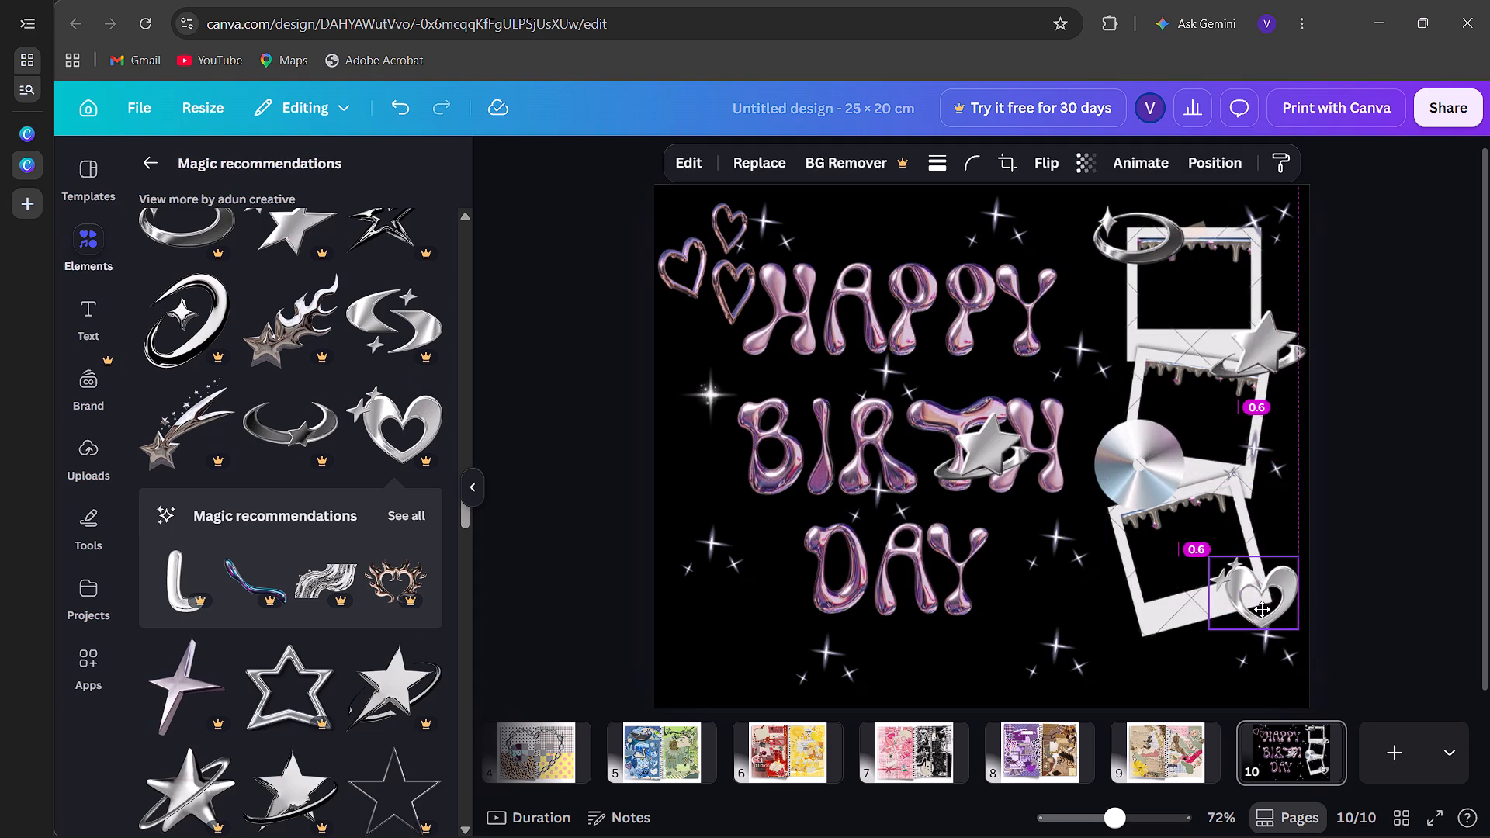
pyautogui.moveTo(1262, 609); pyautogui.dragTo(1262, 608)
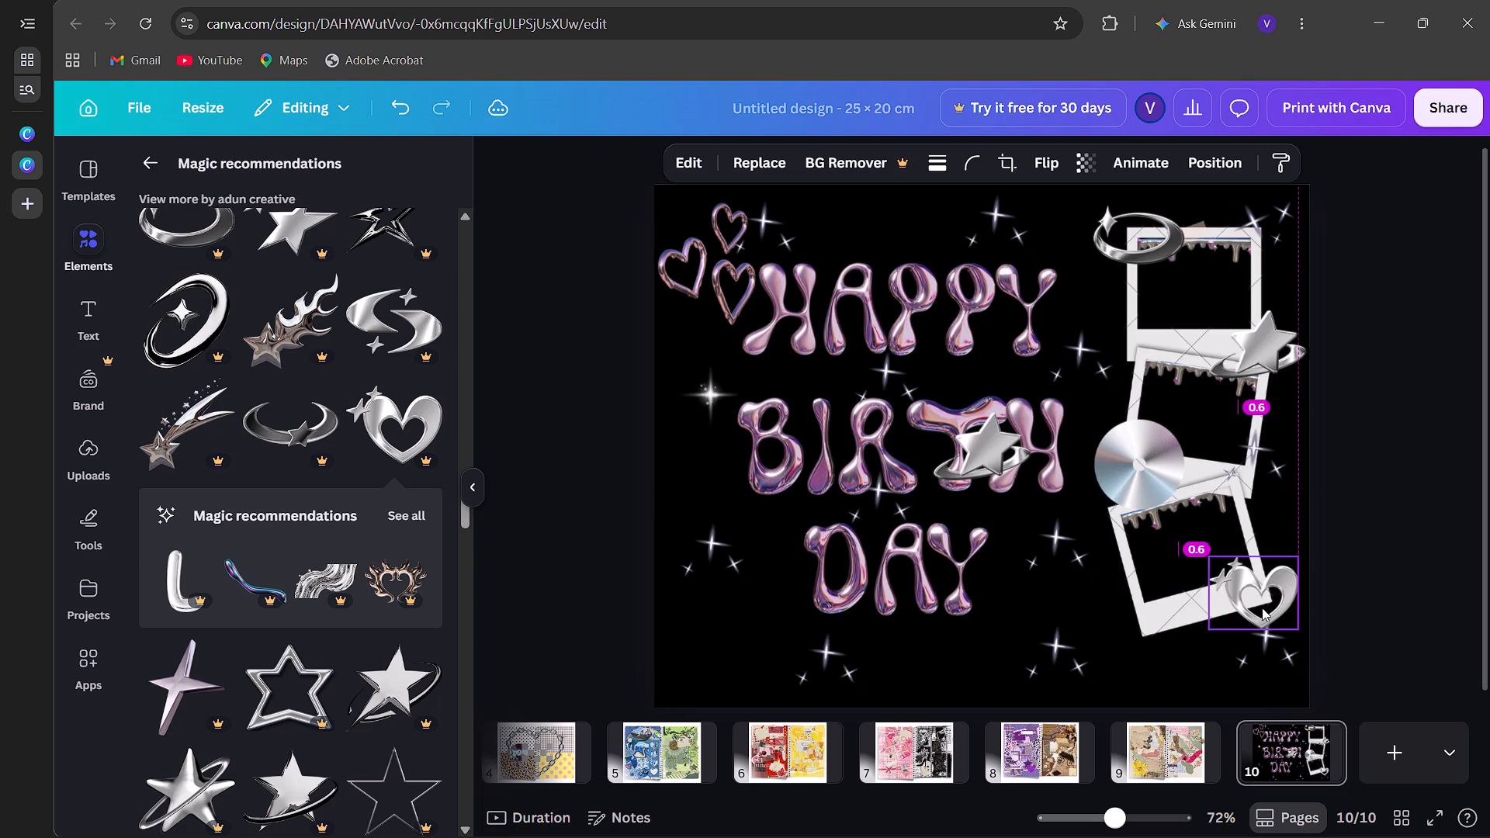
# Delete the chrome star and ring covering the letter T of BIRTH.
pyautogui.click(964, 469)
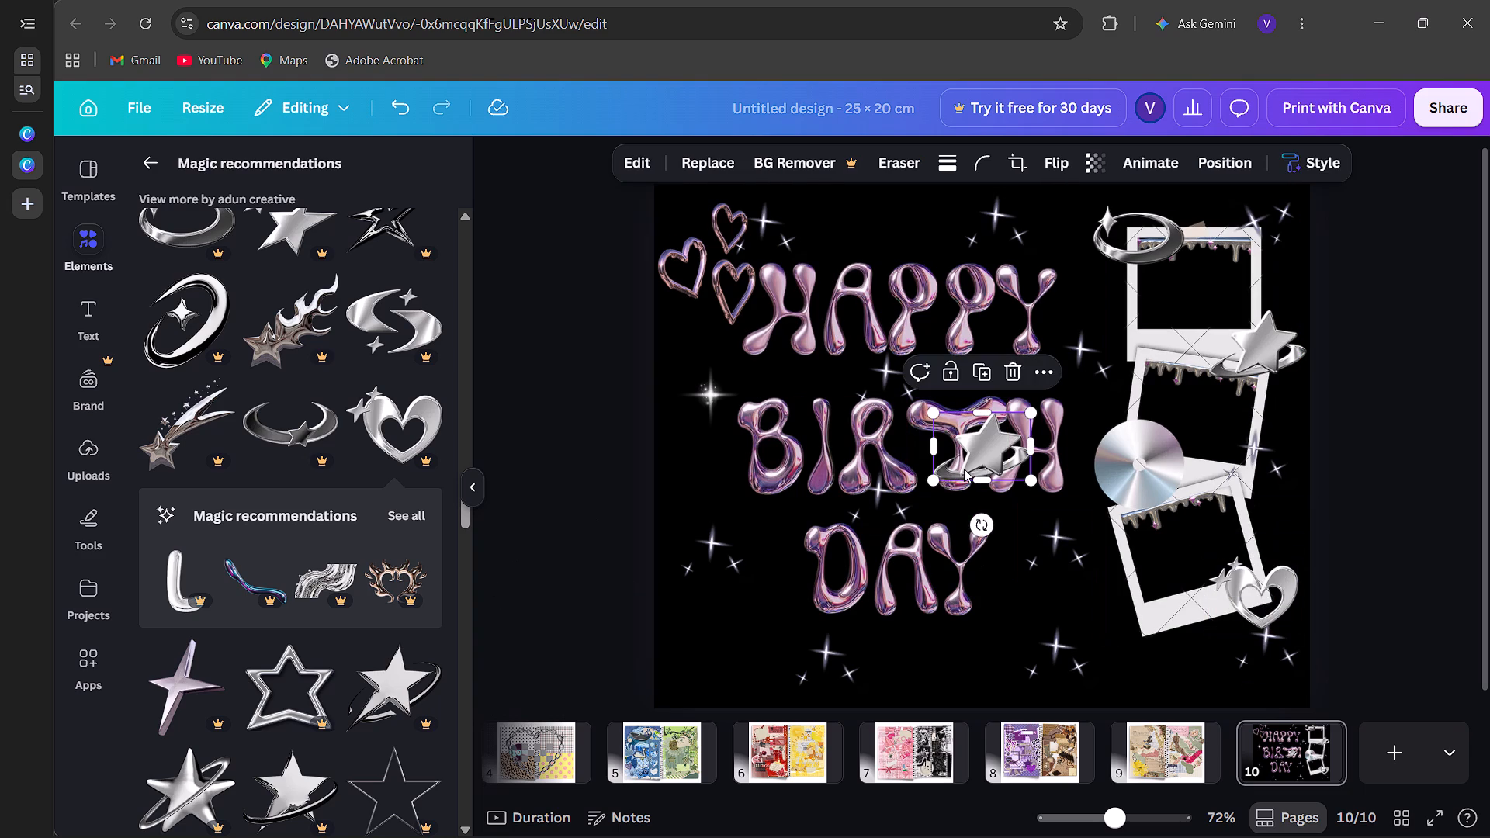
pyautogui.press('BackSpace')
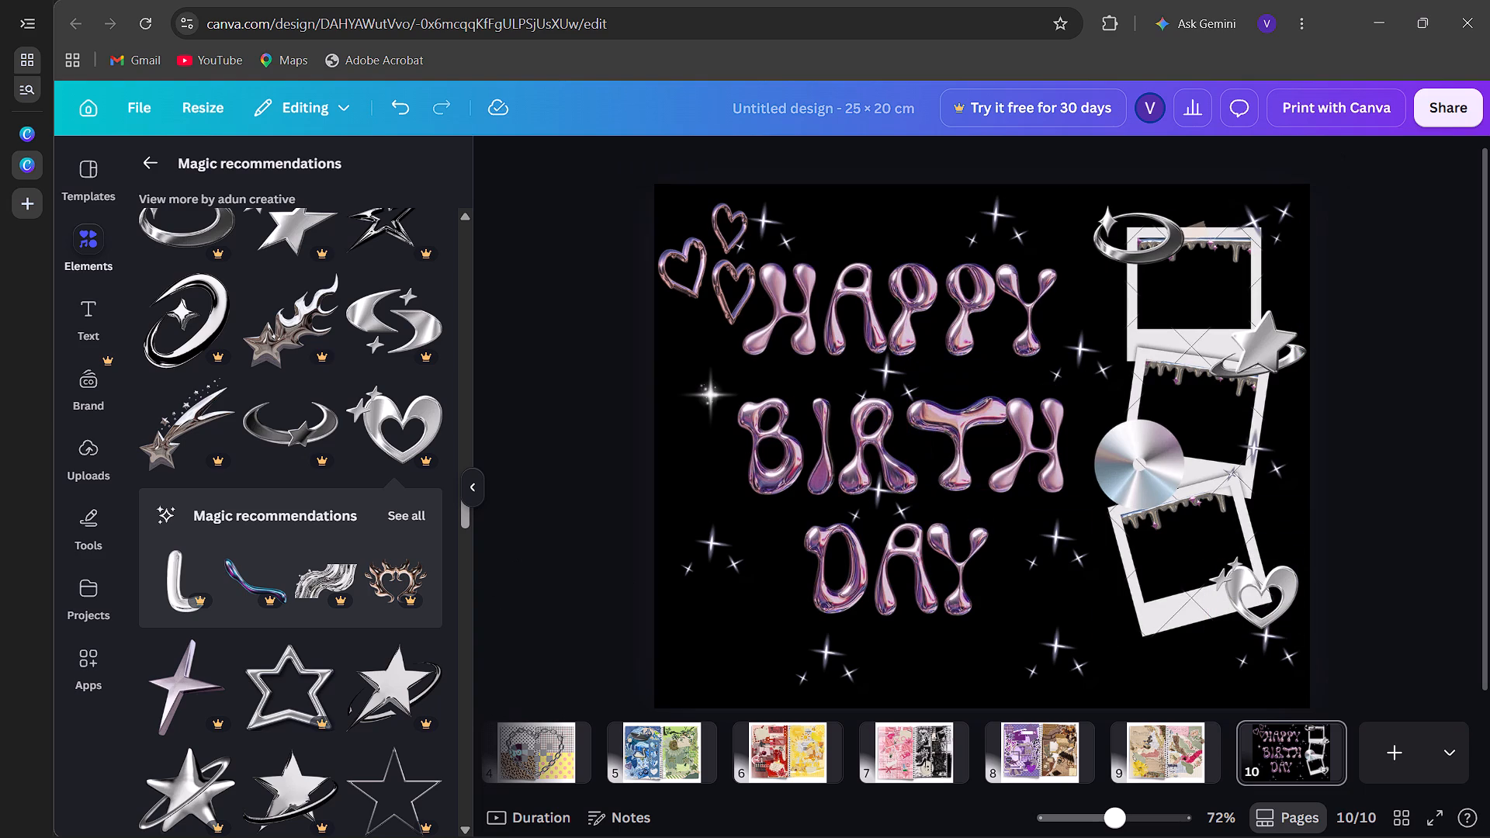
pyautogui.click(923, 448)
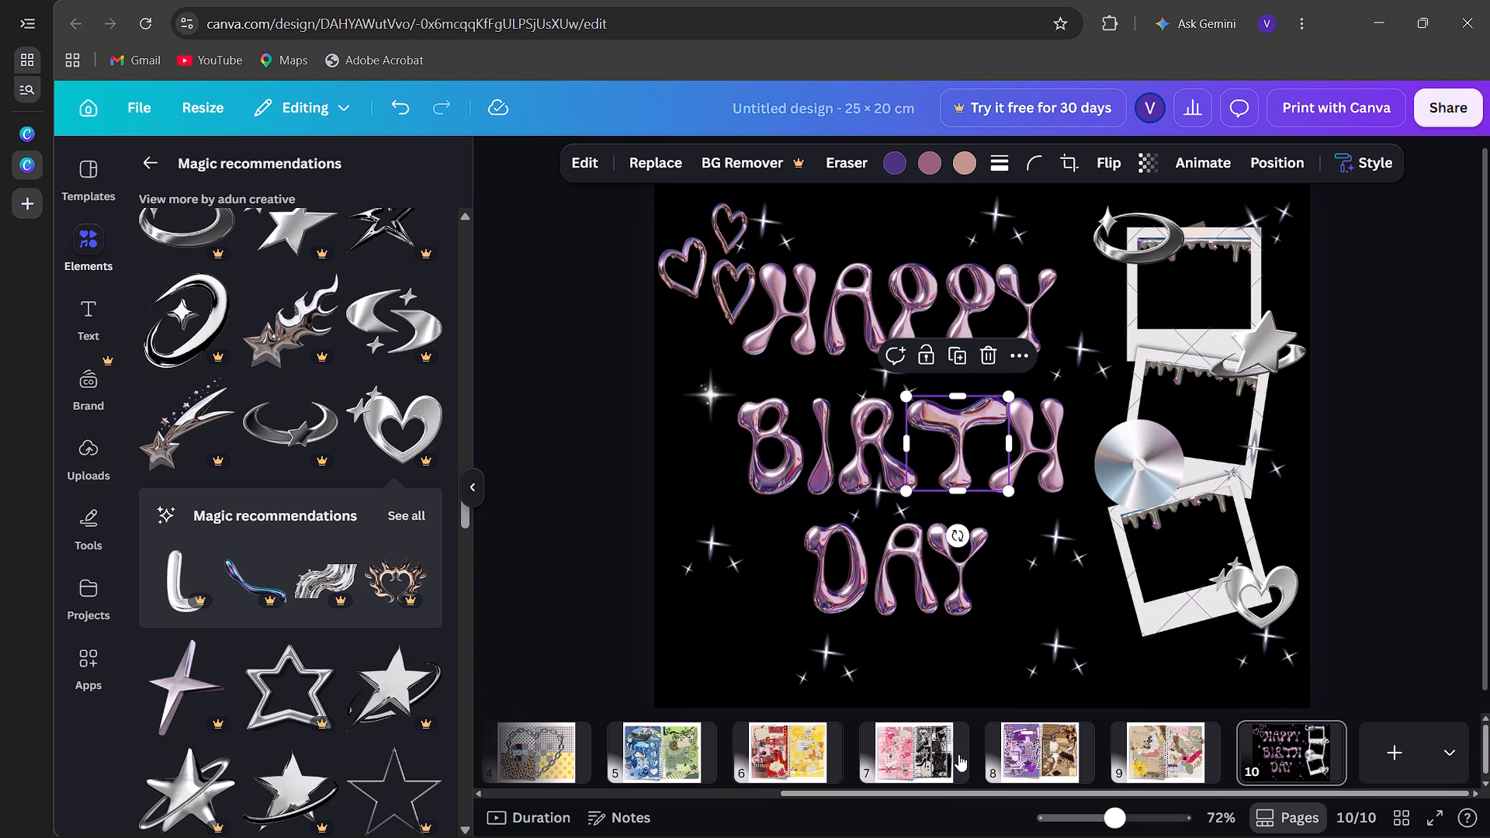
pyautogui.click(962, 672)
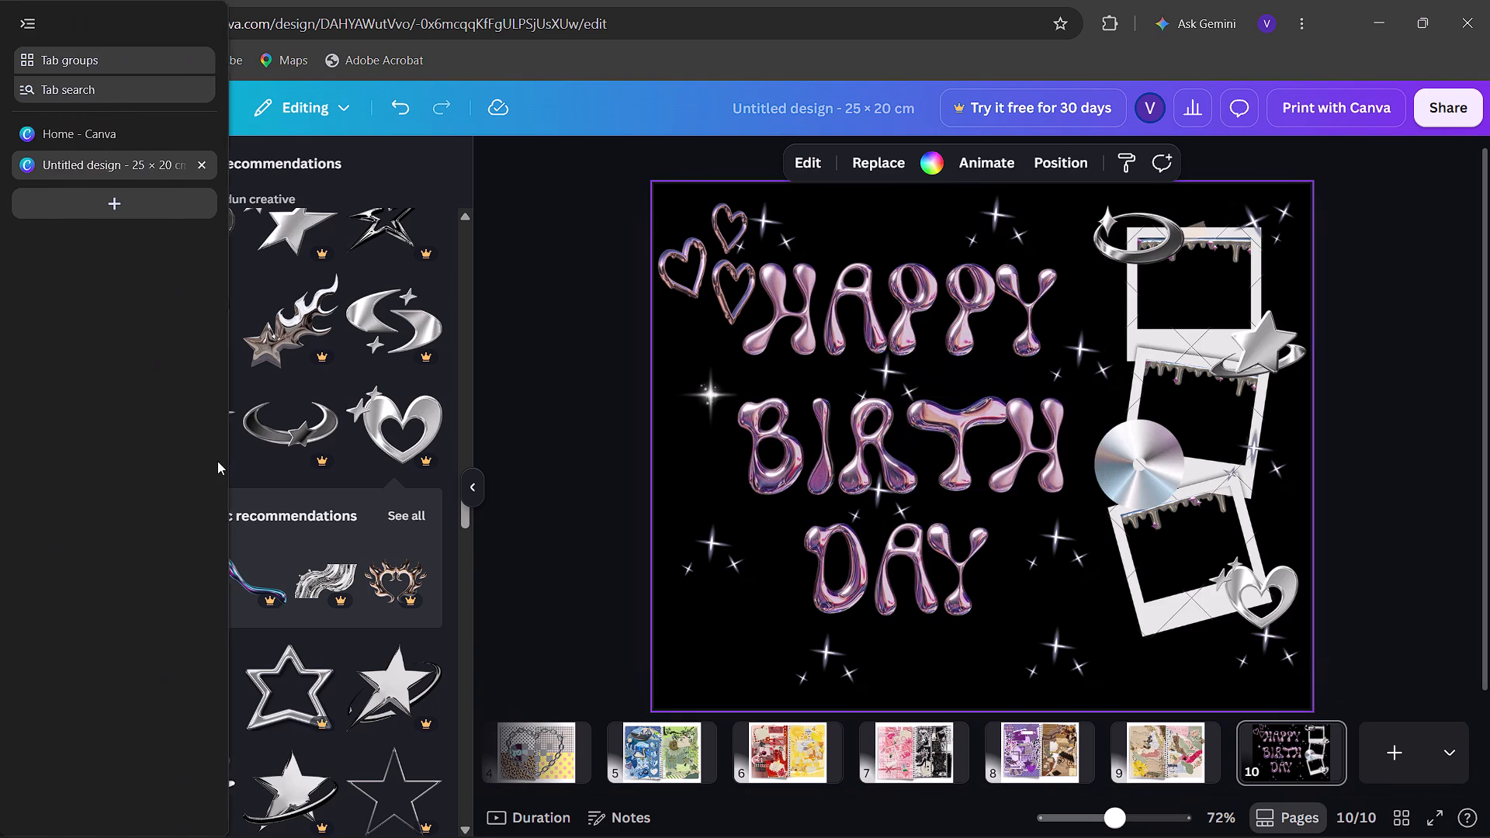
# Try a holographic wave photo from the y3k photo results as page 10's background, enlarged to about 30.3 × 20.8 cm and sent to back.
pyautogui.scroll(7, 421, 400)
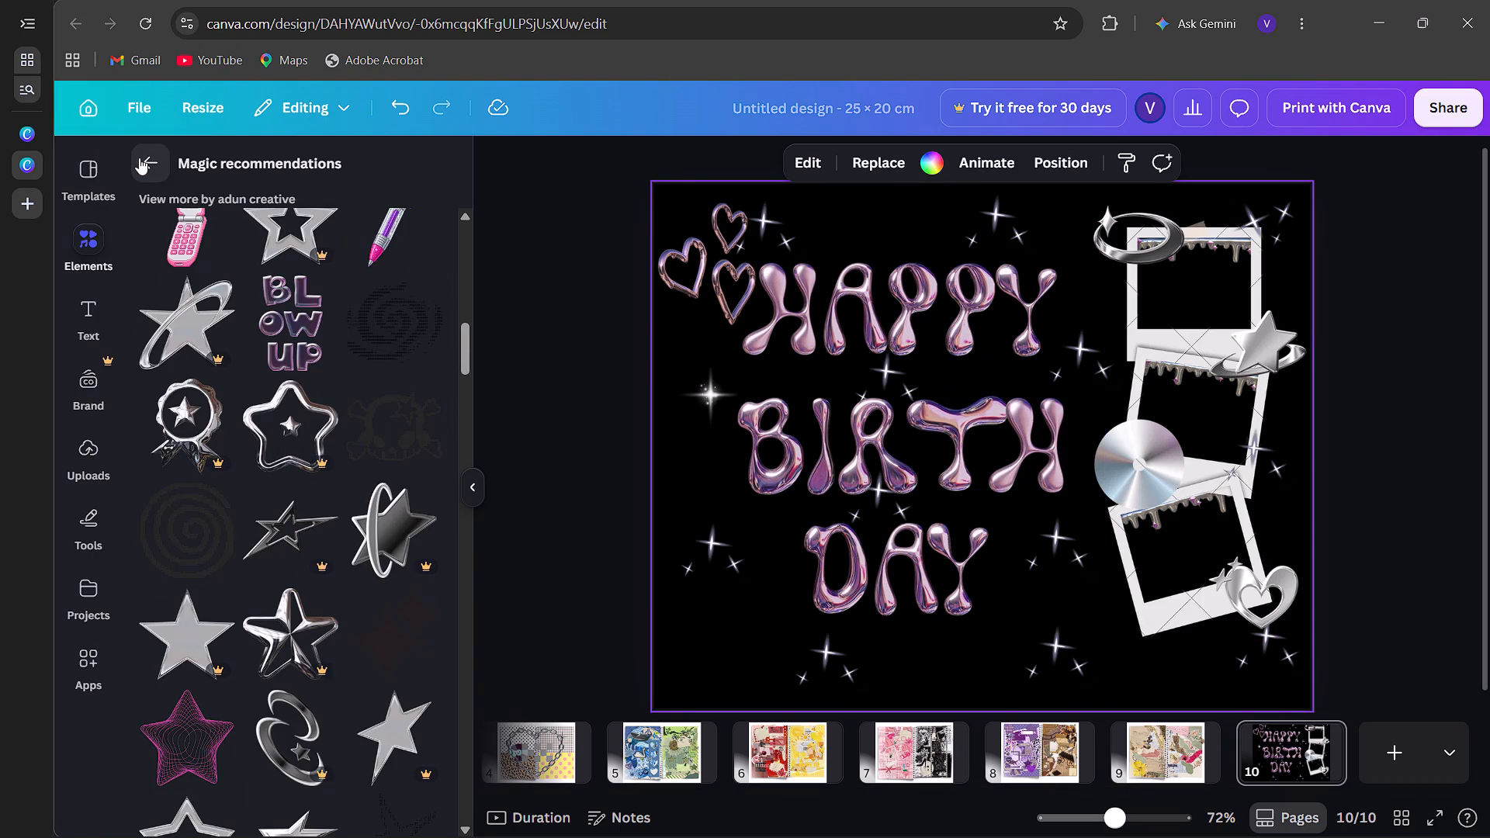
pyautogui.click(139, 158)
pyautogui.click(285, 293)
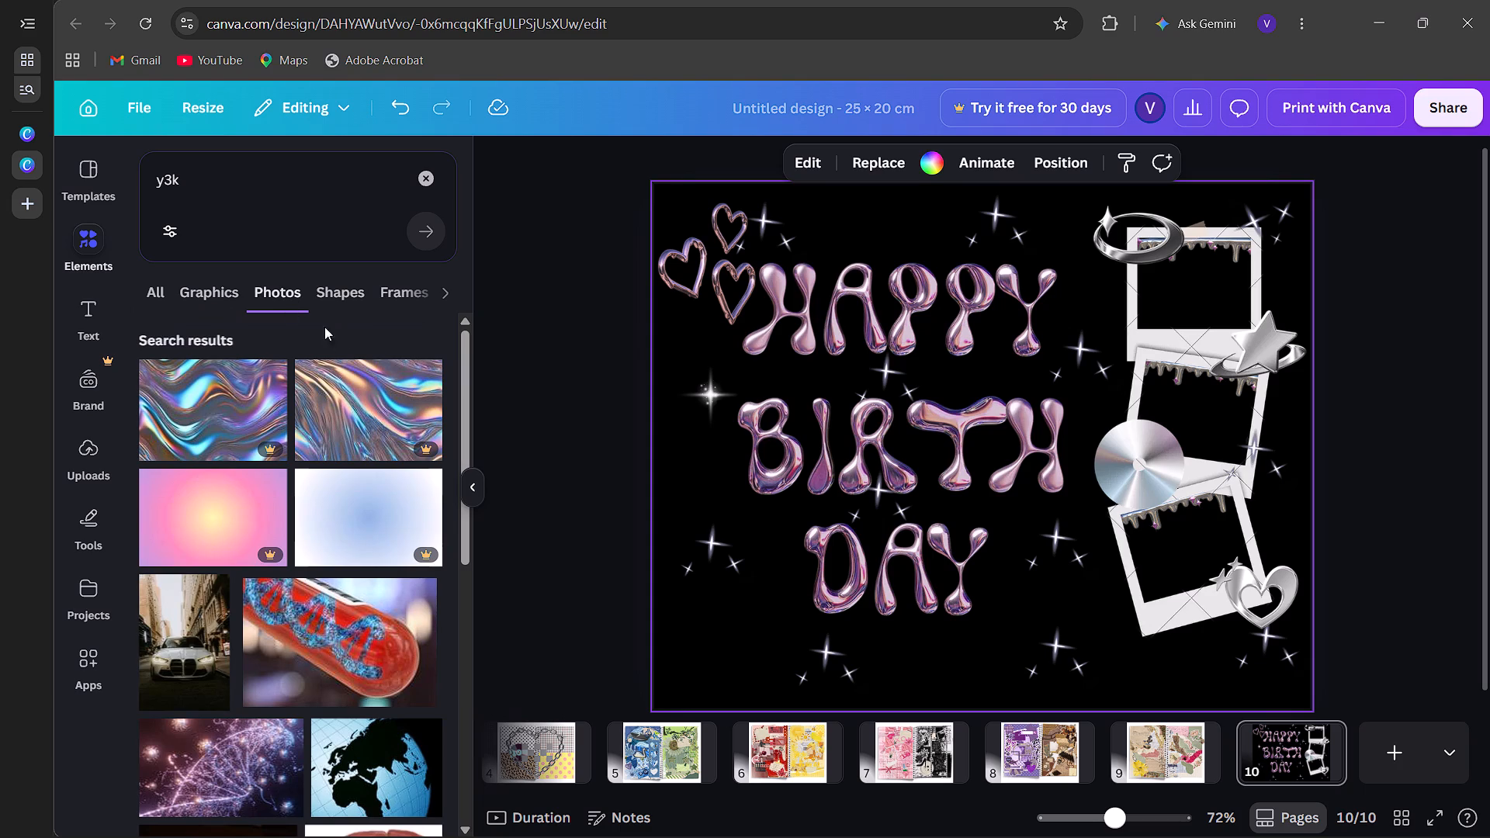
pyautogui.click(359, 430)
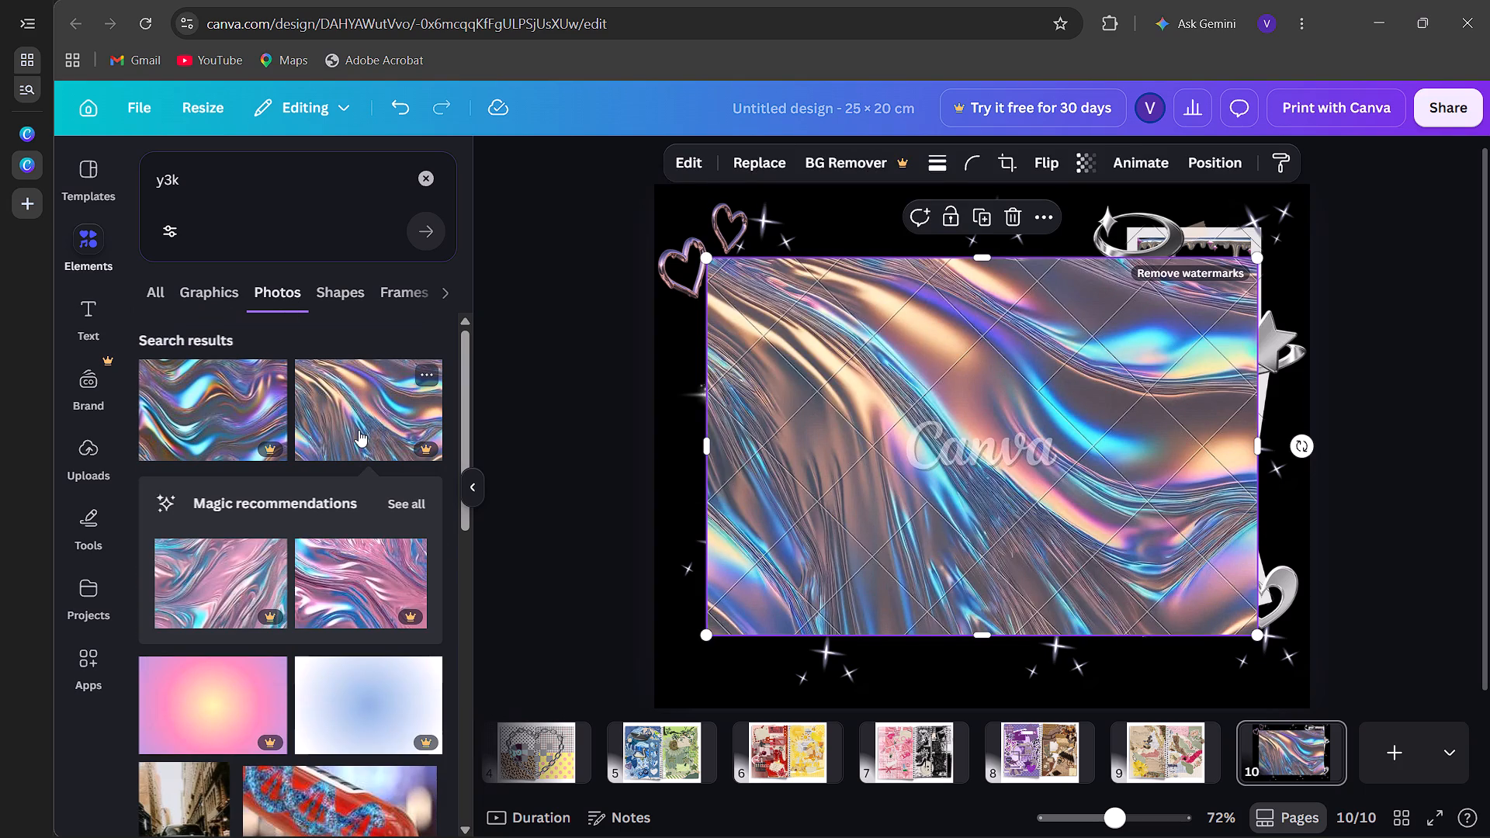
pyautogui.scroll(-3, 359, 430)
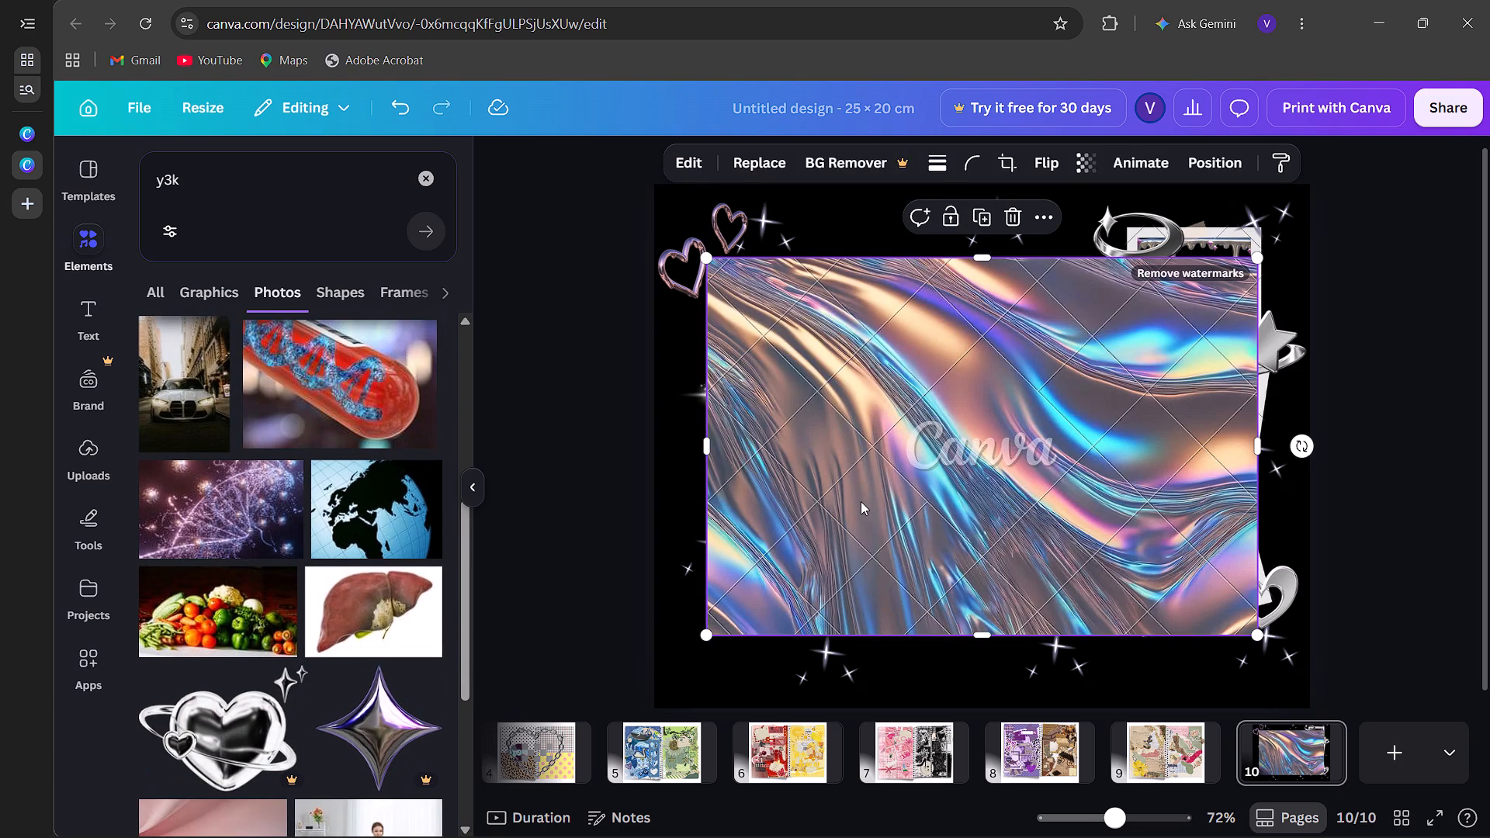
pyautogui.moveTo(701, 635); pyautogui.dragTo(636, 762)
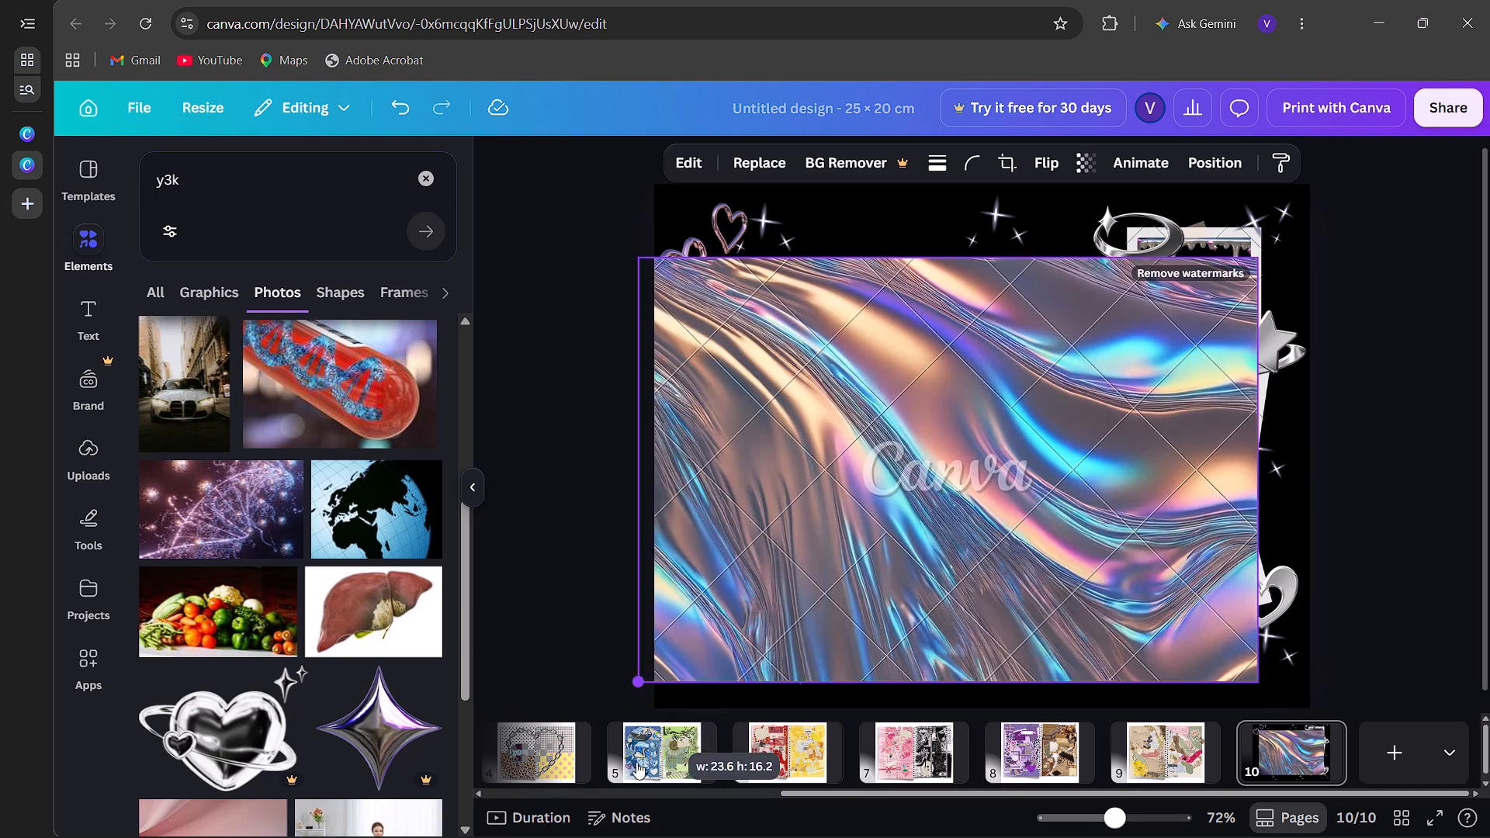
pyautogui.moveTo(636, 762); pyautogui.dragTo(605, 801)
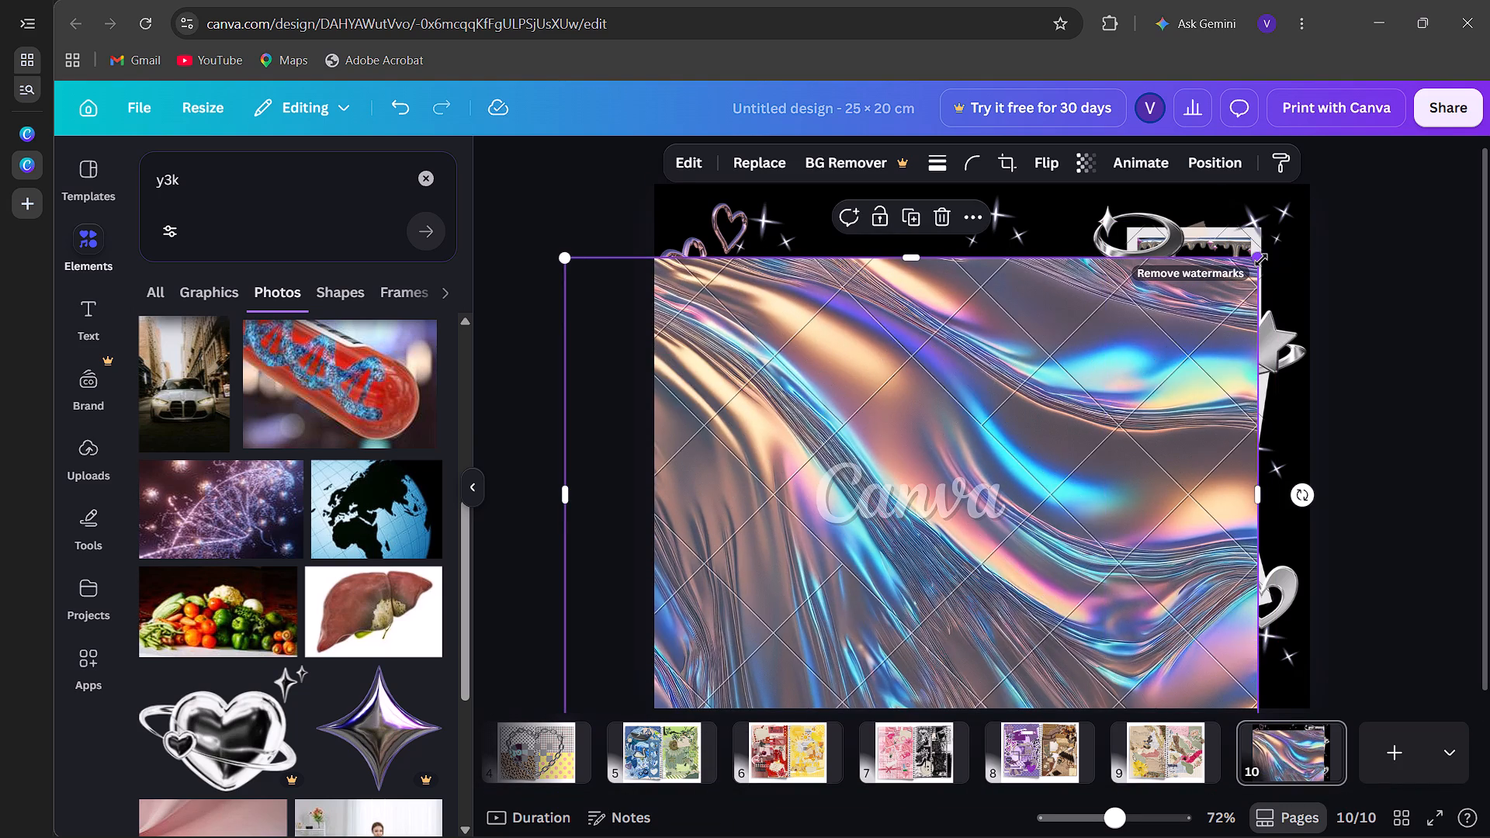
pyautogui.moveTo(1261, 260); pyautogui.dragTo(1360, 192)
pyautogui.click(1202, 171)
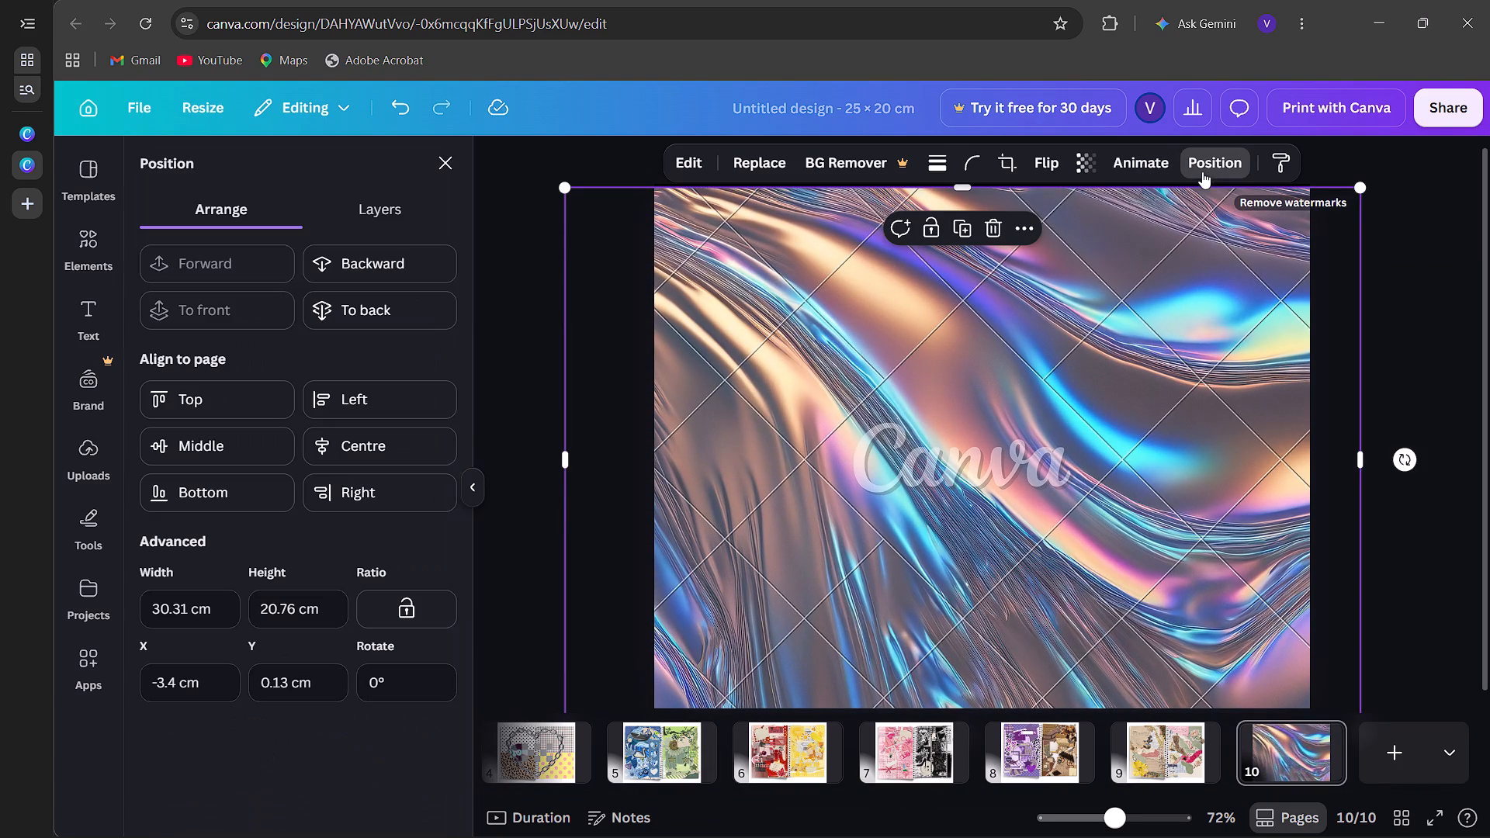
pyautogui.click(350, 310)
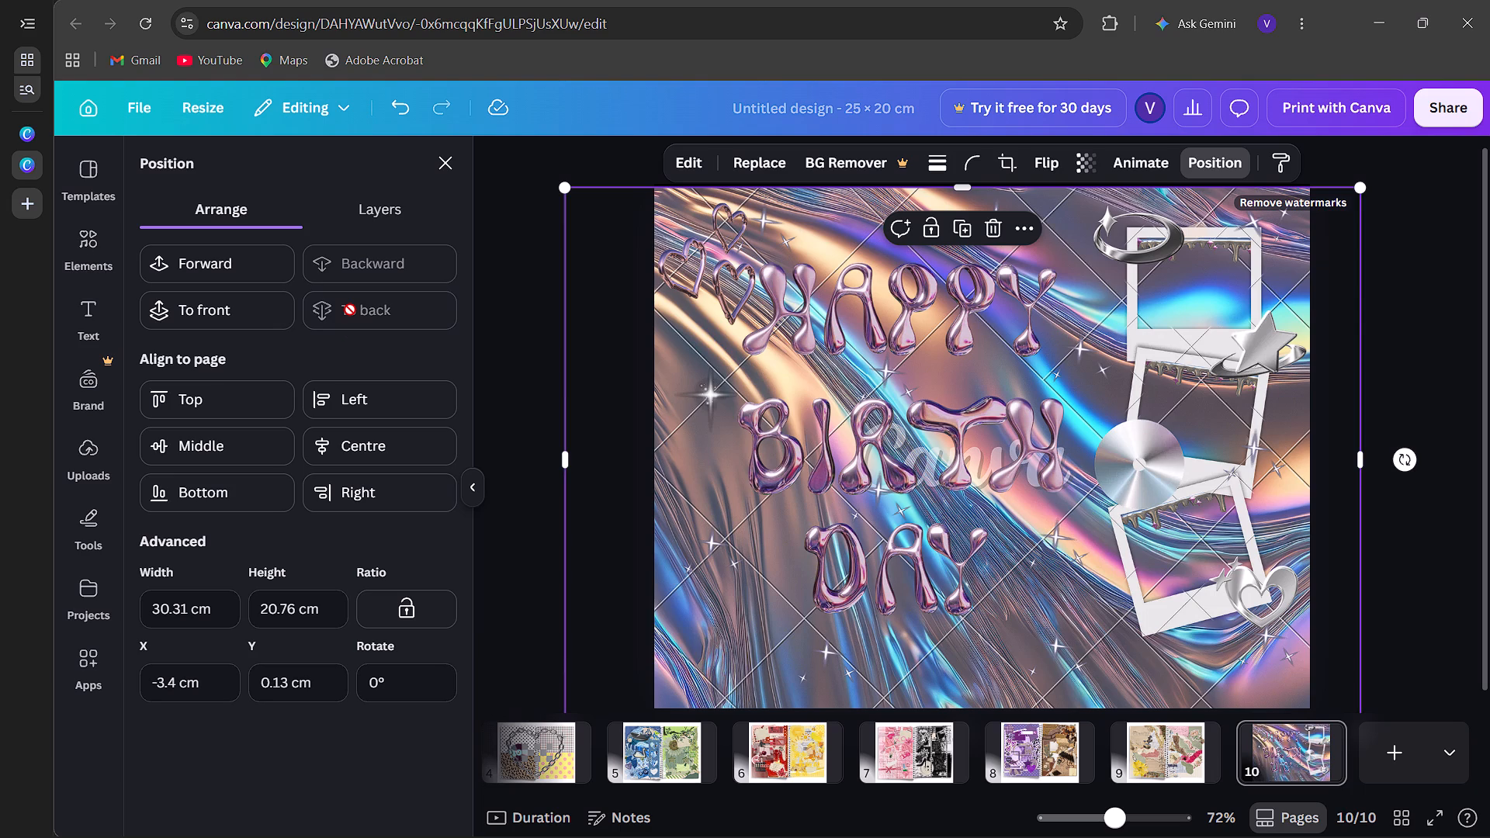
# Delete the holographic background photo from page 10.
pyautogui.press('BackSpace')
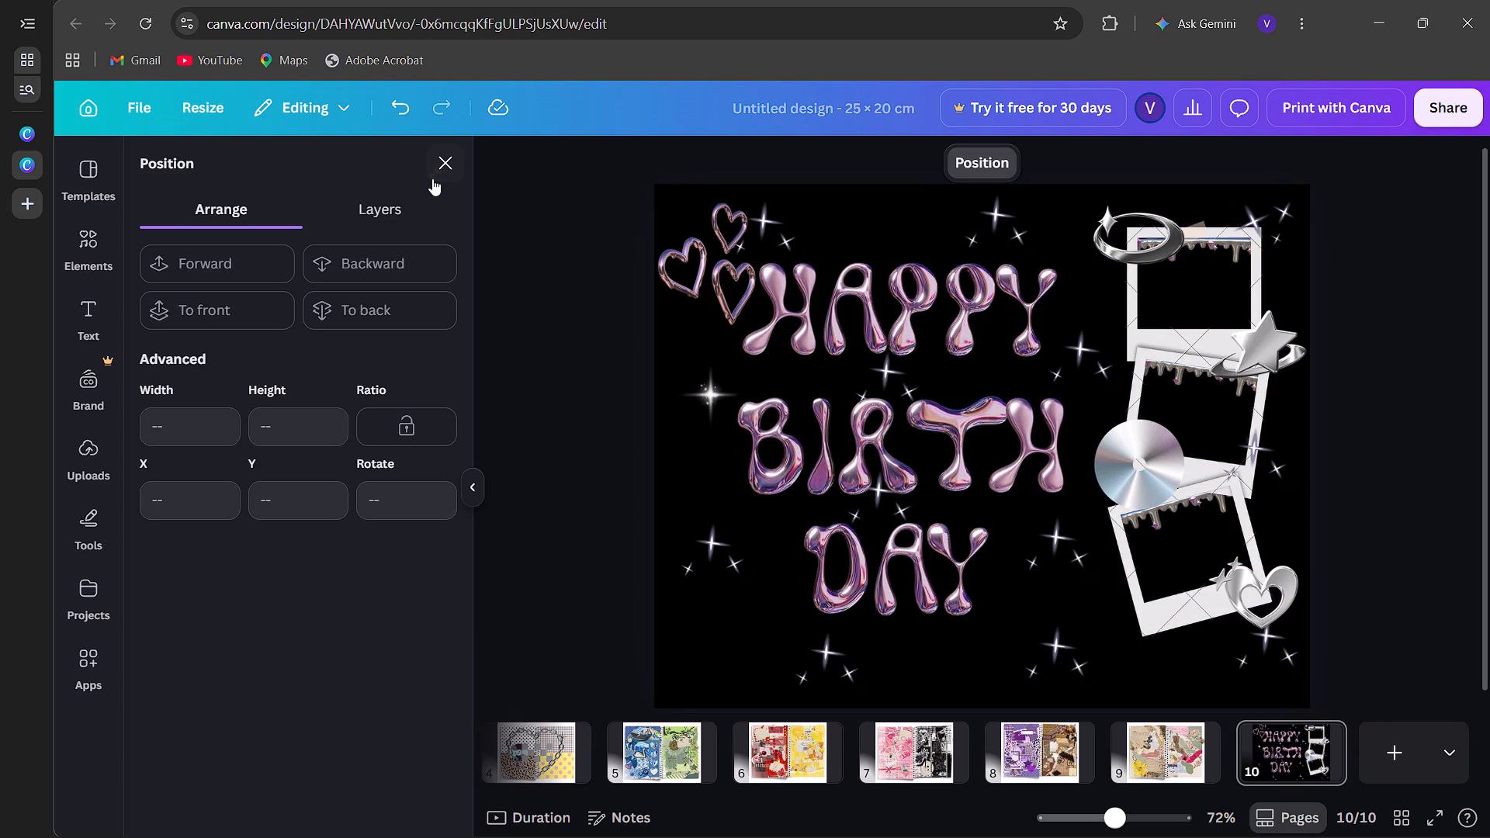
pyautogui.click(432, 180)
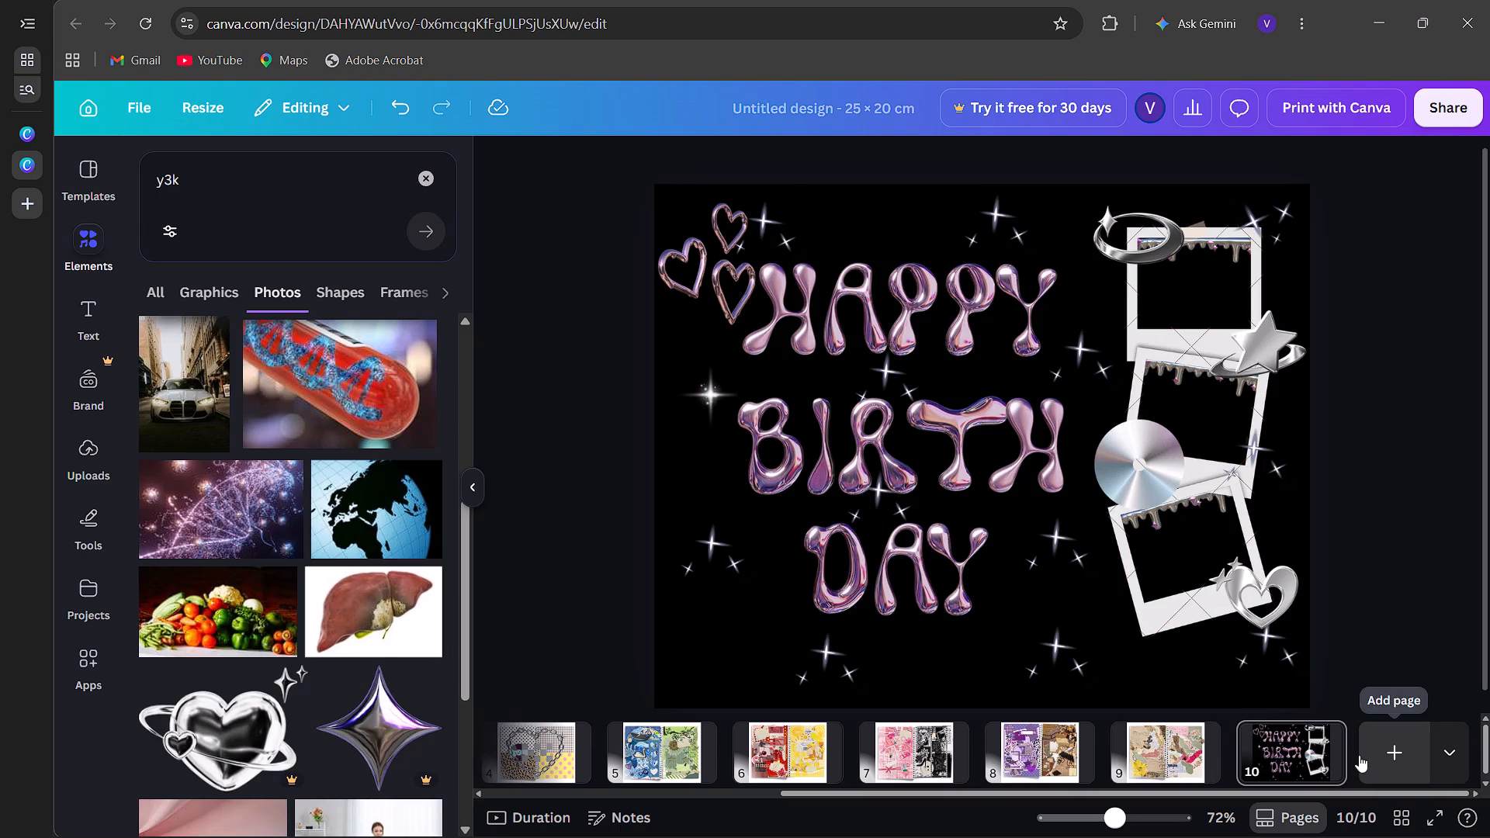
# Add a blank page 11 after the Happy Birthday page.
pyautogui.click(1372, 756)
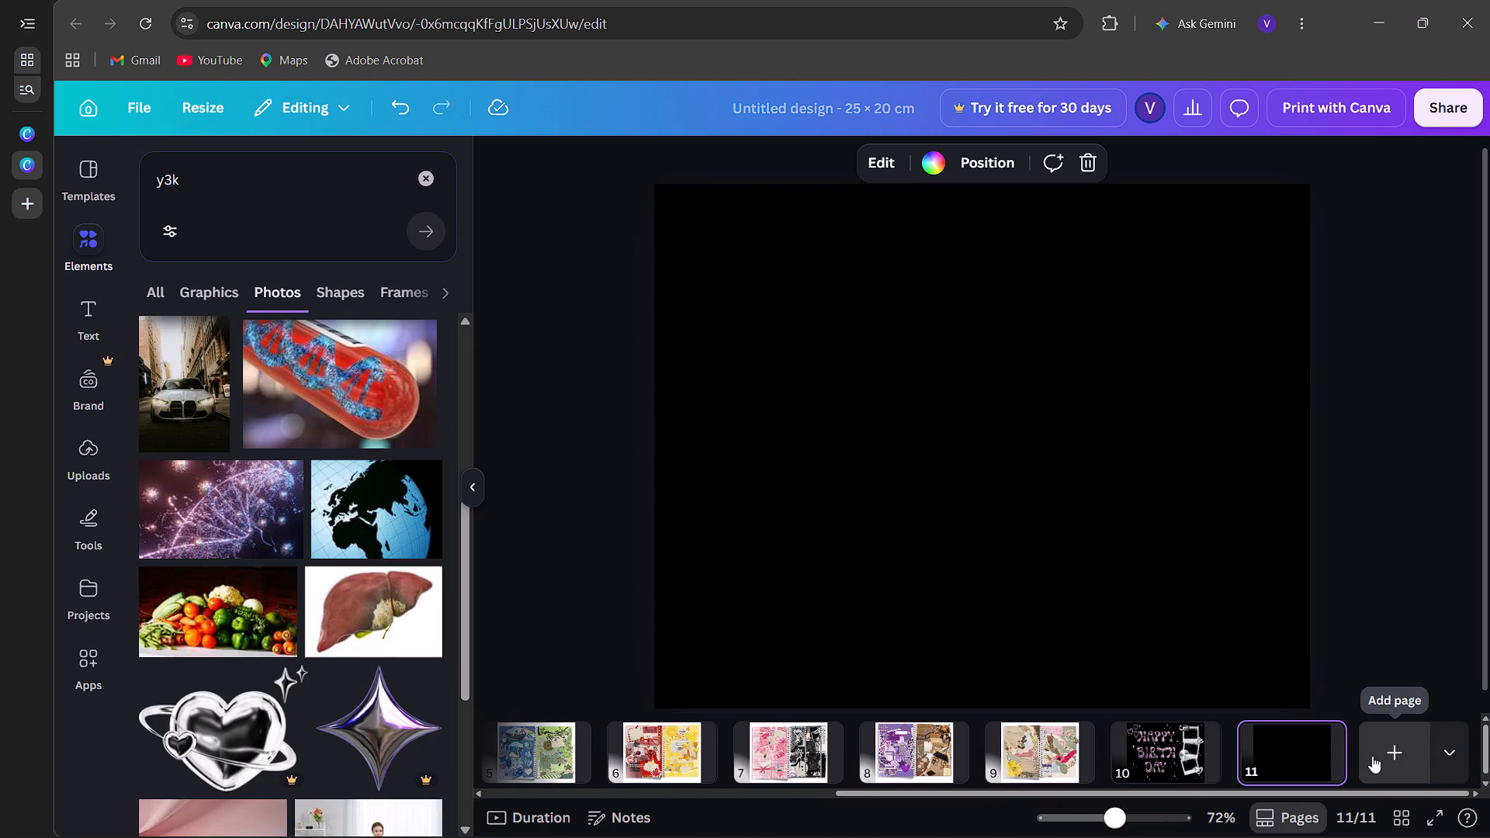
# Search the photo elements for polaroid frames.
pyautogui.click(346, 181)
pyautogui.press('BackSpace')
pyautogui.press('BackSpace')
pyautogui.press('BackSpace')
pyautogui.press('BackSpace')
pyautogui.press('BackSpace')
pyautogui.press('BackSpace')
pyautogui.write('polar')
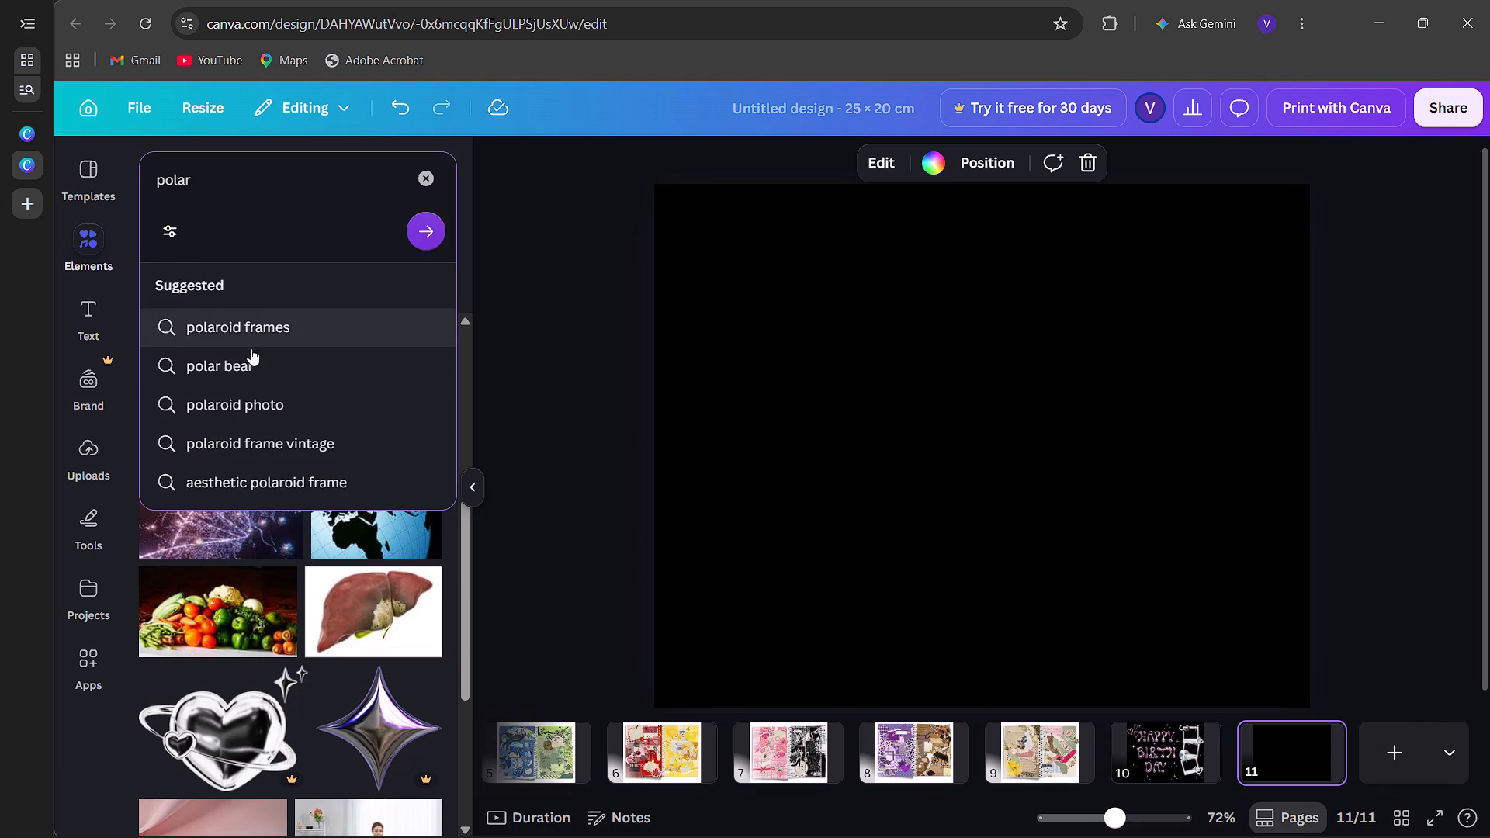
pyautogui.click(295, 338)
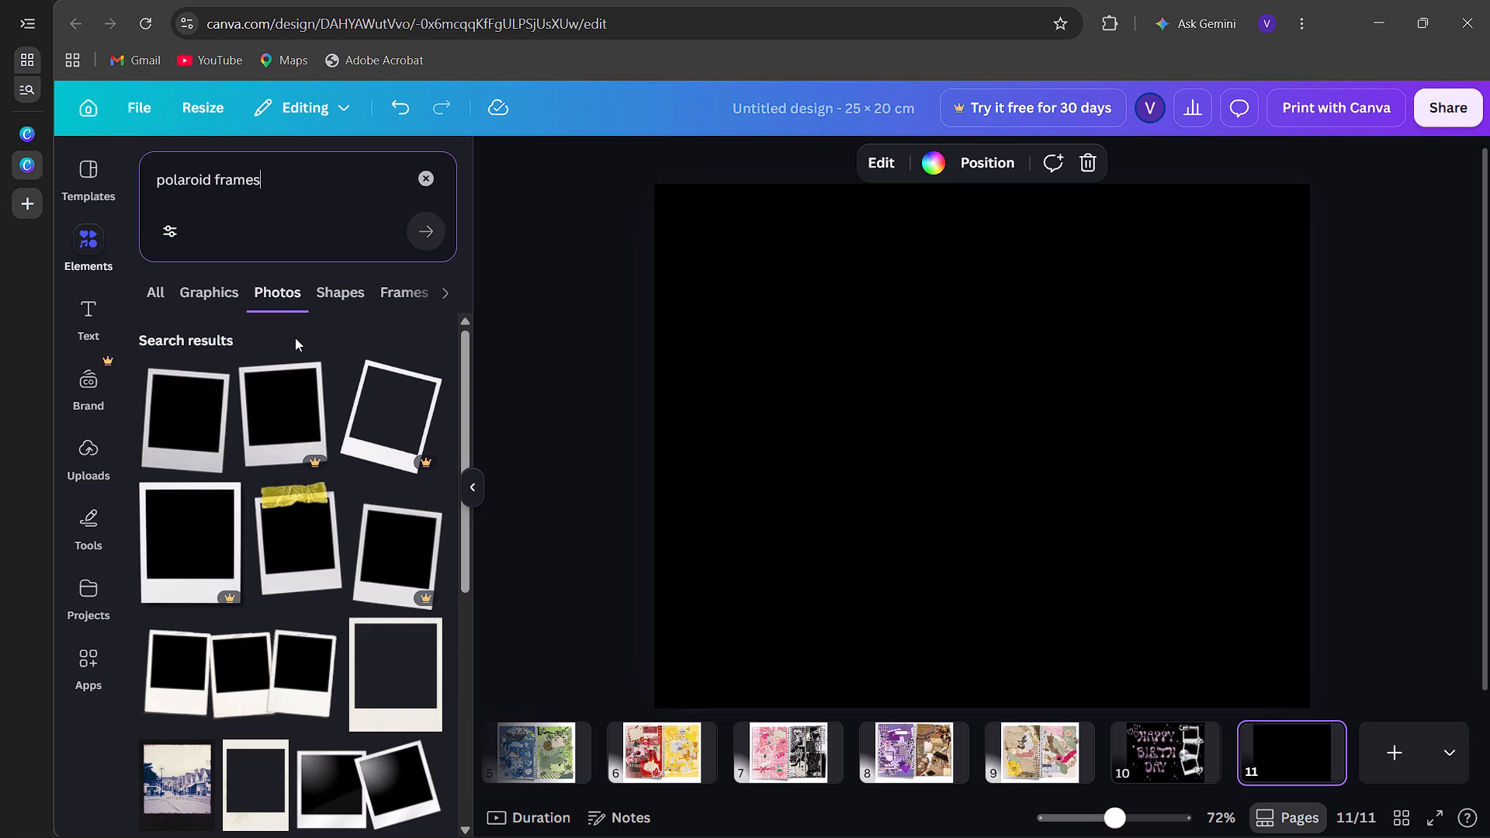
# Add the vintage Polaroid with beige tape and dried flowers, shrink it, and place it in page 11's upper-right area.
pyautogui.scroll(-3, 281, 594)
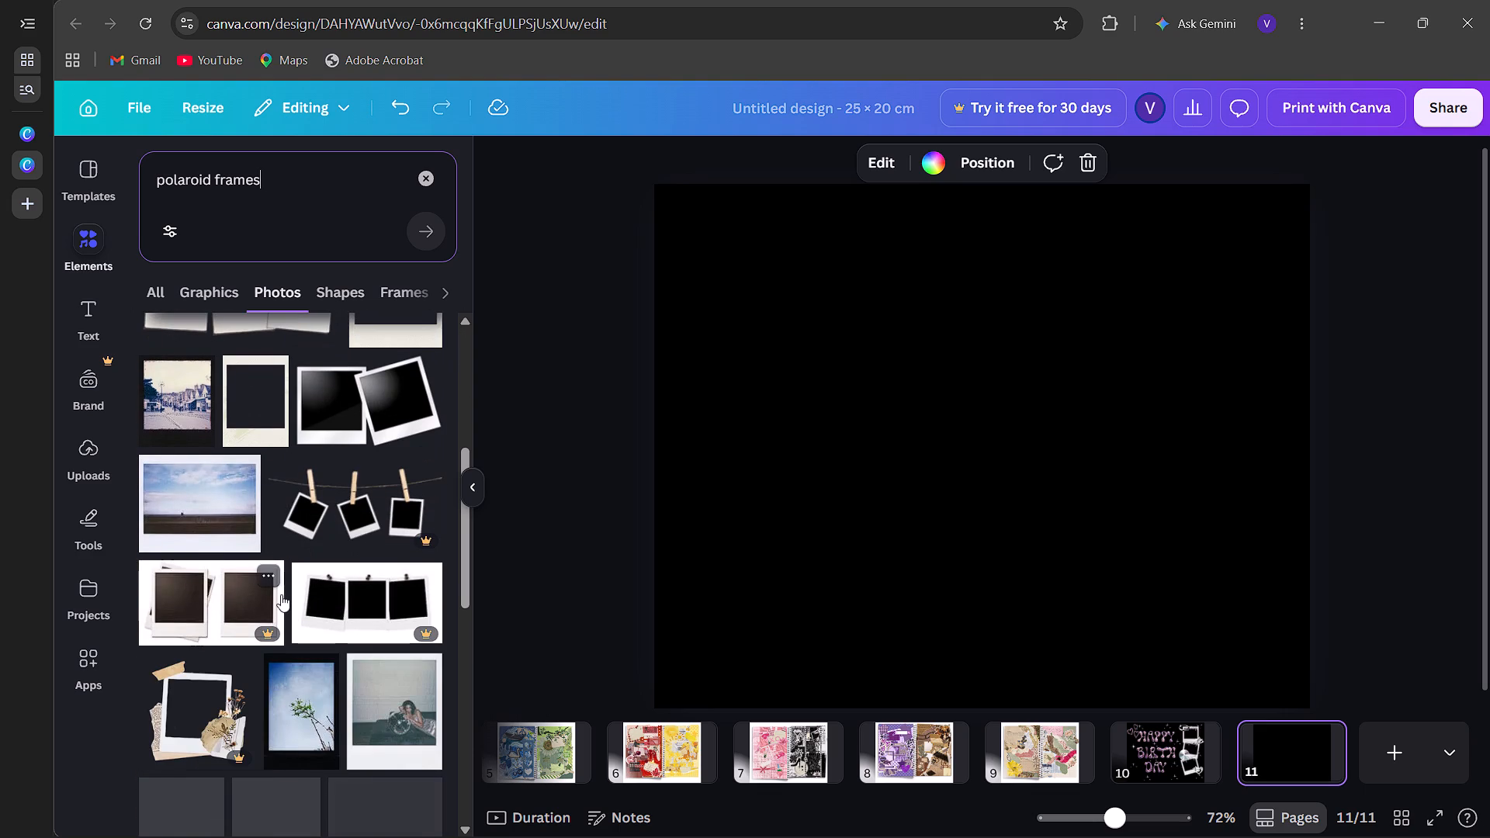
pyautogui.scroll(-3, 281, 594)
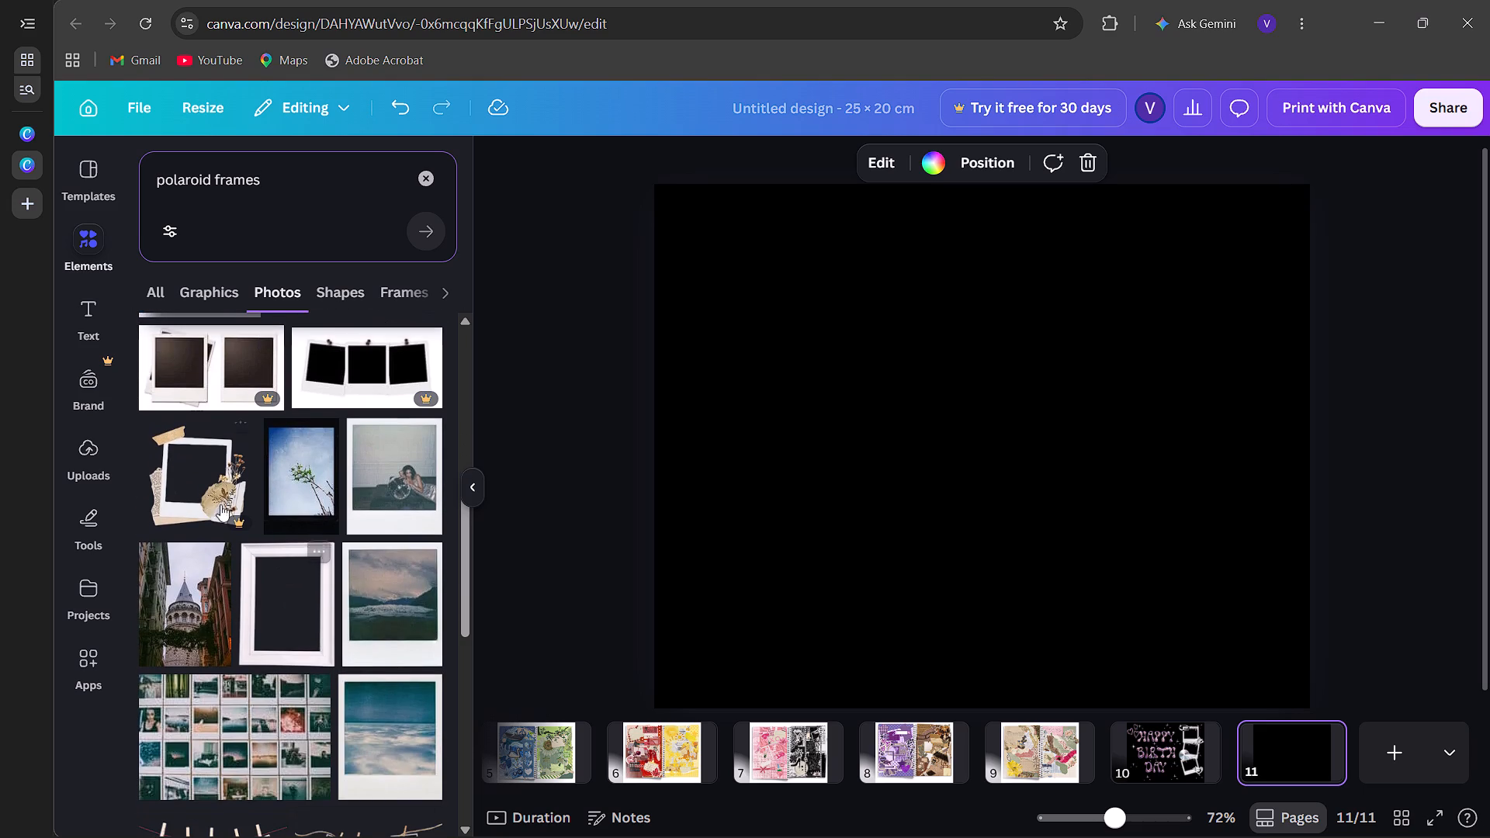
pyautogui.click(176, 476)
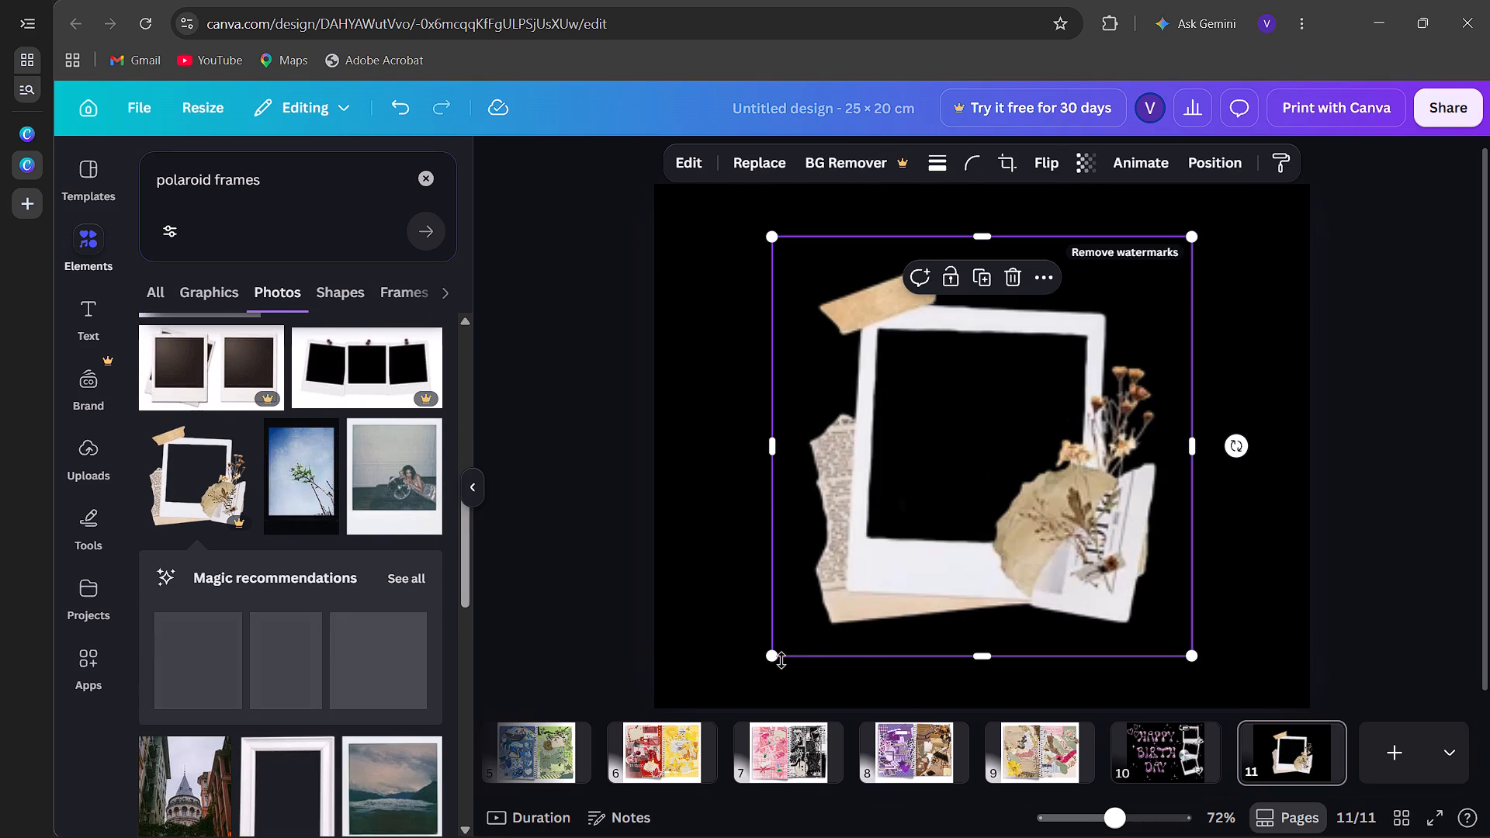
pyautogui.moveTo(771, 659); pyautogui.dragTo(908, 514)
pyautogui.moveTo(1052, 372); pyautogui.dragTo(996, 405)
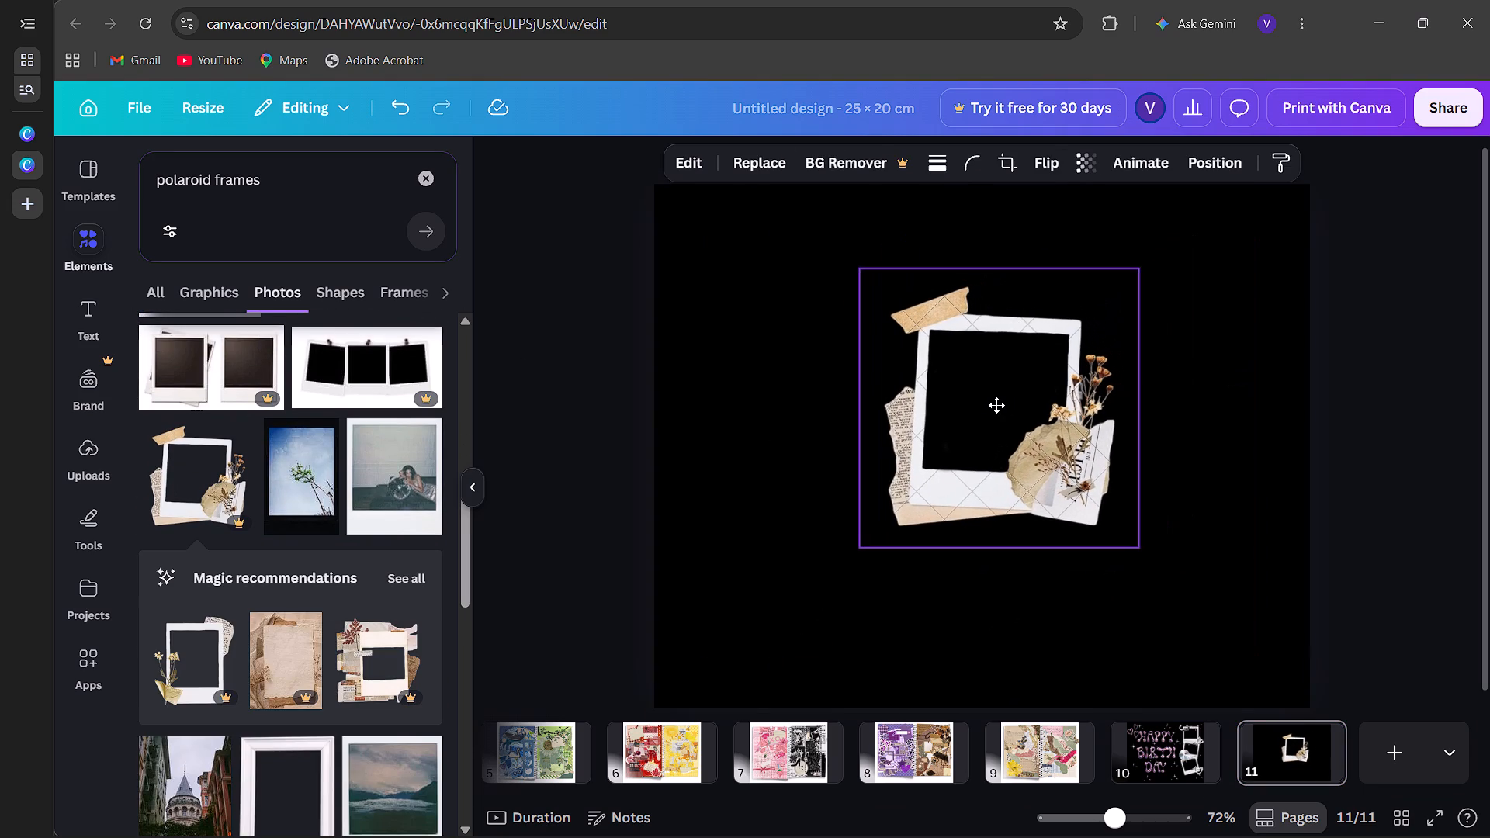
pyautogui.moveTo(996, 405); pyautogui.dragTo(1131, 337)
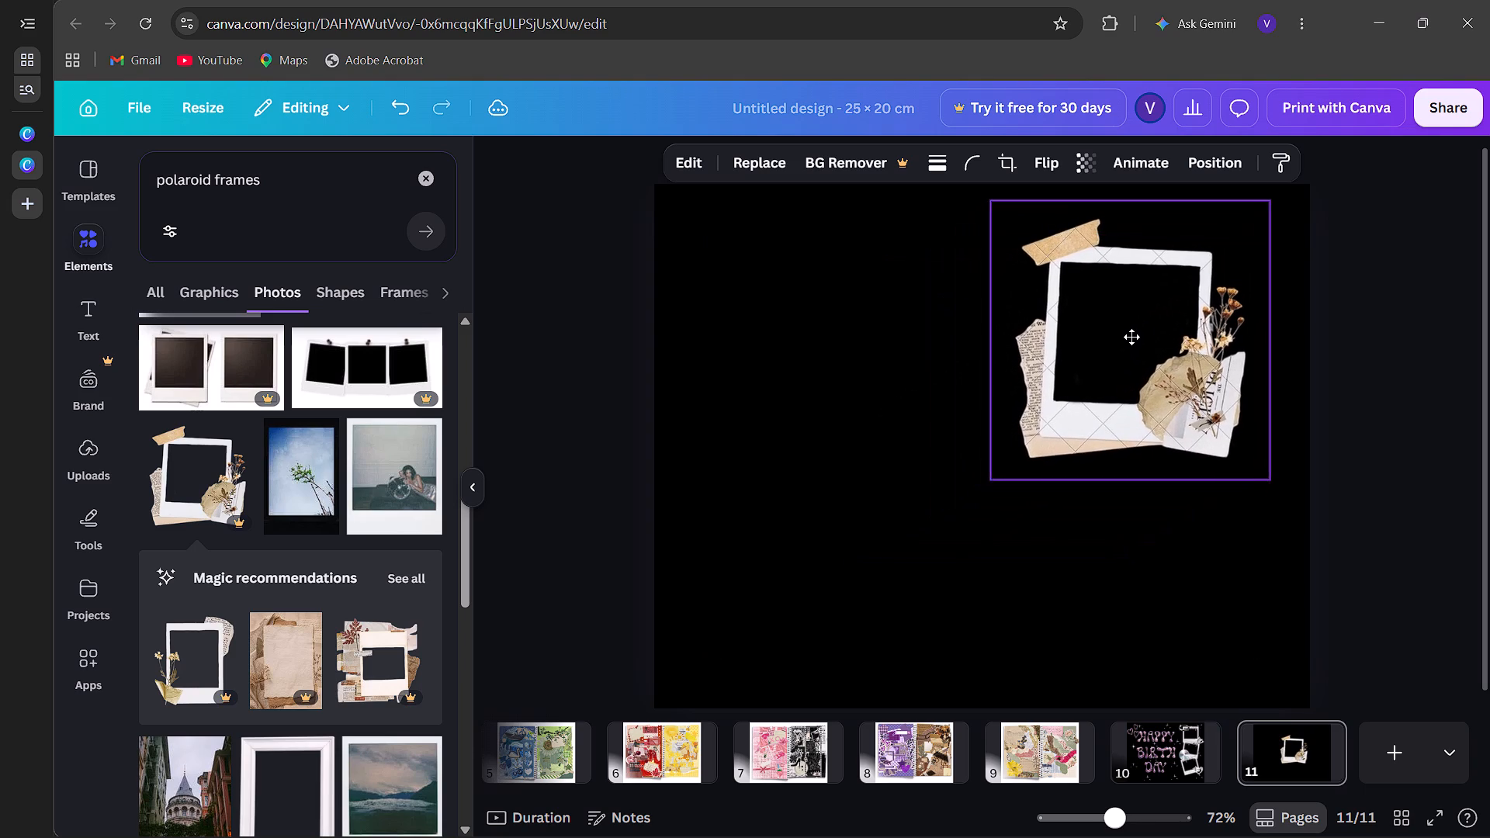
pyautogui.moveTo(1131, 337); pyautogui.dragTo(1118, 329)
# Browse the recommended elements related to the taped vintage Polaroid for matching scrapbook pieces.
pyautogui.click(418, 564)
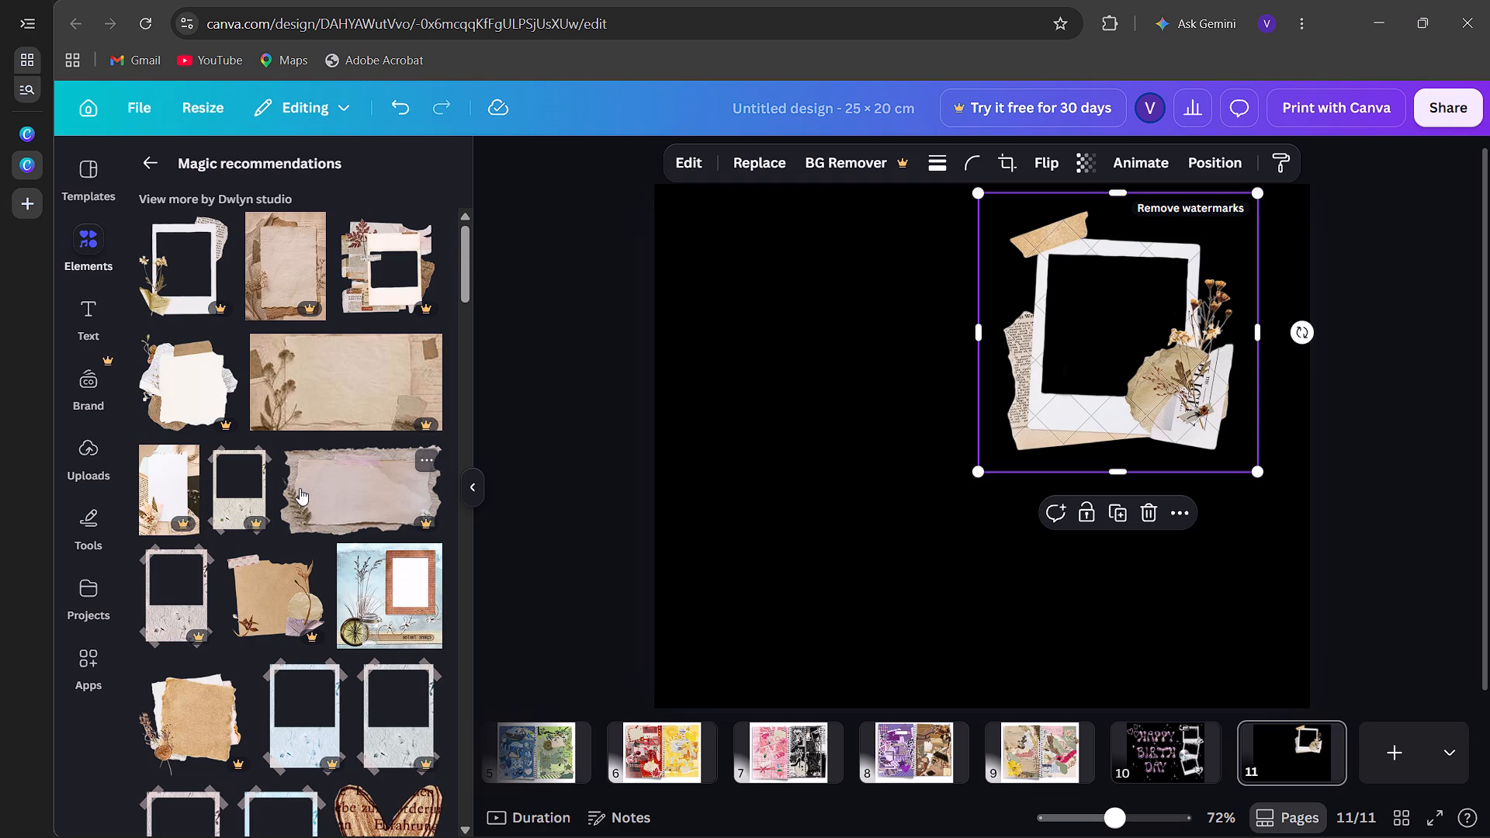
pyautogui.scroll(-6, 300, 488)
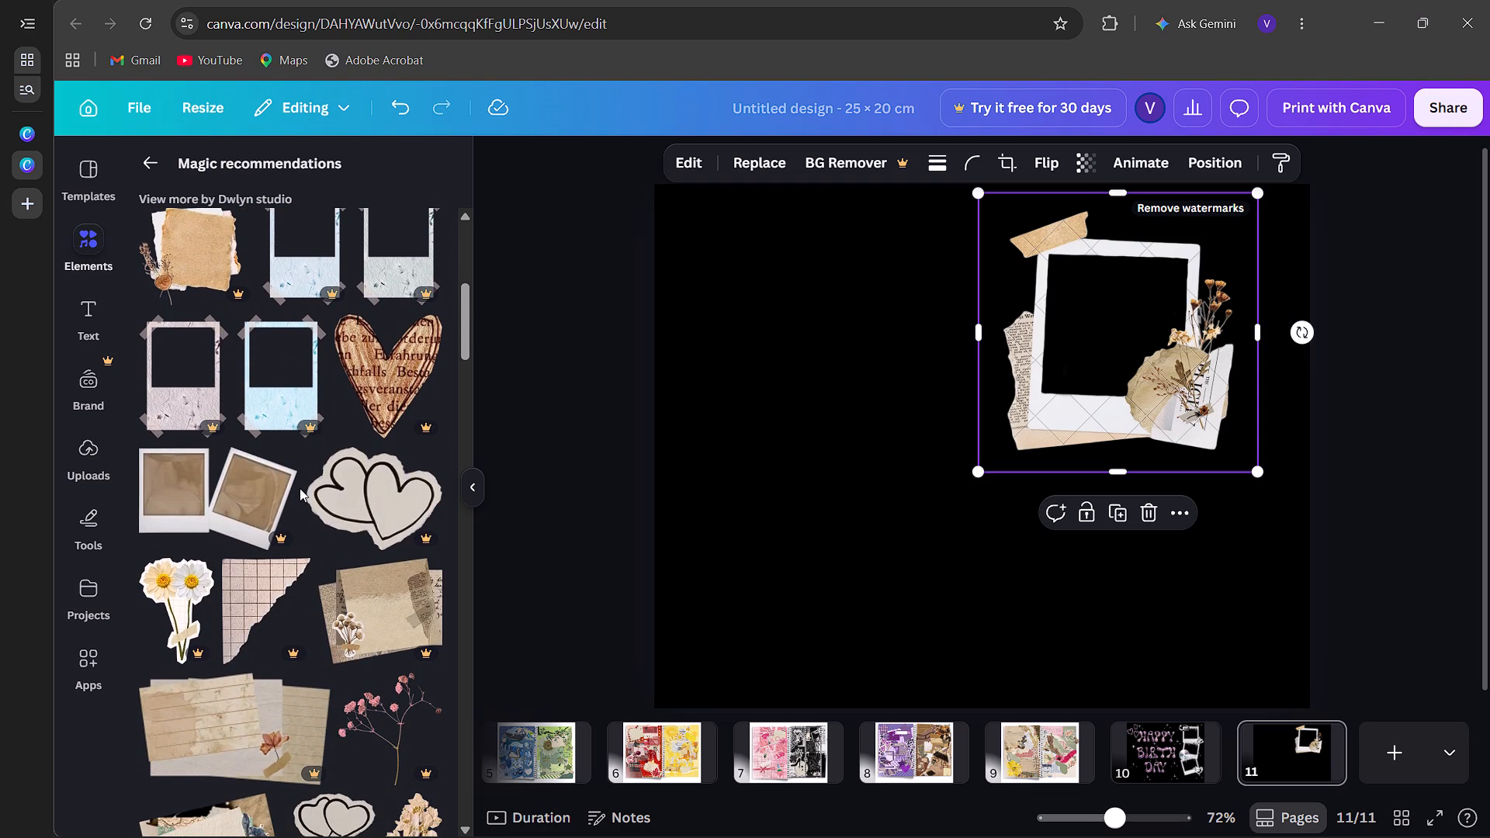
pyautogui.scroll(-3, 300, 488)
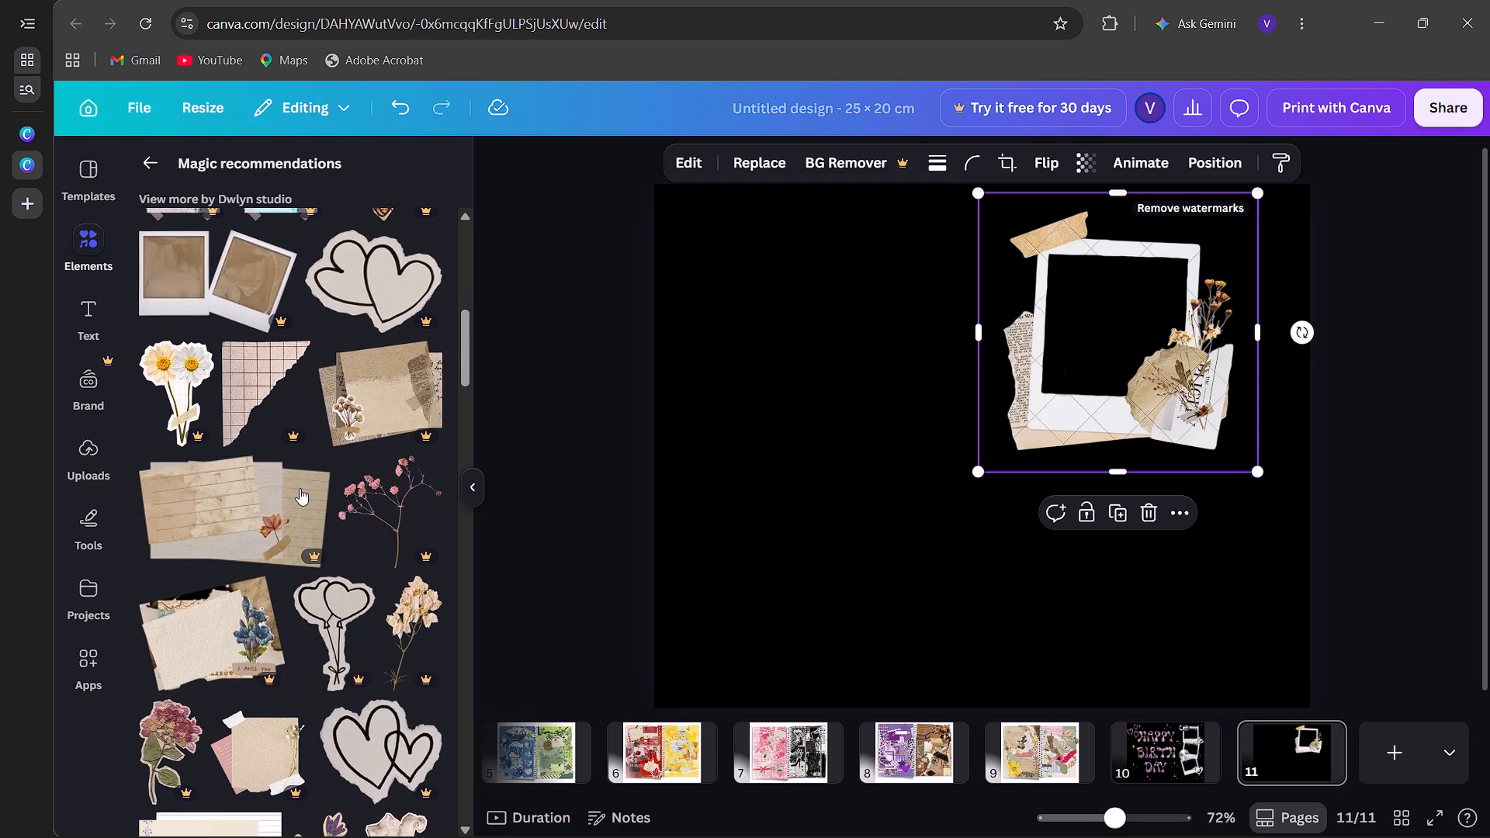
pyautogui.scroll(-4, 300, 488)
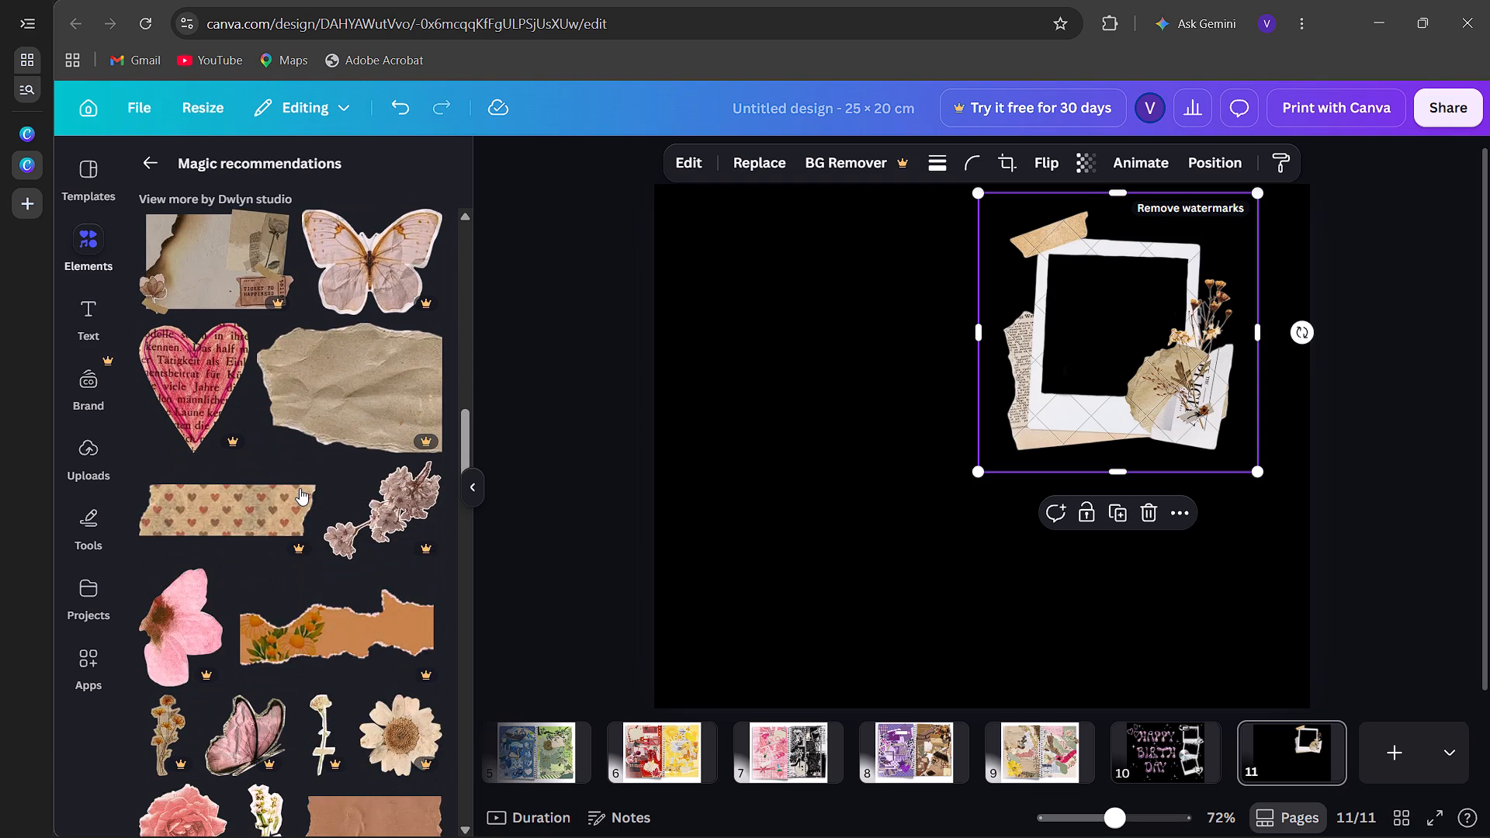
pyautogui.scroll(-1, 300, 488)
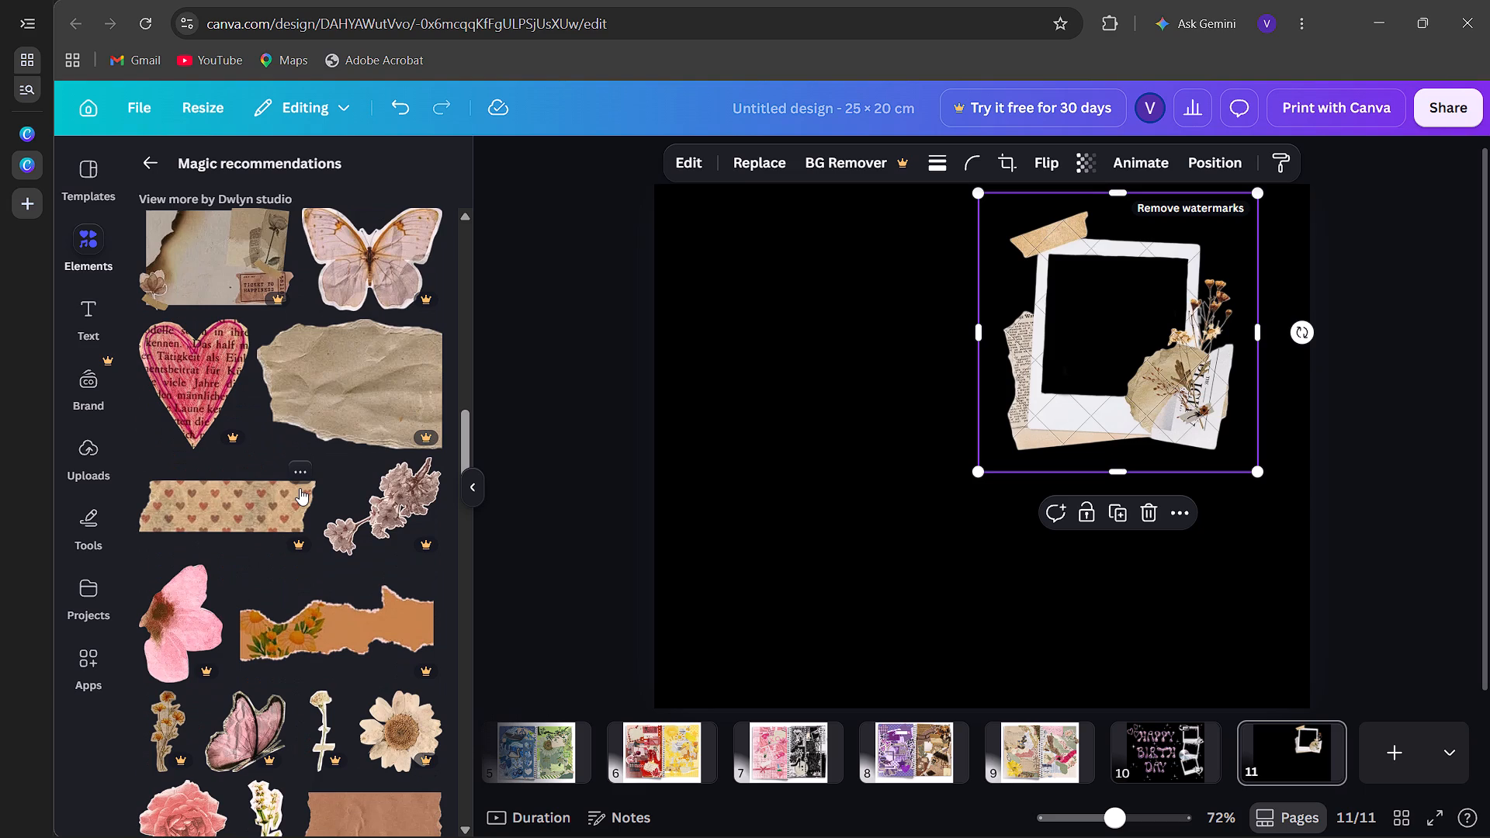
pyautogui.scroll(7, 300, 488)
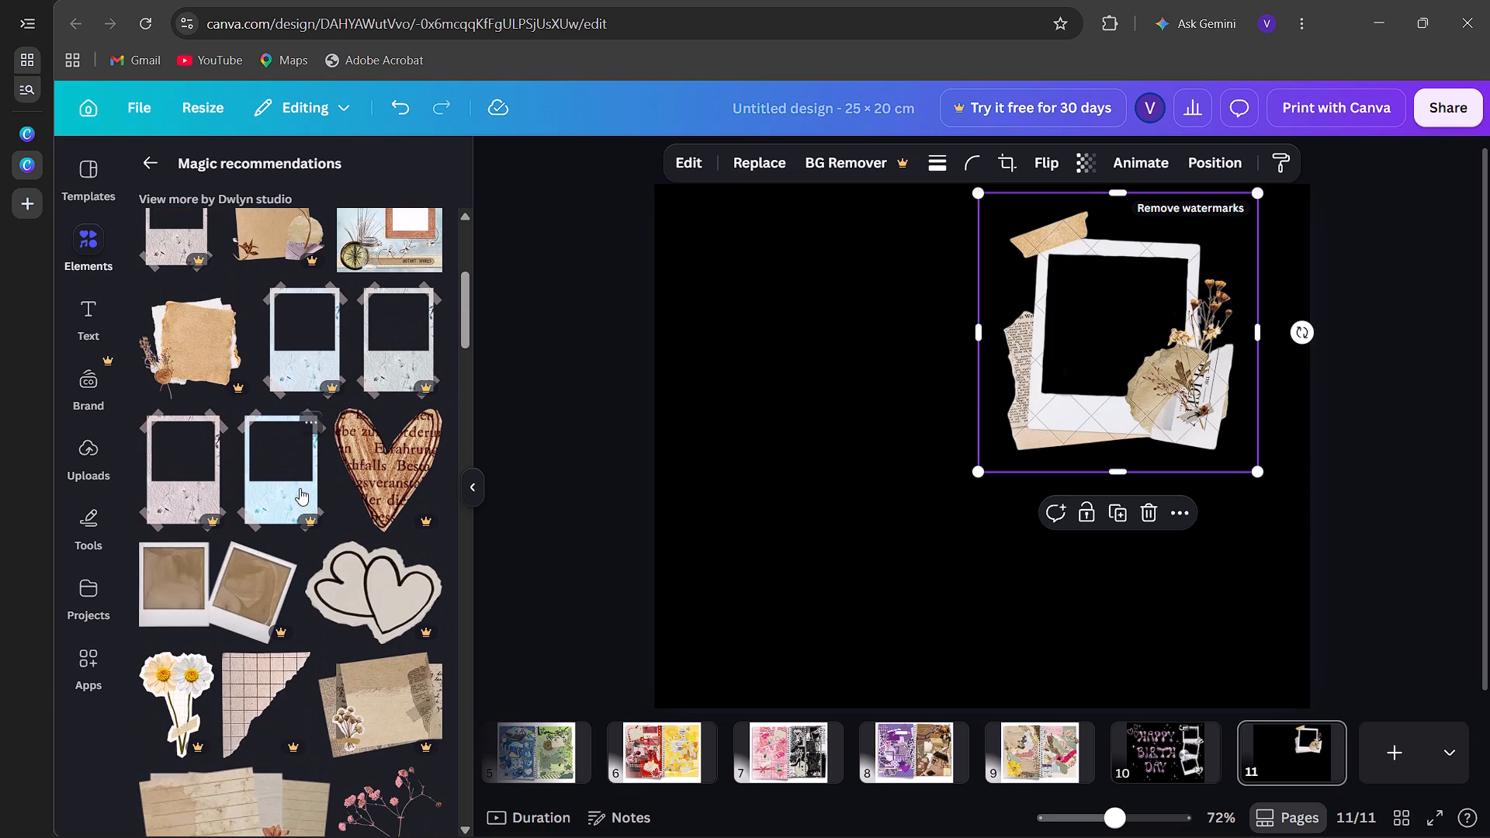
pyautogui.scroll(3, 300, 488)
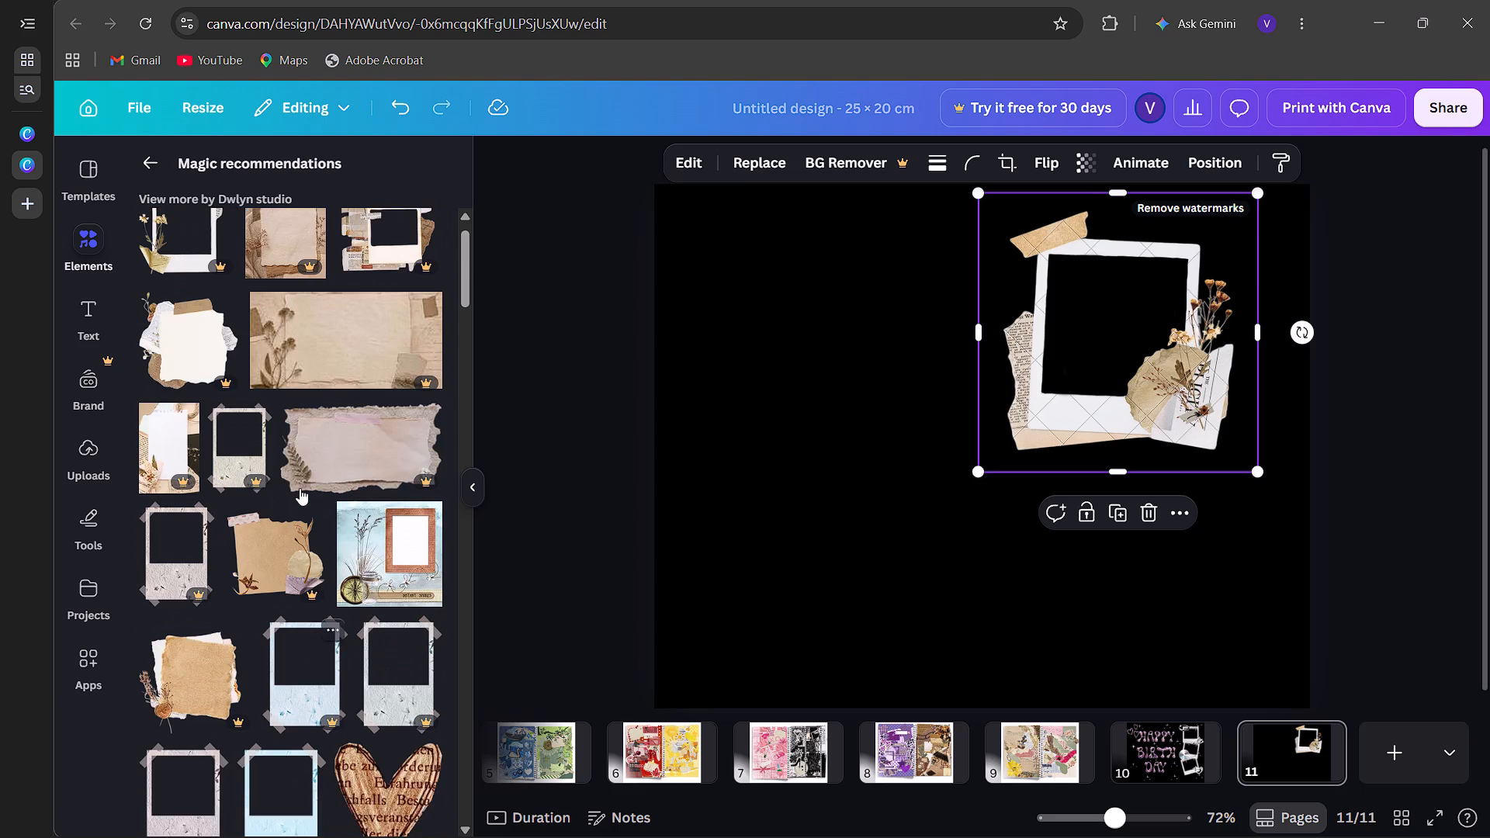
pyautogui.scroll(1, 300, 488)
# Add the Polaroid frame with torn newspaper and dried flowers to page 11 and shrink it.
pyautogui.click(152, 258)
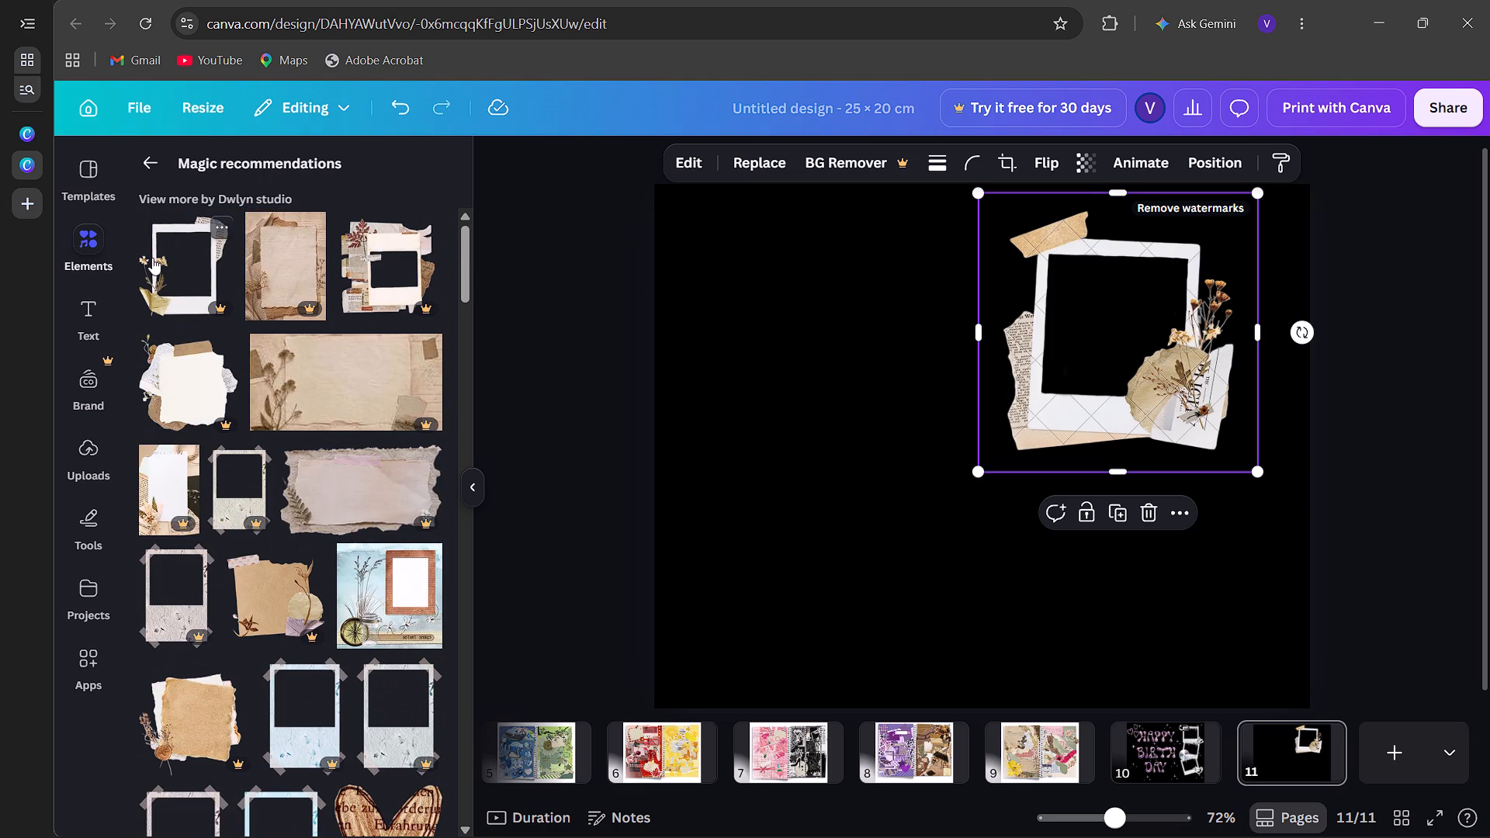
pyautogui.moveTo(792, 657); pyautogui.dragTo(919, 493)
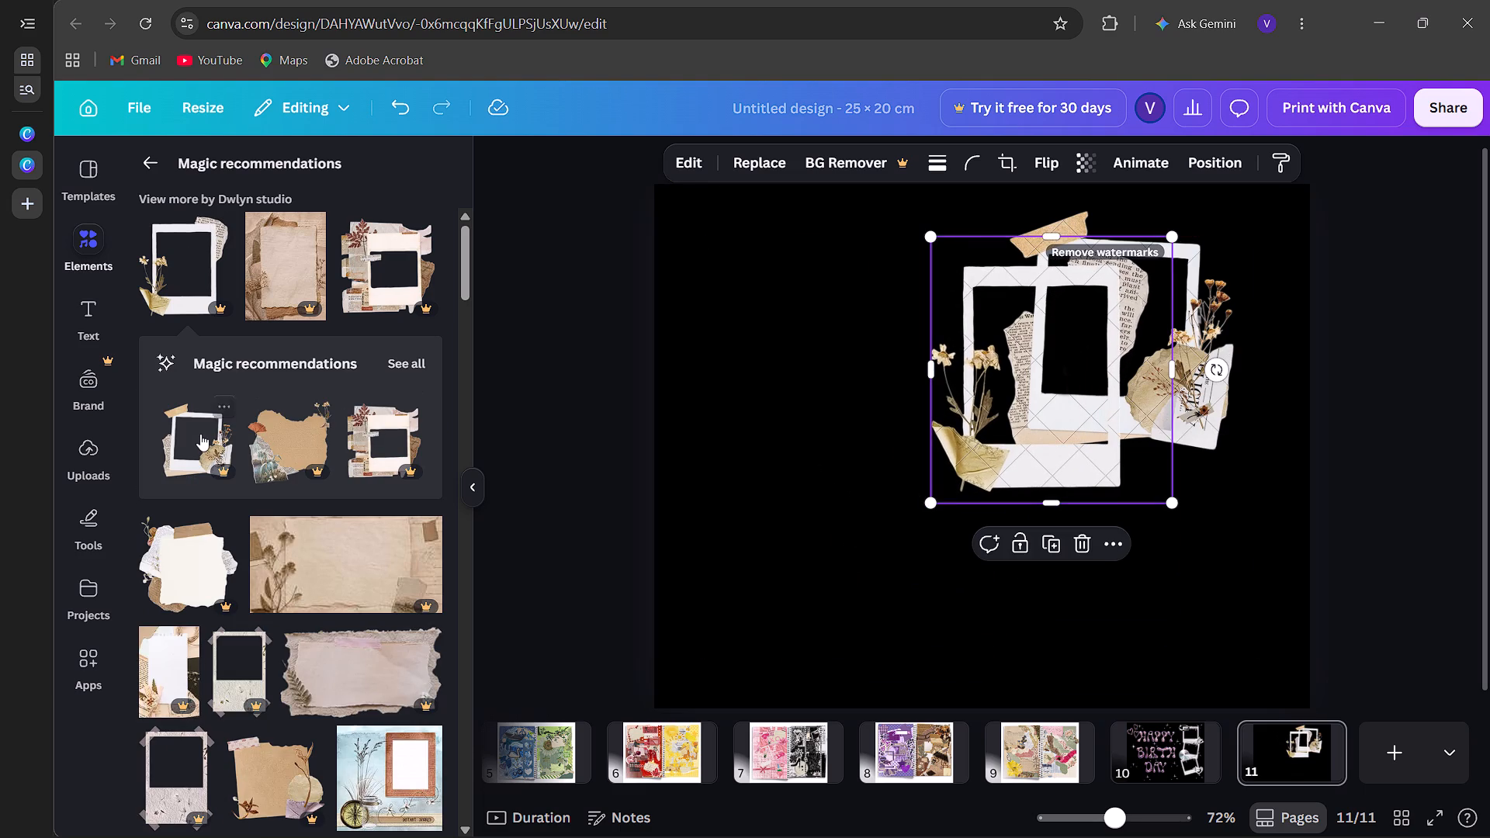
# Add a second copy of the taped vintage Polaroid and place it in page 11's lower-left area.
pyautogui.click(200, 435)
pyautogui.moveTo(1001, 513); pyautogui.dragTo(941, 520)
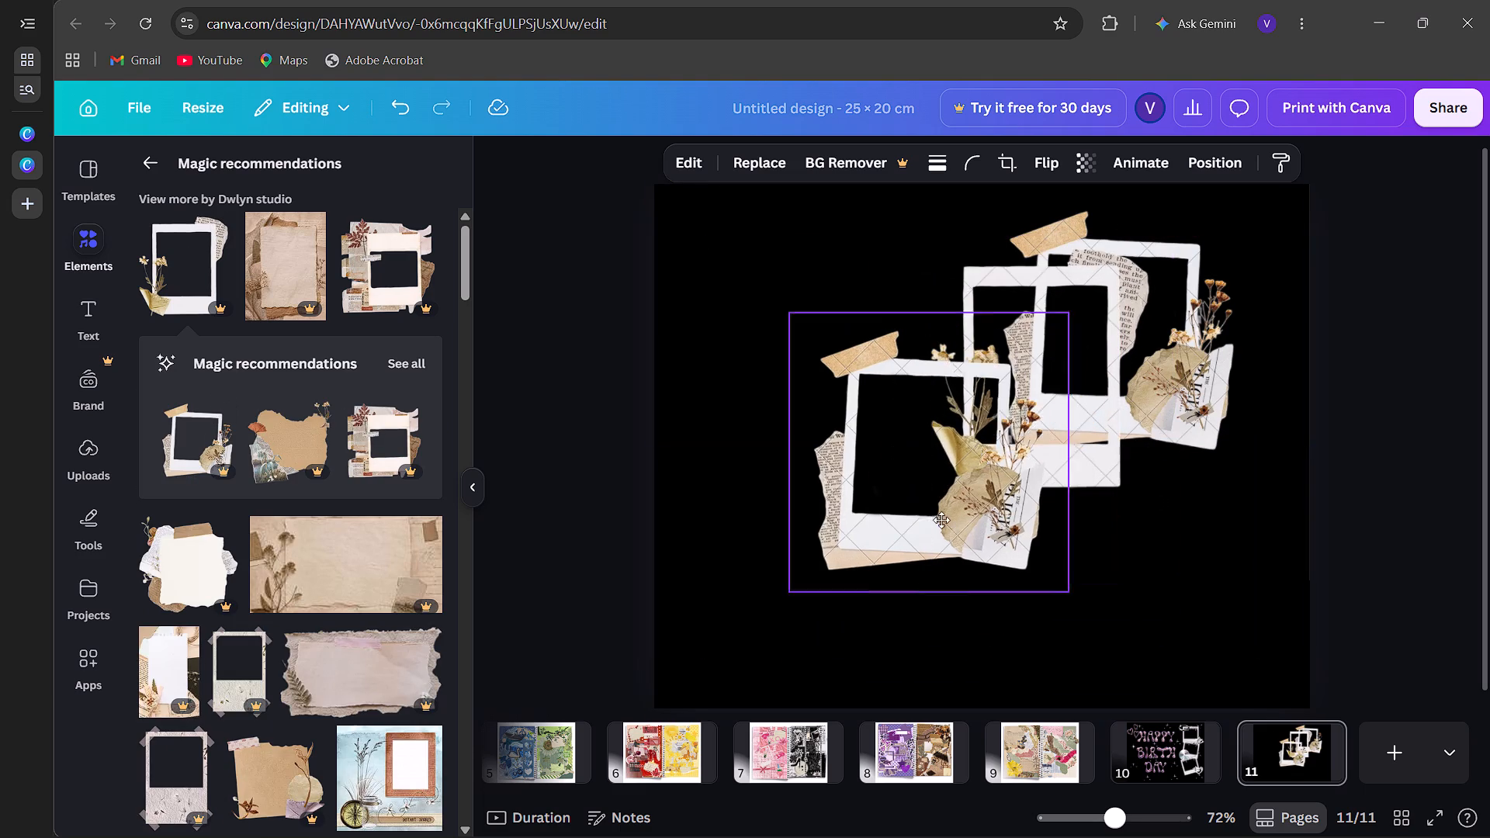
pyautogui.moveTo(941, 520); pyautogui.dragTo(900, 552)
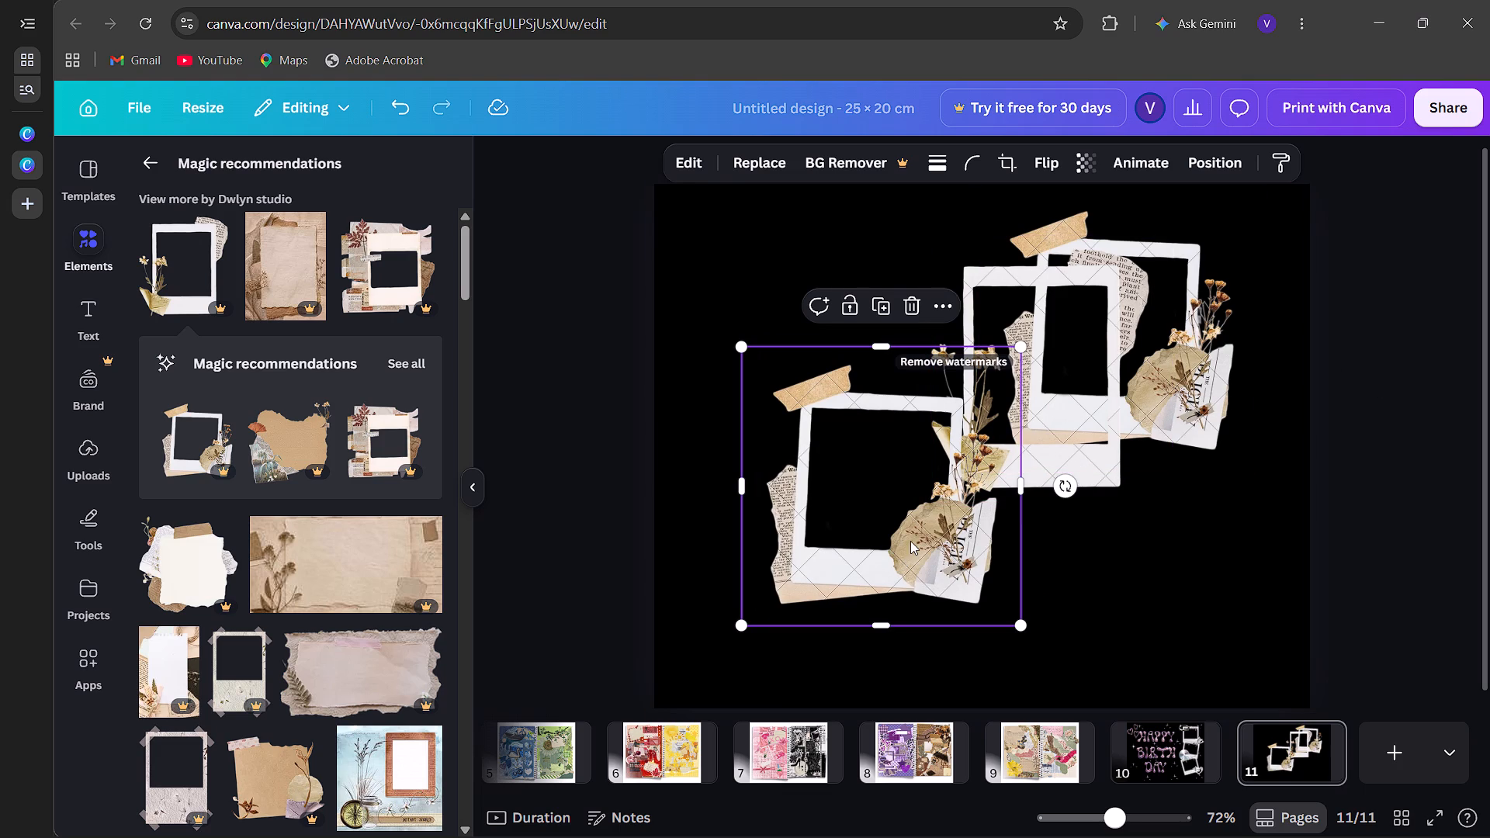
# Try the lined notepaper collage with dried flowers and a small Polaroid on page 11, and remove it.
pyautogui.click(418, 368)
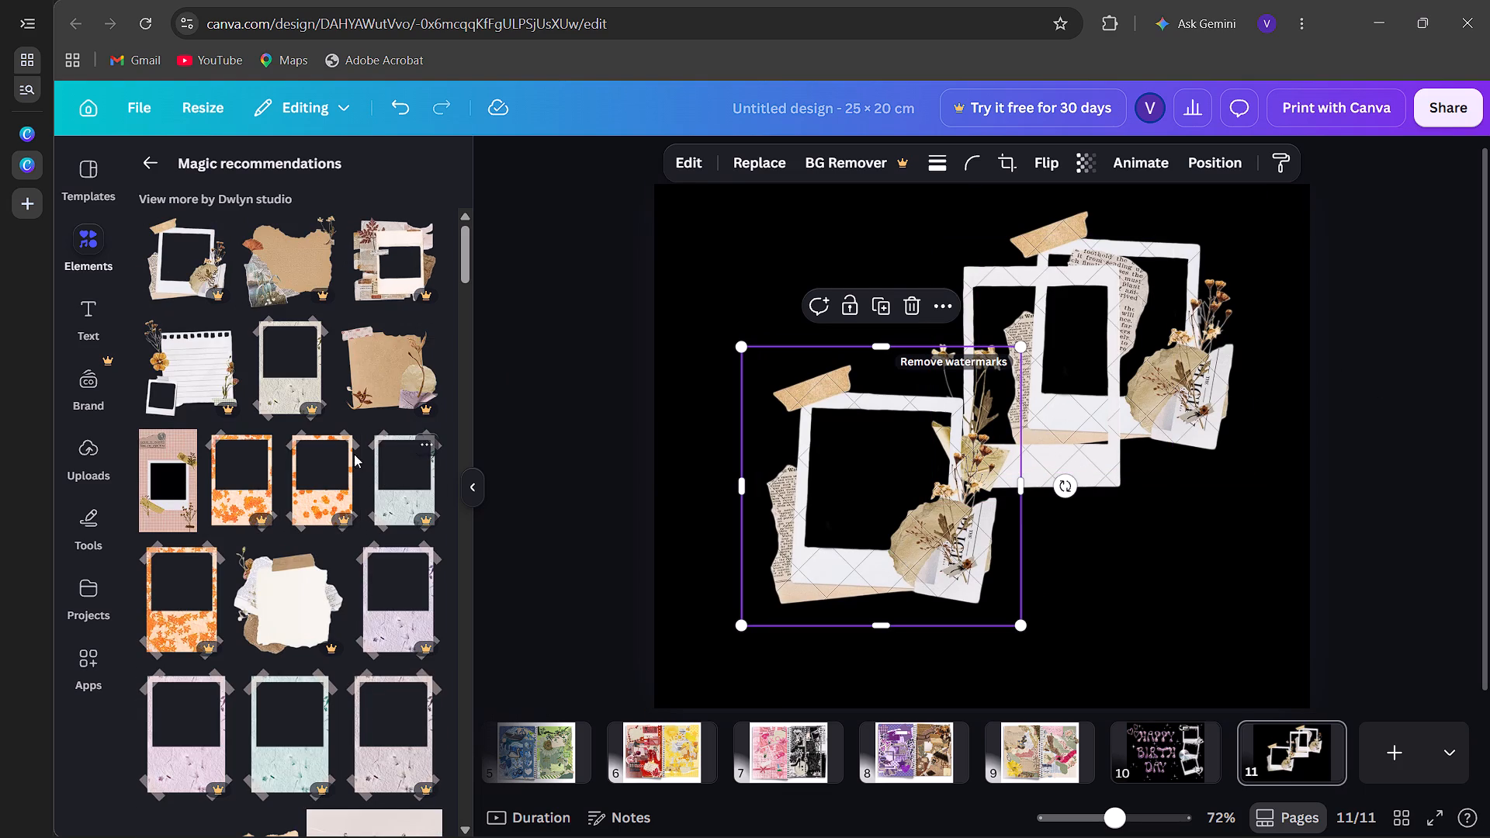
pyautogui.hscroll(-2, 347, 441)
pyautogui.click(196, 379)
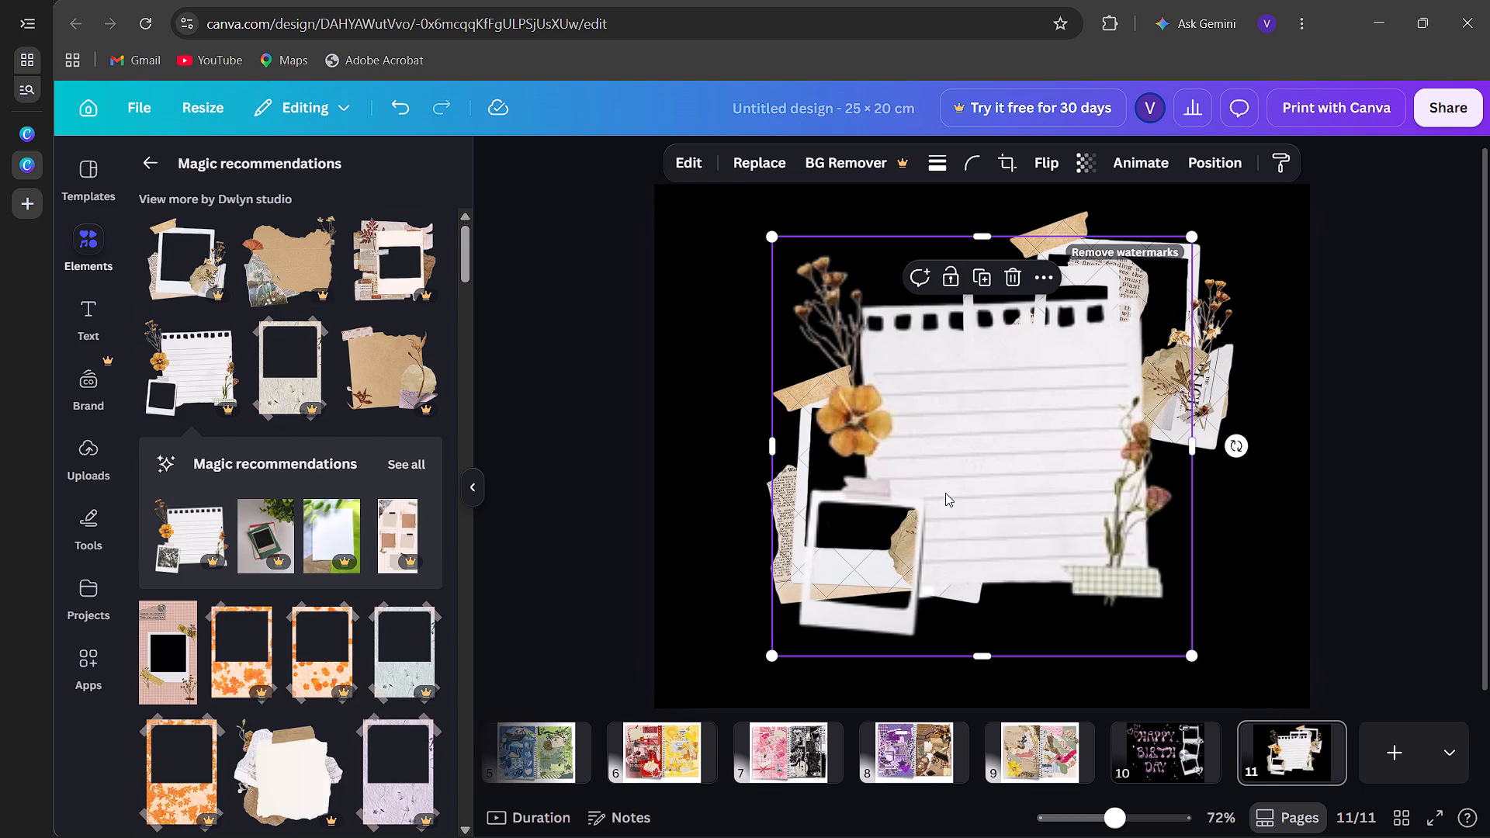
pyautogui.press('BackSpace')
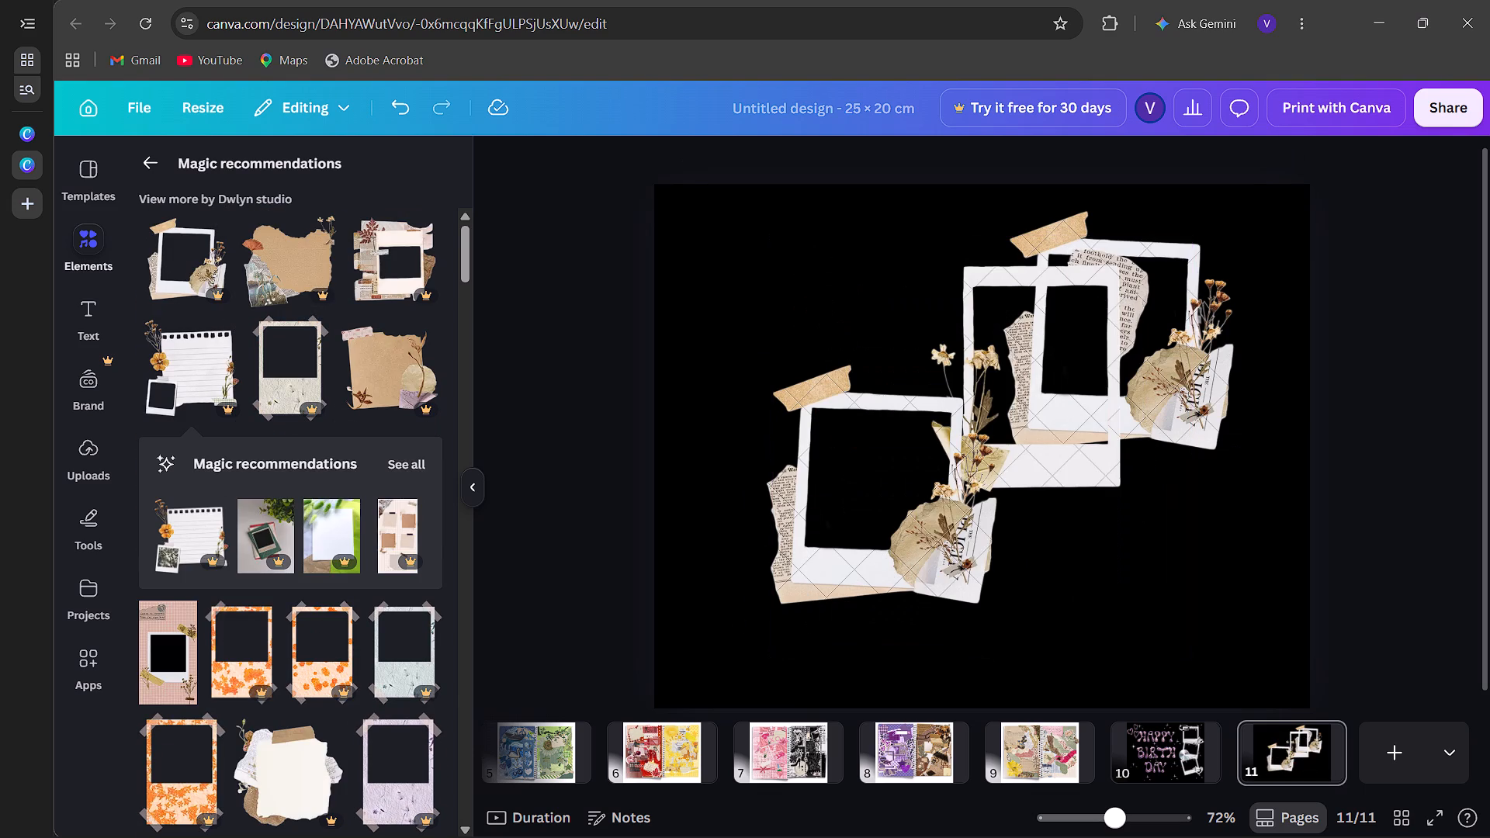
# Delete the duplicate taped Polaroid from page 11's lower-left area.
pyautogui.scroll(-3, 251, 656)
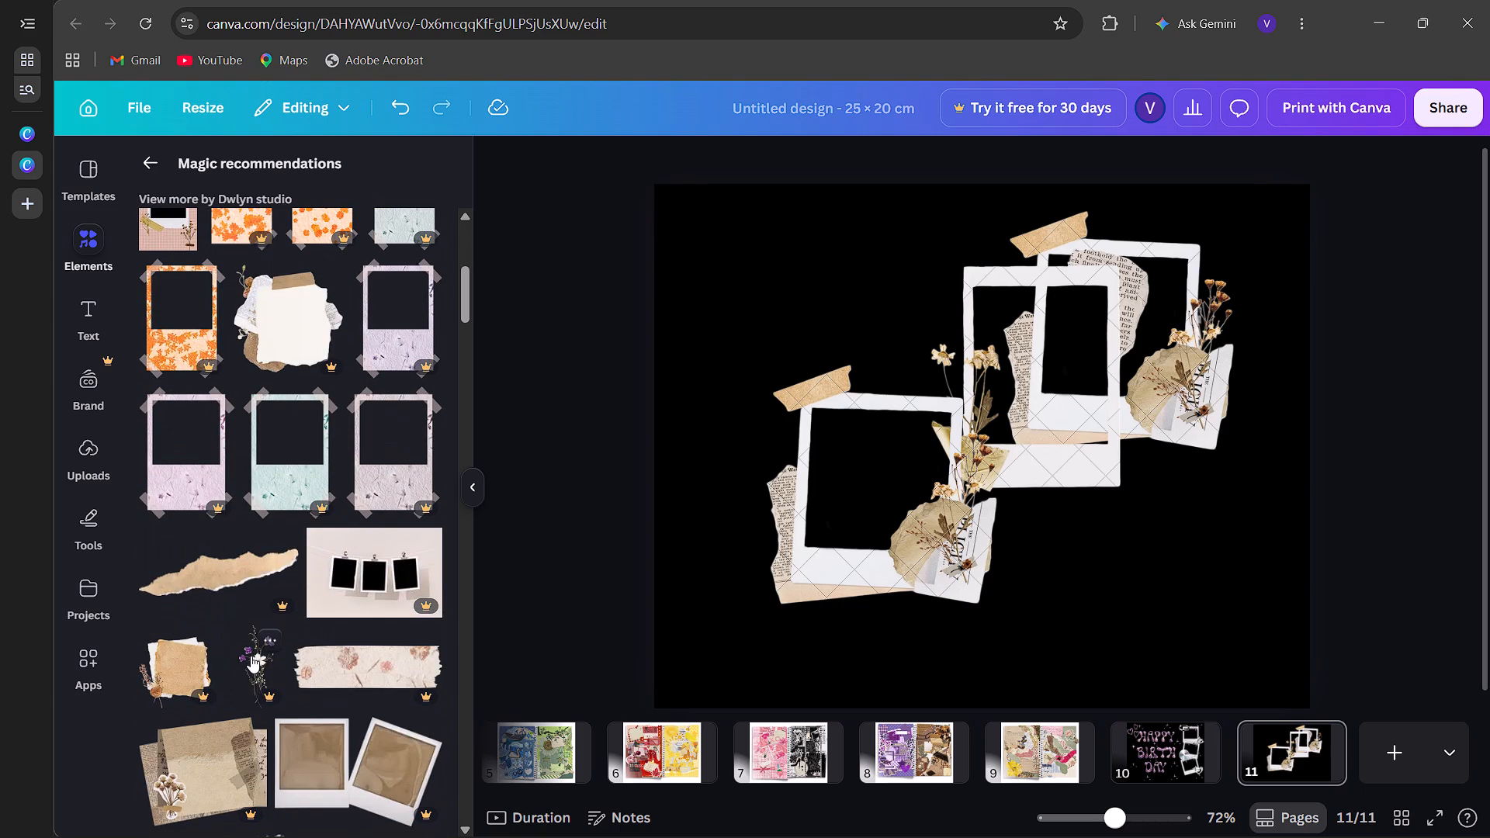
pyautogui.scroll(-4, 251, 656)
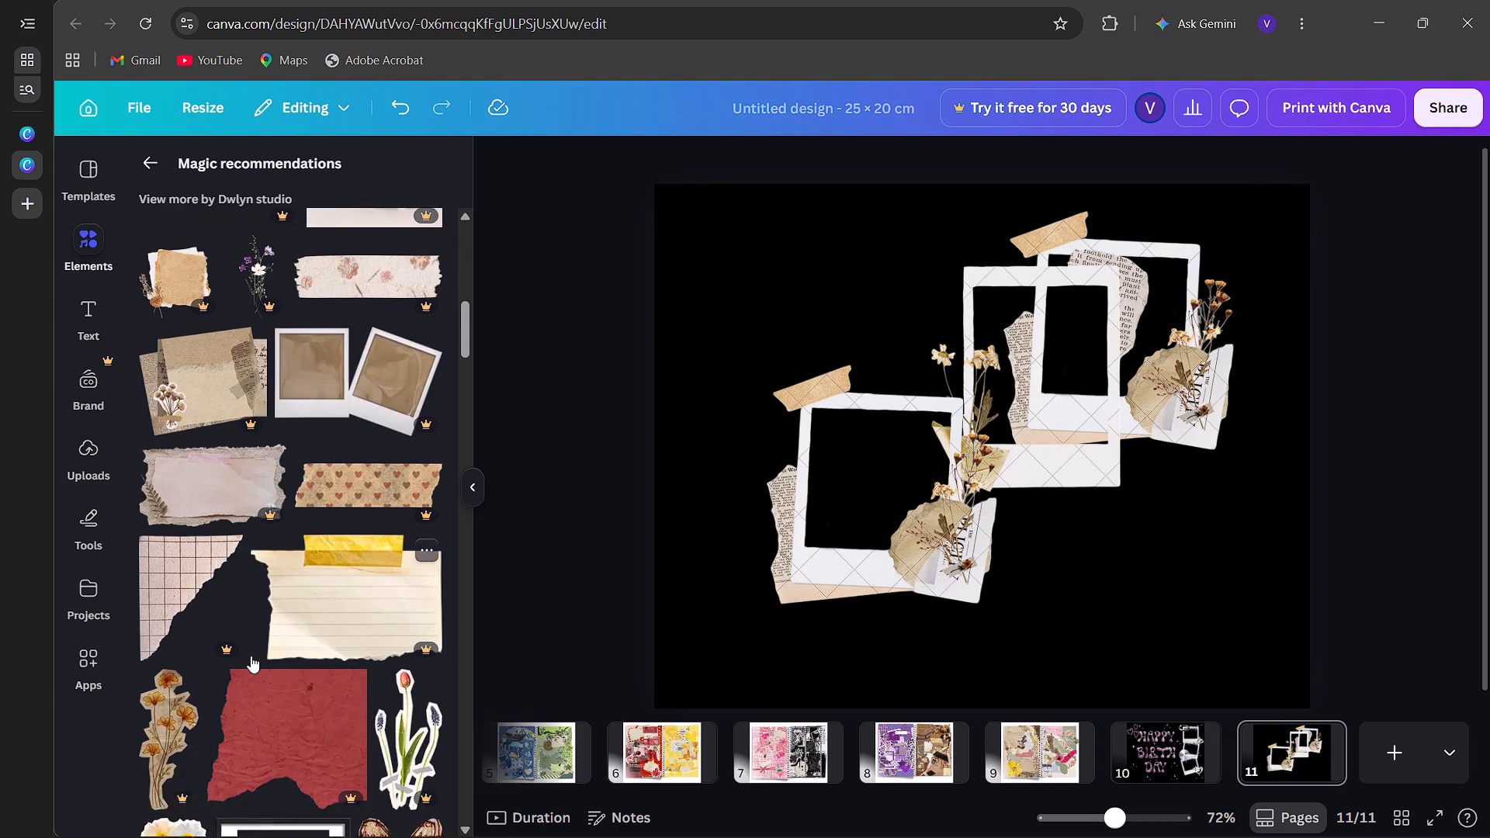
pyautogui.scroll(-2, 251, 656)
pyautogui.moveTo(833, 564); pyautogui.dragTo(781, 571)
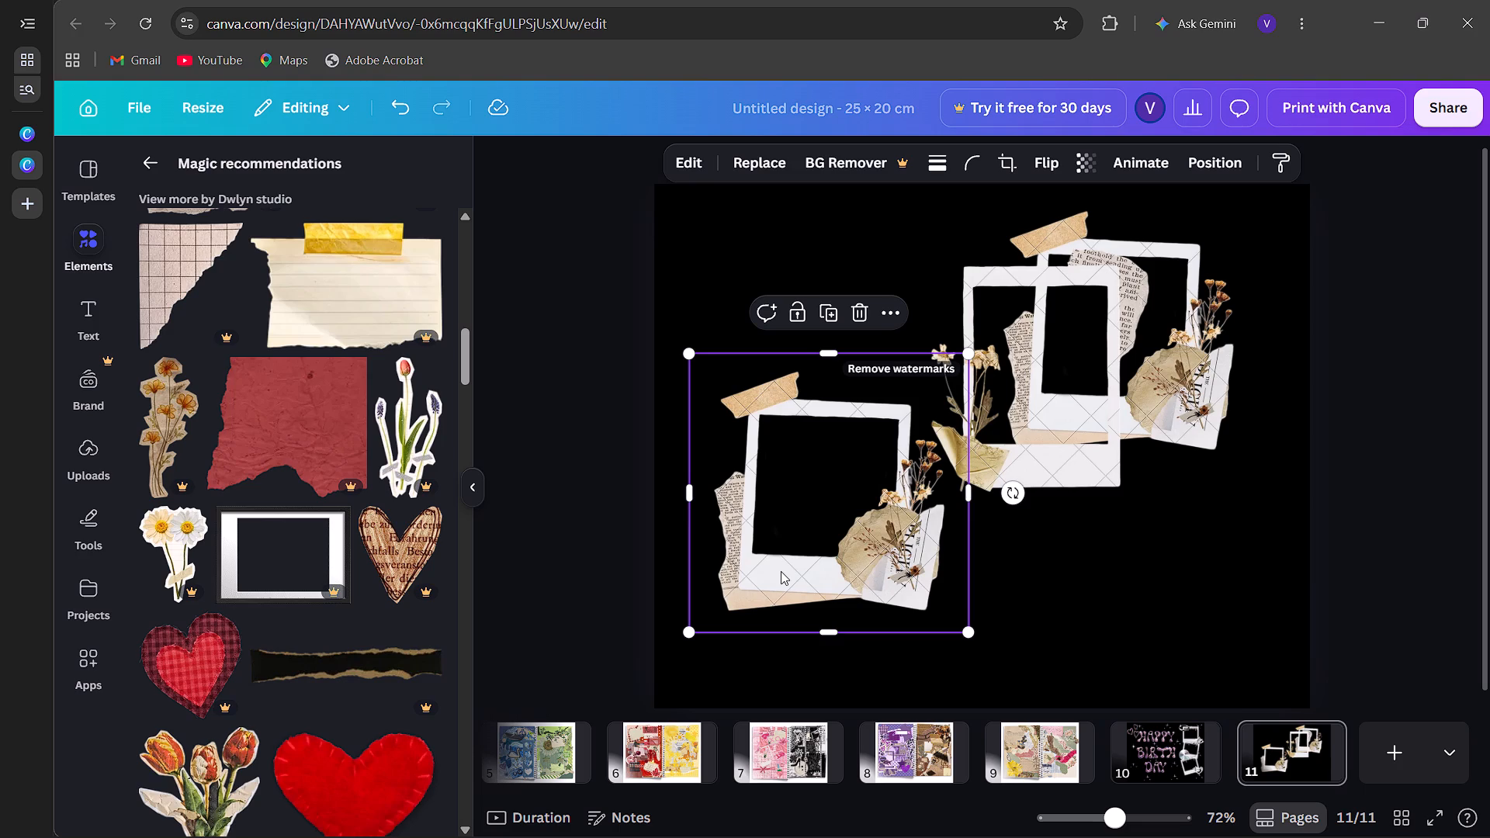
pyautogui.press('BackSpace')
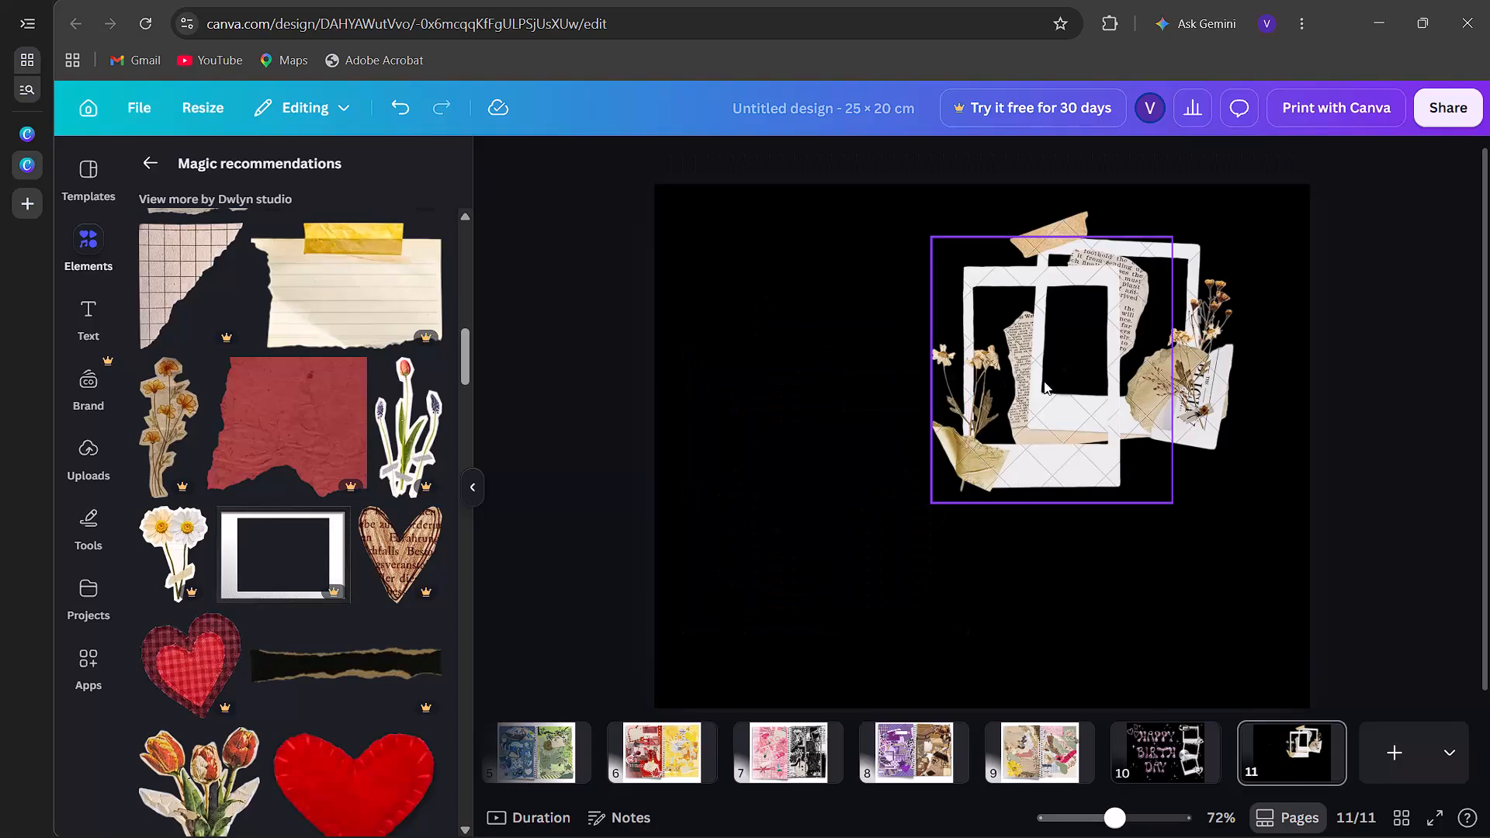
# Place the newspaper-backed Polaroid at page 11's lower left, tilted counter-clockwise, and move the taped Polaroid closer to the upper-right corner.
pyautogui.moveTo(1005, 466); pyautogui.dragTo(826, 621)
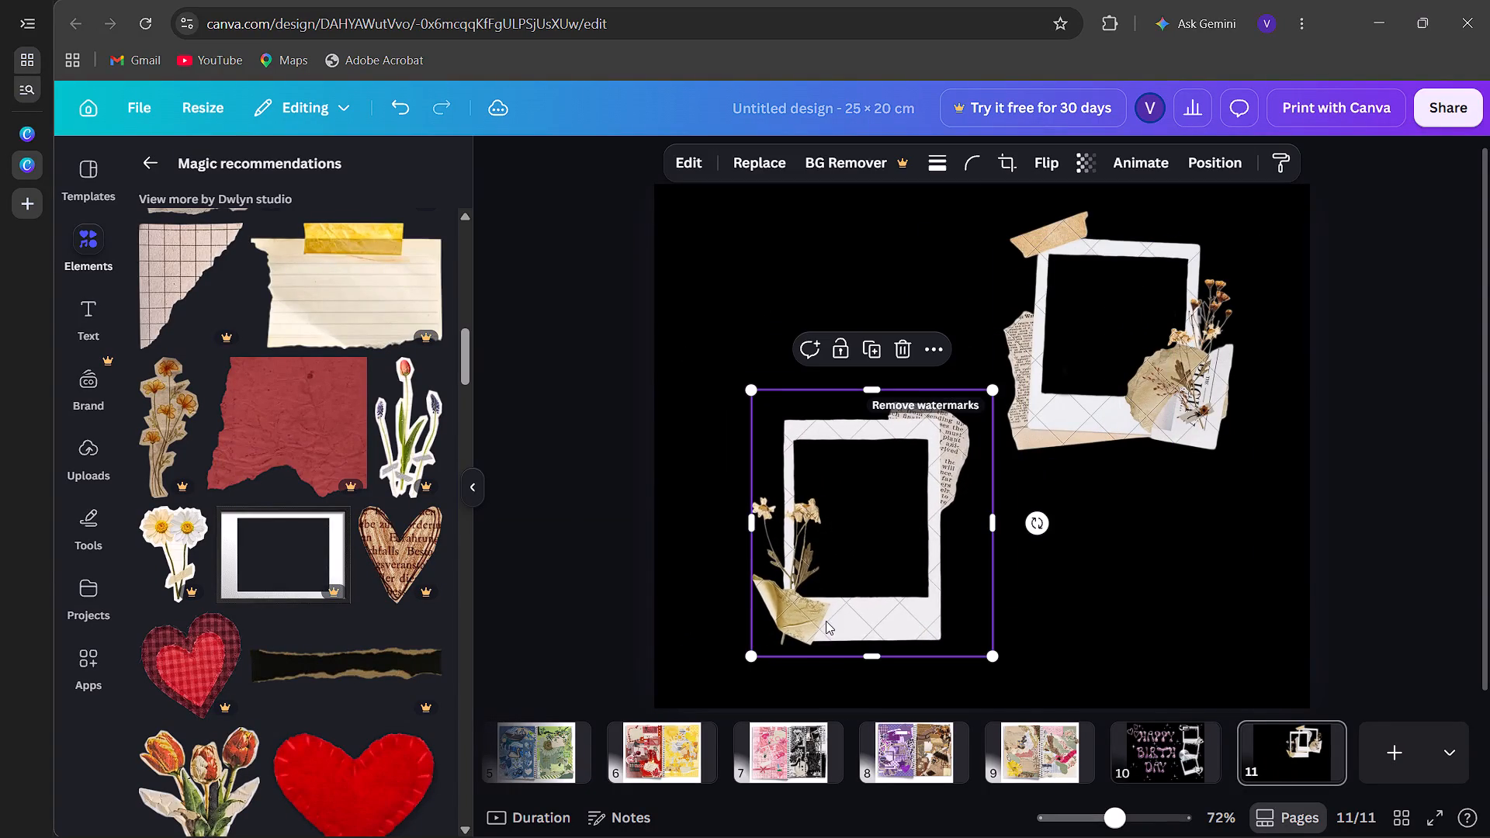
pyautogui.moveTo(1038, 531); pyautogui.dragTo(1016, 497)
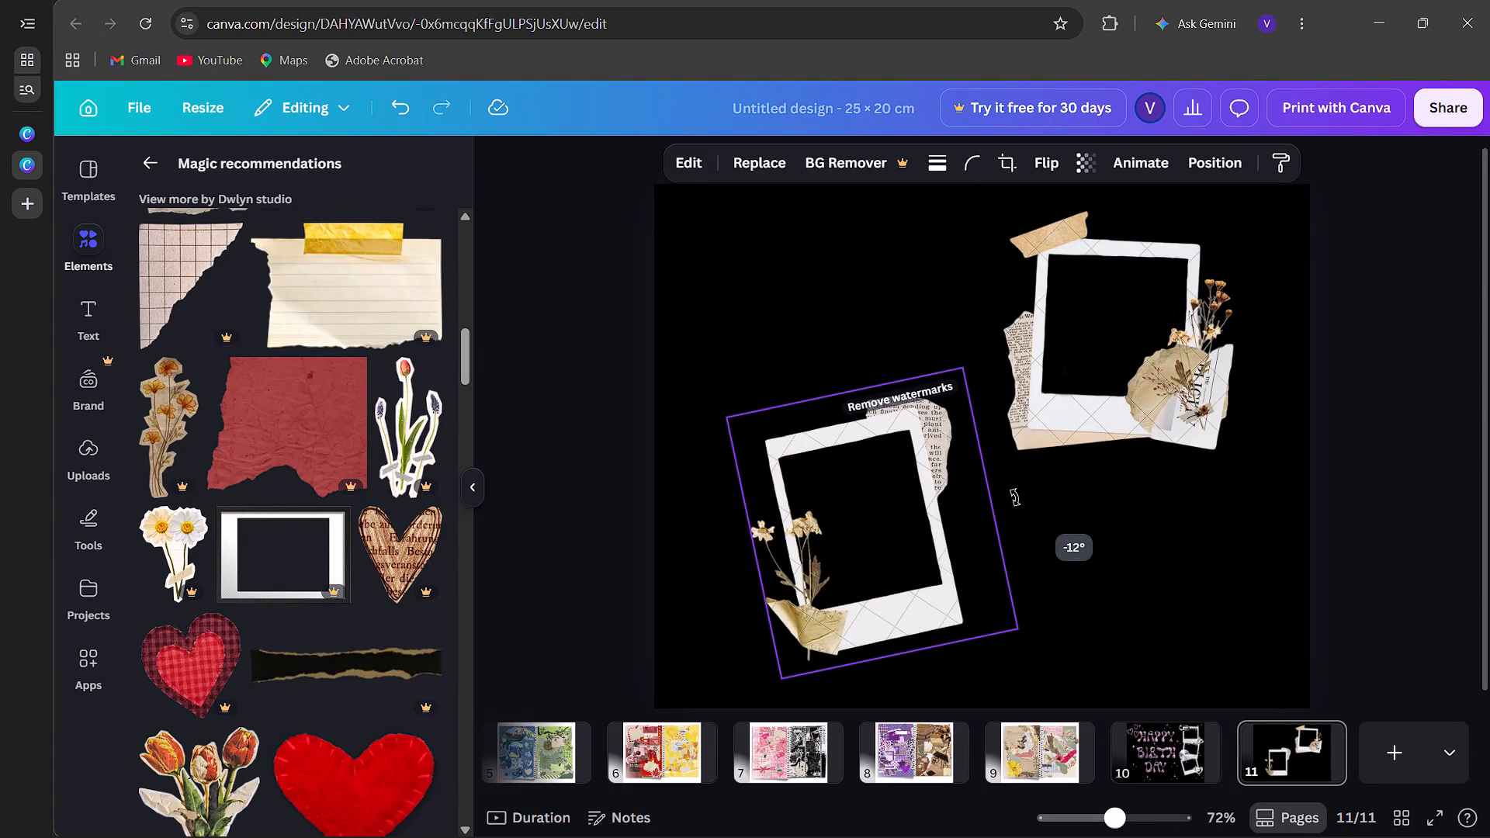
pyautogui.moveTo(1016, 497); pyautogui.dragTo(1010, 496)
pyautogui.moveTo(1083, 350); pyautogui.dragTo(1116, 338)
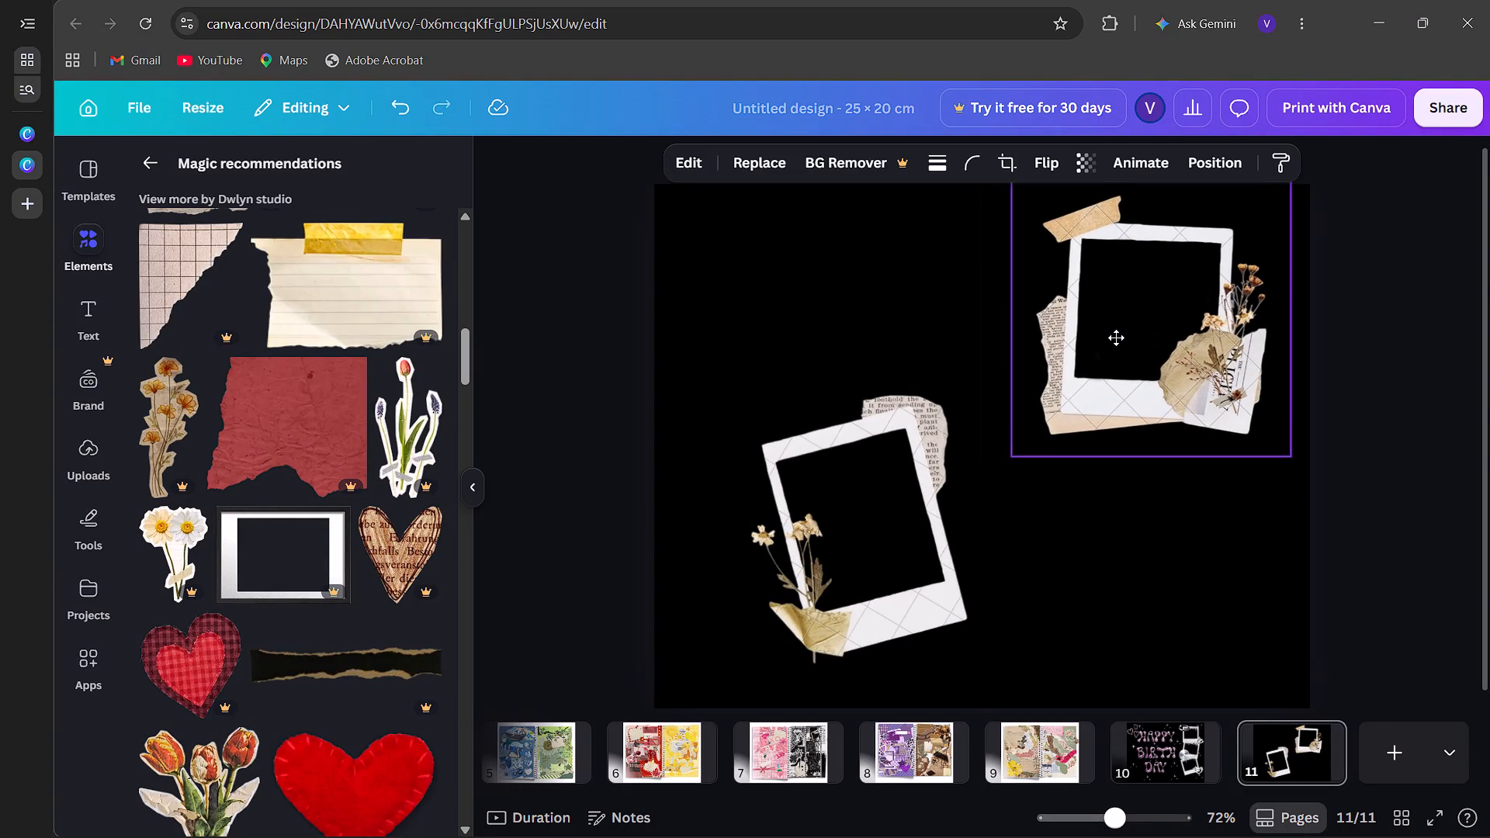
pyautogui.moveTo(1116, 338); pyautogui.dragTo(1117, 338)
pyautogui.moveTo(823, 445); pyautogui.dragTo(810, 431)
# Set page 11's background colour to white (#ffffff).
pyautogui.click(1031, 591)
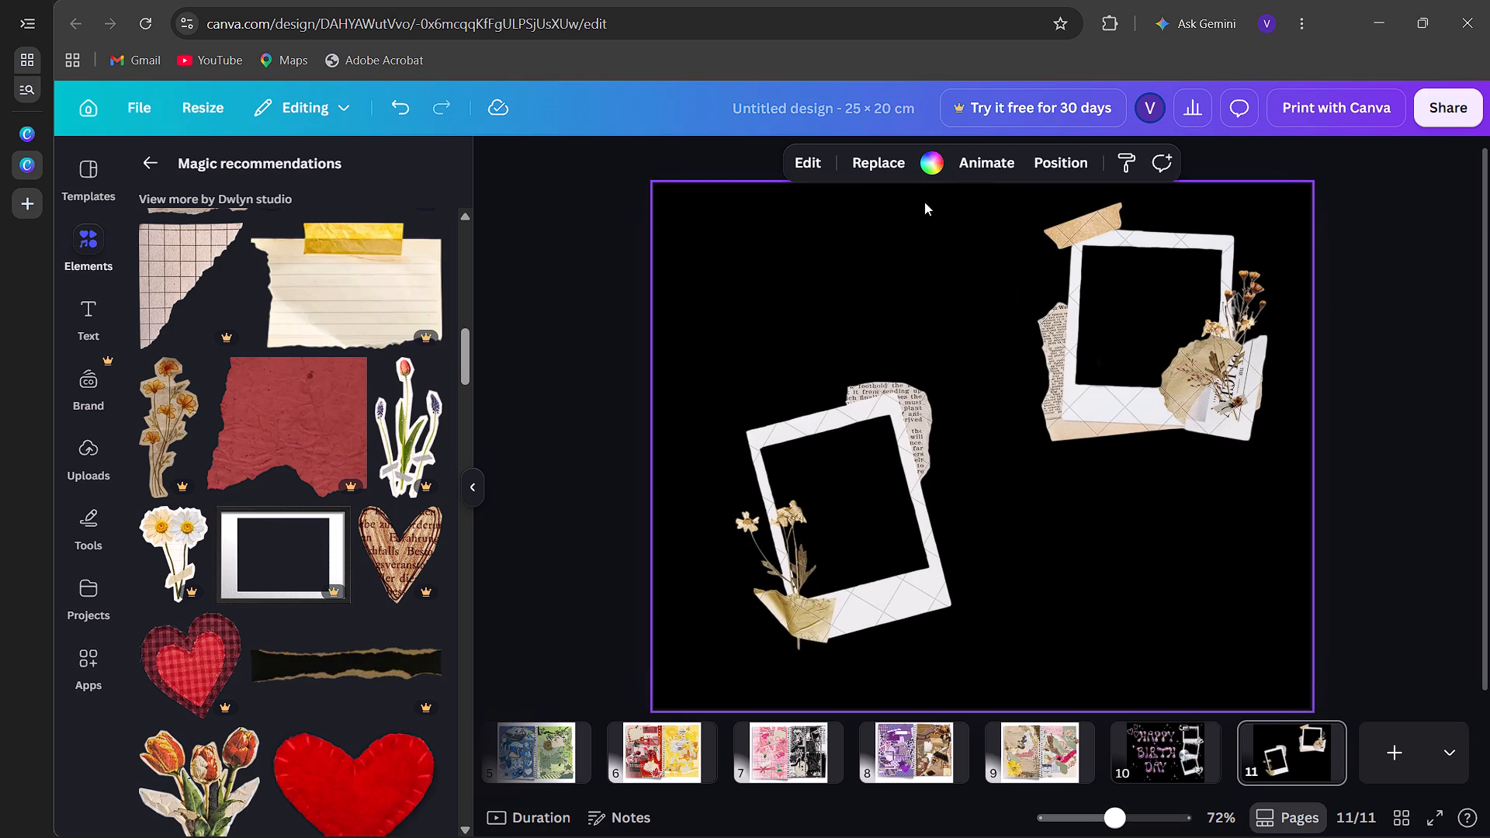
pyautogui.click(920, 149)
pyautogui.click(244, 312)
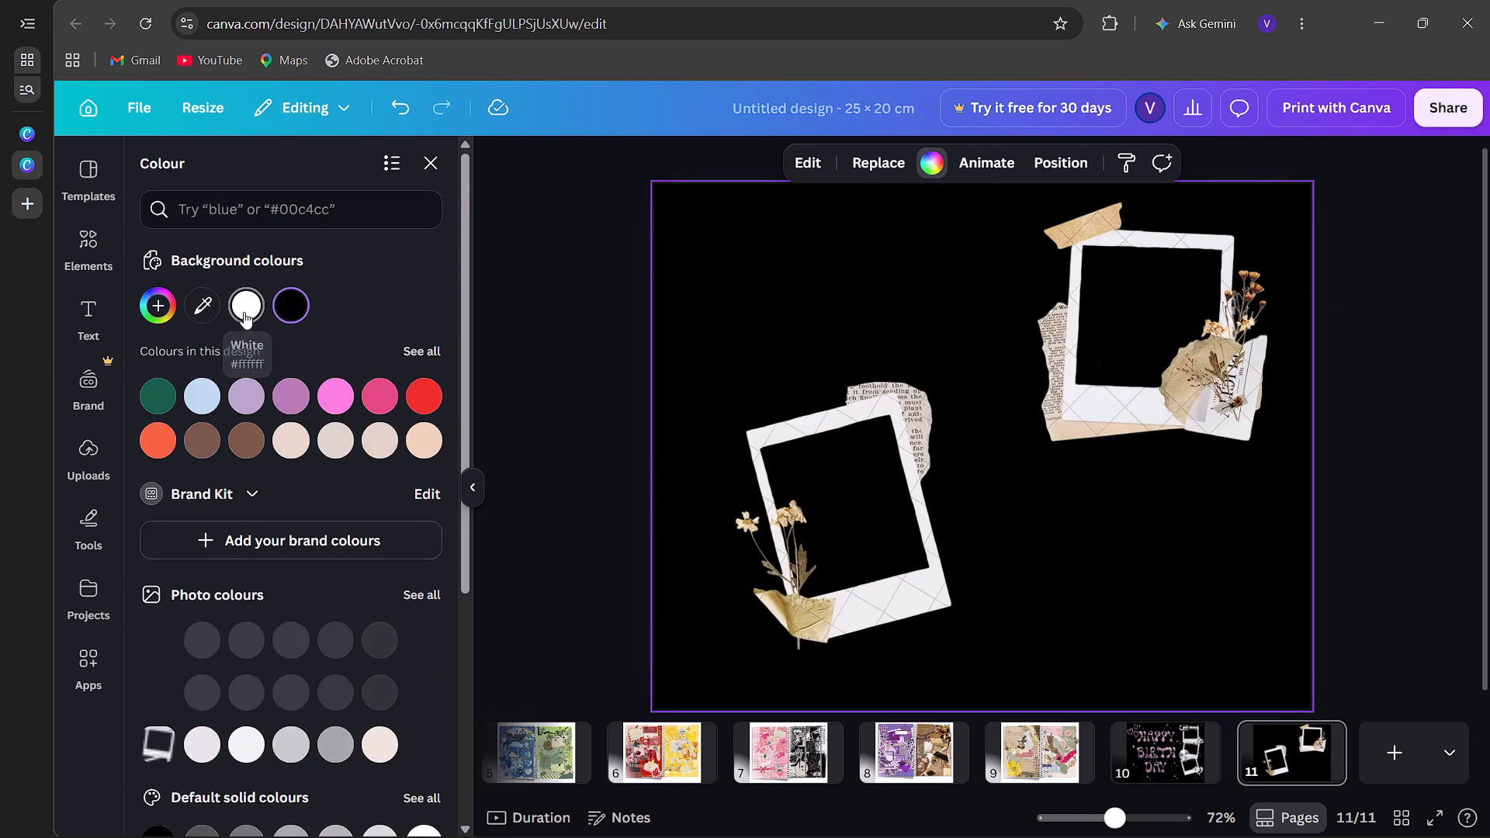
pyautogui.click(443, 164)
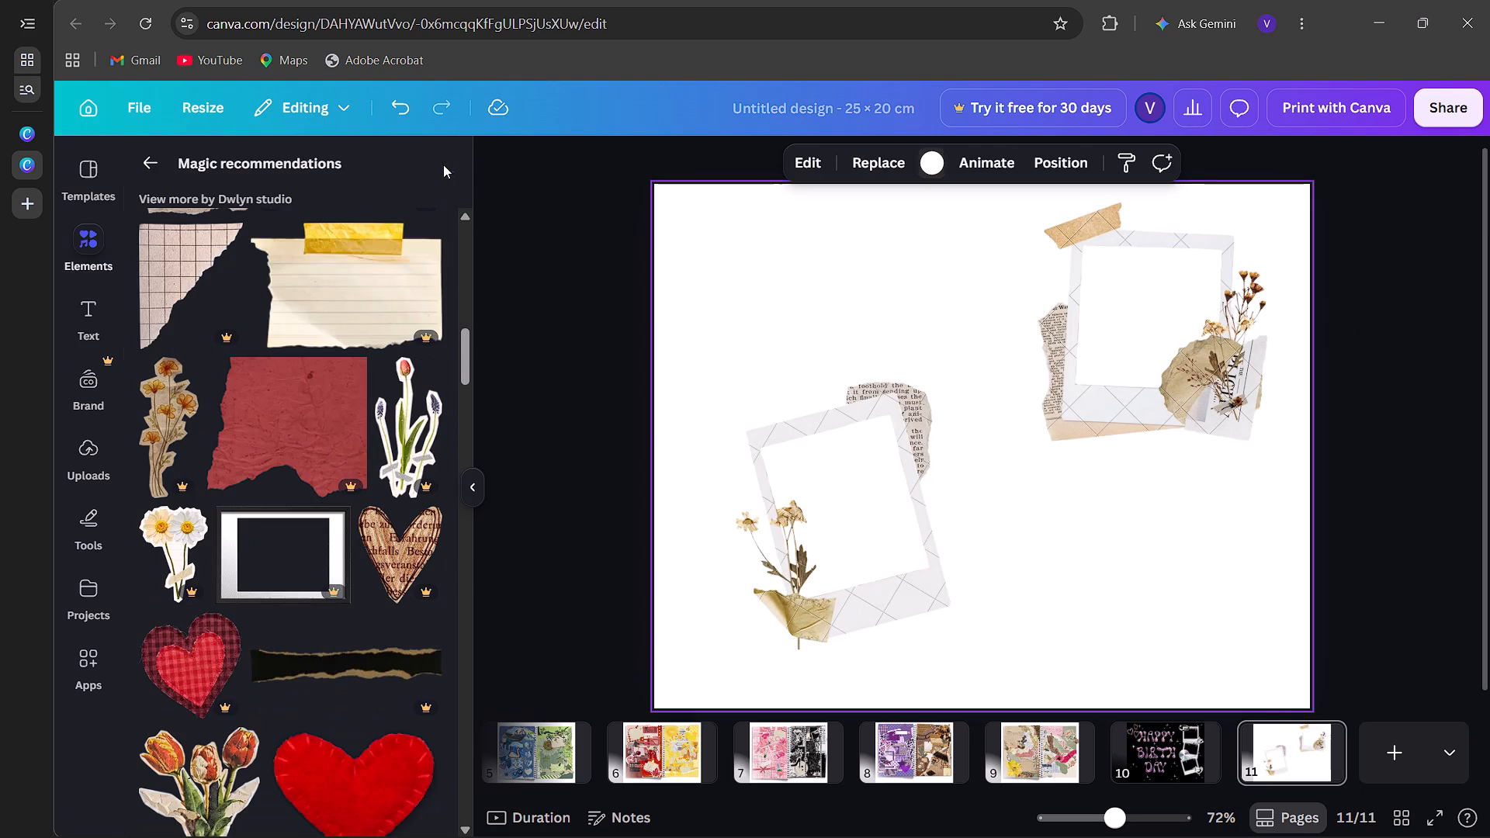
# Add the torn red crumpled paper, shrink it, and fit it into page 11's upper-right corner.
pyautogui.click(275, 392)
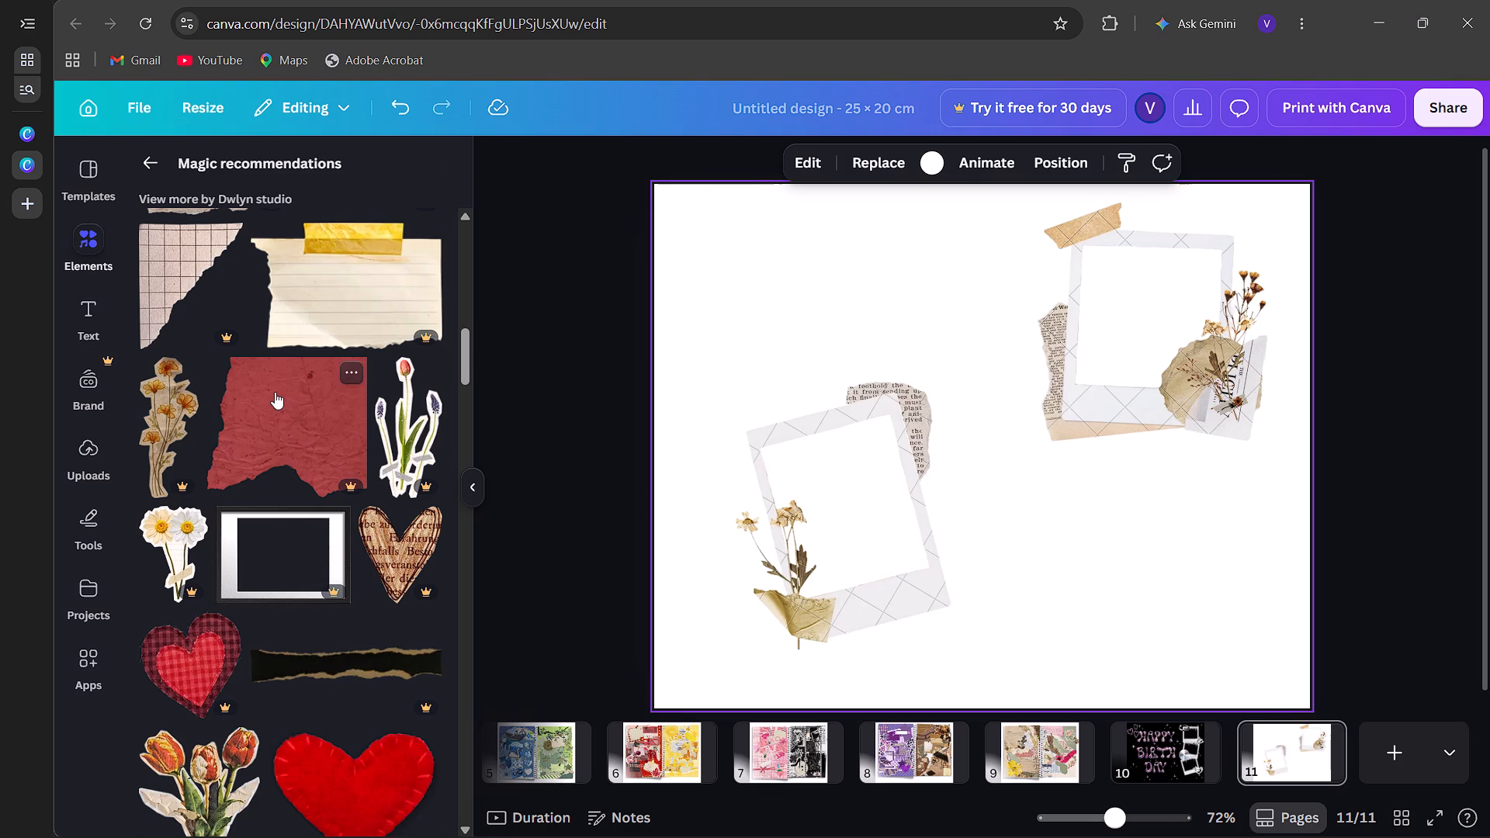
pyautogui.moveTo(943, 500); pyautogui.dragTo(1041, 448)
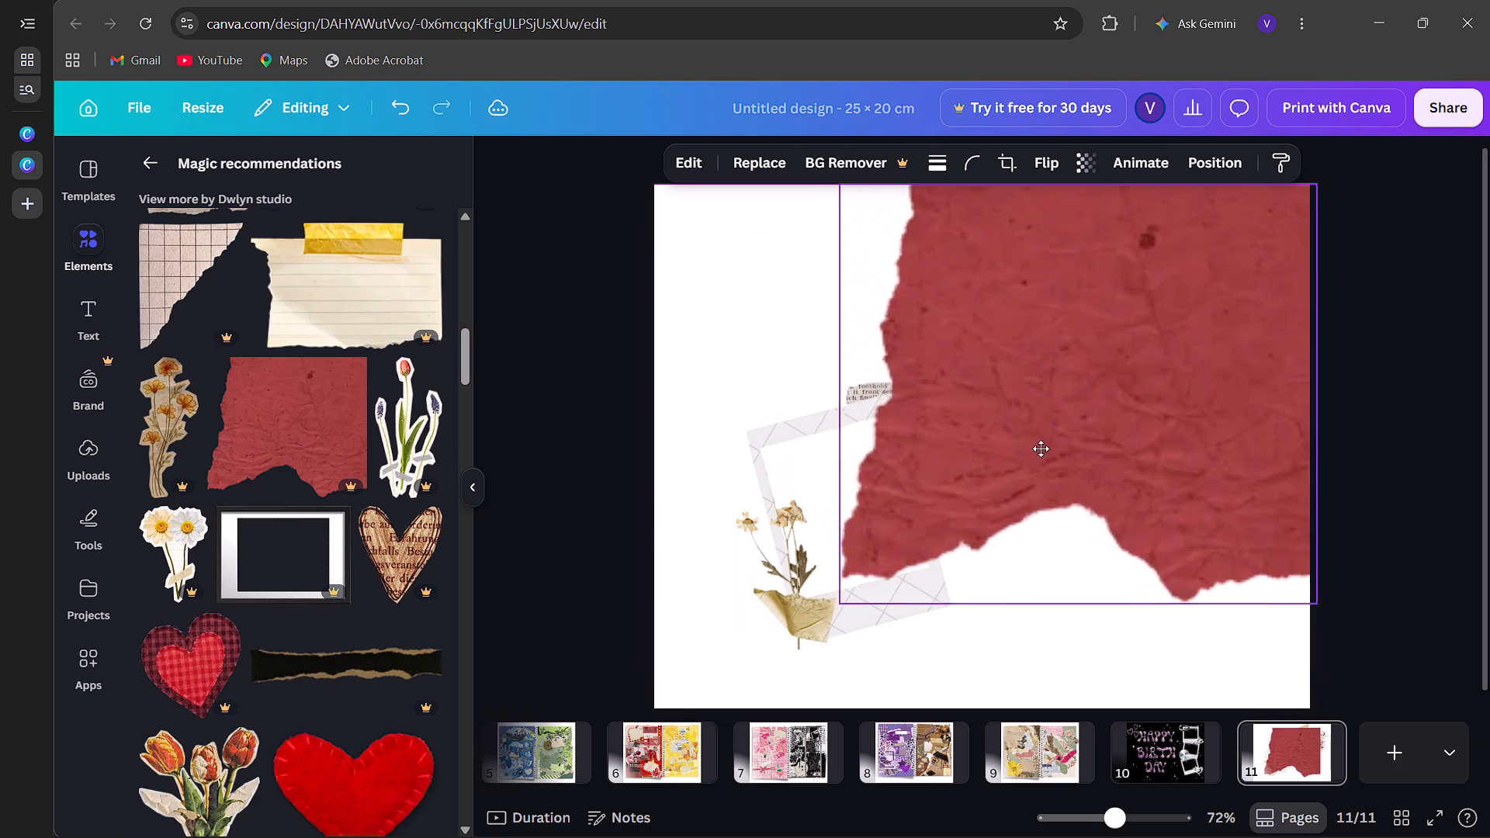
pyautogui.moveTo(1041, 448); pyautogui.dragTo(1038, 452)
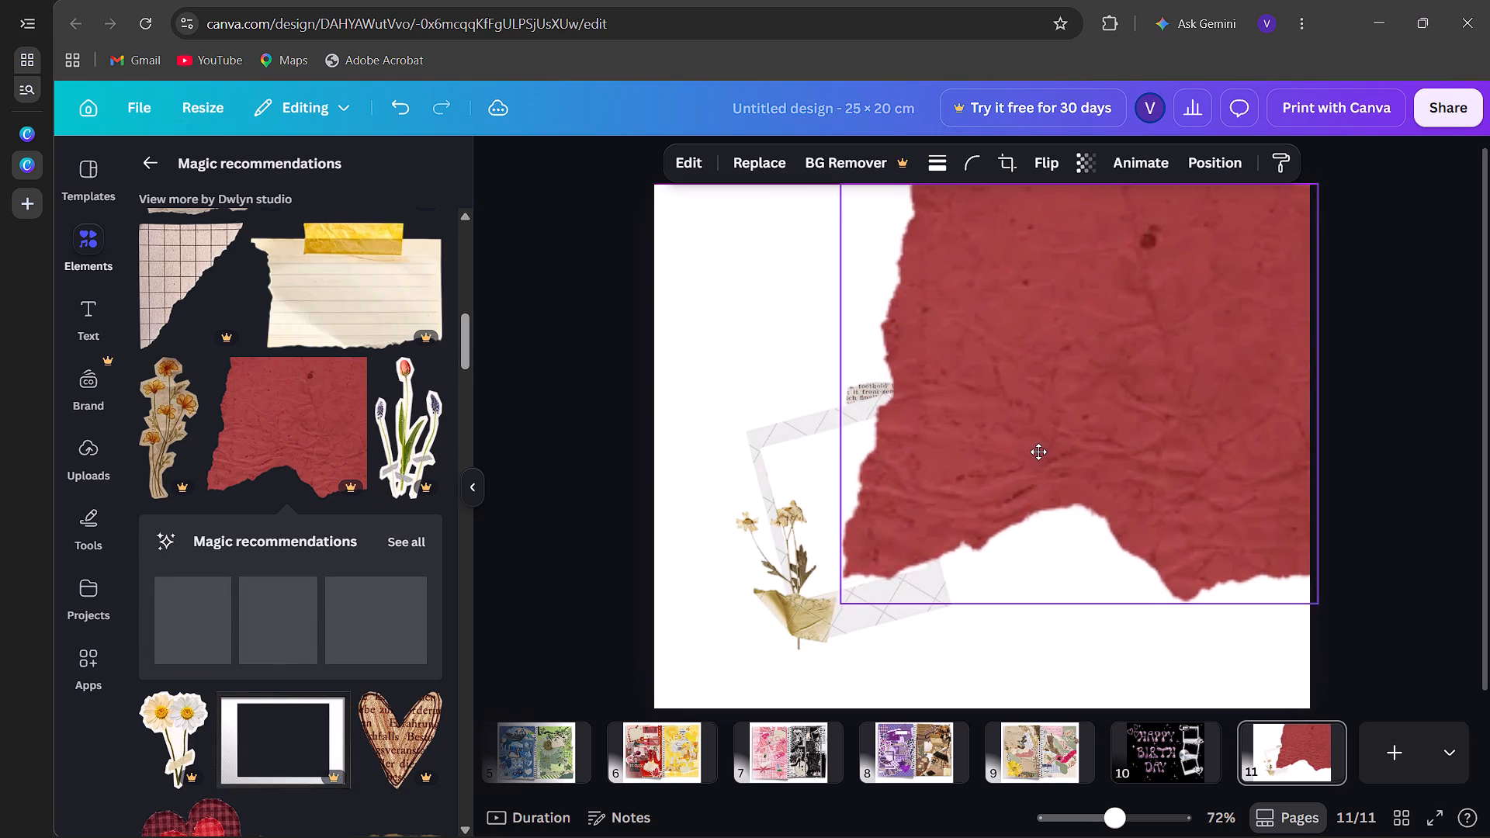
pyautogui.moveTo(1038, 452); pyautogui.dragTo(1027, 452)
pyautogui.moveTo(832, 601); pyautogui.dragTo(1104, 365)
pyautogui.click(1193, 263)
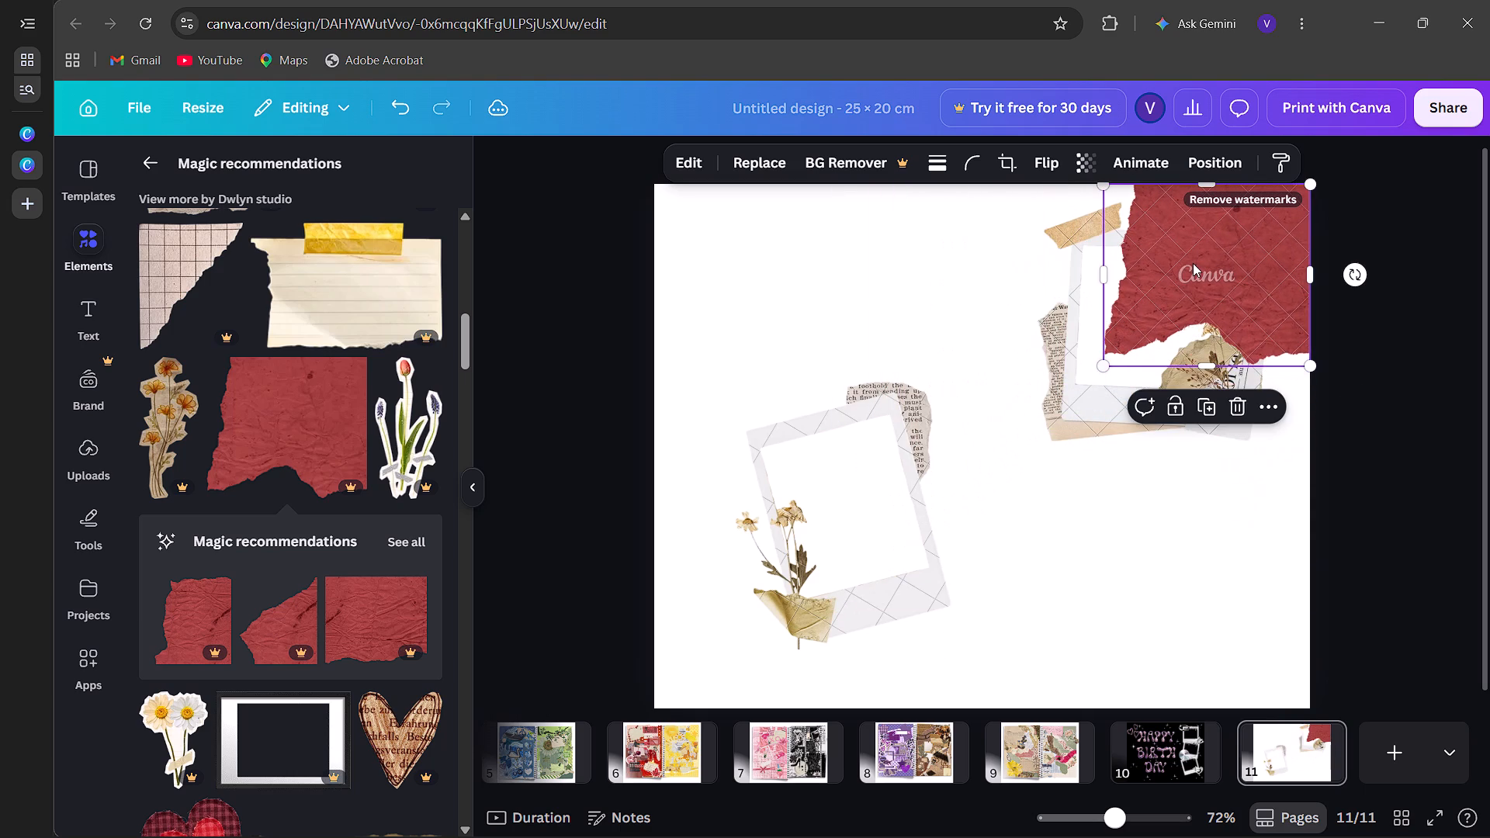
pyautogui.click(1117, 522)
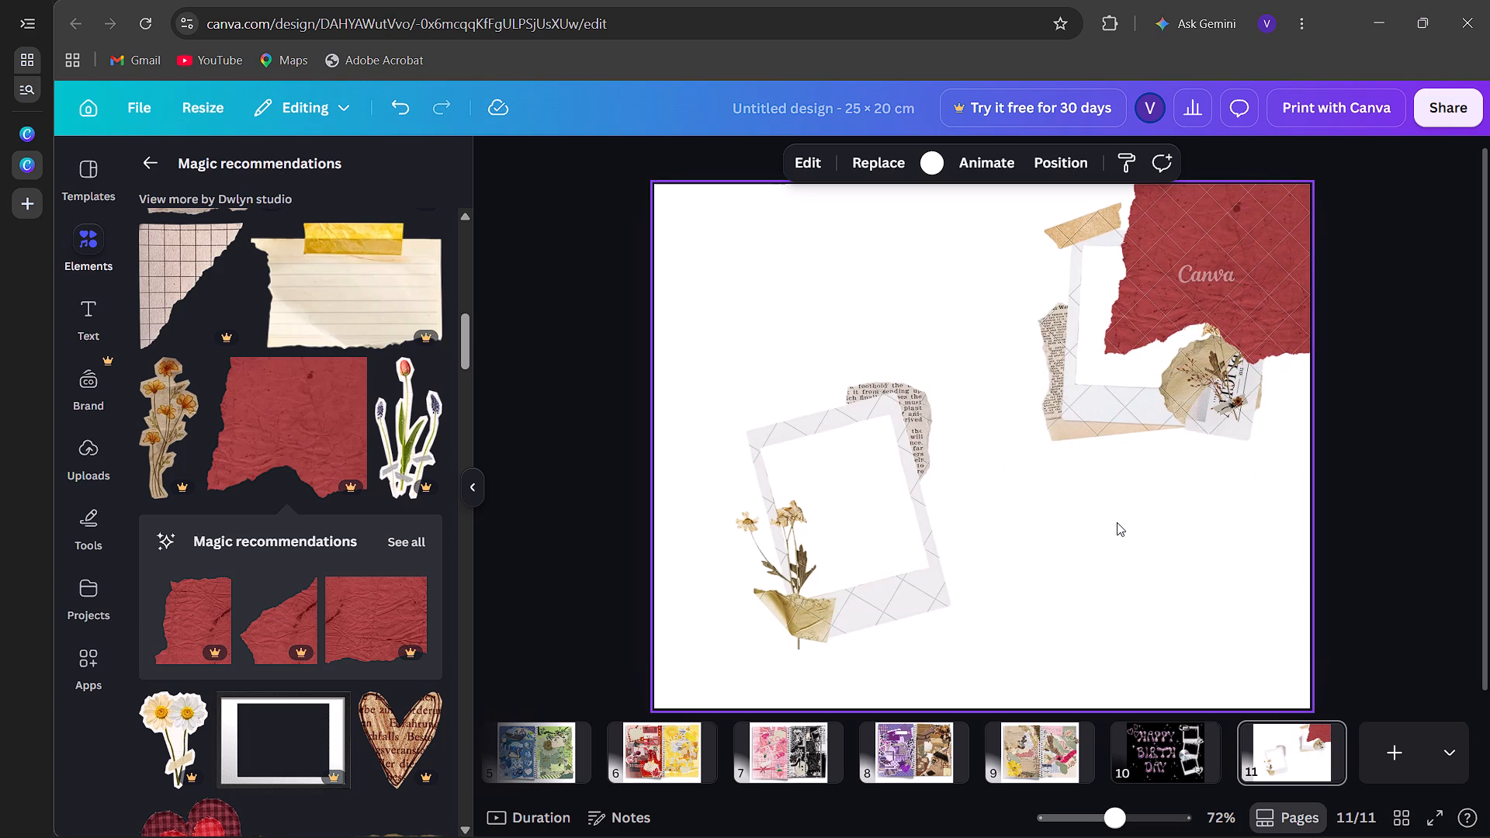
pyautogui.click(1117, 522)
# Bring the taped Polaroid forward so it sits in front of the red torn paper.
pyautogui.click(1132, 387)
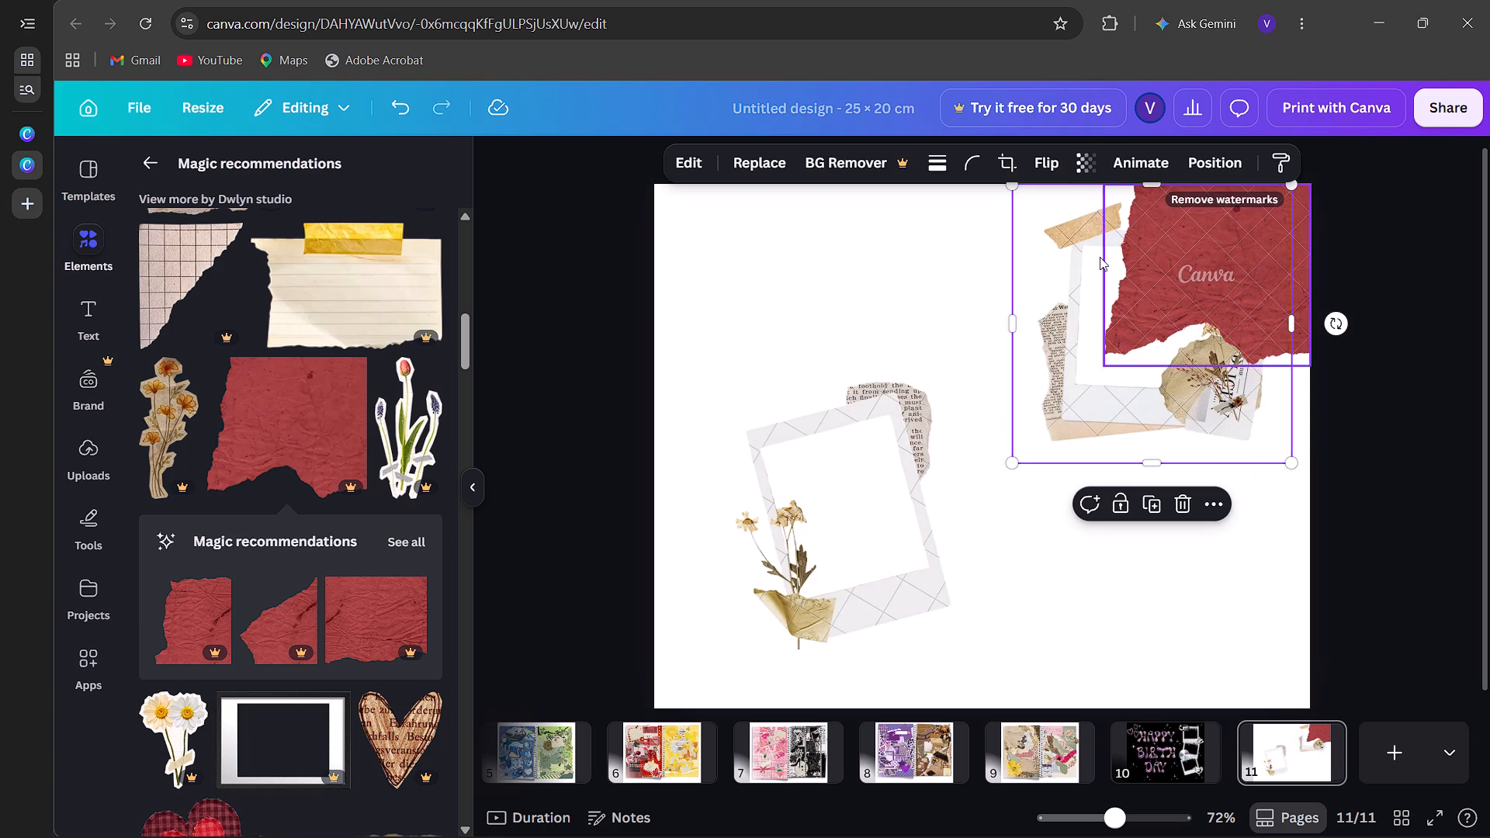
pyautogui.click(1045, 159)
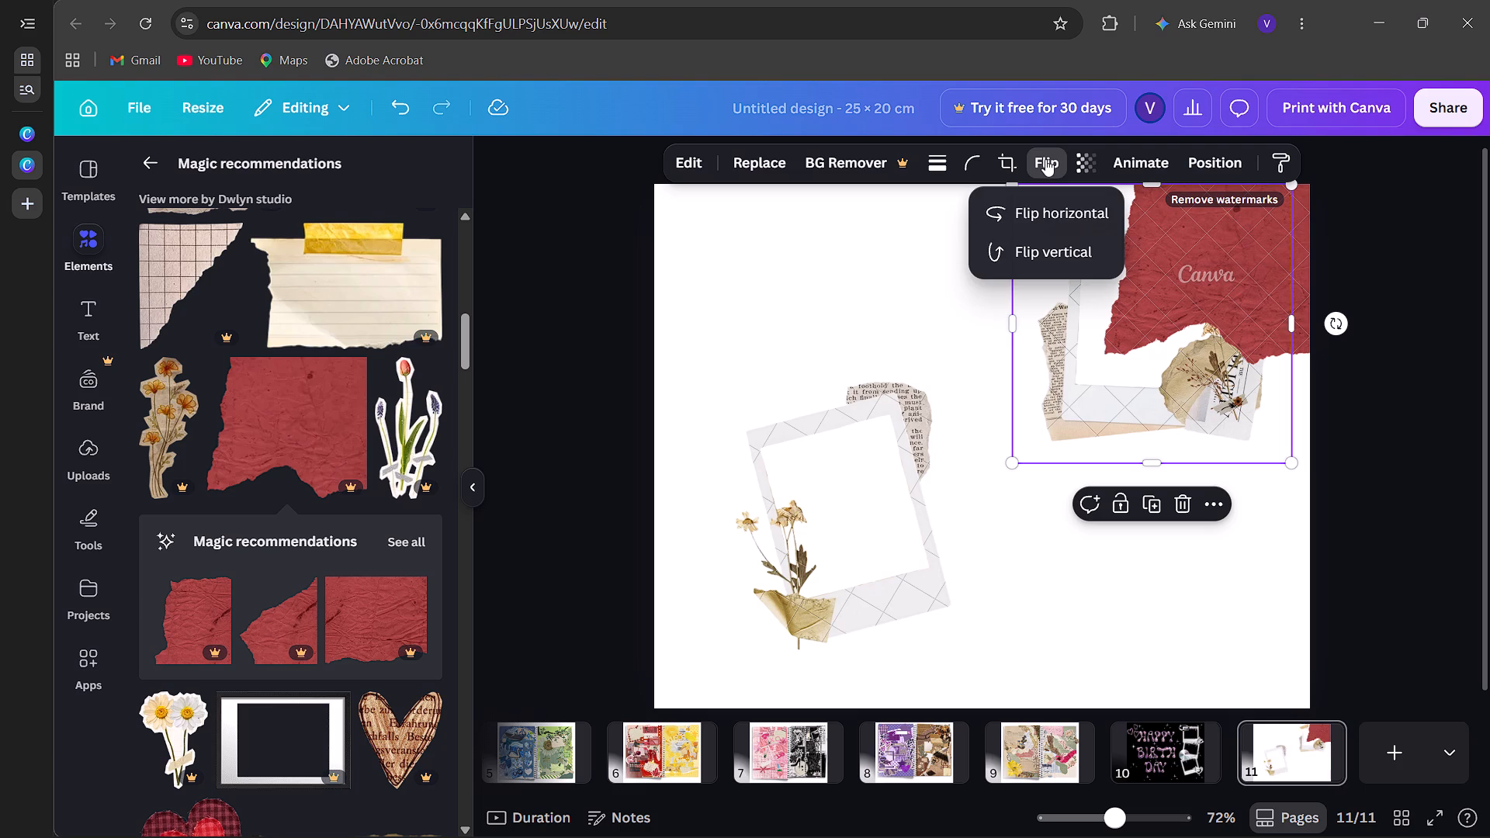
pyautogui.click(1045, 159)
pyautogui.click(1222, 171)
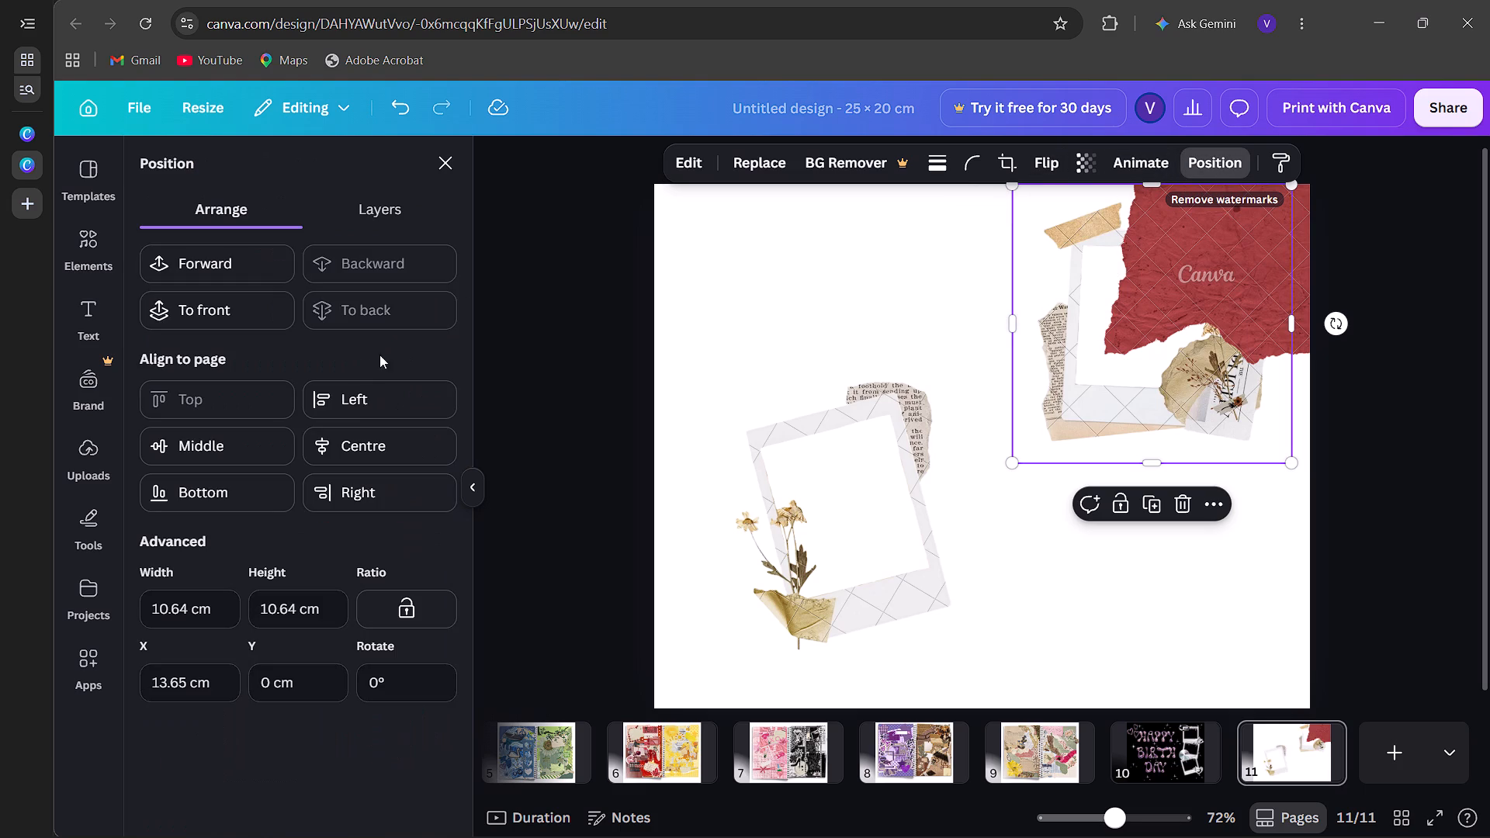
pyautogui.click(244, 249)
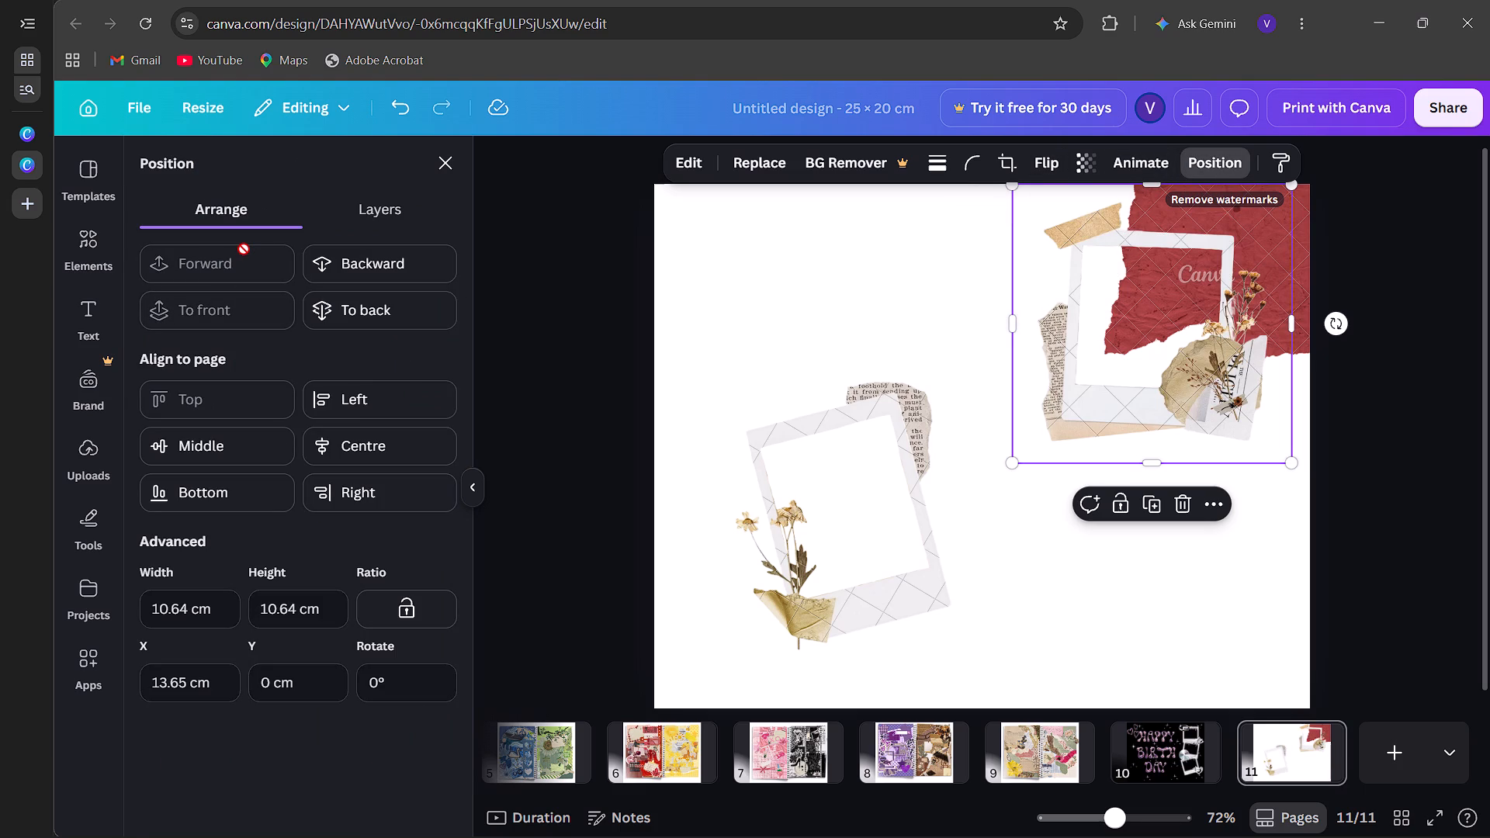
pyautogui.click(448, 168)
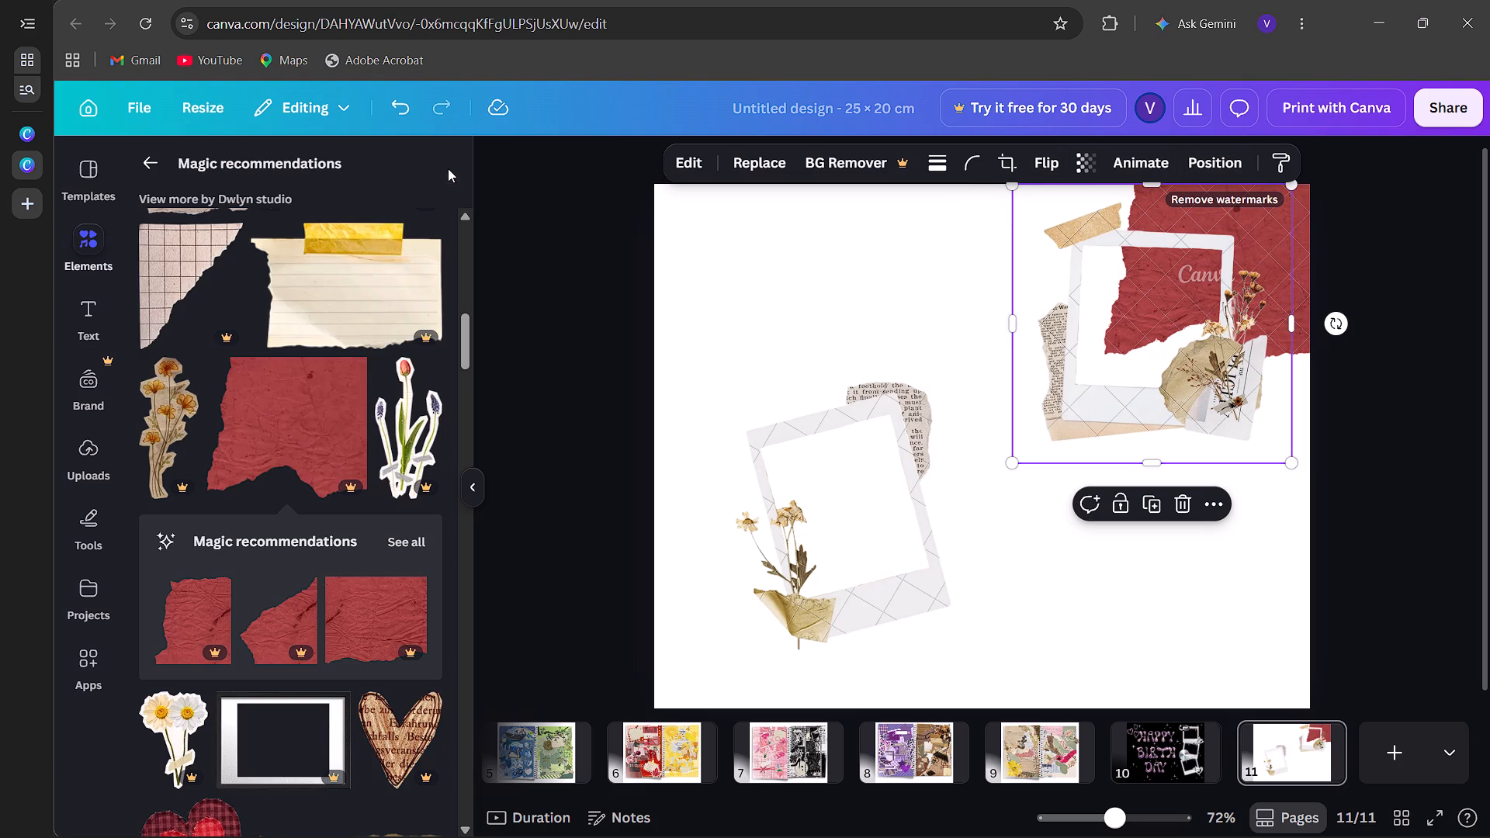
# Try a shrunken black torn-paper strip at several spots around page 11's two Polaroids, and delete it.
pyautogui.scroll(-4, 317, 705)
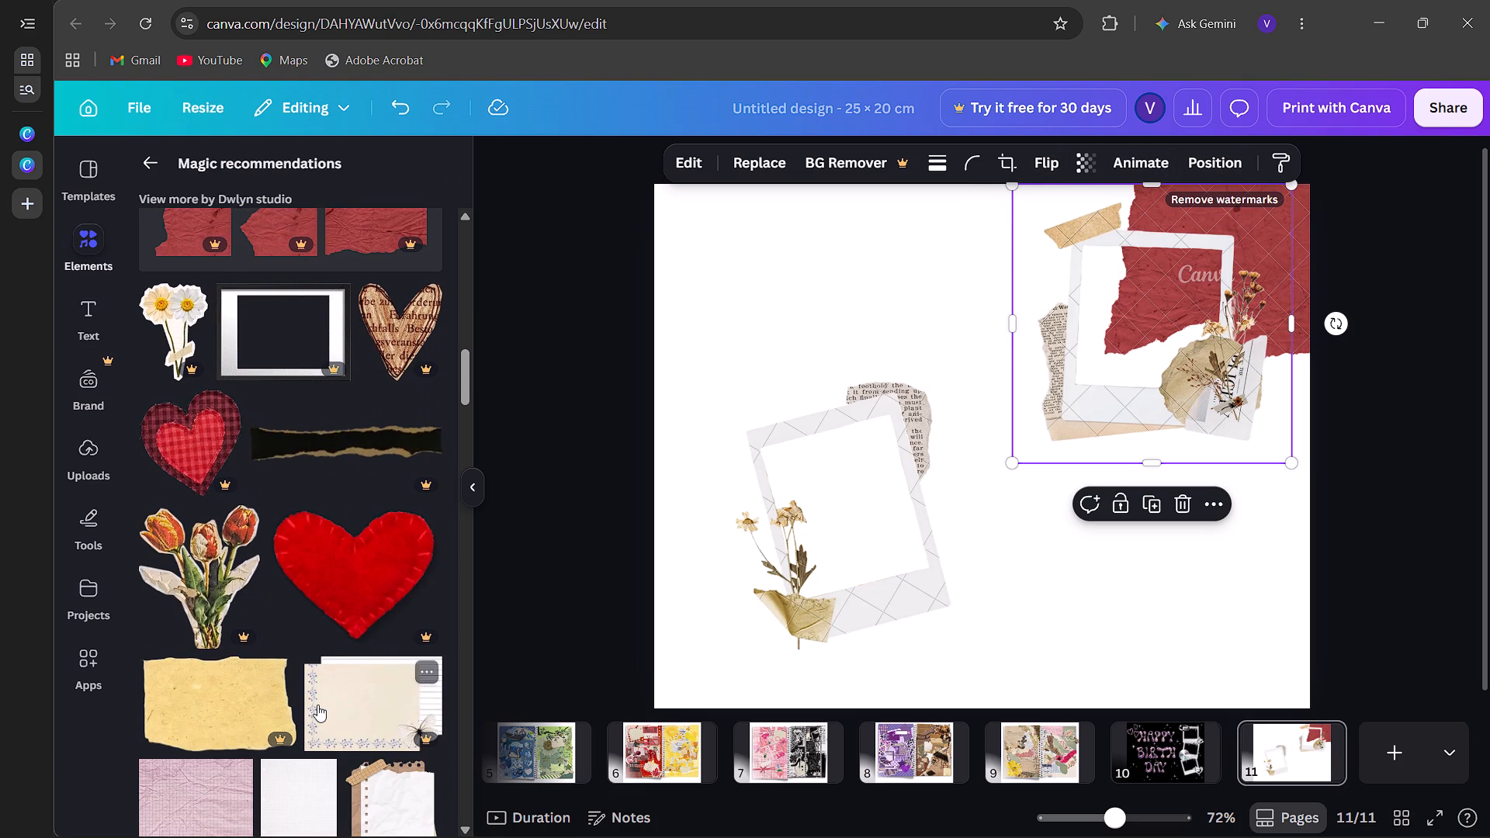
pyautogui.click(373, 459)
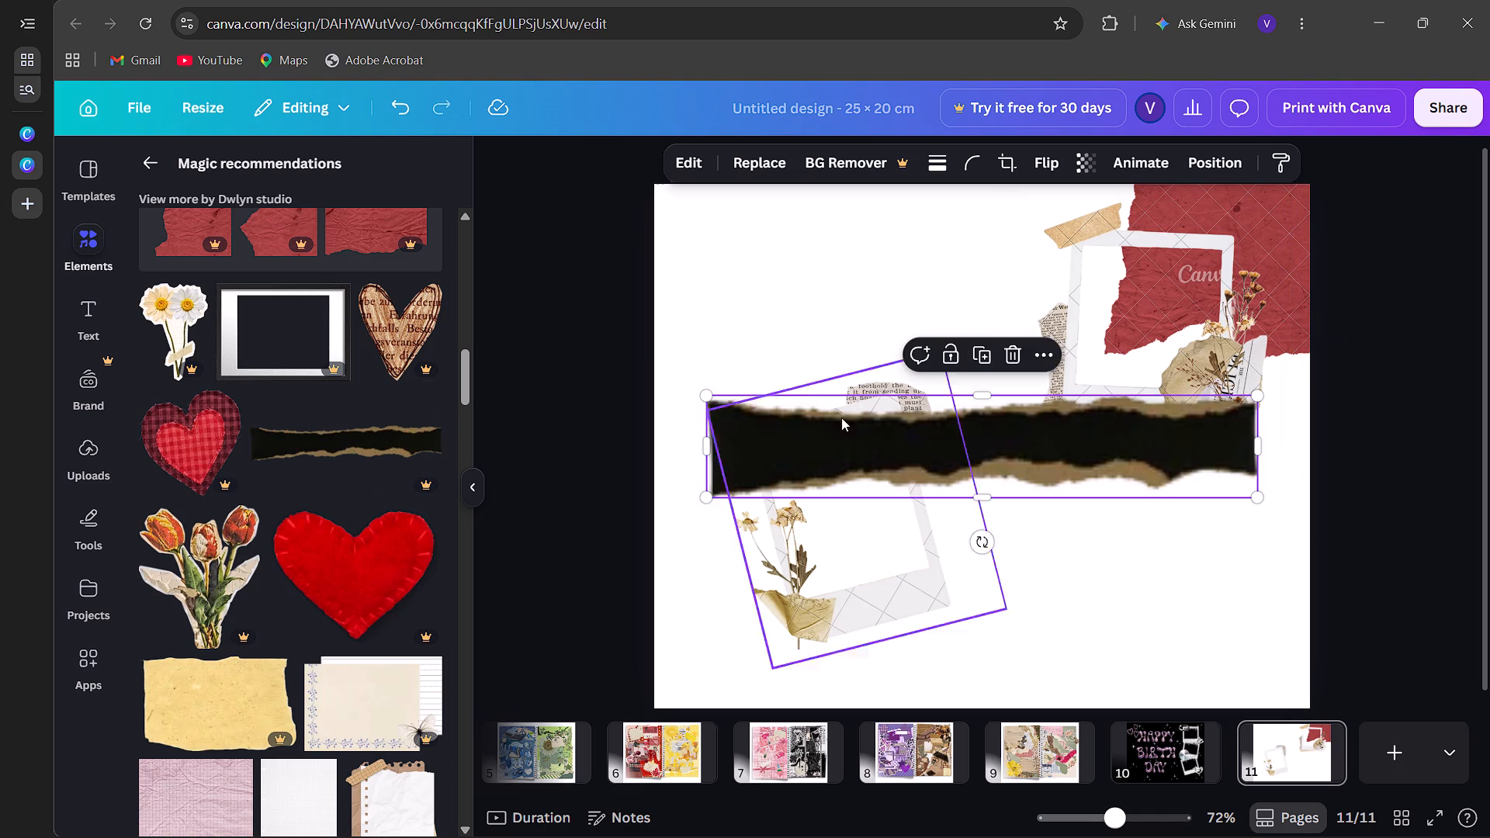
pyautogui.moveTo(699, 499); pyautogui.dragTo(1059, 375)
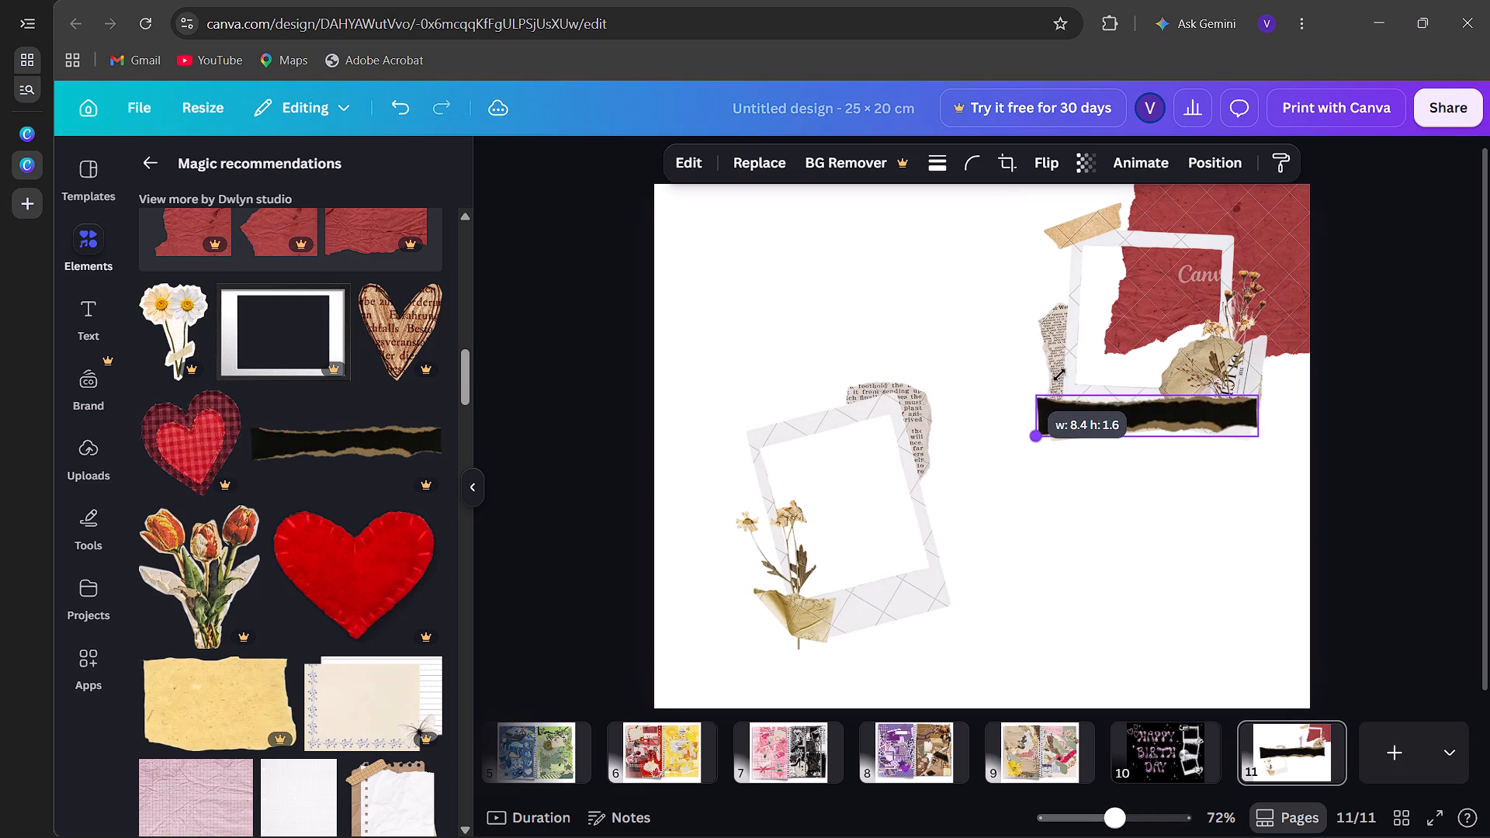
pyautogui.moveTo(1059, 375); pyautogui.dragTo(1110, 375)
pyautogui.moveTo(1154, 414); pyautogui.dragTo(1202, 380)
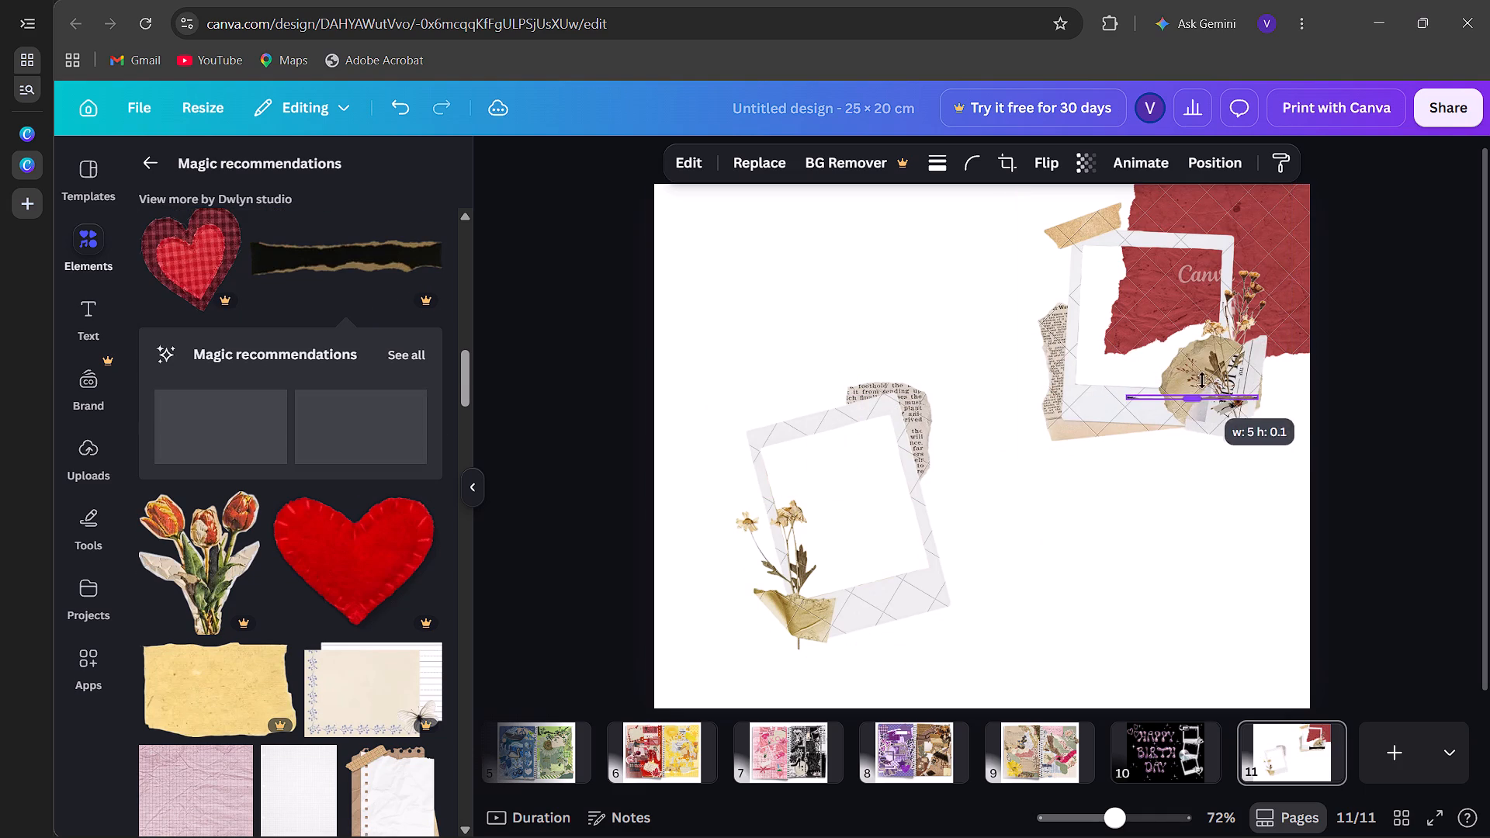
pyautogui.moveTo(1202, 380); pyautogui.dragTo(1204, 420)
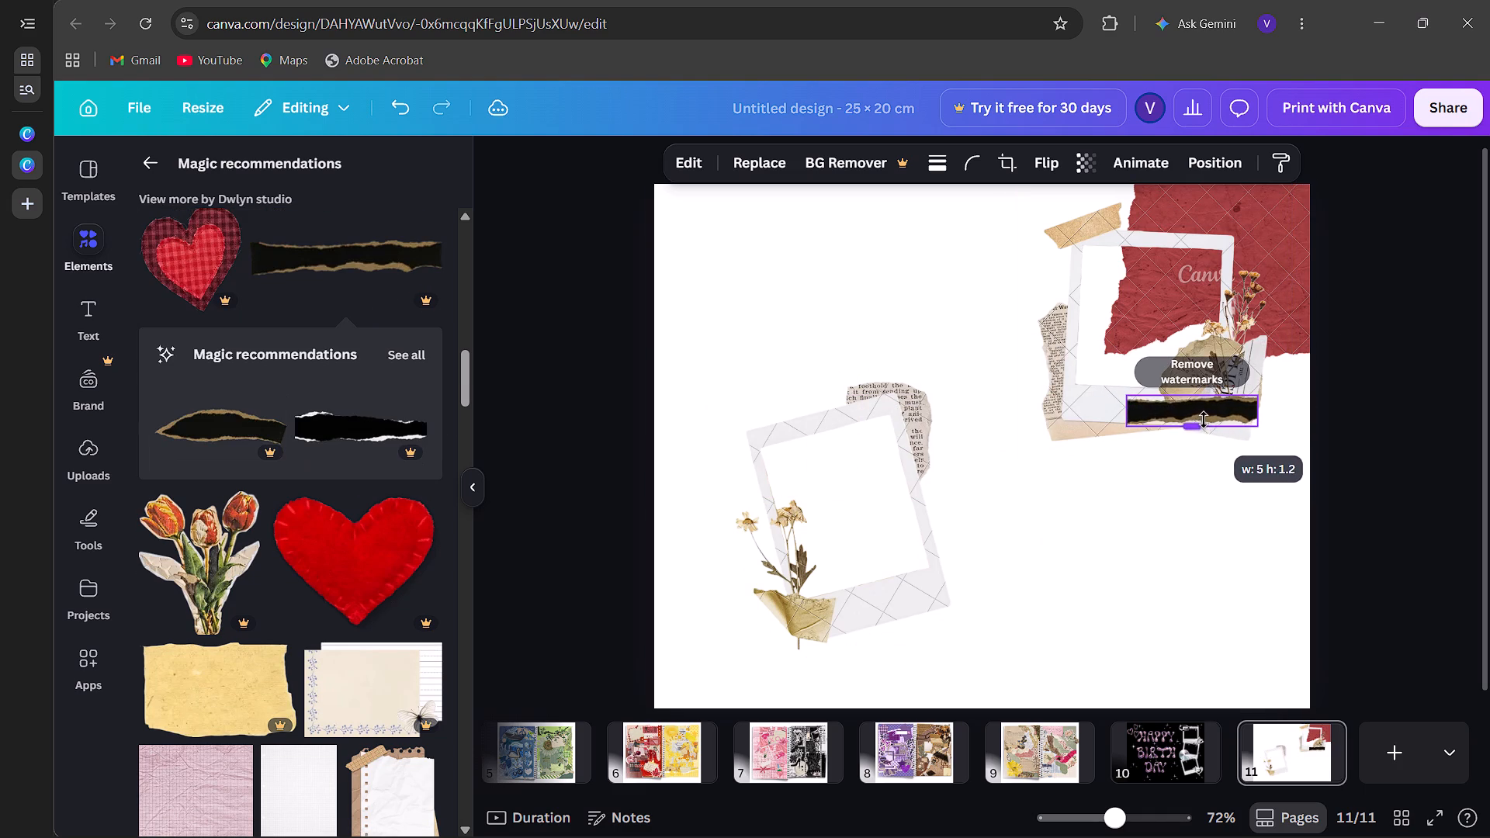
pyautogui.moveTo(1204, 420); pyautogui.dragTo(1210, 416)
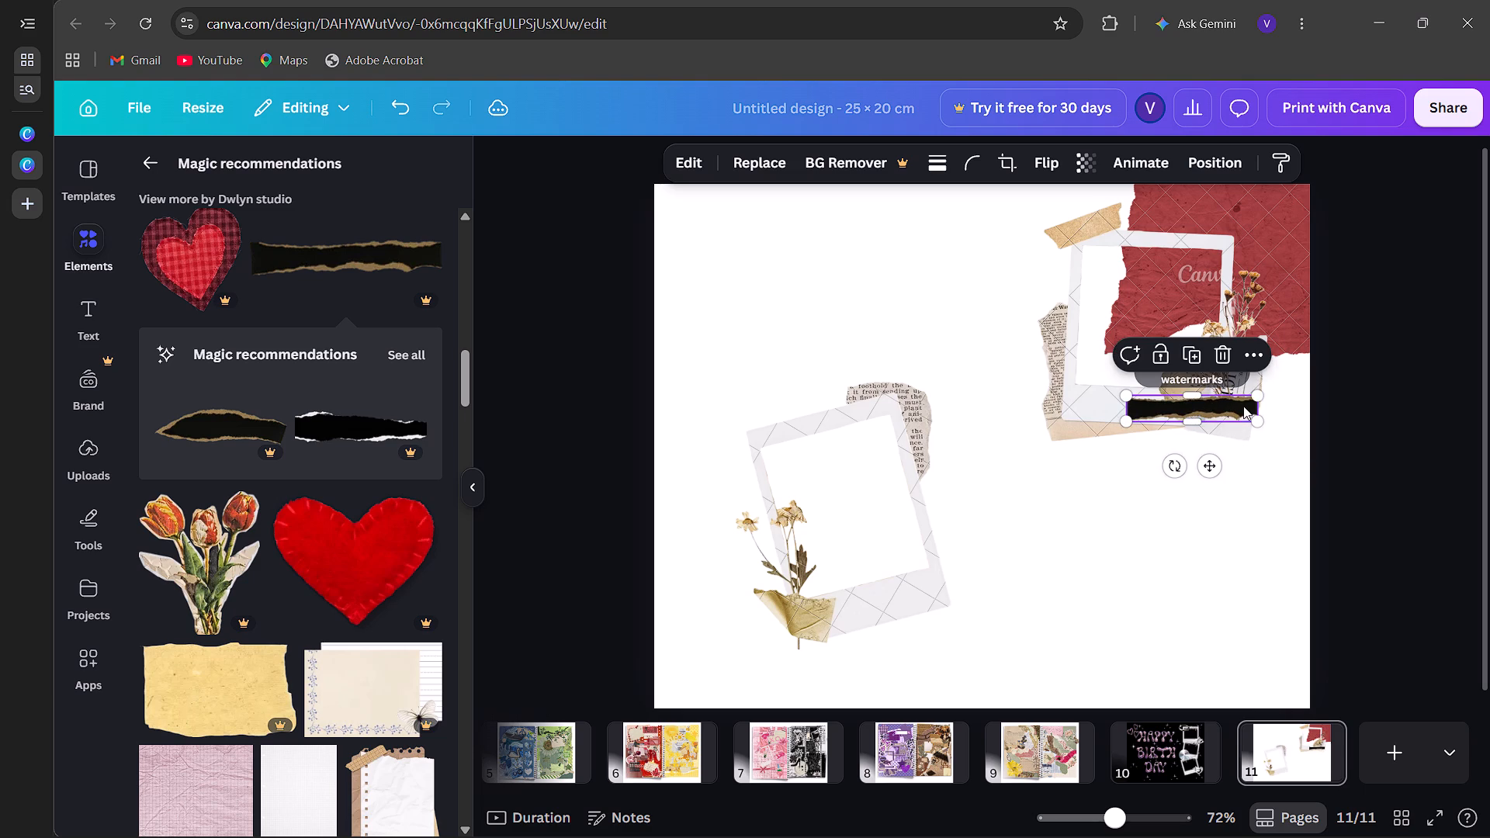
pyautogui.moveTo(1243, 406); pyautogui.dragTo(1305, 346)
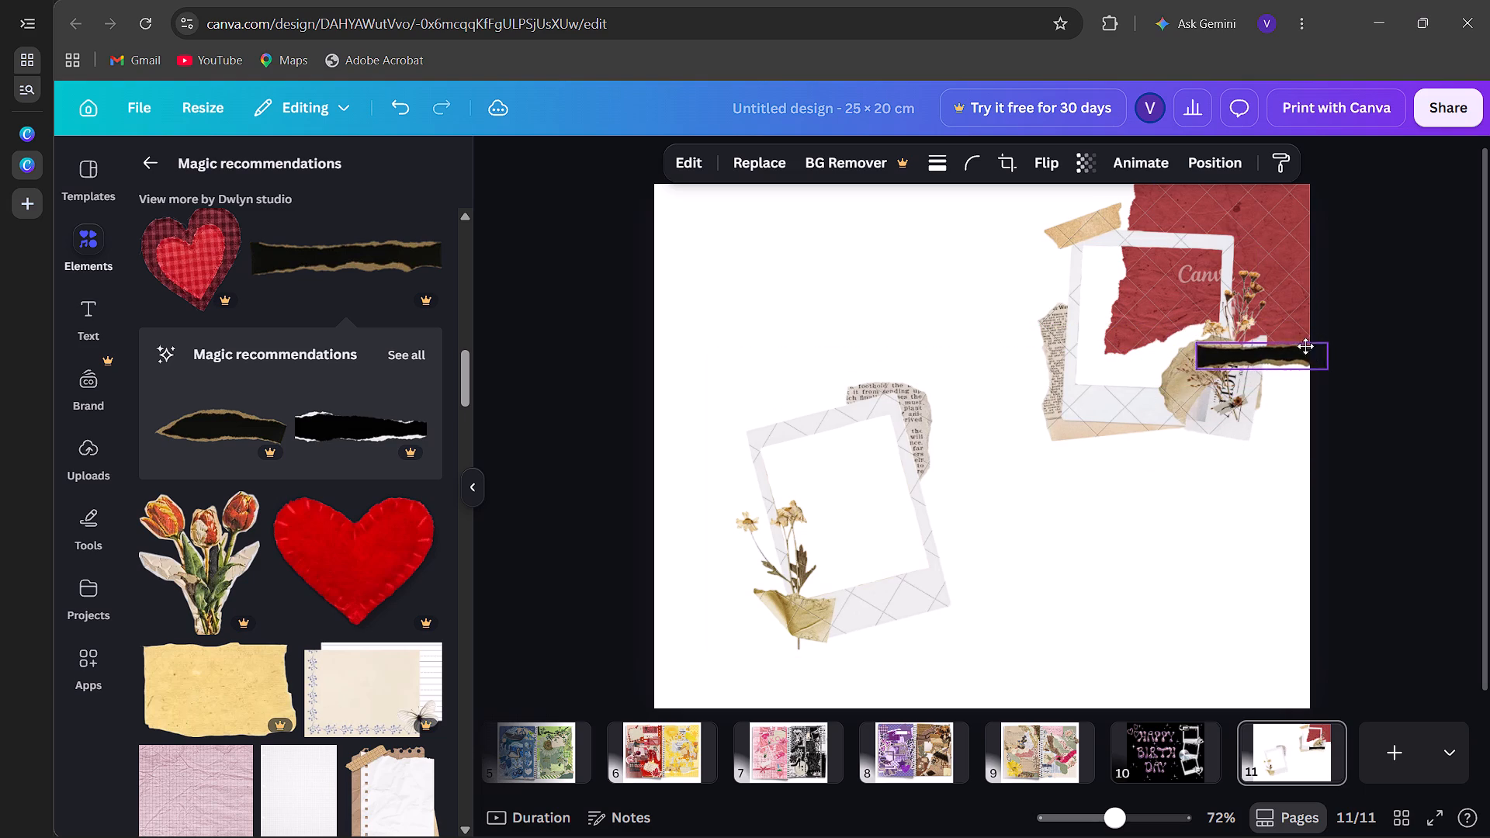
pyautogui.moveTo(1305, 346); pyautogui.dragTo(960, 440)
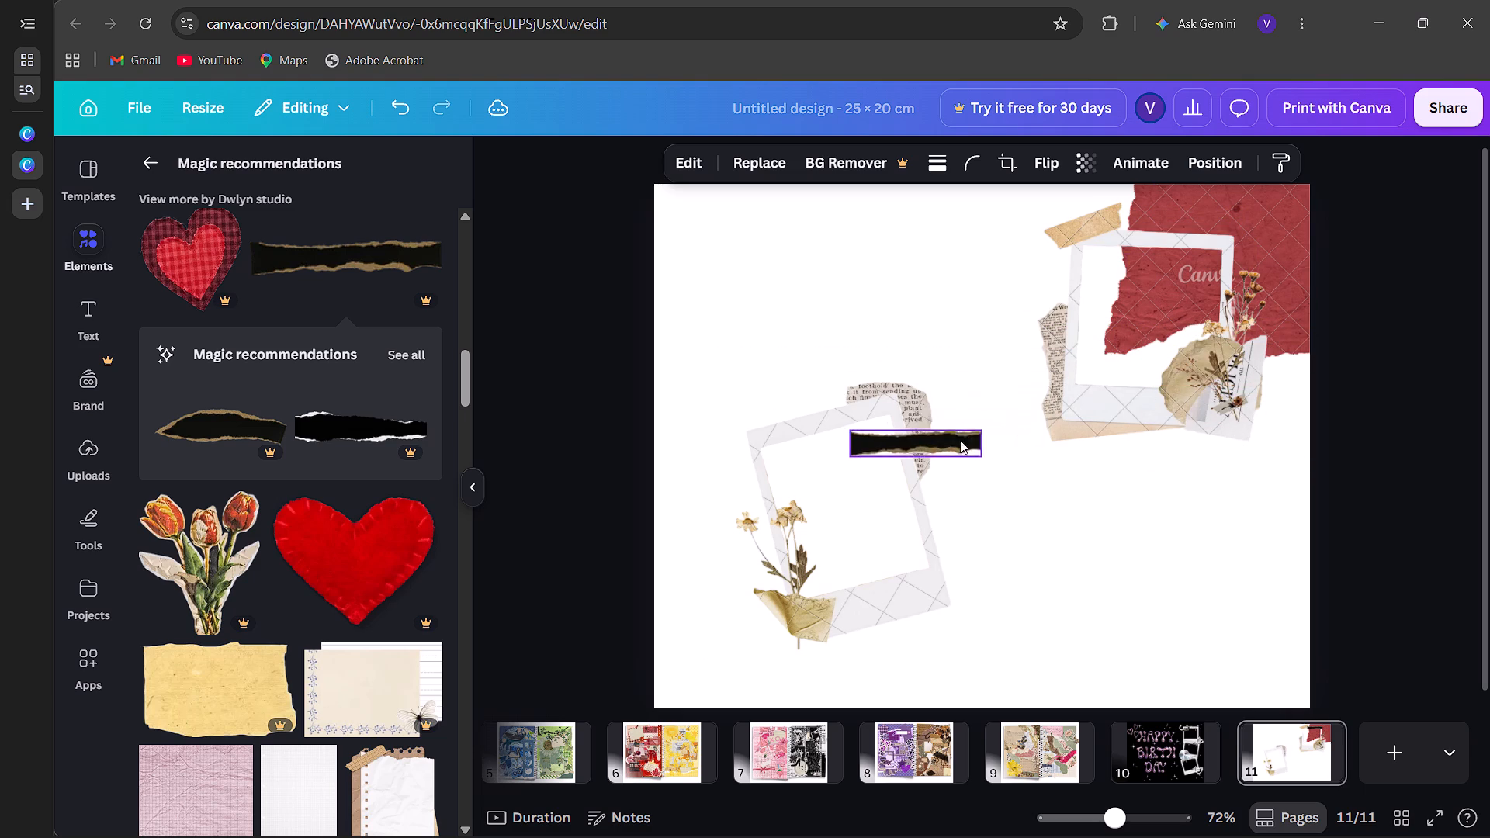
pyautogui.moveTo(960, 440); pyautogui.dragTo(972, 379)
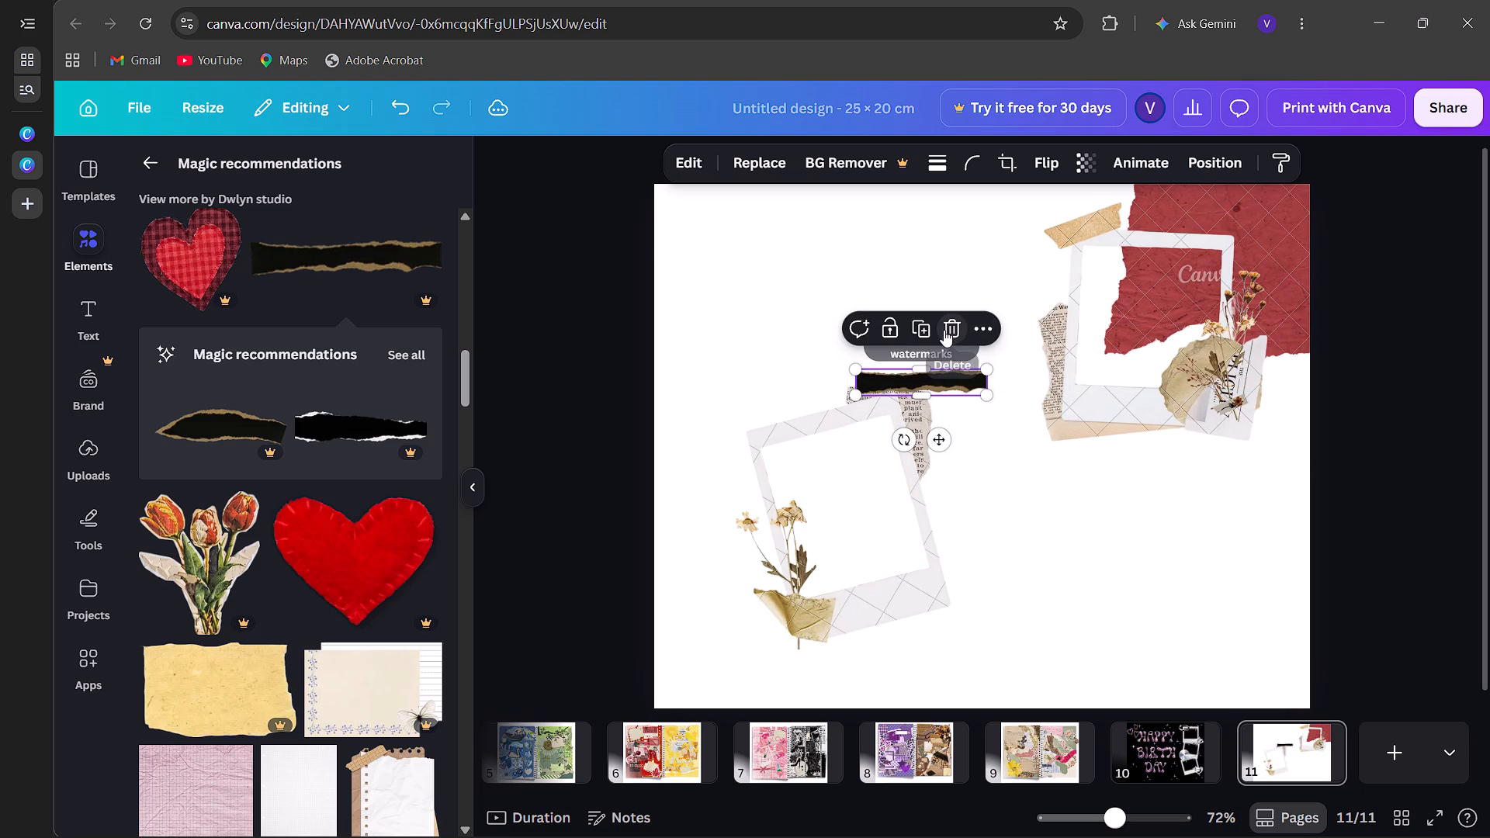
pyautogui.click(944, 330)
# Add the red stitched felt heart, shrink it, and place it over the upper-right corner of the taped Polaroid.
pyautogui.click(356, 603)
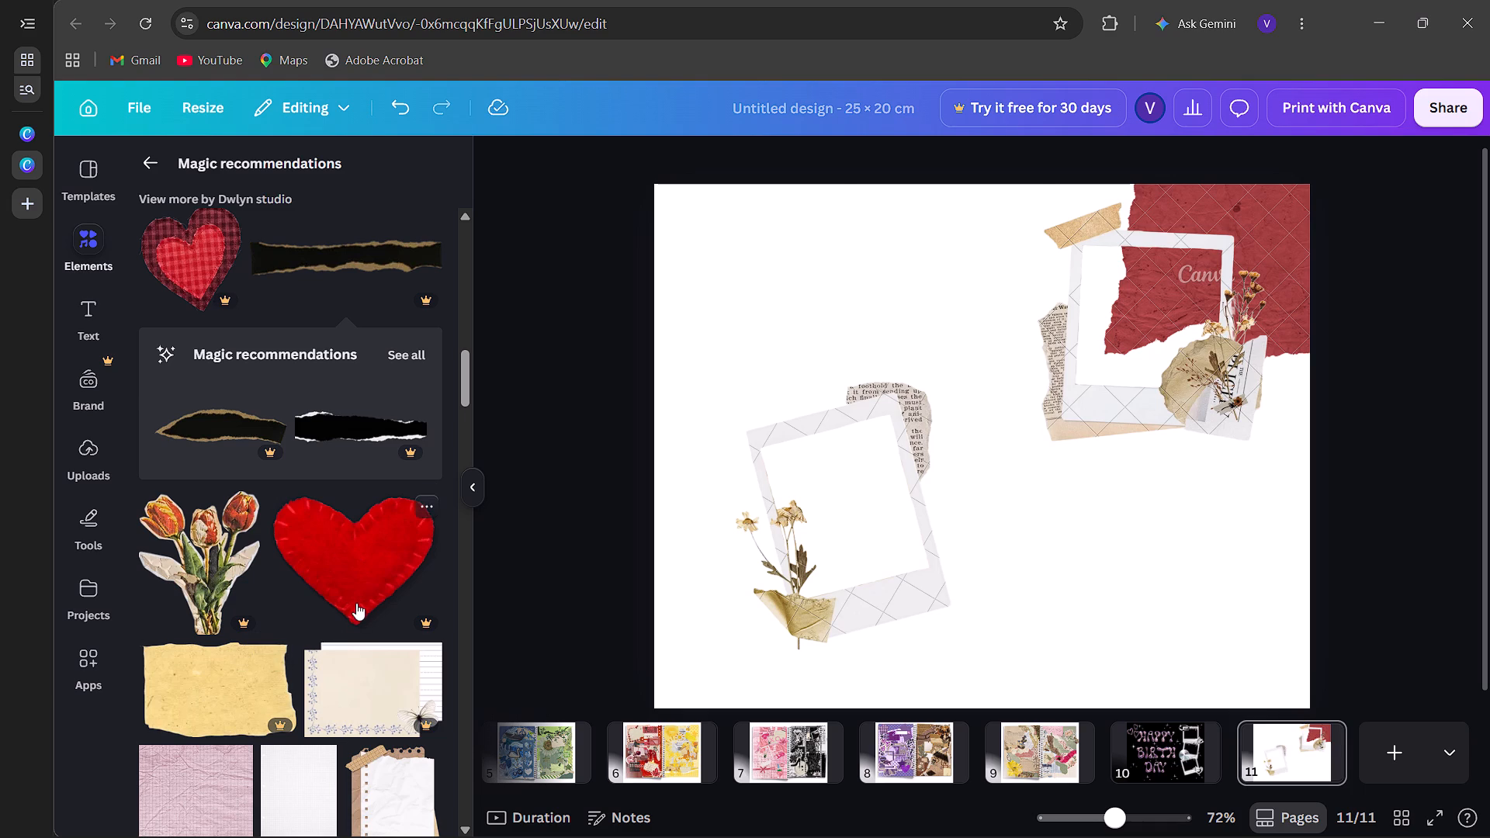
pyautogui.moveTo(733, 660); pyautogui.dragTo(982, 416)
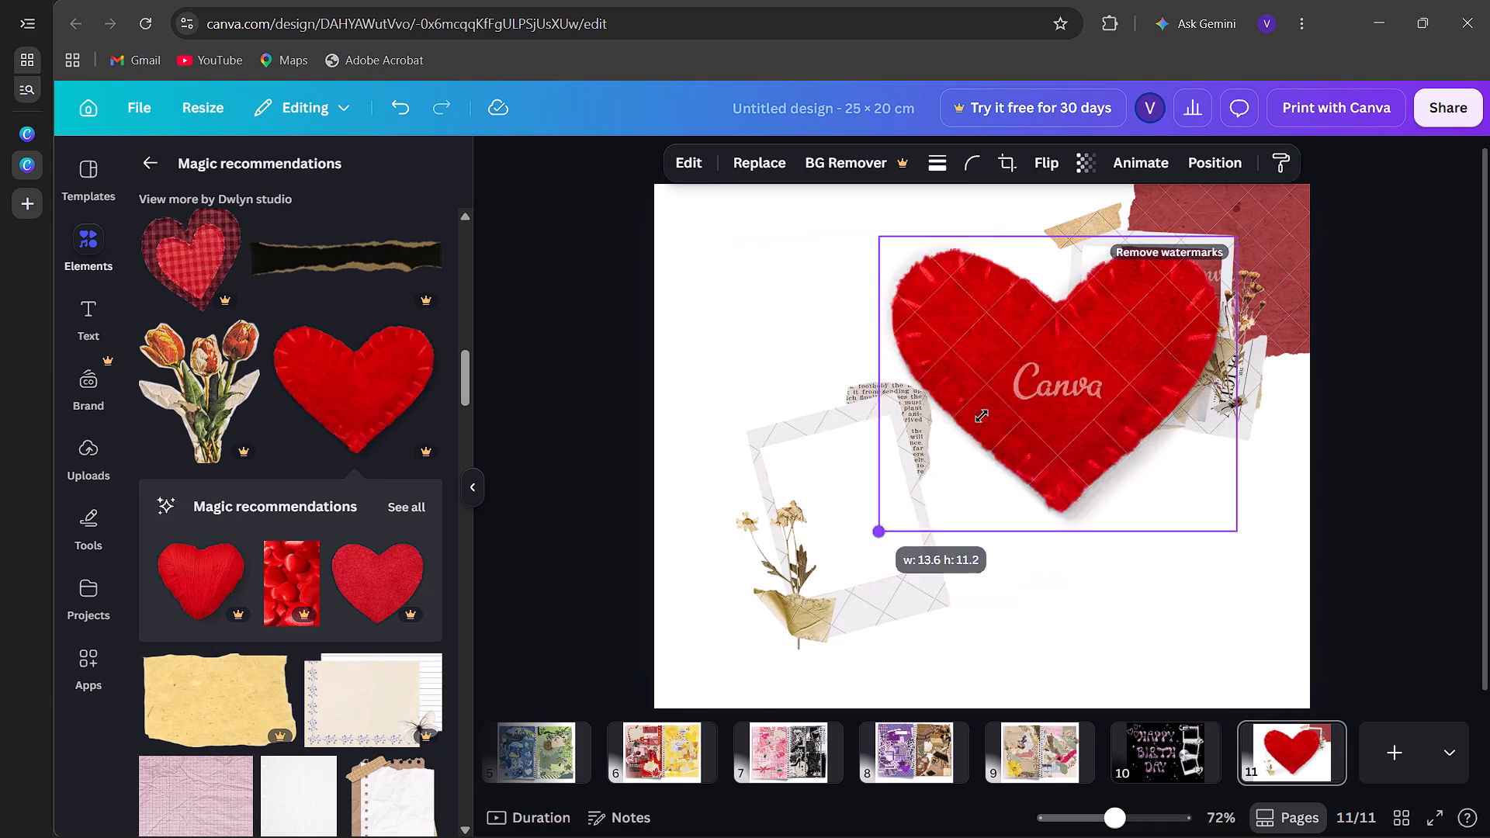
pyautogui.moveTo(982, 416); pyautogui.dragTo(1220, 303)
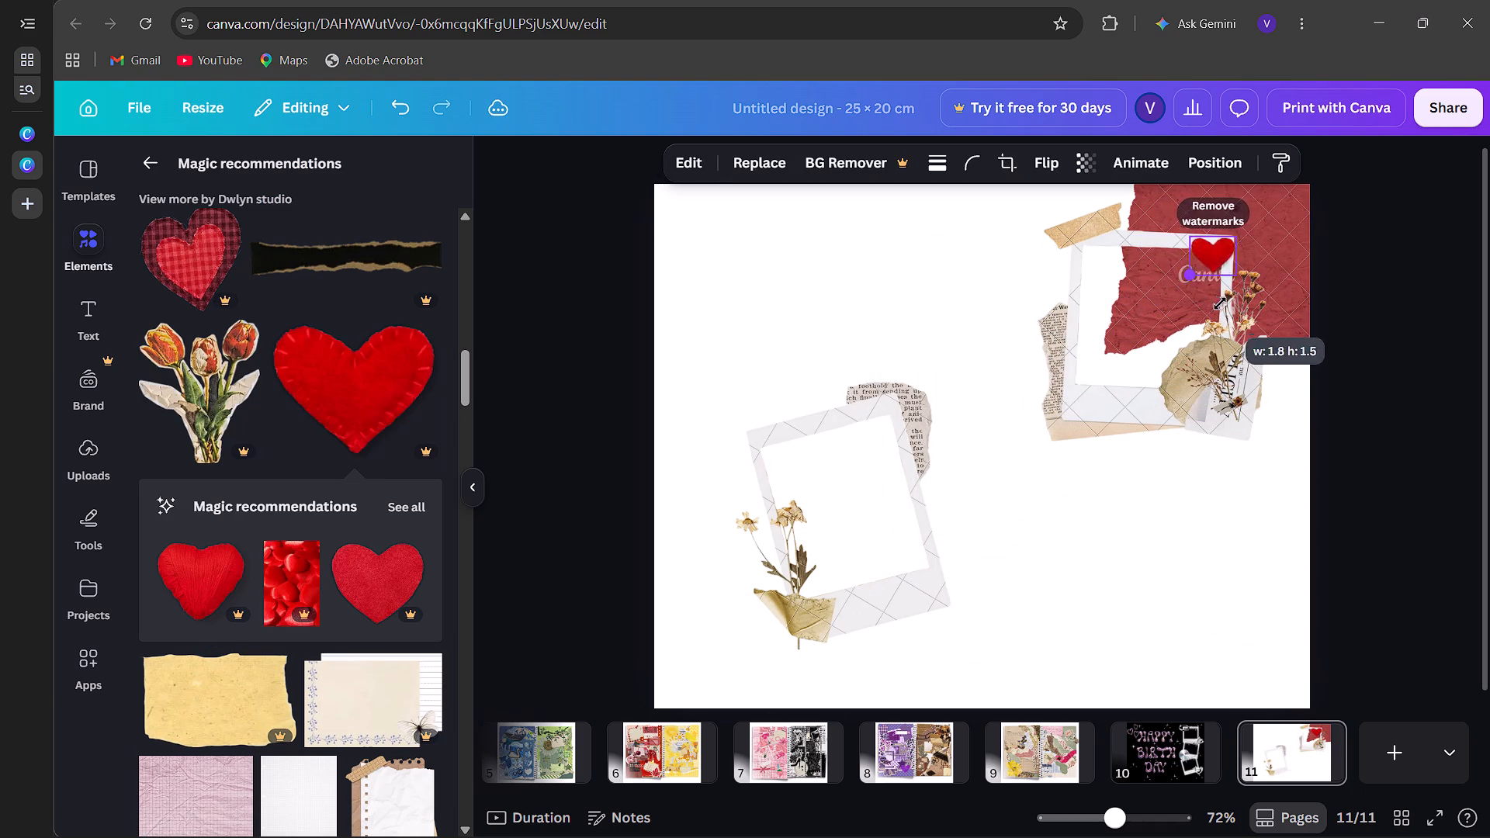
pyautogui.moveTo(1220, 303); pyautogui.dragTo(1193, 369)
pyautogui.moveTo(1191, 289); pyautogui.dragTo(1208, 237)
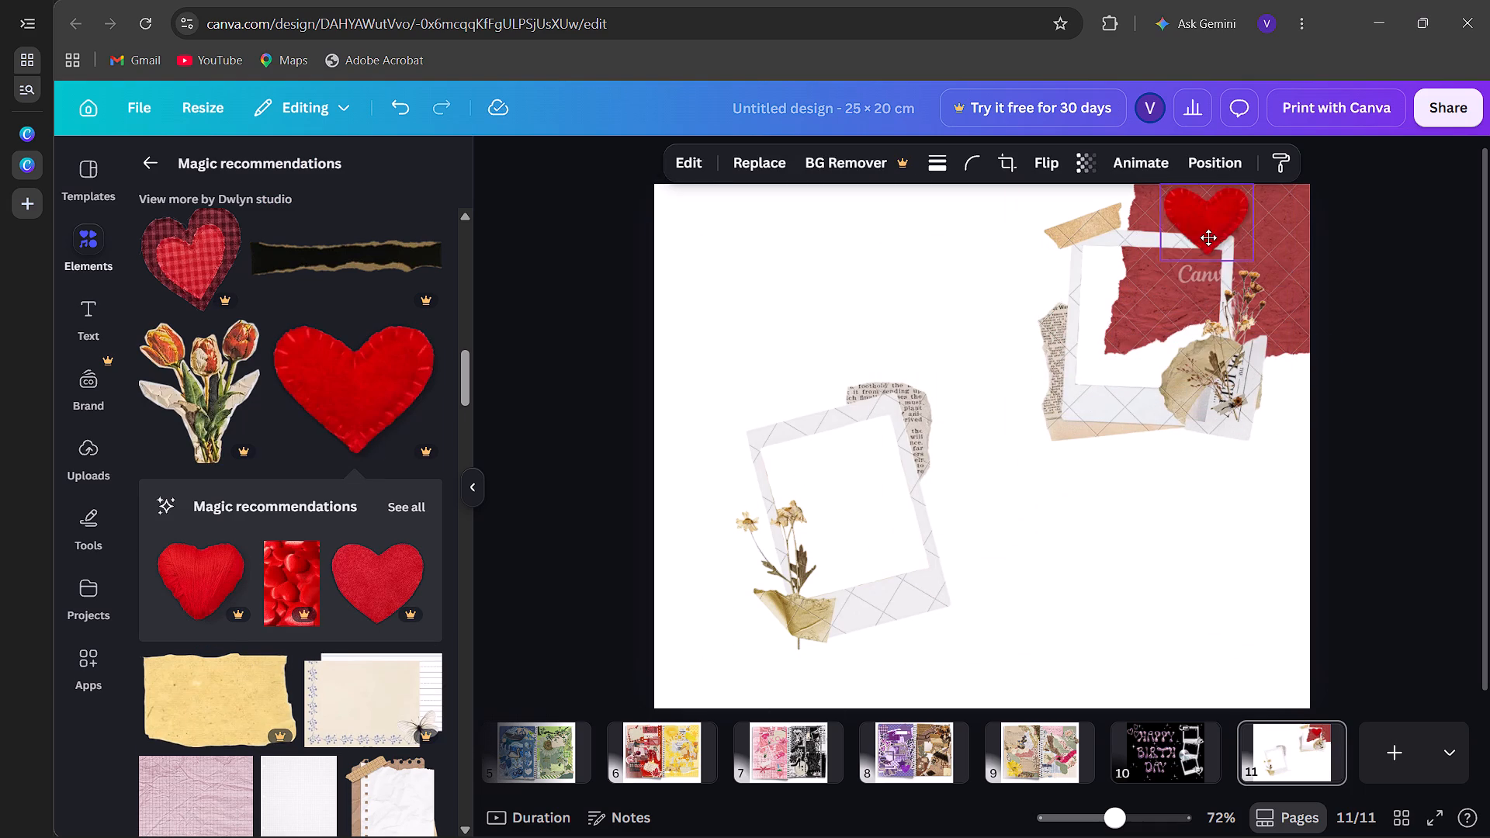
pyautogui.moveTo(1208, 237); pyautogui.dragTo(1225, 262)
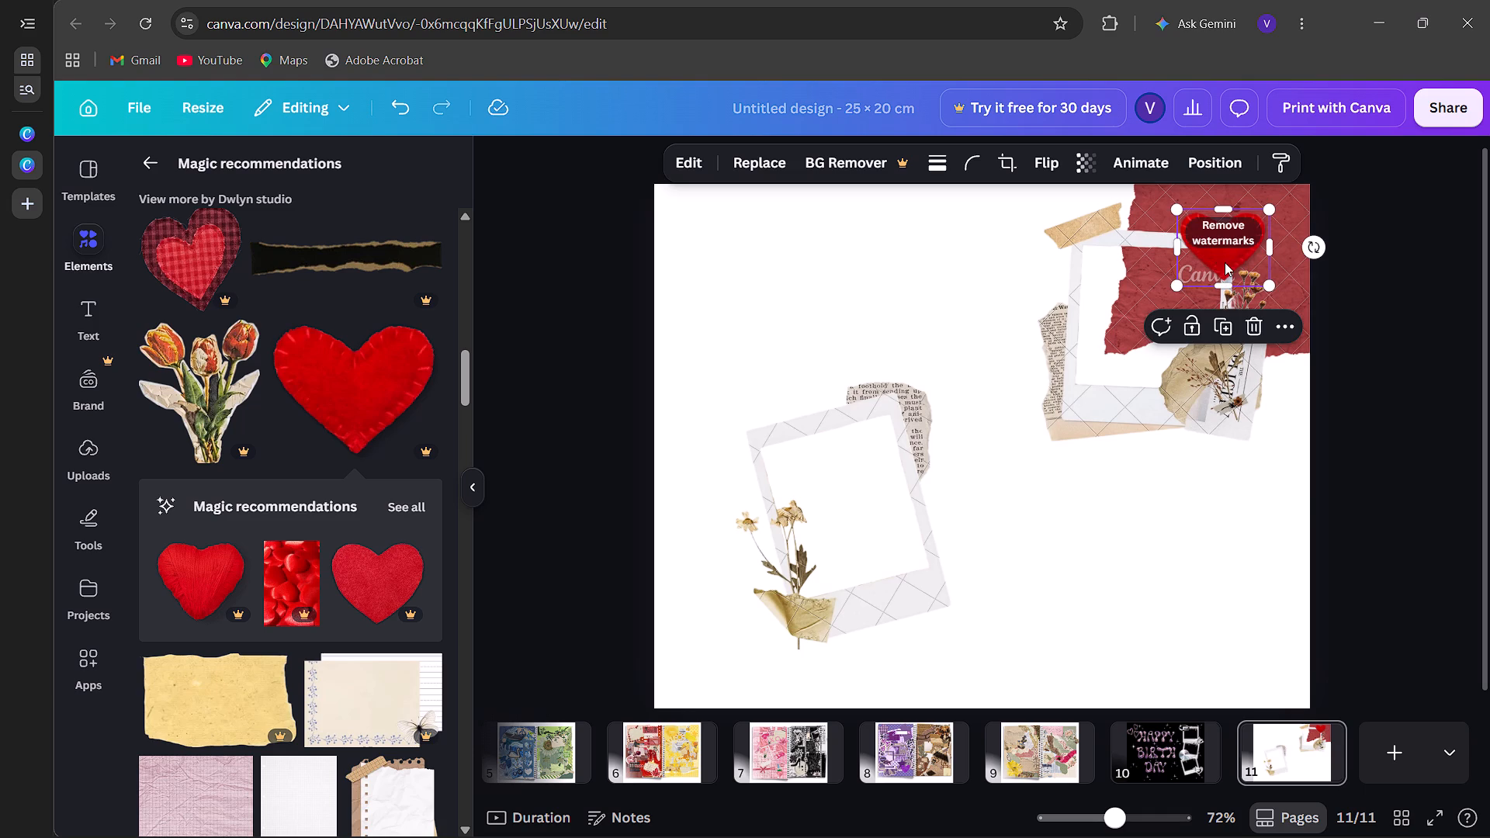
# Add the taped notebook paper with brown backing, shrink it, and place it in page 11's upper-left area.
pyautogui.scroll(-3, 384, 542)
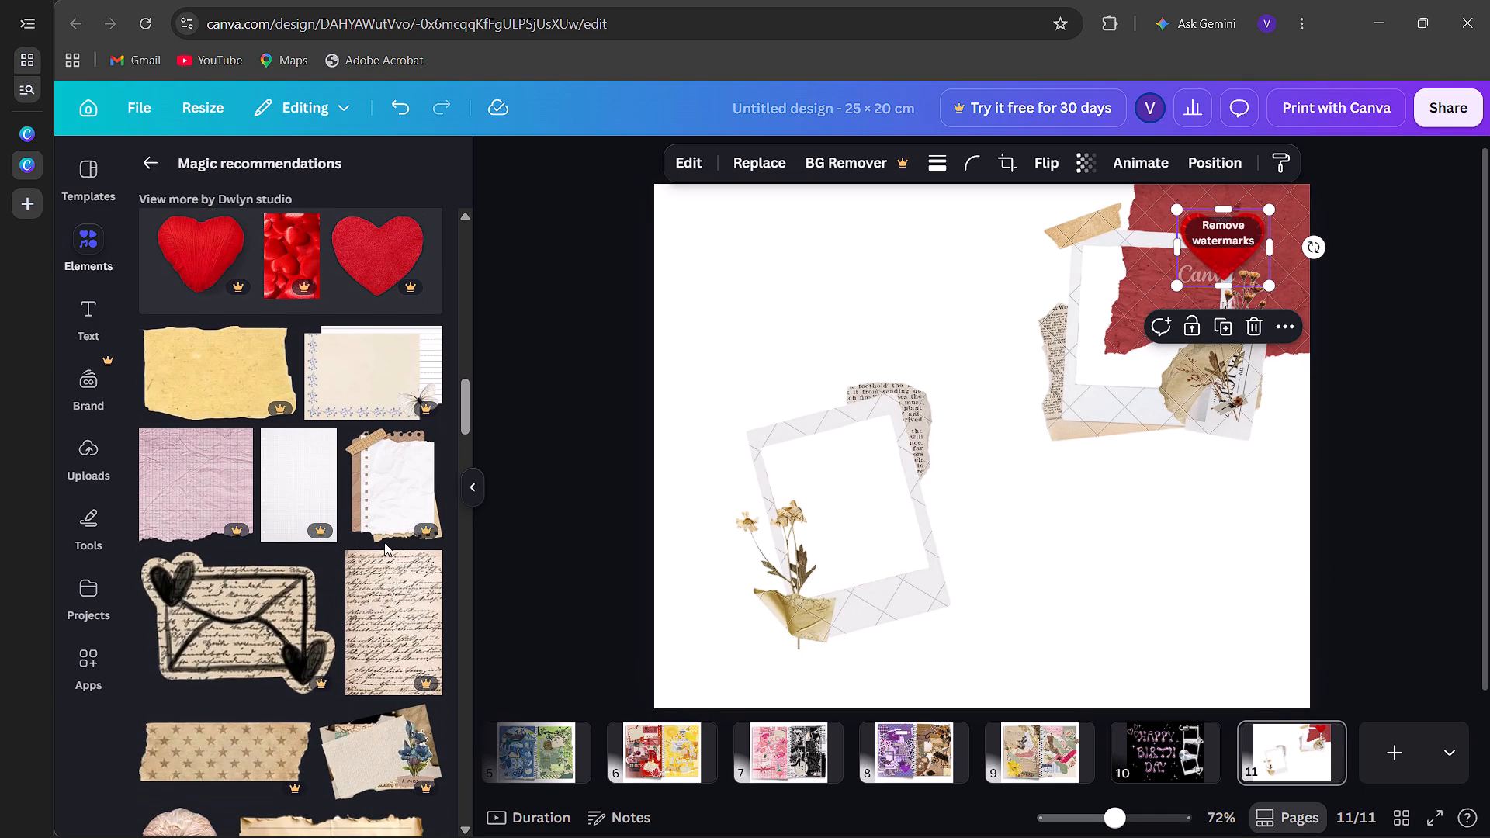
pyautogui.click(390, 510)
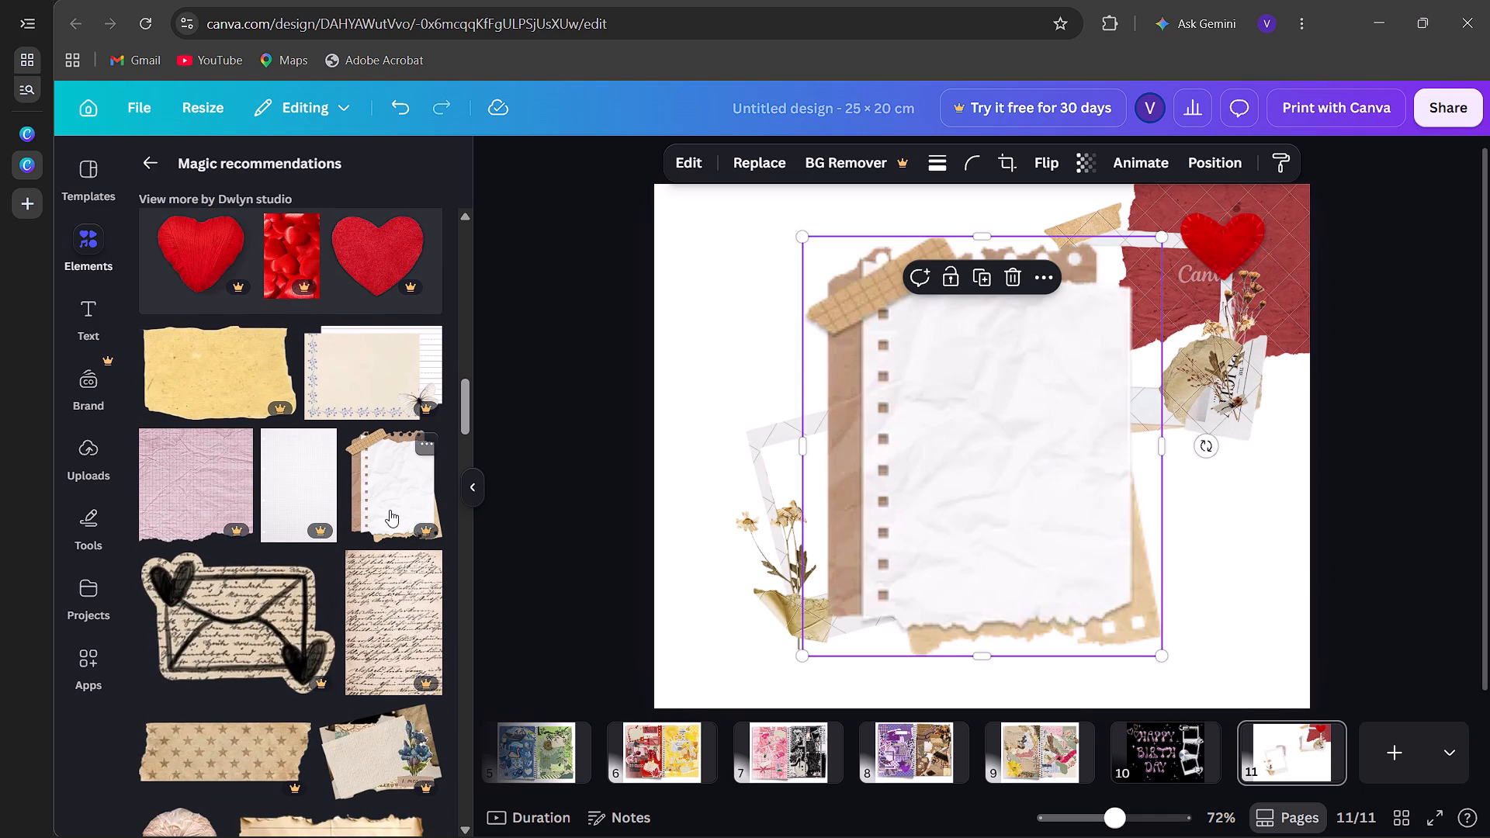
pyautogui.moveTo(799, 661); pyautogui.dragTo(816, 634)
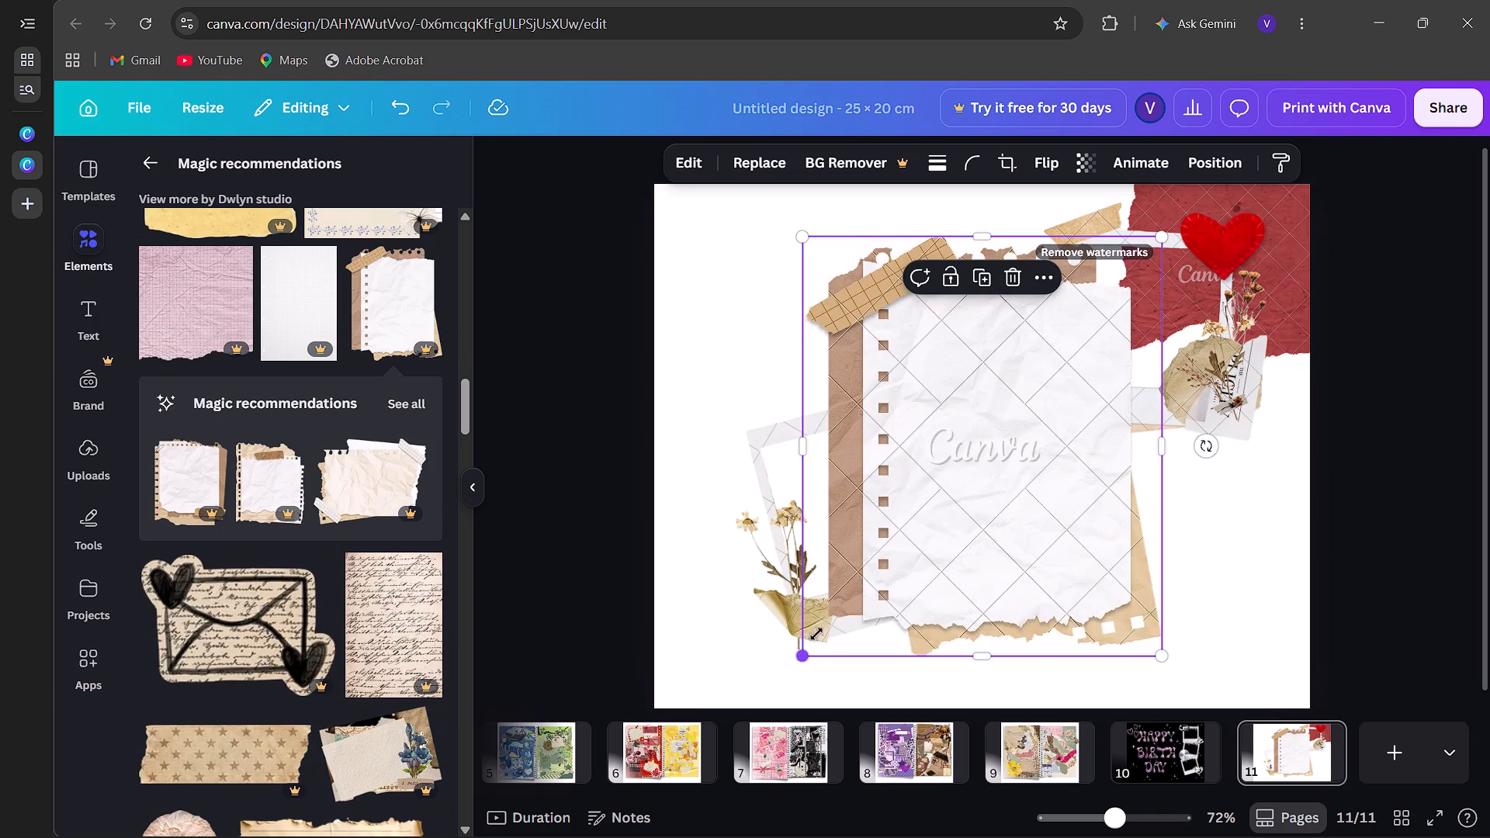
pyautogui.moveTo(816, 634); pyautogui.dragTo(1019, 394)
pyautogui.moveTo(1070, 322); pyautogui.dragTo(840, 302)
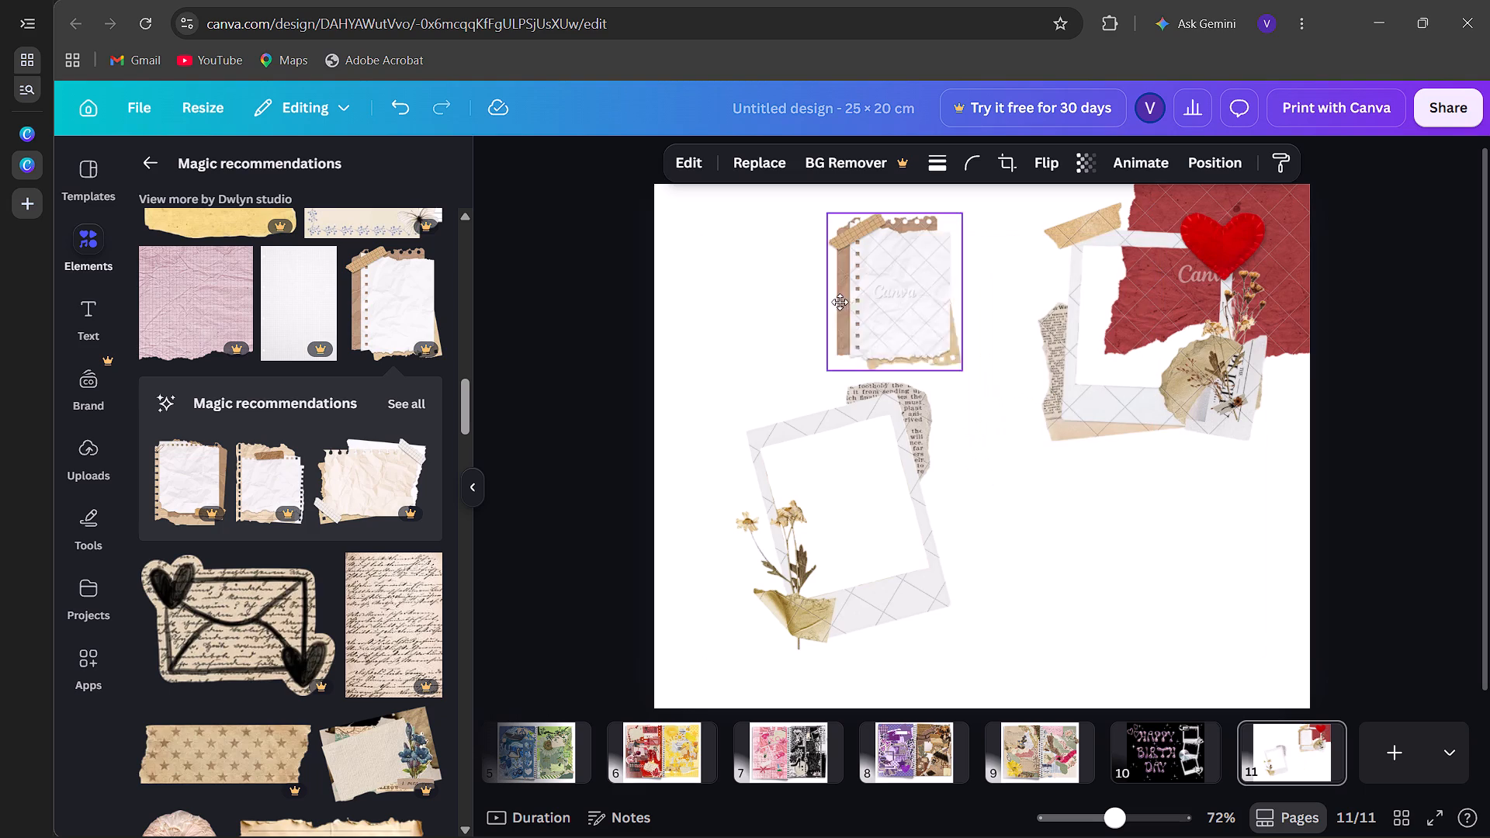
pyautogui.moveTo(840, 302); pyautogui.dragTo(733, 306)
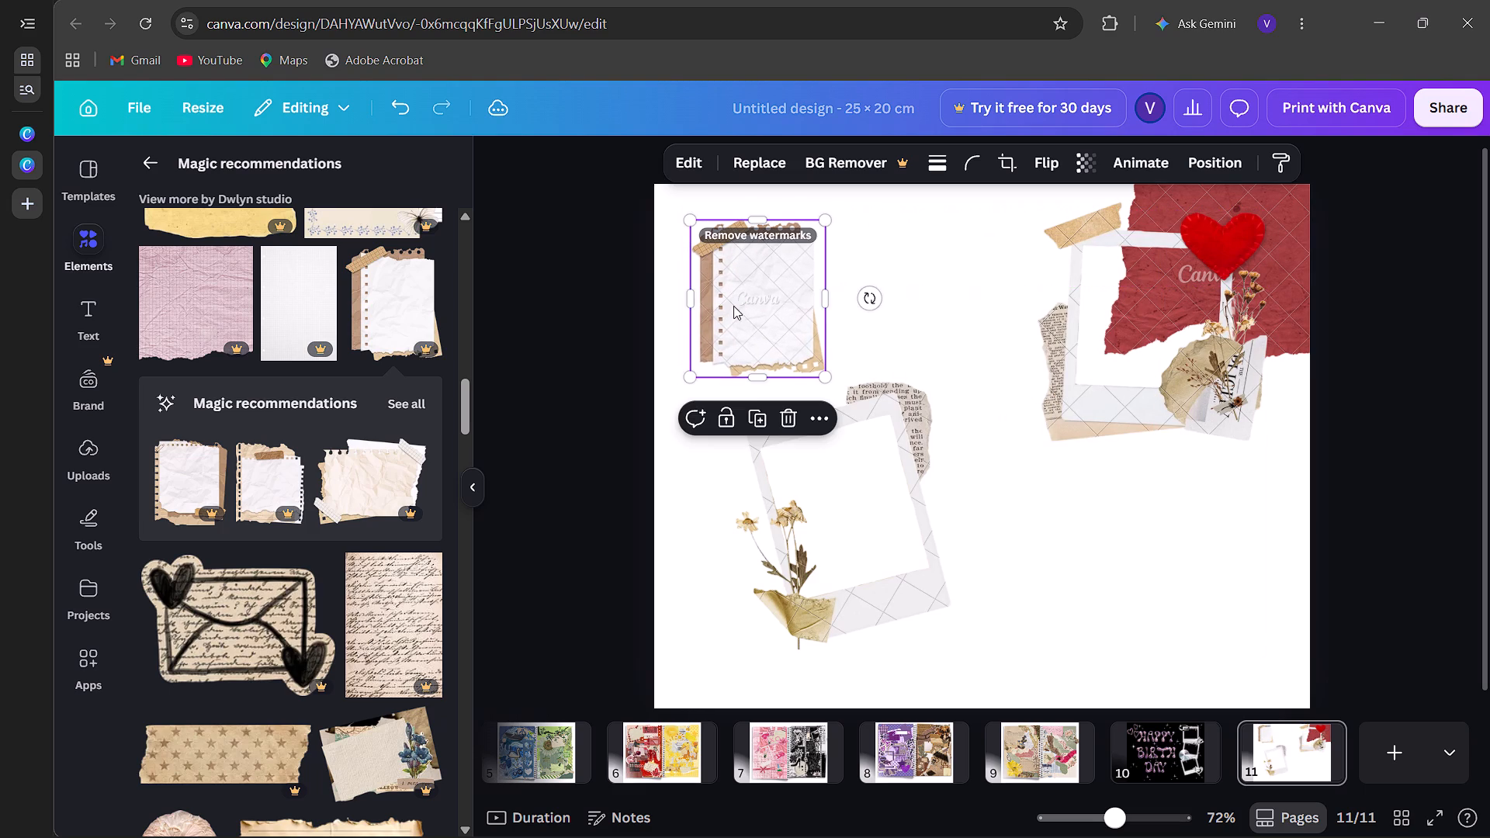
# Add the handwritten letter paper, align it to page 11's top-left corner, and send it backward behind the notebook paper and Polaroid.
pyautogui.click(388, 606)
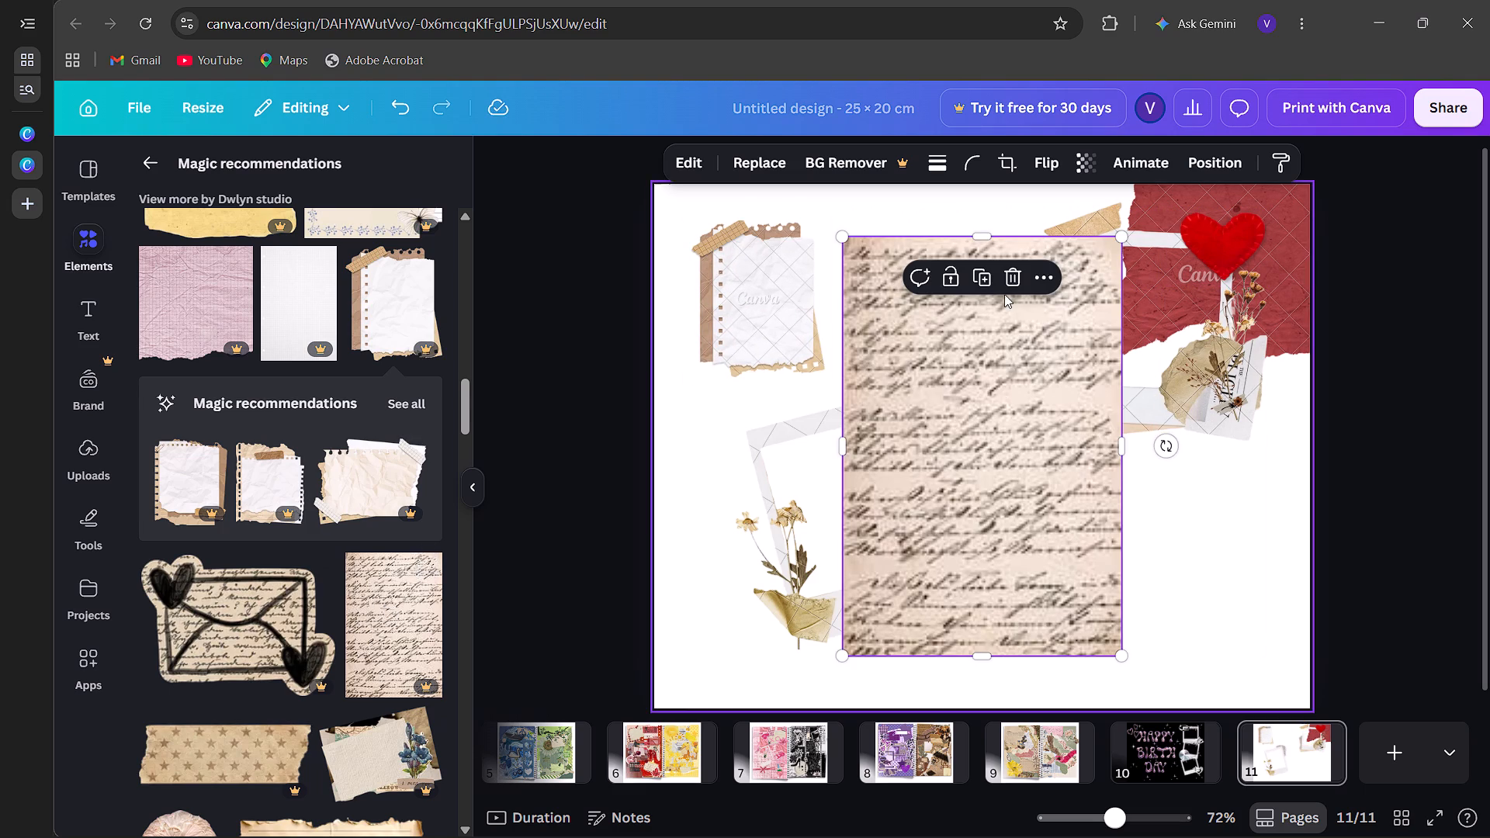
pyautogui.moveTo(1038, 473); pyautogui.dragTo(845, 423)
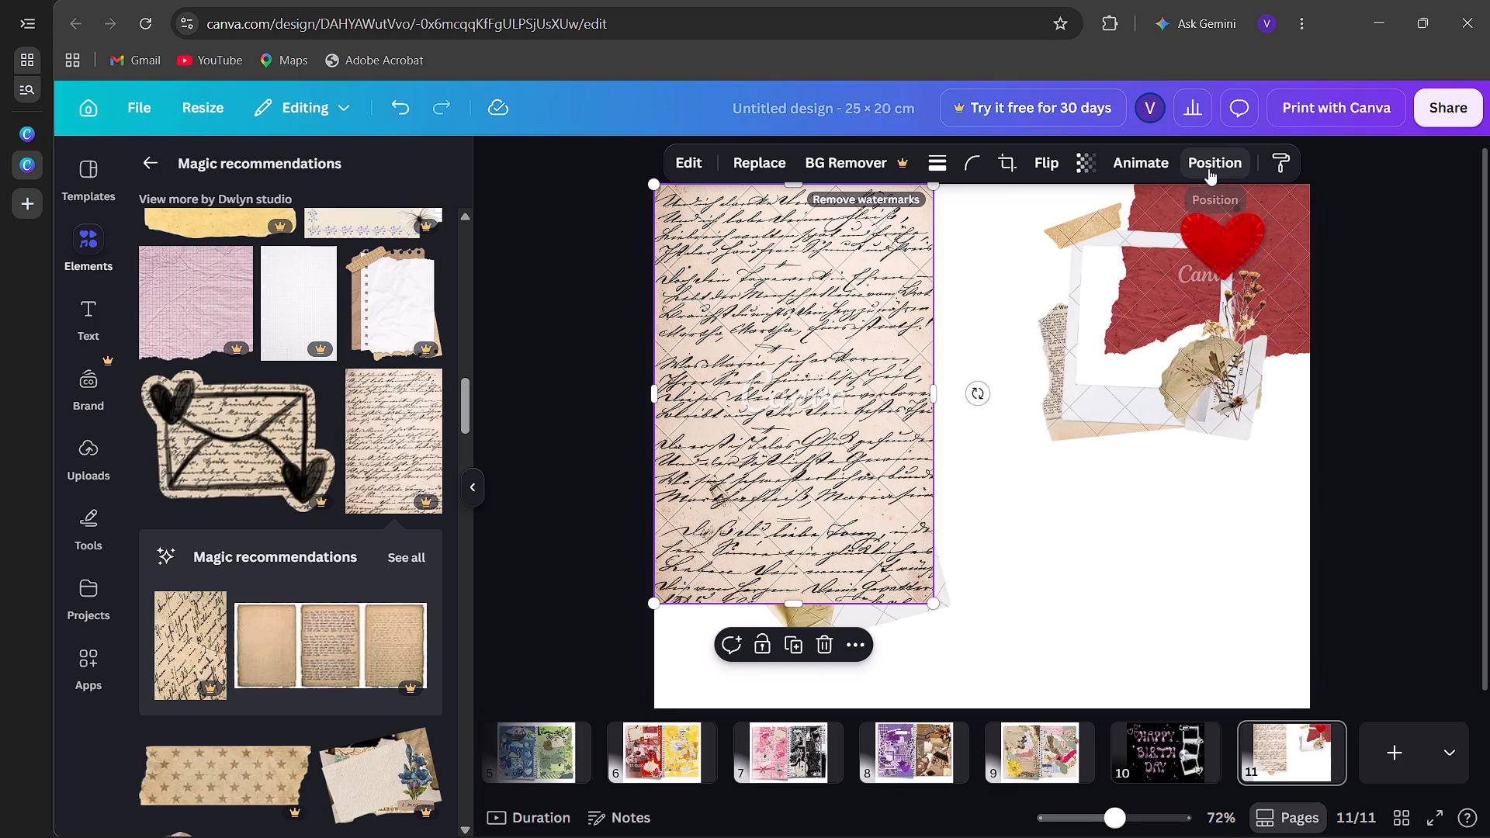
pyautogui.click(1208, 168)
pyautogui.click(367, 276)
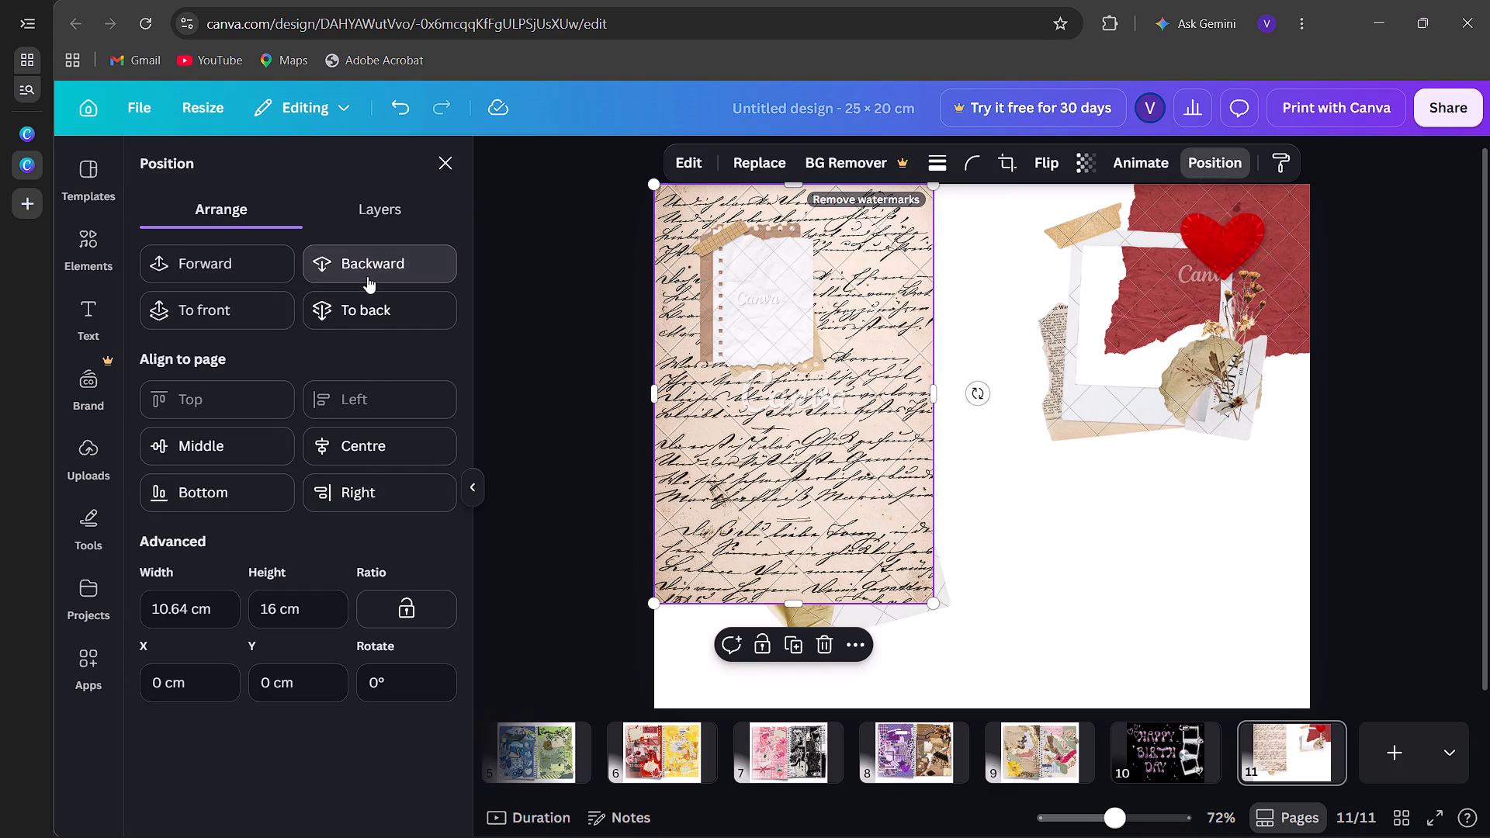
pyautogui.click(367, 276)
pyautogui.click(444, 174)
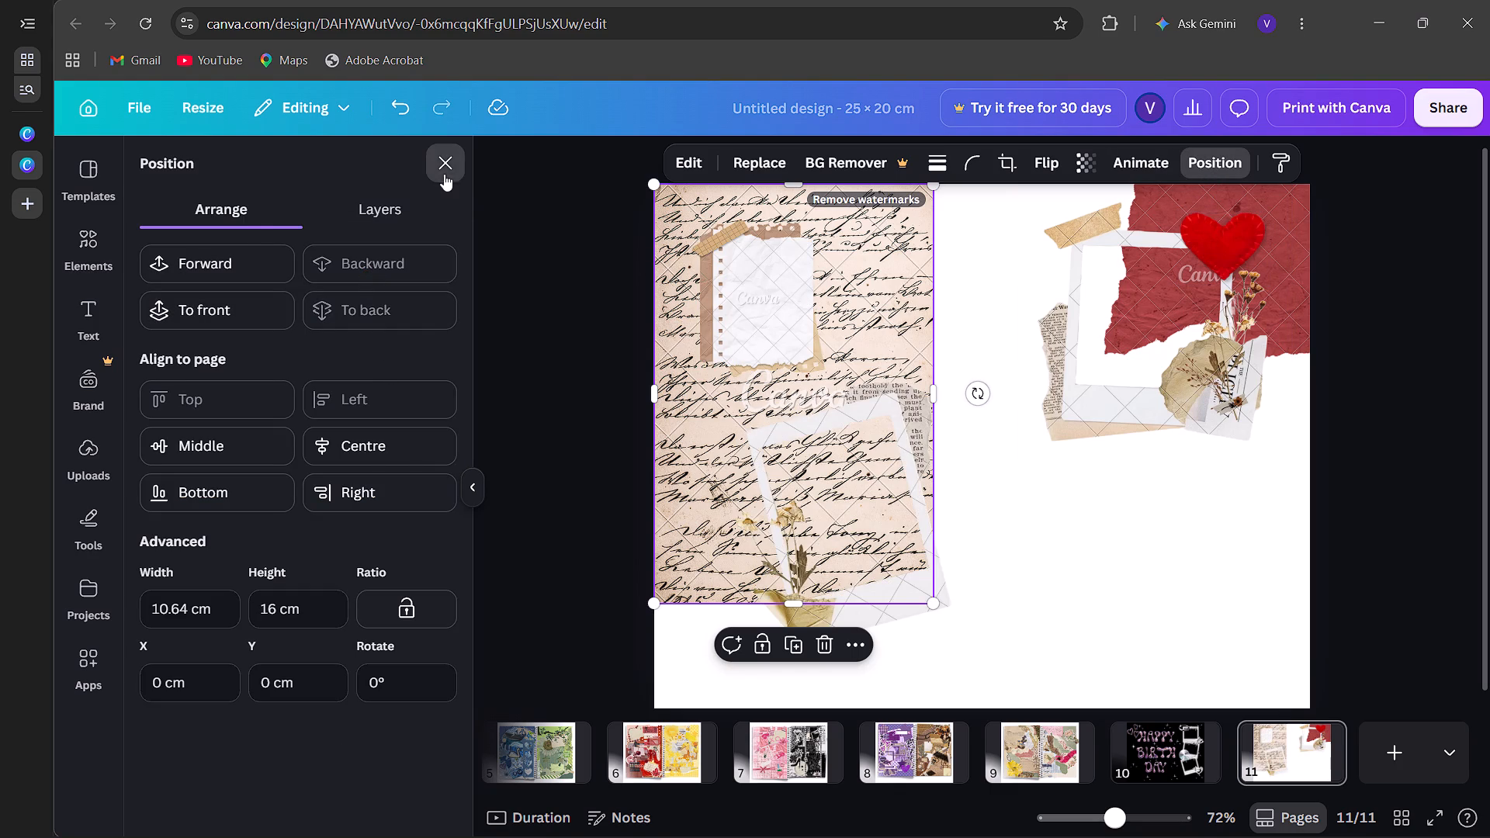
# Add the lined parchment with torn edges, shrink it, and place it at page 11's centre between the two Polaroids.
pyautogui.scroll(-3, 260, 543)
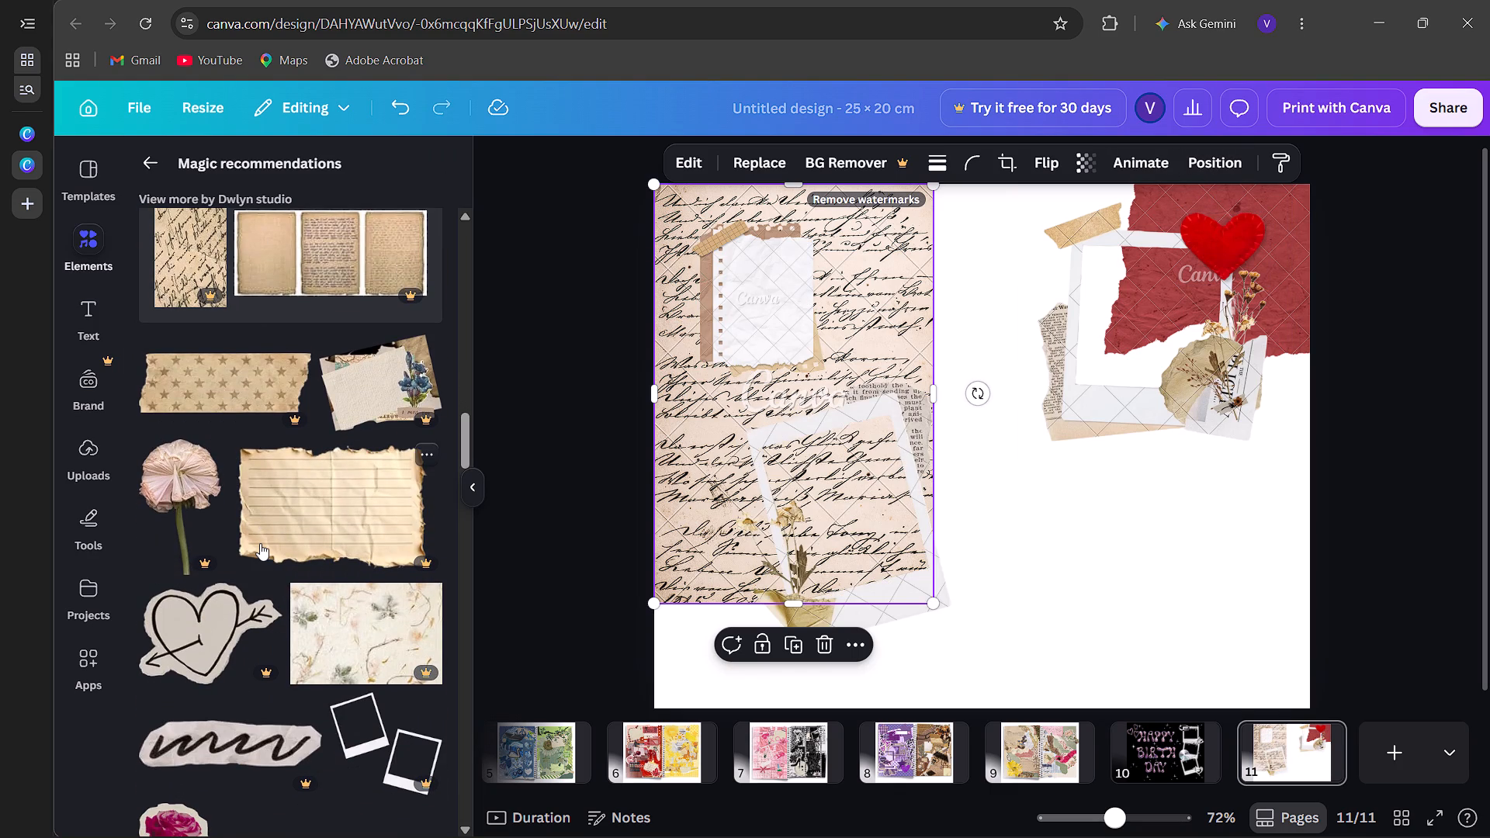
pyautogui.click(260, 543)
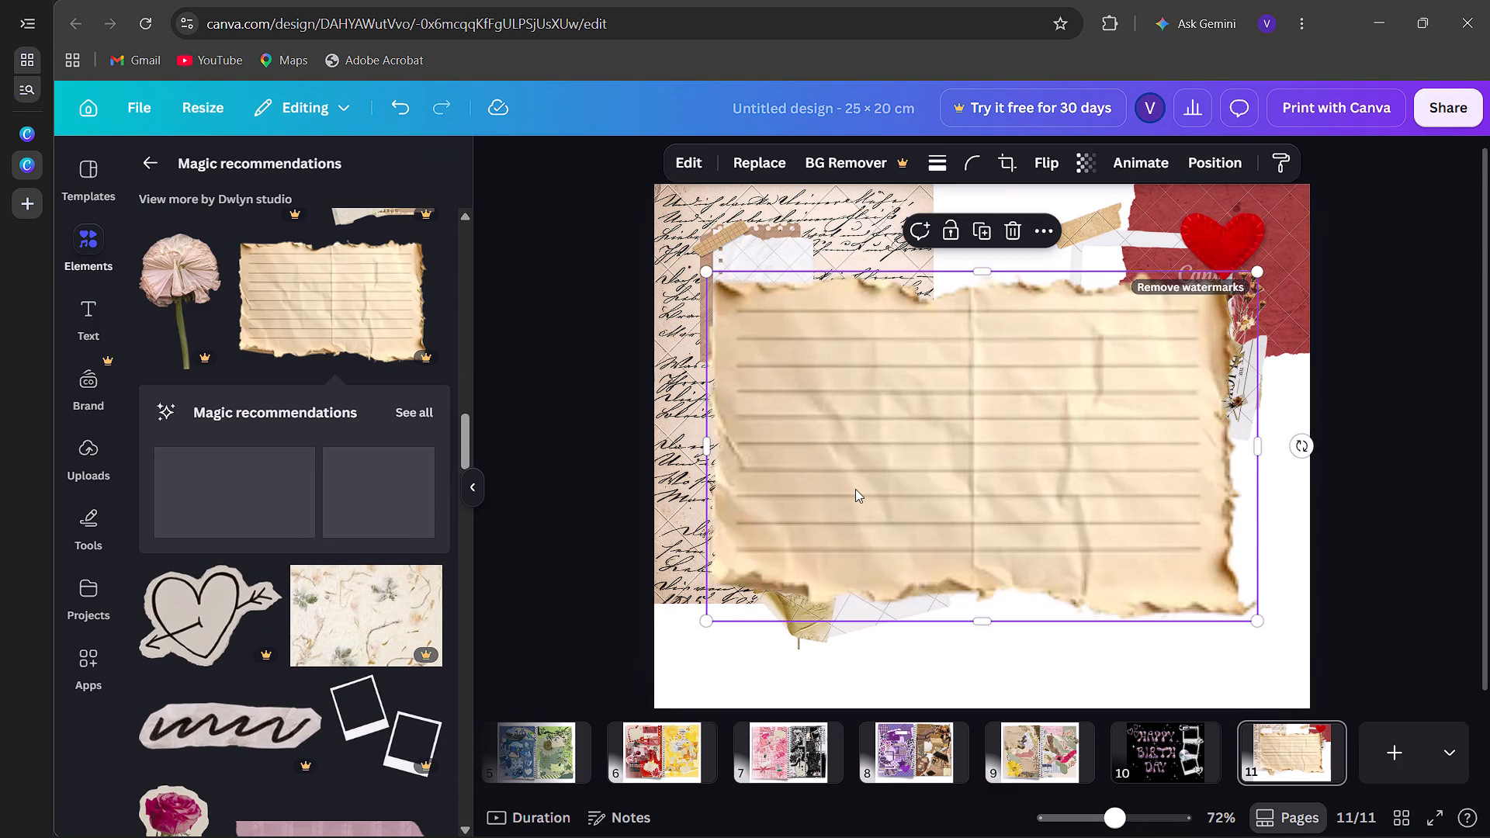
pyautogui.moveTo(855, 489); pyautogui.dragTo(880, 513)
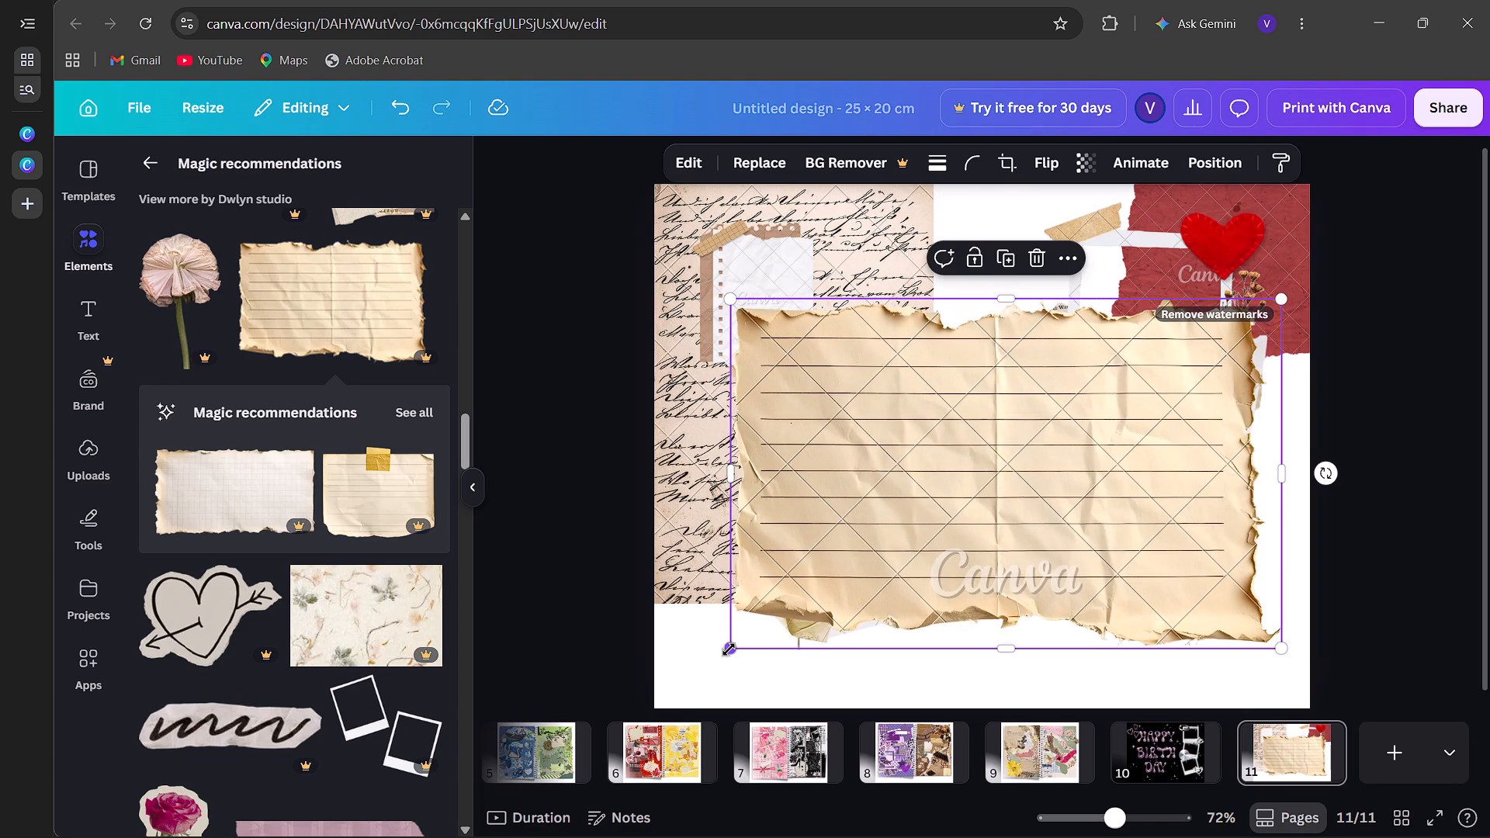
pyautogui.moveTo(729, 649); pyautogui.dragTo(1027, 494)
pyautogui.moveTo(1128, 385); pyautogui.dragTo(1009, 428)
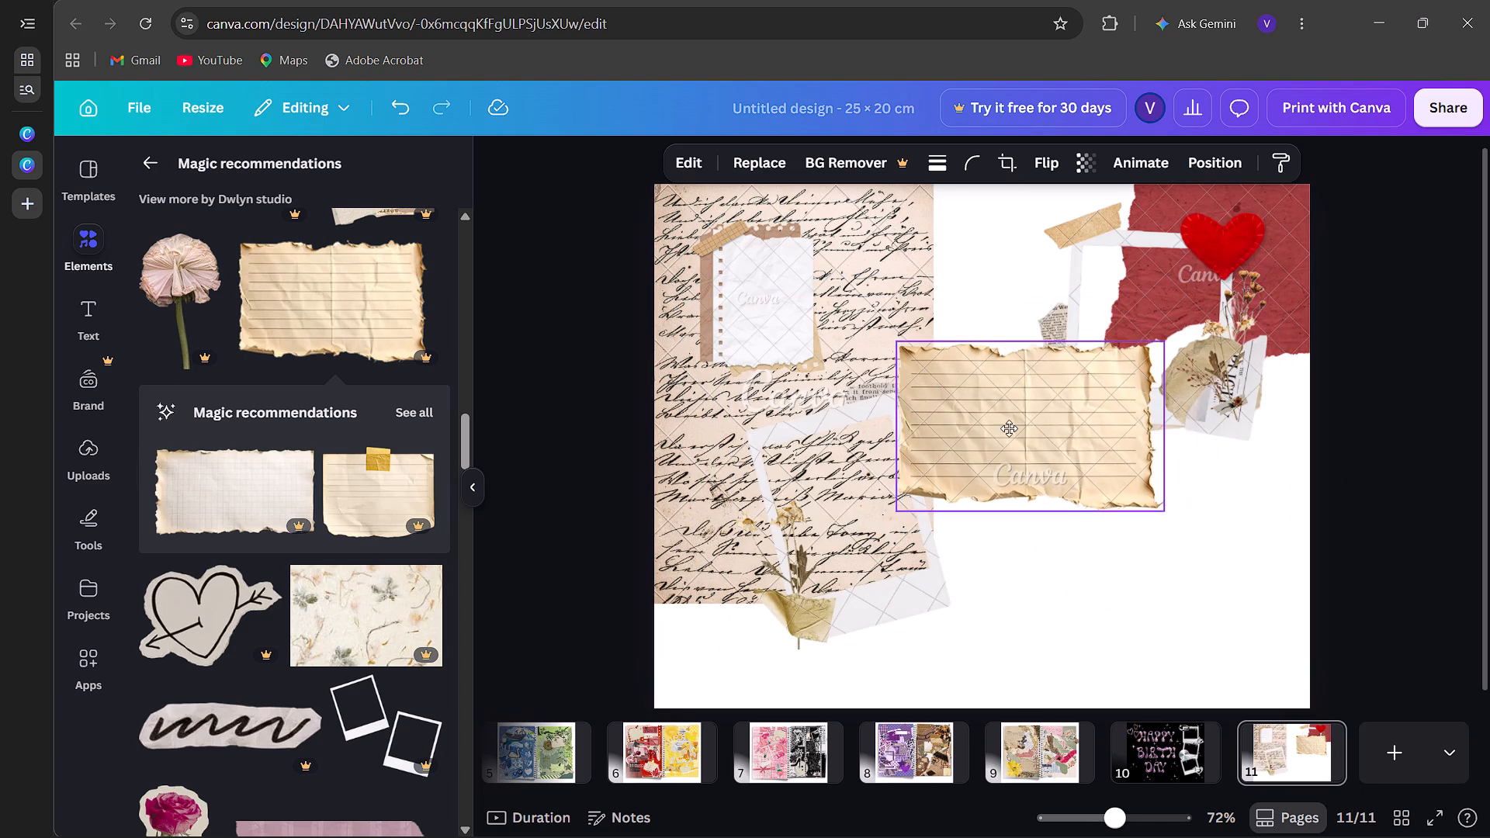
pyautogui.moveTo(1009, 428); pyautogui.dragTo(968, 432)
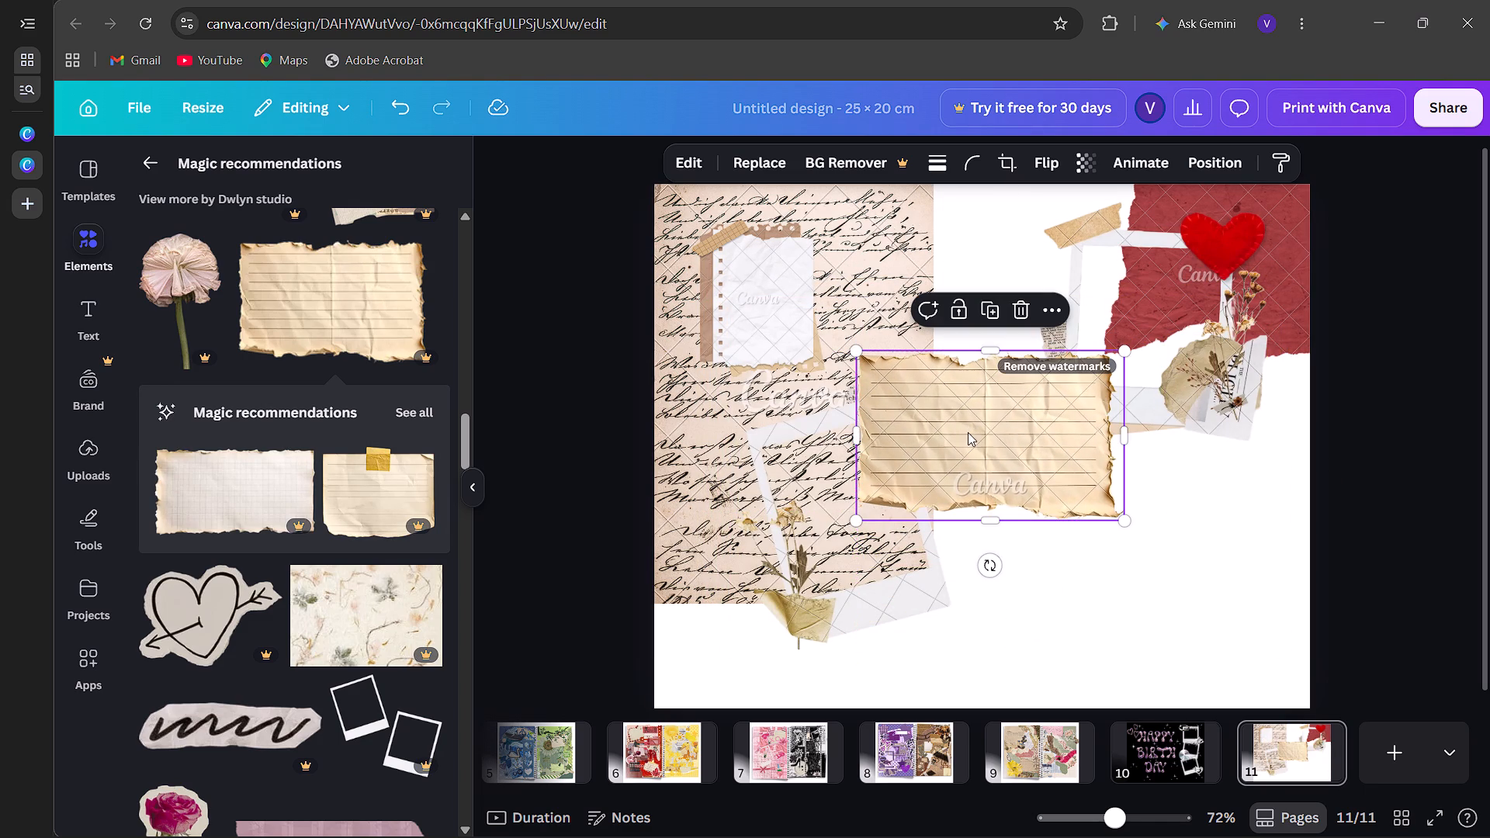
# Add the pressed-flower paper, place it in page 11's lower-right corner at about X 4 cm, Y 5.8 cm, and send it to the back.
pyautogui.click(340, 588)
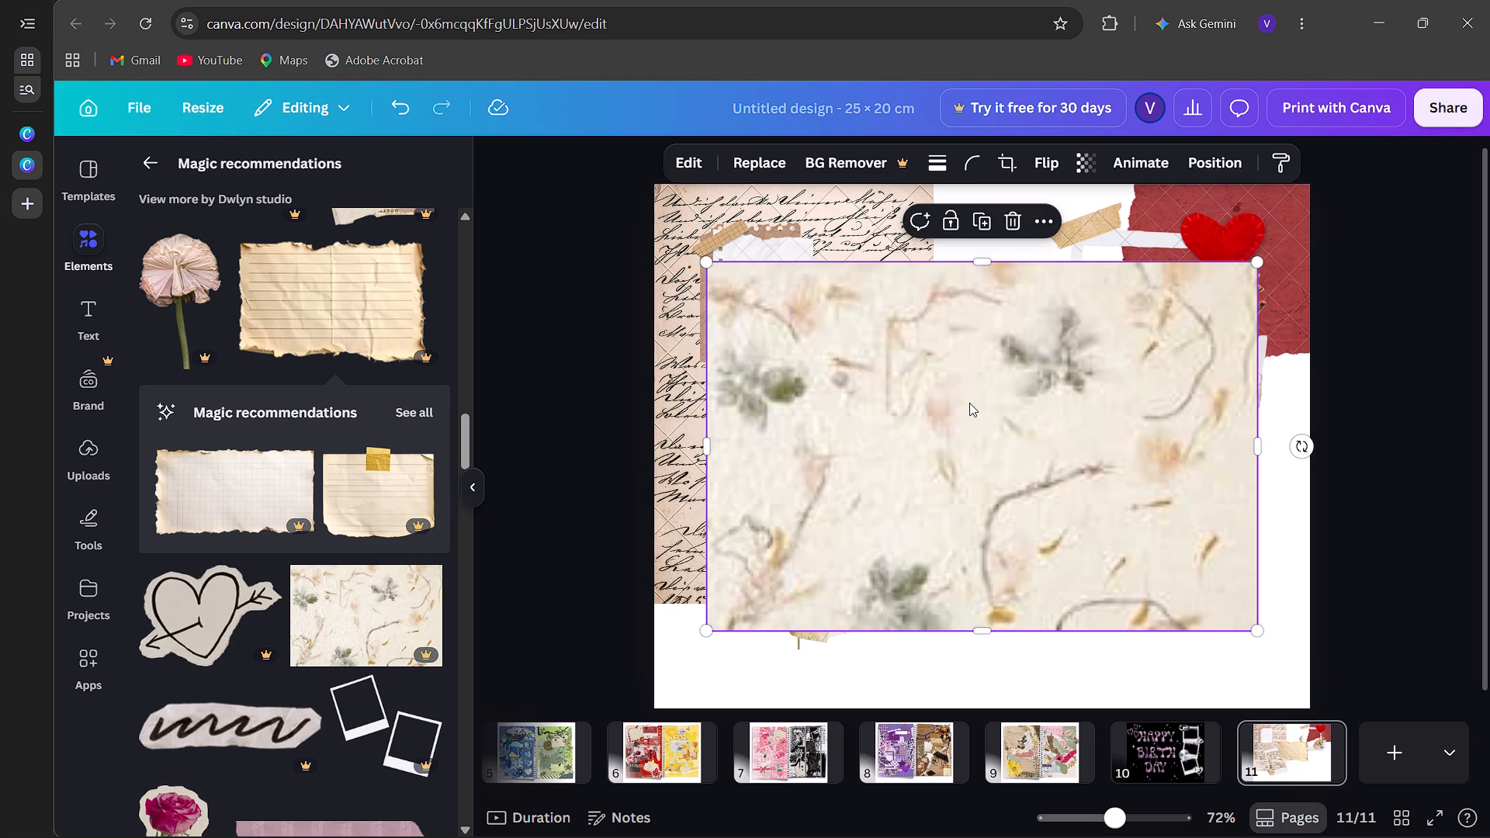
pyautogui.moveTo(867, 464); pyautogui.dragTo(911, 542)
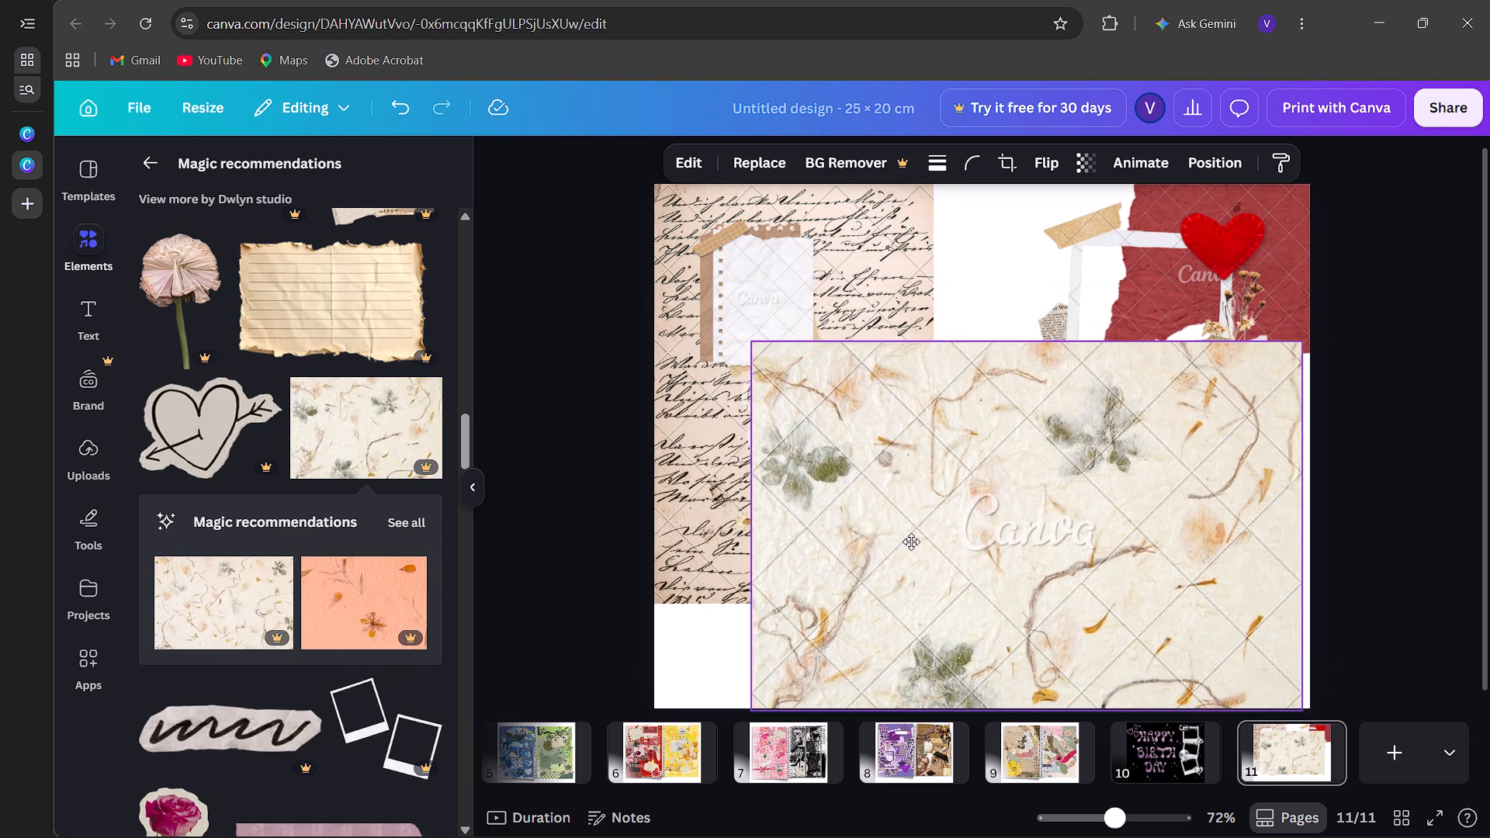
pyautogui.moveTo(911, 542); pyautogui.dragTo(919, 538)
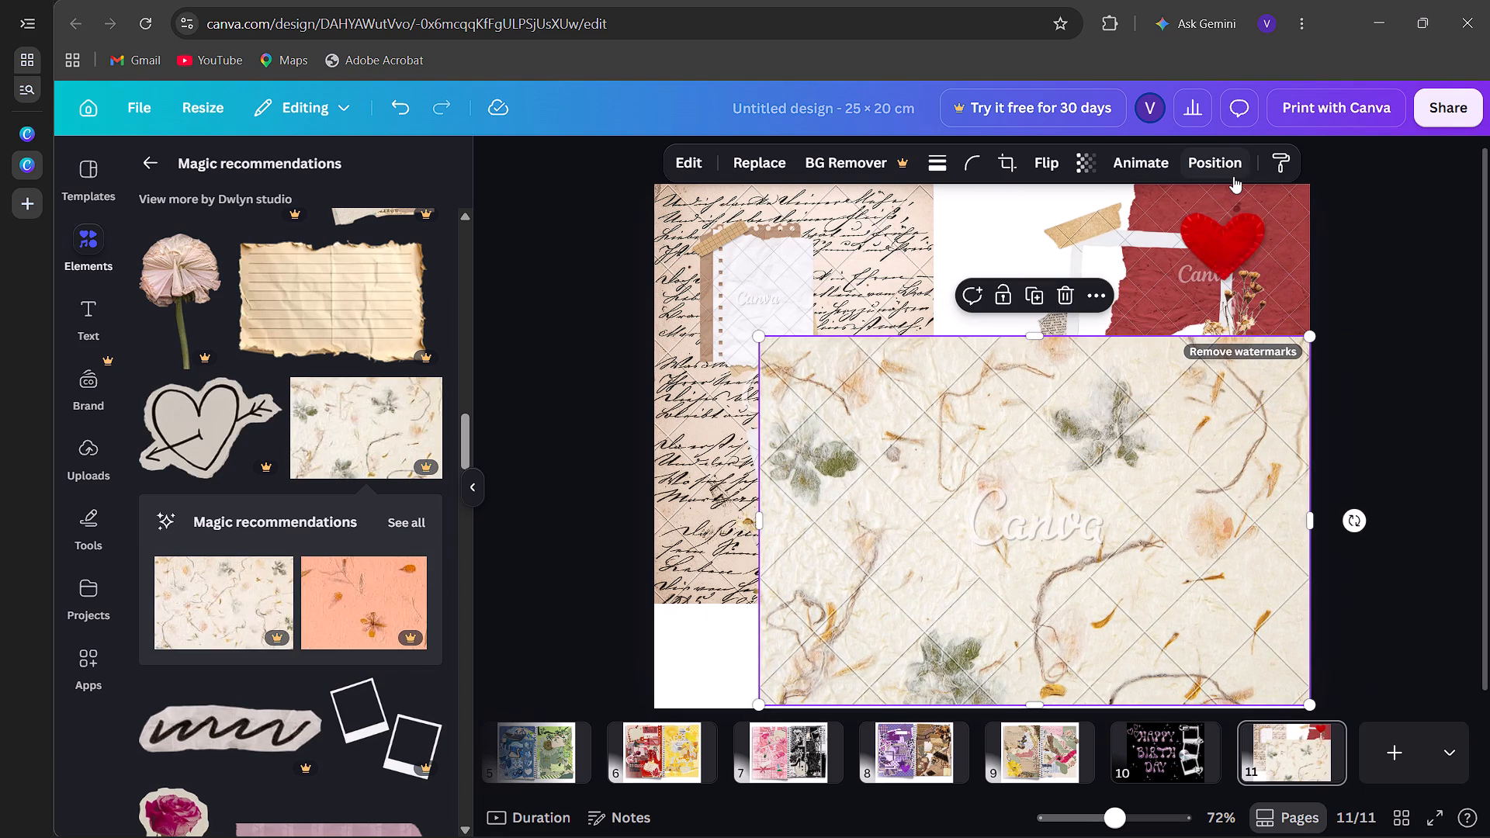
pyautogui.click(1233, 176)
pyautogui.click(326, 320)
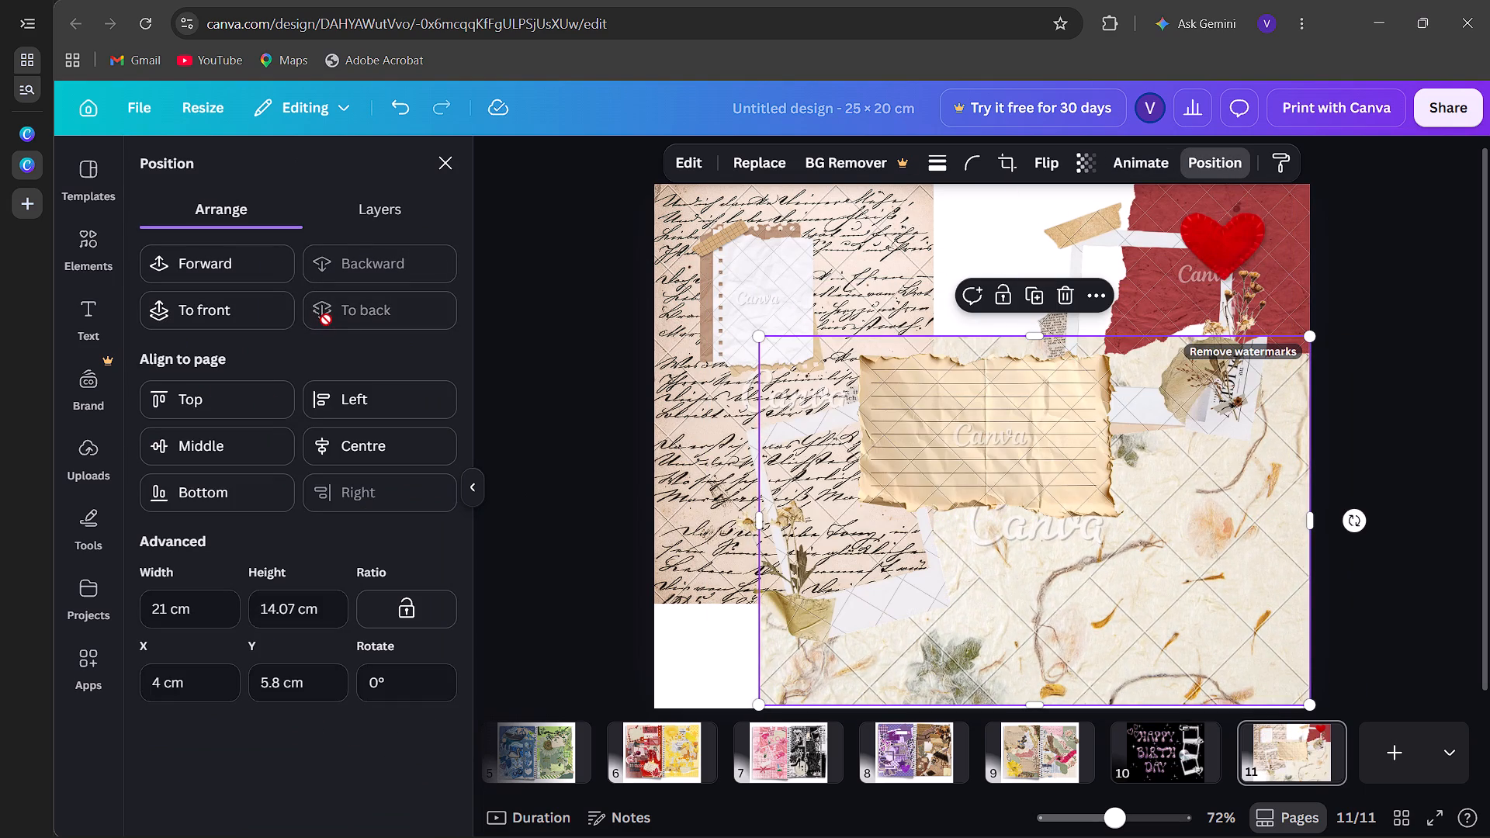
pyautogui.click(456, 155)
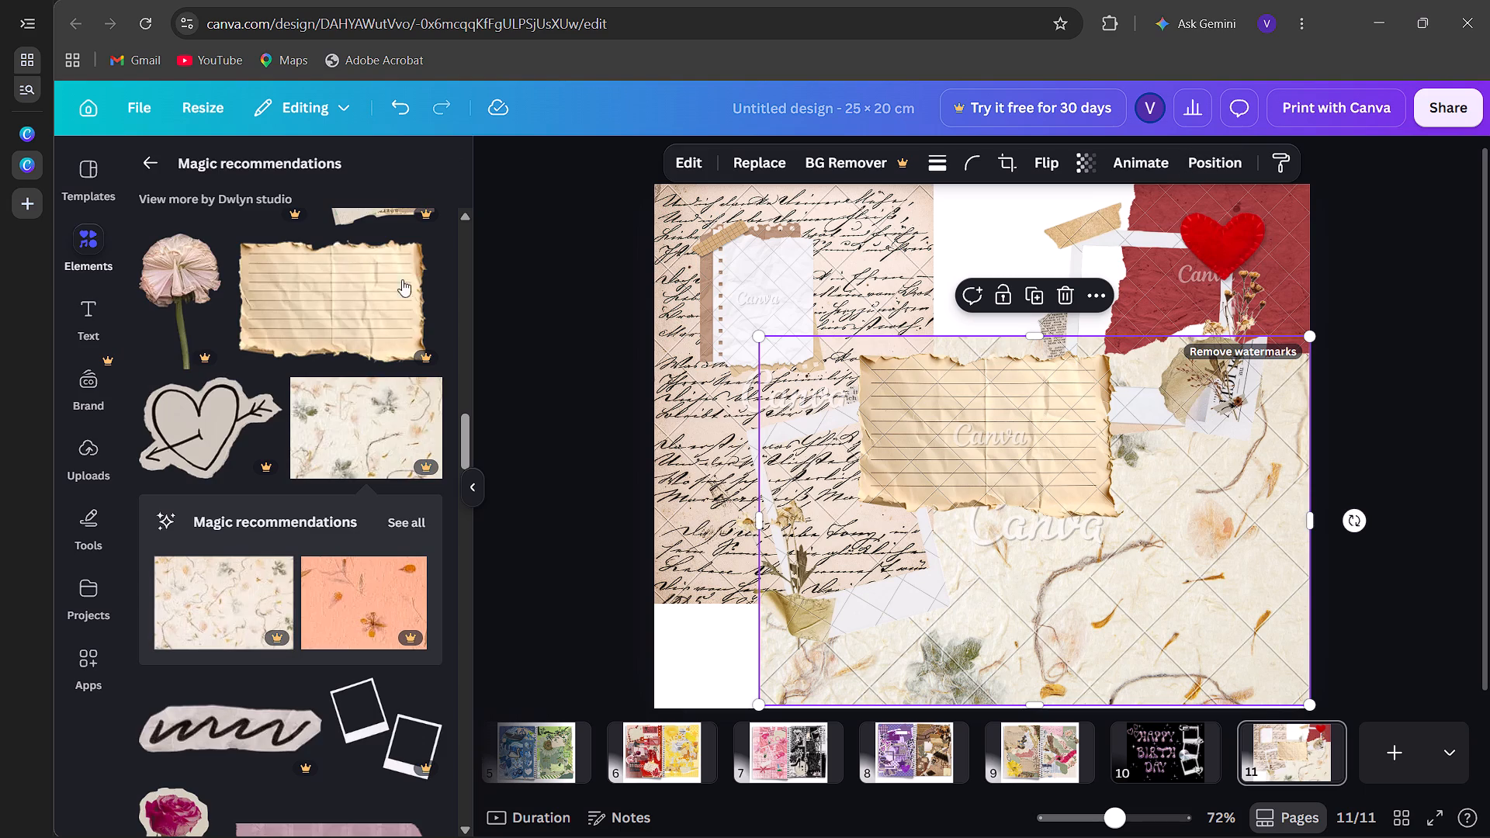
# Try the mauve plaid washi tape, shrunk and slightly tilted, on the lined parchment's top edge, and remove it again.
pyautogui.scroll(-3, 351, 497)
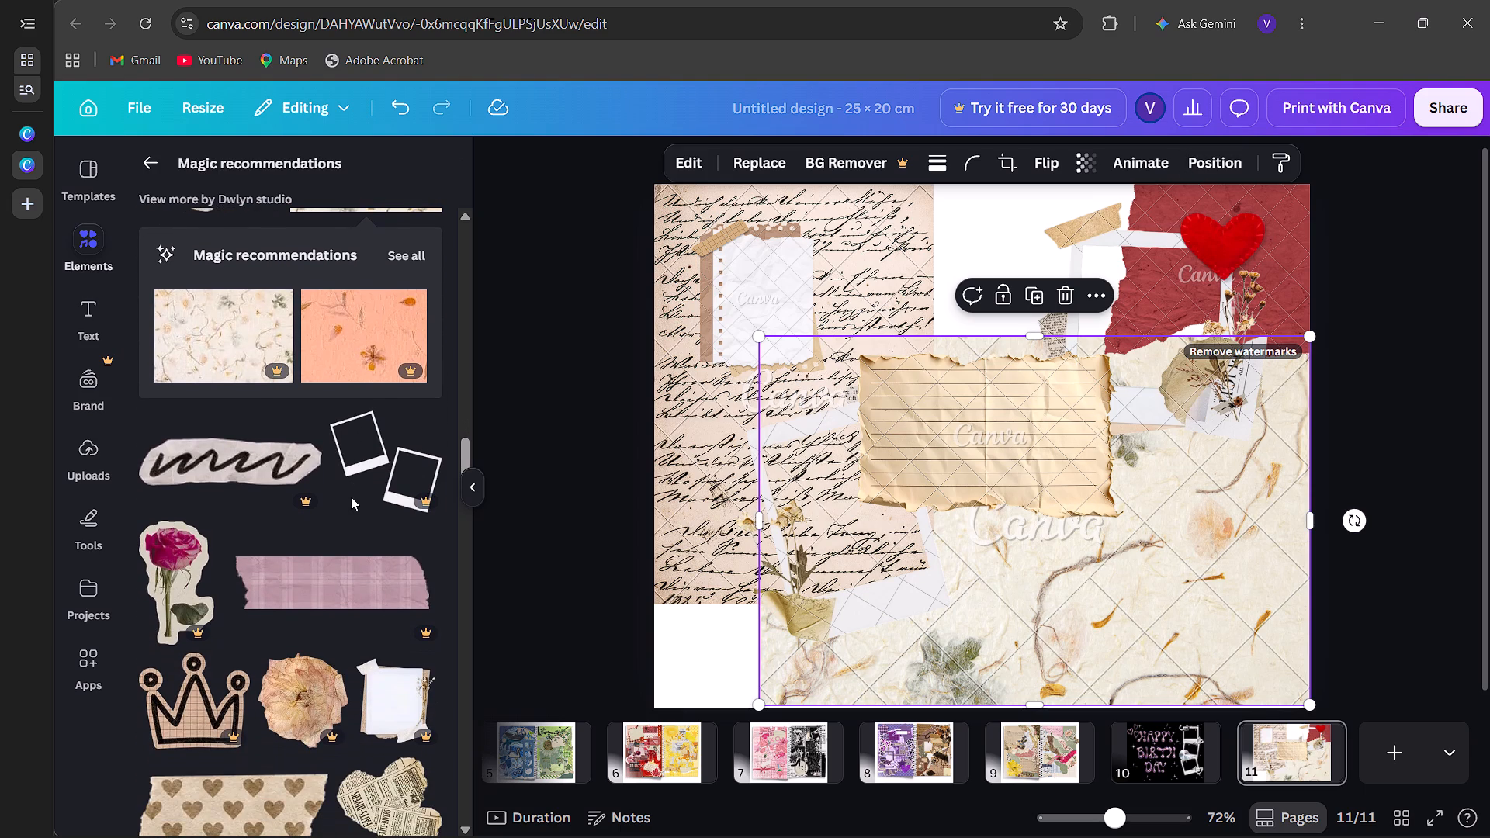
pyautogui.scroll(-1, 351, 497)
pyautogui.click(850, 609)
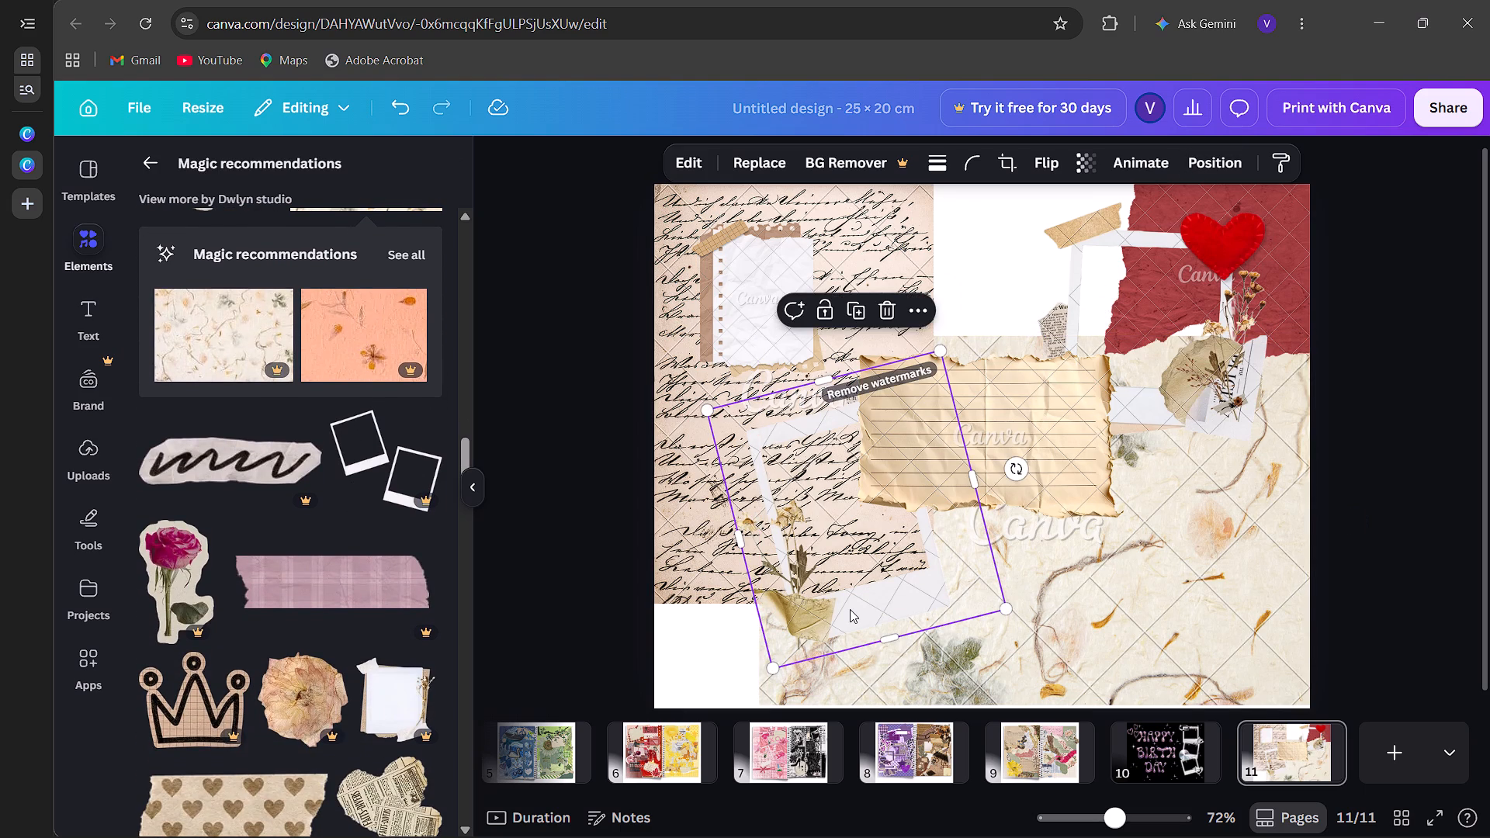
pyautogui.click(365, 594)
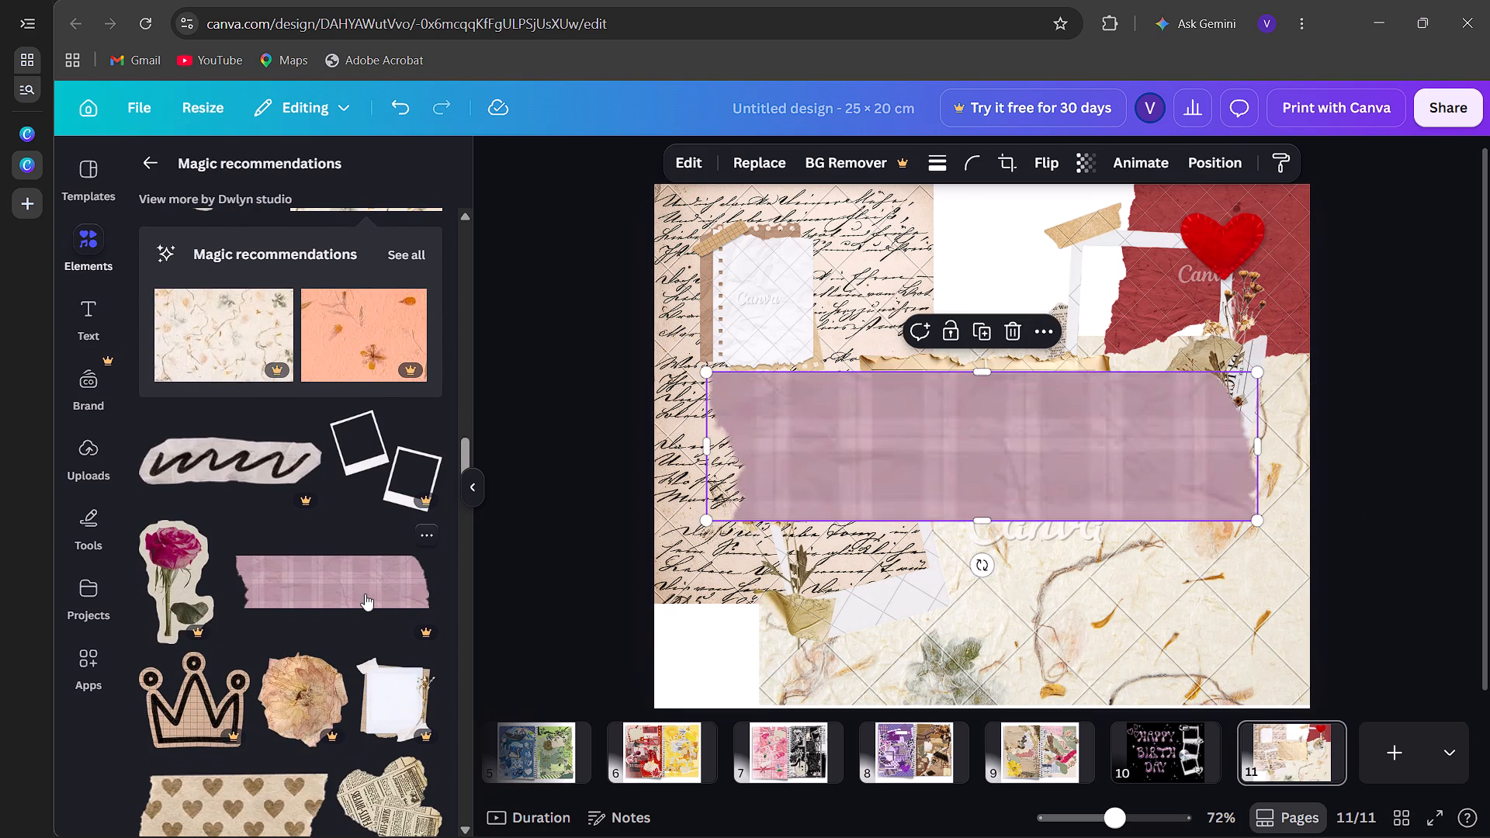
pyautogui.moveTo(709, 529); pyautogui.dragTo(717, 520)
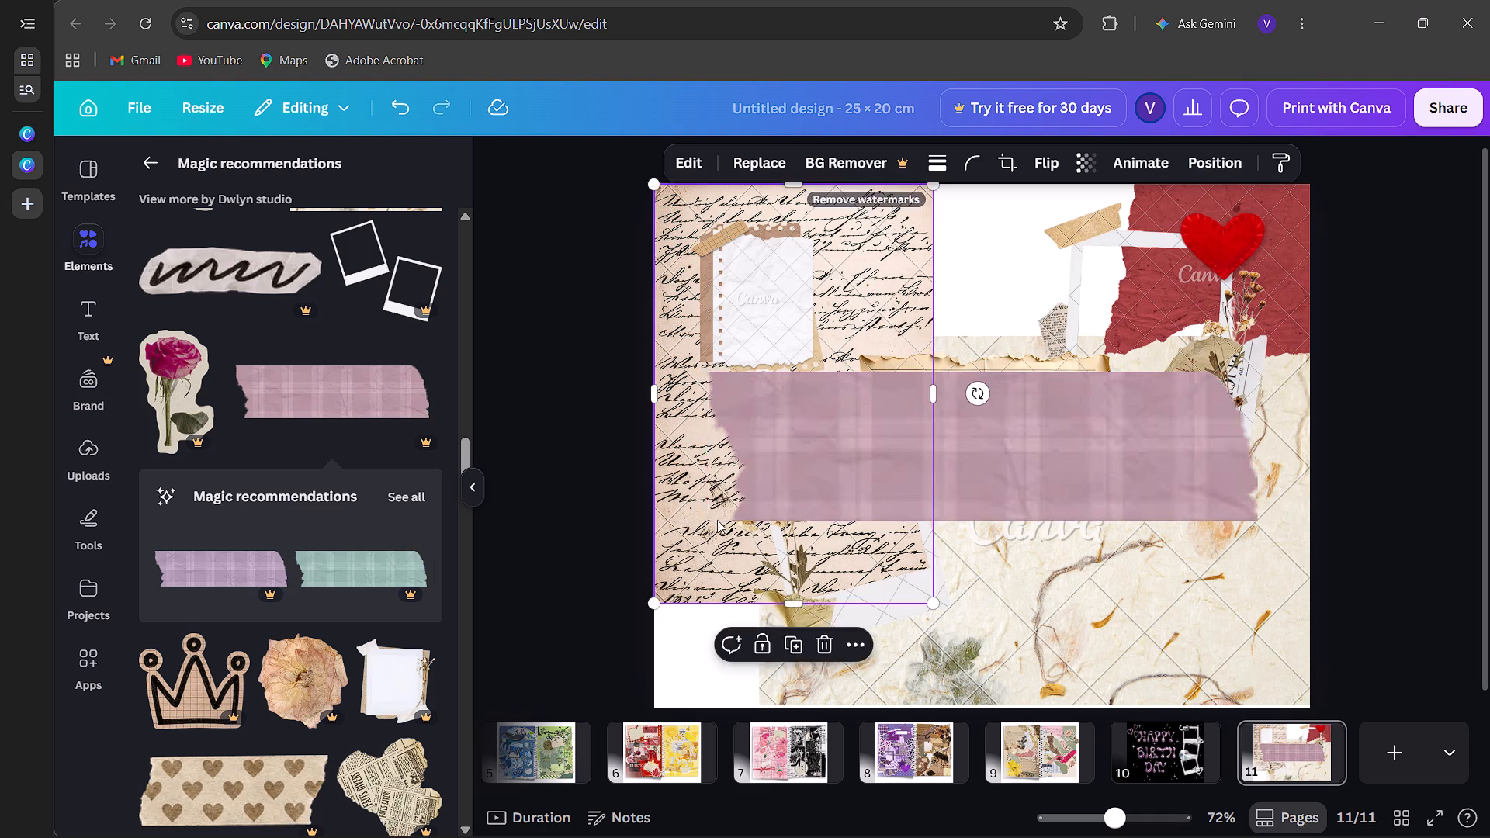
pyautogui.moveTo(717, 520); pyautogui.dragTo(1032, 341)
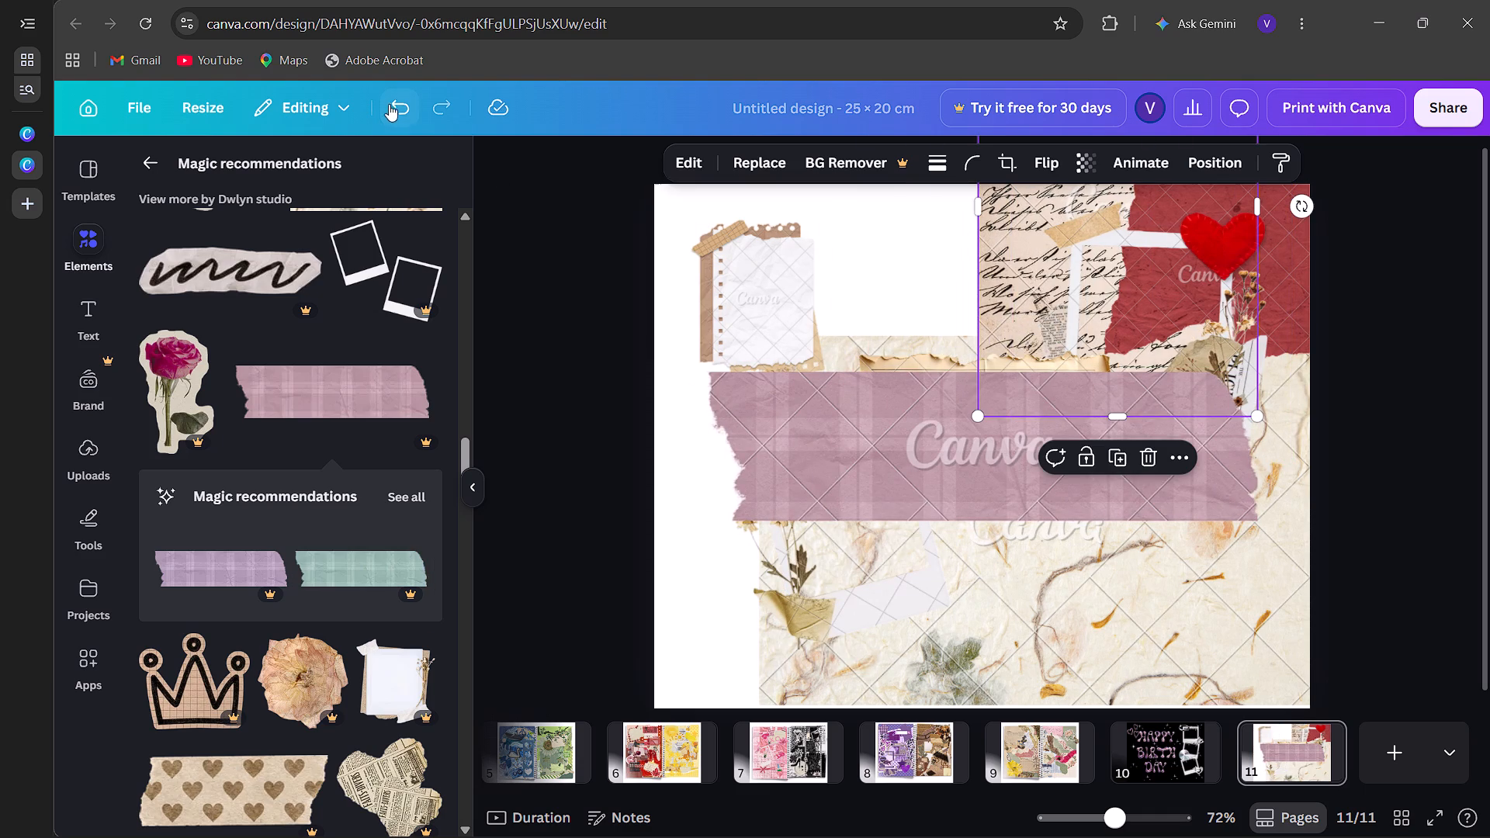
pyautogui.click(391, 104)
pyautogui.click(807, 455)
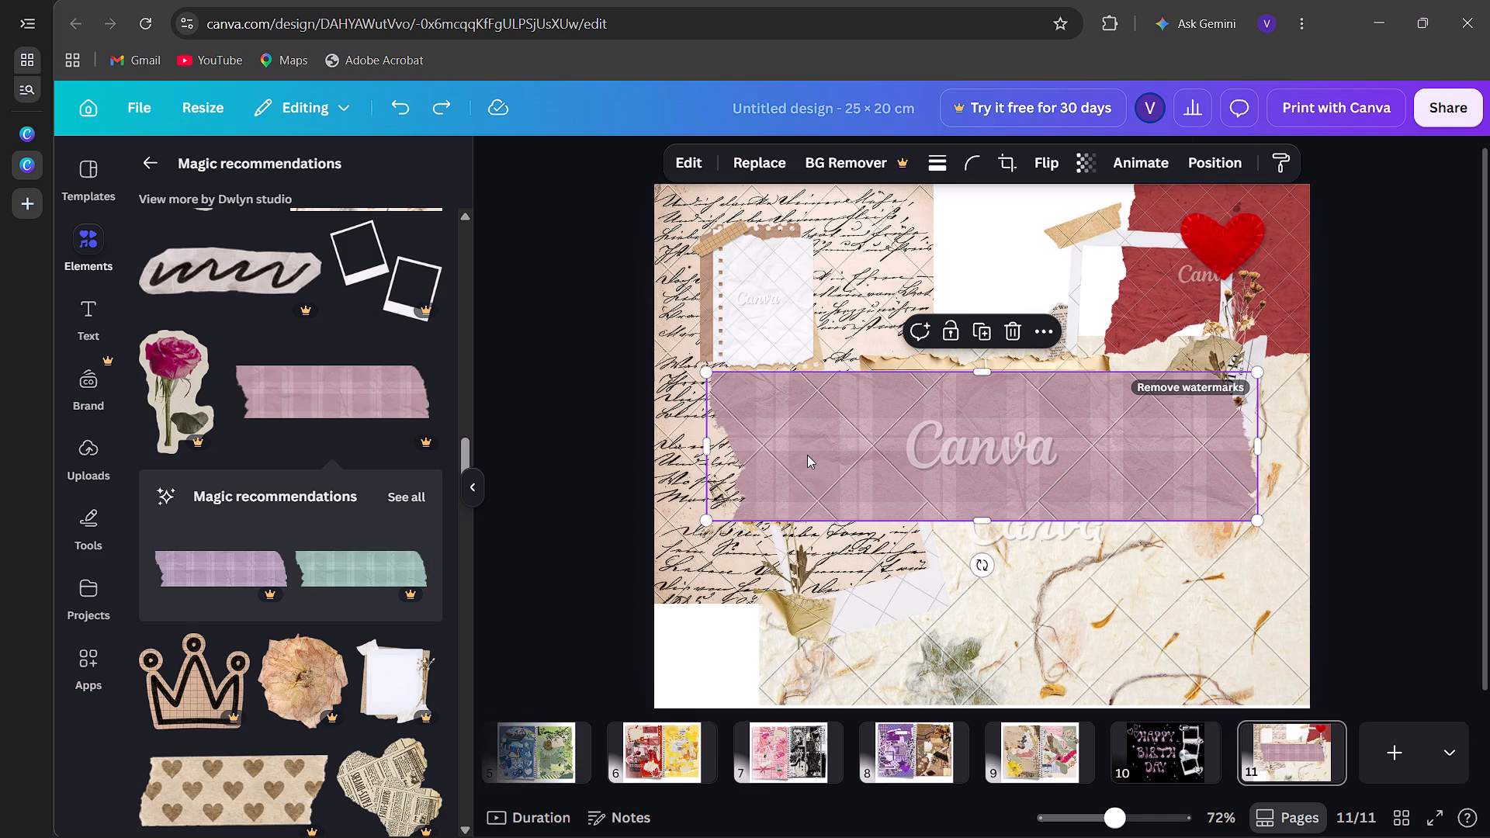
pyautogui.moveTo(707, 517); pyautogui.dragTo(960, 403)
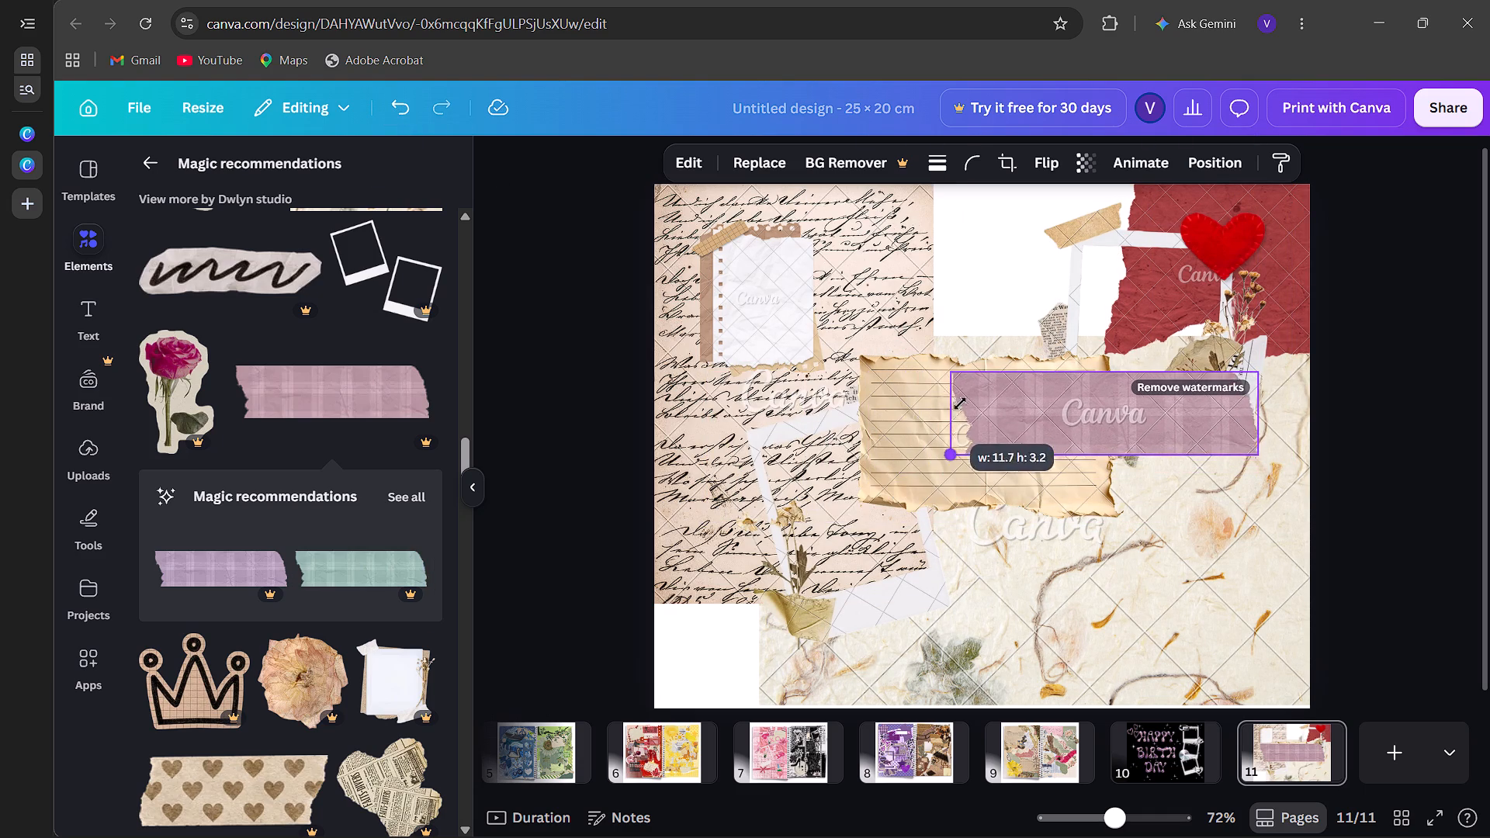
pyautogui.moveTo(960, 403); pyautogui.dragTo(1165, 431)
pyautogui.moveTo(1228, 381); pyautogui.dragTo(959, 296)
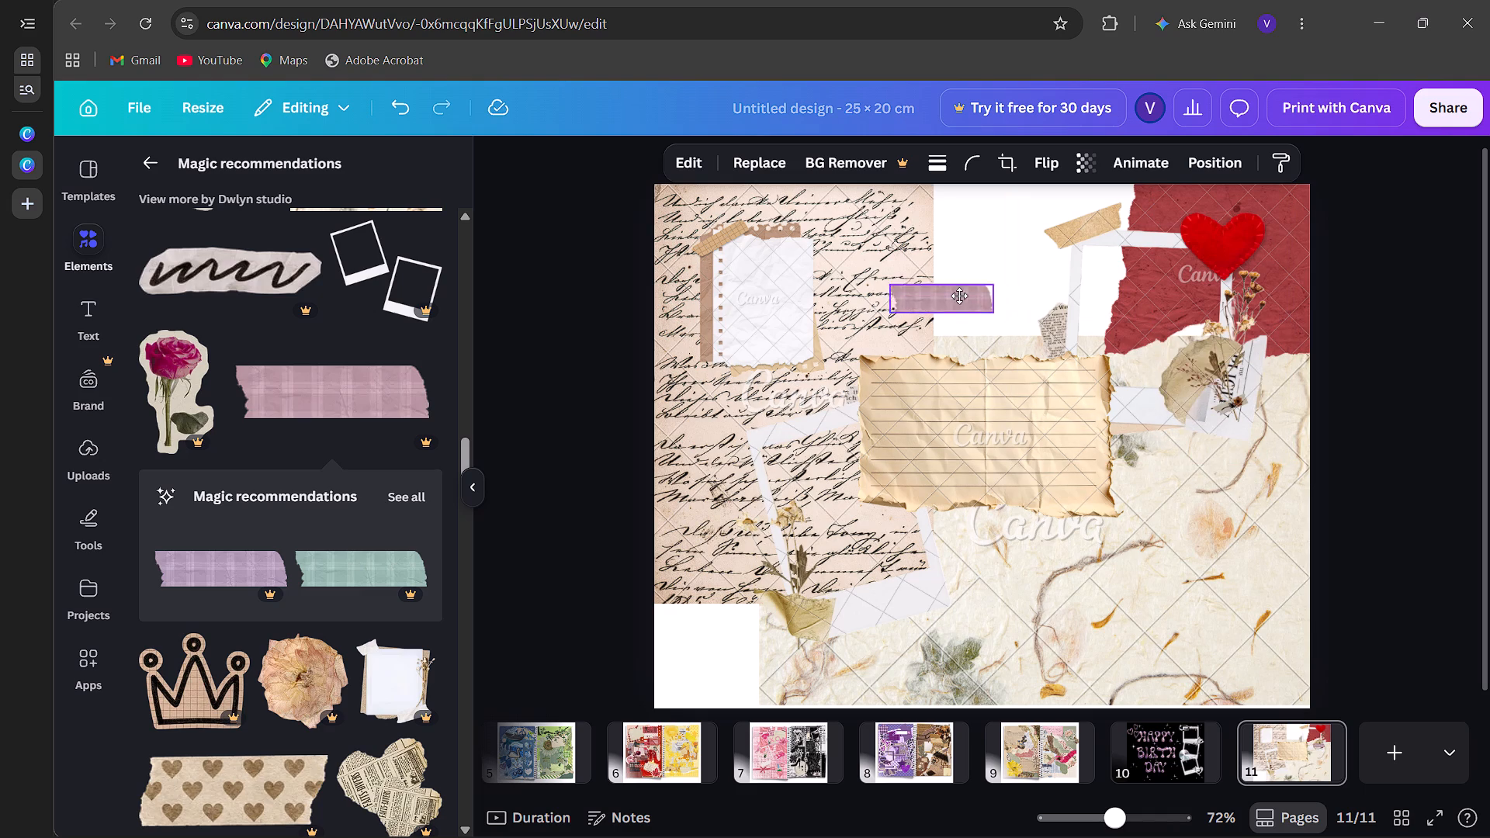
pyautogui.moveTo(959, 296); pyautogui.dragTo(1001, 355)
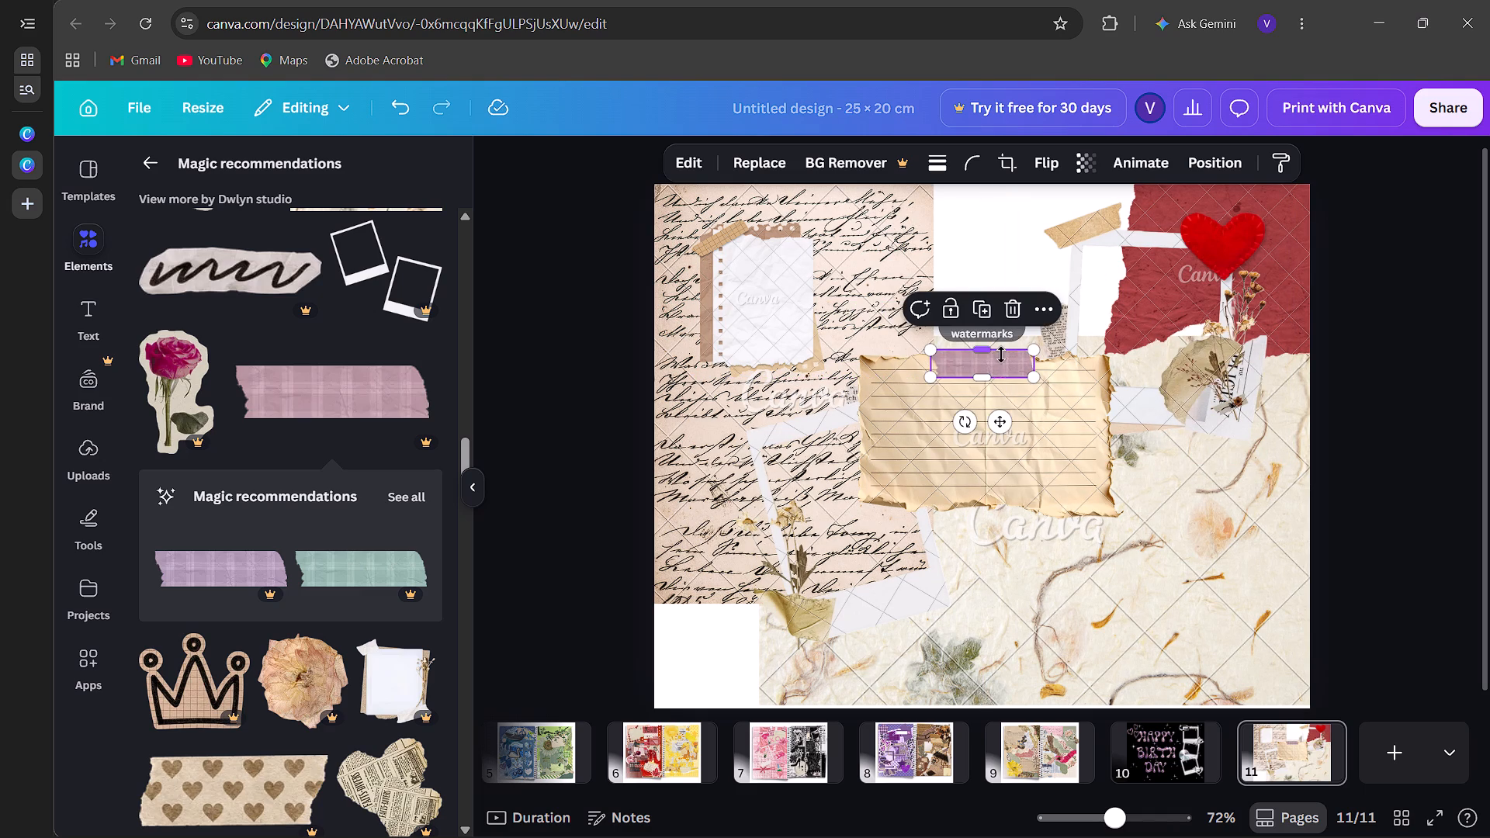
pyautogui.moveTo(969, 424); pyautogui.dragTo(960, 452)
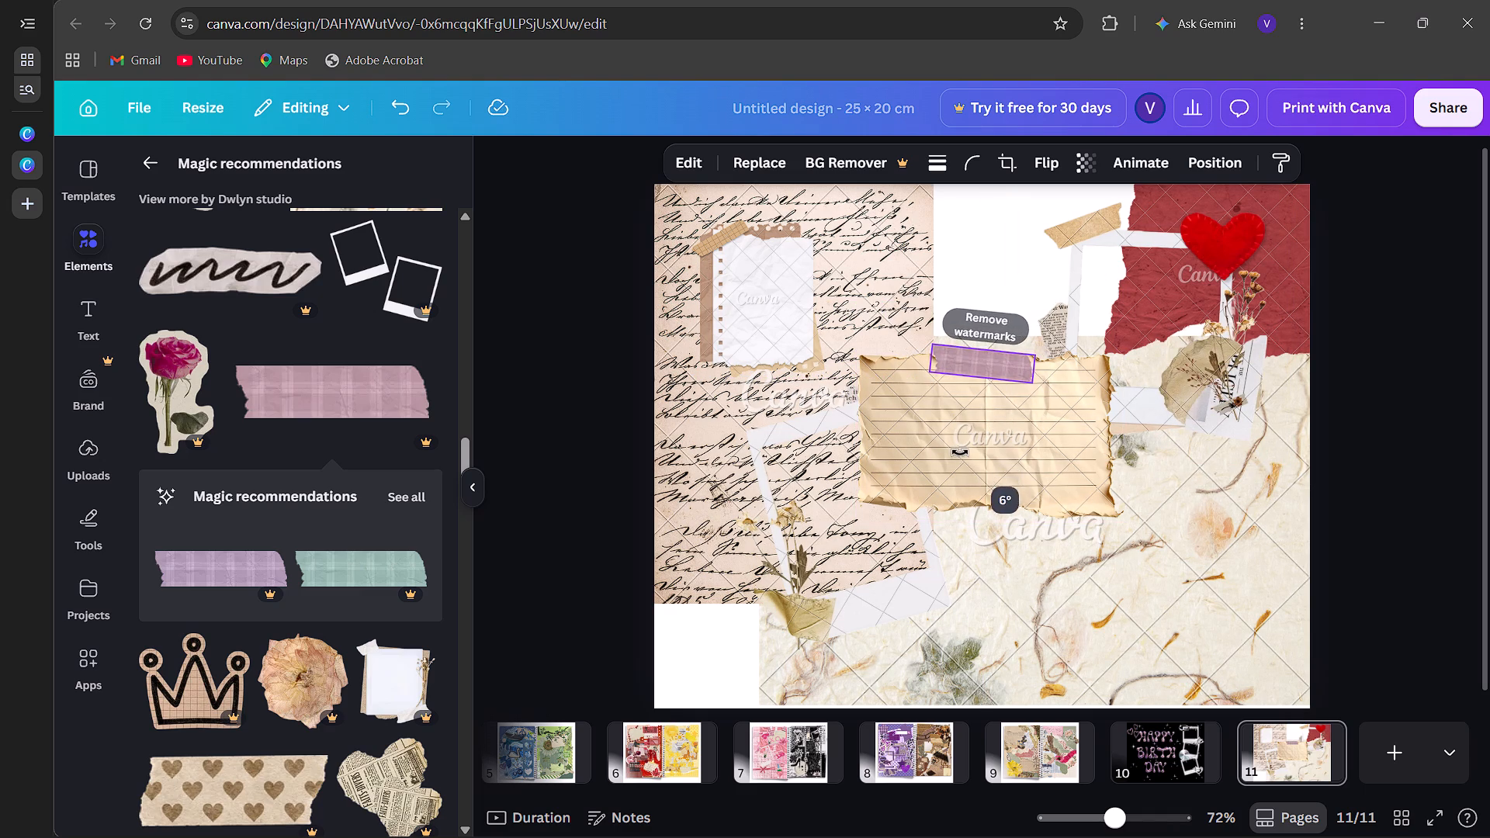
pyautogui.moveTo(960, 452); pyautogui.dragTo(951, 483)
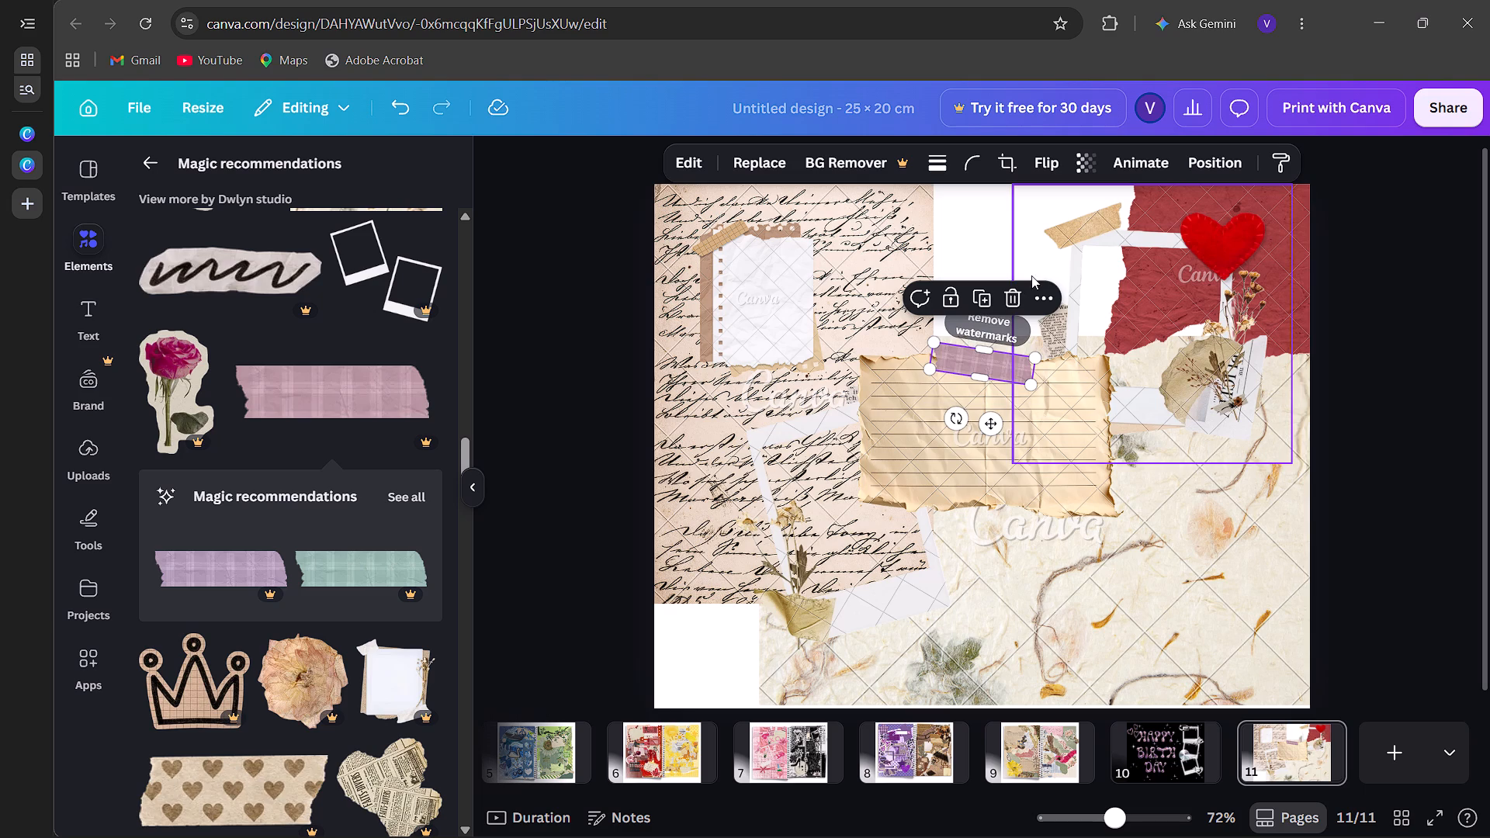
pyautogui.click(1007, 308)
# Add the torn newspaper heart, shrink it, and place it over the lower-right corner of page 11's taped notebook paper.
pyautogui.scroll(-2, 332, 701)
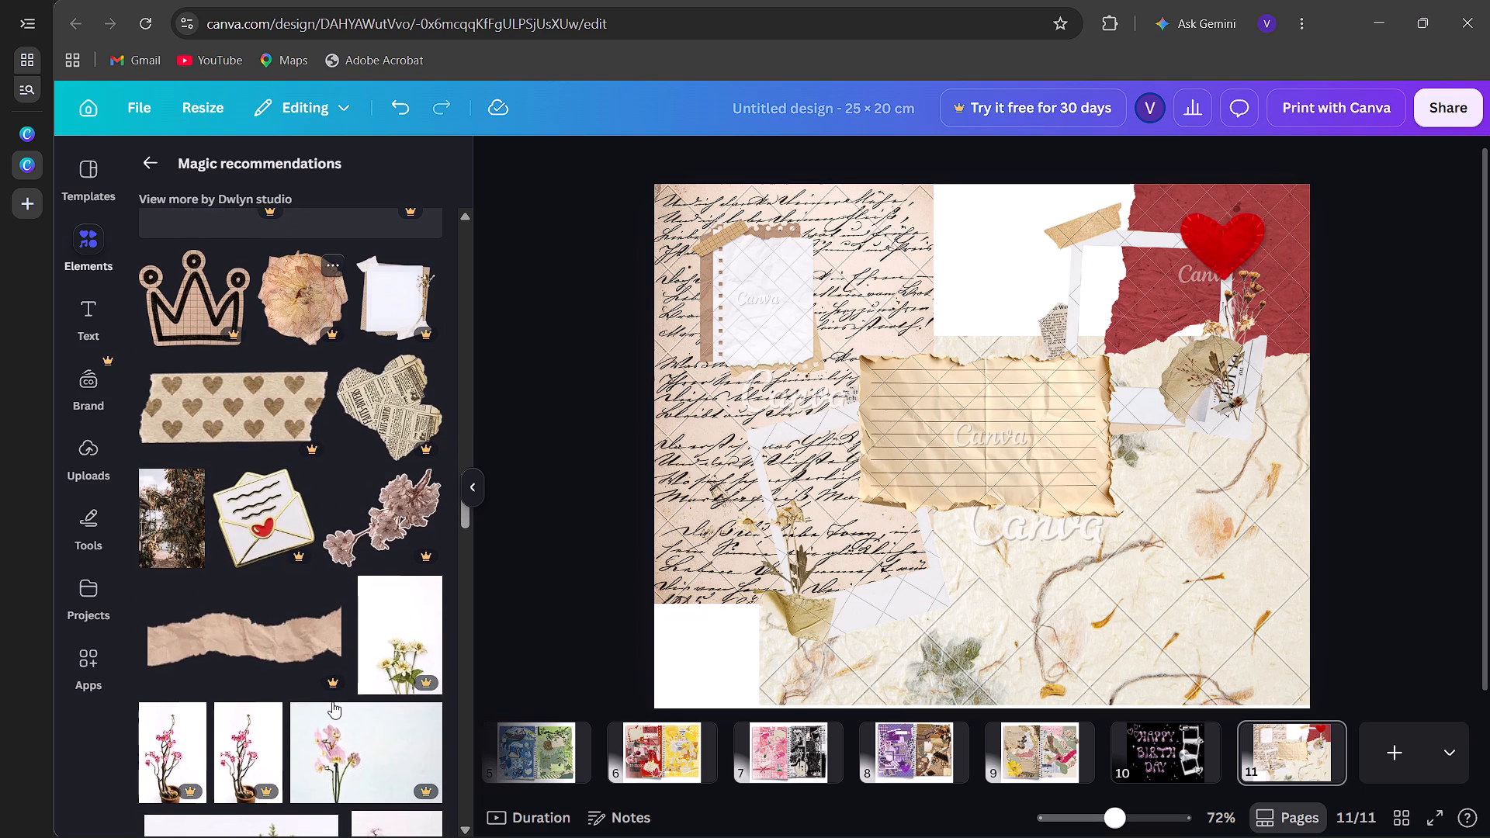
pyautogui.scroll(-1, 332, 701)
pyautogui.click(375, 423)
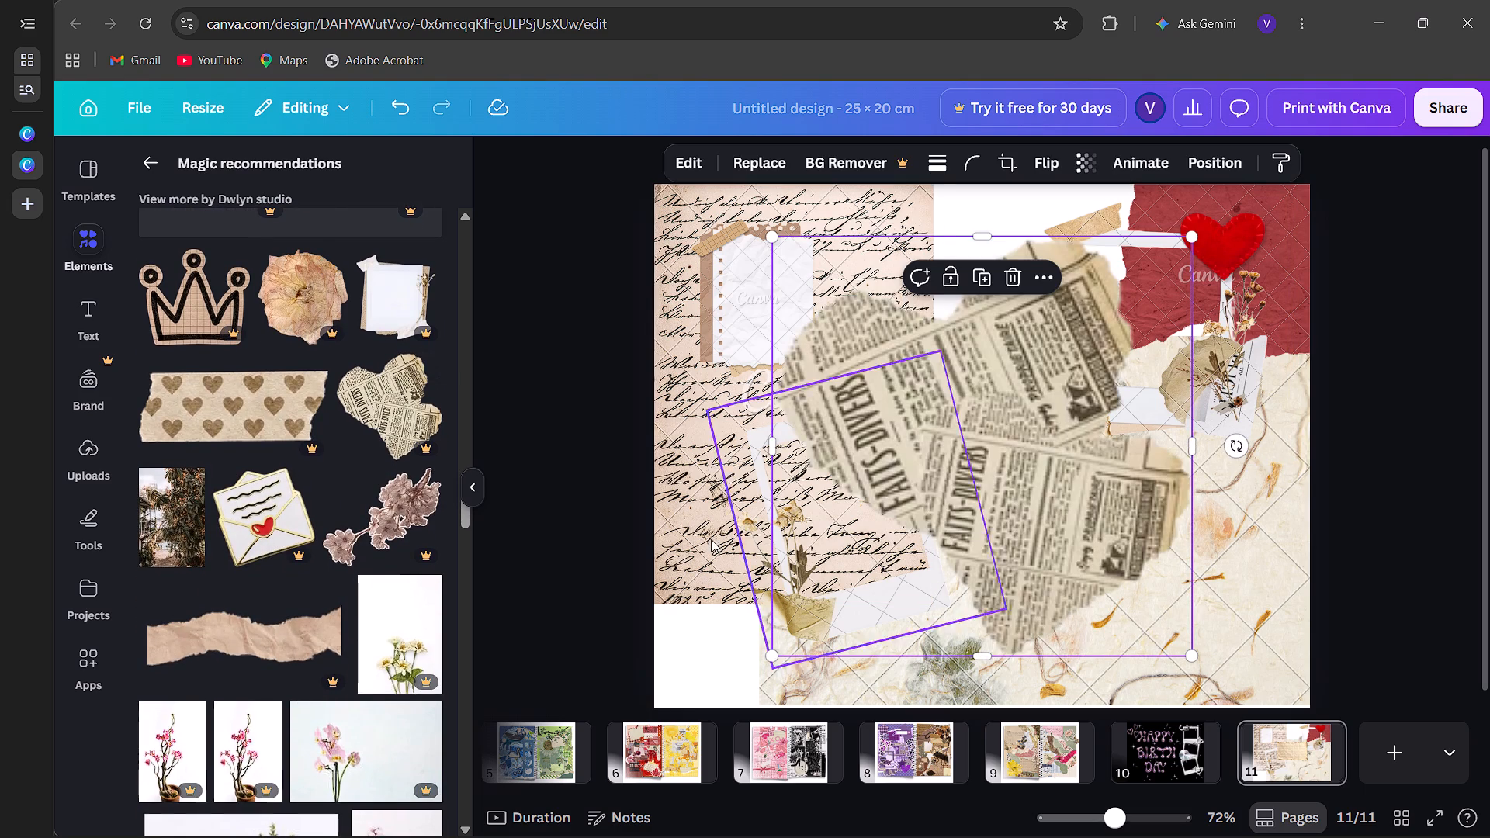
pyautogui.moveTo(769, 660); pyautogui.dragTo(958, 397)
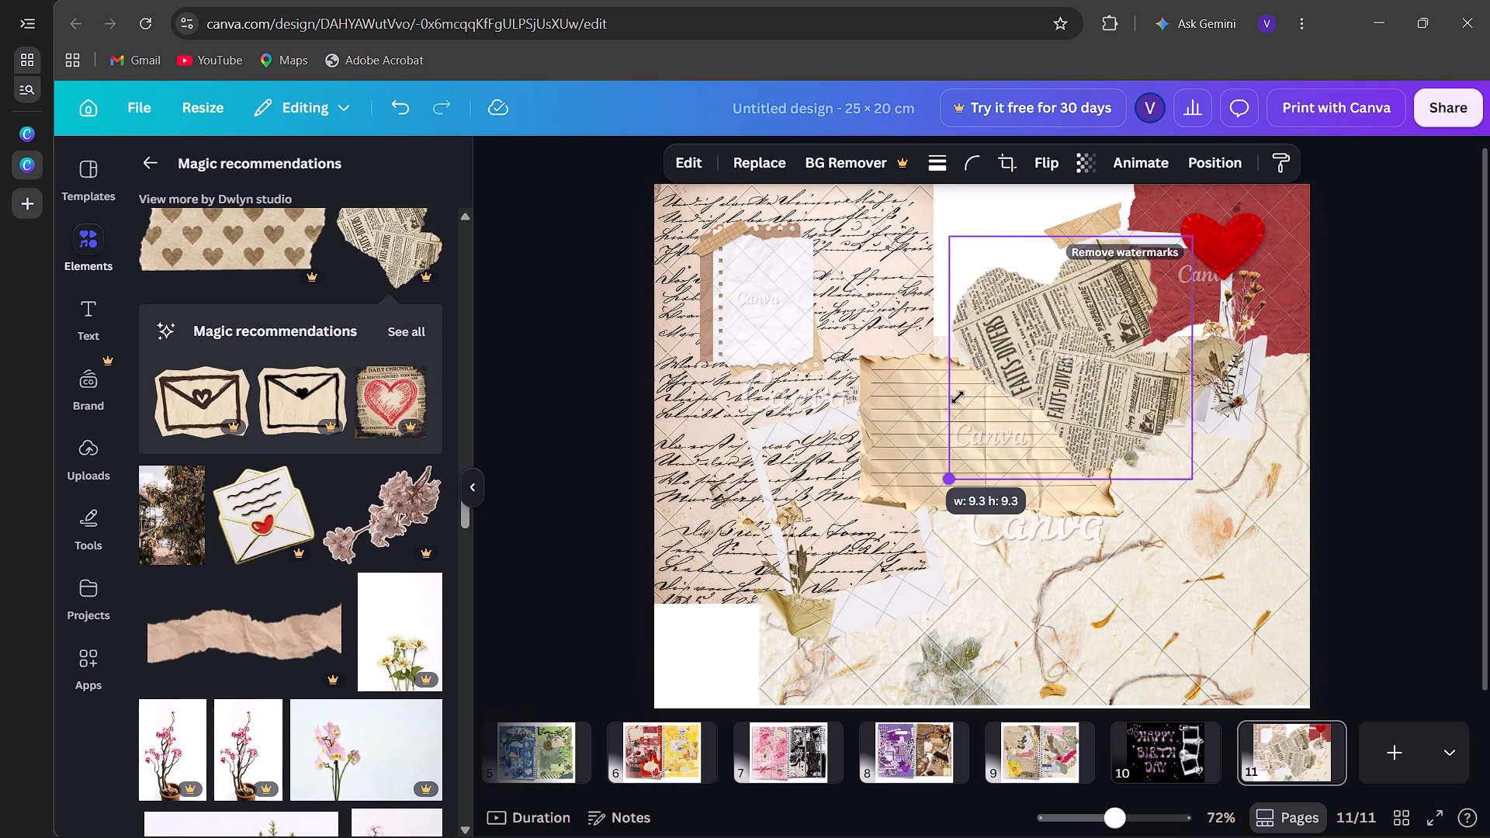
pyautogui.moveTo(958, 397); pyautogui.dragTo(1118, 307)
pyautogui.moveTo(1151, 261); pyautogui.dragTo(846, 385)
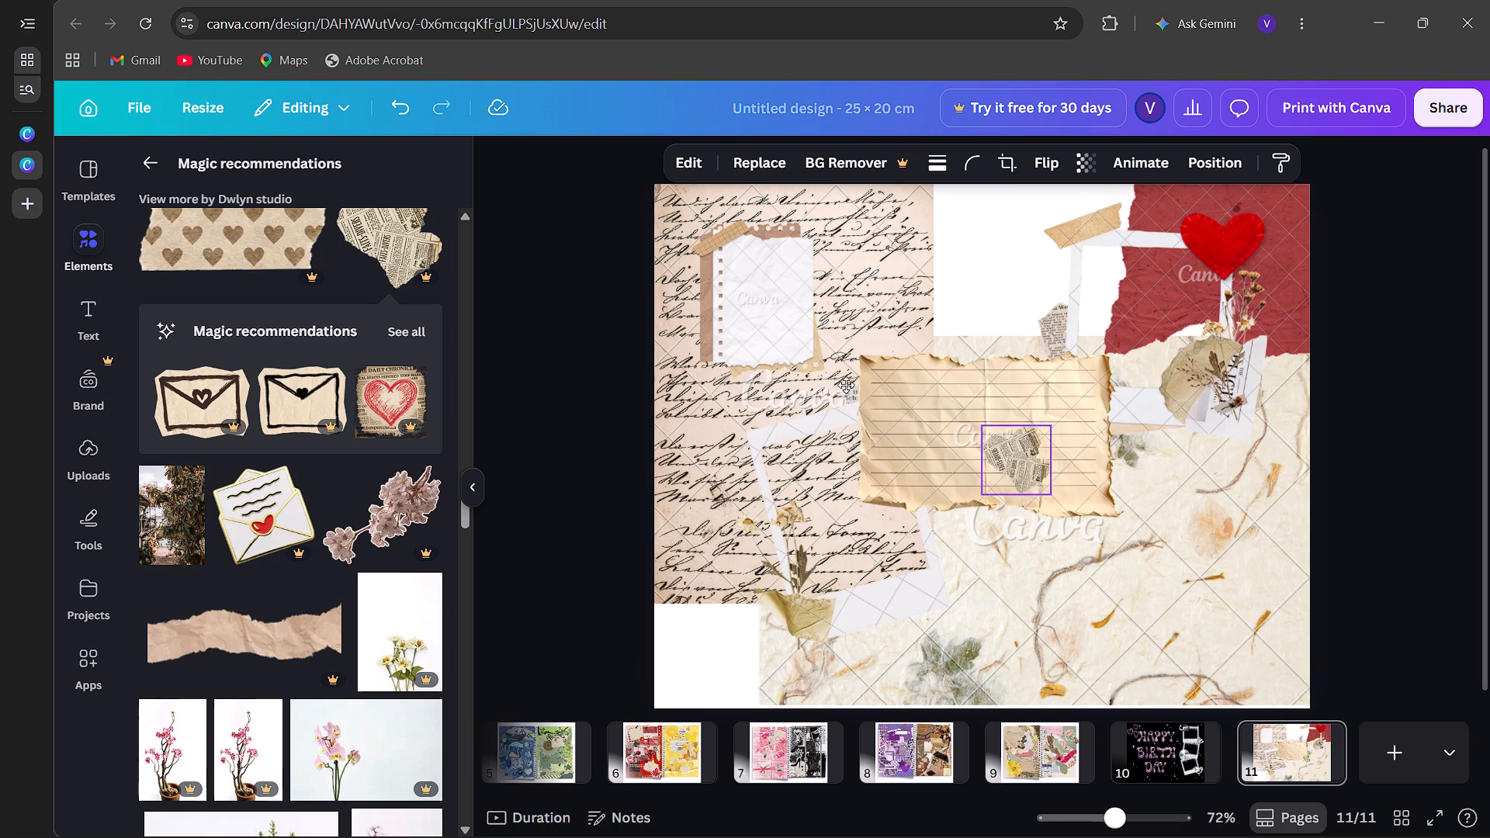
pyautogui.moveTo(846, 385); pyautogui.dragTo(796, 341)
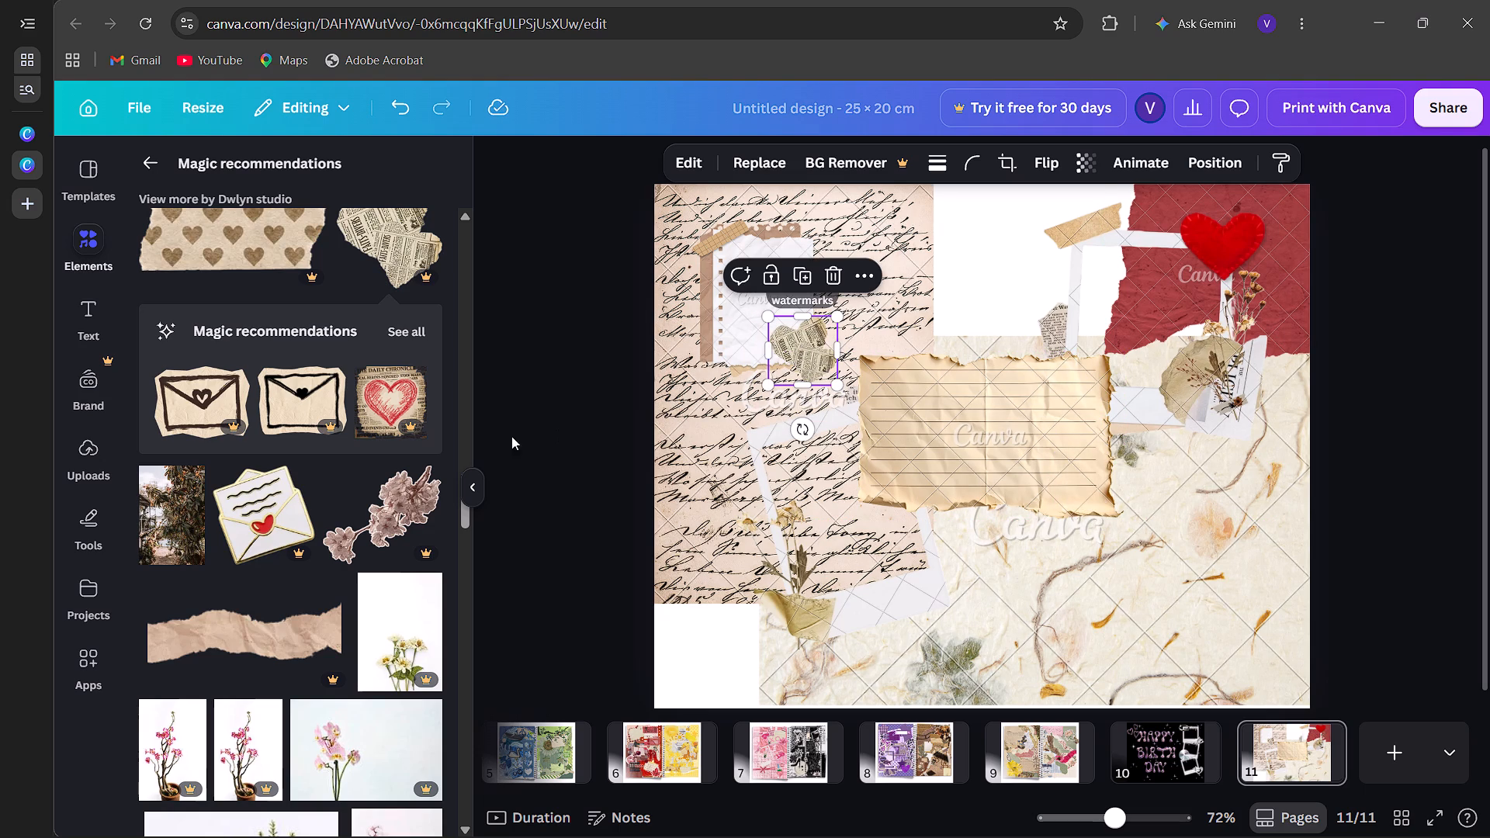
# Add the dusty-pink blossom branch, shrink it, and layer it over the newspaper heart, slightly larger than the heart.
pyautogui.click(393, 496)
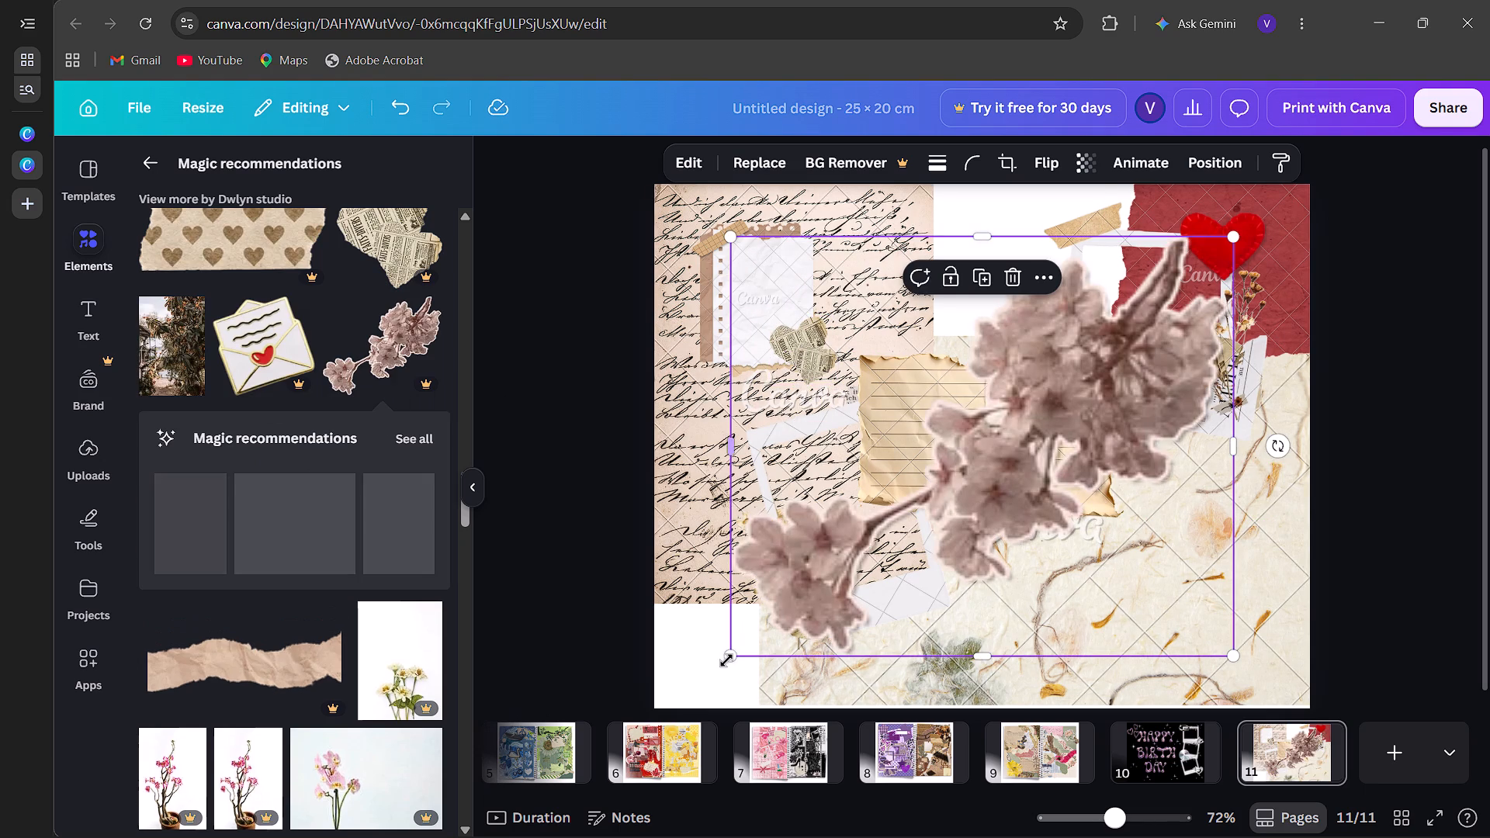
pyautogui.moveTo(726, 660); pyautogui.dragTo(1129, 275)
pyautogui.moveTo(1199, 269); pyautogui.dragTo(818, 317)
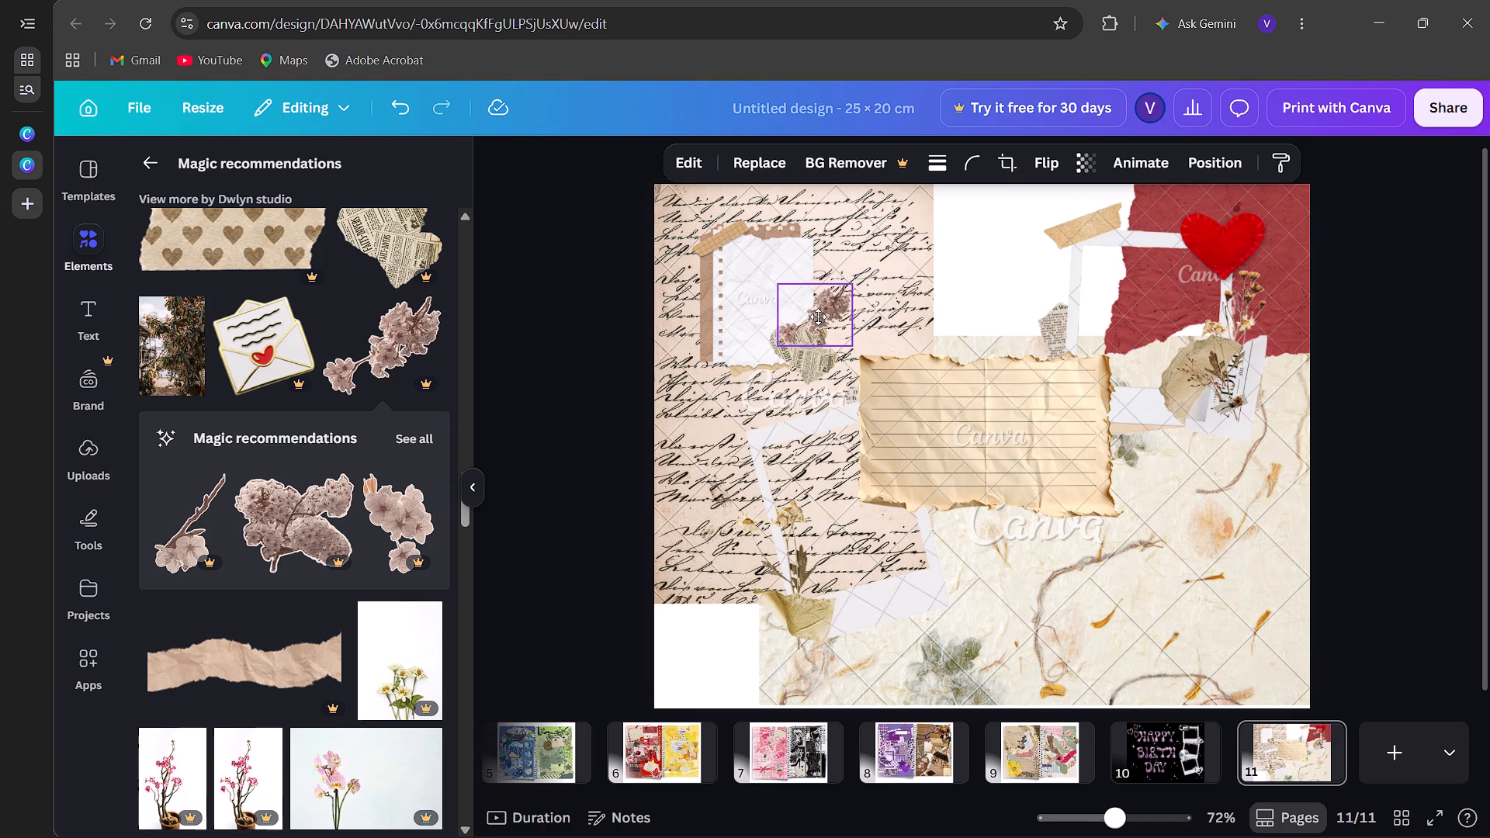
pyautogui.moveTo(818, 317); pyautogui.dragTo(809, 348)
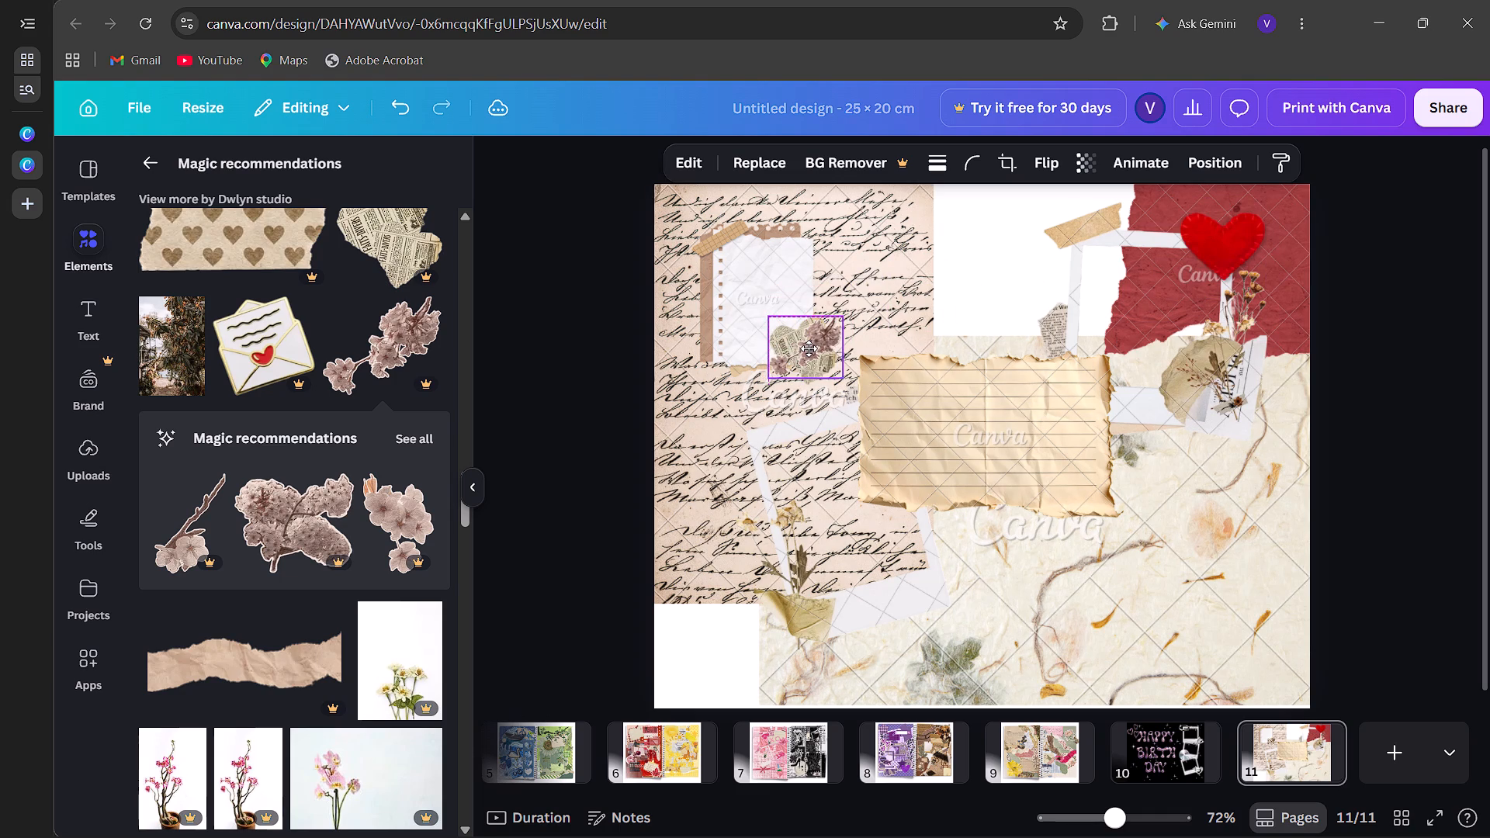
pyautogui.moveTo(841, 308); pyautogui.dragTo(871, 300)
# Add the portrait photo of the leafy tree, shrink it, and place it over the right end of the lined parchment.
pyautogui.scroll(-2, 353, 589)
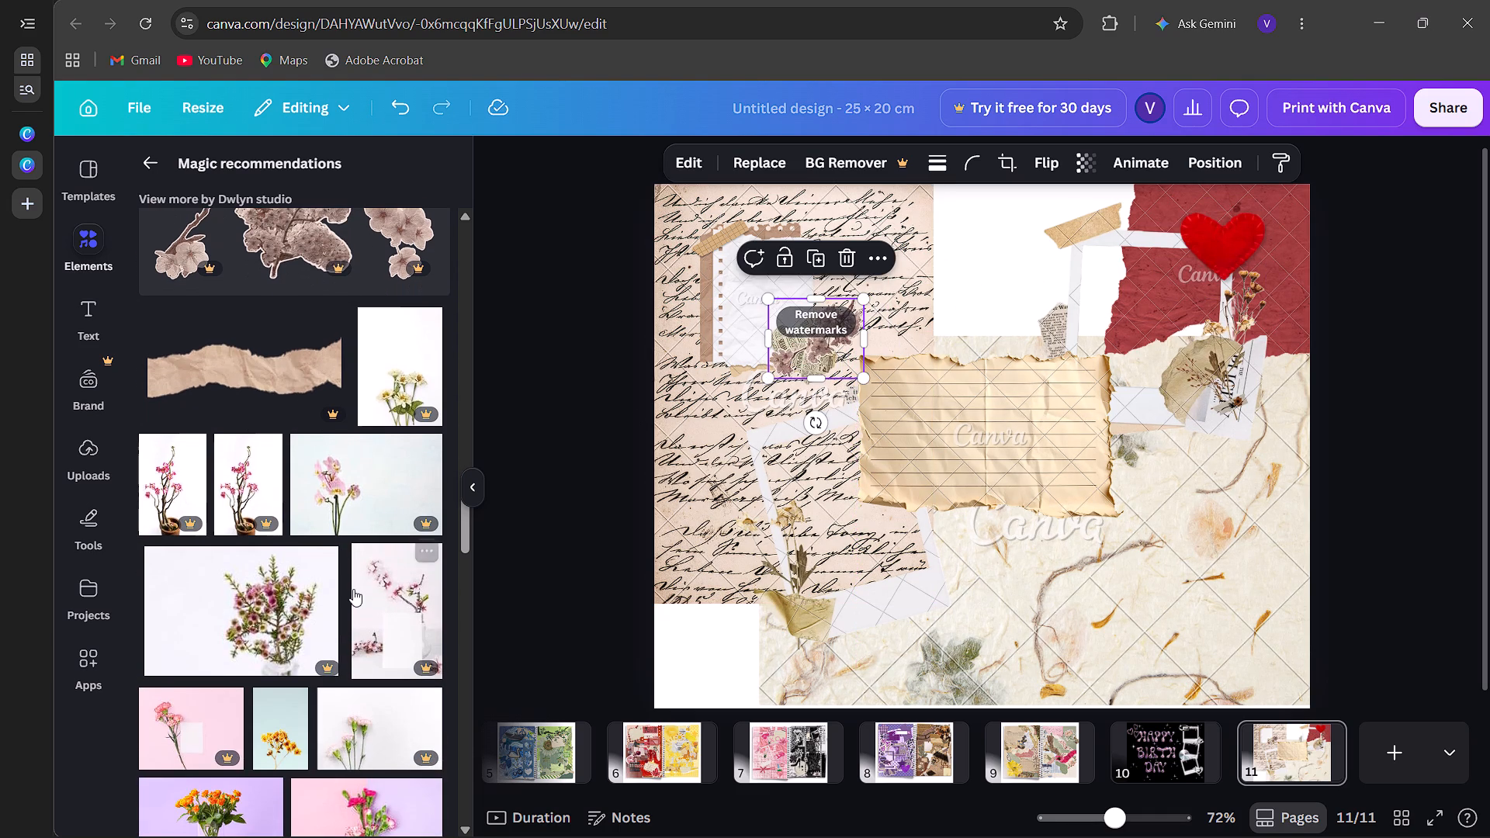
pyautogui.scroll(-4, 340, 544)
pyautogui.scroll(2, 340, 544)
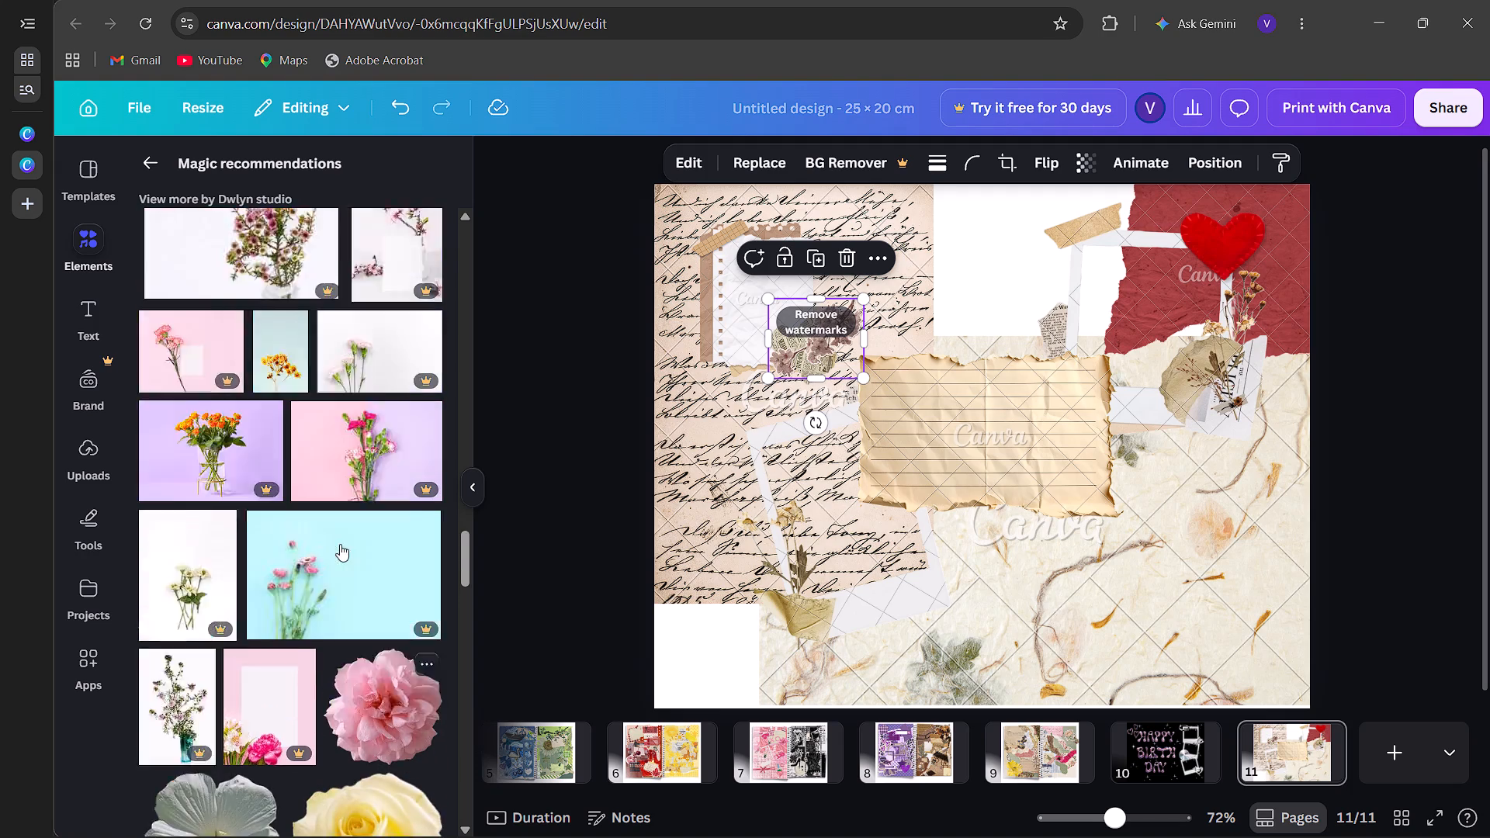
pyautogui.scroll(2, 340, 544)
pyautogui.scroll(1, 270, 423)
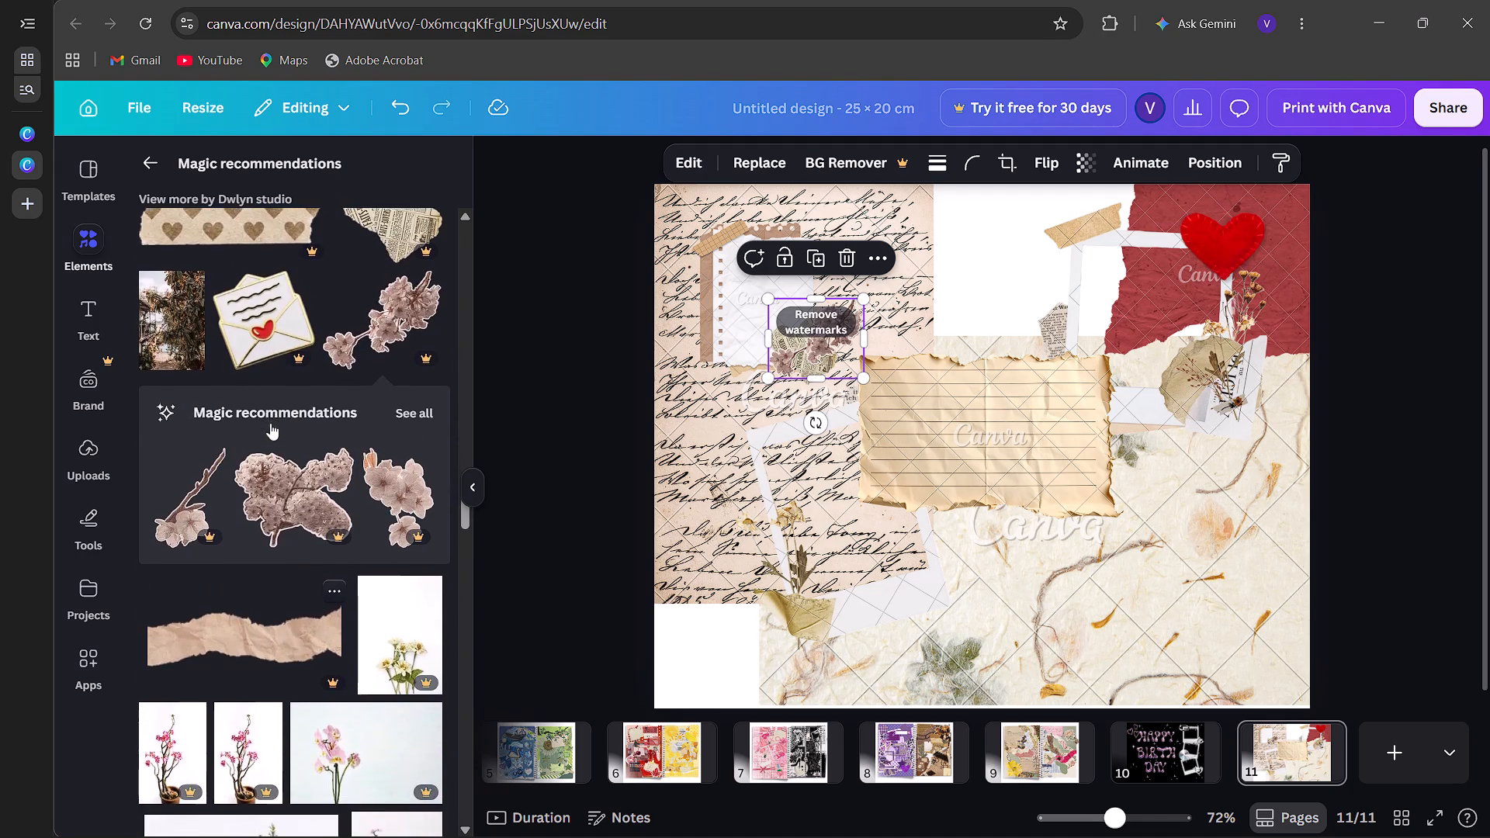
pyautogui.scroll(2, 270, 423)
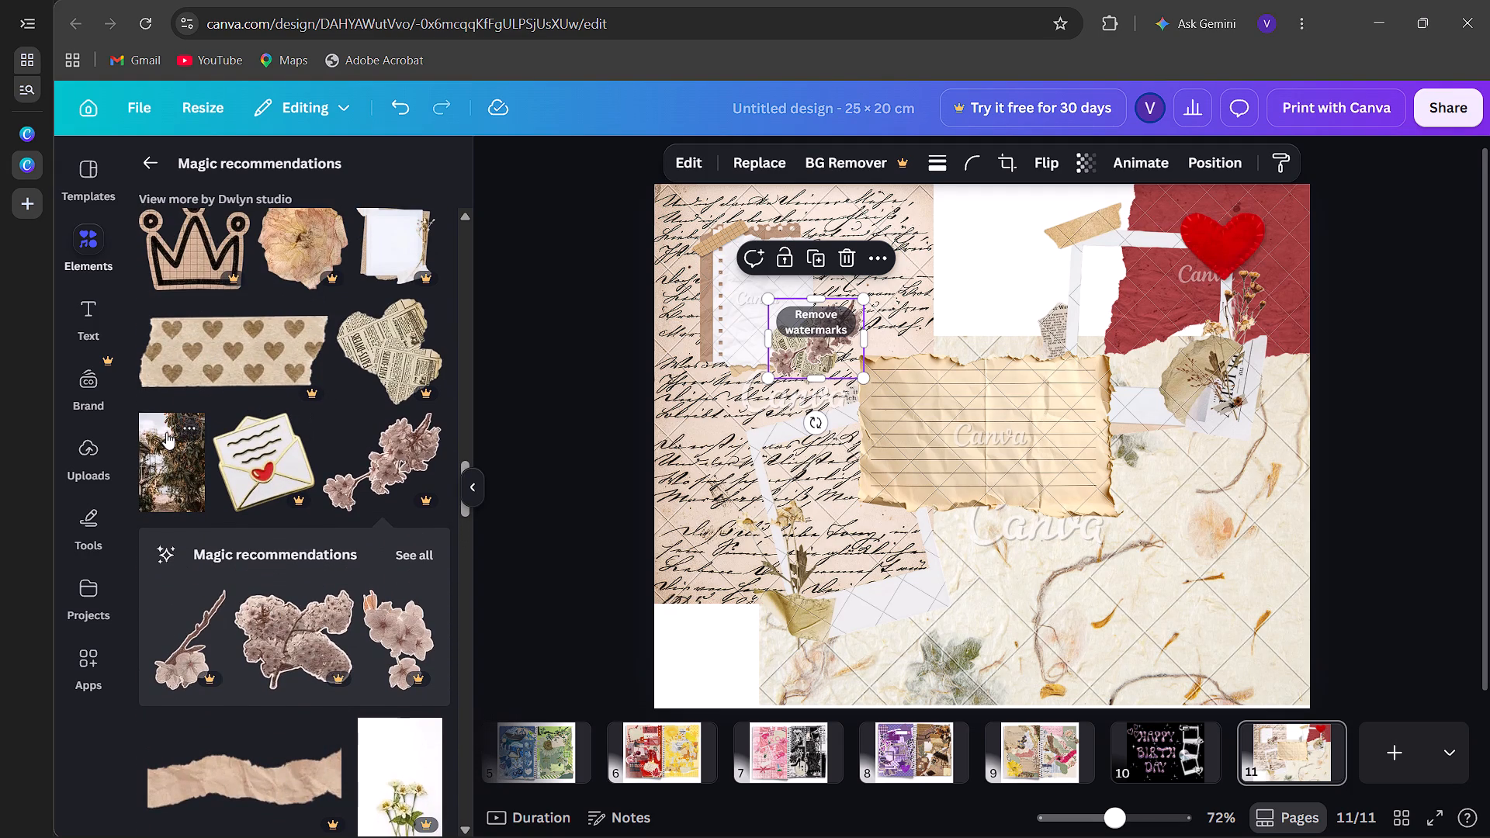
pyautogui.click(166, 432)
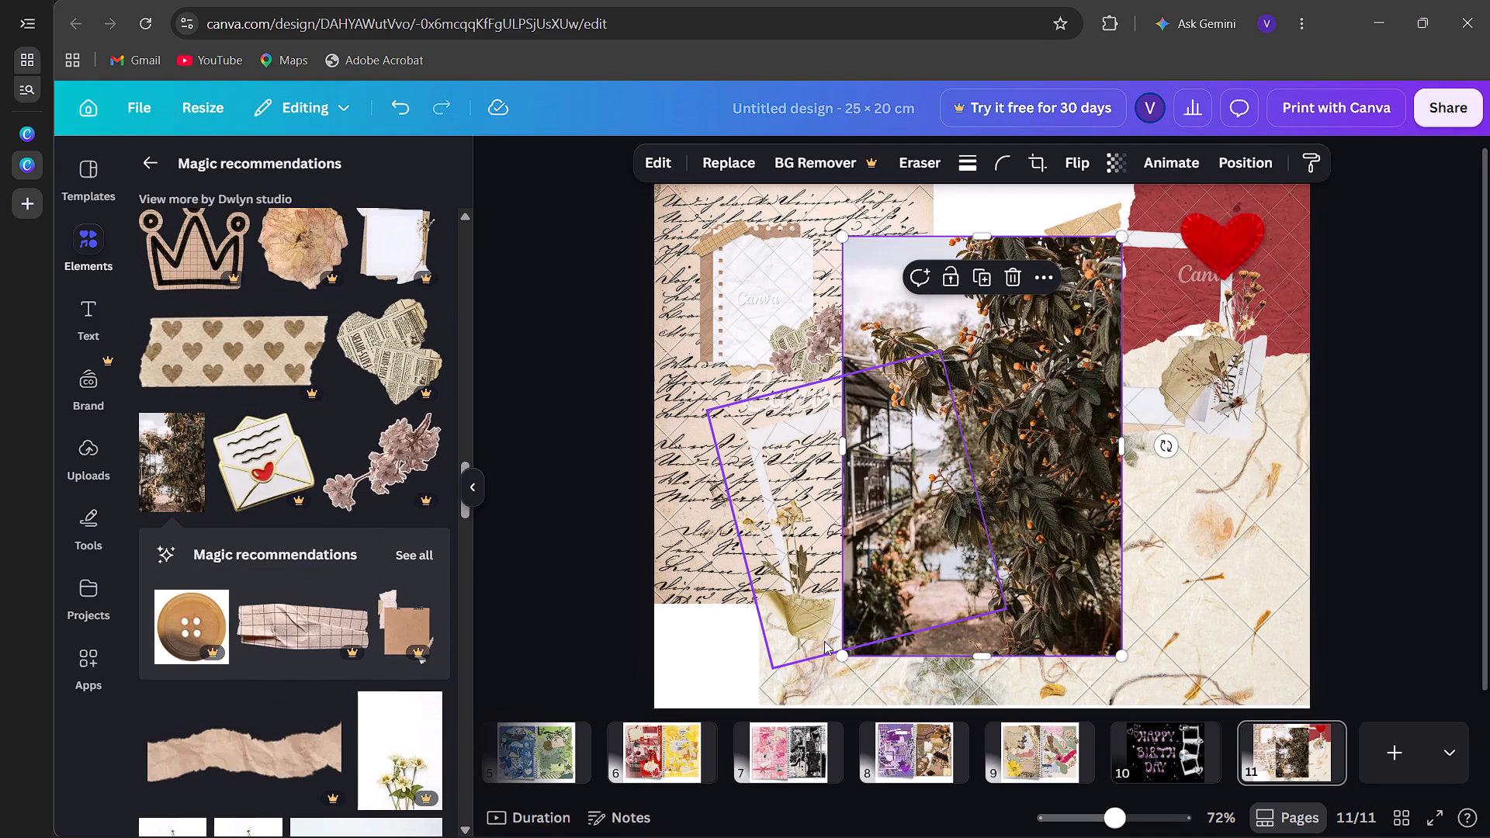
pyautogui.moveTo(845, 652); pyautogui.dragTo(1030, 404)
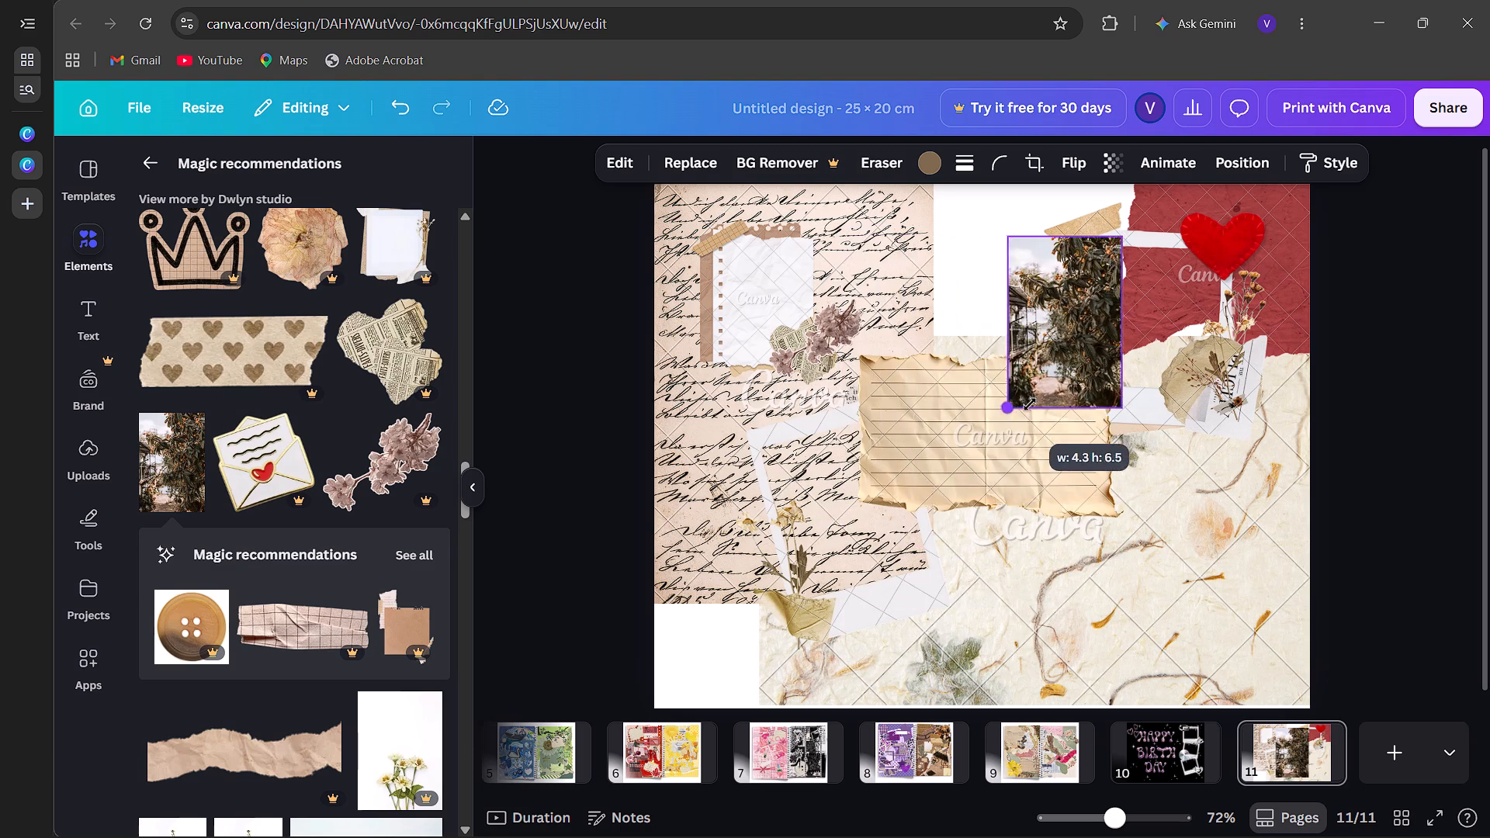
pyautogui.moveTo(1030, 404); pyautogui.dragTo(1069, 403)
pyautogui.moveTo(1082, 300); pyautogui.dragTo(1096, 381)
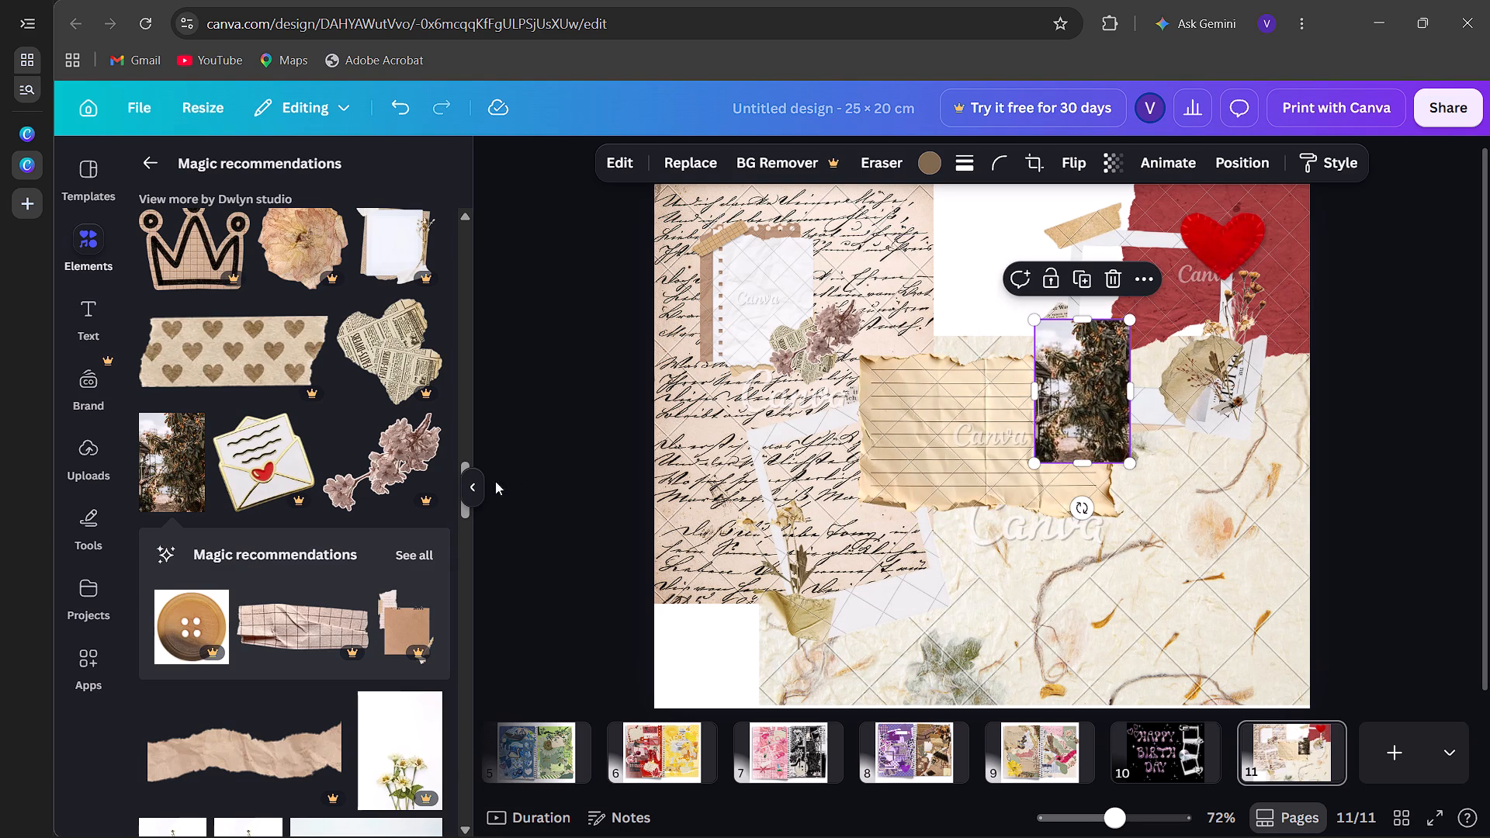
# From all recommendations for the tree photo, add the pink grid paper tape, shrink it, and centre it on the lined parchment's top edge.
pyautogui.click(425, 549)
pyautogui.click(310, 260)
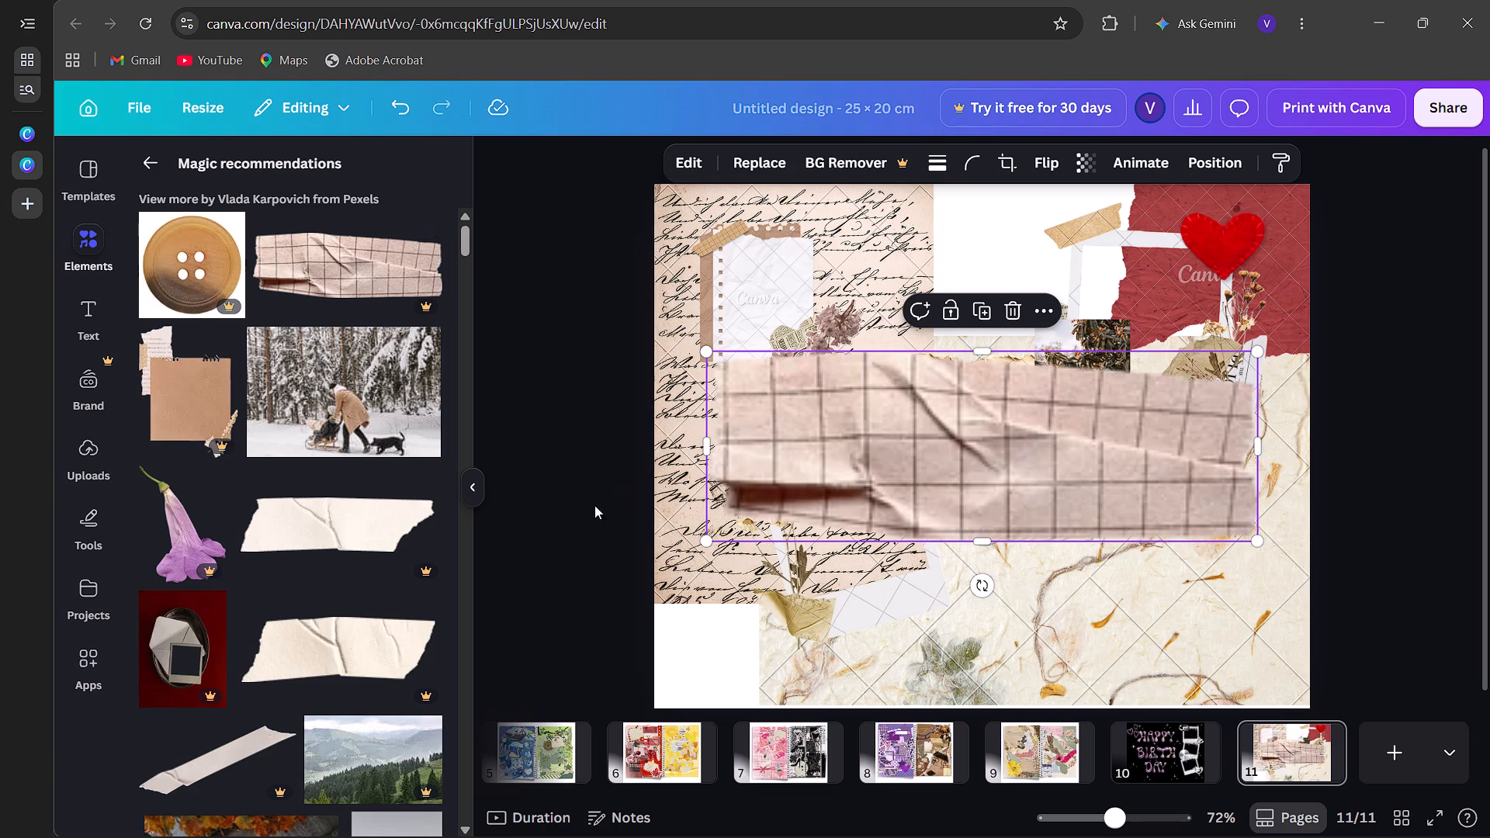
pyautogui.moveTo(706, 545); pyautogui.dragTo(1045, 309)
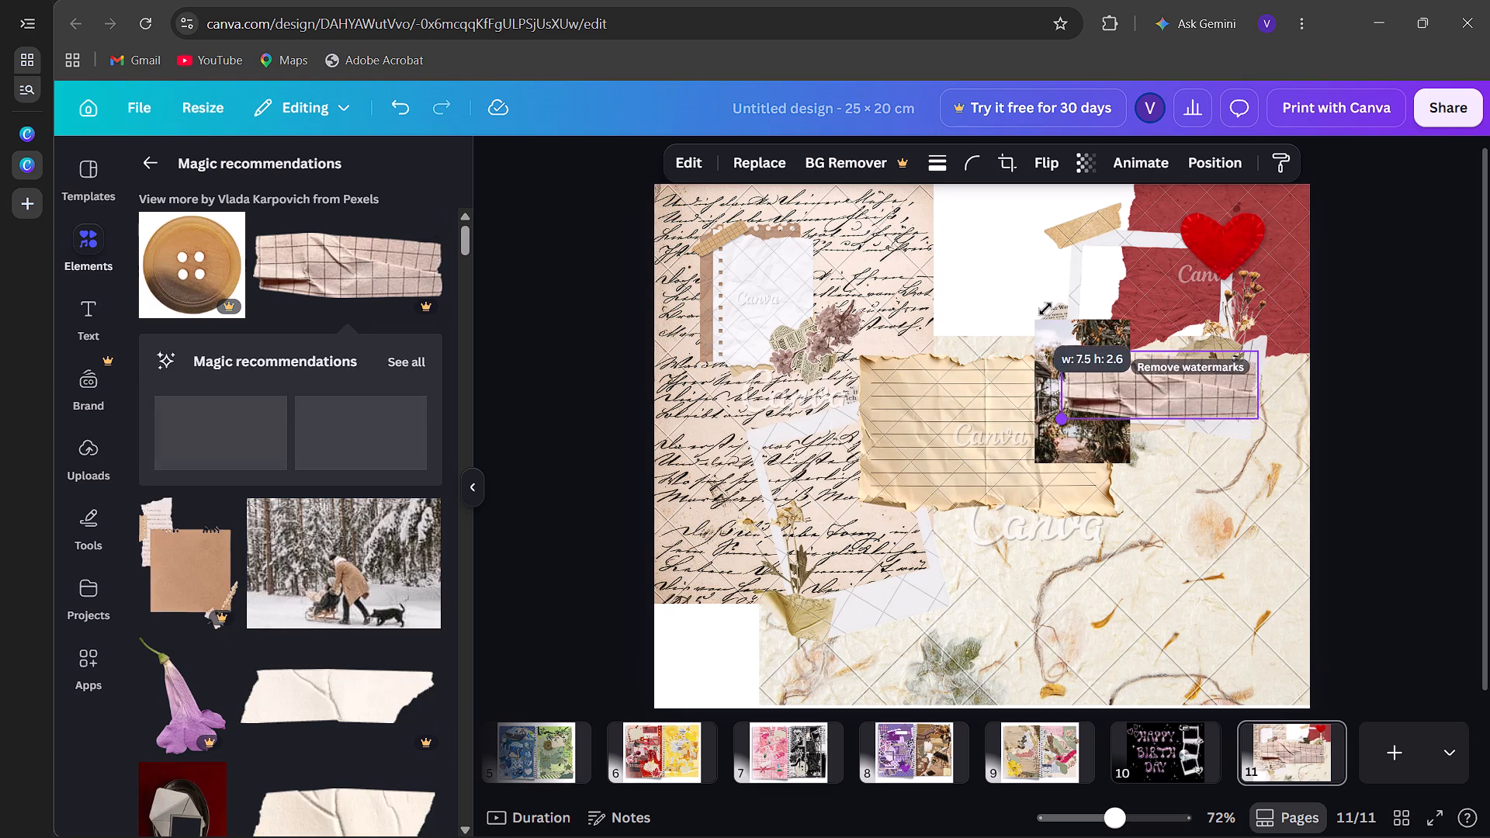
pyautogui.moveTo(1045, 309); pyautogui.dragTo(1120, 388)
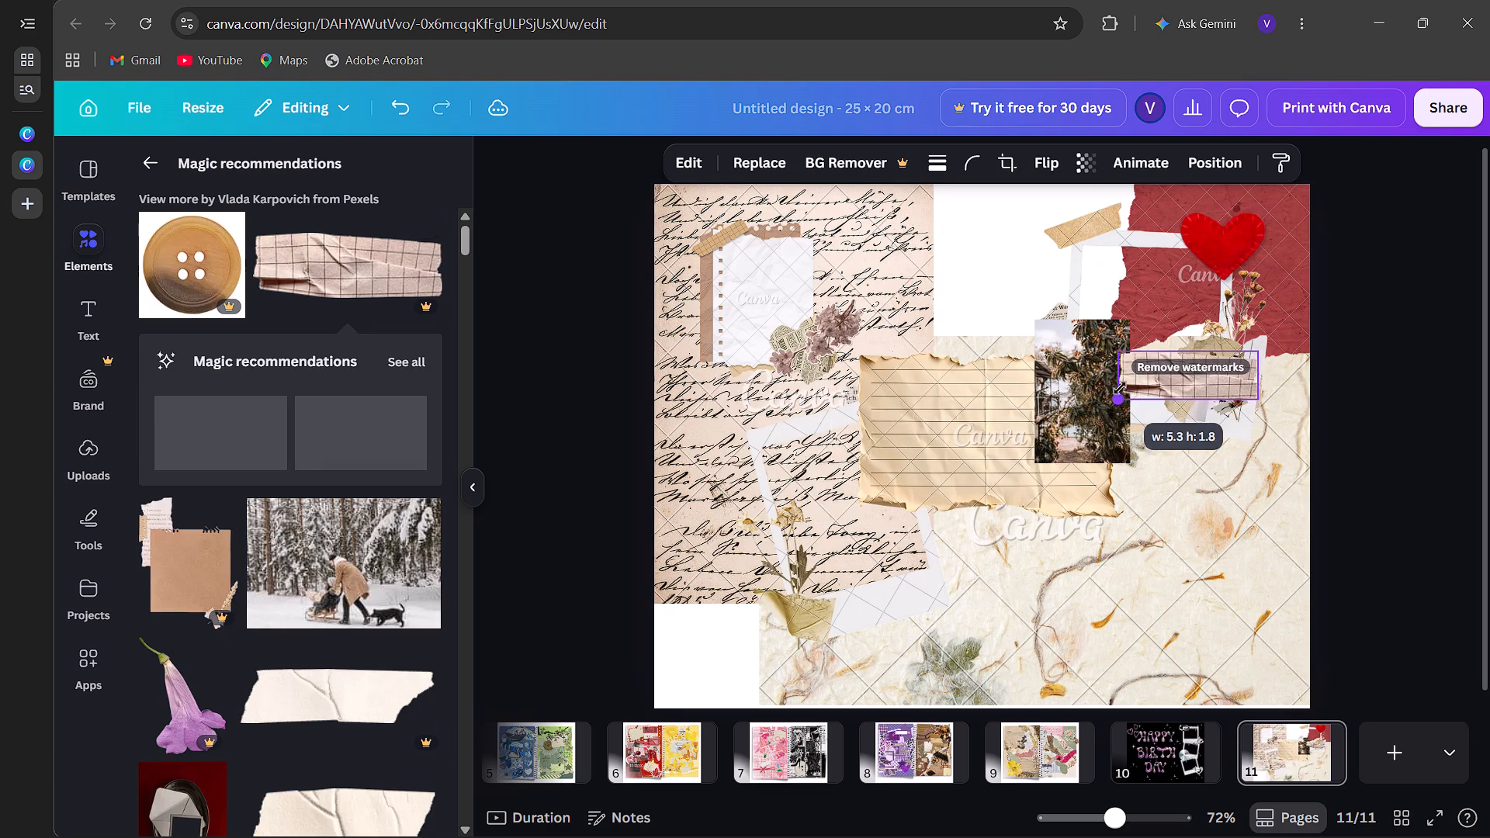
pyautogui.moveTo(1120, 388); pyautogui.dragTo(1157, 387)
pyautogui.moveTo(1225, 374); pyautogui.dragTo(1017, 376)
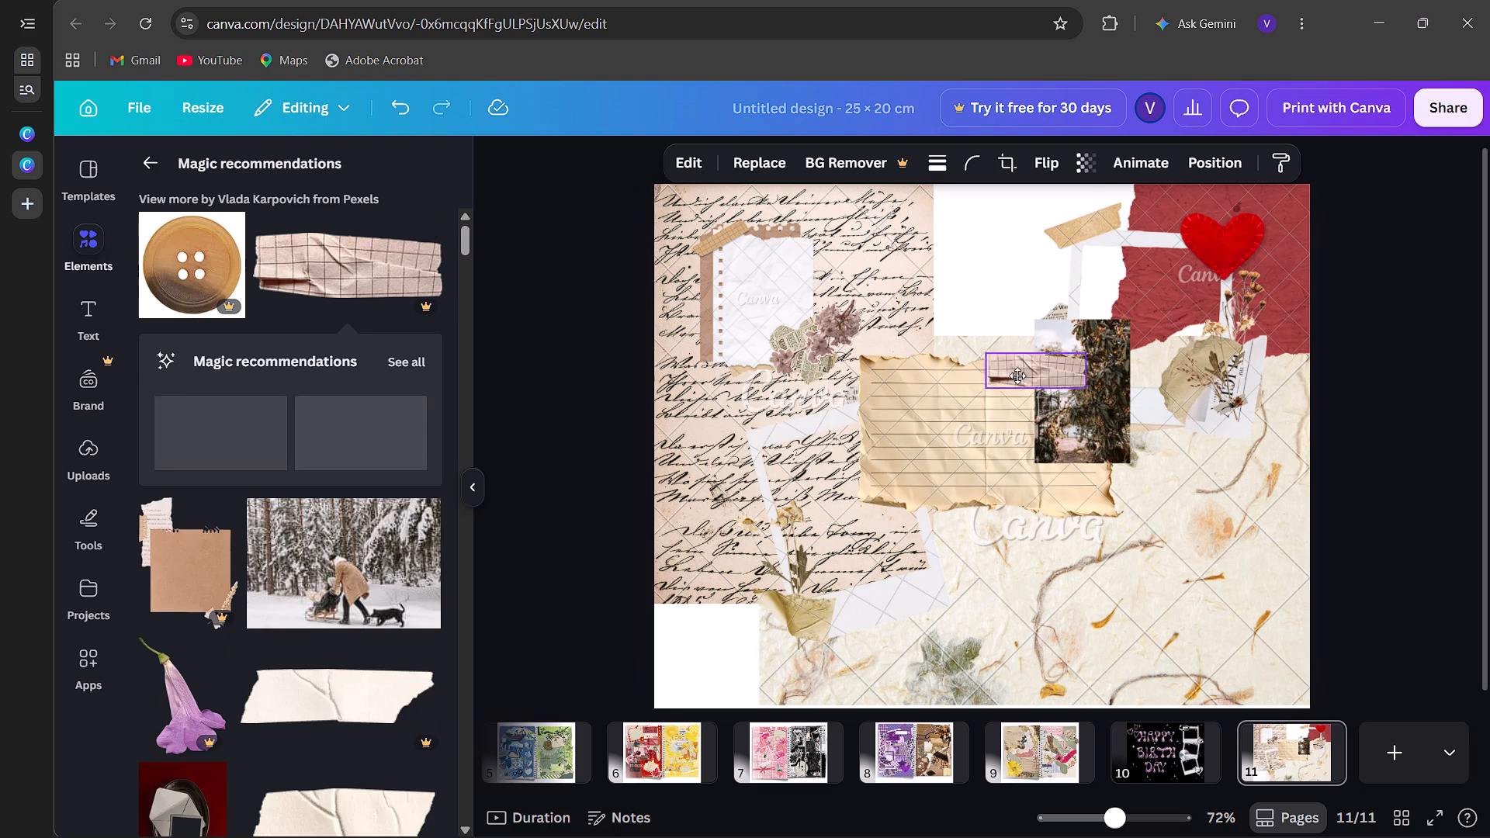
pyautogui.moveTo(1017, 376); pyautogui.dragTo(999, 362)
pyautogui.moveTo(1034, 379); pyautogui.dragTo(998, 358)
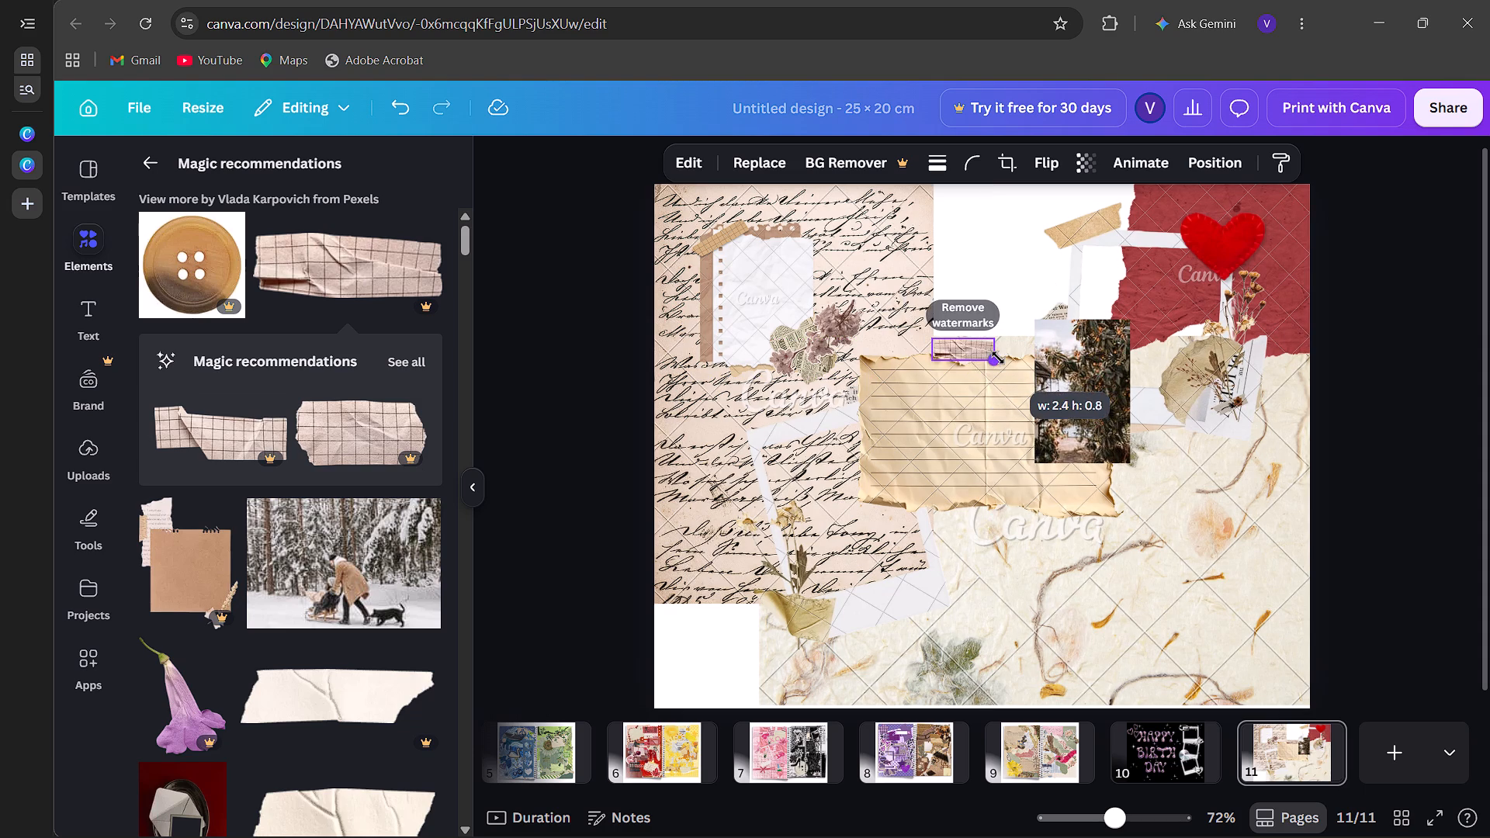
pyautogui.moveTo(998, 358); pyautogui.dragTo(1017, 375)
pyautogui.moveTo(962, 352); pyautogui.dragTo(972, 358)
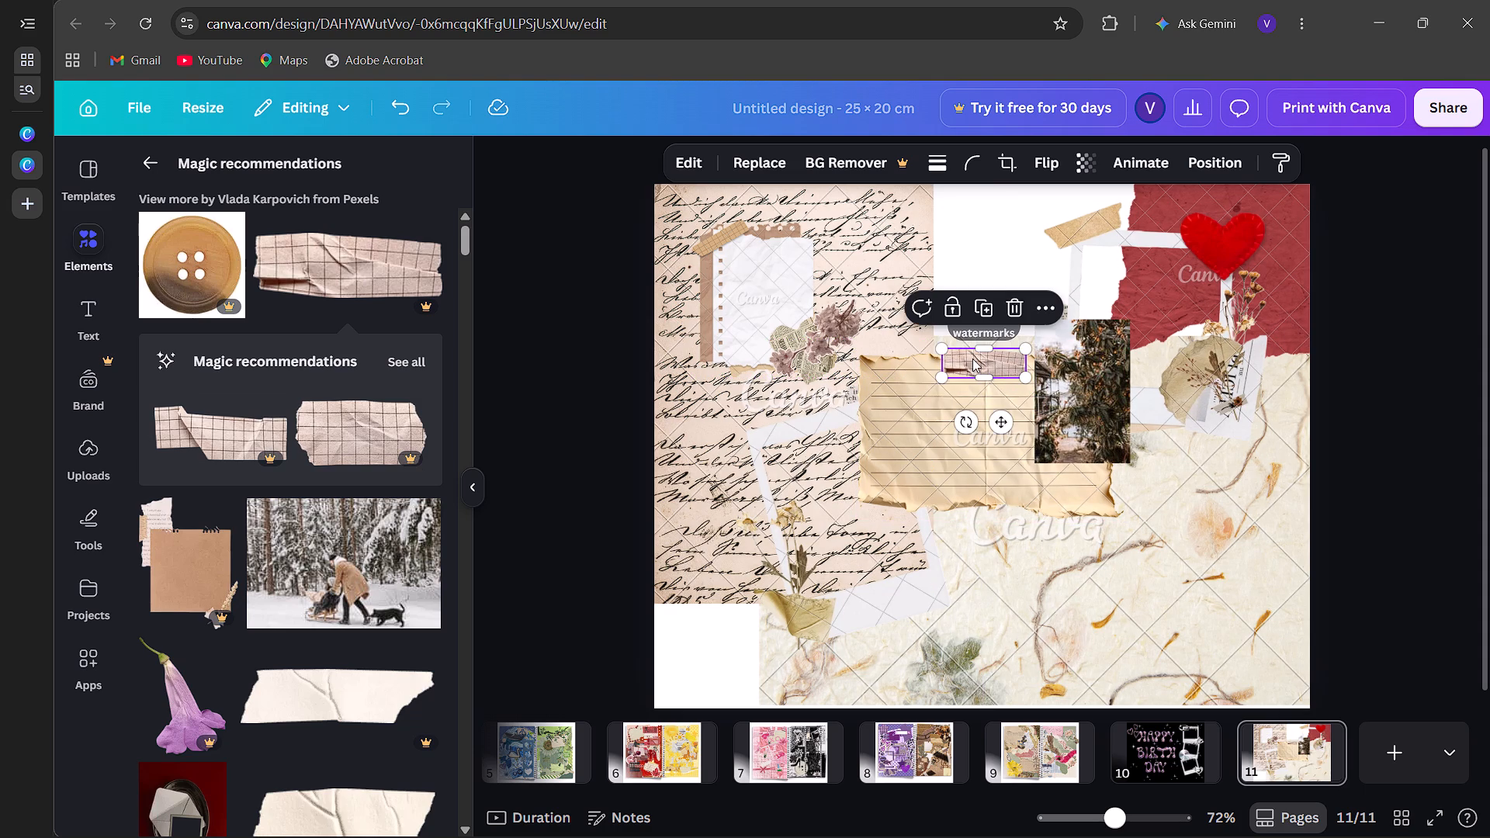
# Look through the remaining recommendations for the tree photo and the polaroid frames photo results for more scrapbook elements.
pyautogui.scroll(-3, 267, 578)
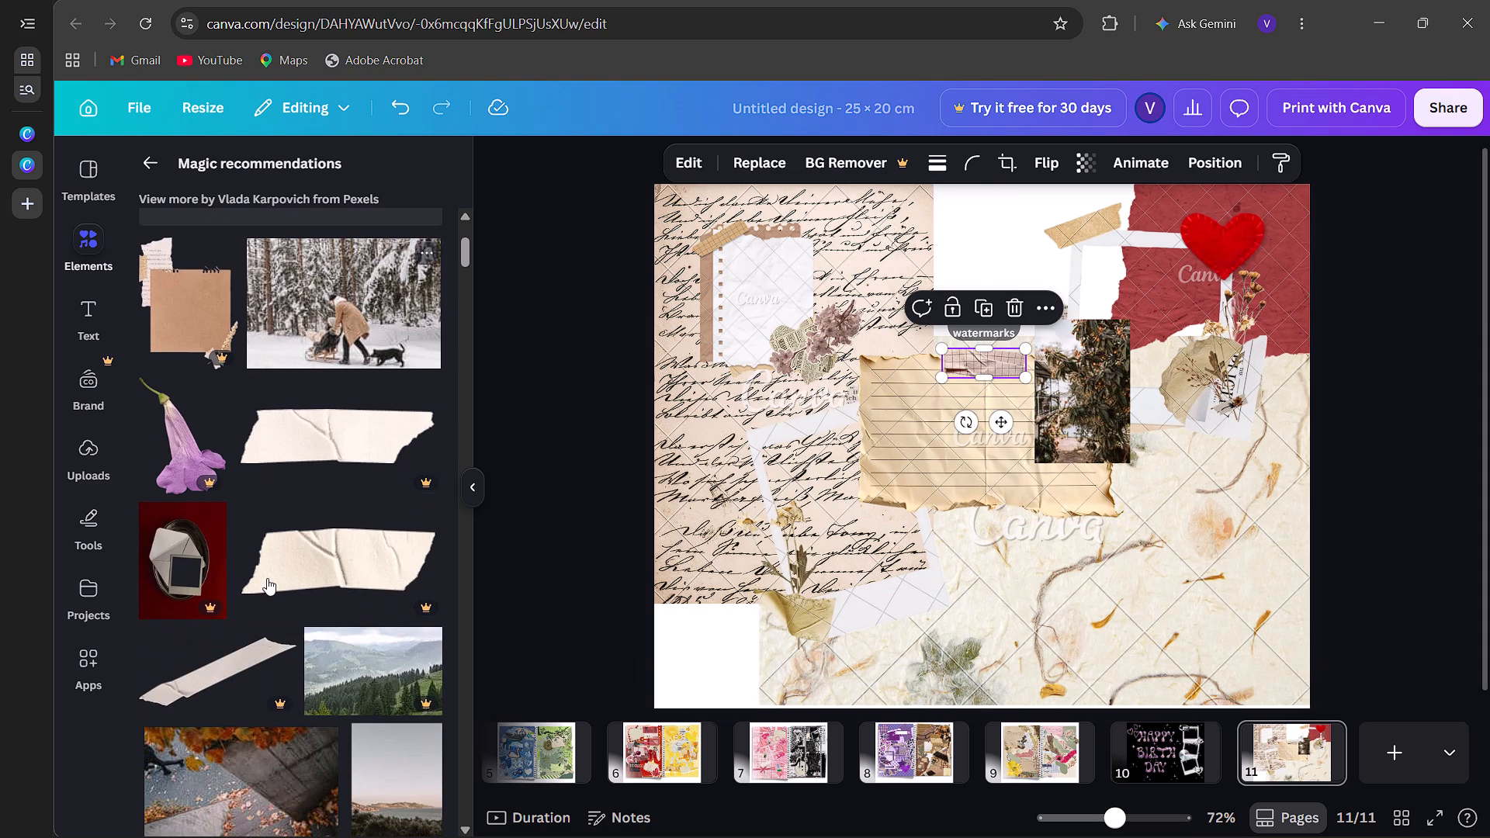
pyautogui.scroll(-5, 267, 578)
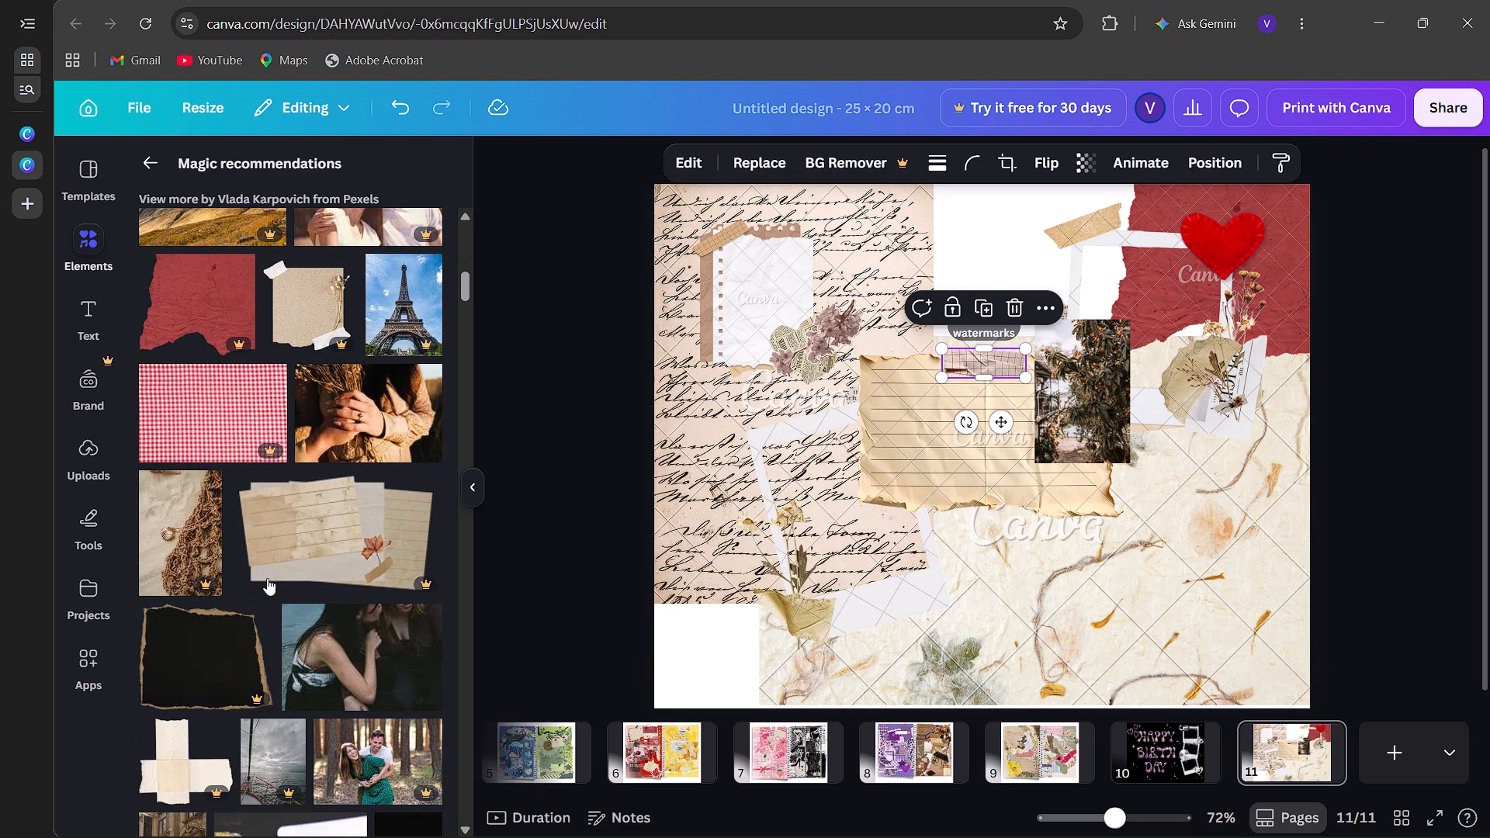
pyautogui.scroll(-3, 267, 578)
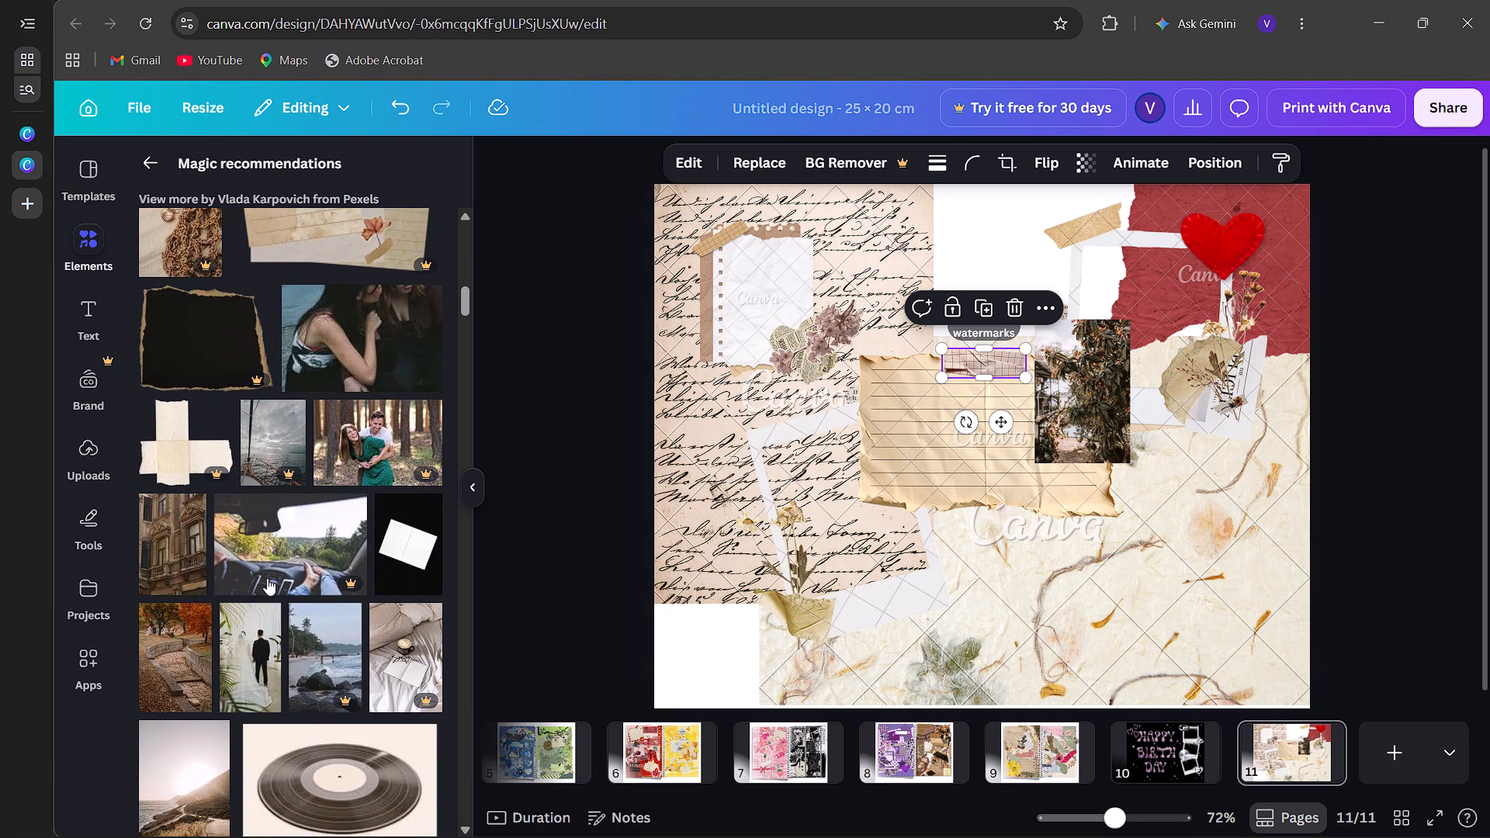
pyautogui.scroll(-8, 267, 578)
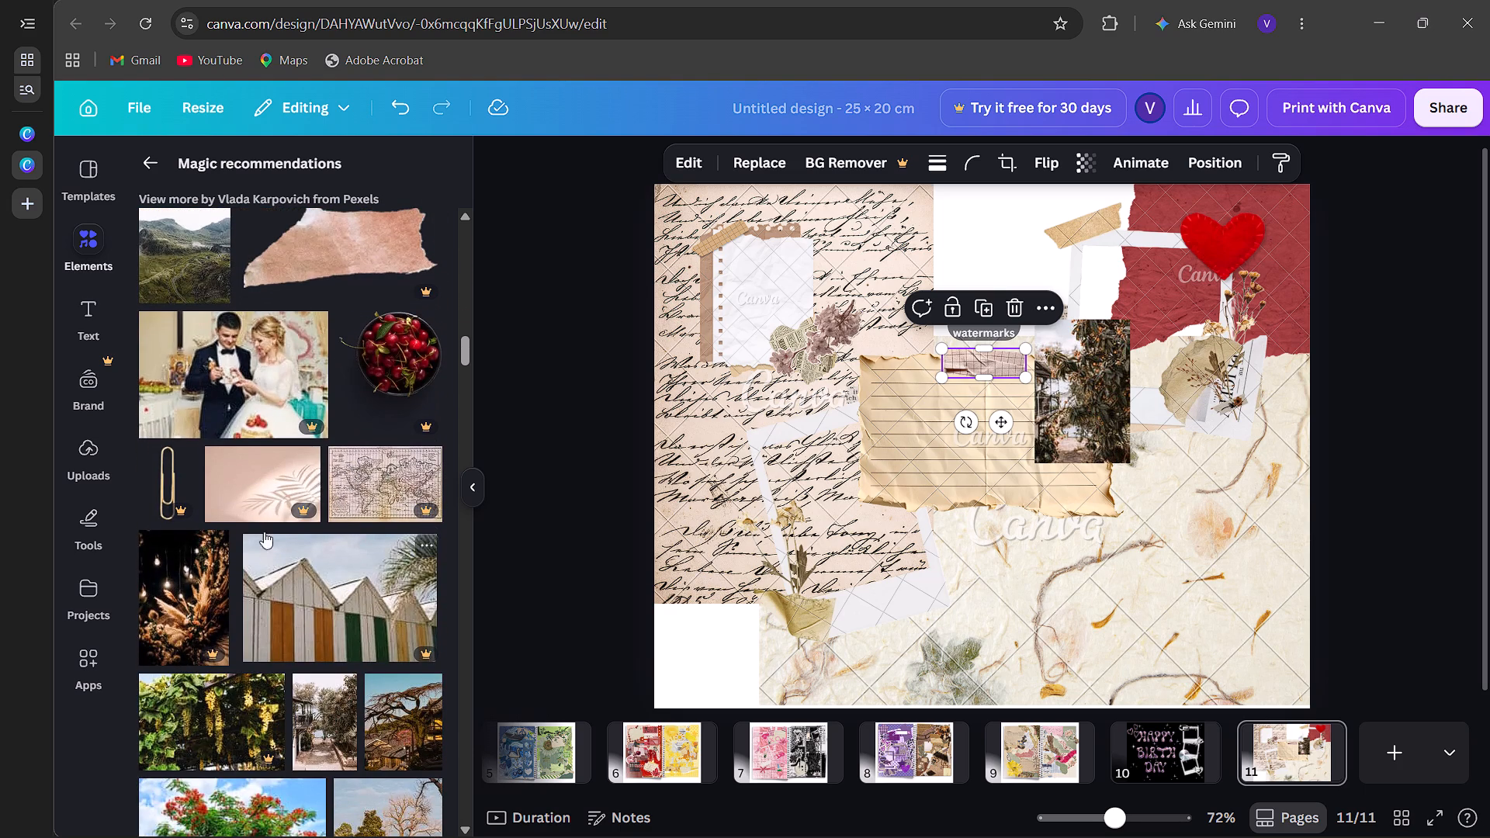
pyautogui.click(148, 160)
pyautogui.scroll(-1, 329, 699)
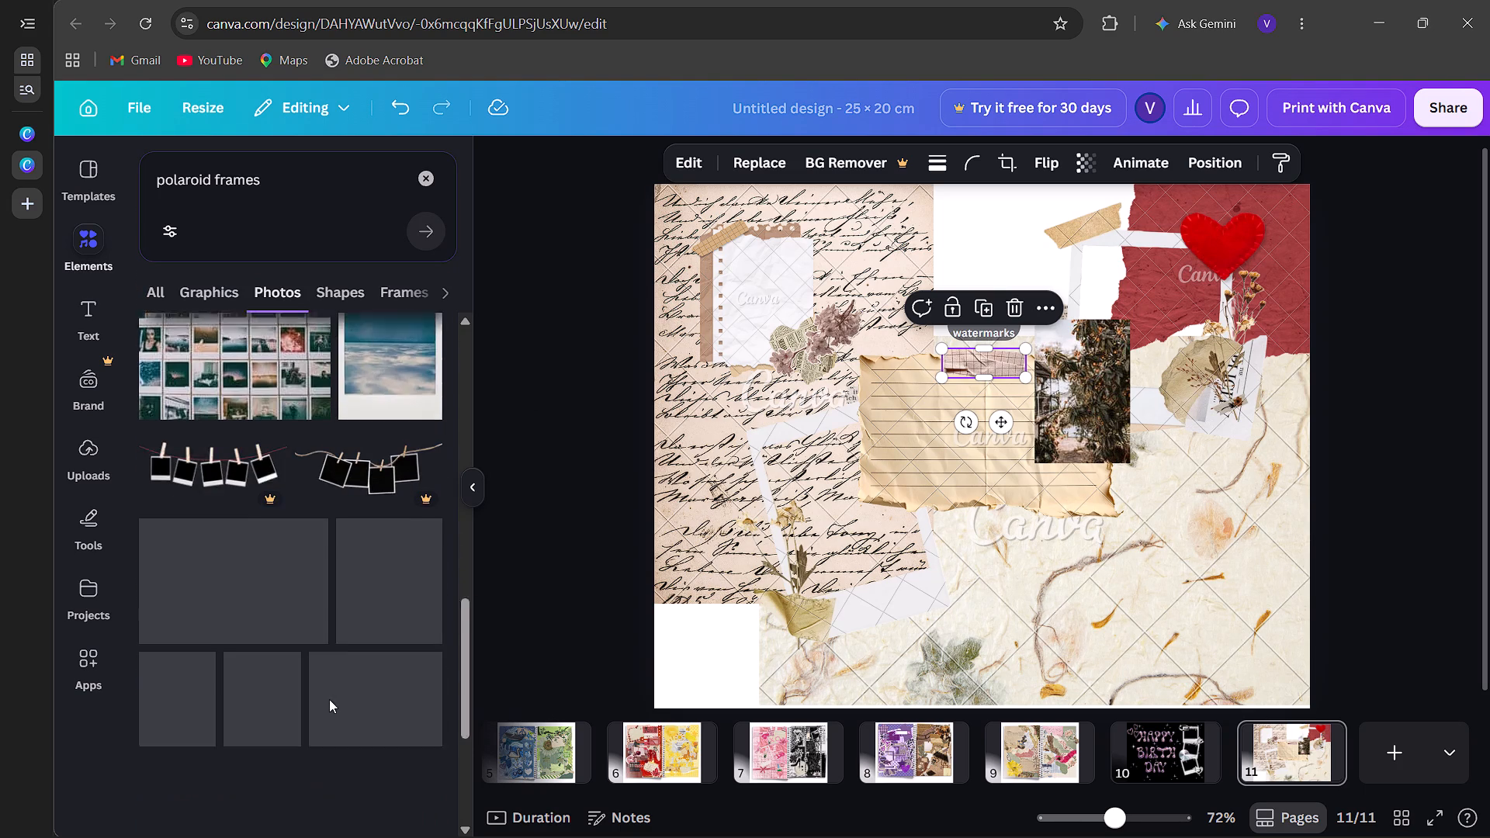
pyautogui.scroll(-2, 329, 699)
pyautogui.scroll(4, 329, 699)
pyautogui.scroll(-1, 329, 699)
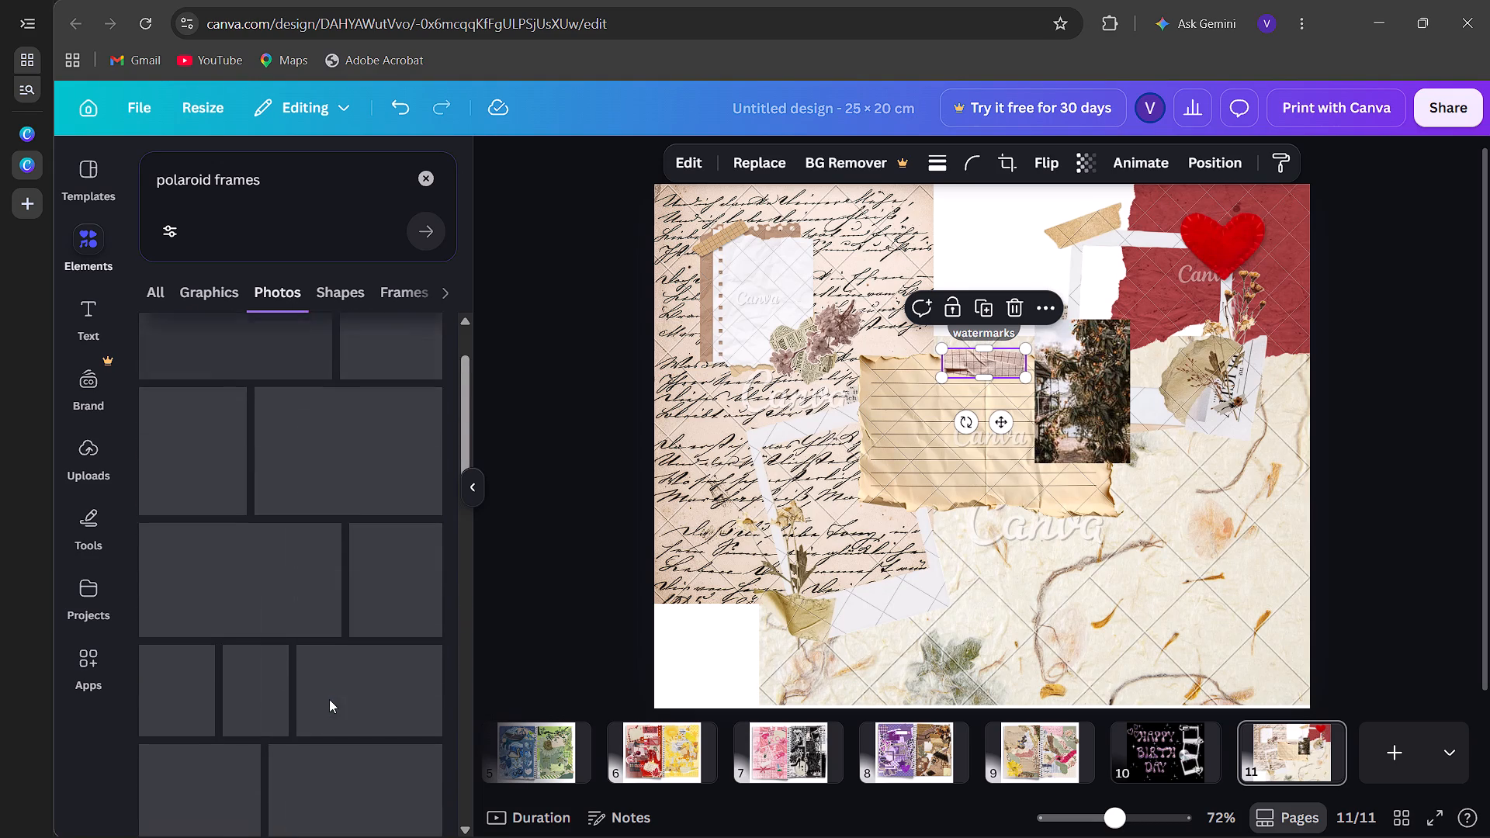
pyautogui.scroll(-1, 329, 699)
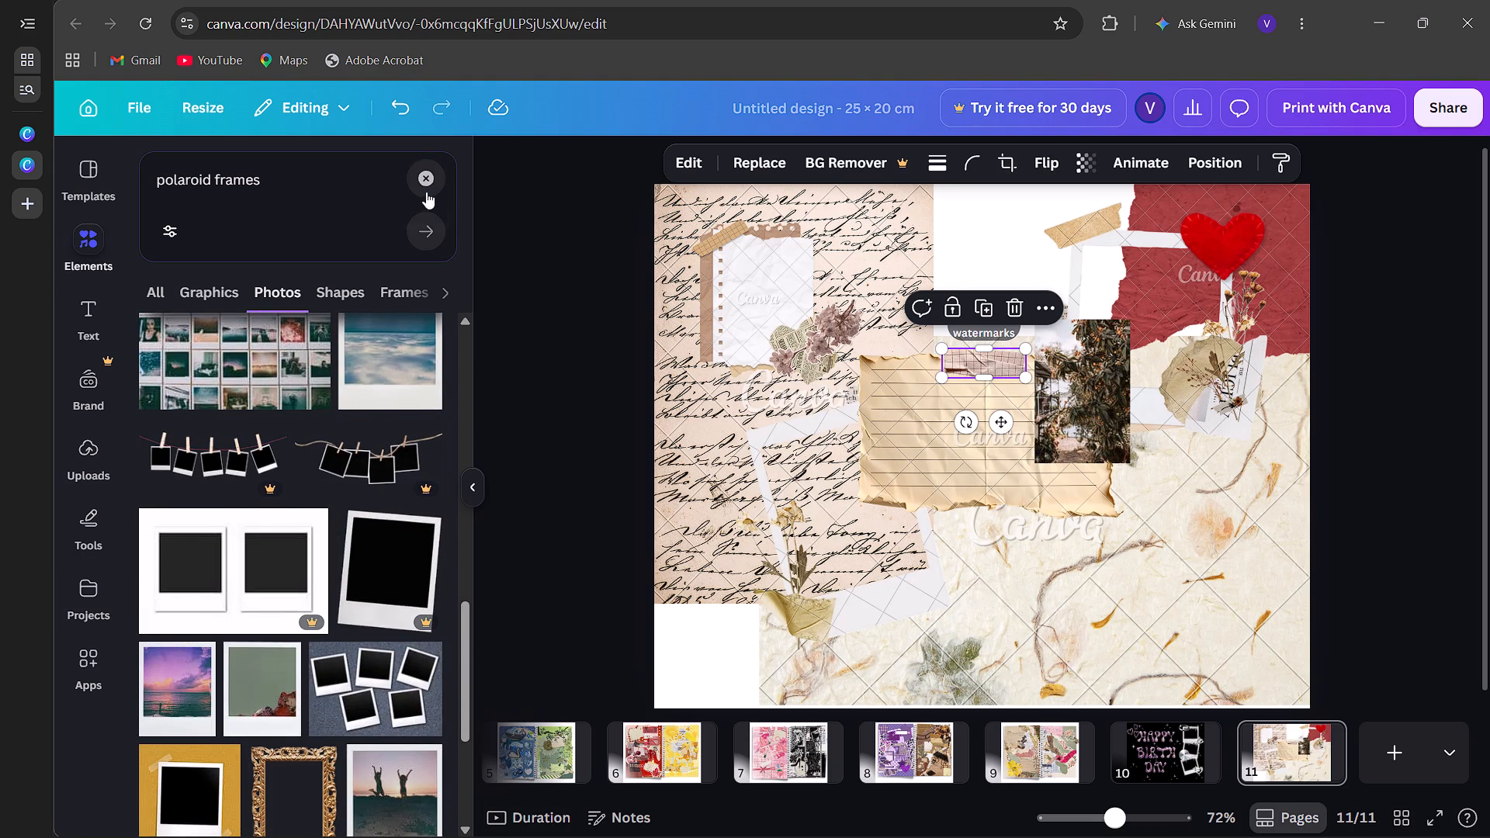
# Clear the polaroid frames search and the recent element searches.
pyautogui.click(424, 186)
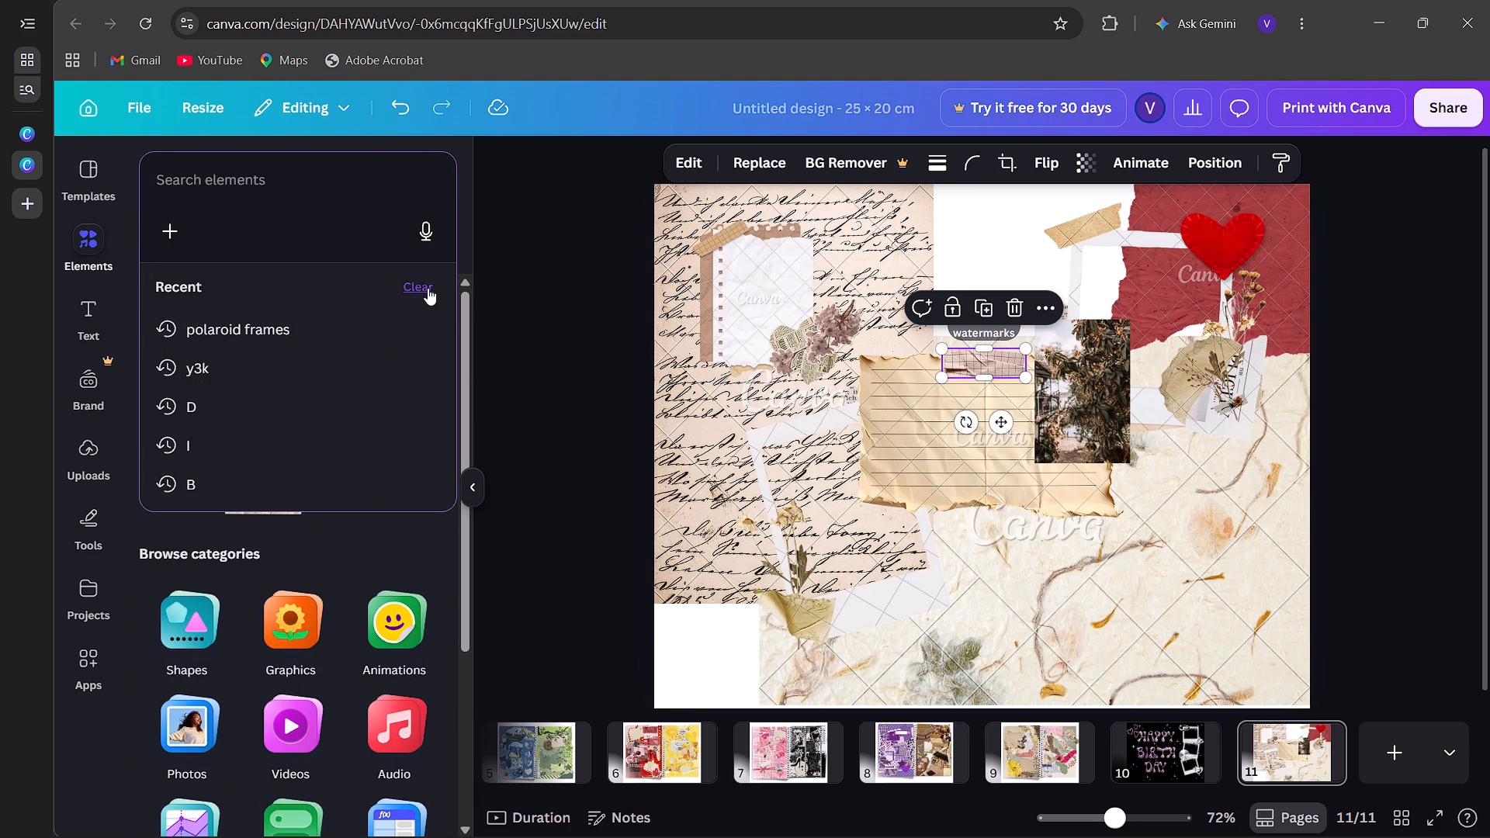
pyautogui.click(428, 288)
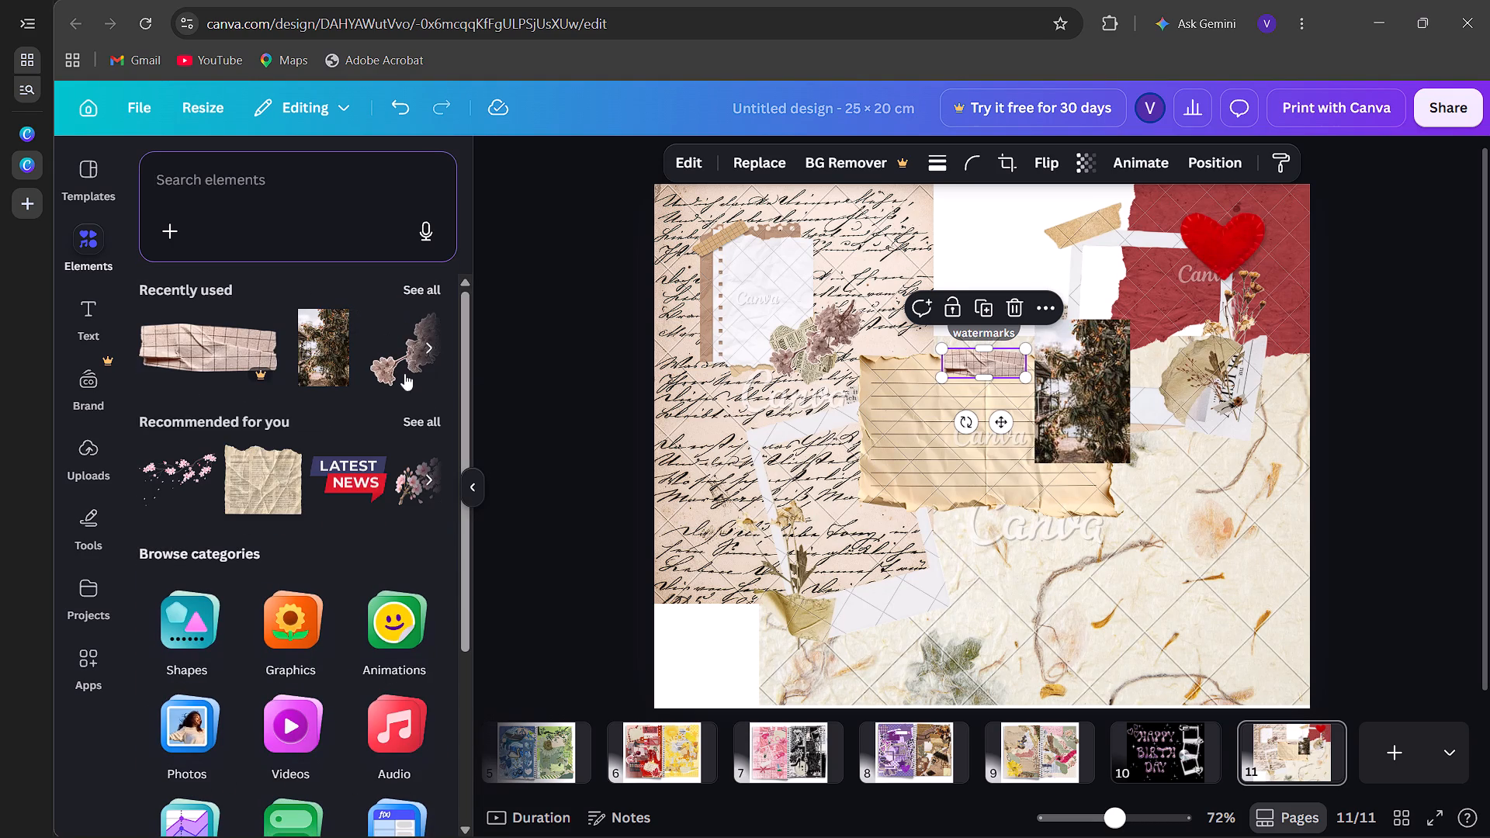
# From all recommended elements, add the torn white notebook paper, shrink it to about 5.63 × 4.5 cm, and layer it behind the red felt heart.
pyautogui.click(413, 410)
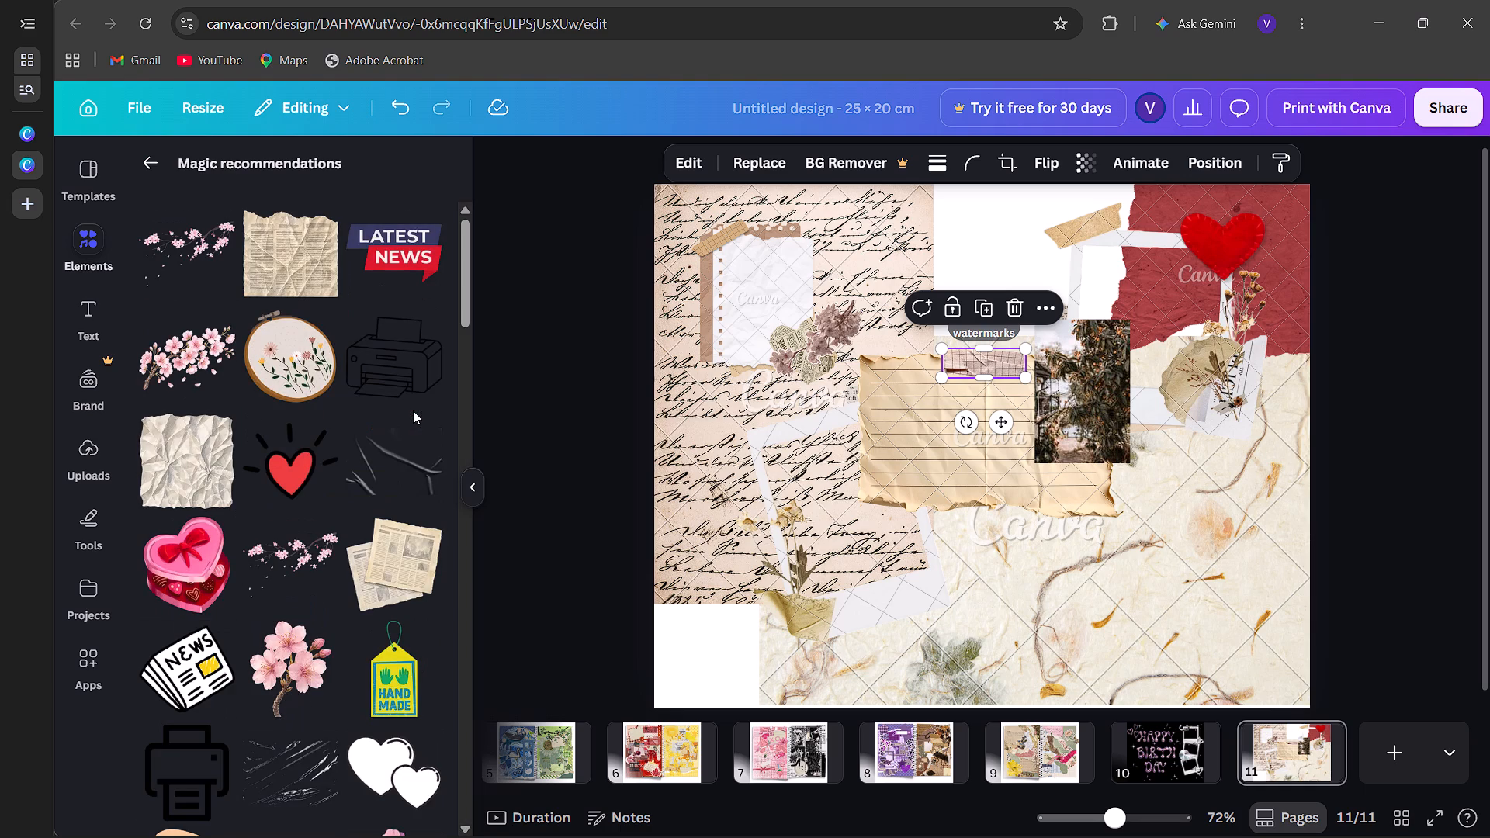
pyautogui.scroll(-4, 413, 410)
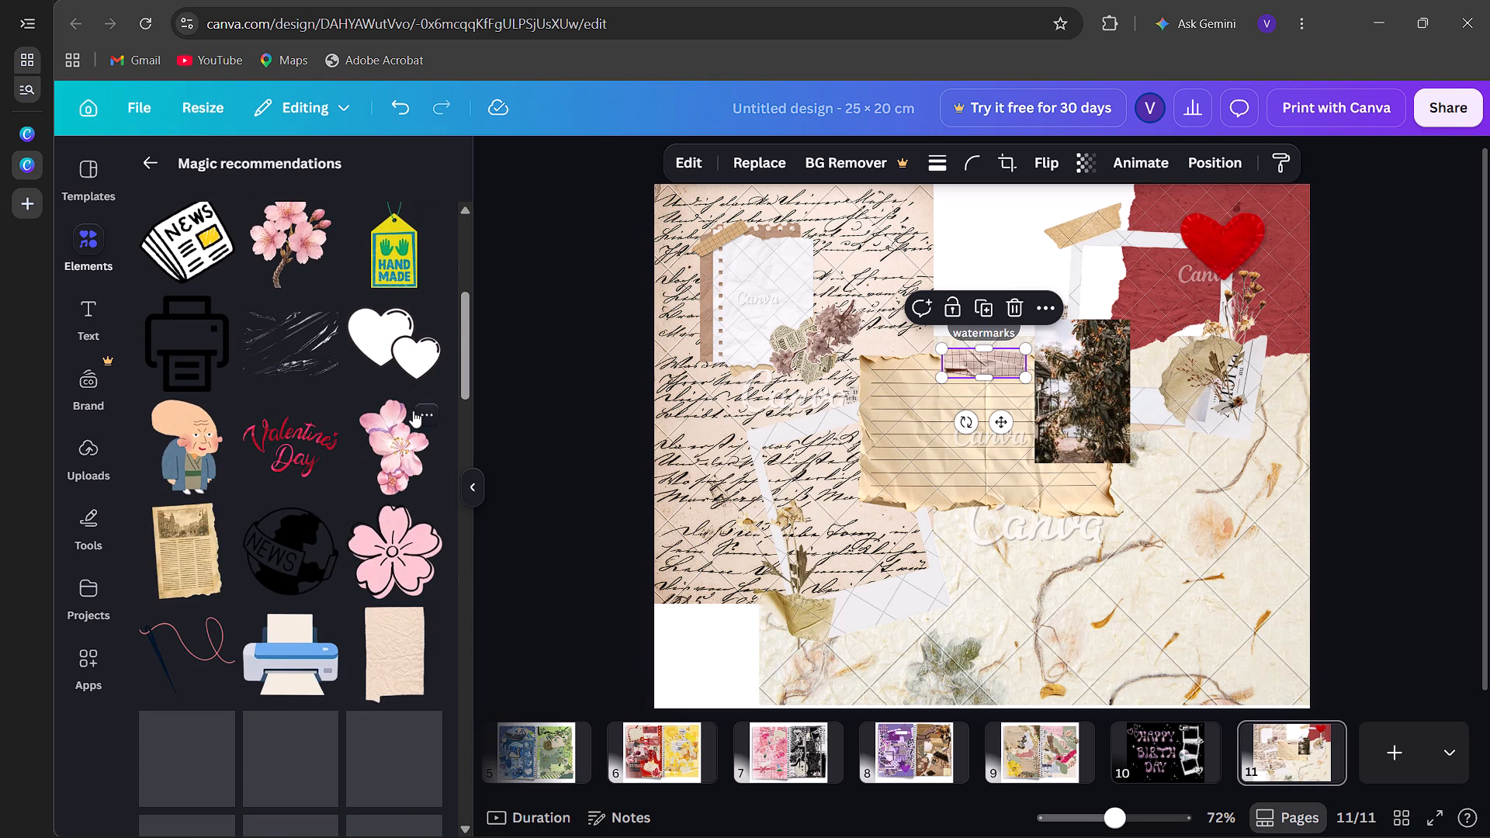
pyautogui.scroll(-4, 413, 410)
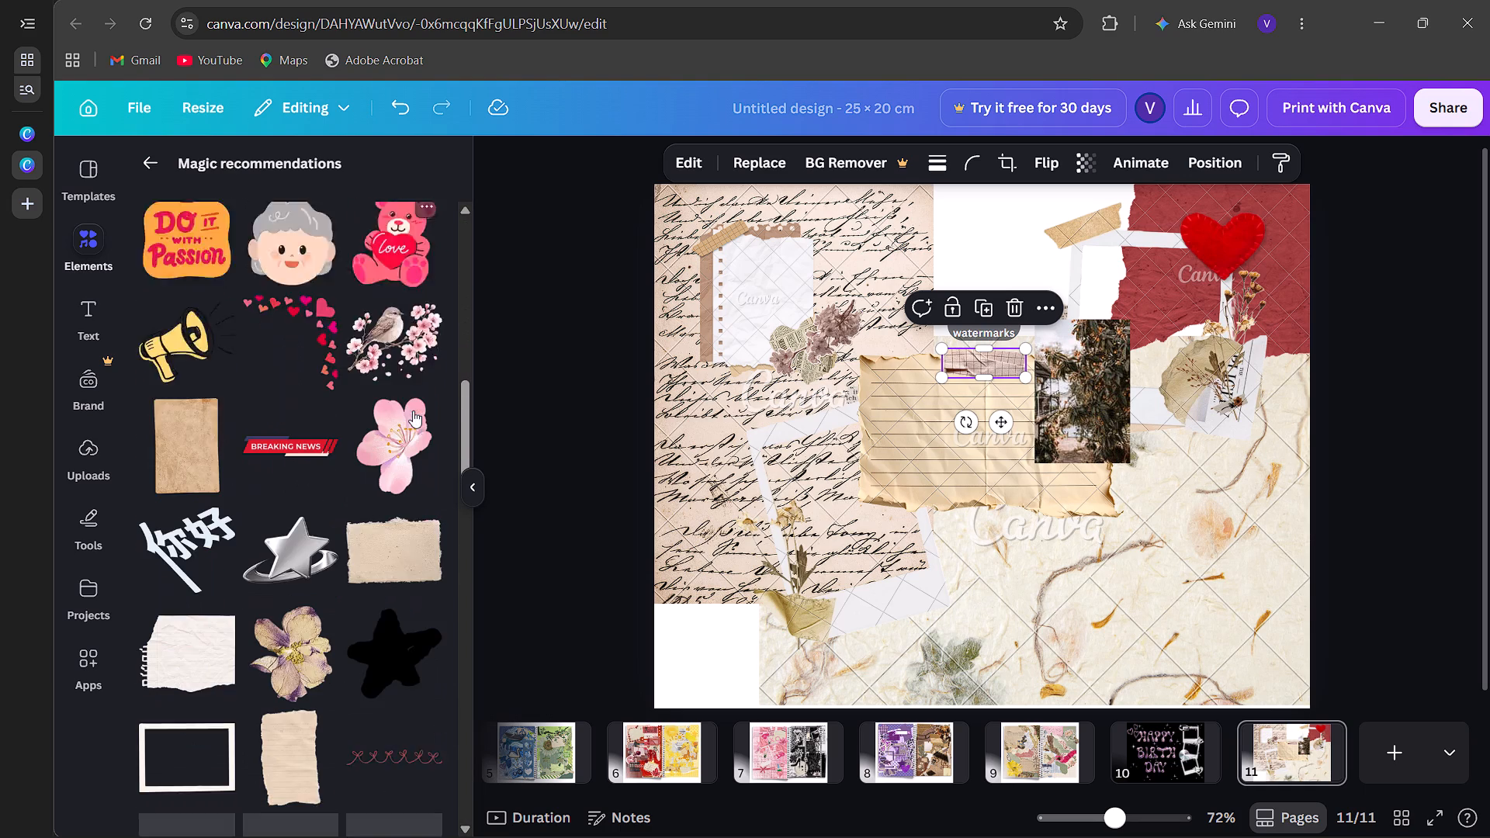
pyautogui.scroll(-2, 413, 410)
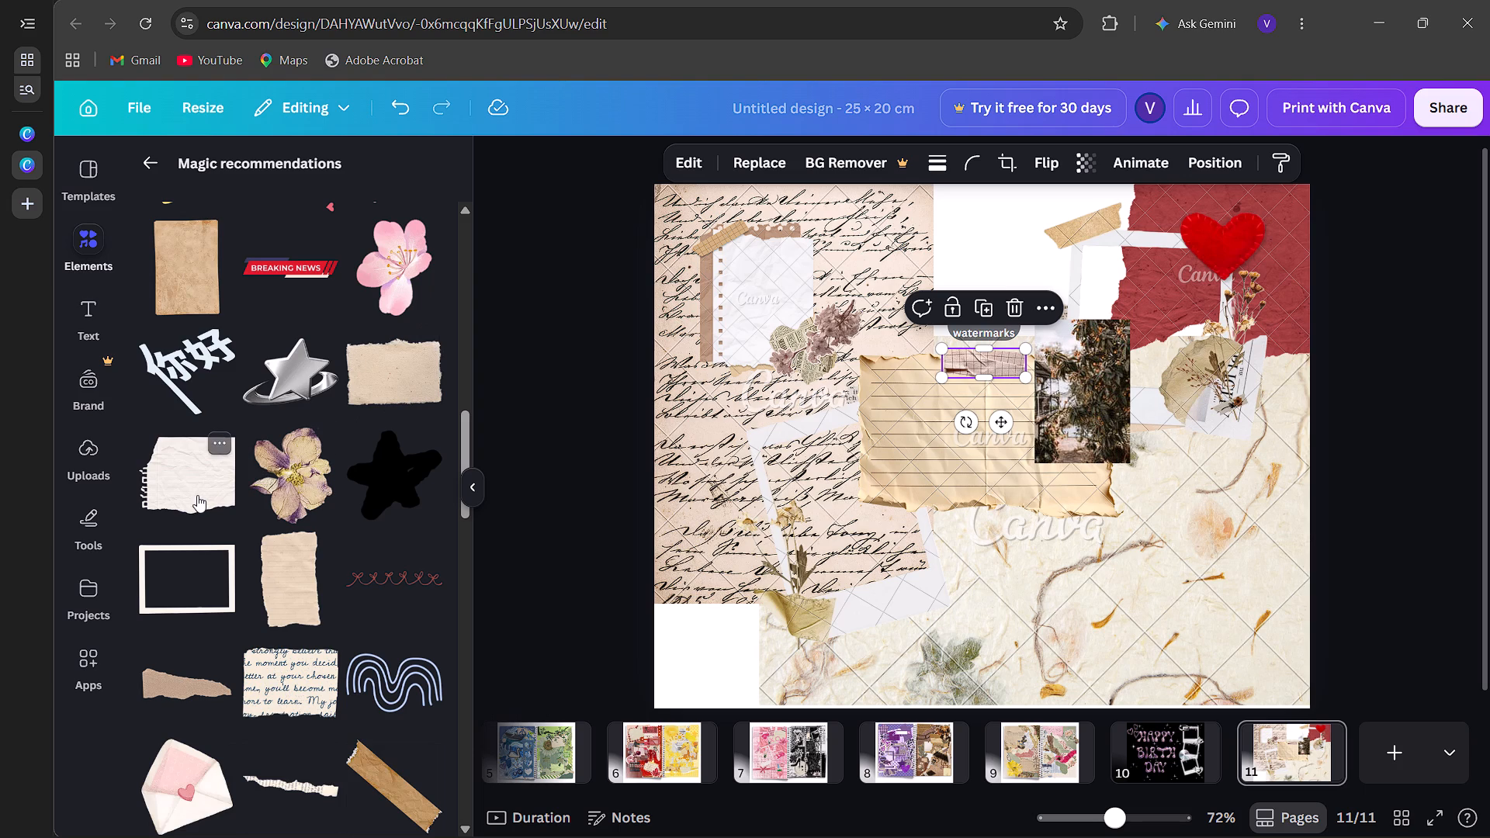
pyautogui.click(197, 495)
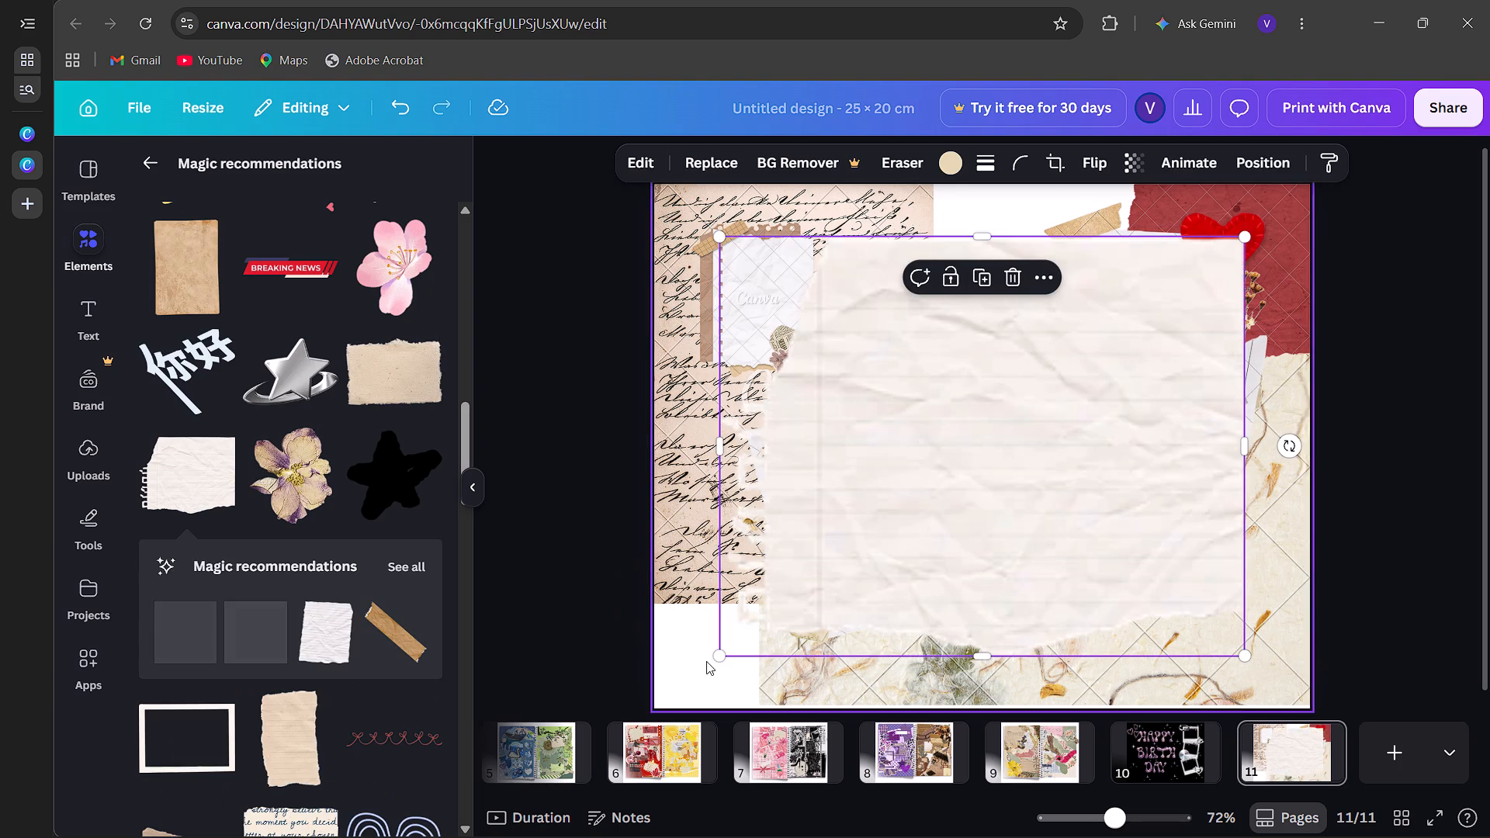
pyautogui.moveTo(717, 656); pyautogui.dragTo(1008, 247)
pyautogui.moveTo(1157, 294); pyautogui.dragTo(1179, 256)
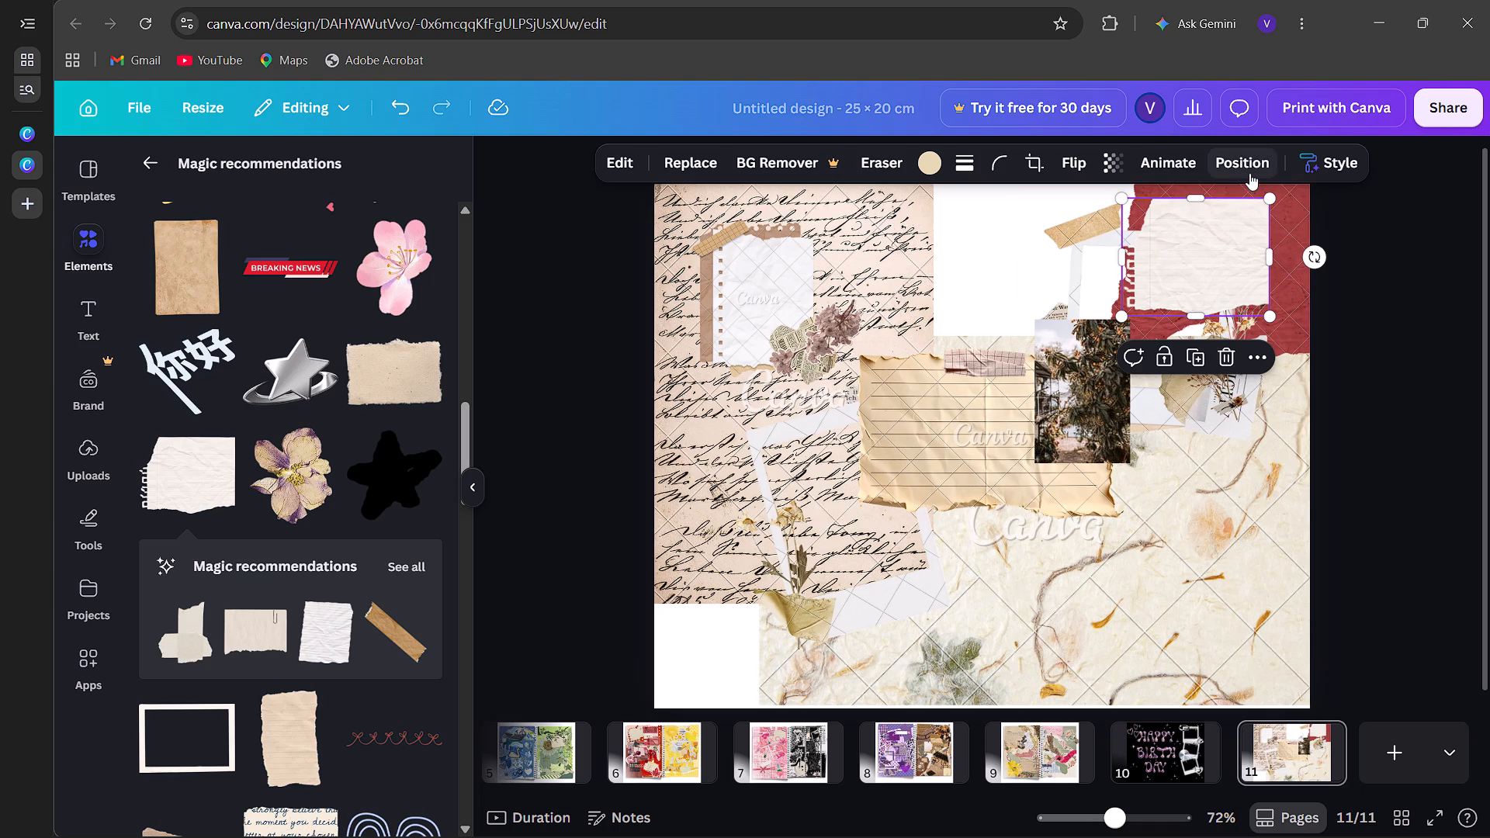
pyautogui.click(1249, 173)
pyautogui.click(422, 258)
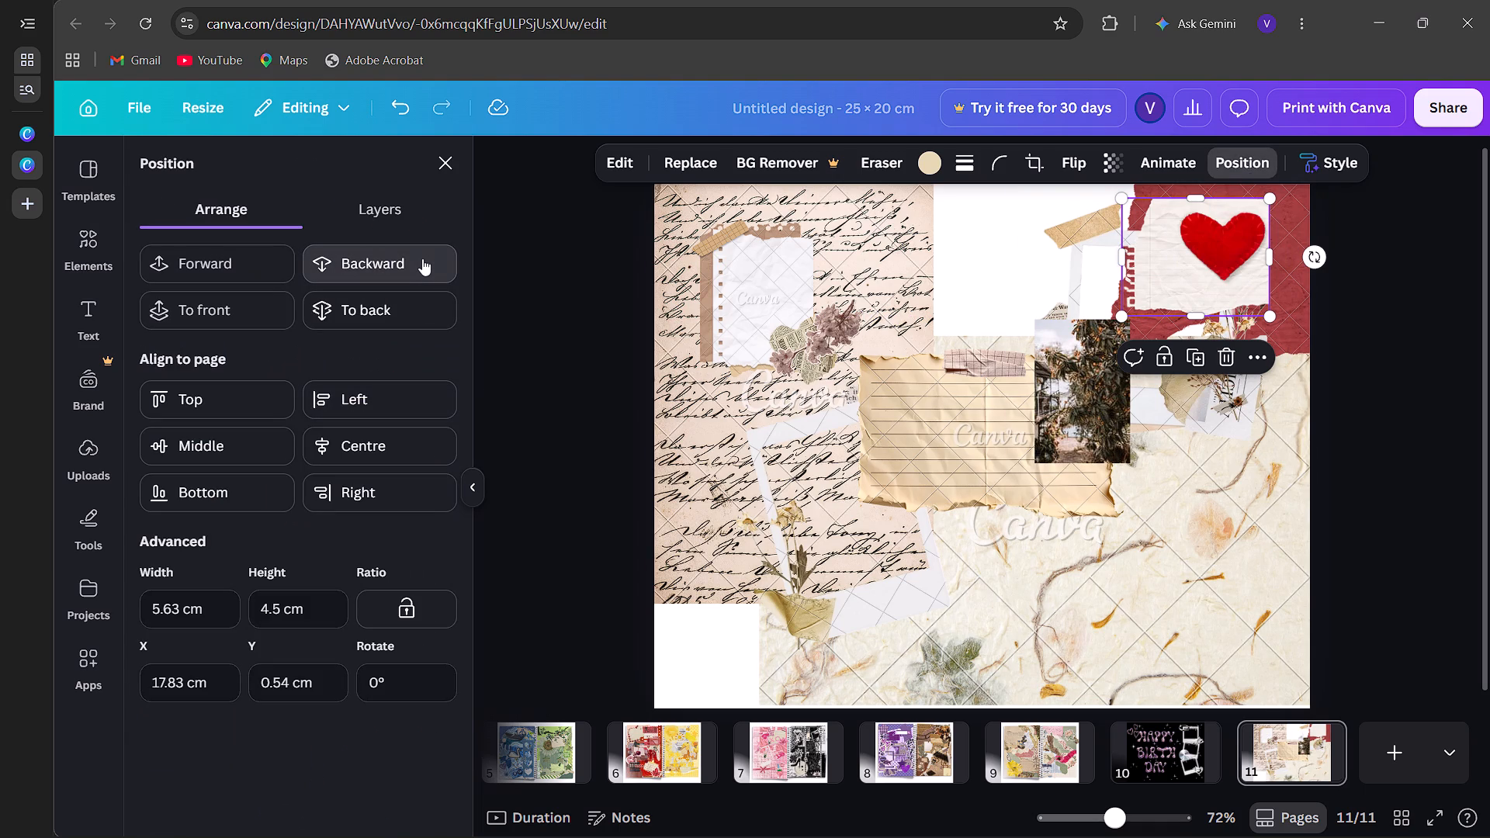
pyautogui.click(453, 154)
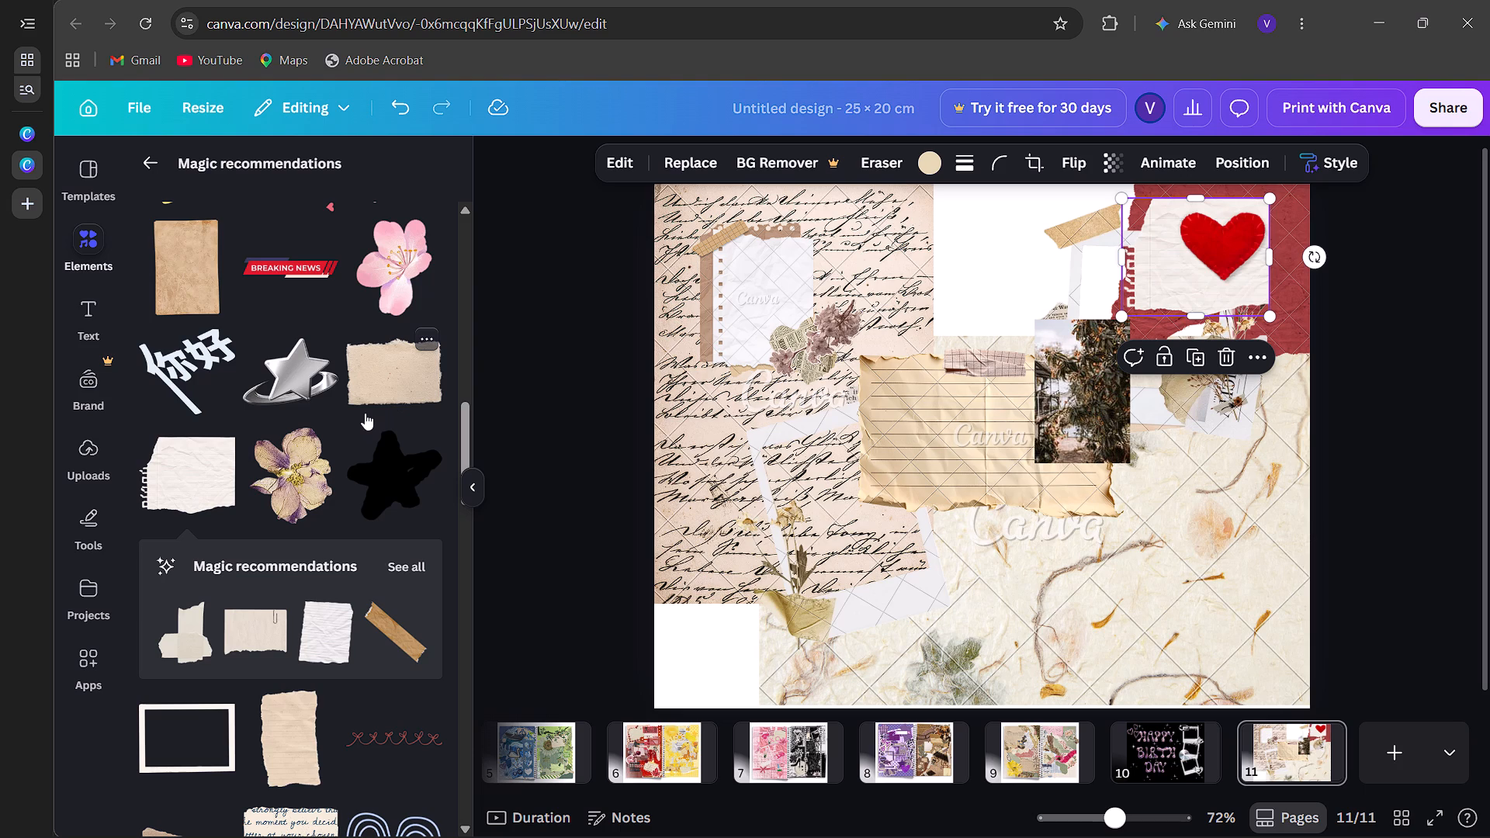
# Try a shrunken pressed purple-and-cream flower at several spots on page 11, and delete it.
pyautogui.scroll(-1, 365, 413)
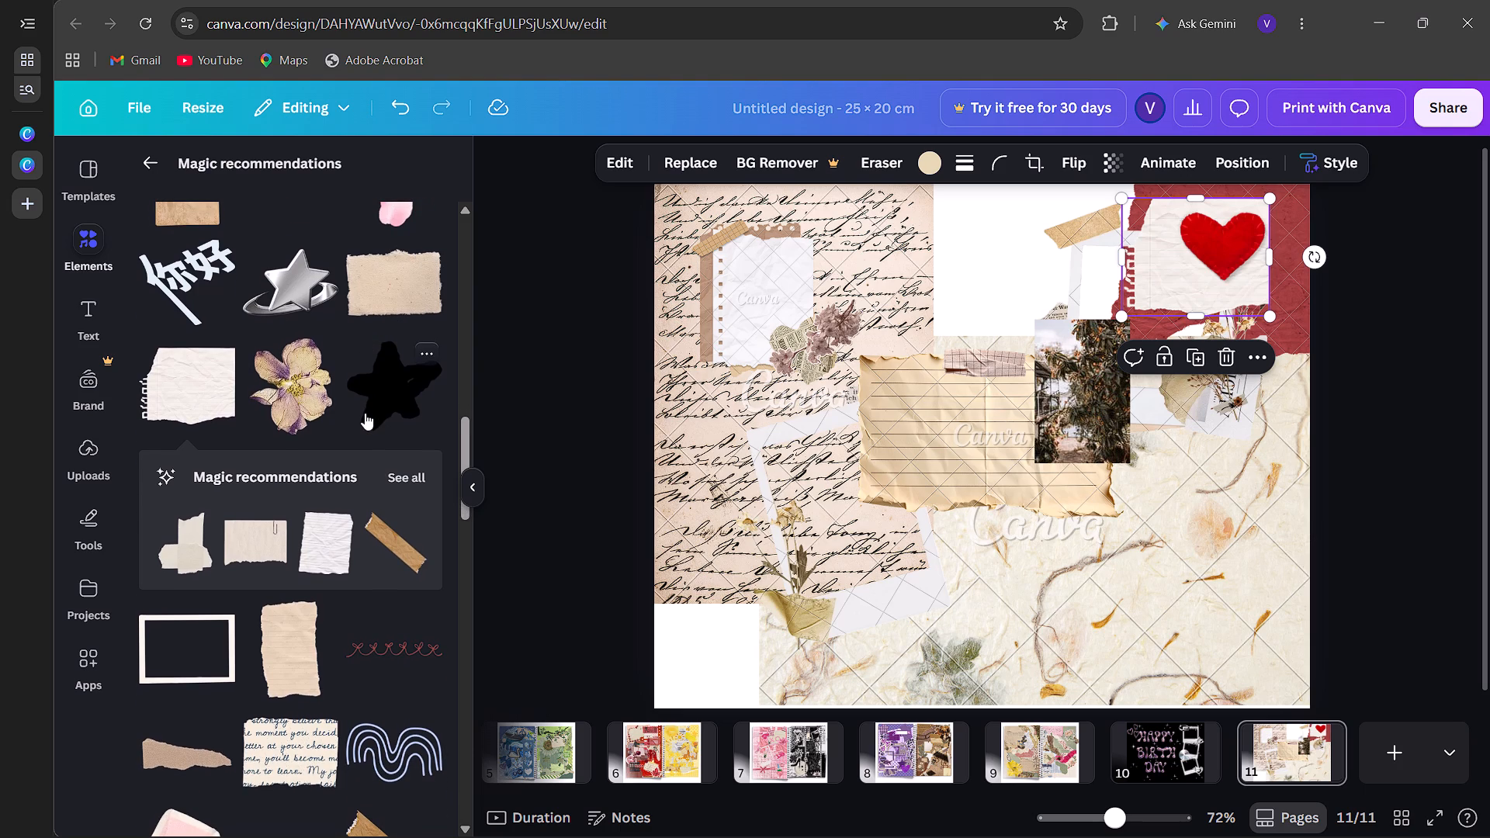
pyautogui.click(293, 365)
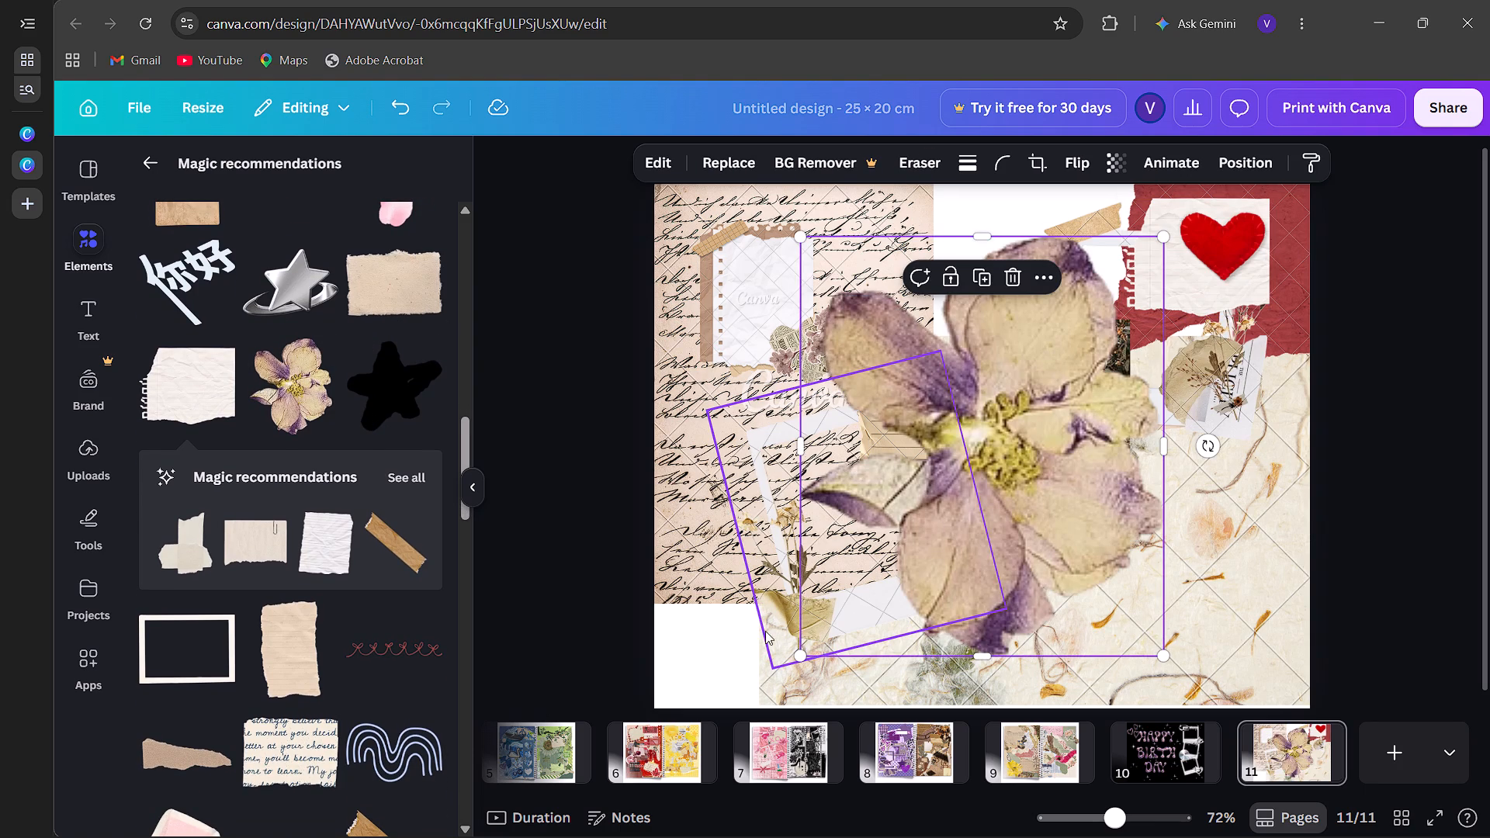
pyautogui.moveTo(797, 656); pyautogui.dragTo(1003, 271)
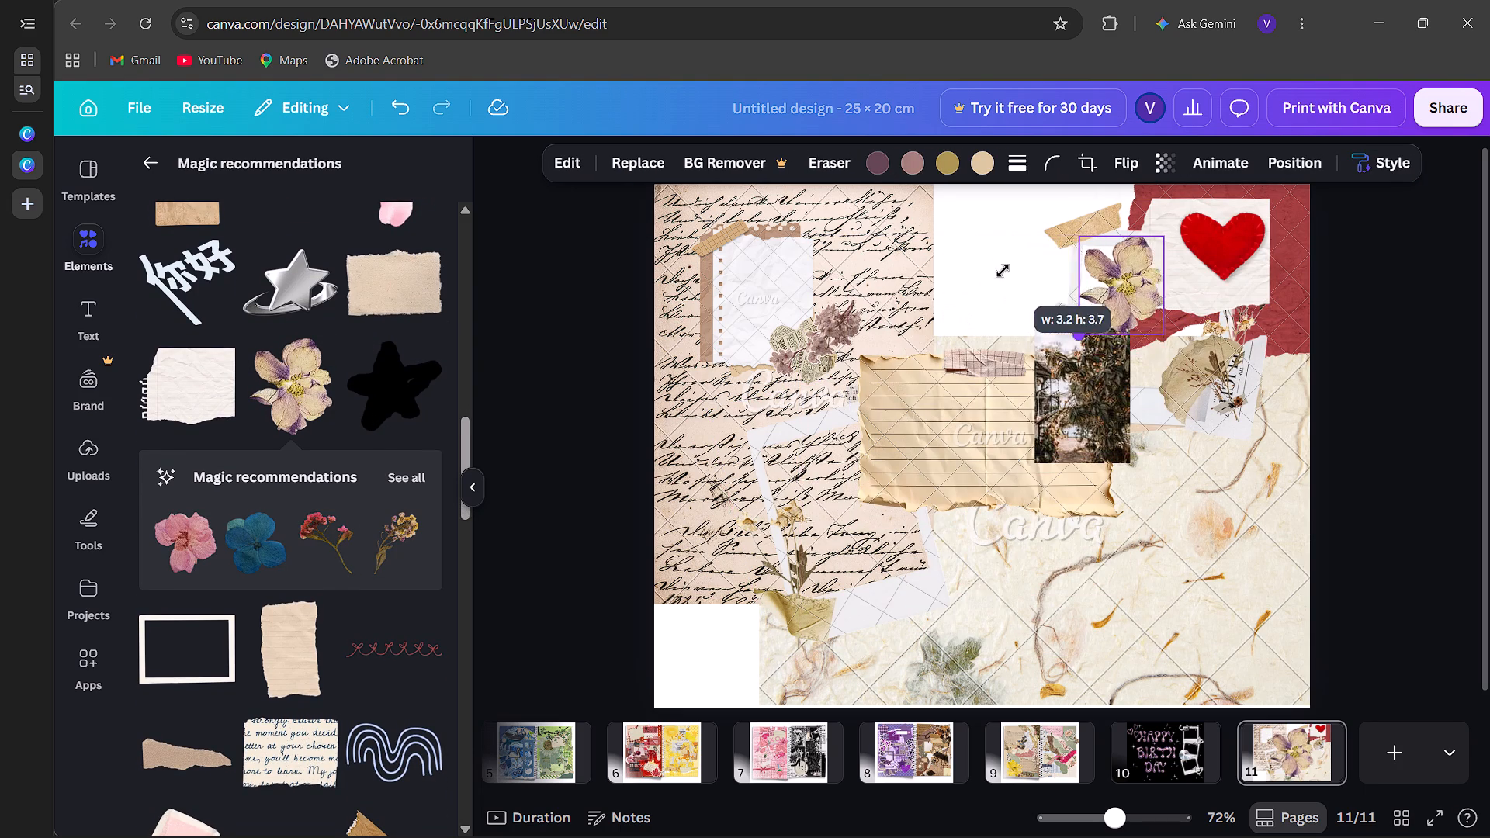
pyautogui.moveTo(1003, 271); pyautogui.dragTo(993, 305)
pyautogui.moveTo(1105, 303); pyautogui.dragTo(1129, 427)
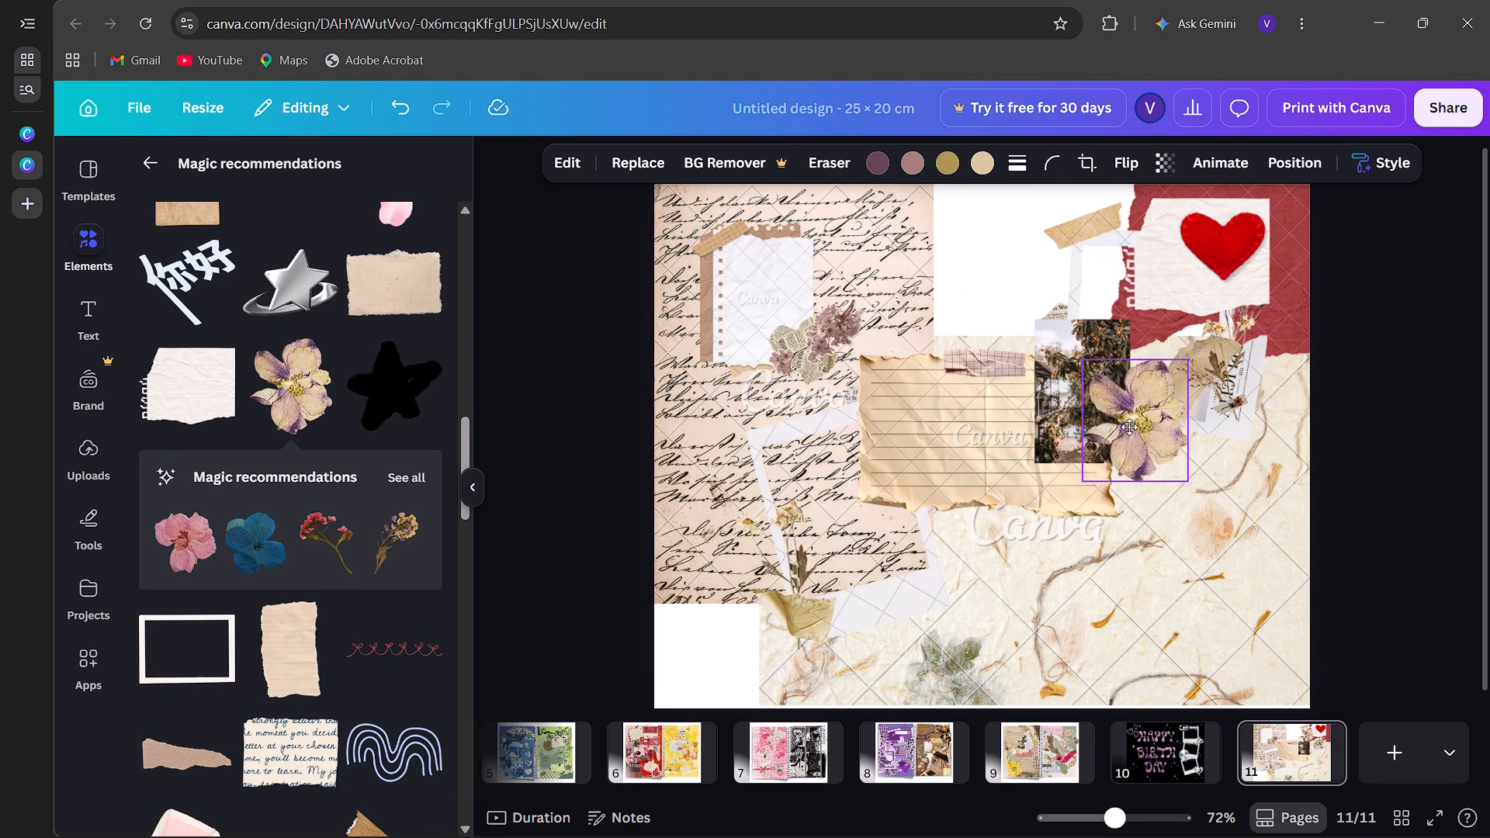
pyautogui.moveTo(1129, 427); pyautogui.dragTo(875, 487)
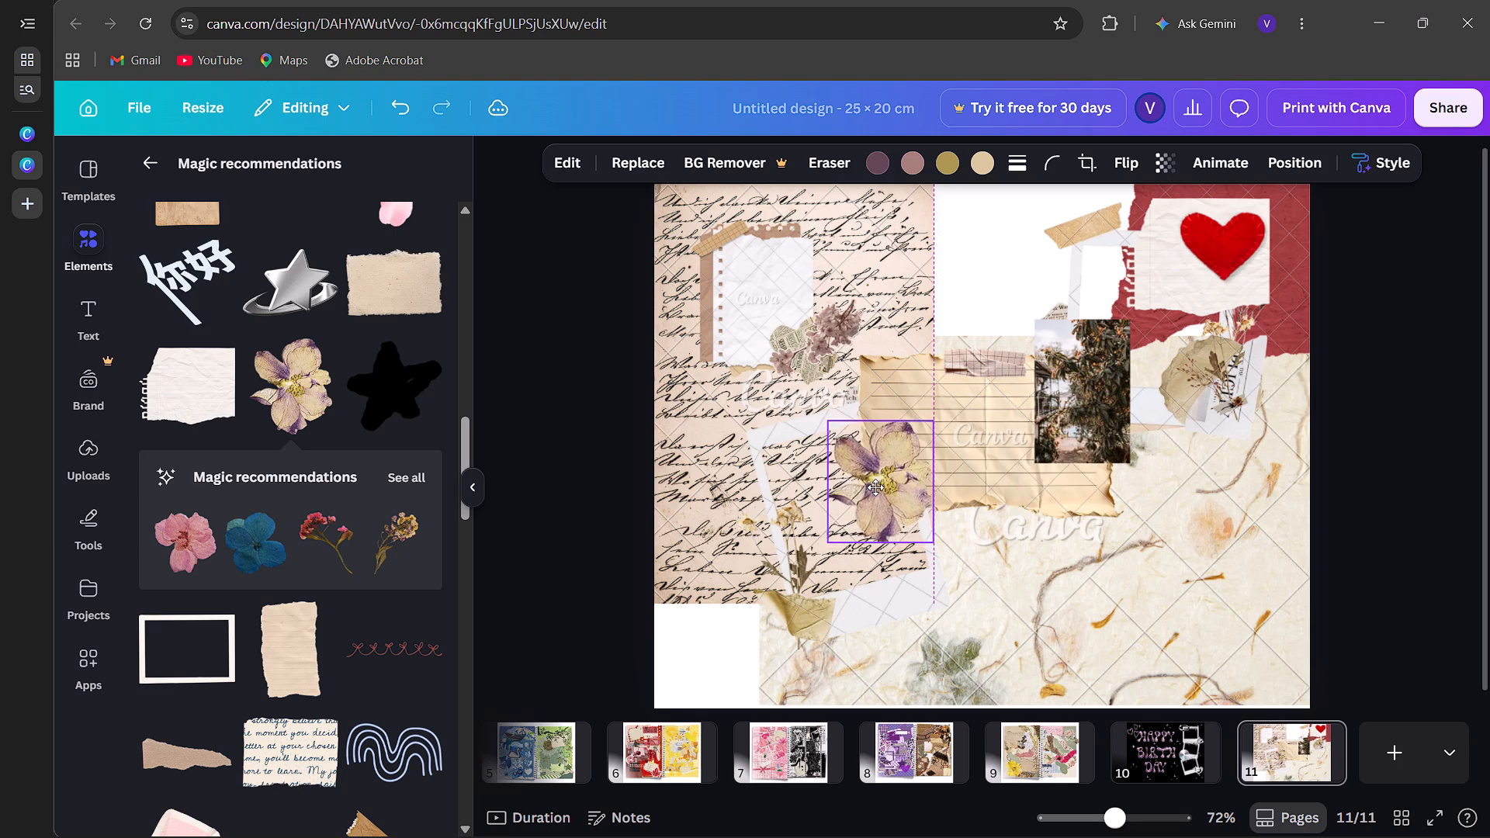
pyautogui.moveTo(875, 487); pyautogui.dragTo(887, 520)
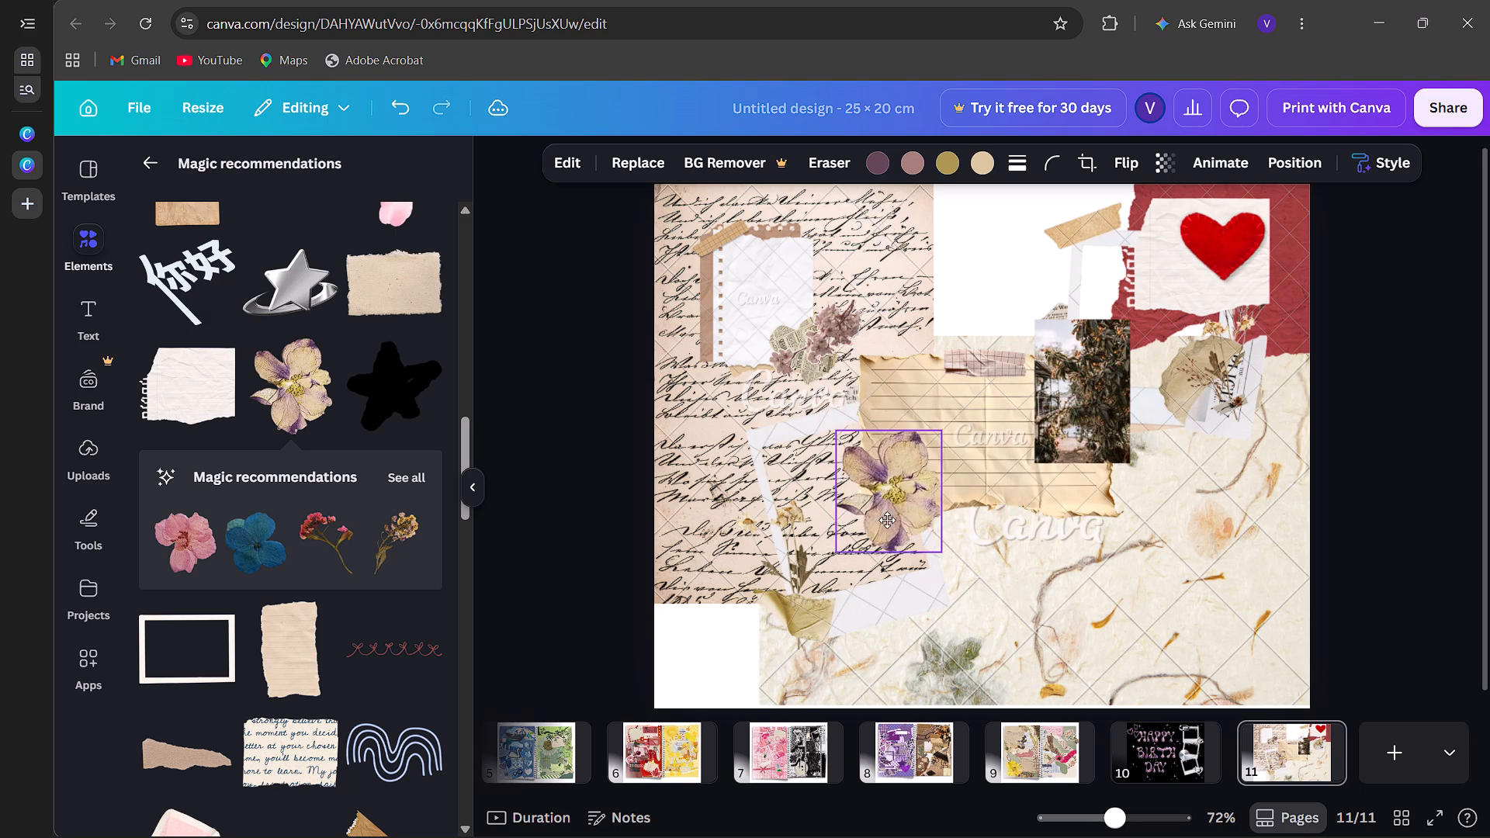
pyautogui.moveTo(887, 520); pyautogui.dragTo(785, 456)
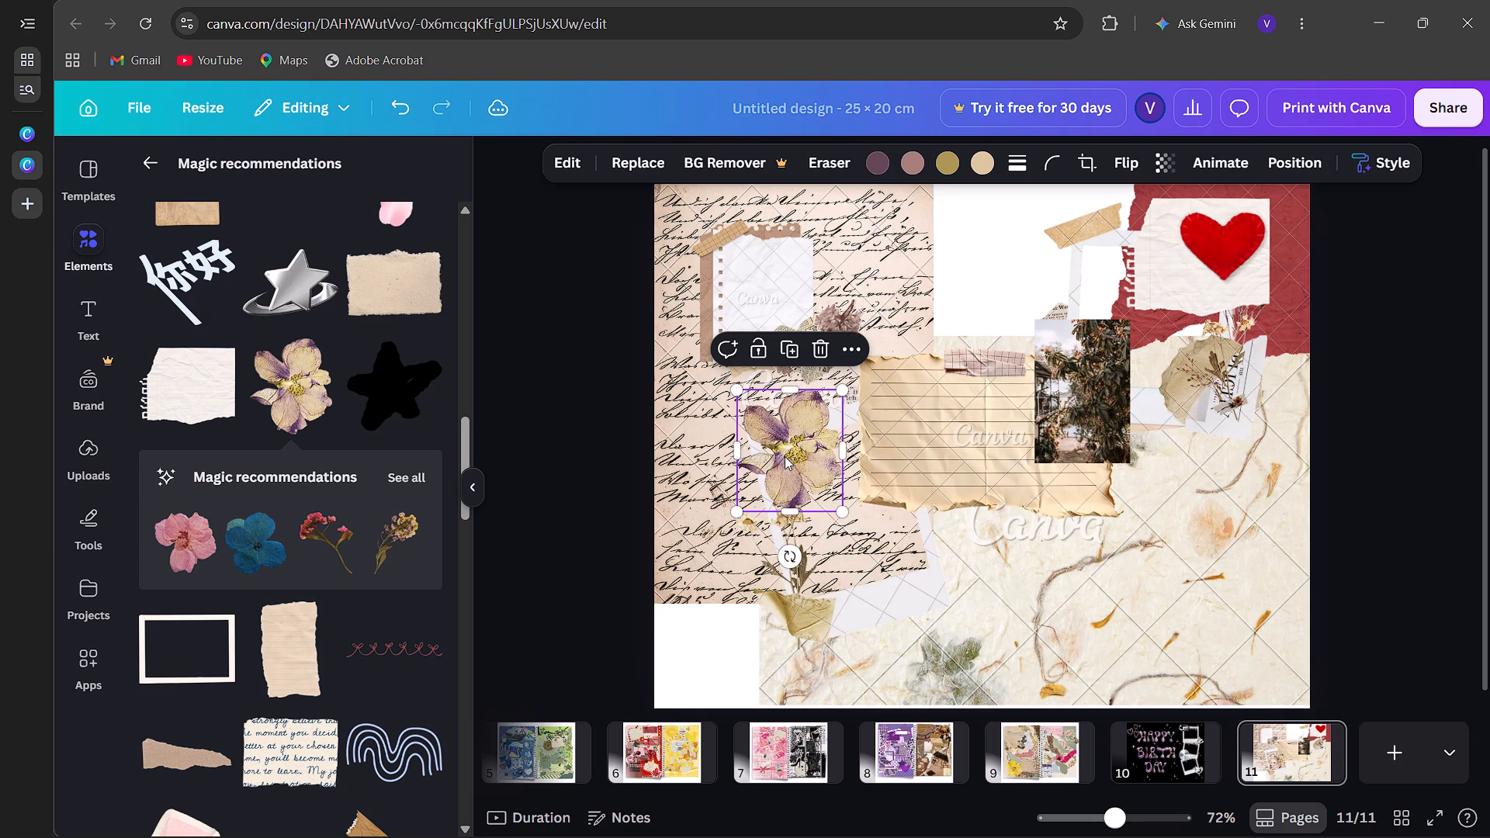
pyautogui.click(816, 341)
# Add the torn newspaper corner piece, shrink it to about 8.28 × 6.79 cm, flip it horizontally, and place it in page 11's upper-left corner.
pyautogui.scroll(-1, 344, 628)
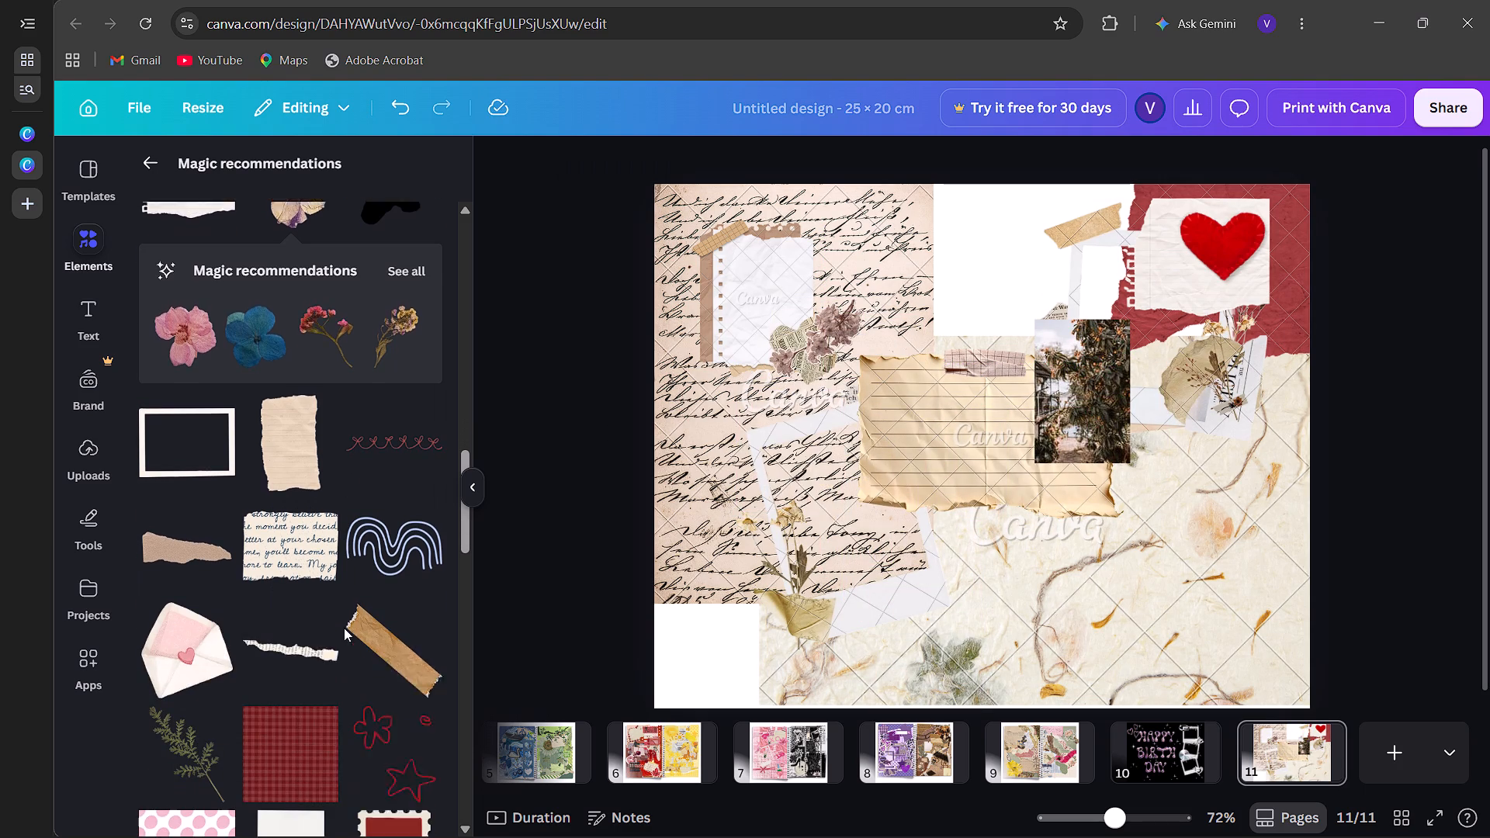
pyautogui.scroll(-3, 344, 628)
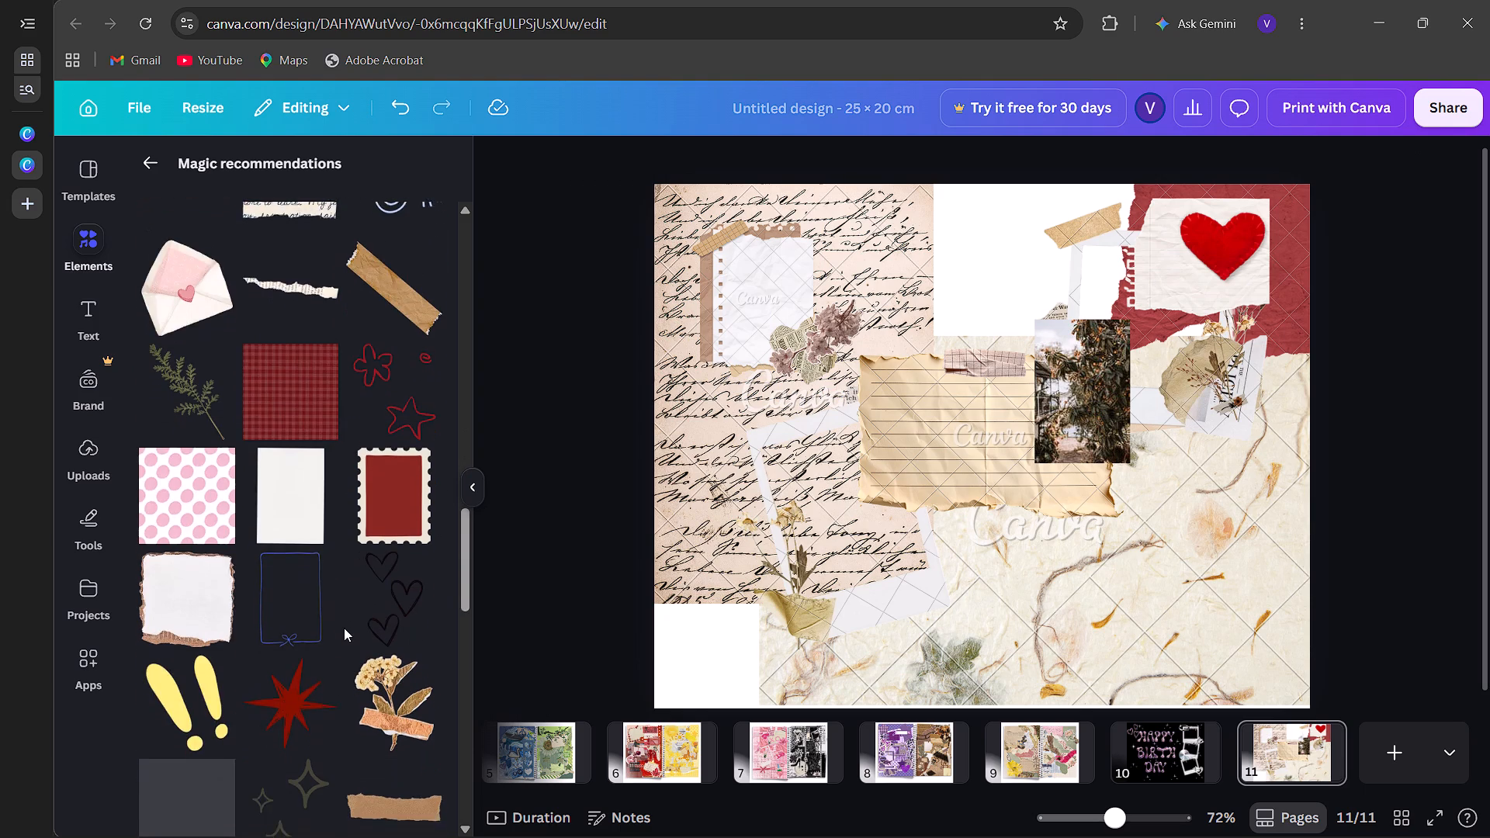
pyautogui.scroll(-4, 344, 628)
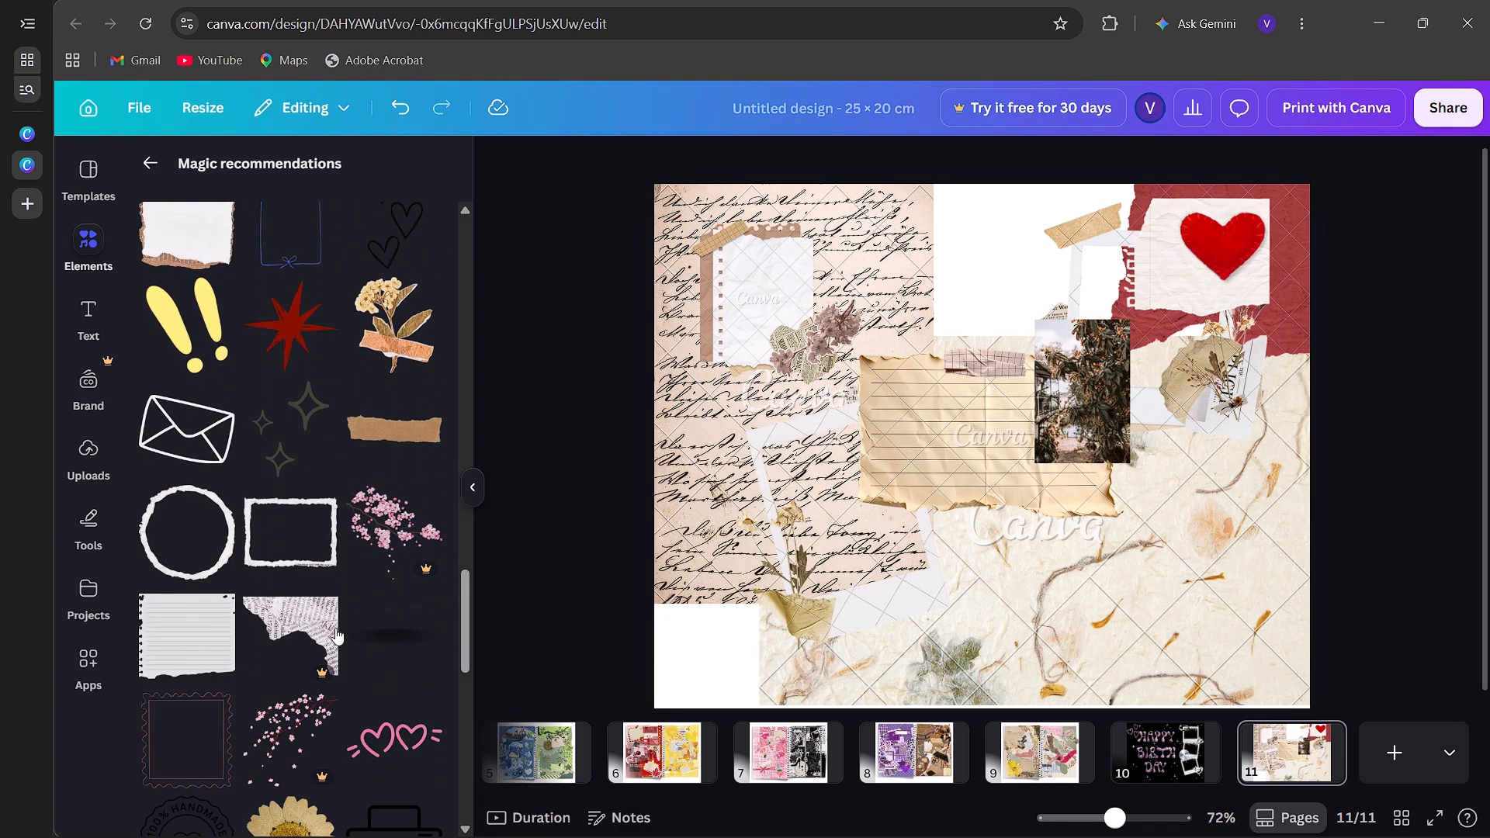
pyautogui.click(314, 628)
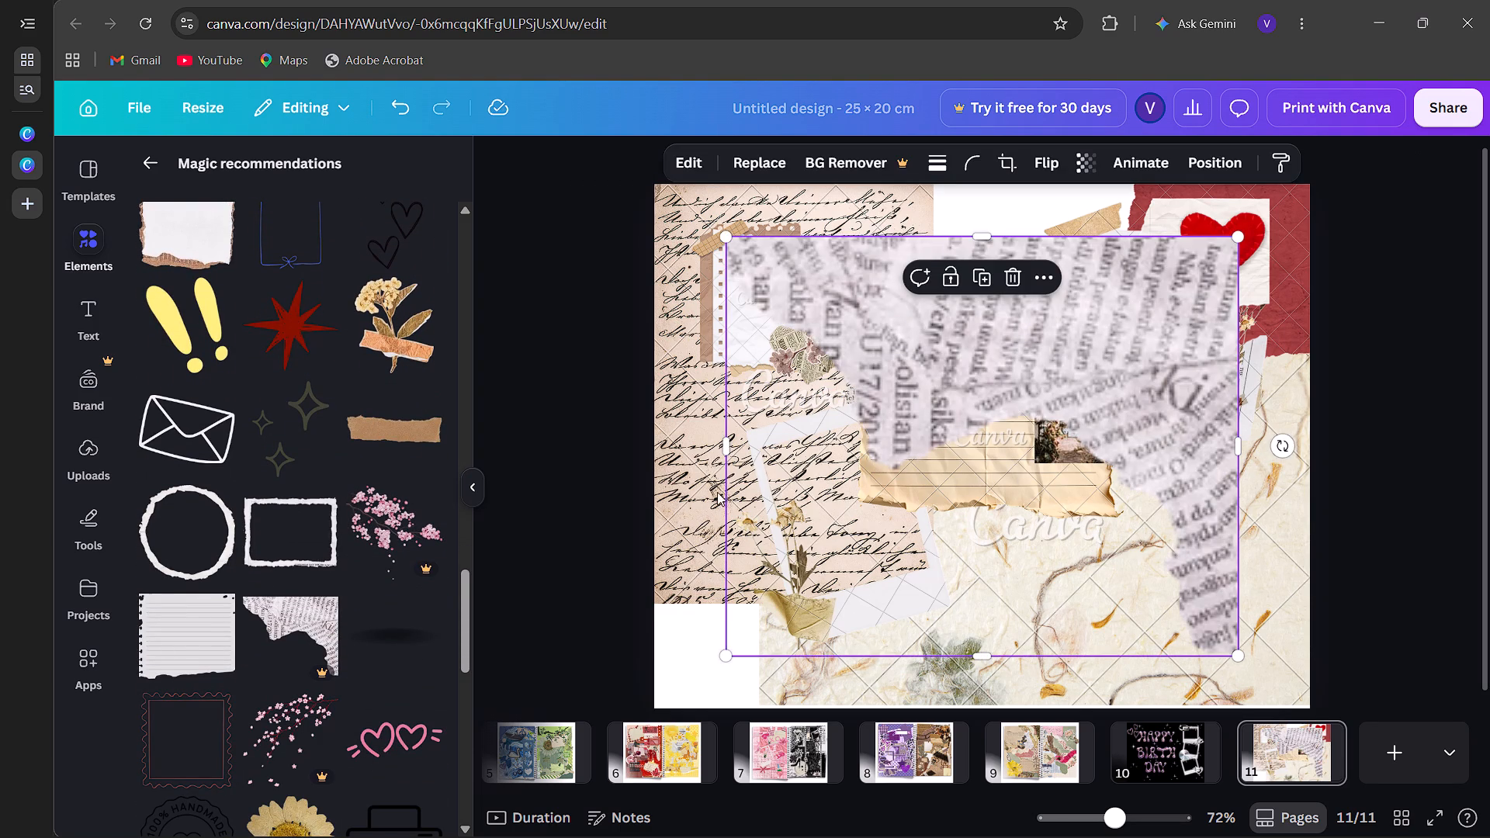
pyautogui.moveTo(1062, 350); pyautogui.dragTo(962, 369)
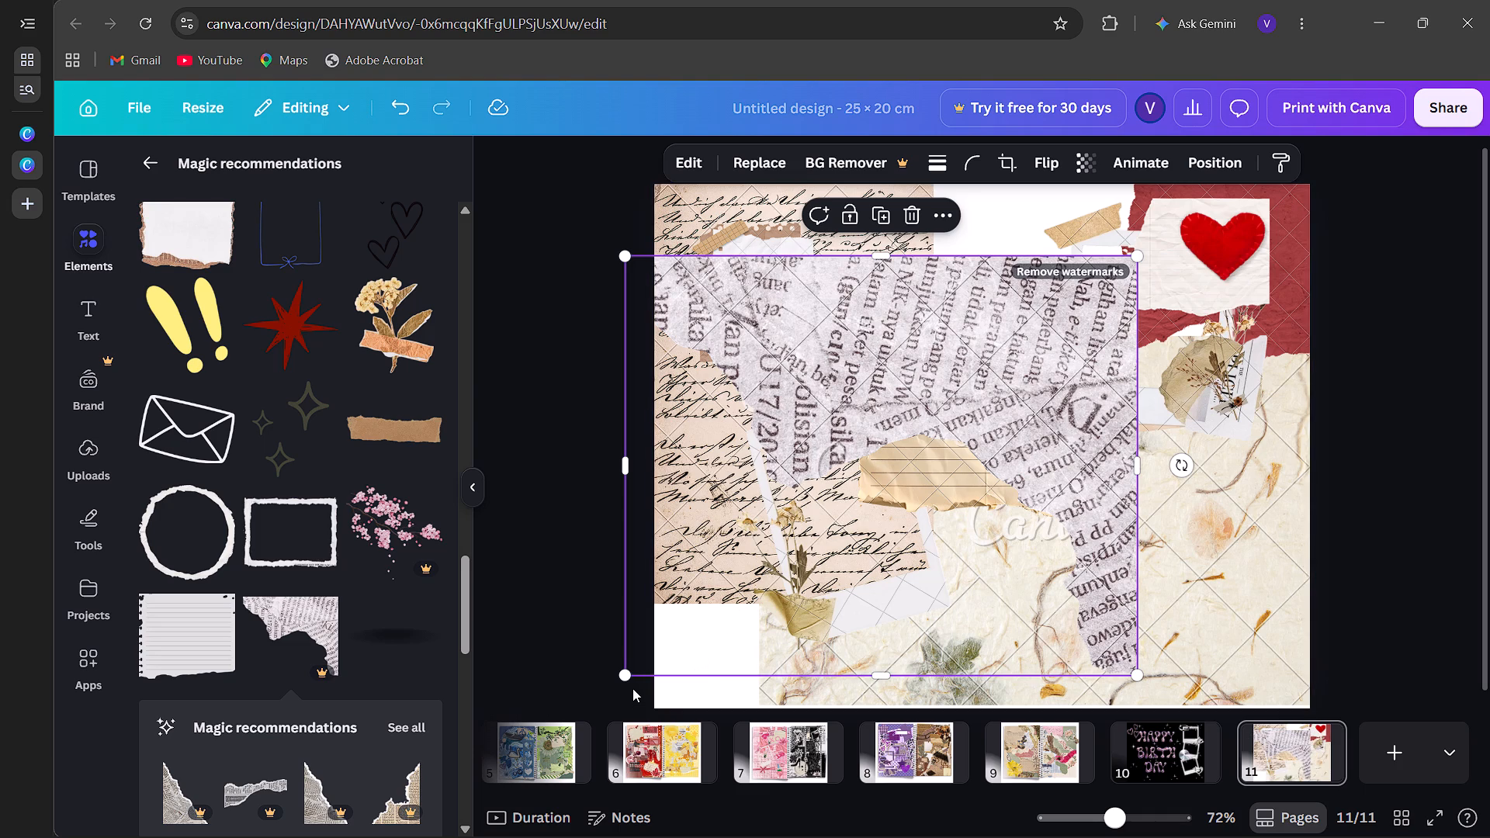
pyautogui.moveTo(629, 667); pyautogui.dragTo(932, 436)
pyautogui.click(1059, 161)
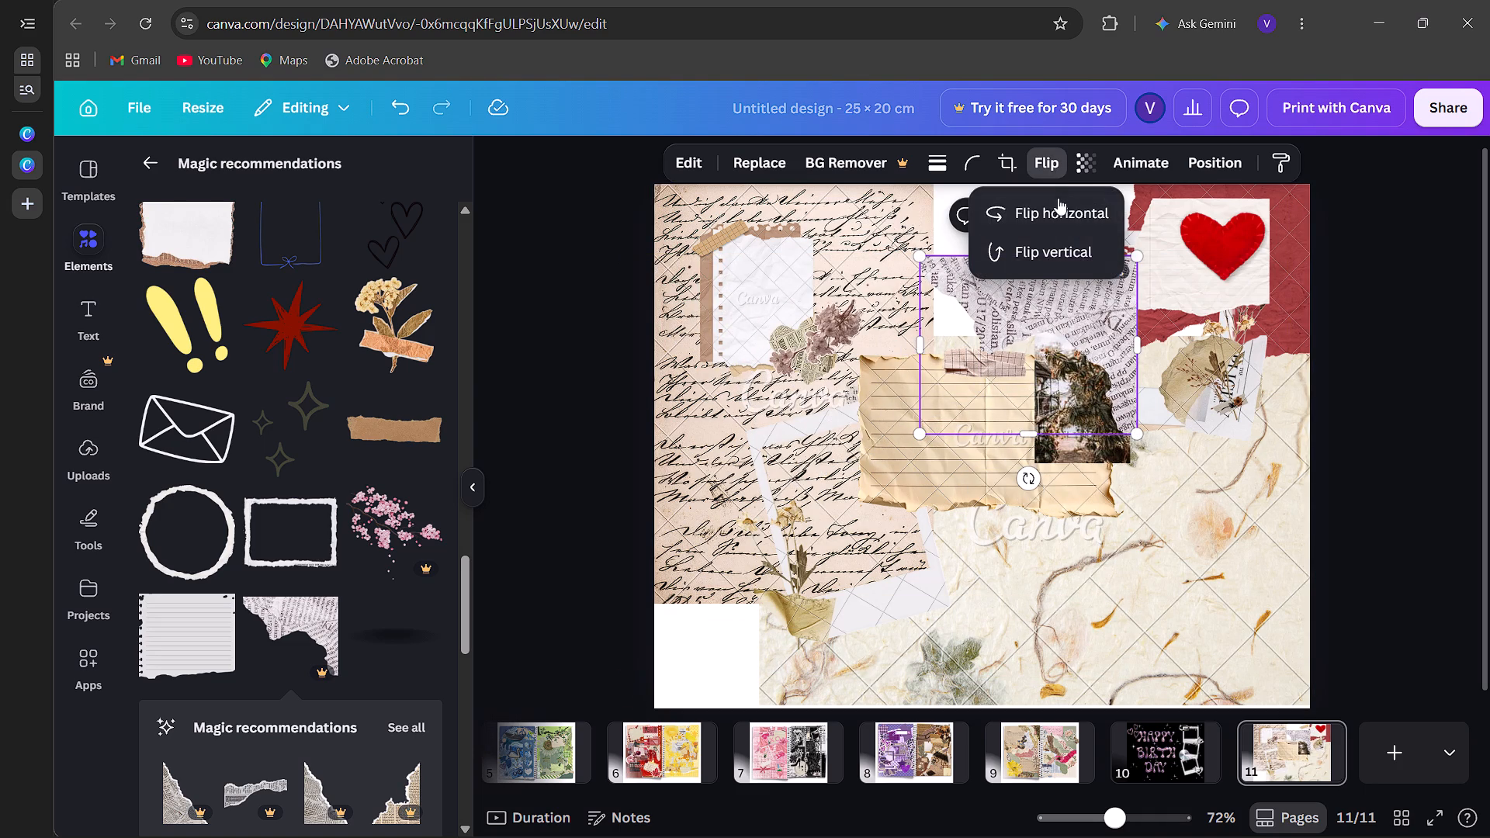
pyautogui.click(1059, 199)
pyautogui.moveTo(974, 317); pyautogui.dragTo(875, 302)
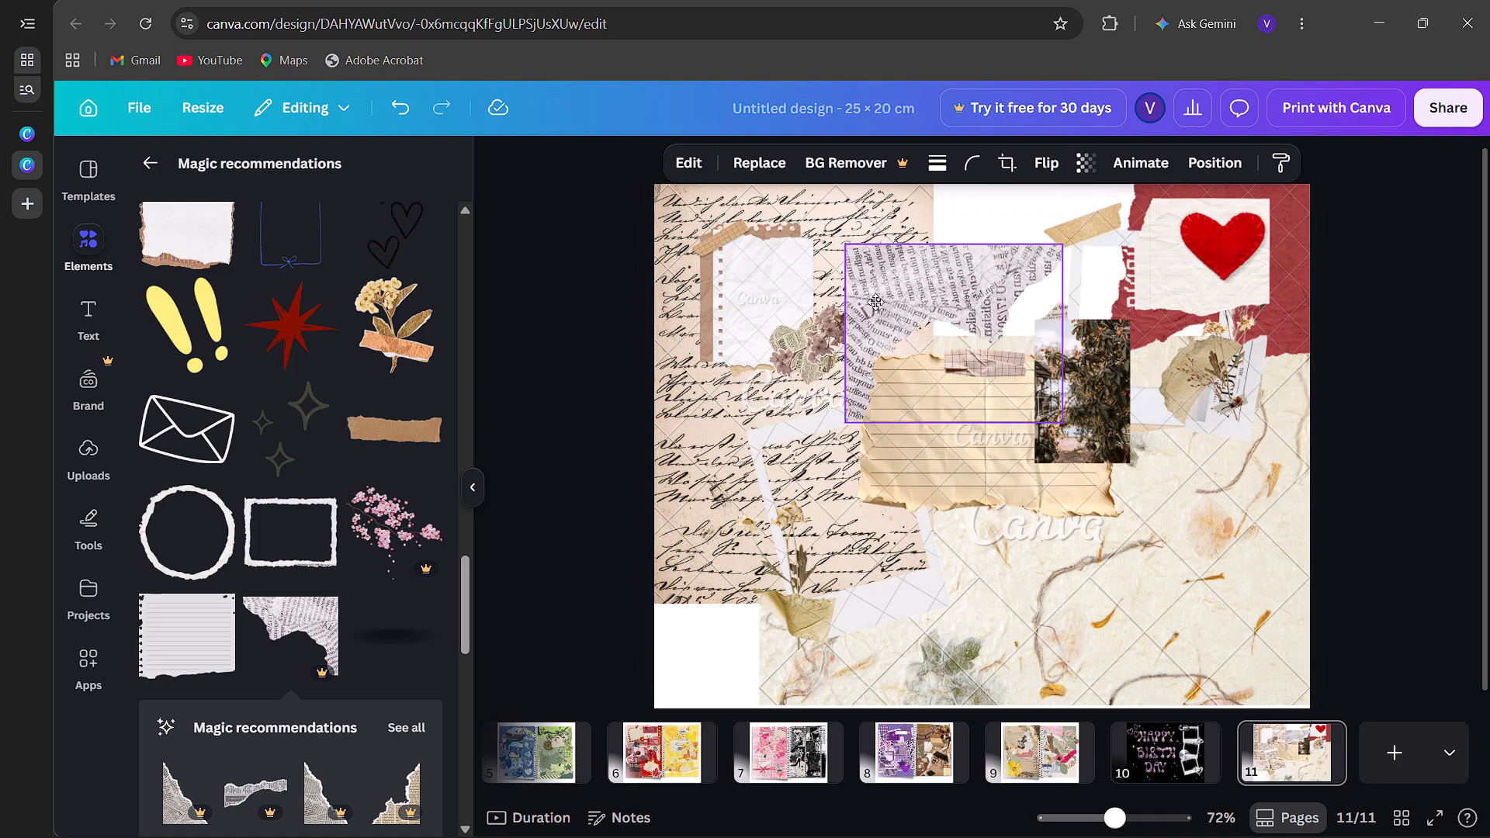
pyautogui.moveTo(875, 302); pyautogui.dragTo(709, 233)
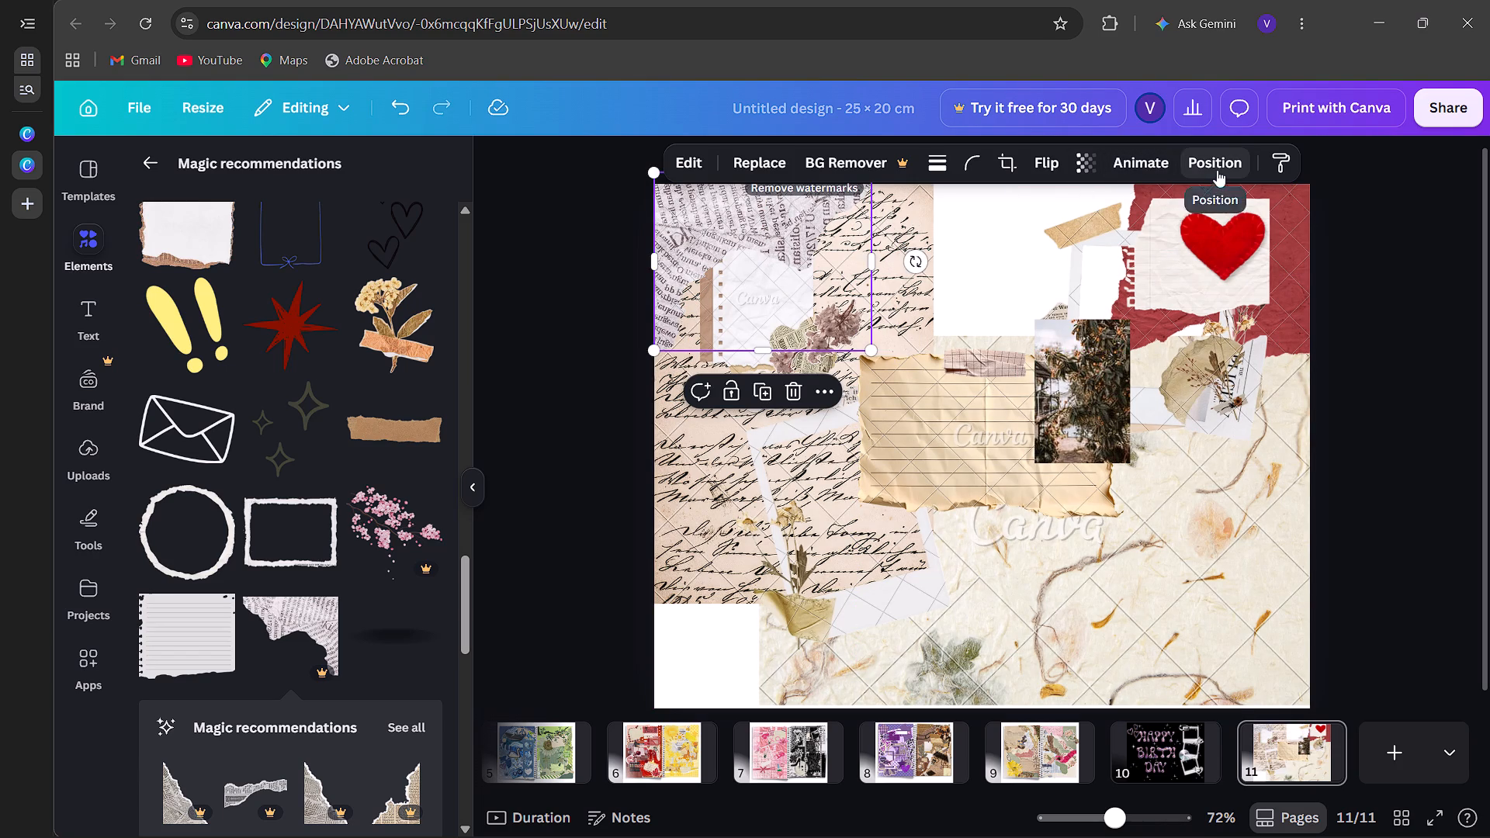
# Send the newspaper corner piece backward three levels, behind the notebook paper and its tape.
pyautogui.click(1217, 170)
pyautogui.click(357, 263)
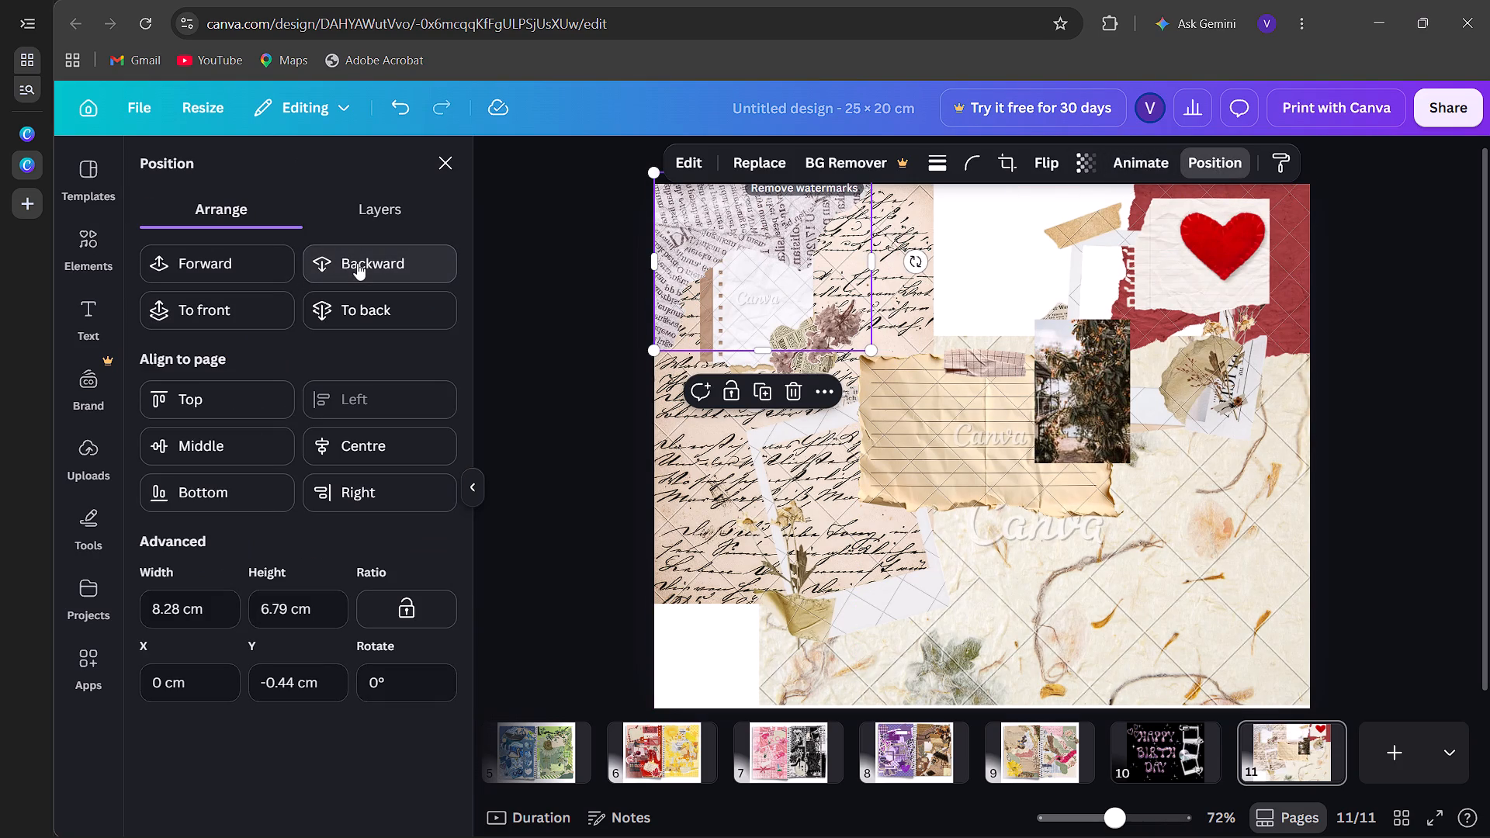
pyautogui.click(357, 263)
pyautogui.click(357, 263)
pyautogui.click(444, 157)
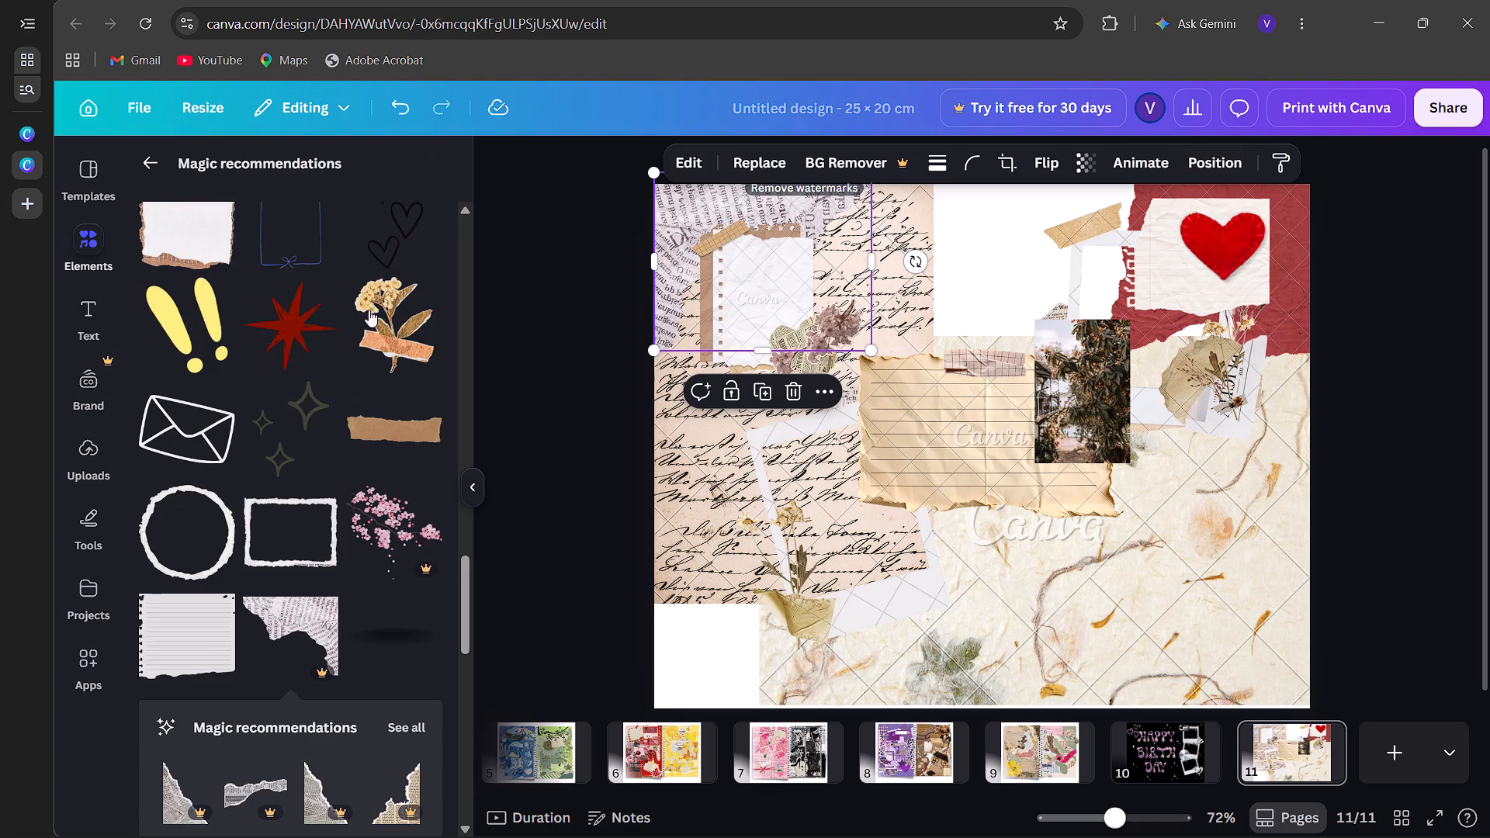
# From all recommended elements, add the newspaper frame with torn white inner edges and place it over page 11's upper-left area.
pyautogui.scroll(-3, 318, 484)
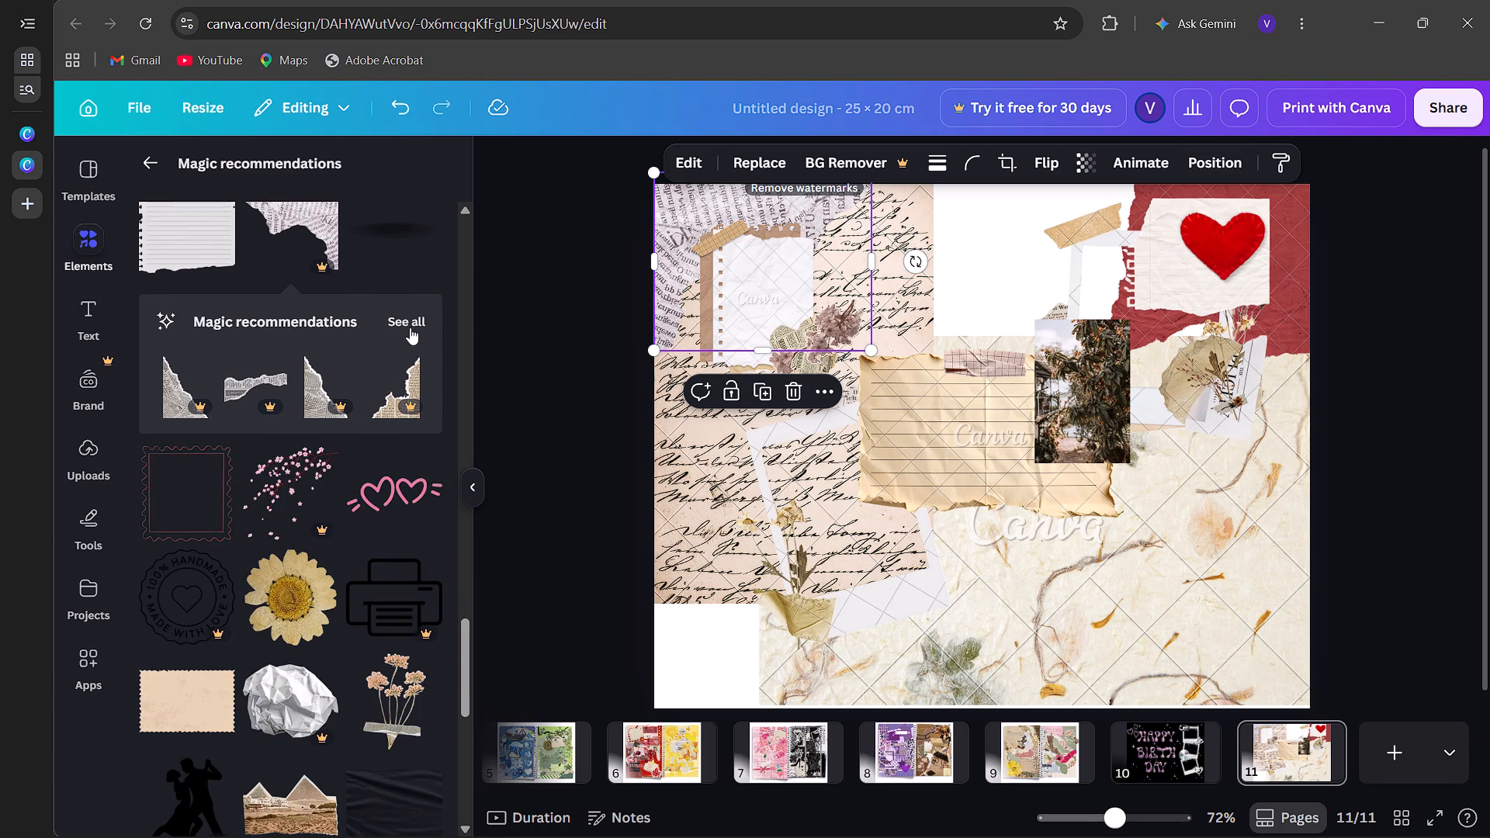
pyautogui.click(410, 327)
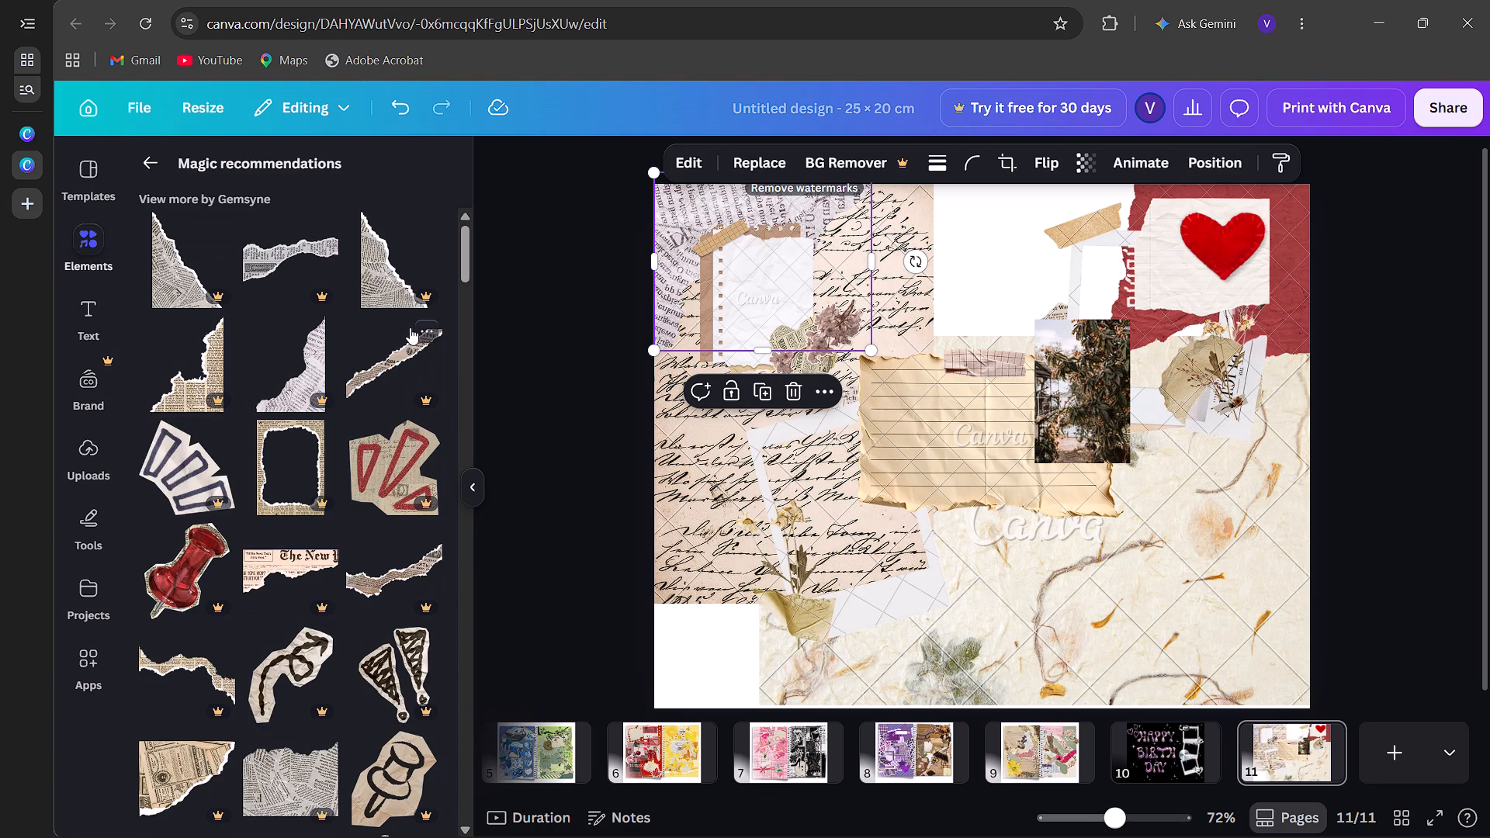
pyautogui.click(309, 449)
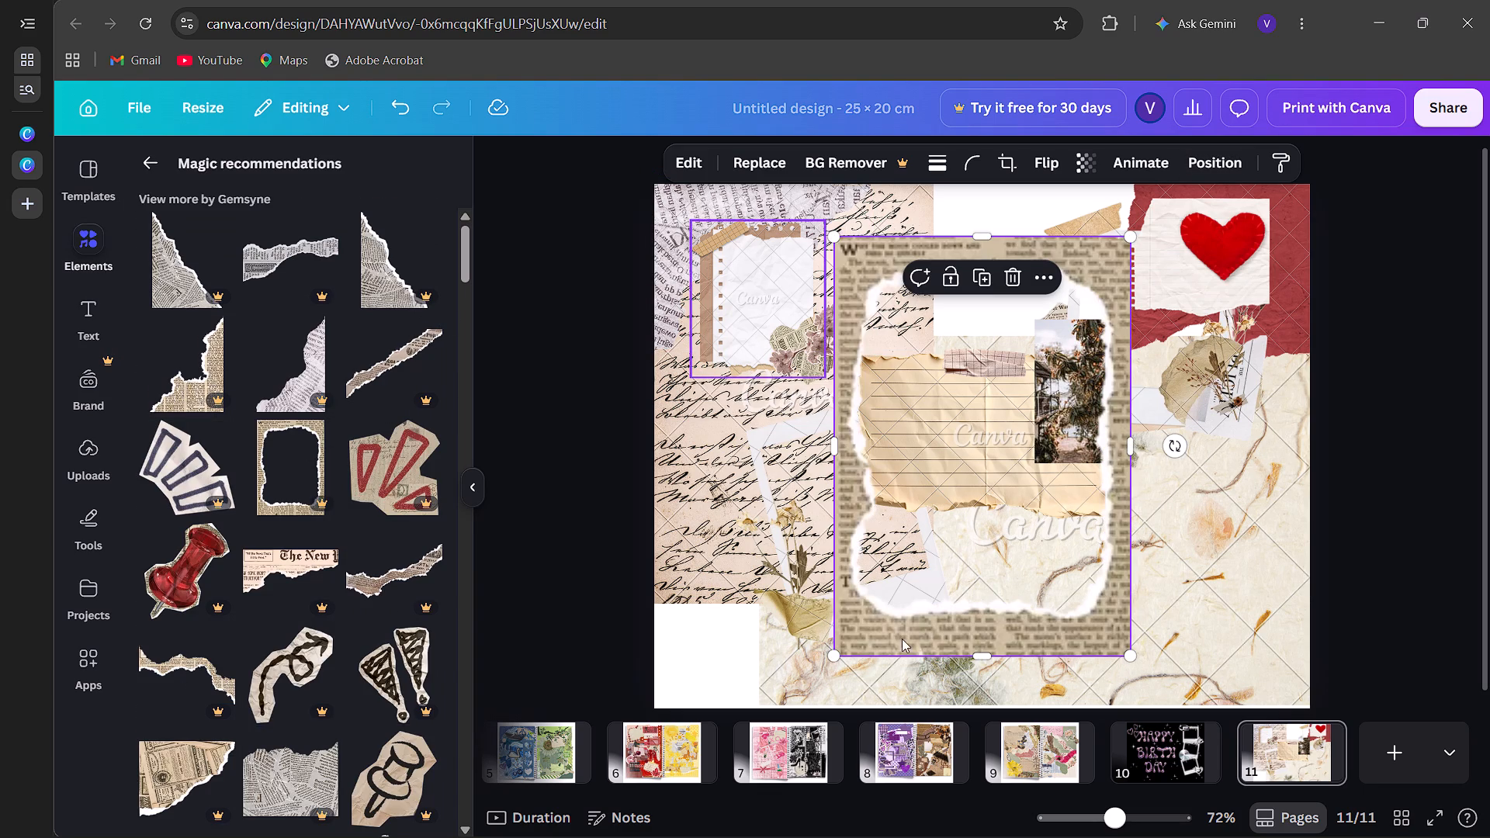
pyautogui.moveTo(913, 628); pyautogui.dragTo(735, 587)
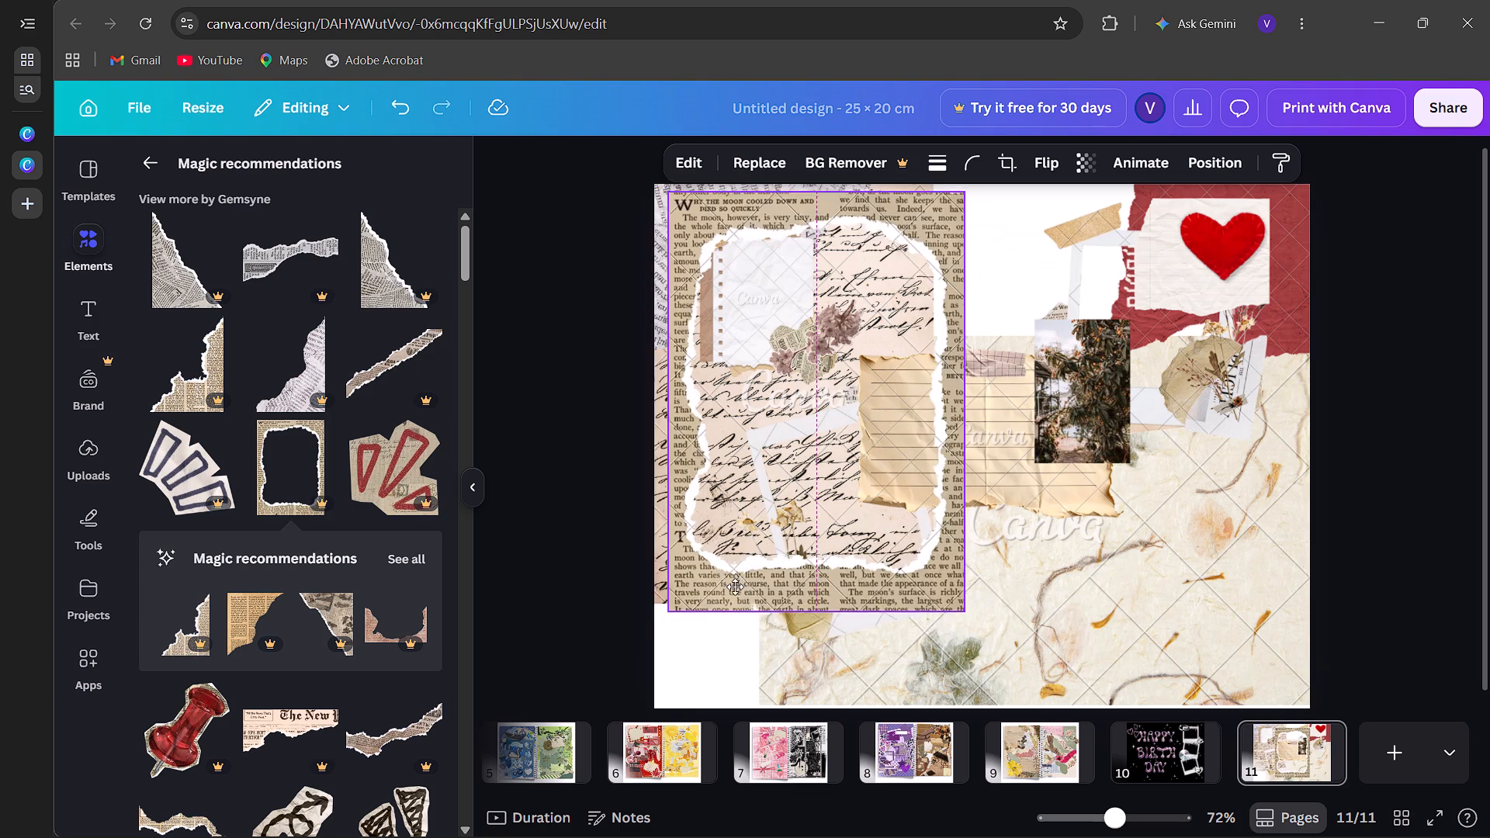
pyautogui.moveTo(735, 587); pyautogui.dragTo(727, 560)
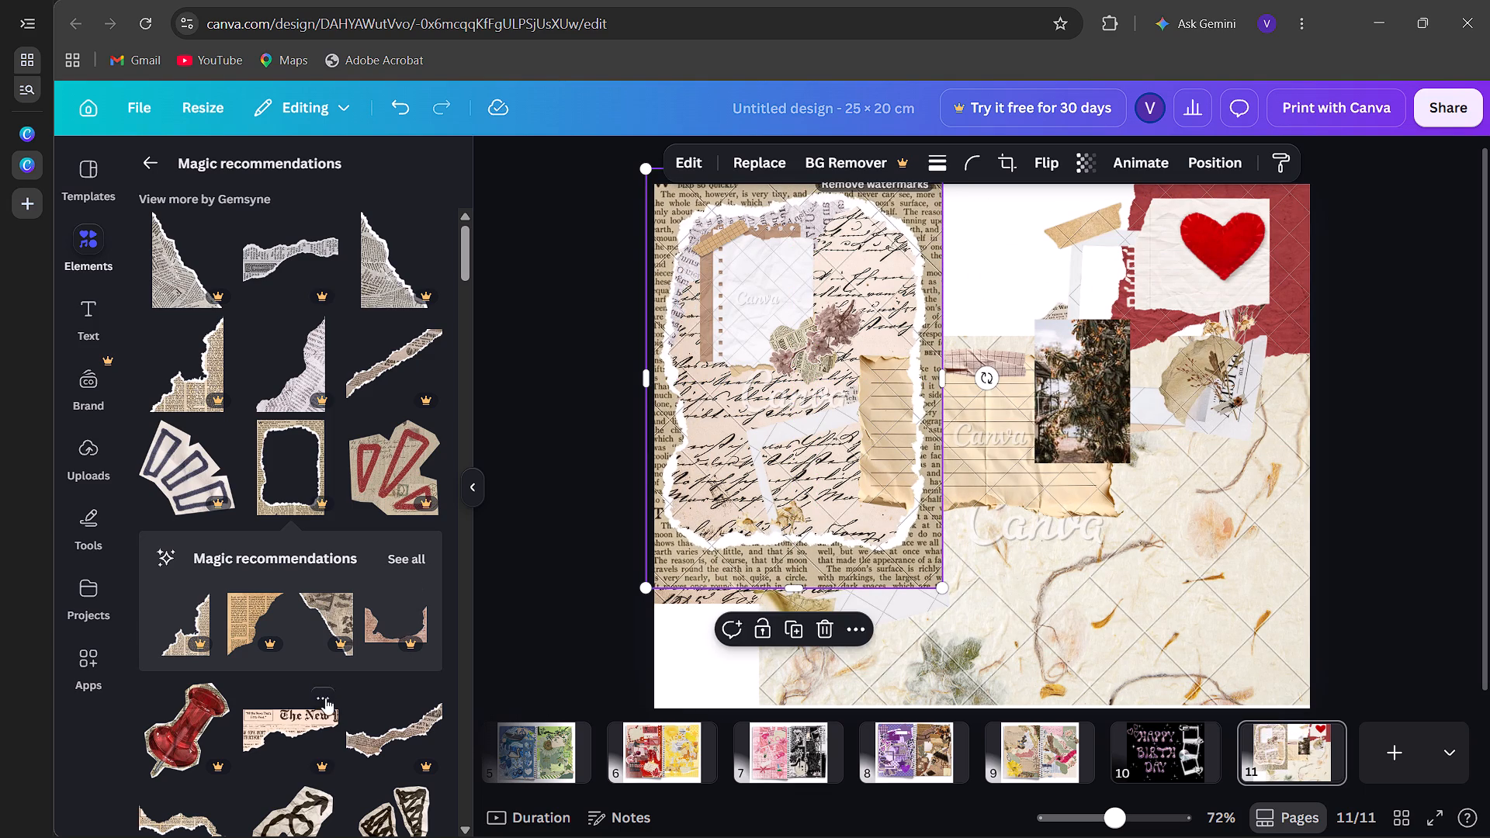
# Bring the lined parchment note forward four levels, in front of the newspaper frame.
pyautogui.click(1041, 479)
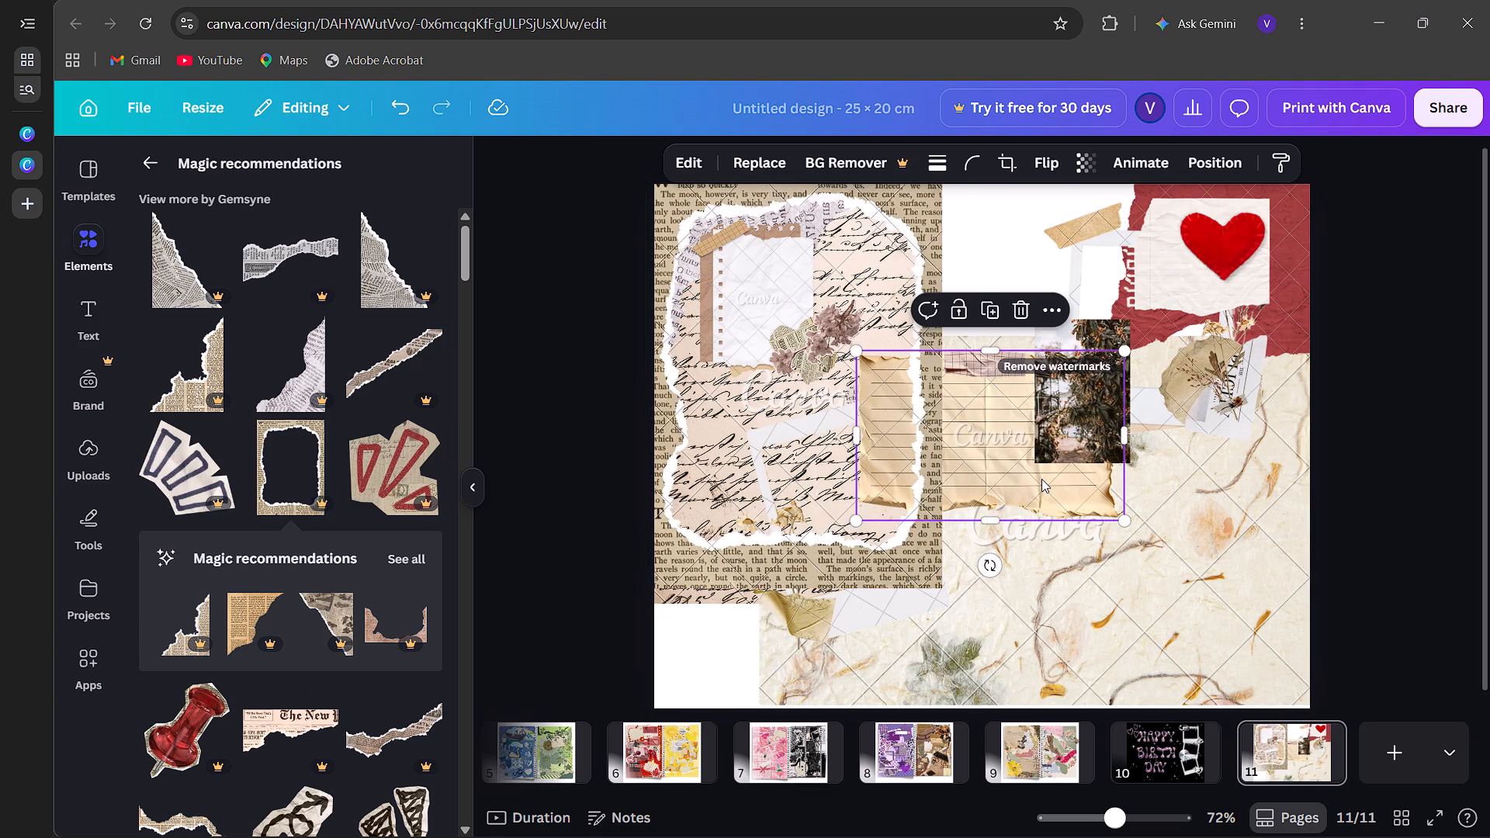
pyautogui.click(1243, 148)
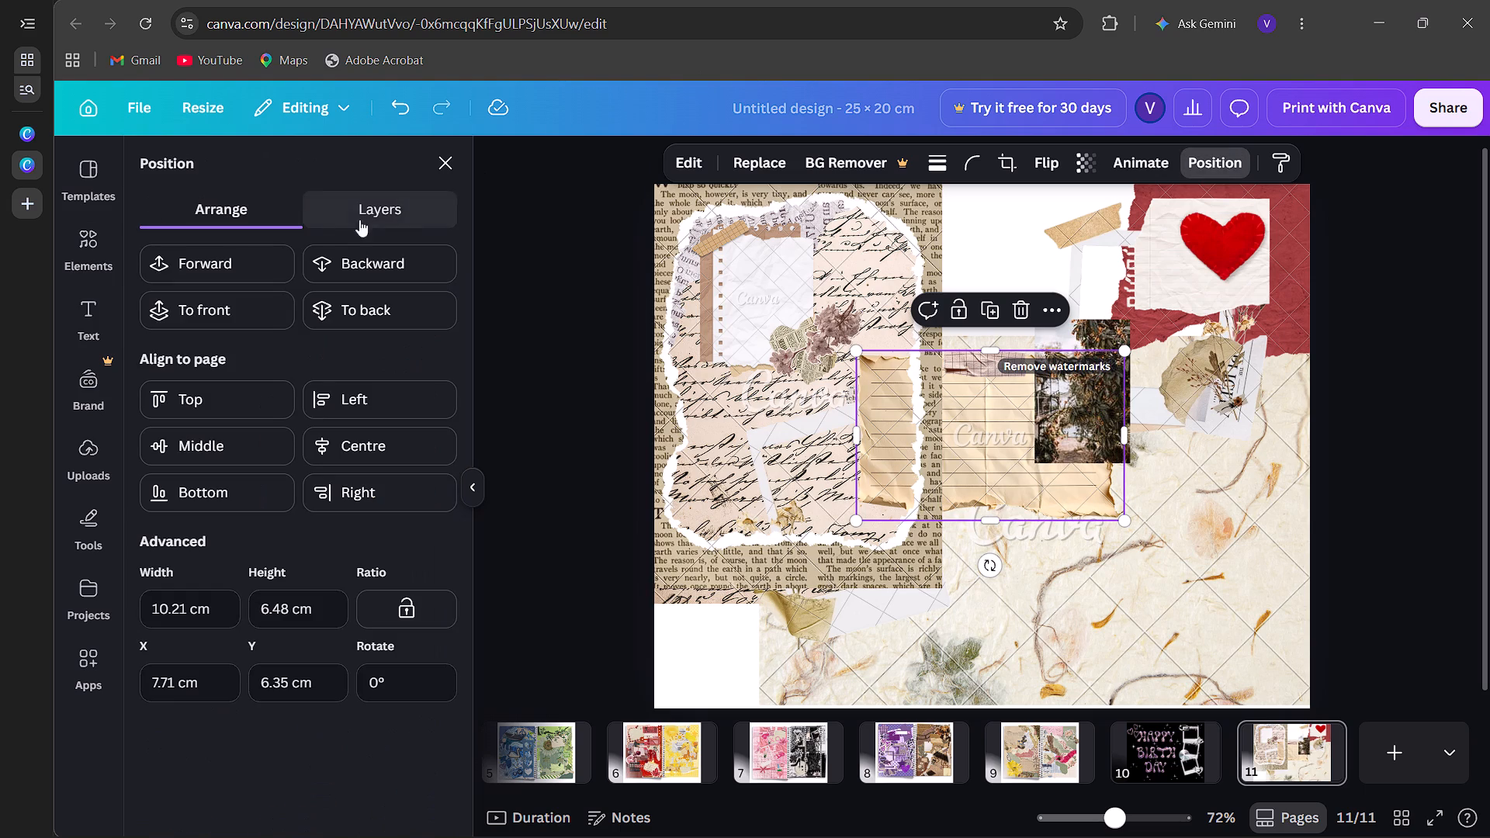
pyautogui.click(225, 264)
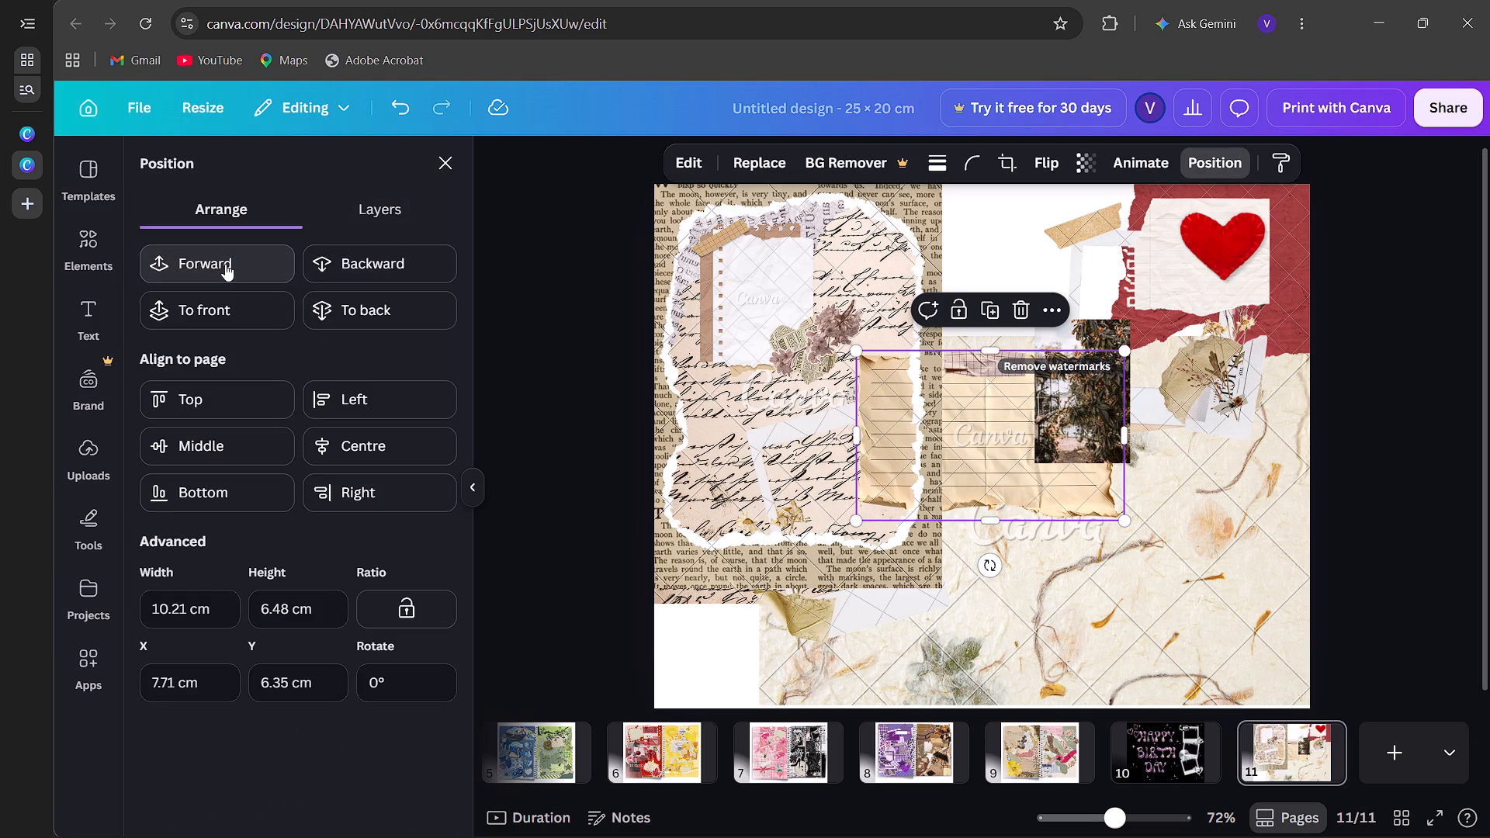
pyautogui.click(225, 264)
pyautogui.click(225, 264)
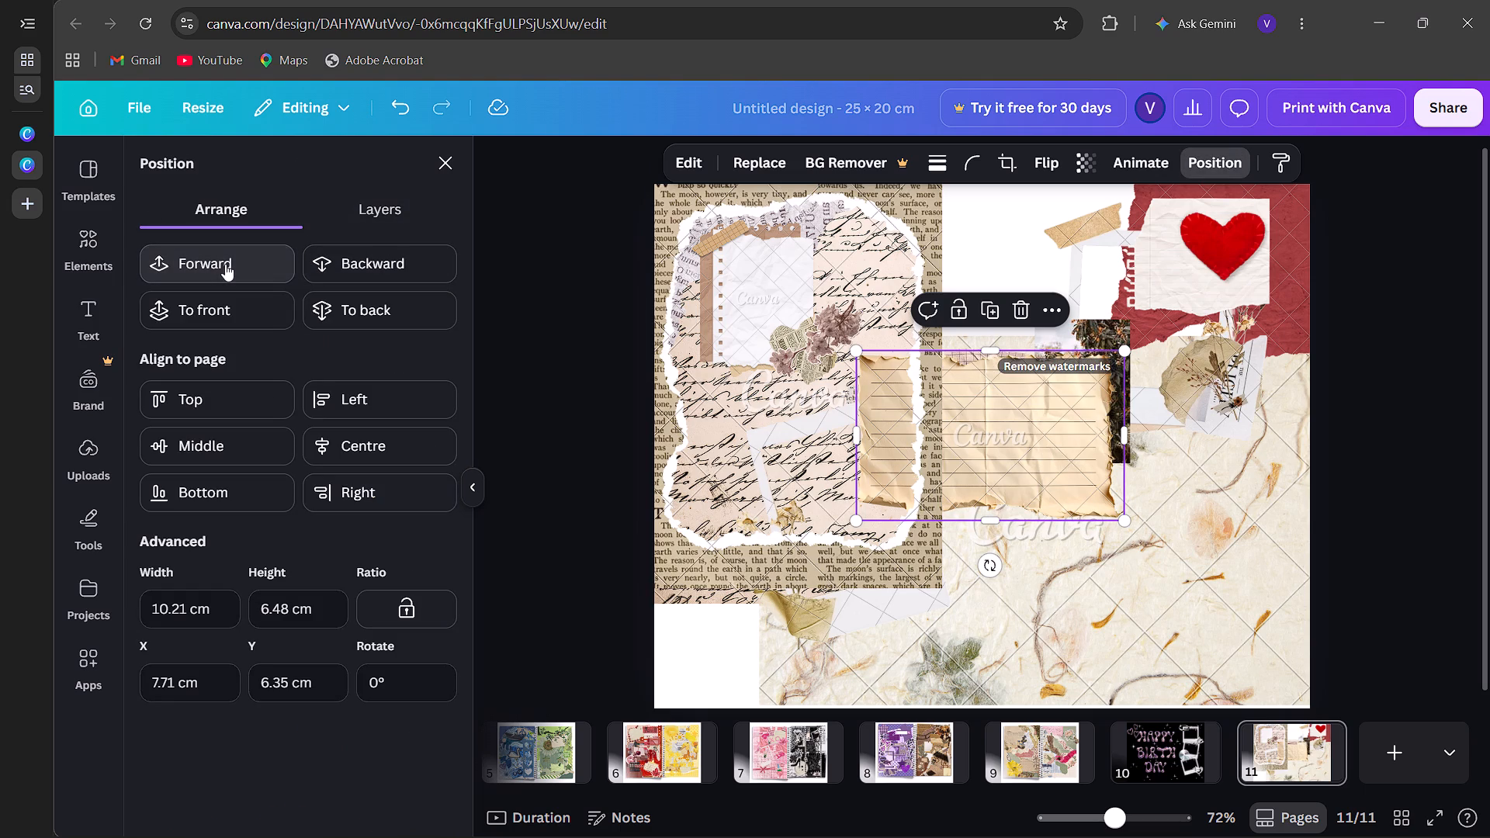
pyautogui.click(225, 264)
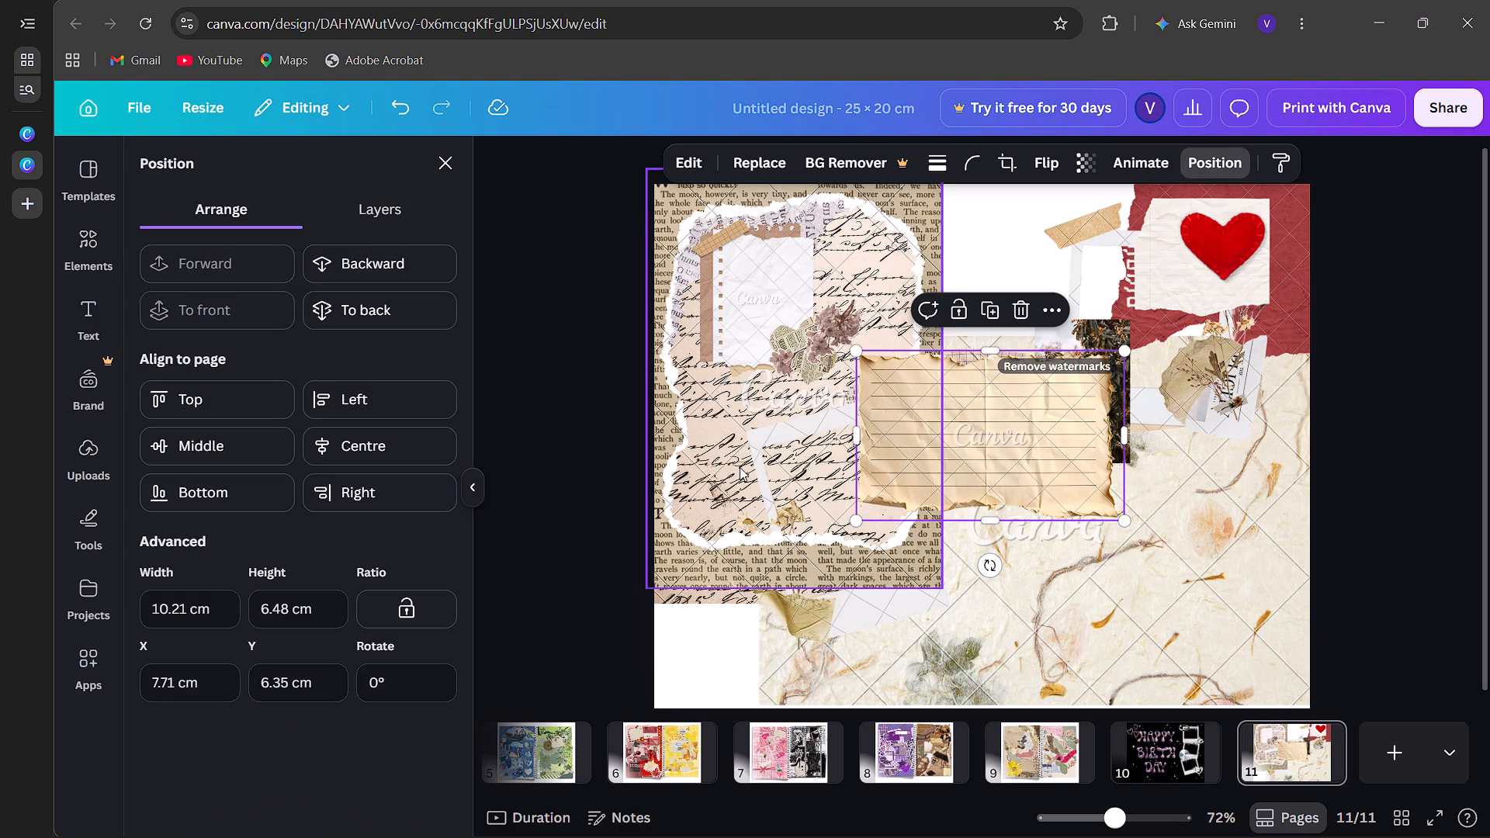
# Move the plaid tape to the top of the layer order, above the lined parchment note.
pyautogui.click(777, 464)
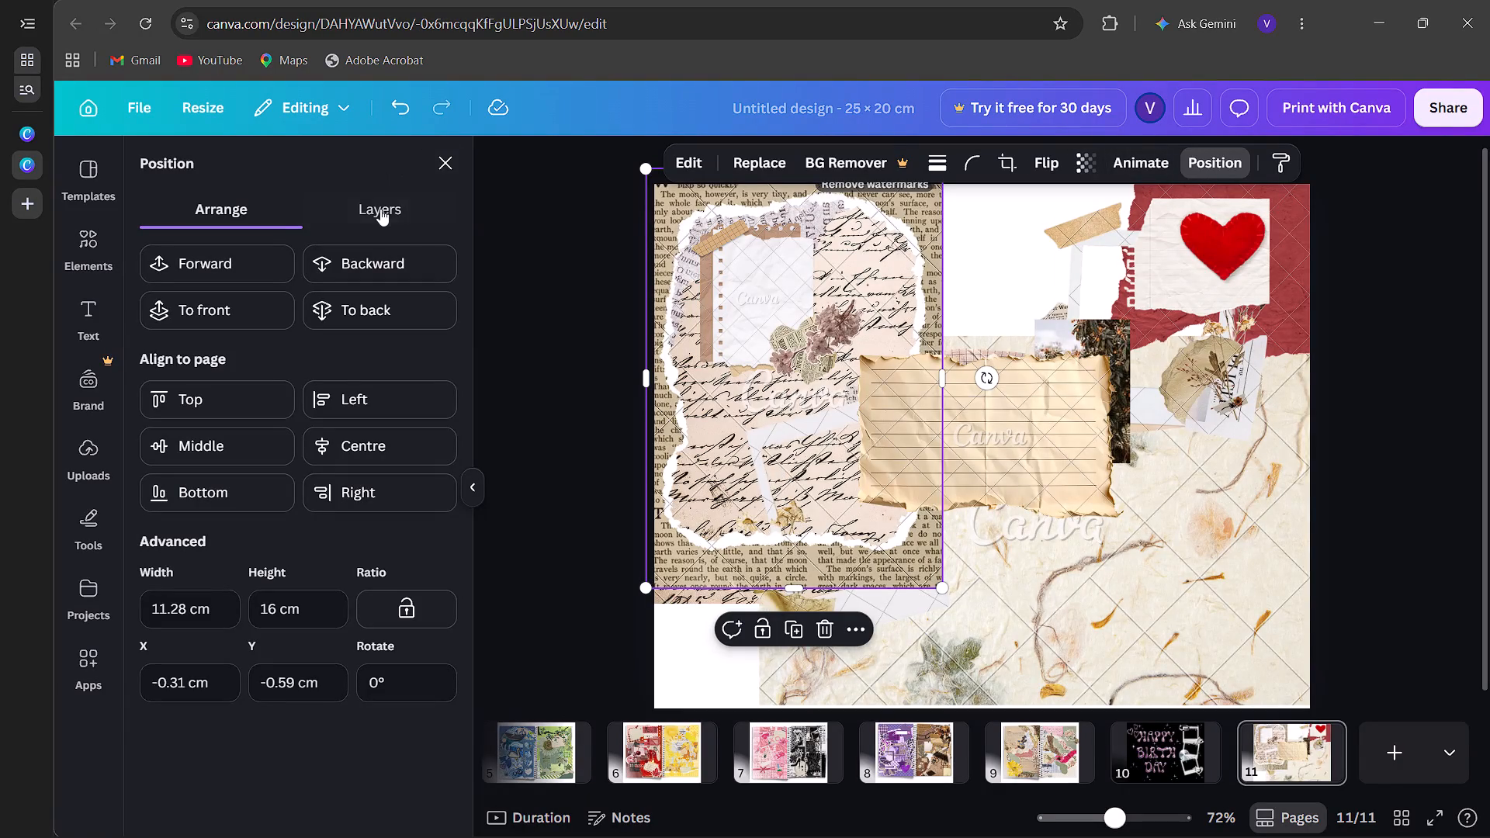
pyautogui.click(383, 211)
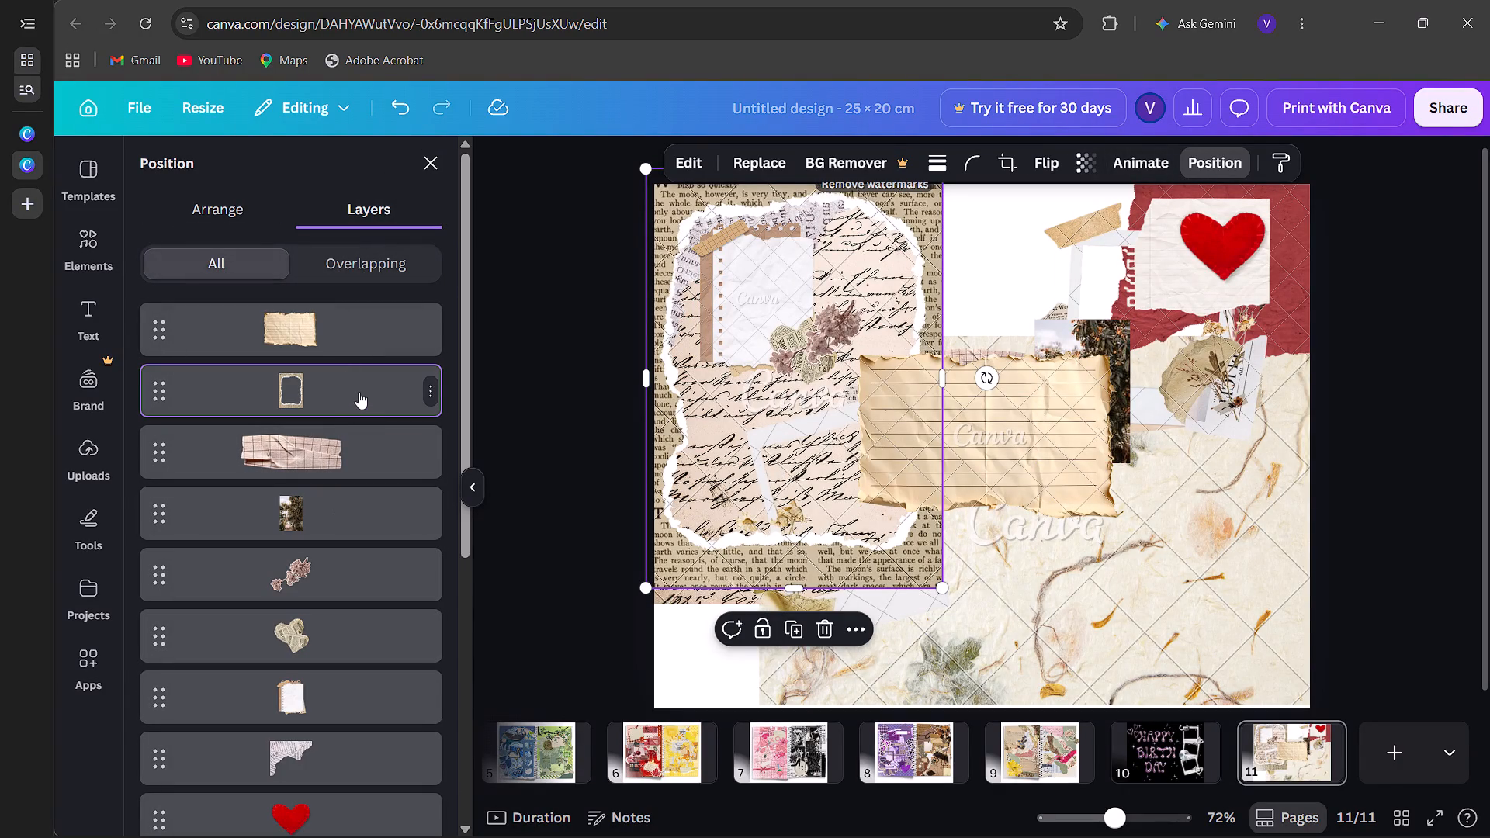
pyautogui.moveTo(311, 452); pyautogui.dragTo(340, 331)
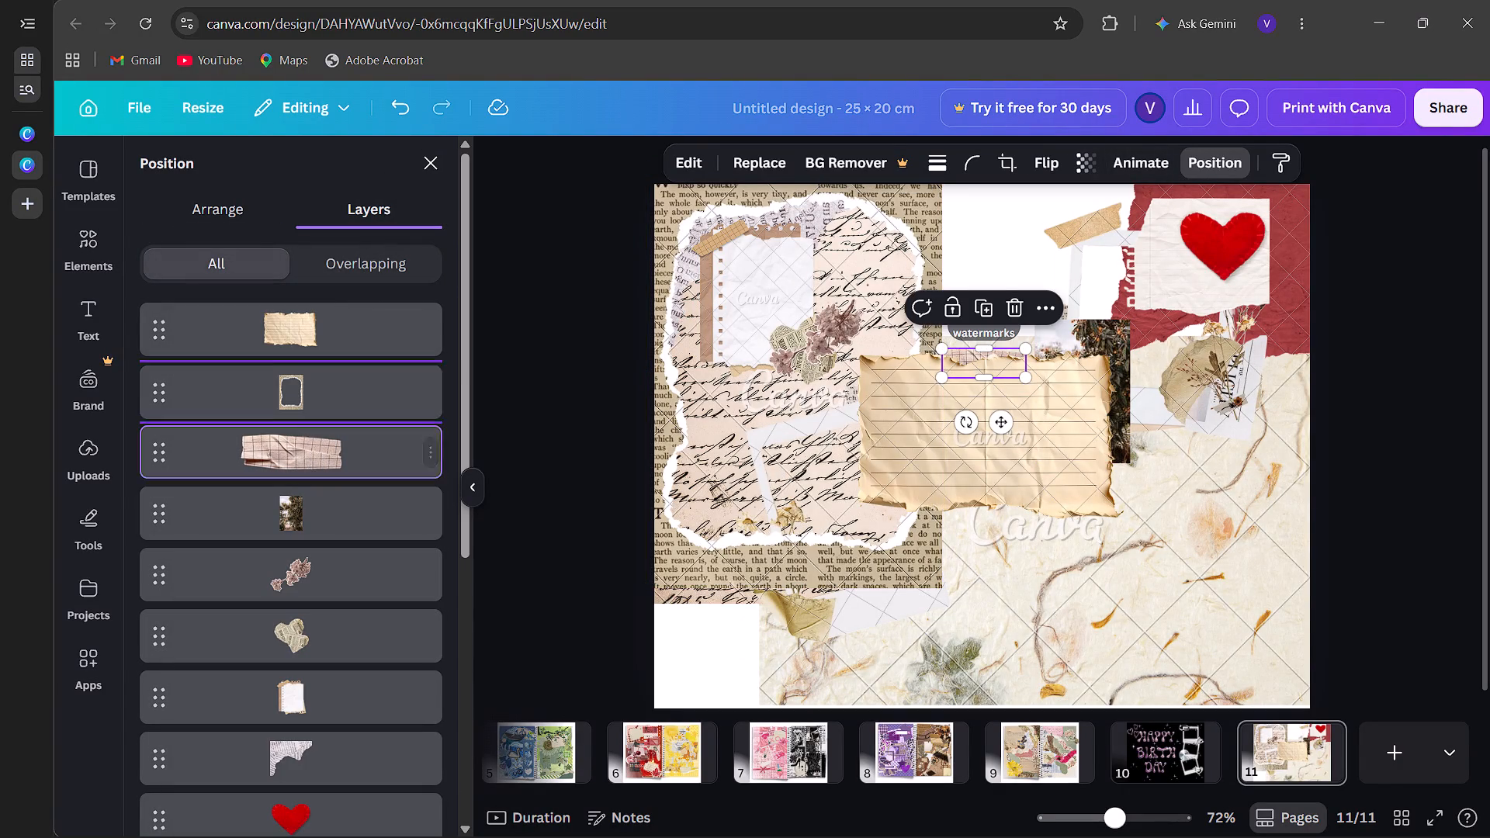
pyautogui.moveTo(340, 331); pyautogui.dragTo(340, 316)
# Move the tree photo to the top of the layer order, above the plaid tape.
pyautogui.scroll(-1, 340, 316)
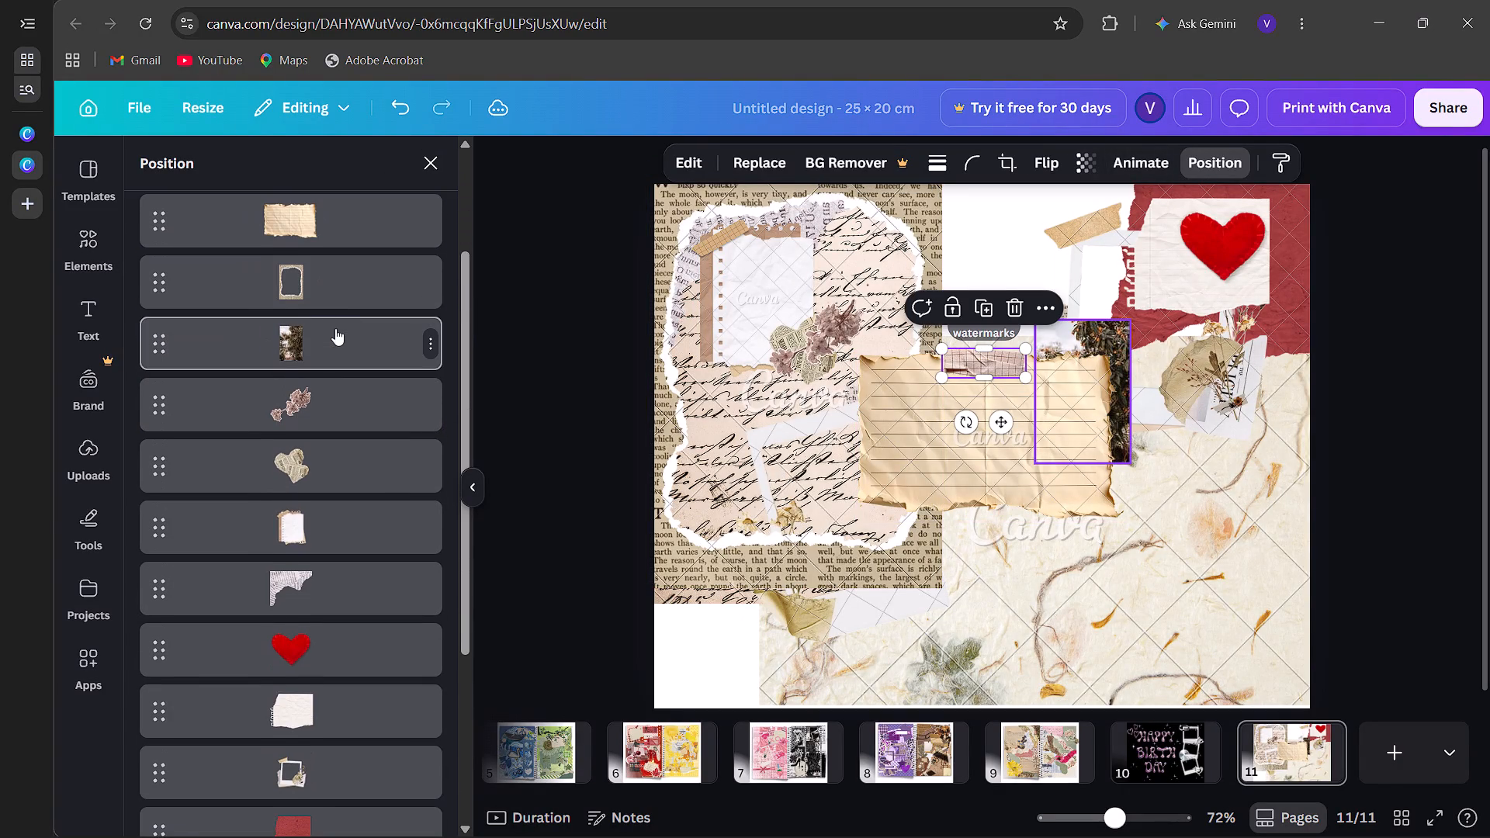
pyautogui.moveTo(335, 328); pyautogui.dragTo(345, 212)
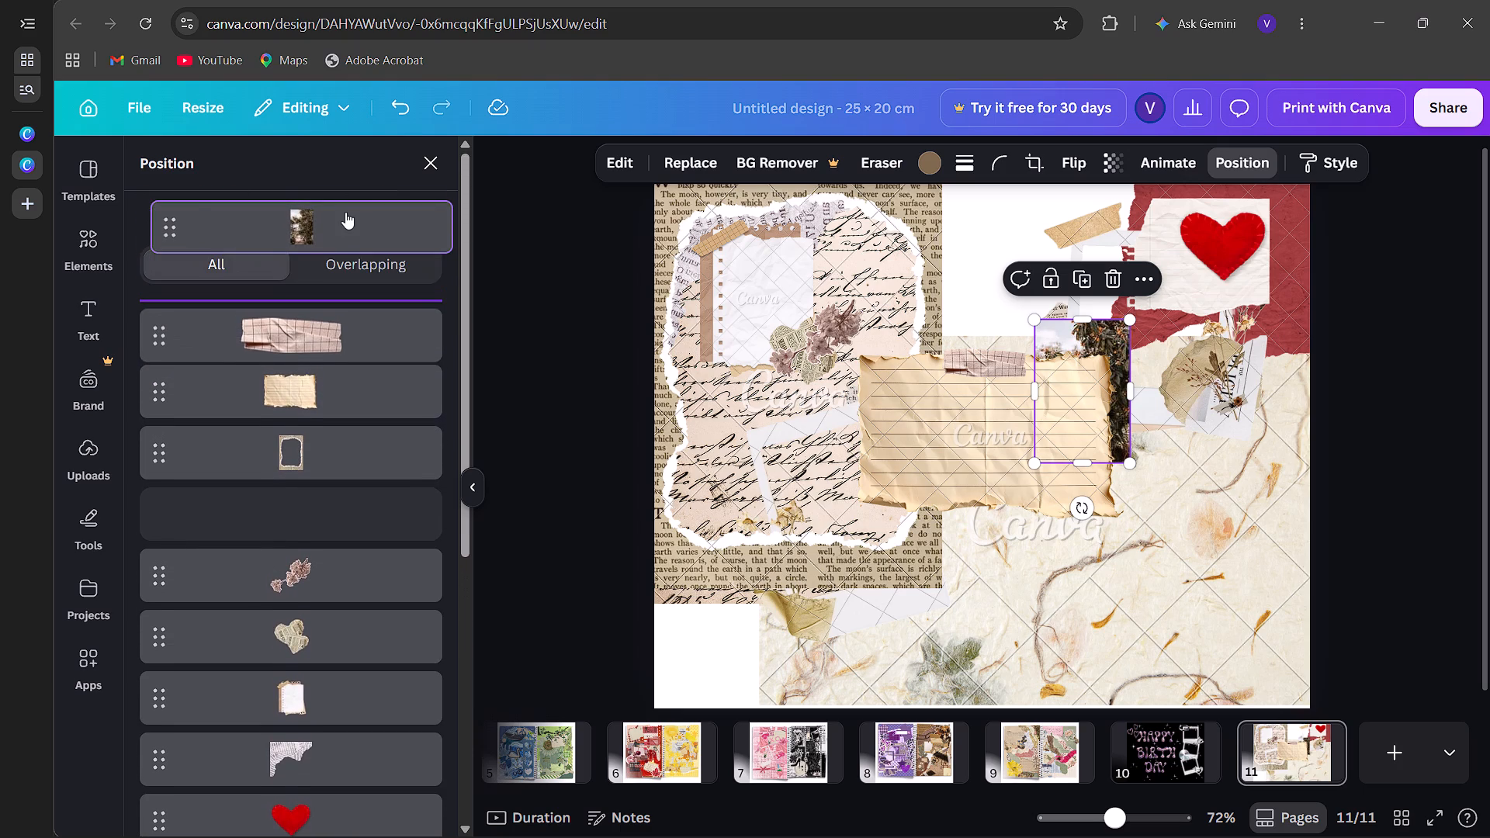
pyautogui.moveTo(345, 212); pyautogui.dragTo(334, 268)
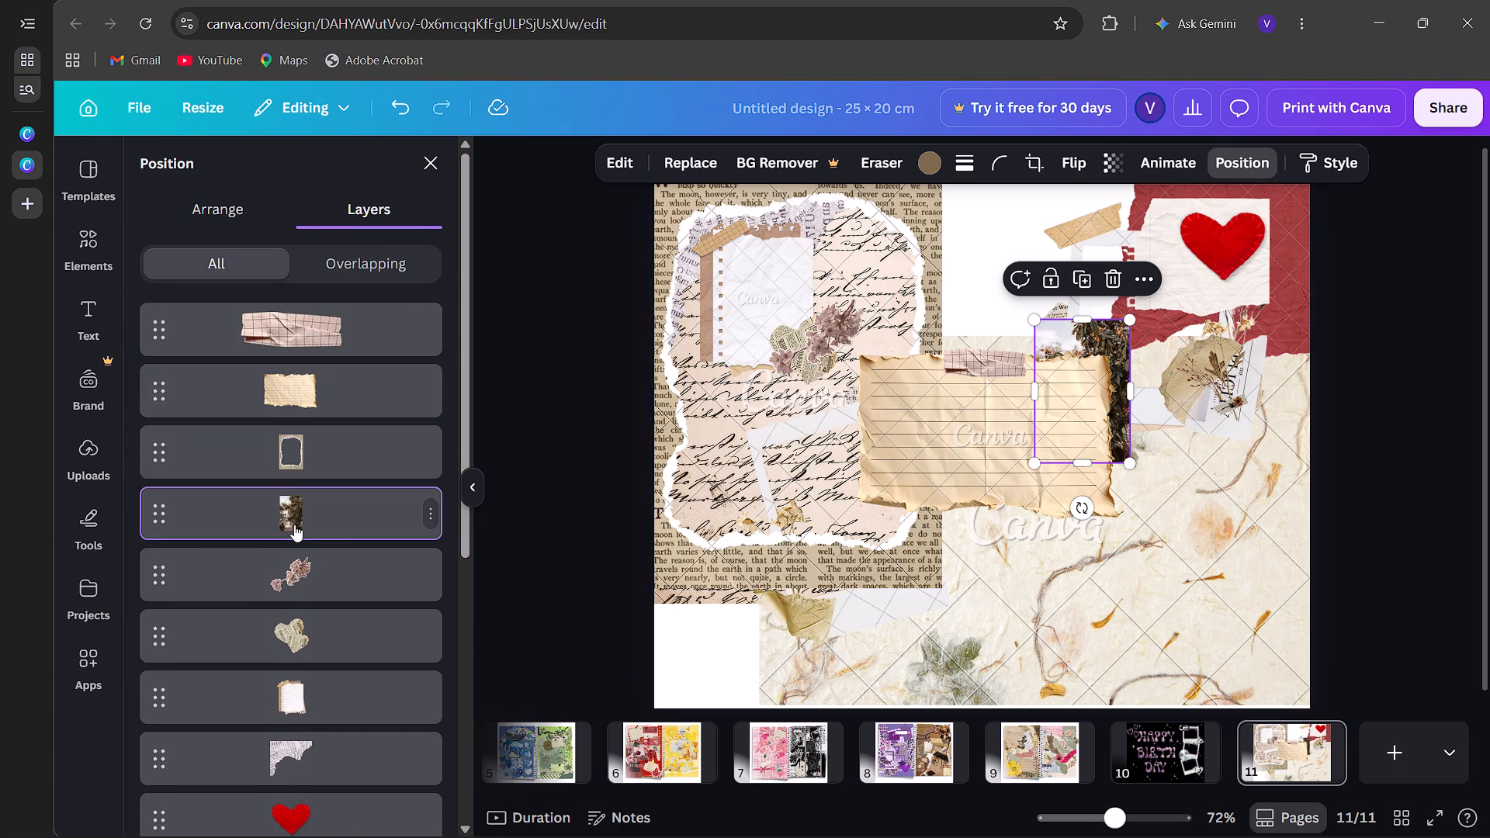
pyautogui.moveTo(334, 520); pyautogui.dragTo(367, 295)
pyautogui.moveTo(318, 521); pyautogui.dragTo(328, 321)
# Move the tilted polaroid frame's layer up to sit between the lined parchment note and the newspaper frame.
pyautogui.scroll(-1, 328, 321)
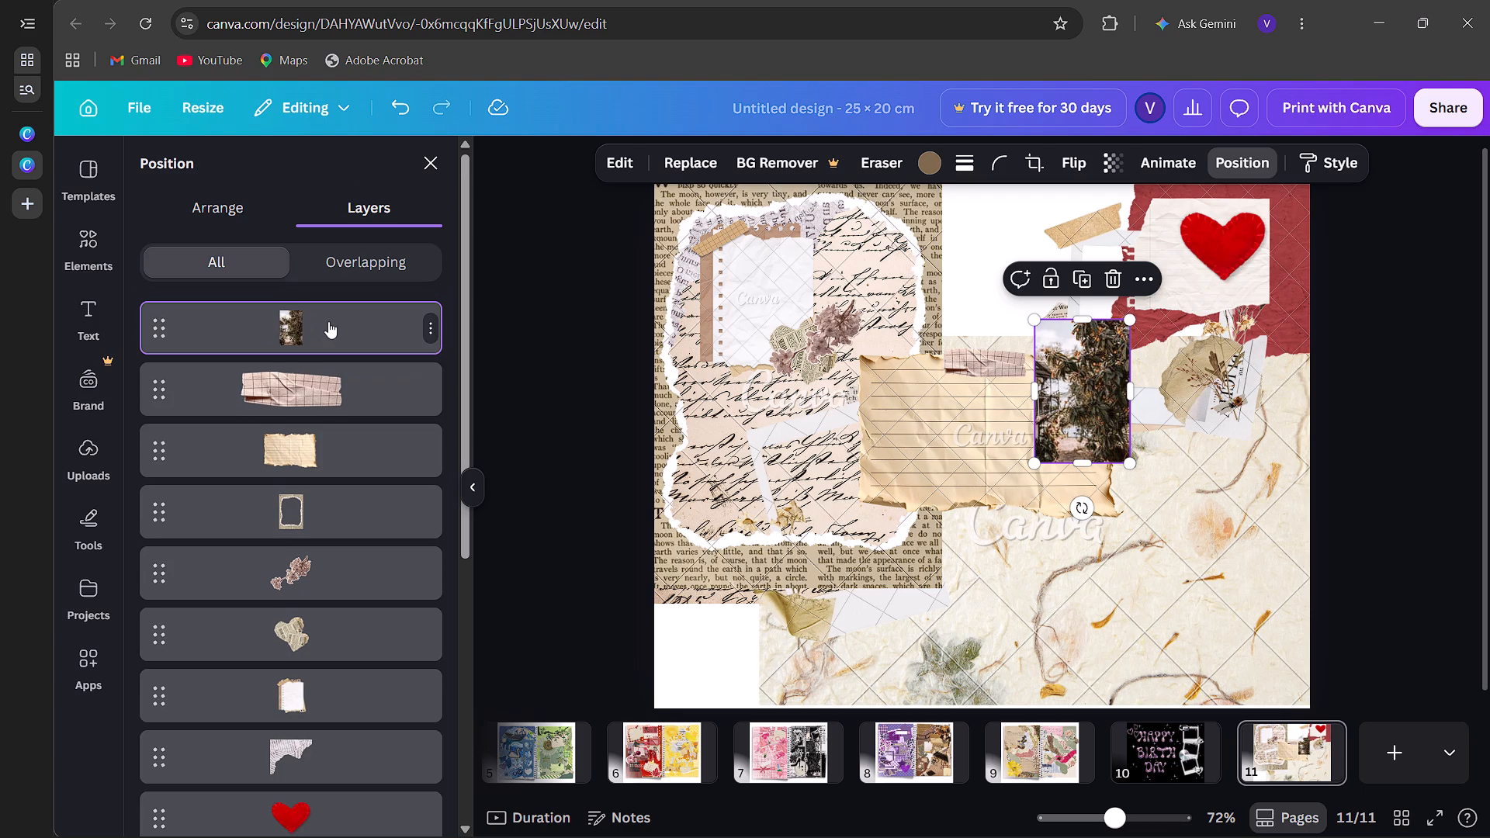
pyautogui.scroll(-2, 328, 321)
pyautogui.scroll(-2, 338, 535)
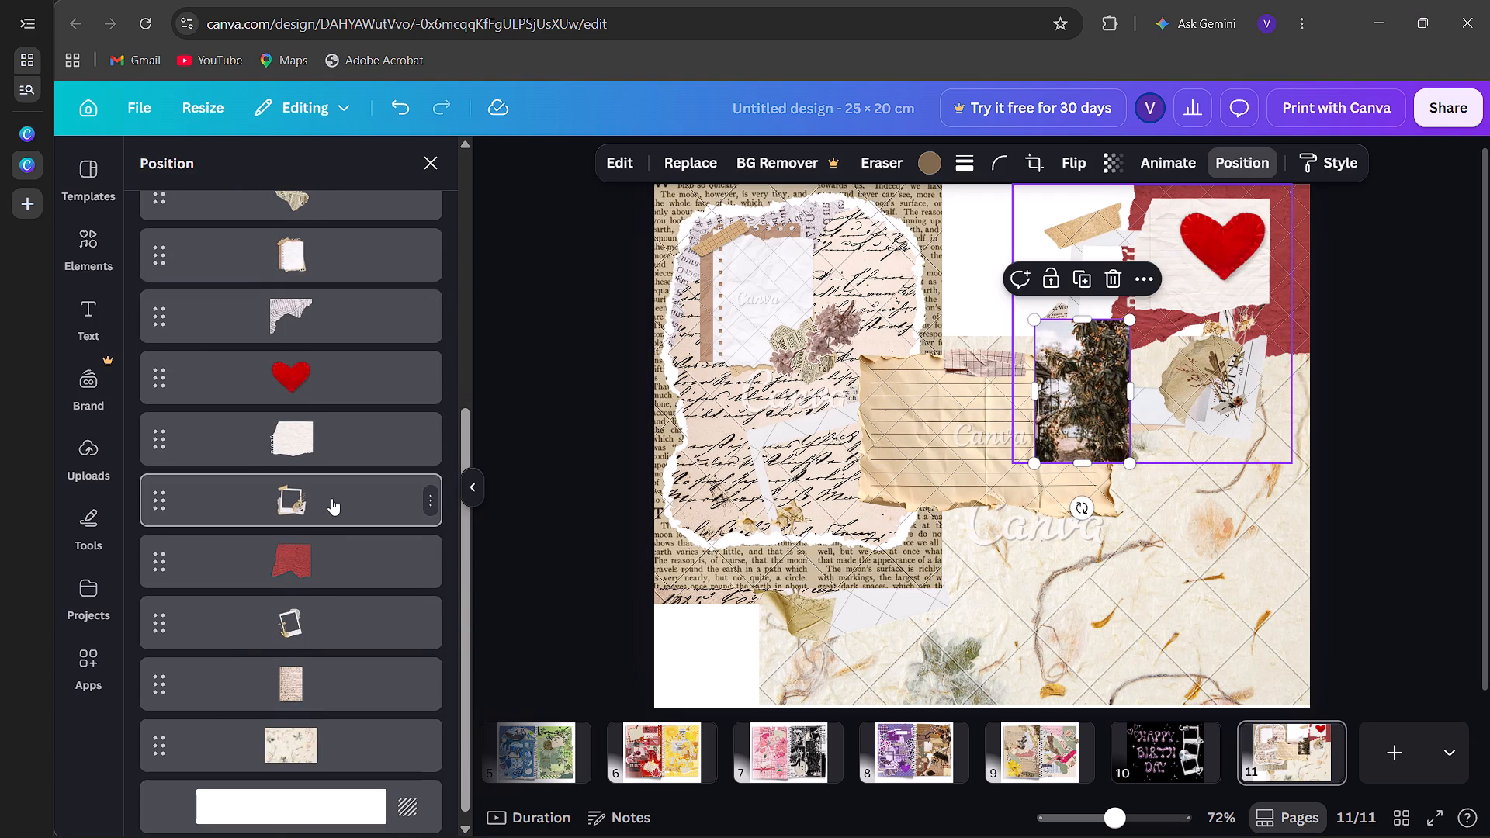
pyautogui.moveTo(332, 601); pyautogui.dragTo(365, 265)
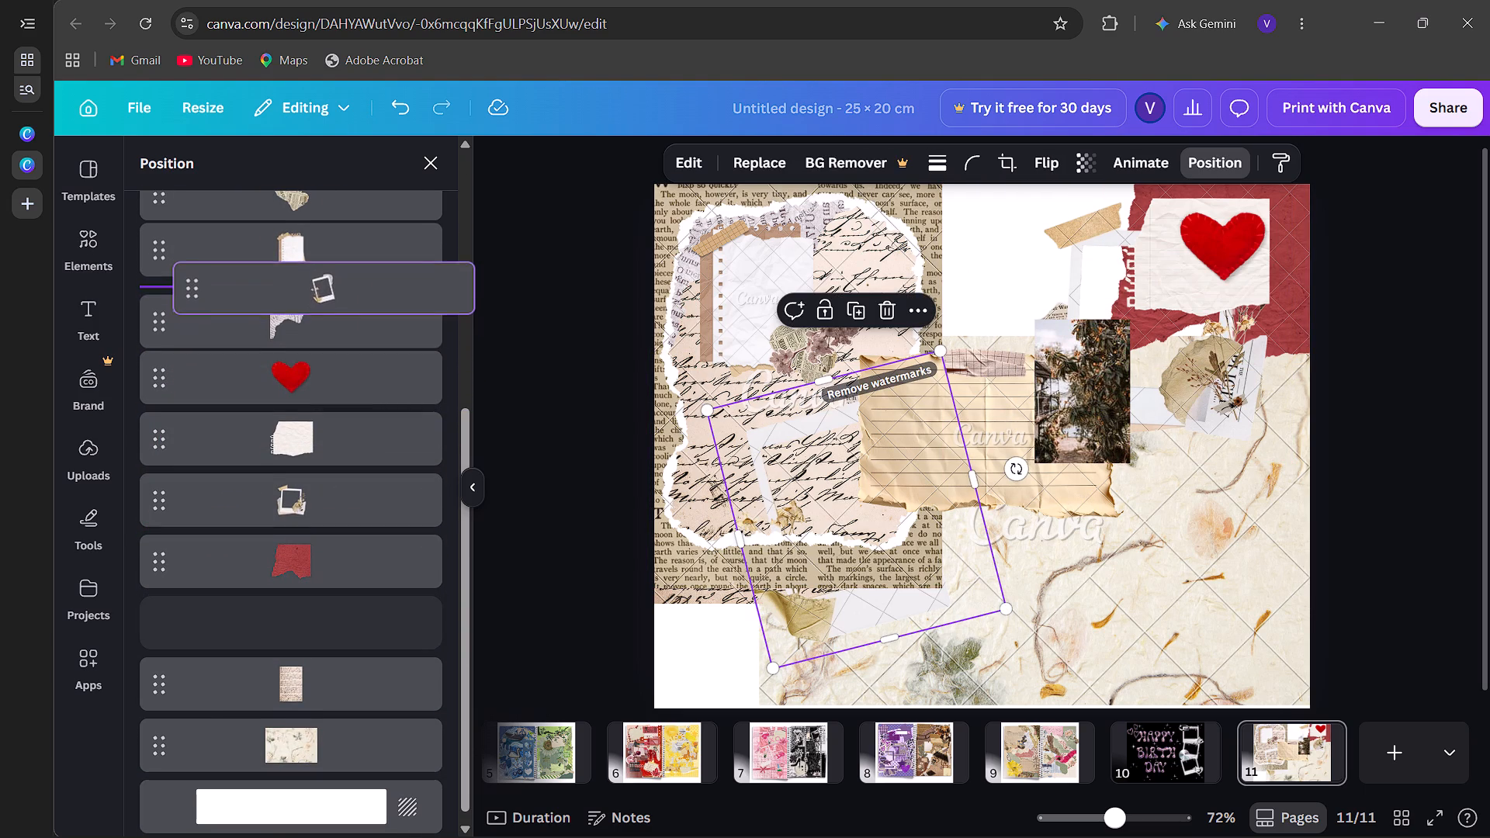
pyautogui.moveTo(365, 265); pyautogui.dragTo(367, 219)
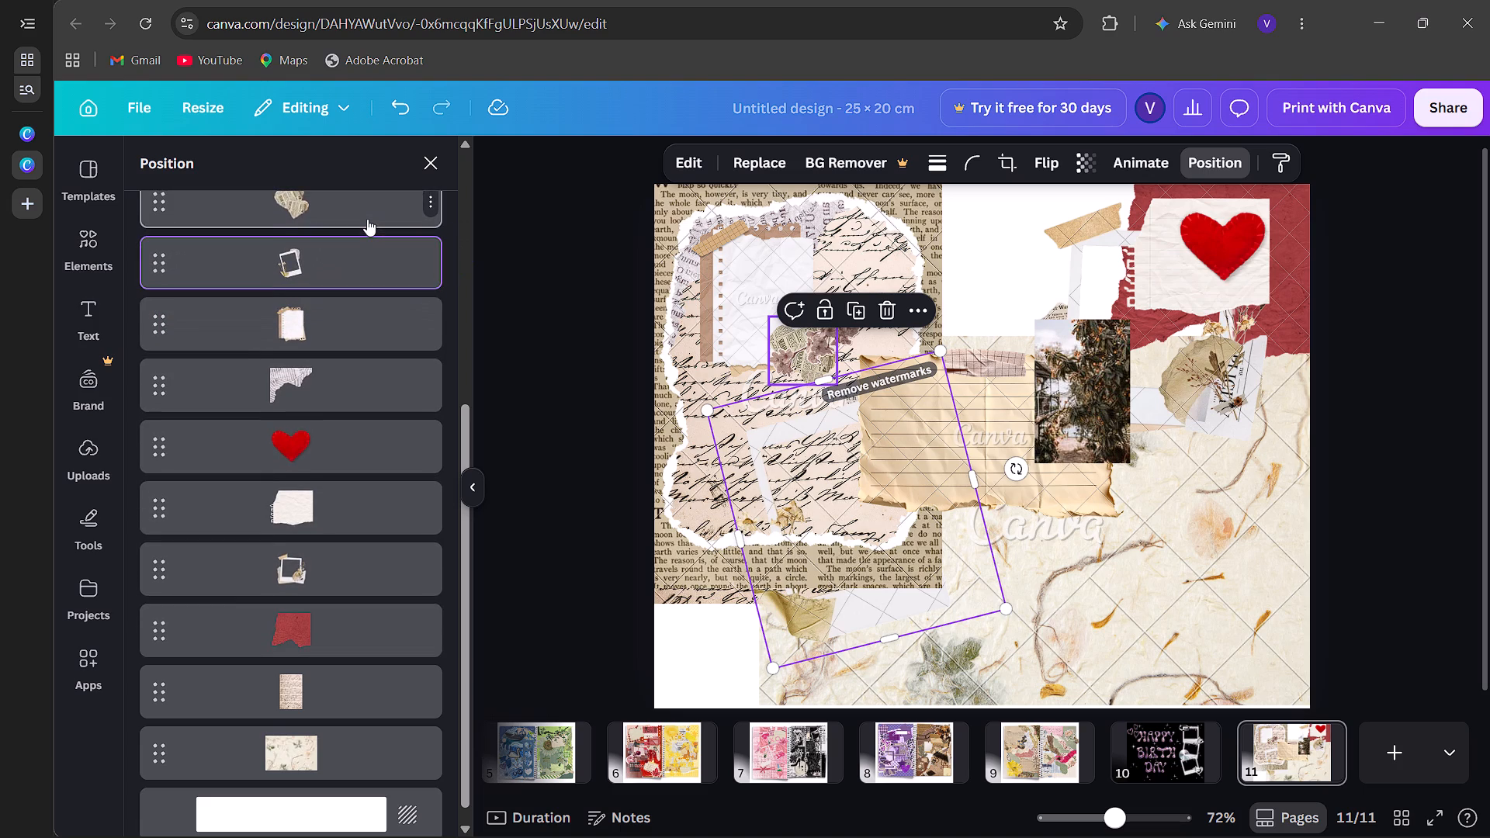
pyautogui.scroll(3, 367, 219)
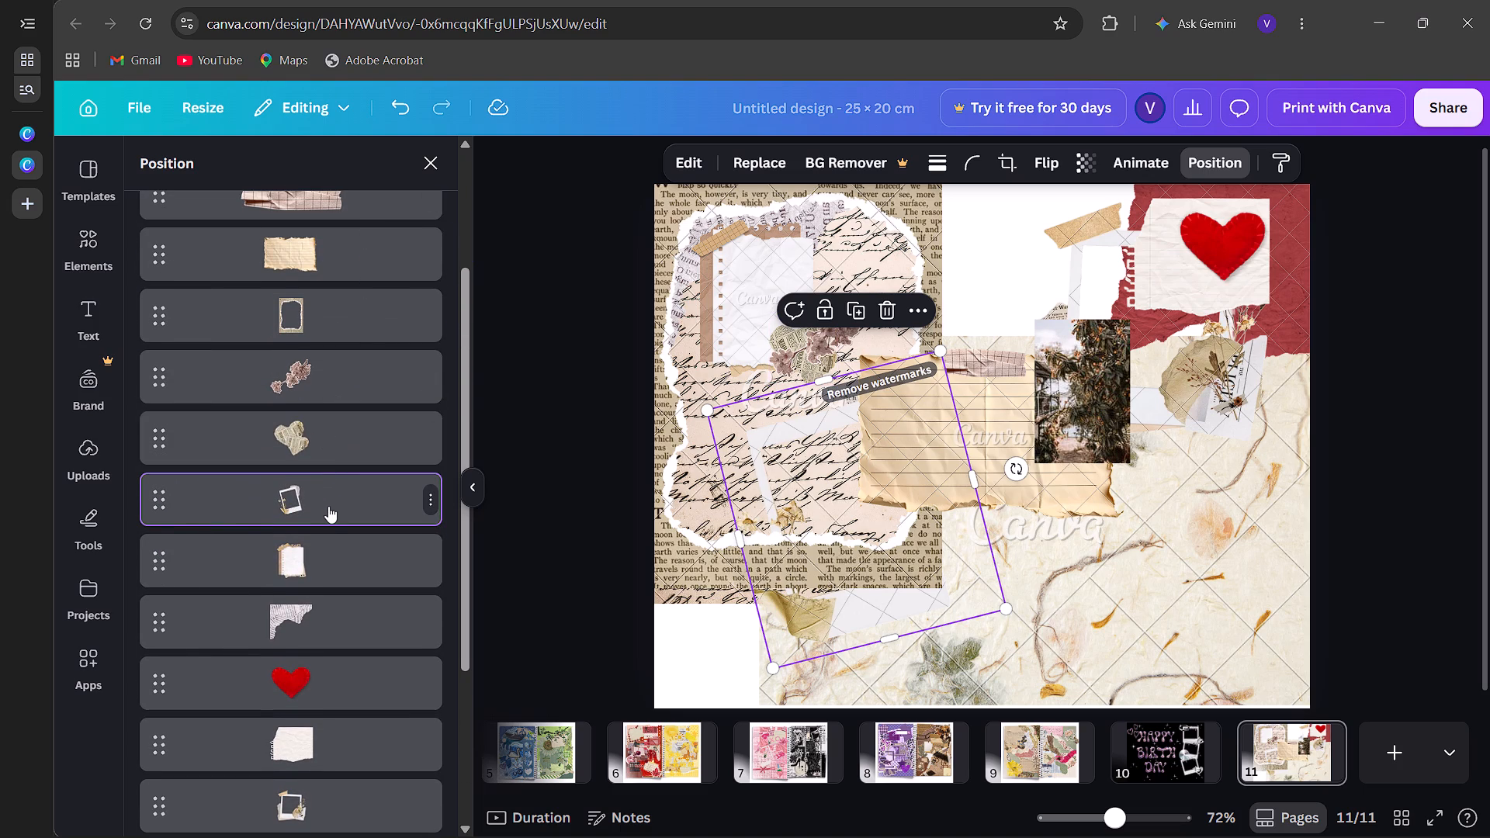
pyautogui.moveTo(328, 506); pyautogui.dragTo(350, 311)
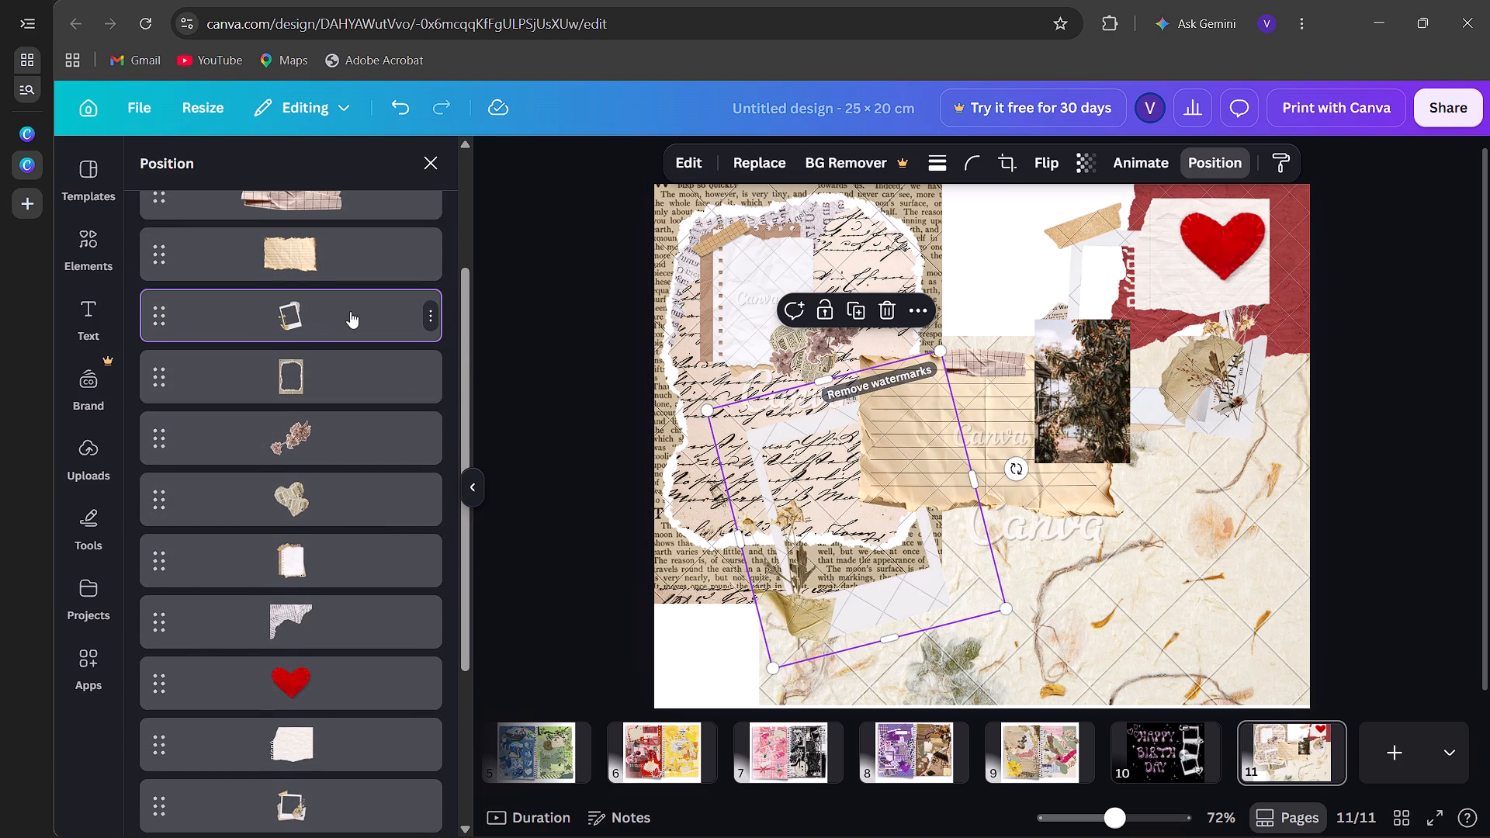
pyautogui.click(444, 158)
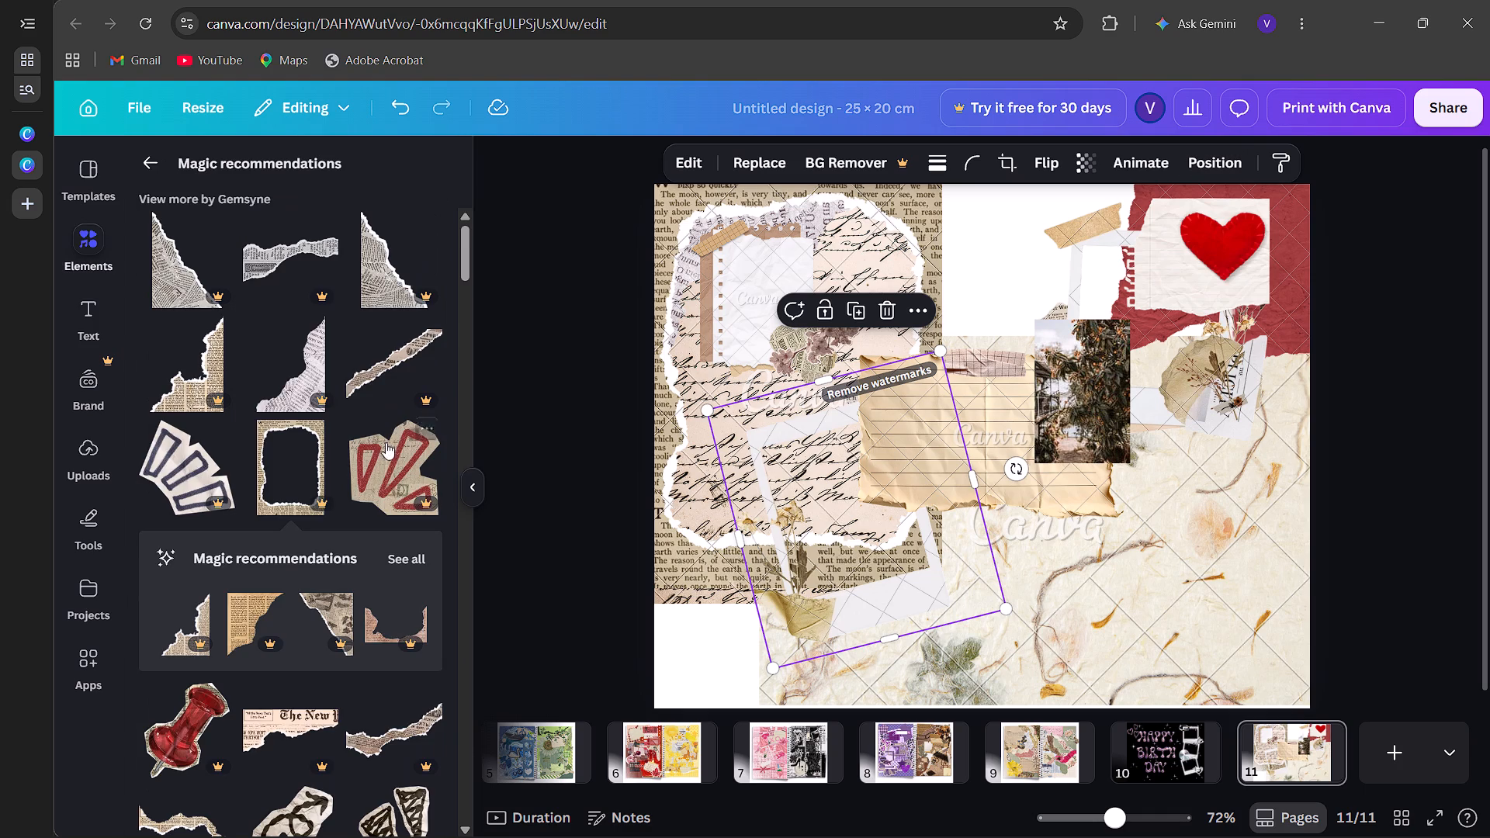
# Delete the tree photo from page 11.
pyautogui.click(1058, 390)
pyautogui.click(1110, 282)
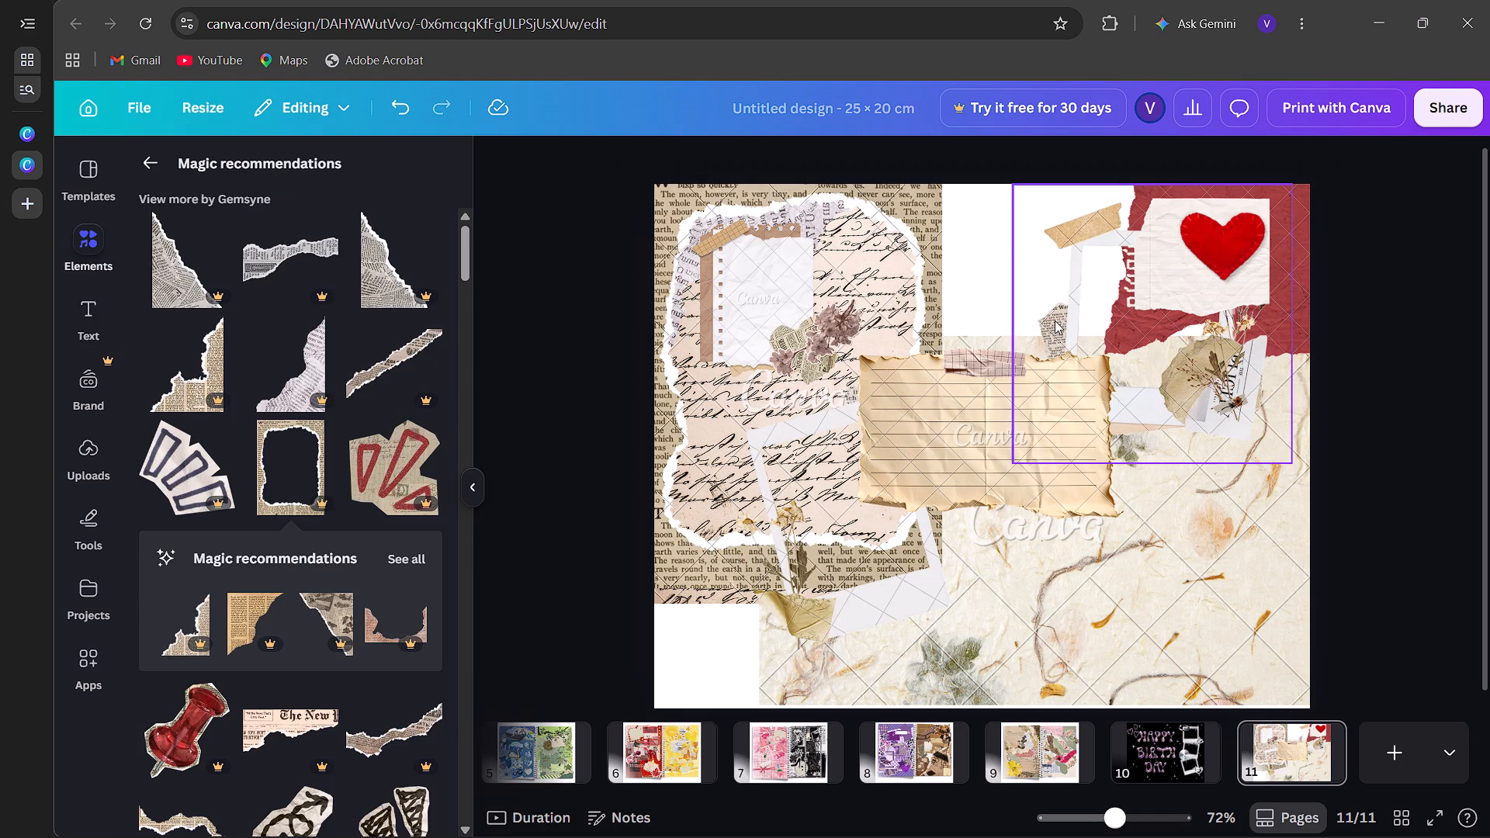
# Try the tilted polaroid frame at several spots and place it in page 11's lower-left area, overlapping the newspaper frame's bottom edge.
pyautogui.moveTo(858, 591); pyautogui.dragTo(802, 570)
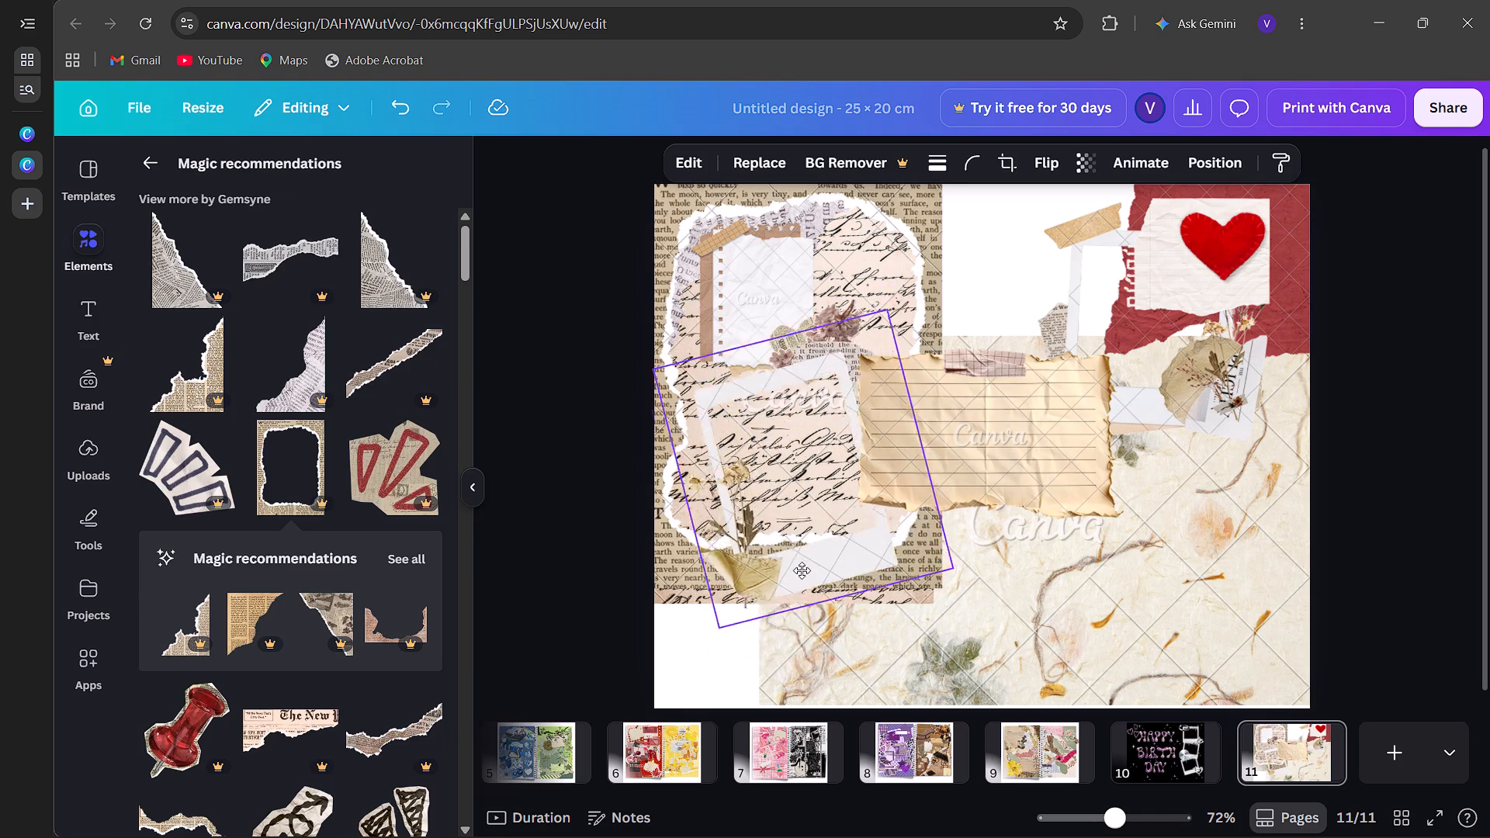
pyautogui.moveTo(802, 570); pyautogui.dragTo(846, 619)
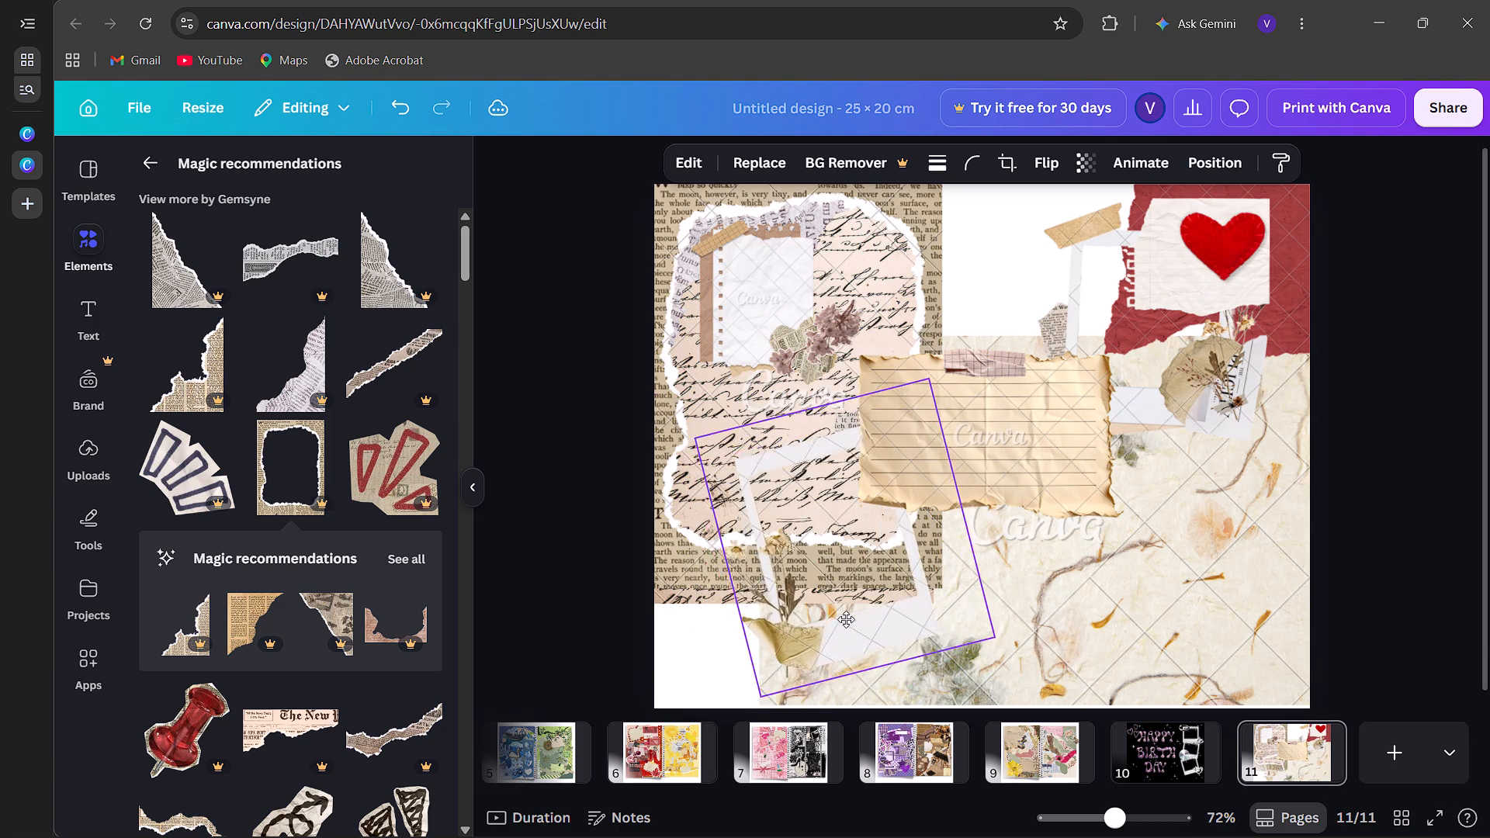
pyautogui.moveTo(846, 619); pyautogui.dragTo(797, 645)
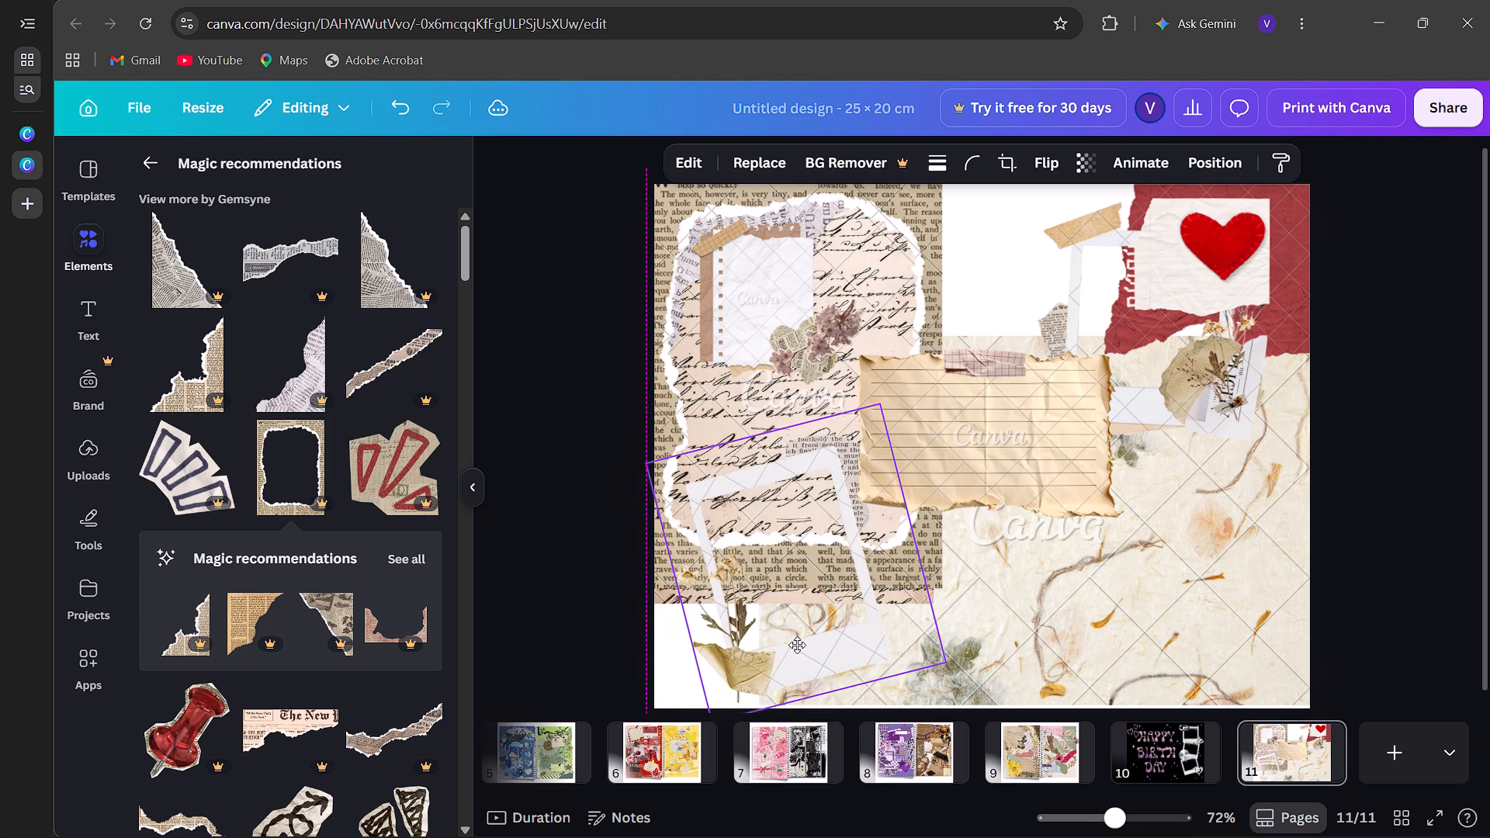
pyautogui.moveTo(797, 645); pyautogui.dragTo(1101, 554)
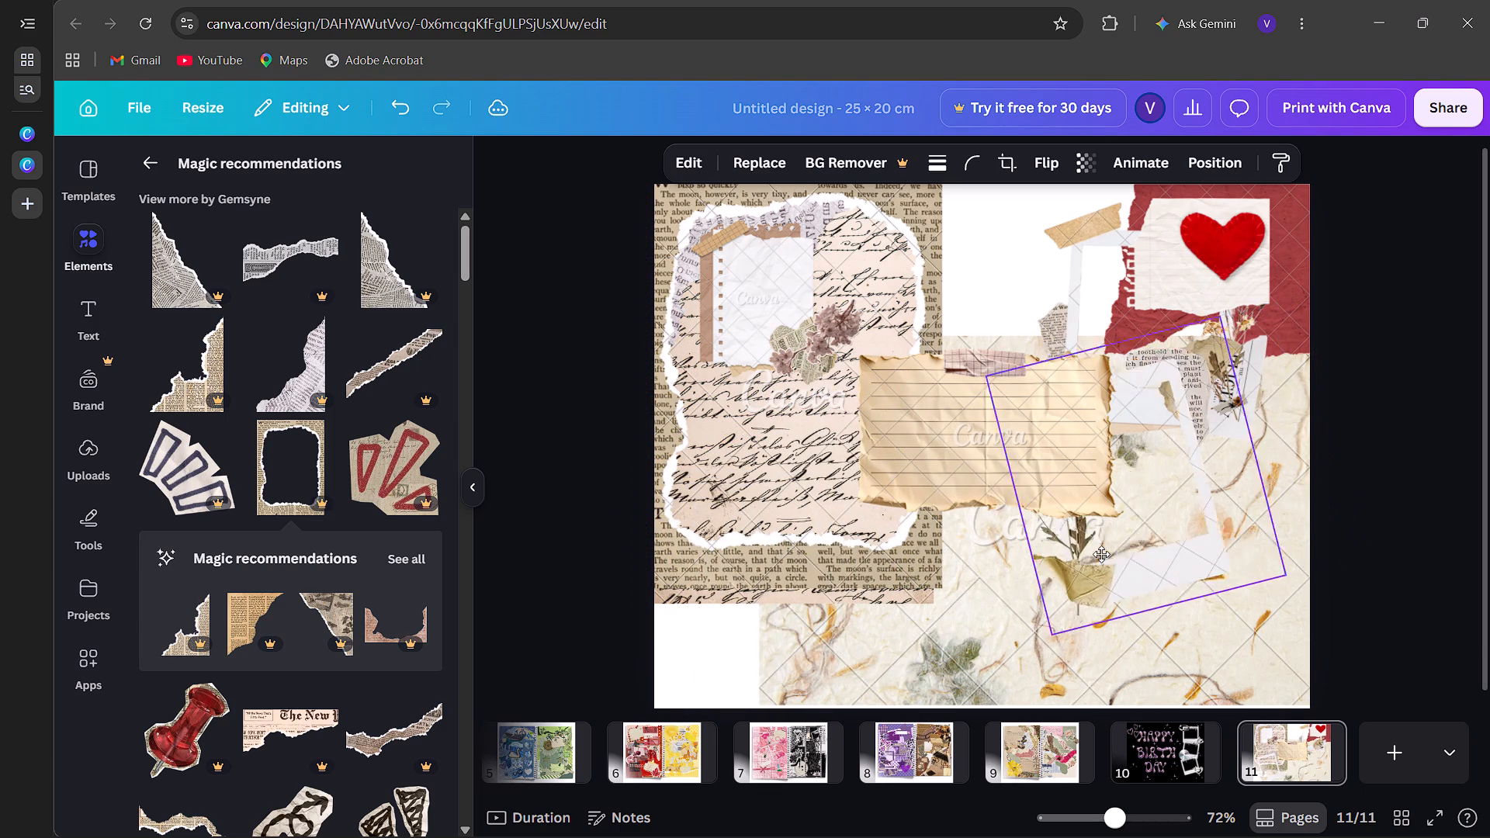
pyautogui.moveTo(1101, 554); pyautogui.dragTo(815, 625)
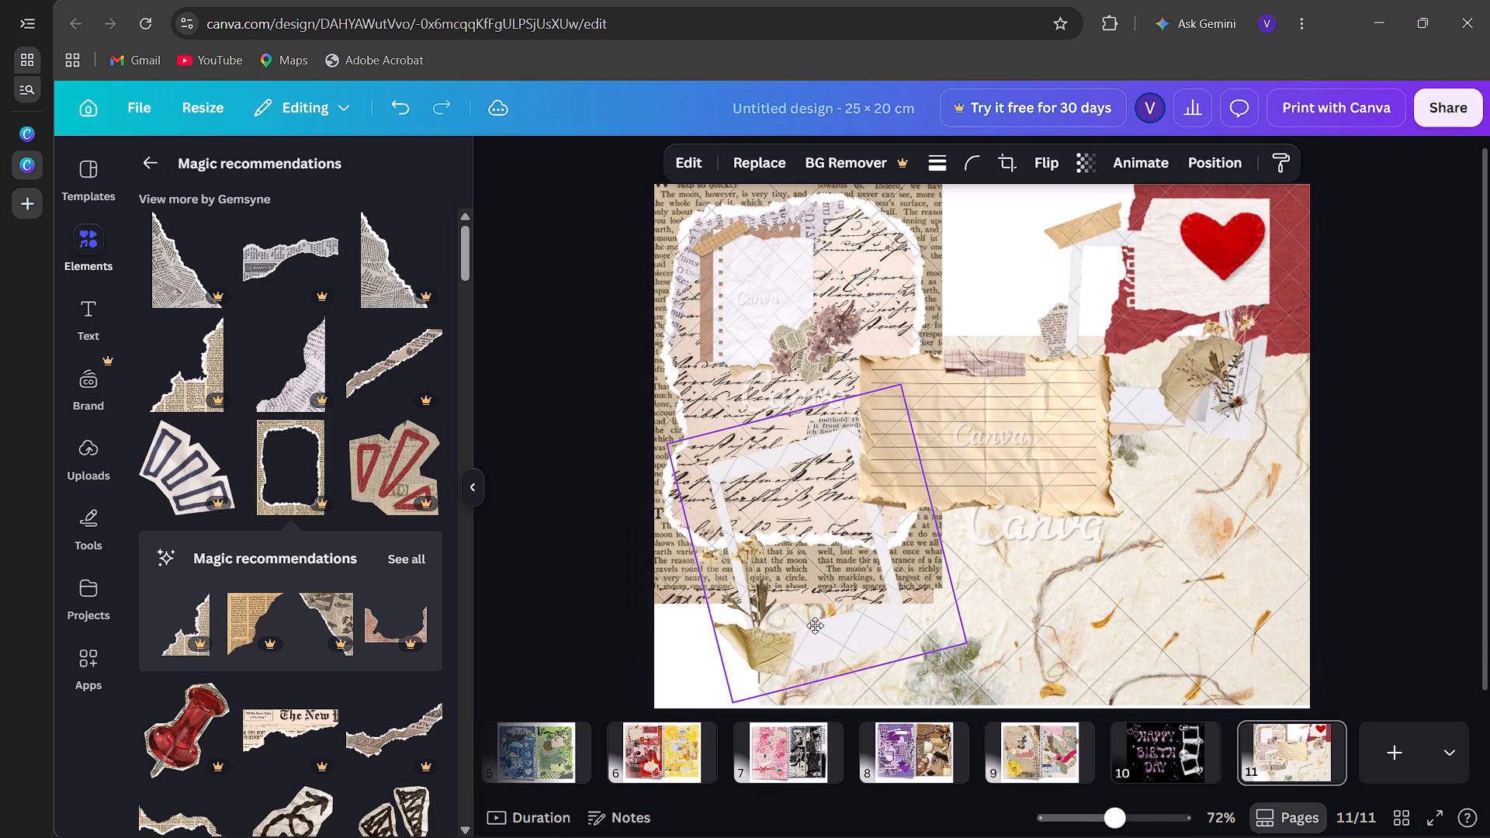
pyautogui.moveTo(815, 625); pyautogui.dragTo(805, 621)
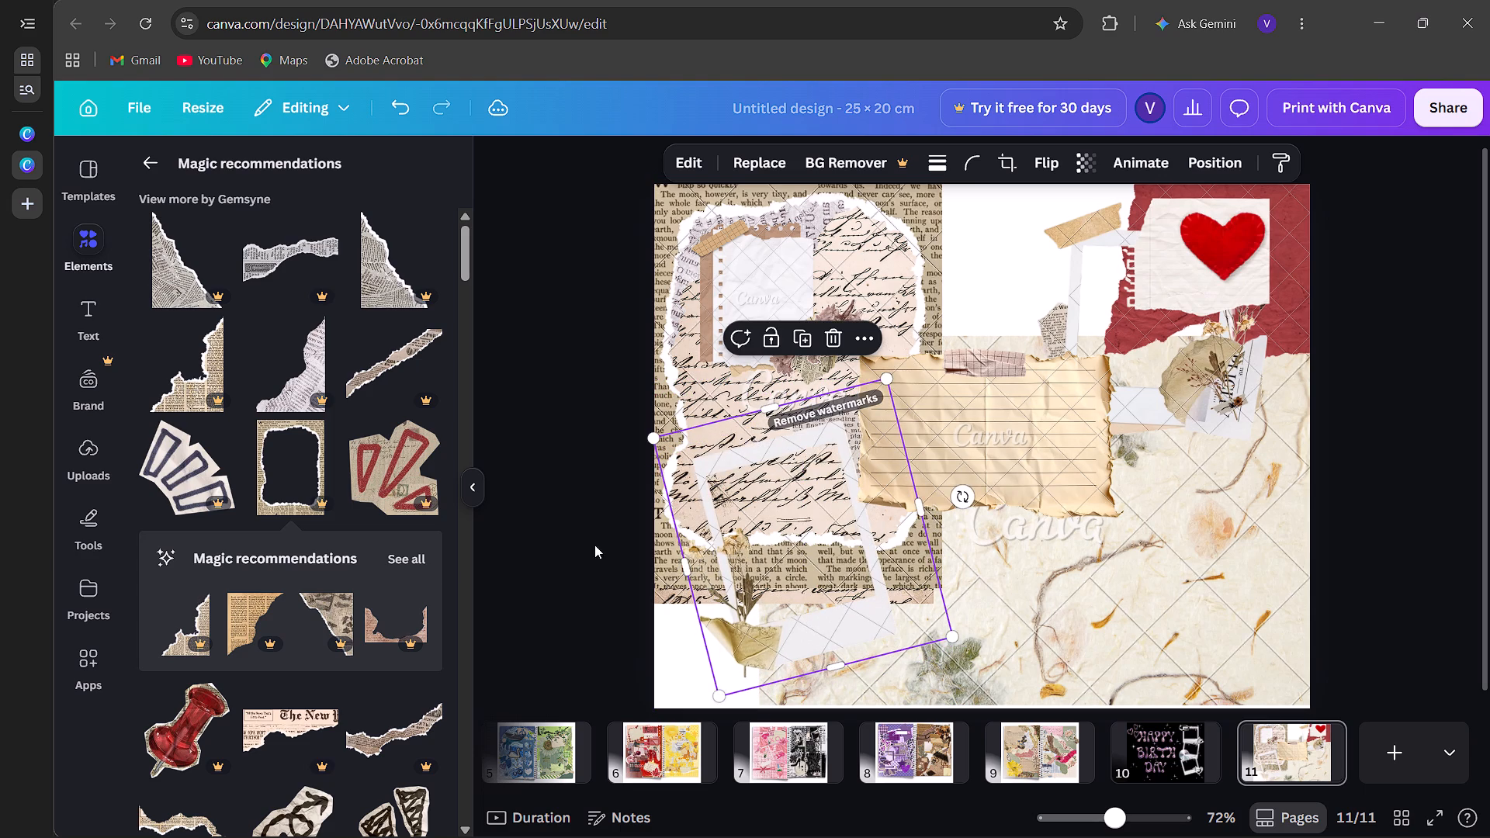
# Browse the full set of recommended vintage elements and add the burnt-edge newspaper piece with the woman in a long dress to page 11.
pyautogui.scroll(-2, 376, 633)
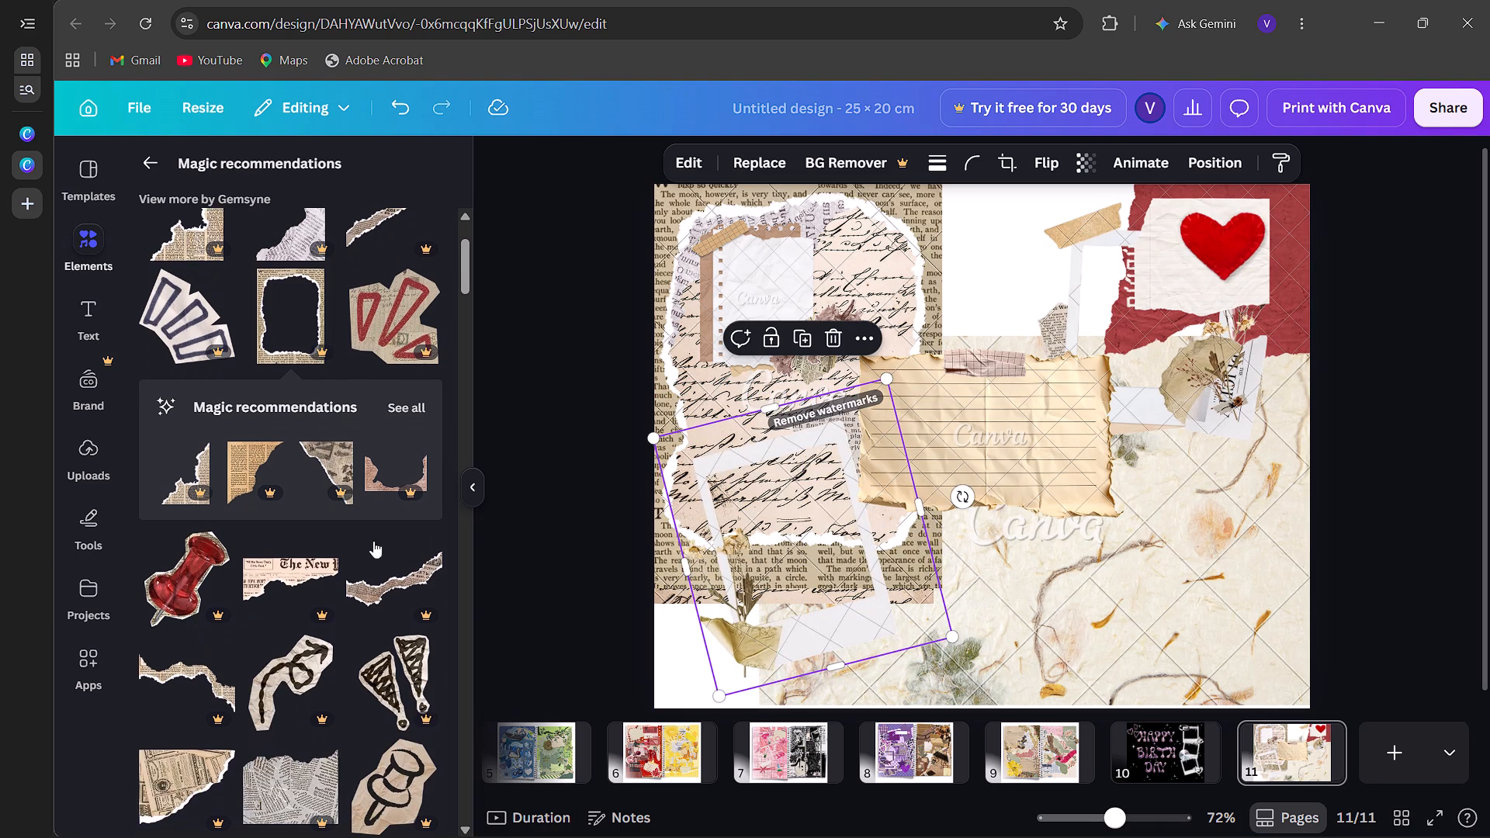
pyautogui.click(400, 410)
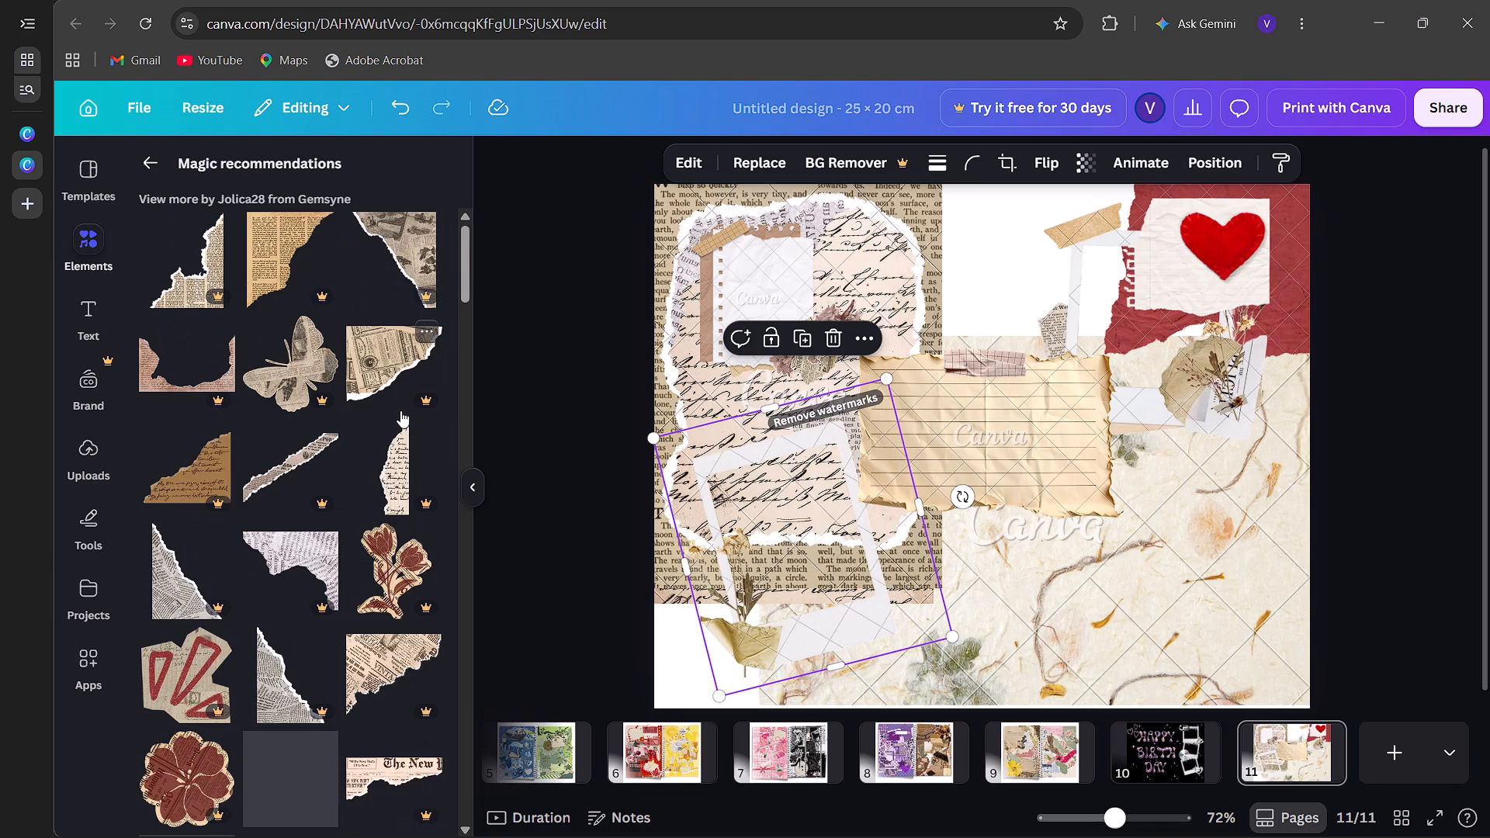
pyautogui.scroll(-5, 400, 410)
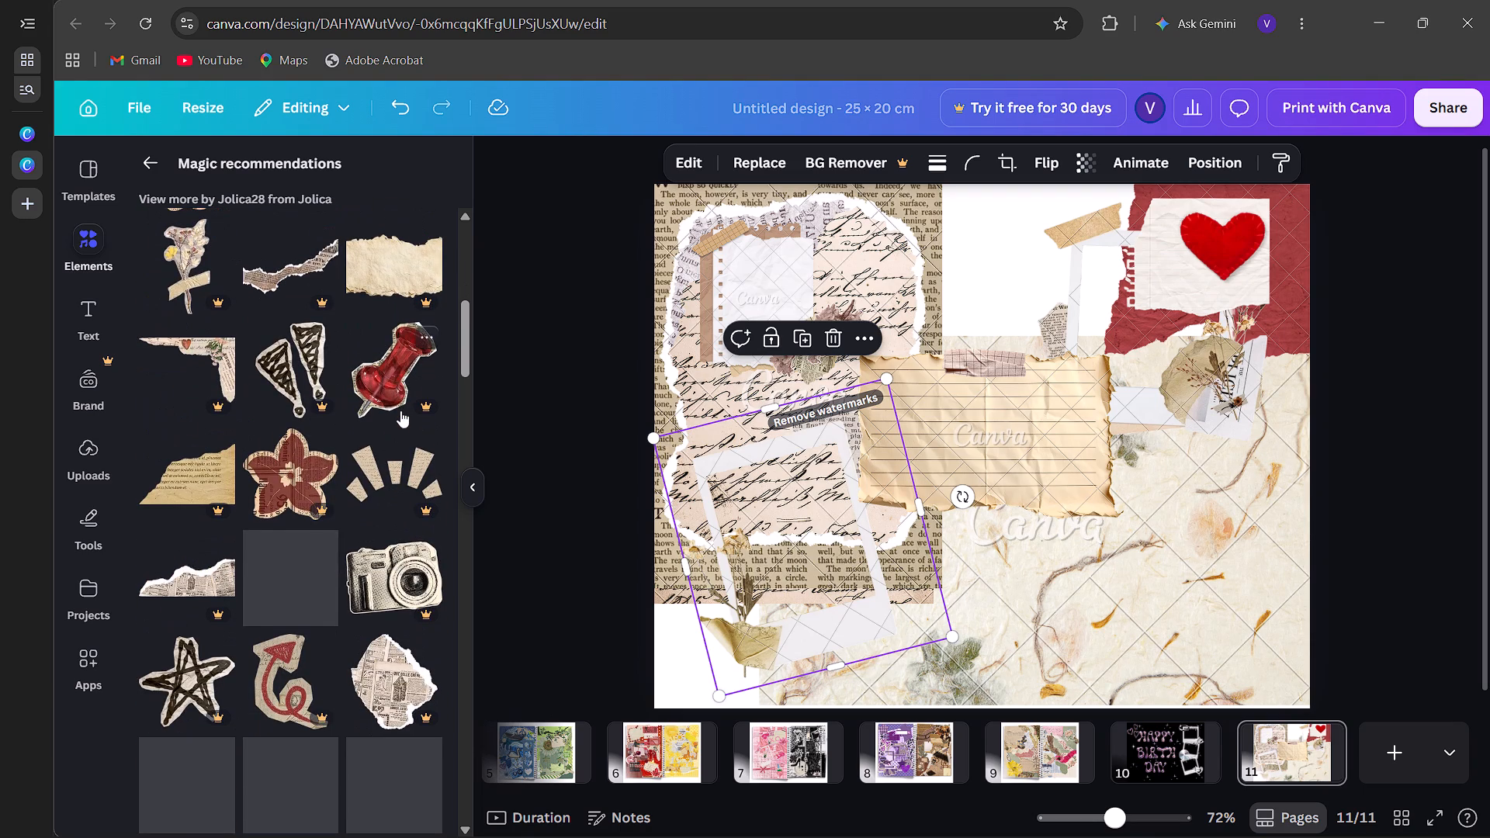
pyautogui.scroll(-2, 400, 410)
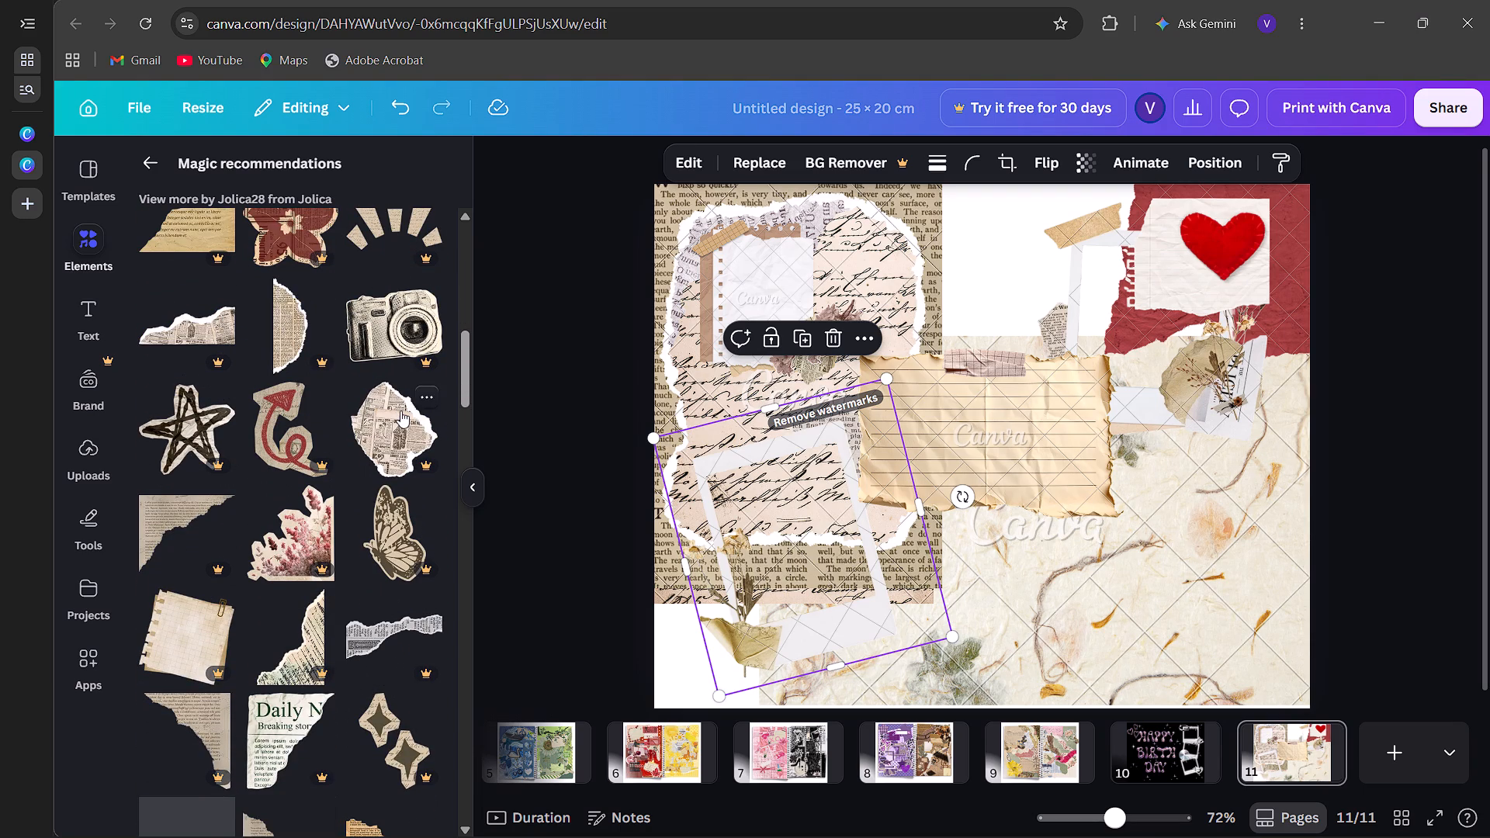
pyautogui.scroll(-1, 387, 442)
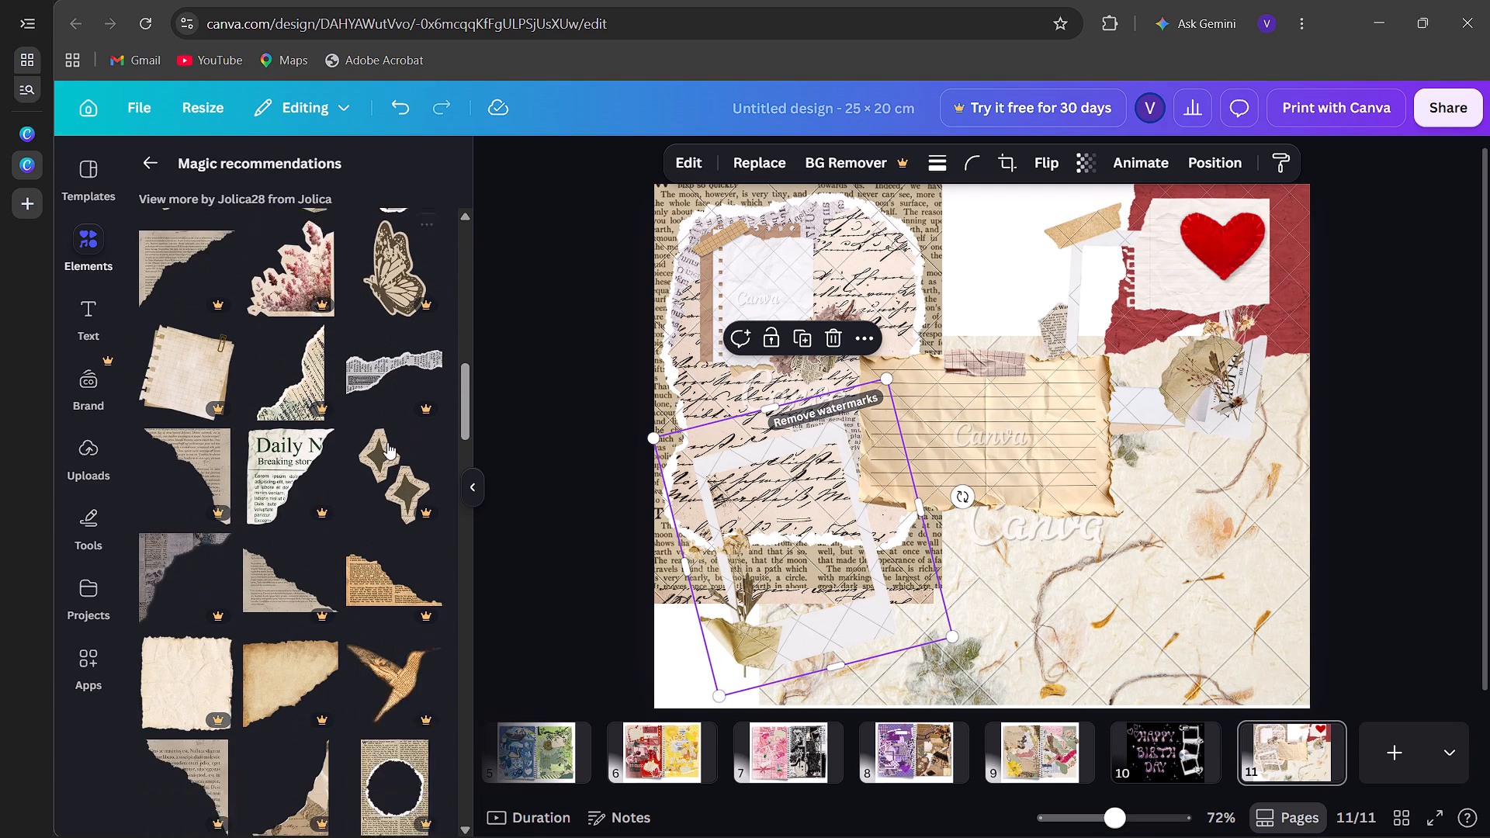
pyautogui.scroll(-2, 387, 442)
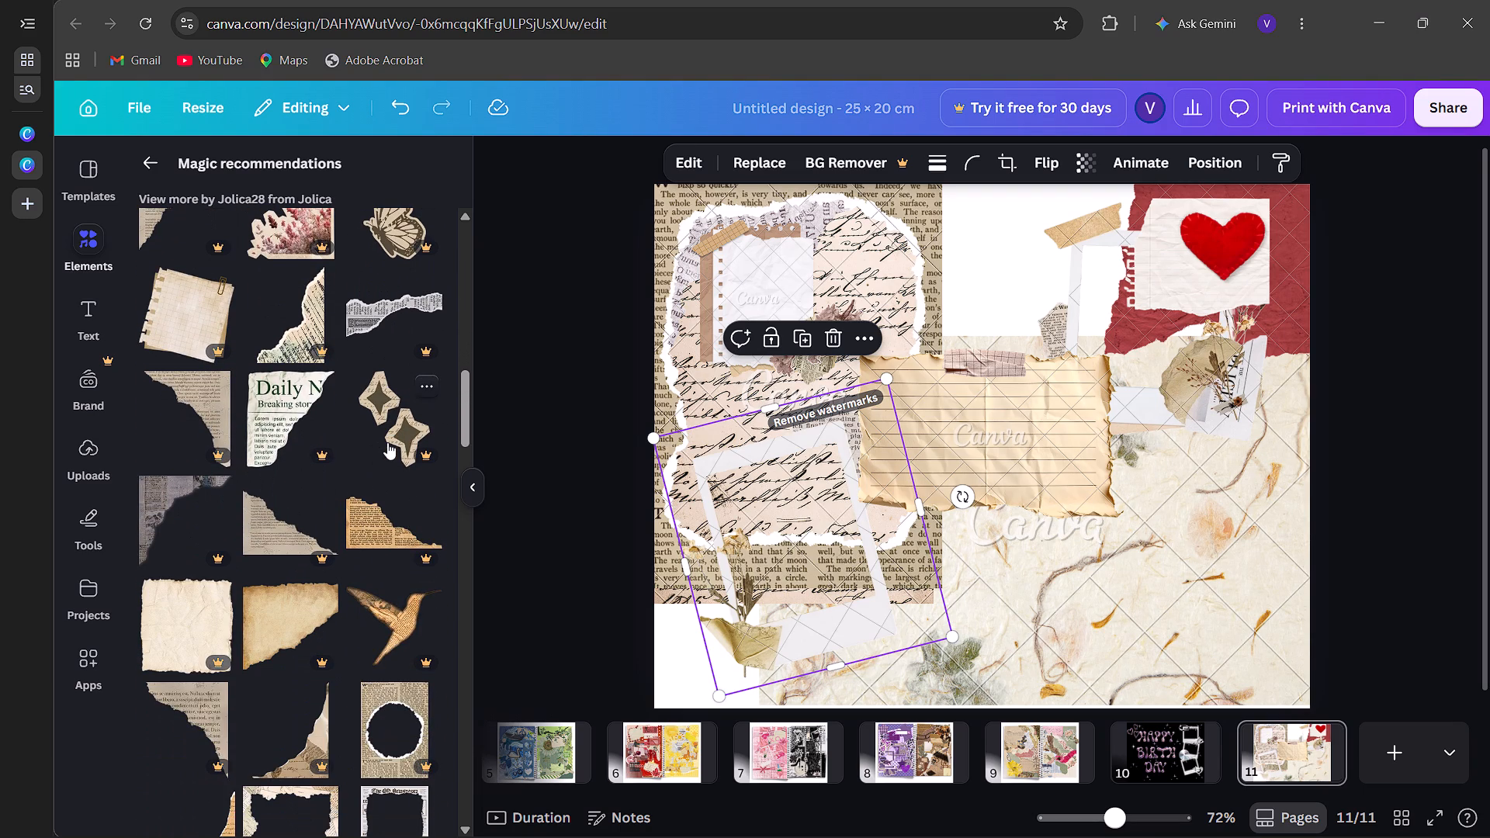
pyautogui.scroll(-3, 387, 442)
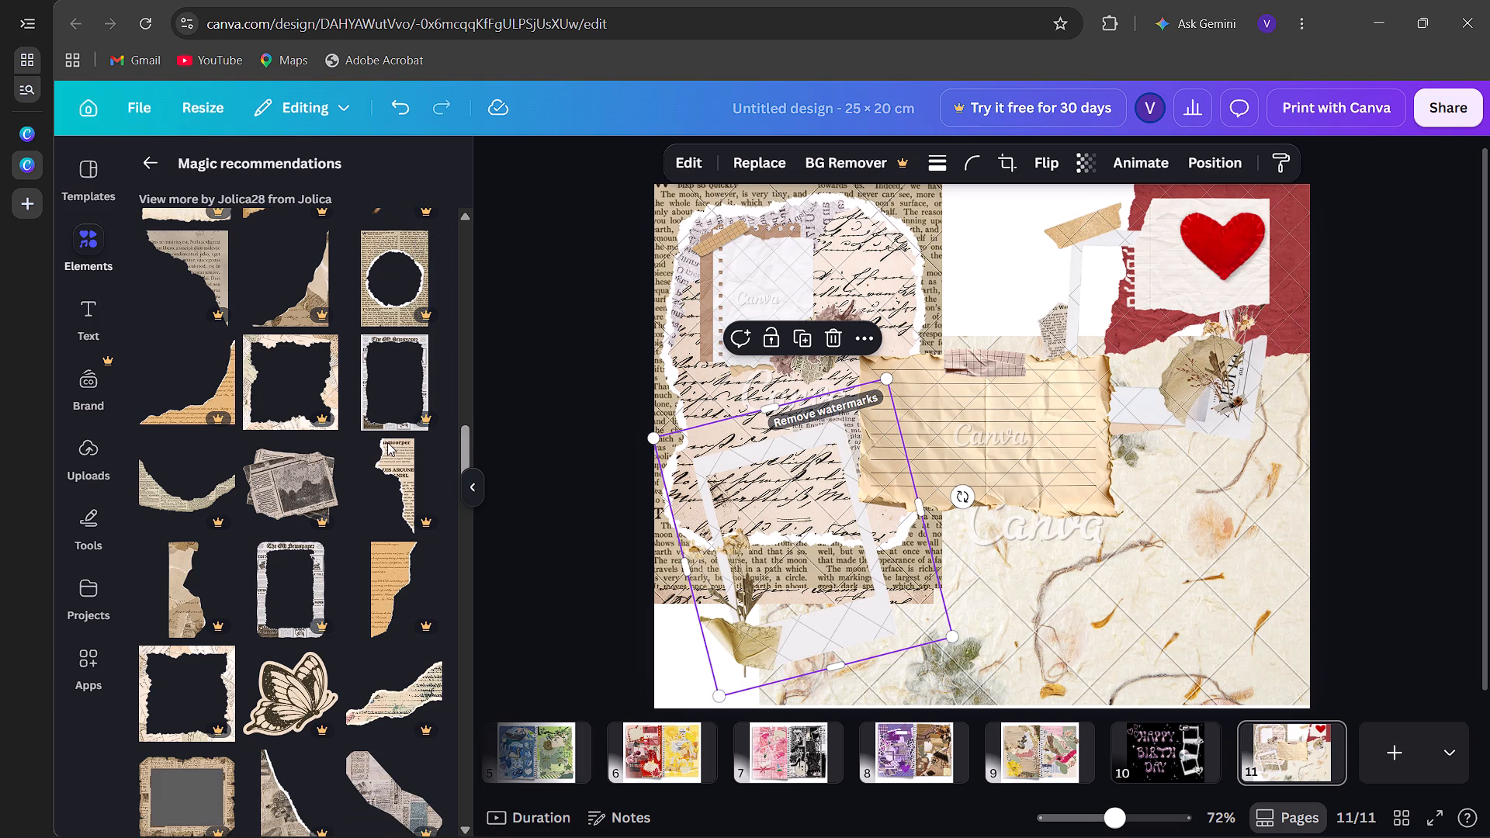
pyautogui.scroll(-6, 387, 442)
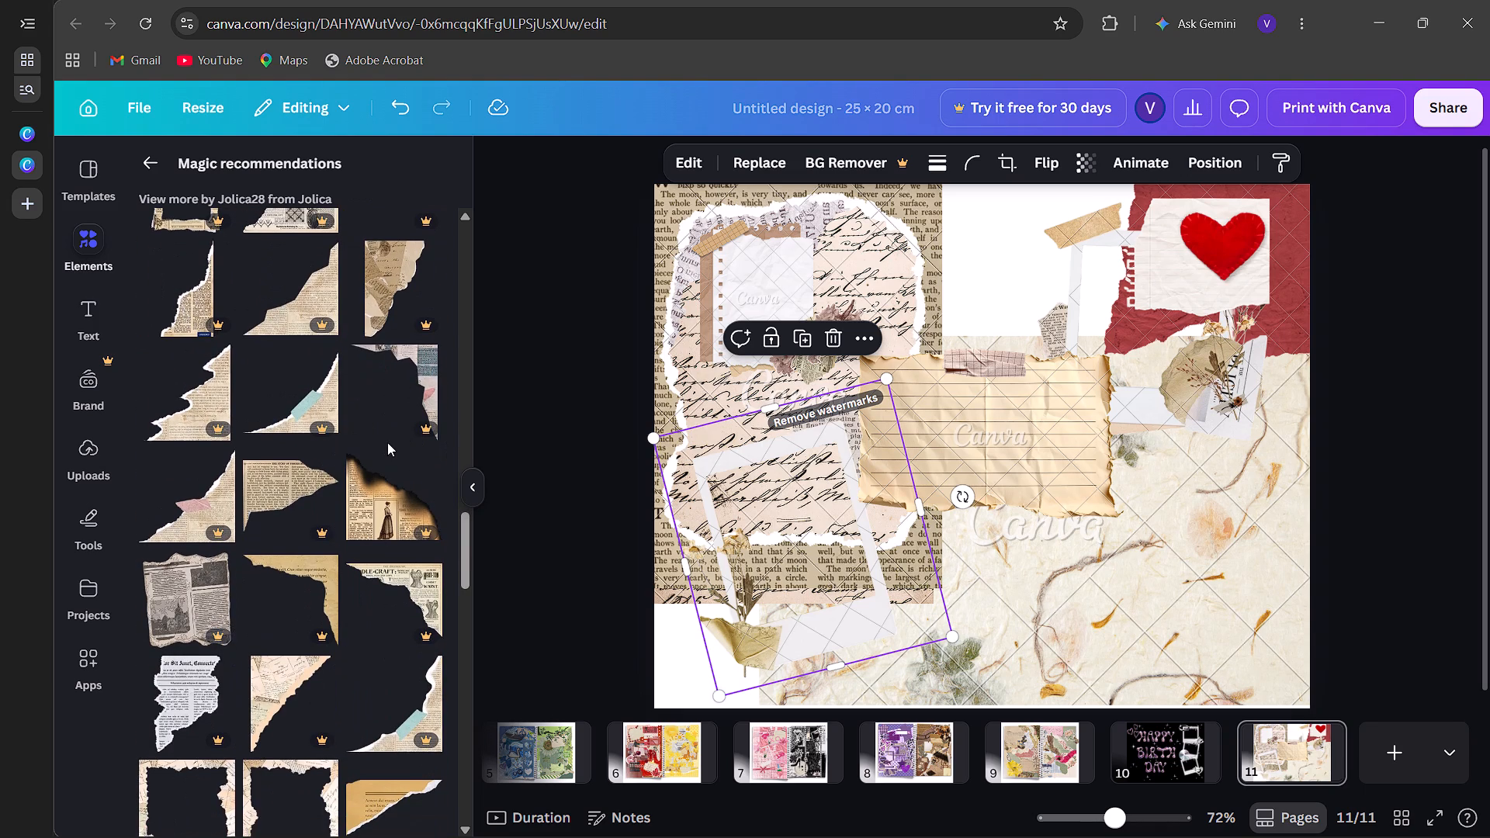
pyautogui.click(402, 503)
# Shrink the burnt newspaper piece and try it in page 11's lower-left corner and over the lined parchment note.
pyautogui.moveTo(995, 532); pyautogui.dragTo(917, 608)
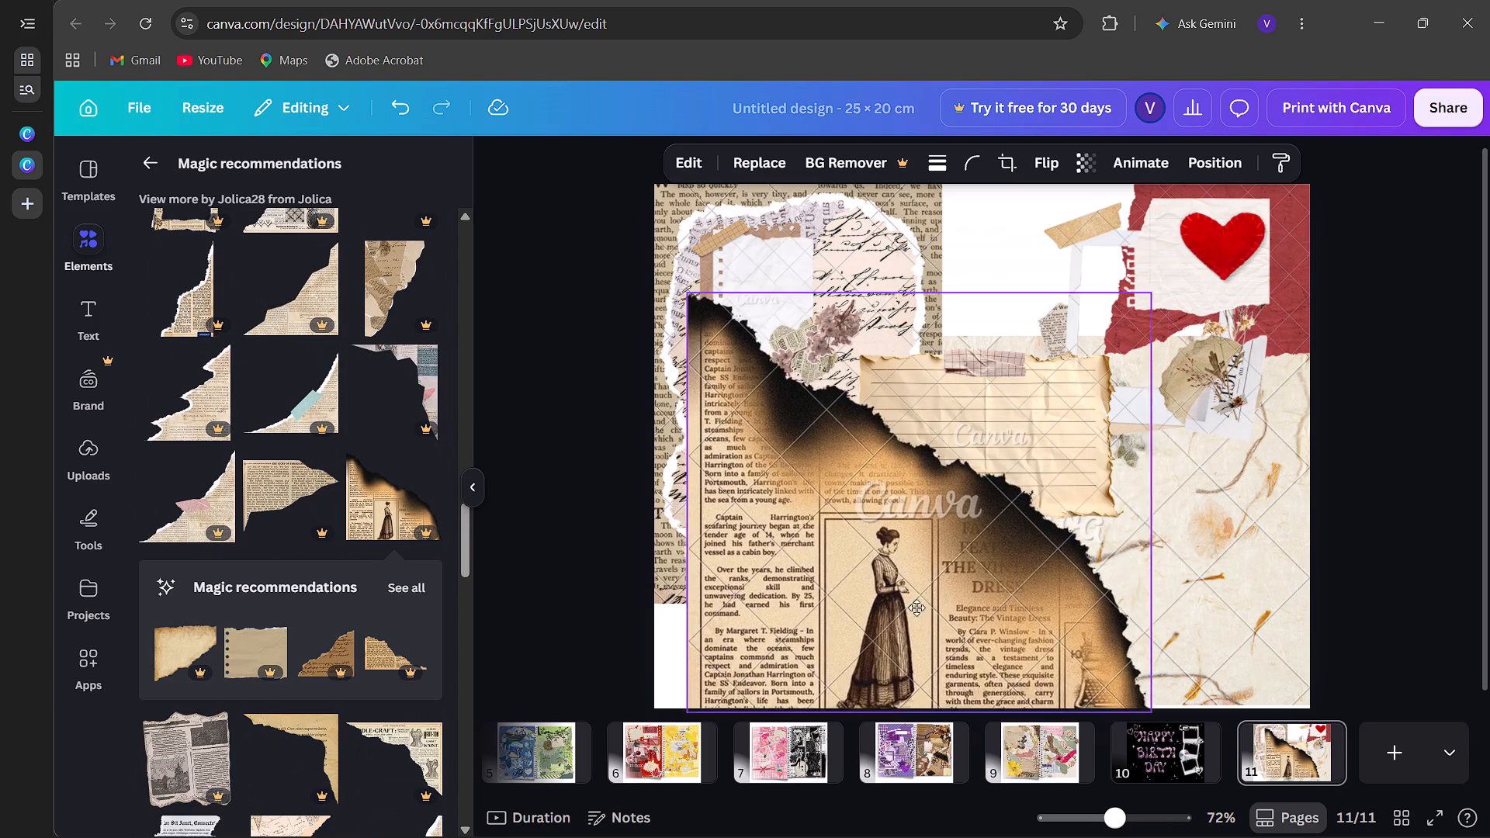
pyautogui.moveTo(917, 608); pyautogui.dragTo(904, 502)
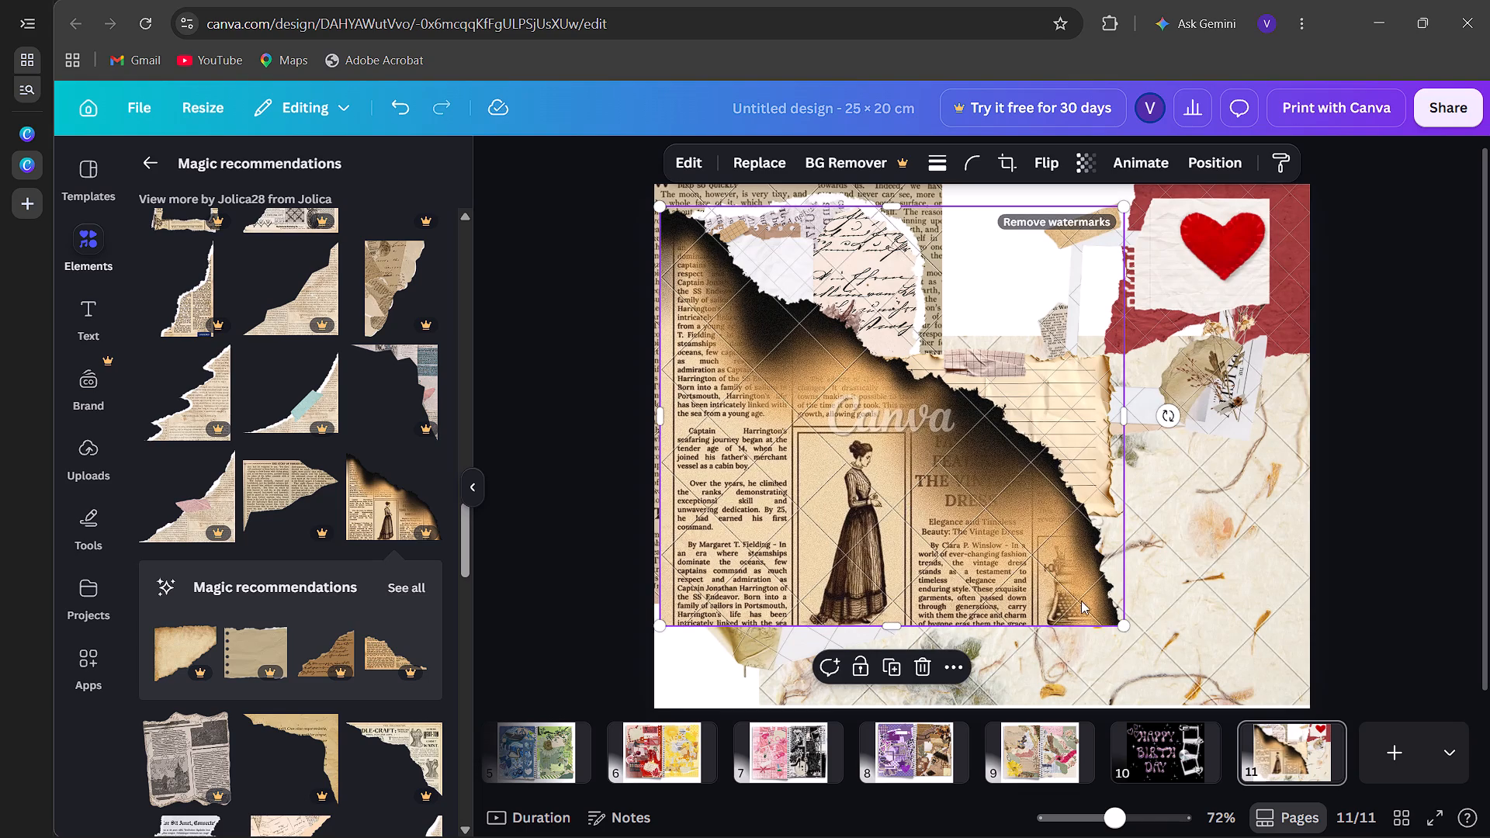
pyautogui.moveTo(1121, 630); pyautogui.dragTo(879, 490)
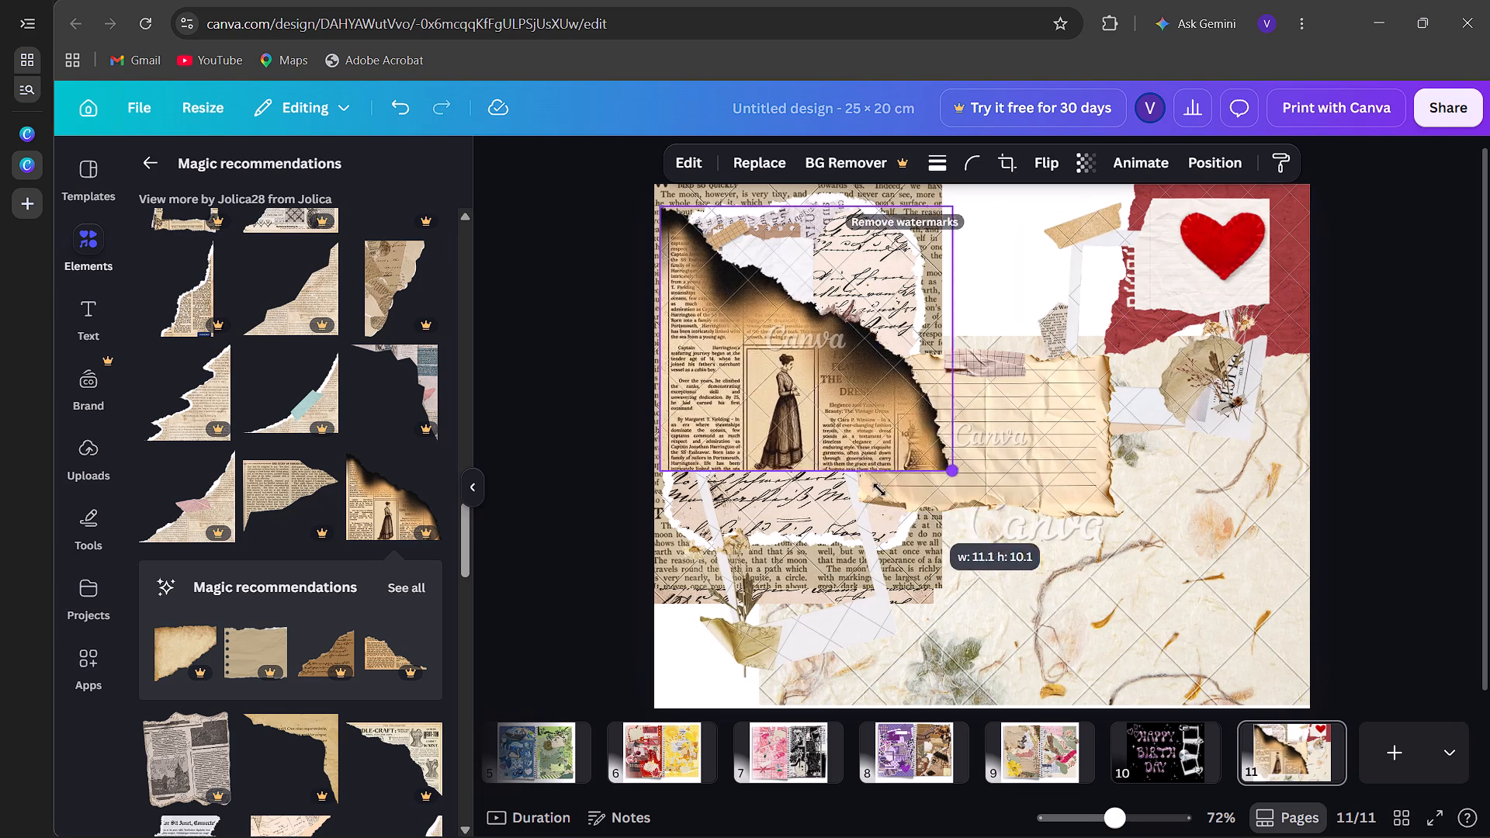
pyautogui.moveTo(879, 490); pyautogui.dragTo(863, 465)
pyautogui.moveTo(745, 309); pyautogui.dragTo(740, 597)
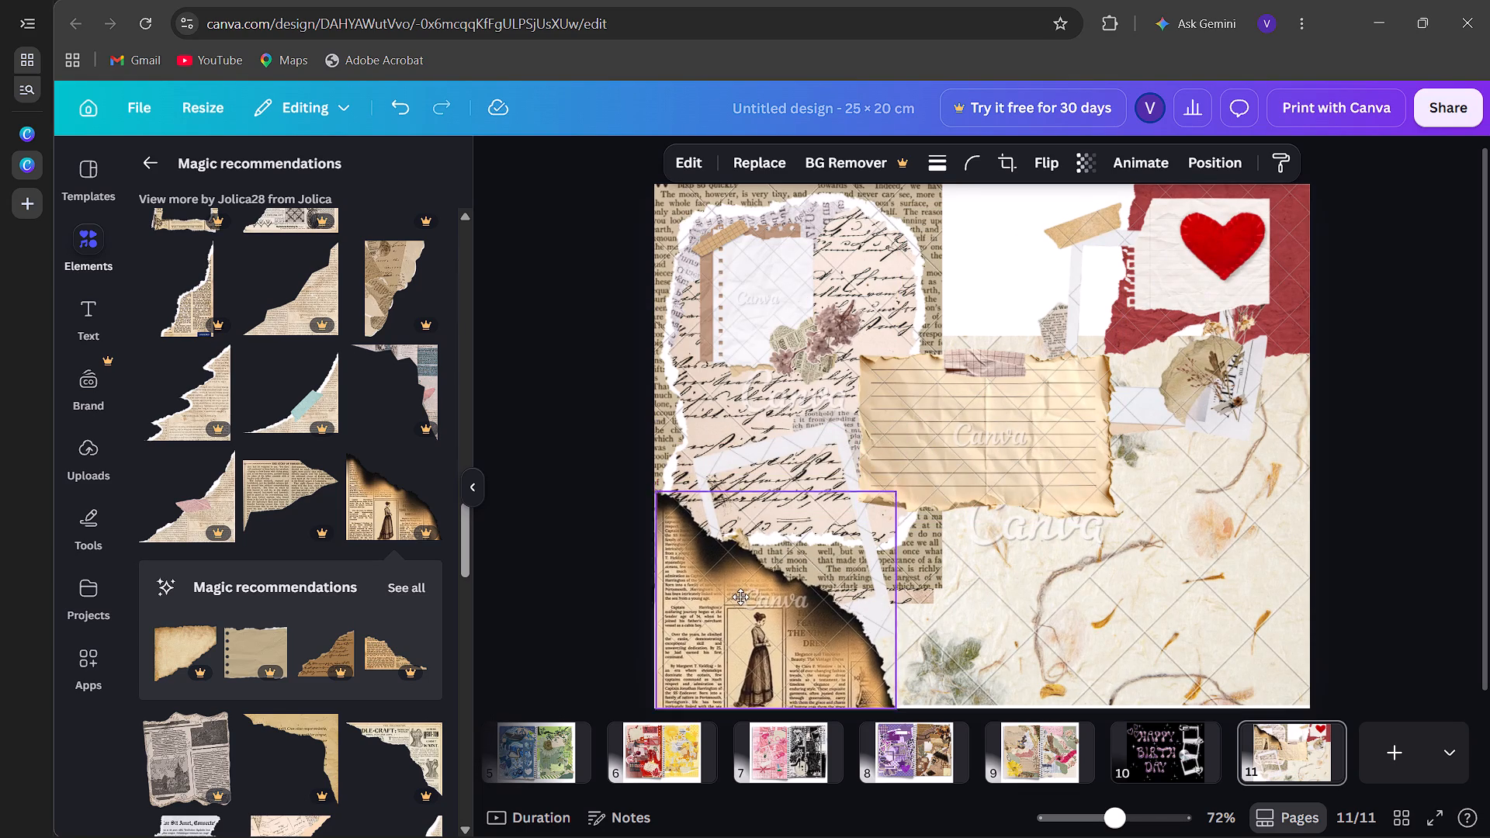
pyautogui.moveTo(740, 597); pyautogui.dragTo(733, 599)
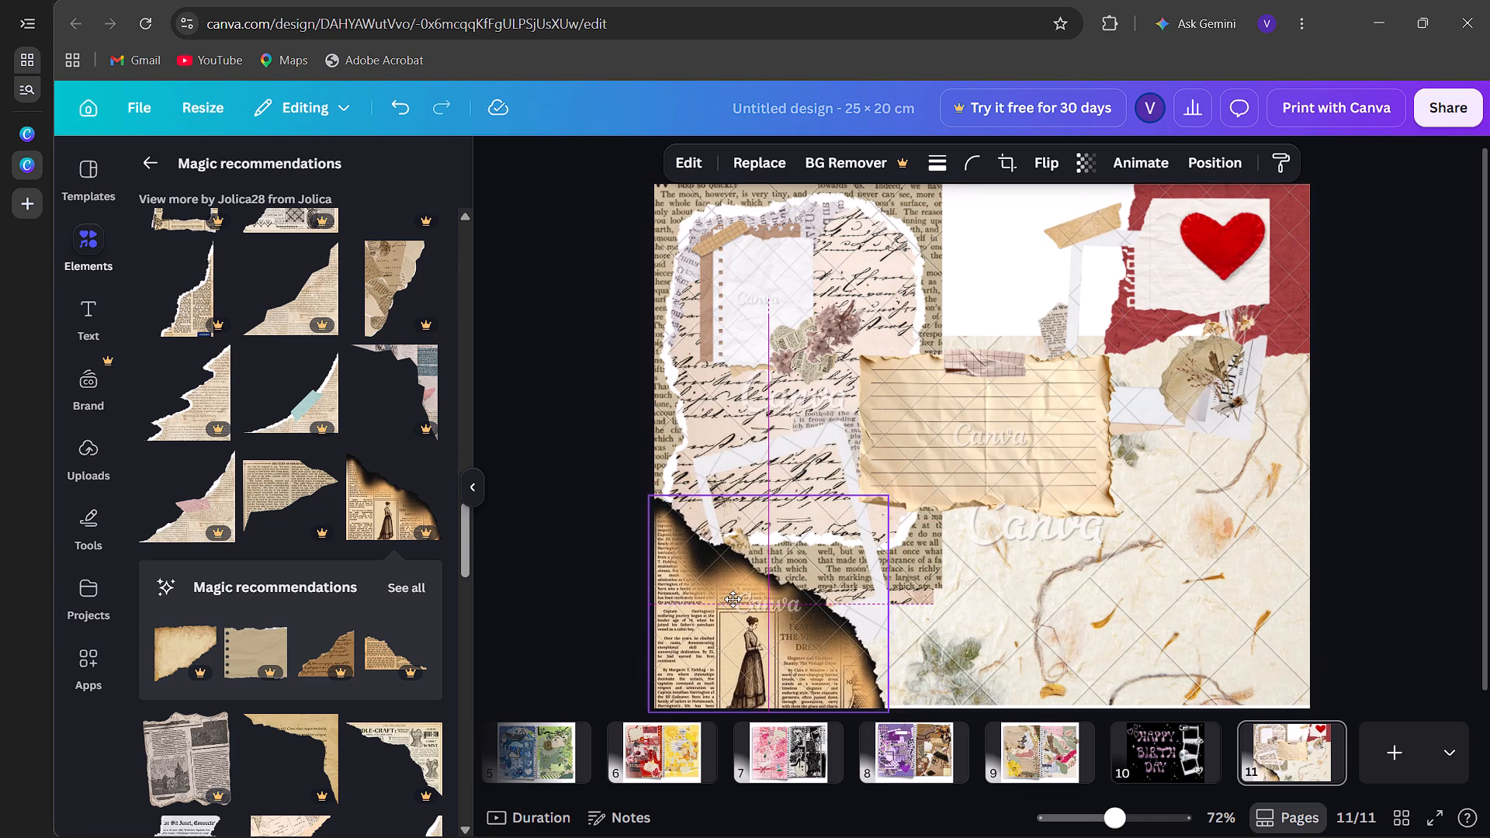
pyautogui.moveTo(733, 599); pyautogui.dragTo(1113, 481)
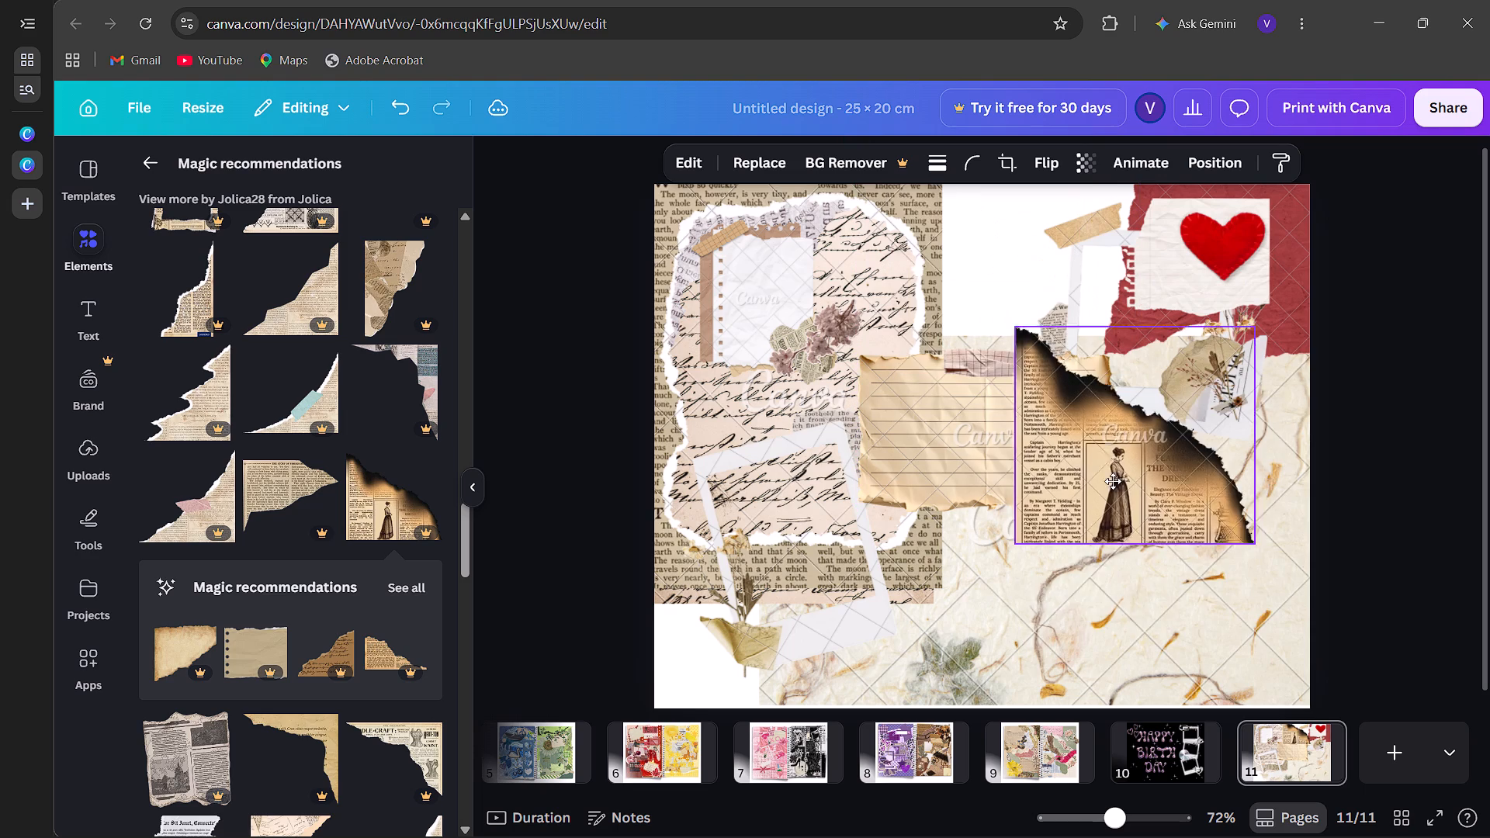
pyautogui.moveTo(1113, 481); pyautogui.dragTo(903, 467)
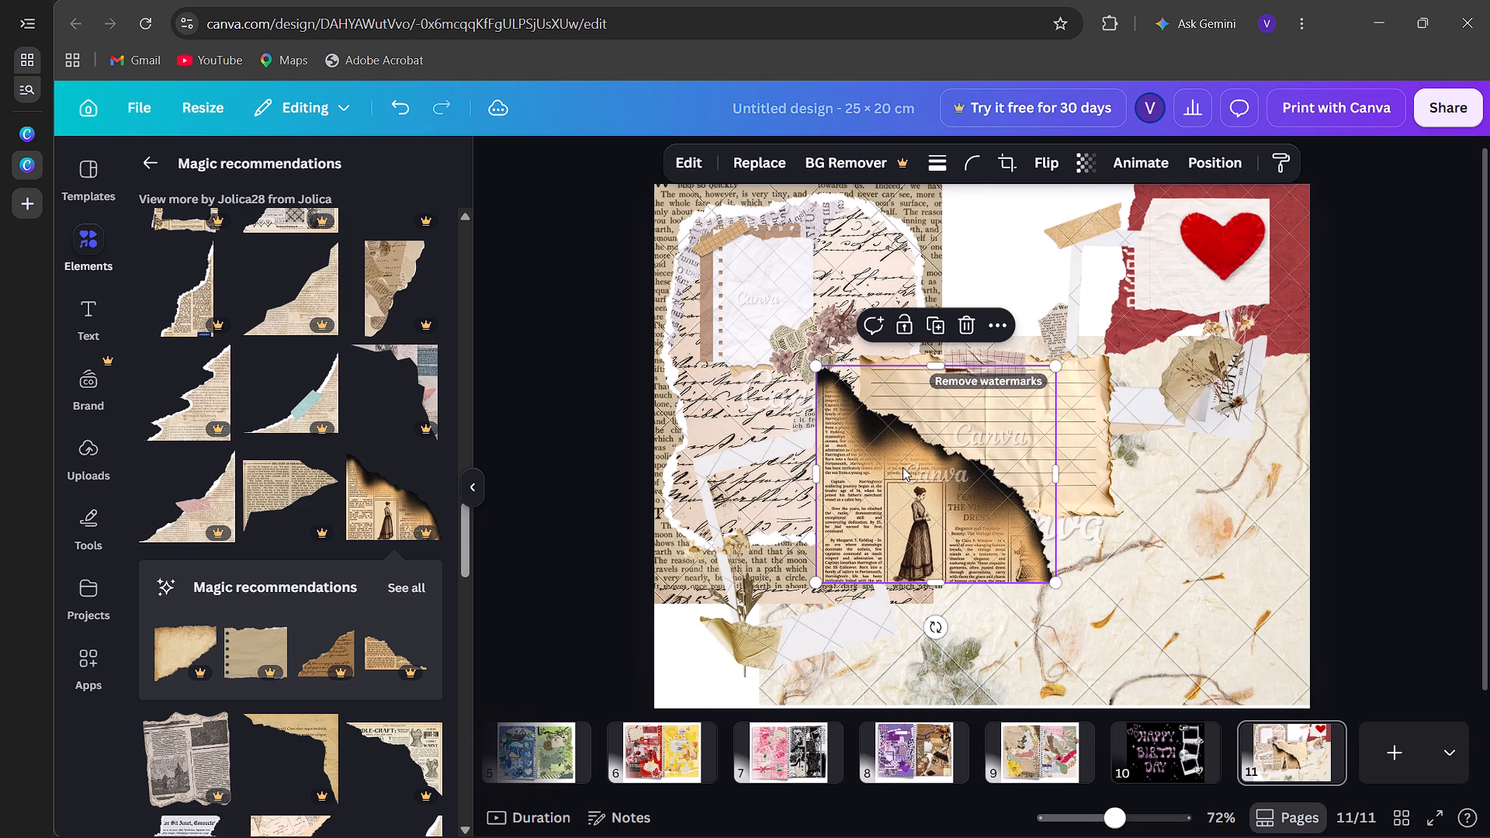
# Flip the burnt newspaper piece horizontally and fit it into page 11's lower-right corner.
pyautogui.click(1031, 154)
pyautogui.click(972, 213)
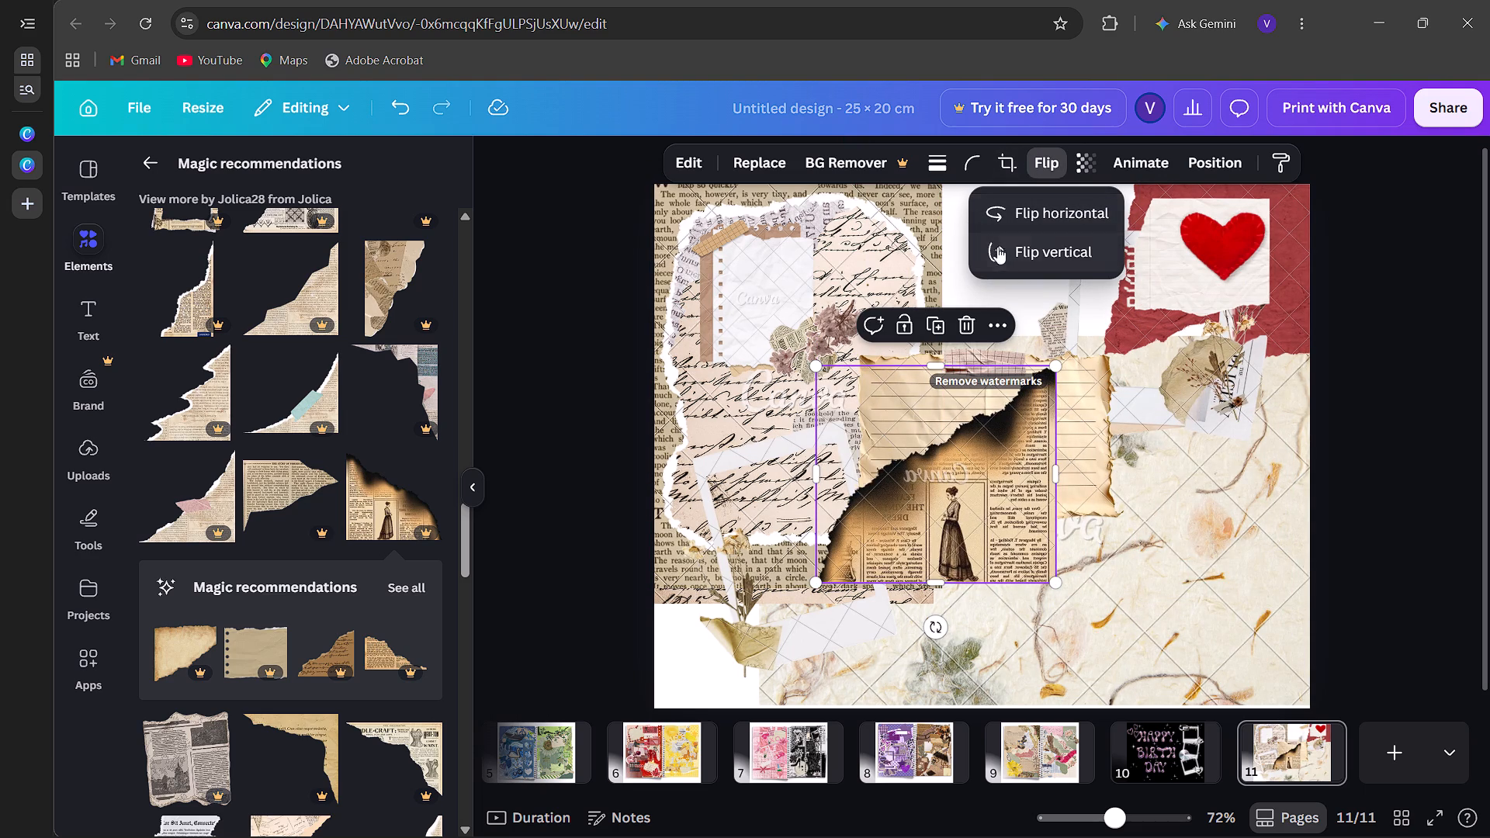
pyautogui.moveTo(958, 503); pyautogui.dragTo(1177, 601)
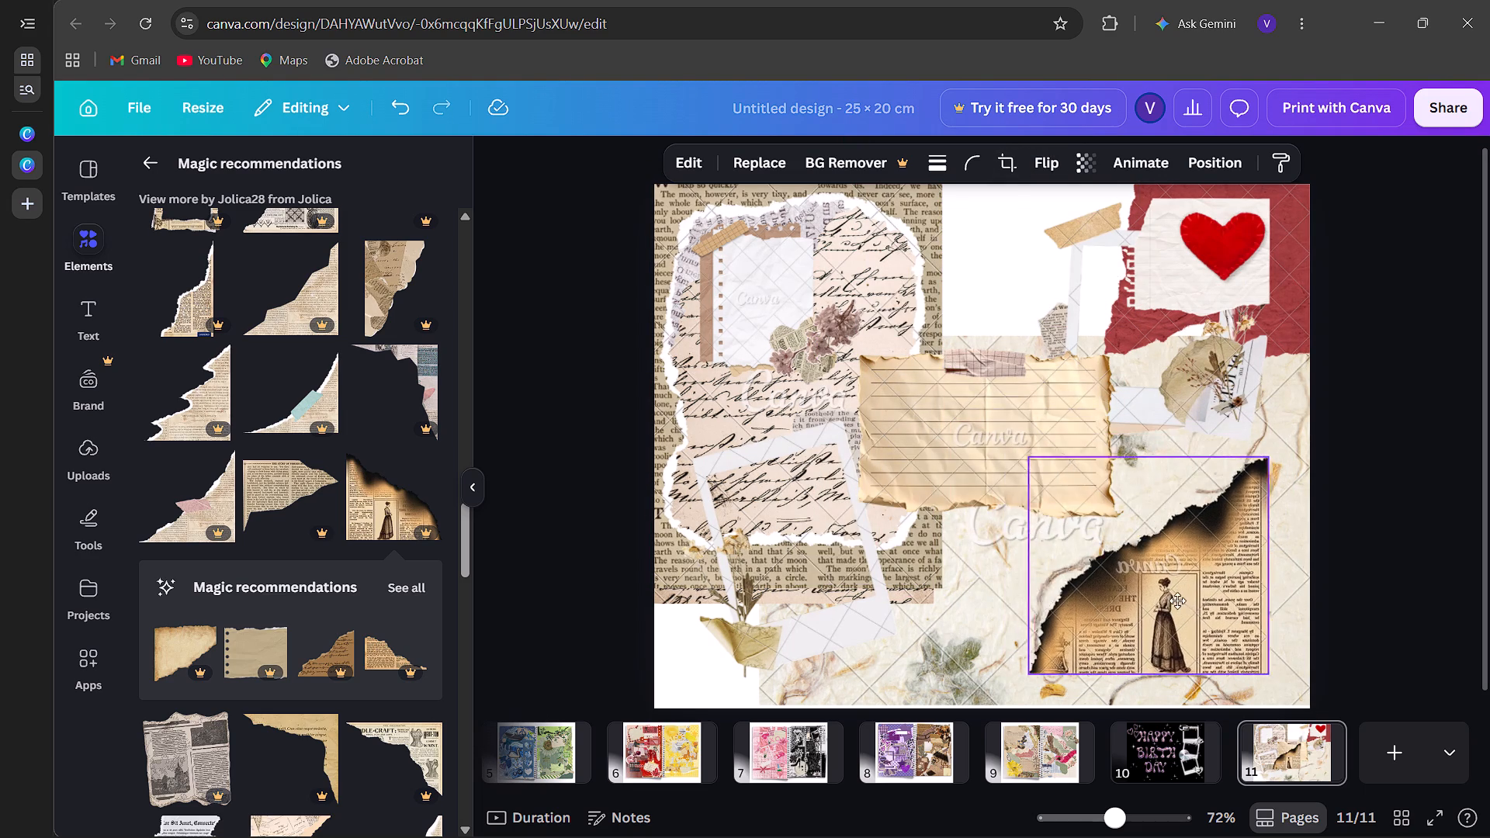
pyautogui.moveTo(1177, 601); pyautogui.dragTo(1214, 630)
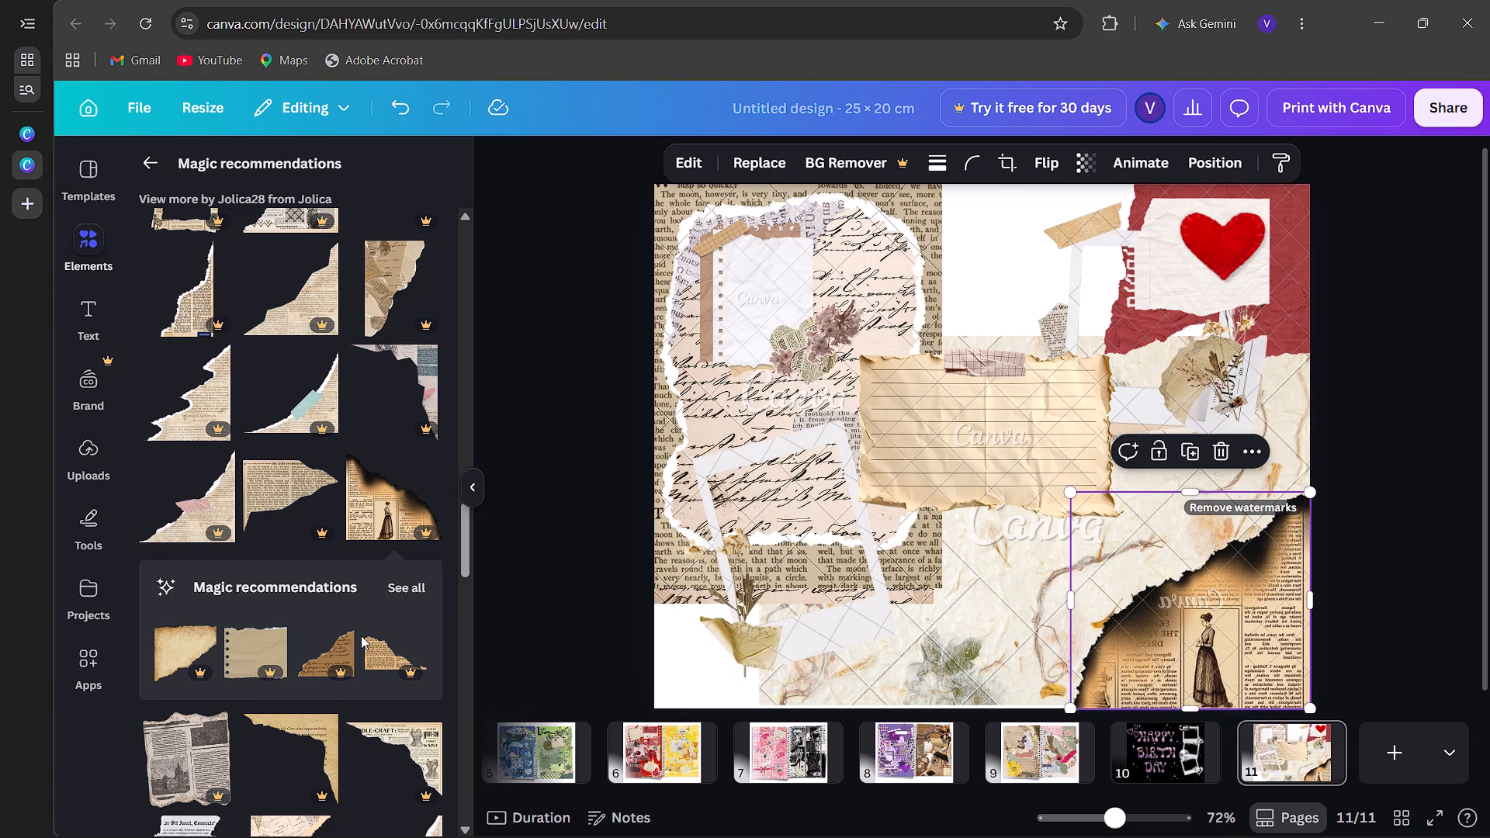
# Add the black-and-white writing hand element, shrink it and place it on the right part of the lined parchment note.
pyautogui.scroll(-6, 361, 635)
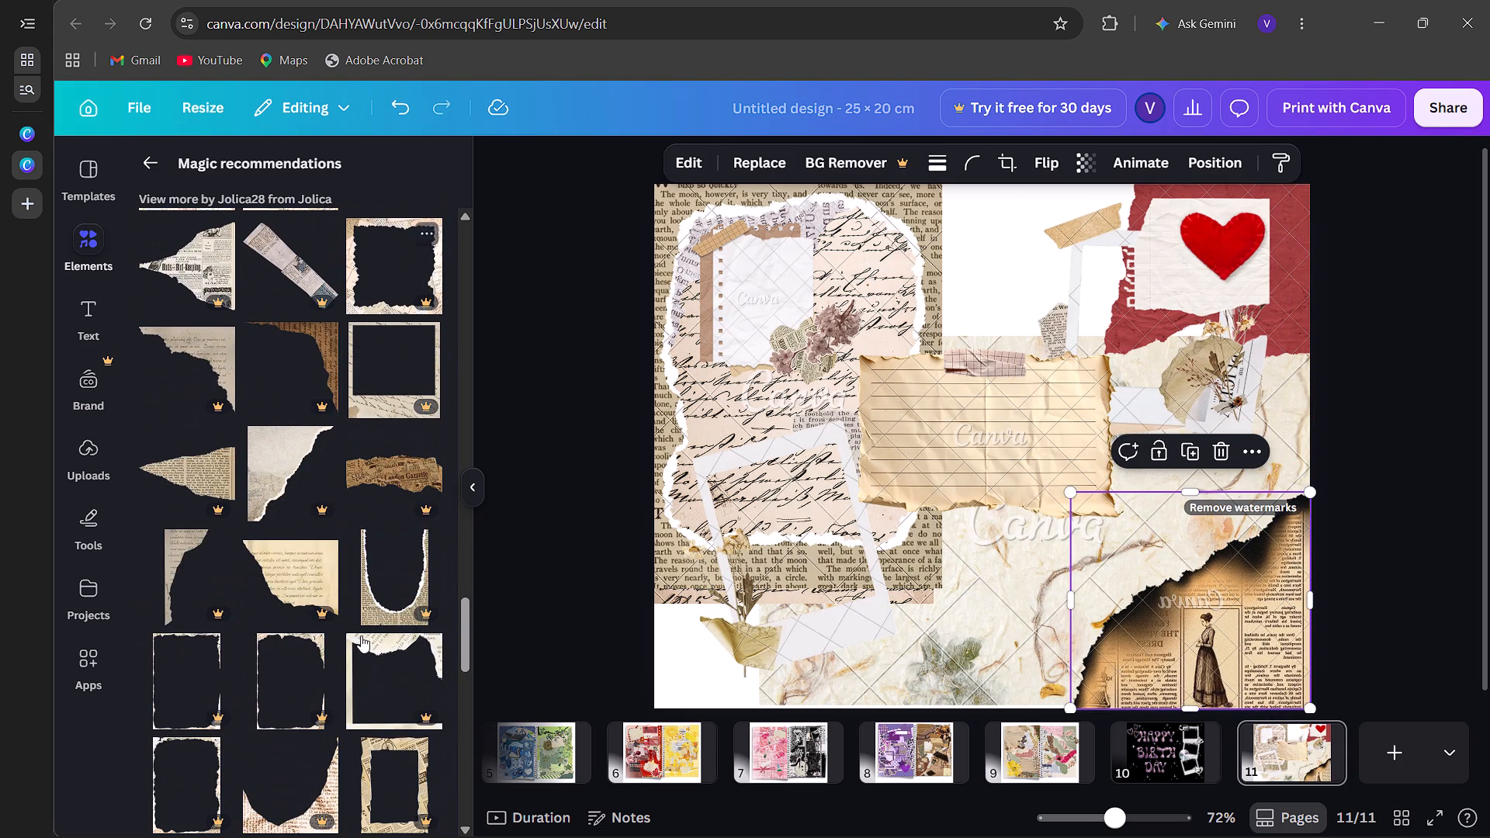
pyautogui.scroll(-4, 361, 635)
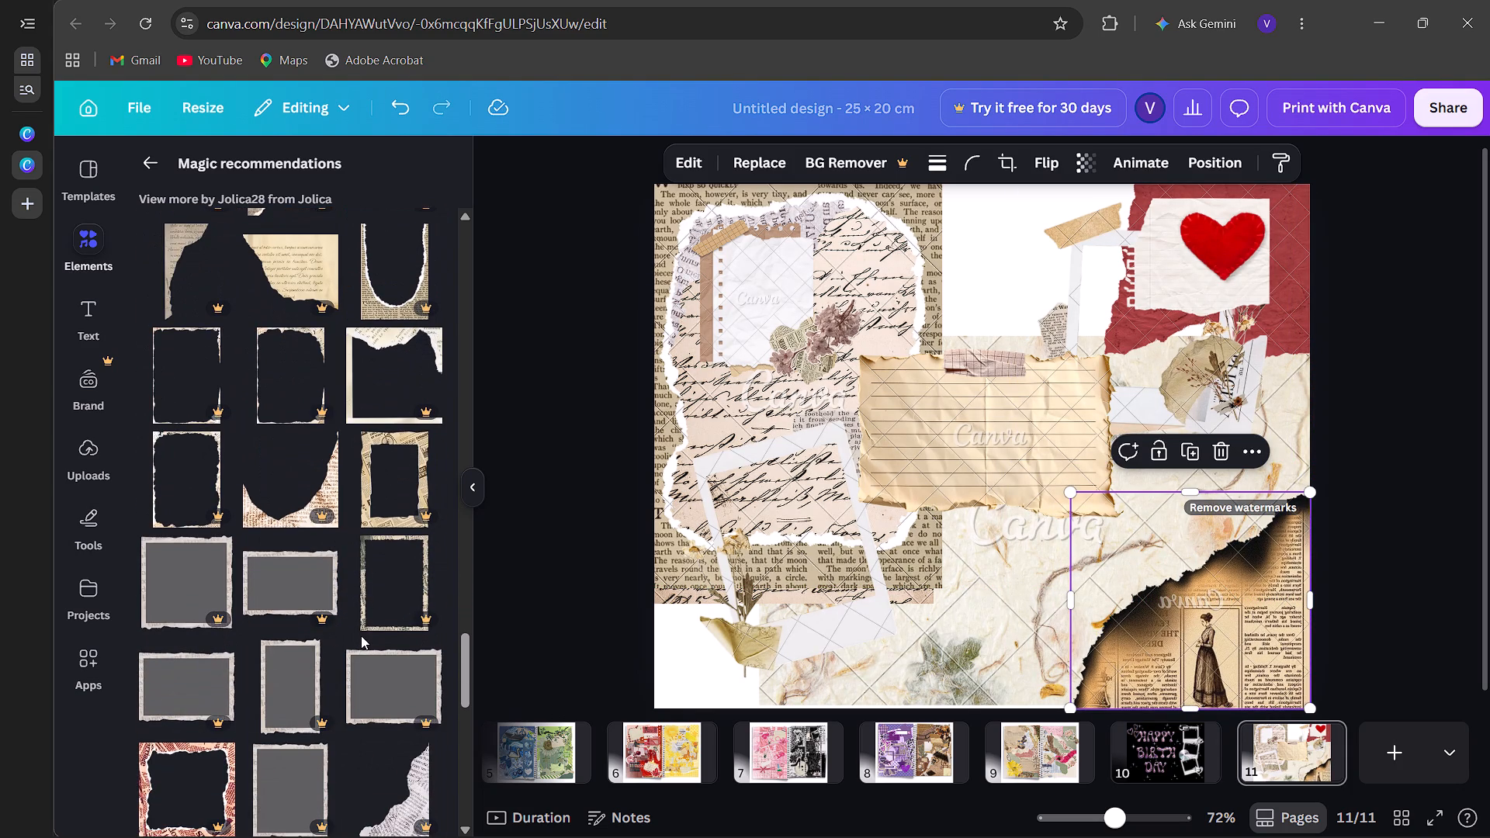
pyautogui.scroll(-6, 361, 635)
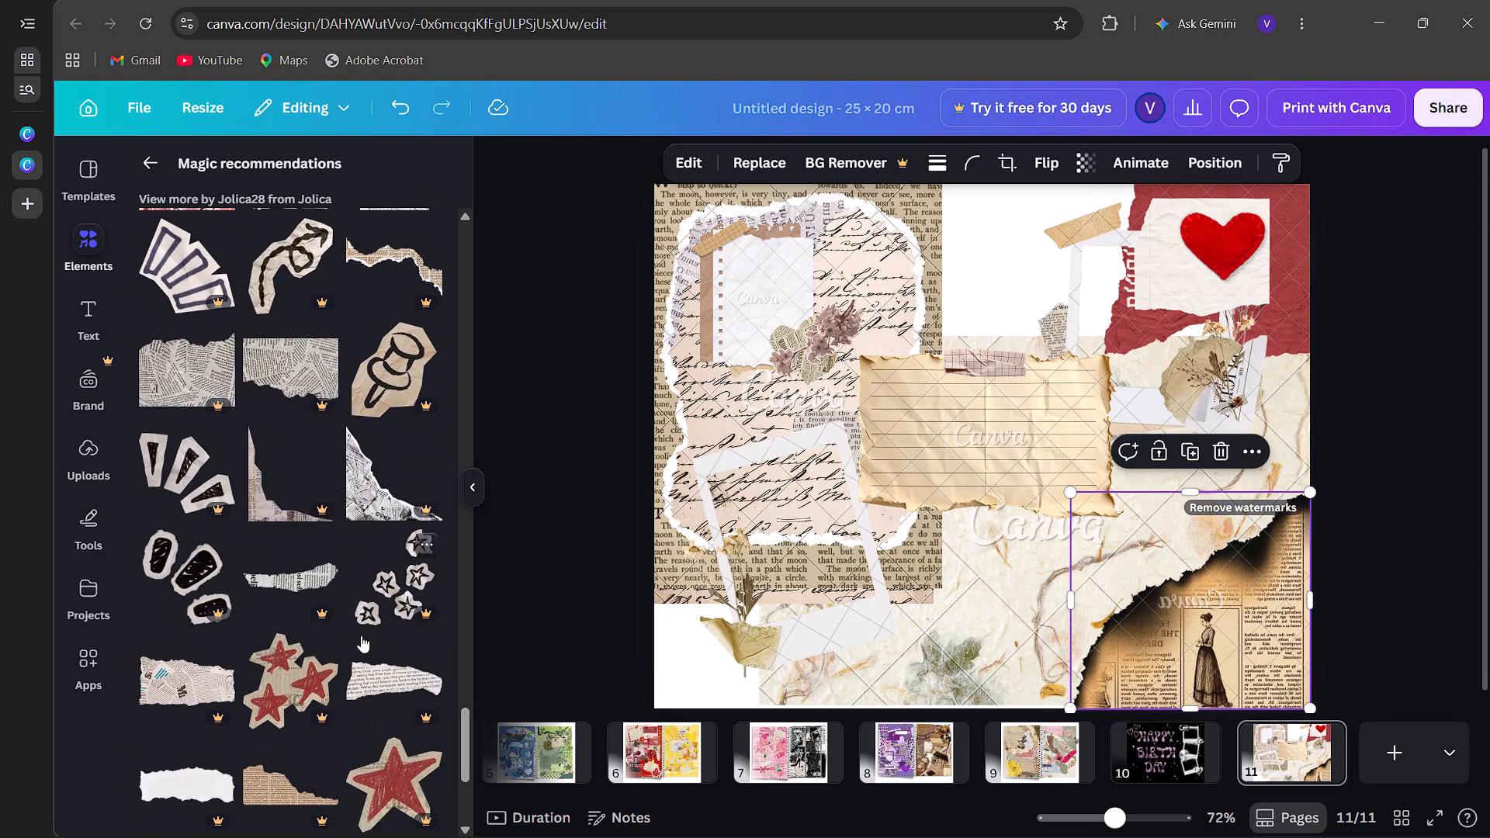
pyautogui.scroll(-3, 361, 635)
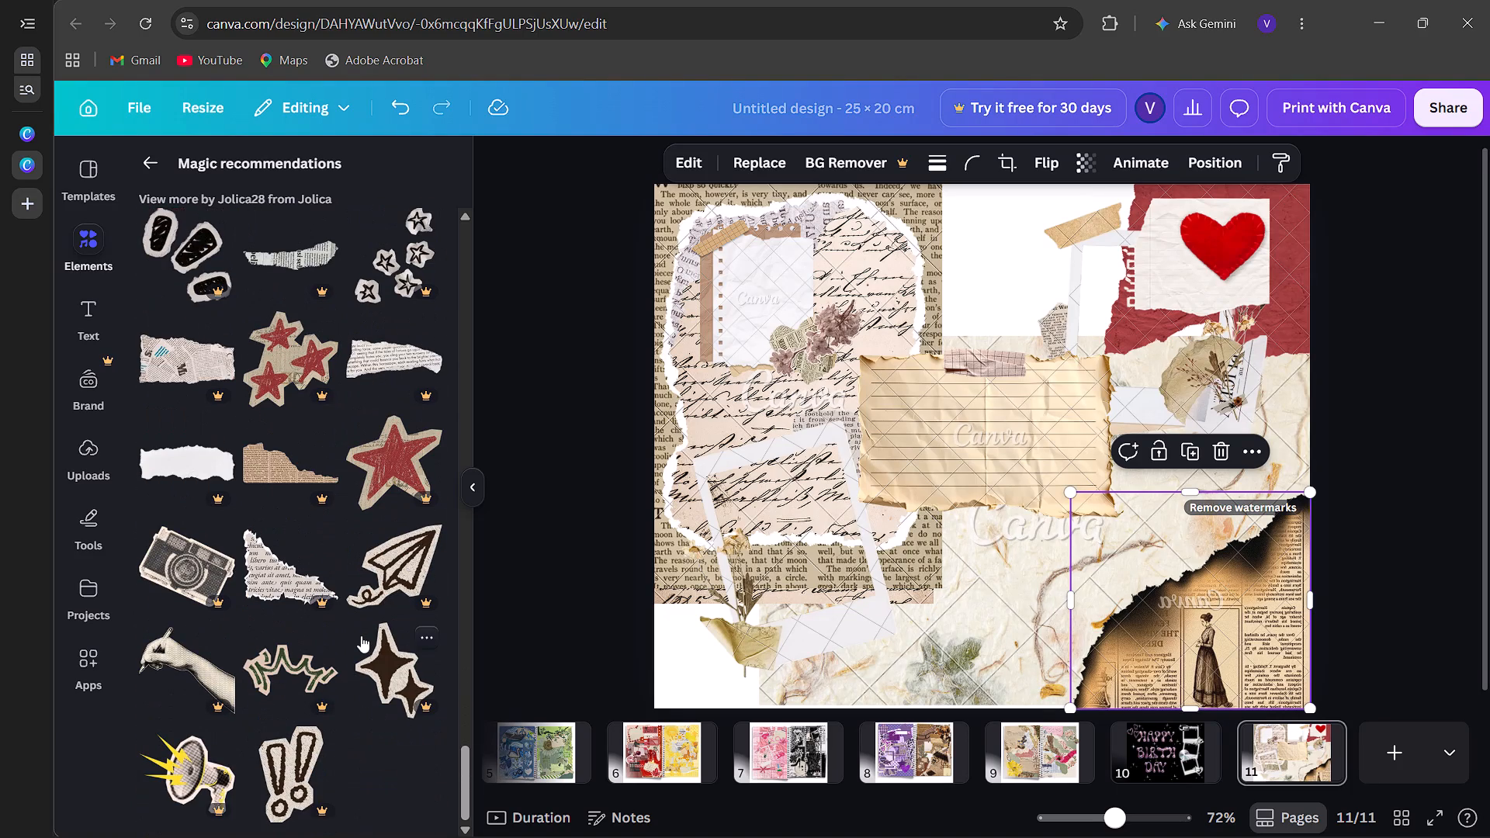
pyautogui.scroll(-3, 361, 635)
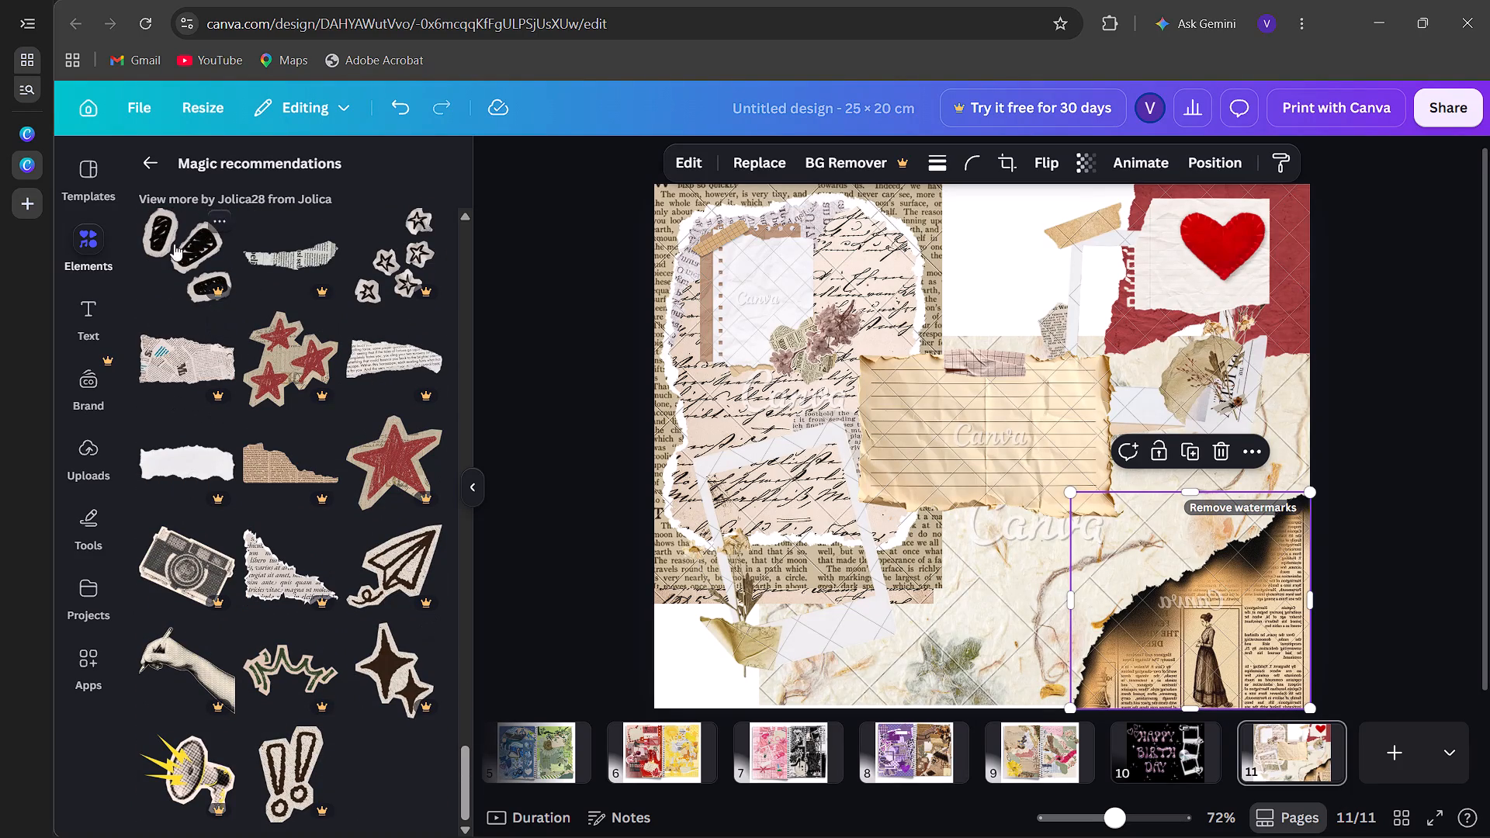
pyautogui.click(179, 654)
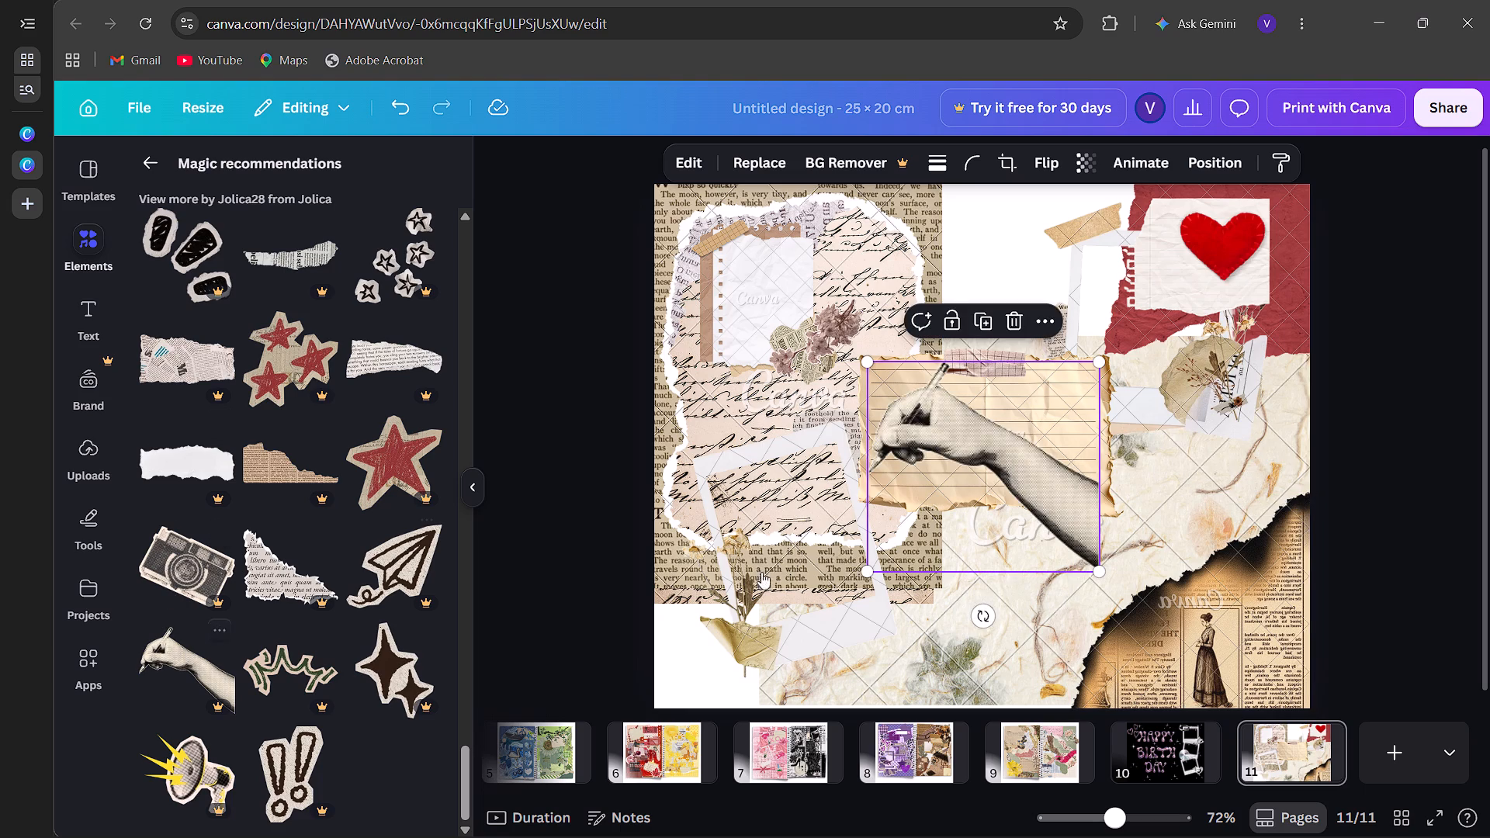
pyautogui.moveTo(867, 574); pyautogui.dragTo(1000, 478)
pyautogui.moveTo(1074, 417); pyautogui.dragTo(1090, 459)
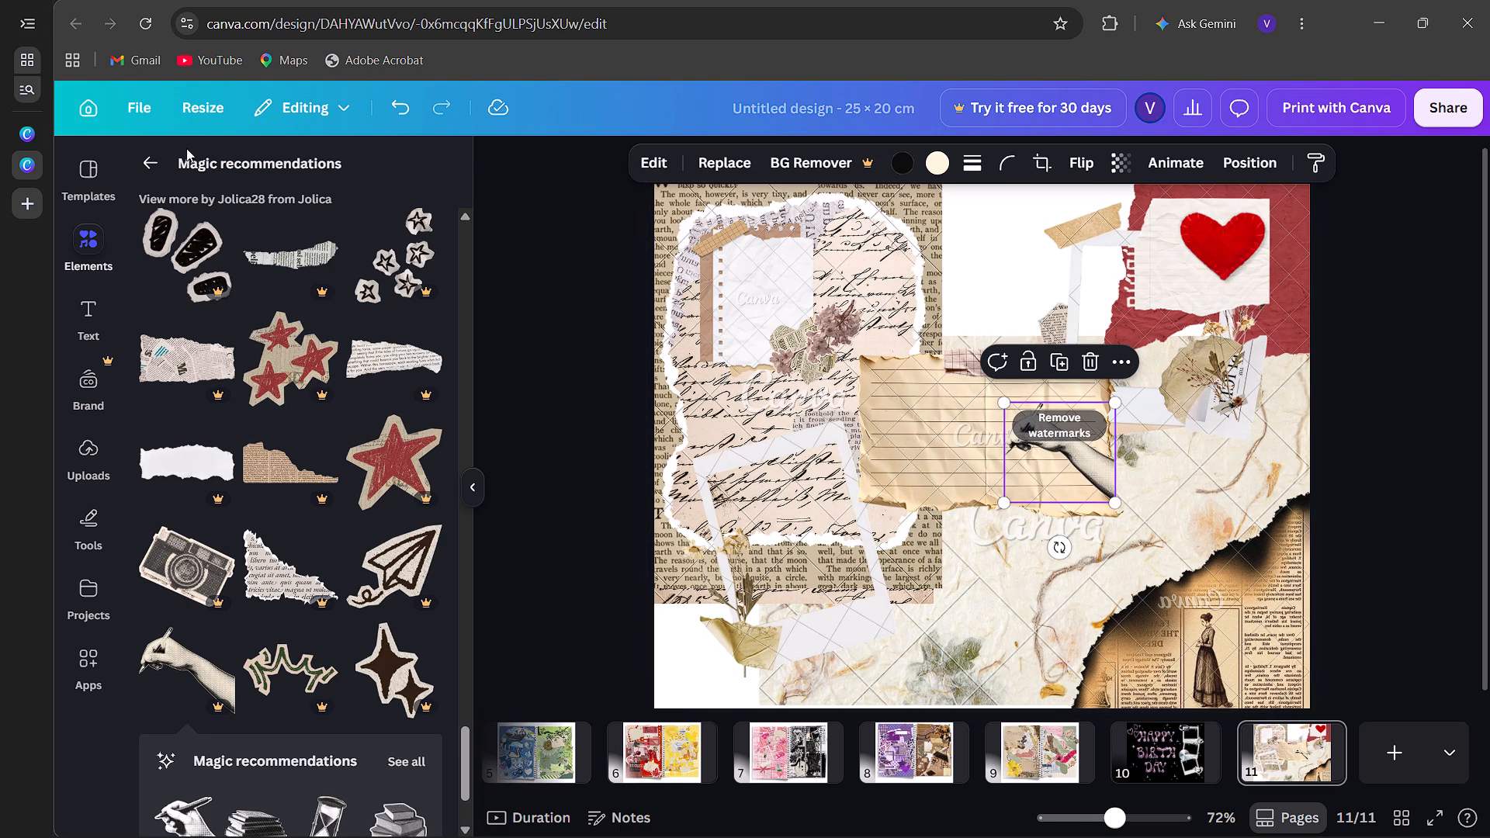
# Add the crumpled white paper ball, shrink it and place it at the top middle of page 11, beside the newspaper frame.
pyautogui.click(147, 149)
pyautogui.scroll(-1, 279, 596)
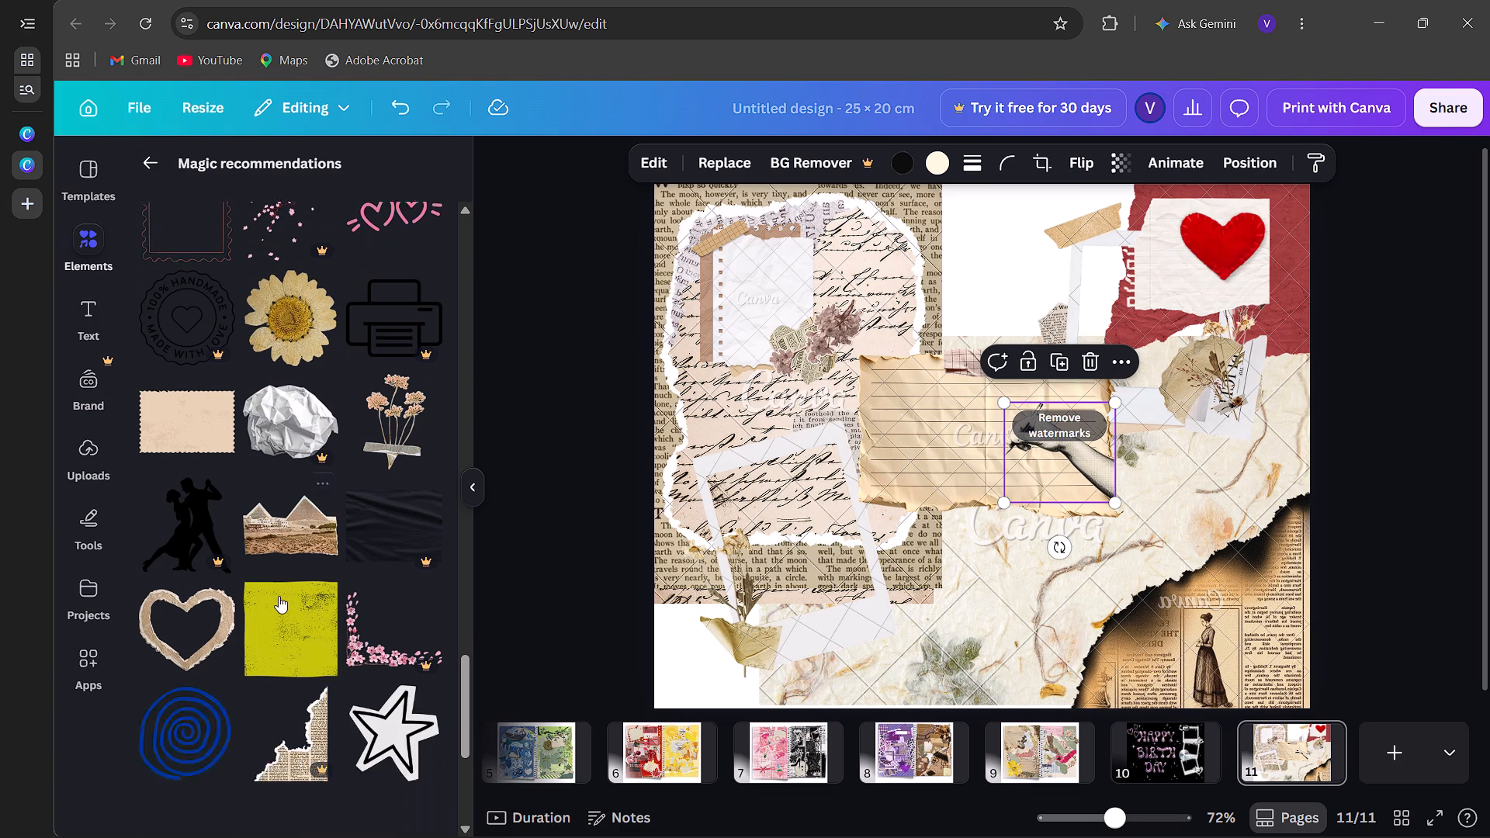
pyautogui.scroll(-1, 279, 596)
pyautogui.click(300, 411)
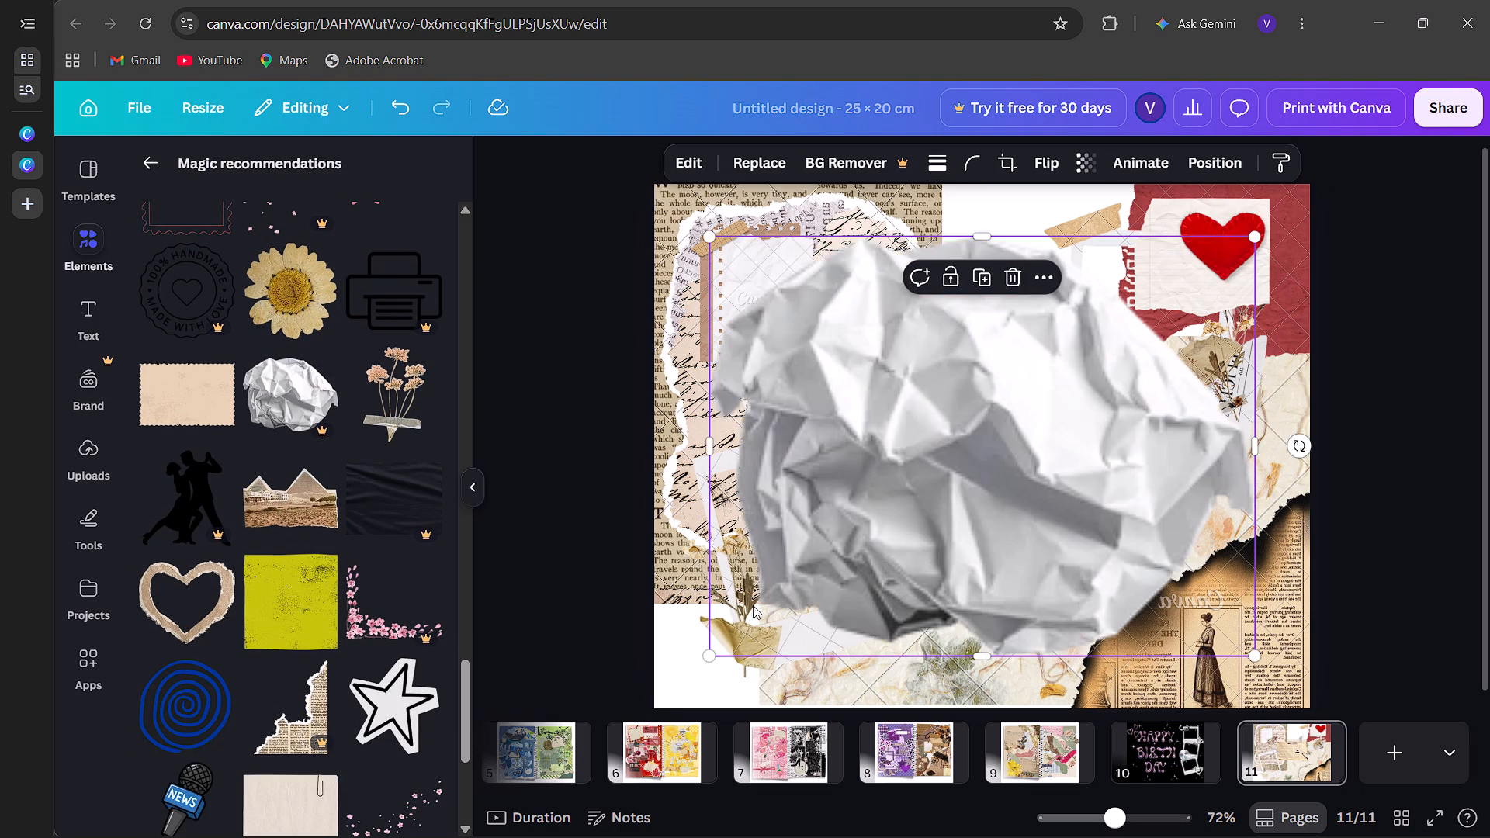
pyautogui.moveTo(712, 653); pyautogui.dragTo(1107, 346)
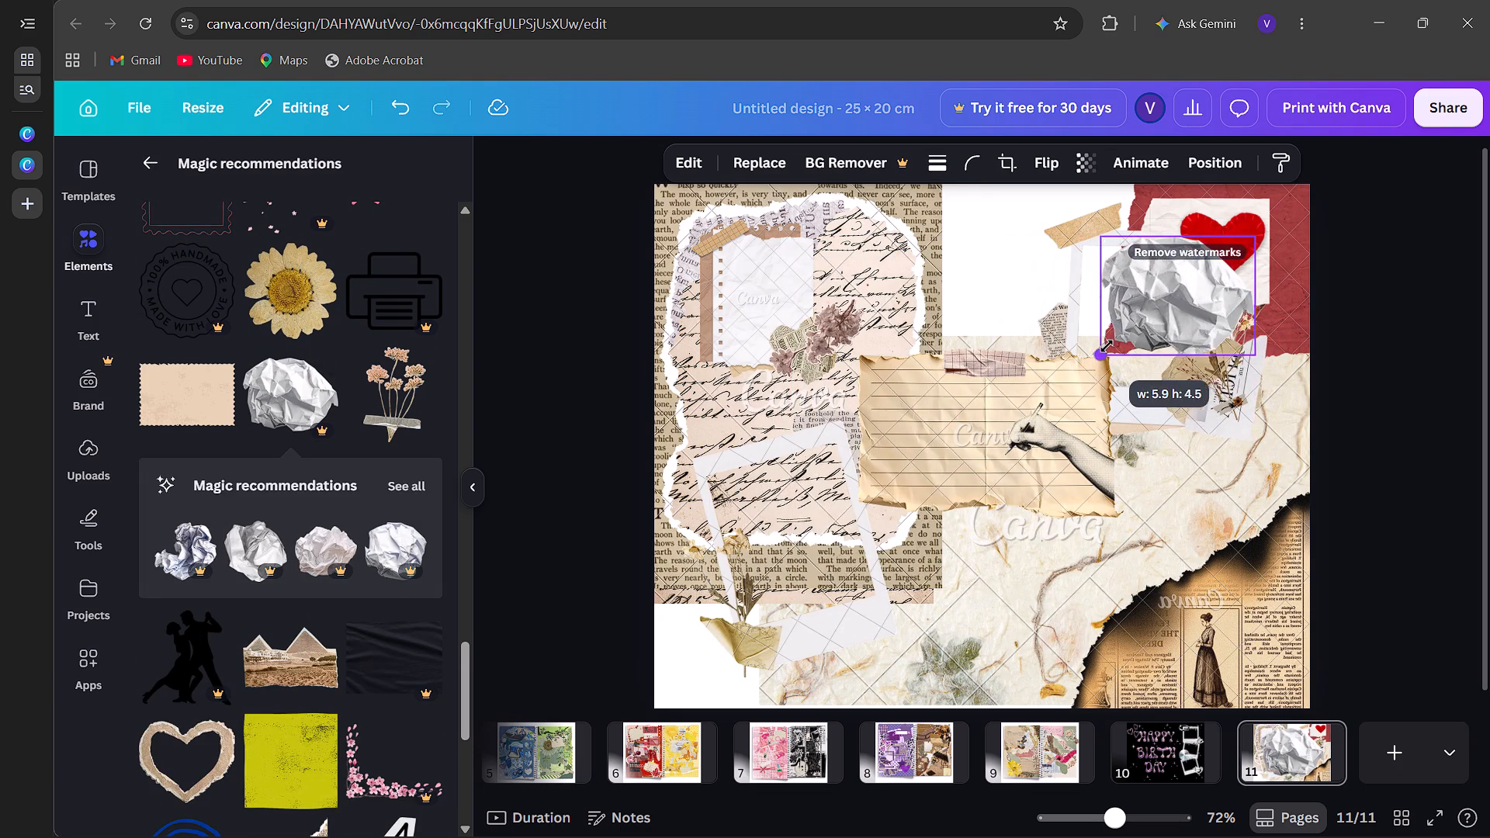
pyautogui.moveTo(1107, 346); pyautogui.dragTo(1171, 346)
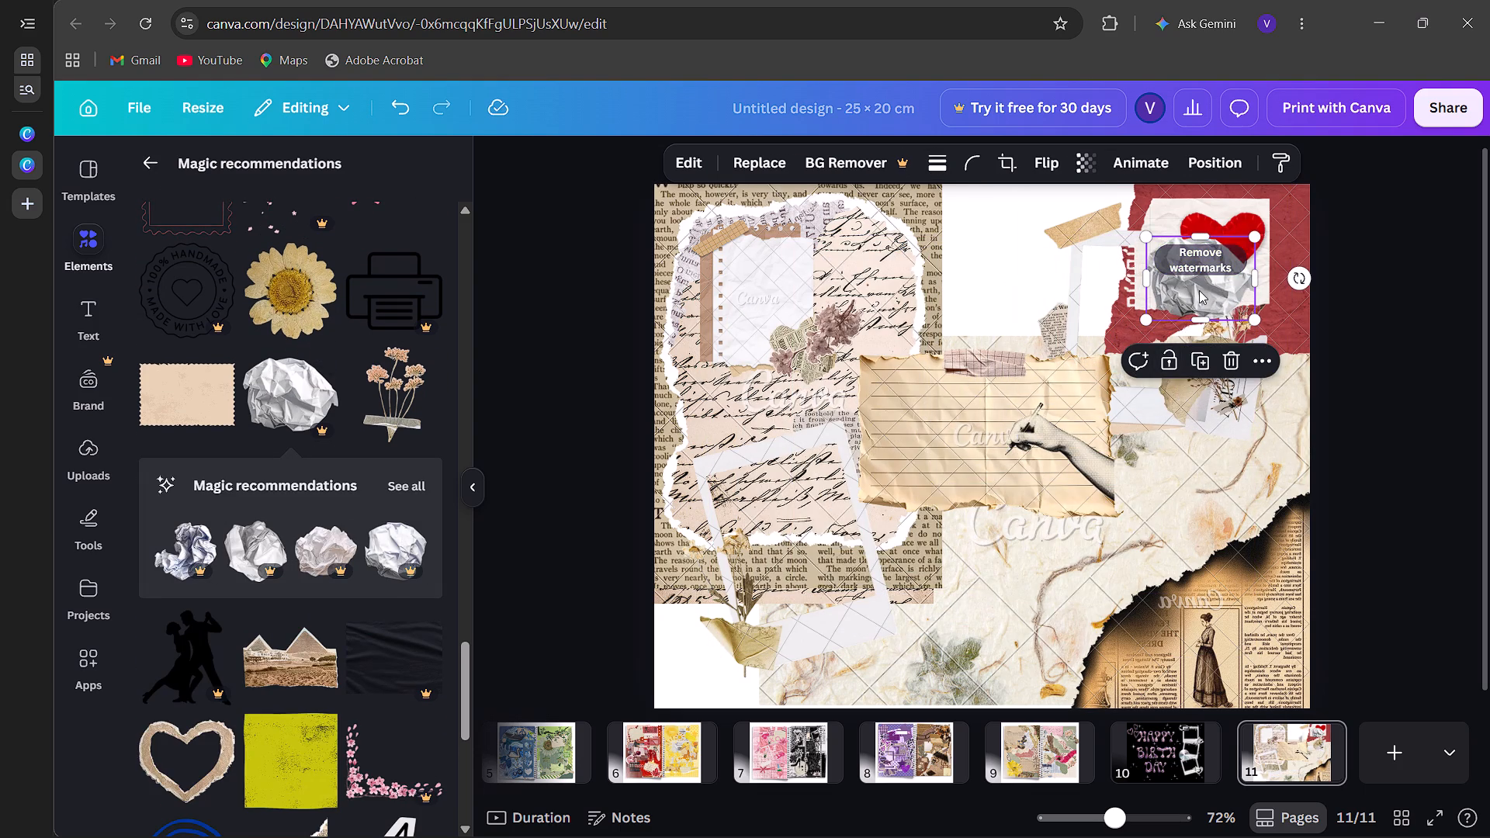
pyautogui.moveTo(1199, 290); pyautogui.dragTo(926, 549)
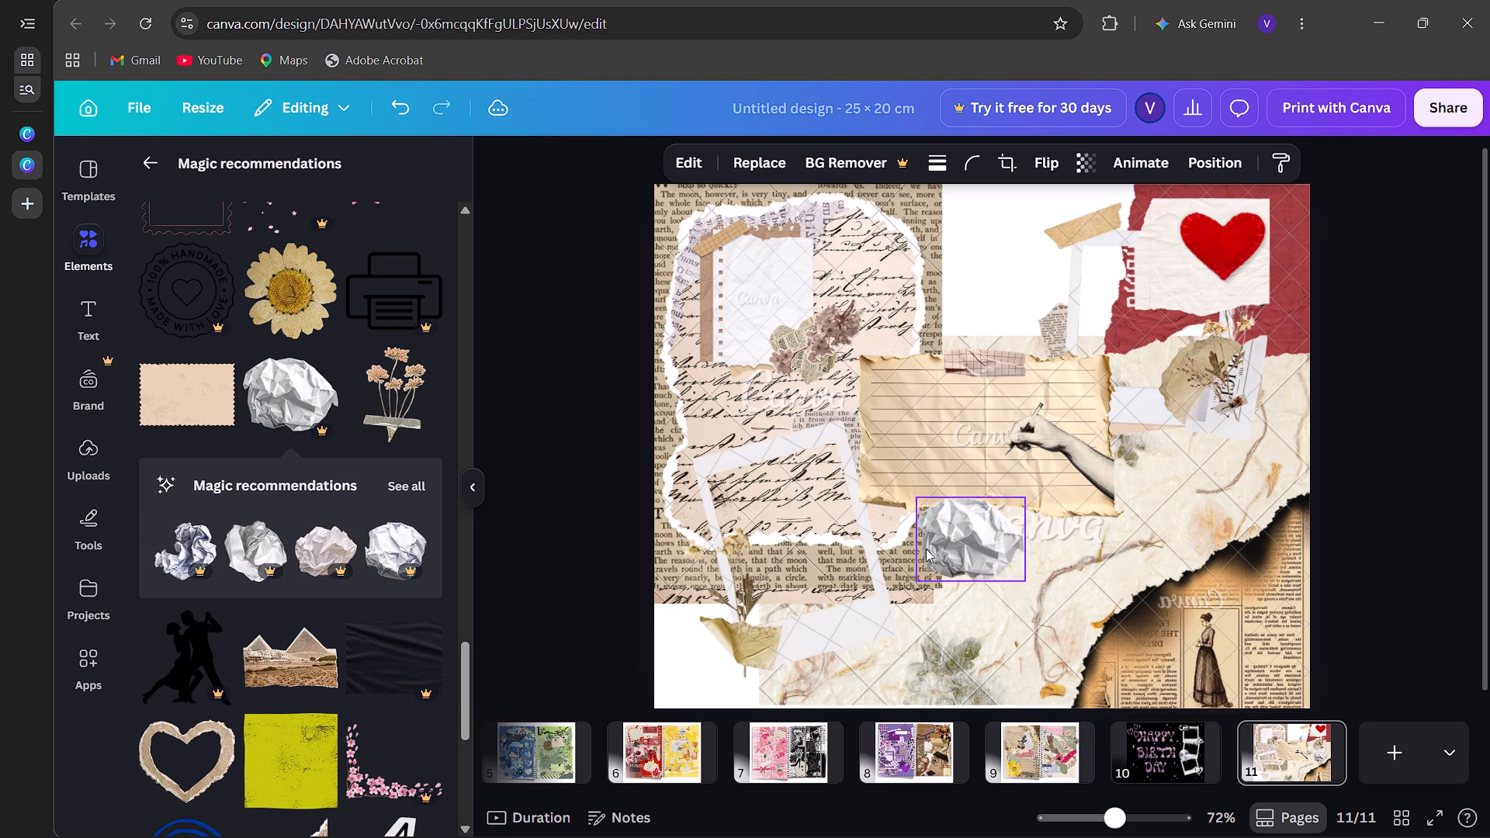
pyautogui.moveTo(926, 549); pyautogui.dragTo(894, 583)
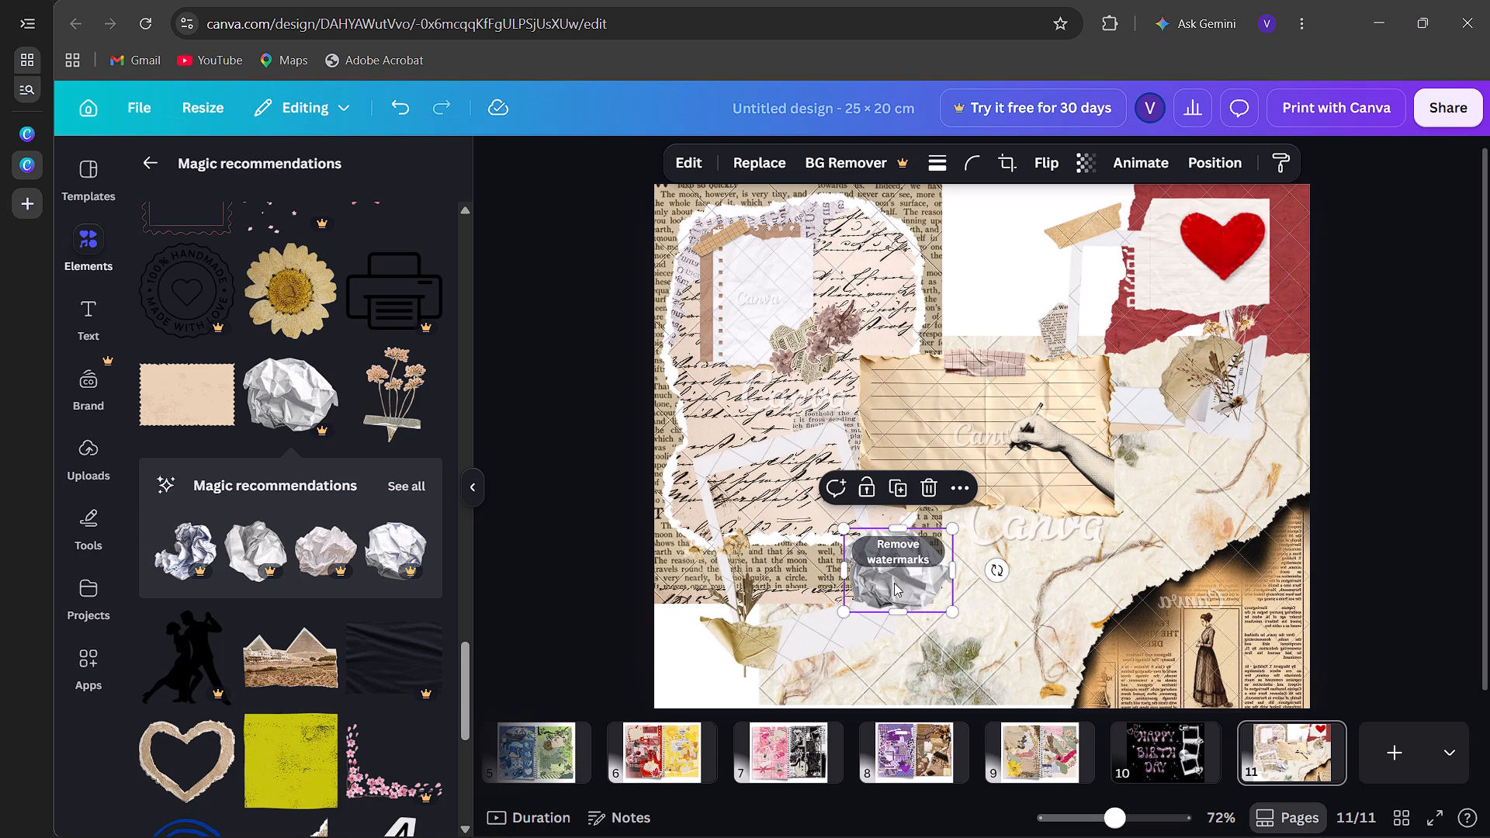
pyautogui.moveTo(894, 583); pyautogui.dragTo(941, 275)
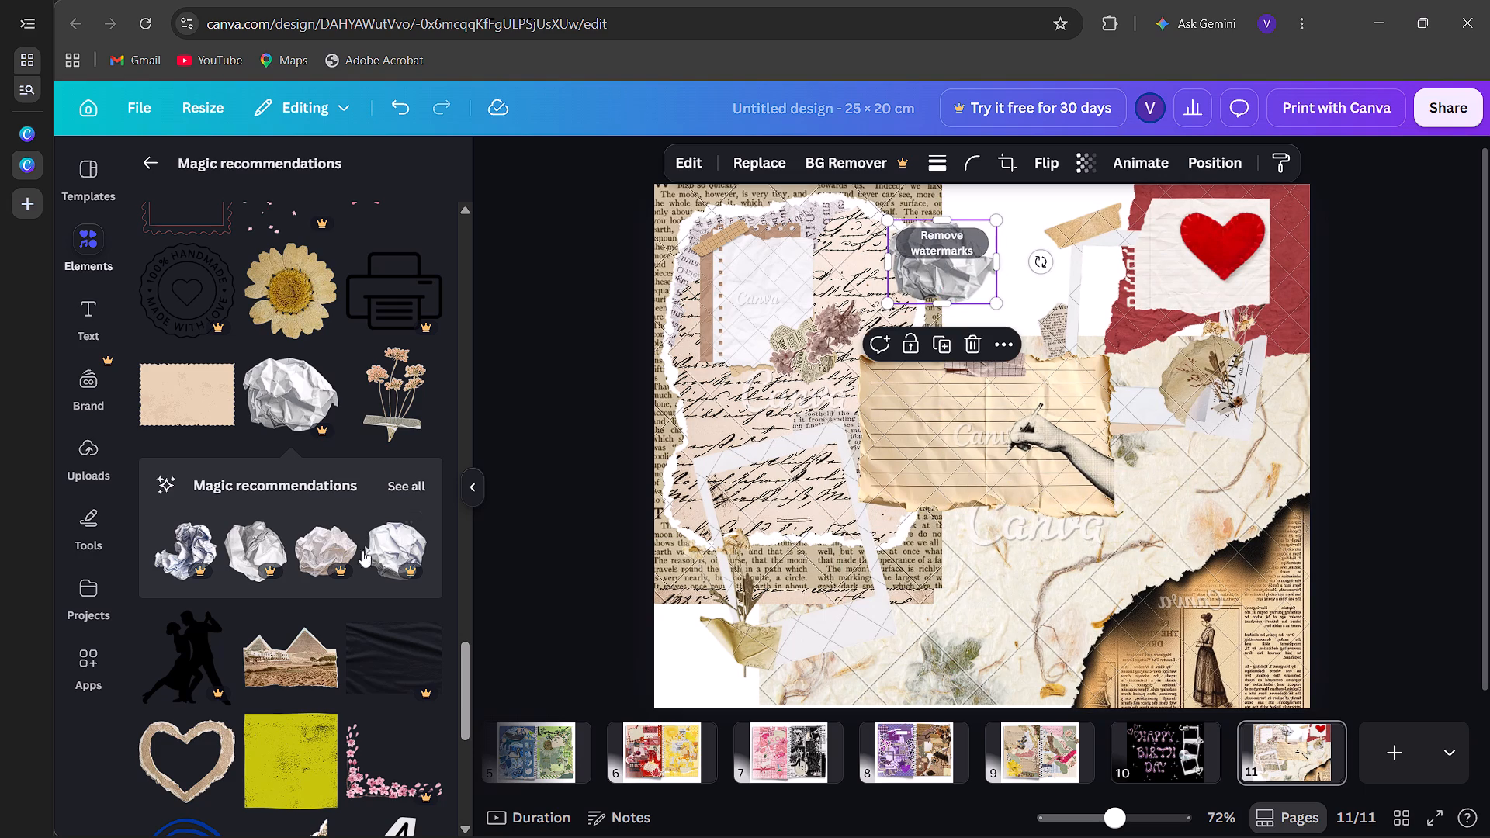
# Add the vintage pyramids cutout, shrink it and place it over the lower-left corner of the lined parchment note on page 11.
pyautogui.scroll(-2, 289, 602)
pyautogui.click(259, 428)
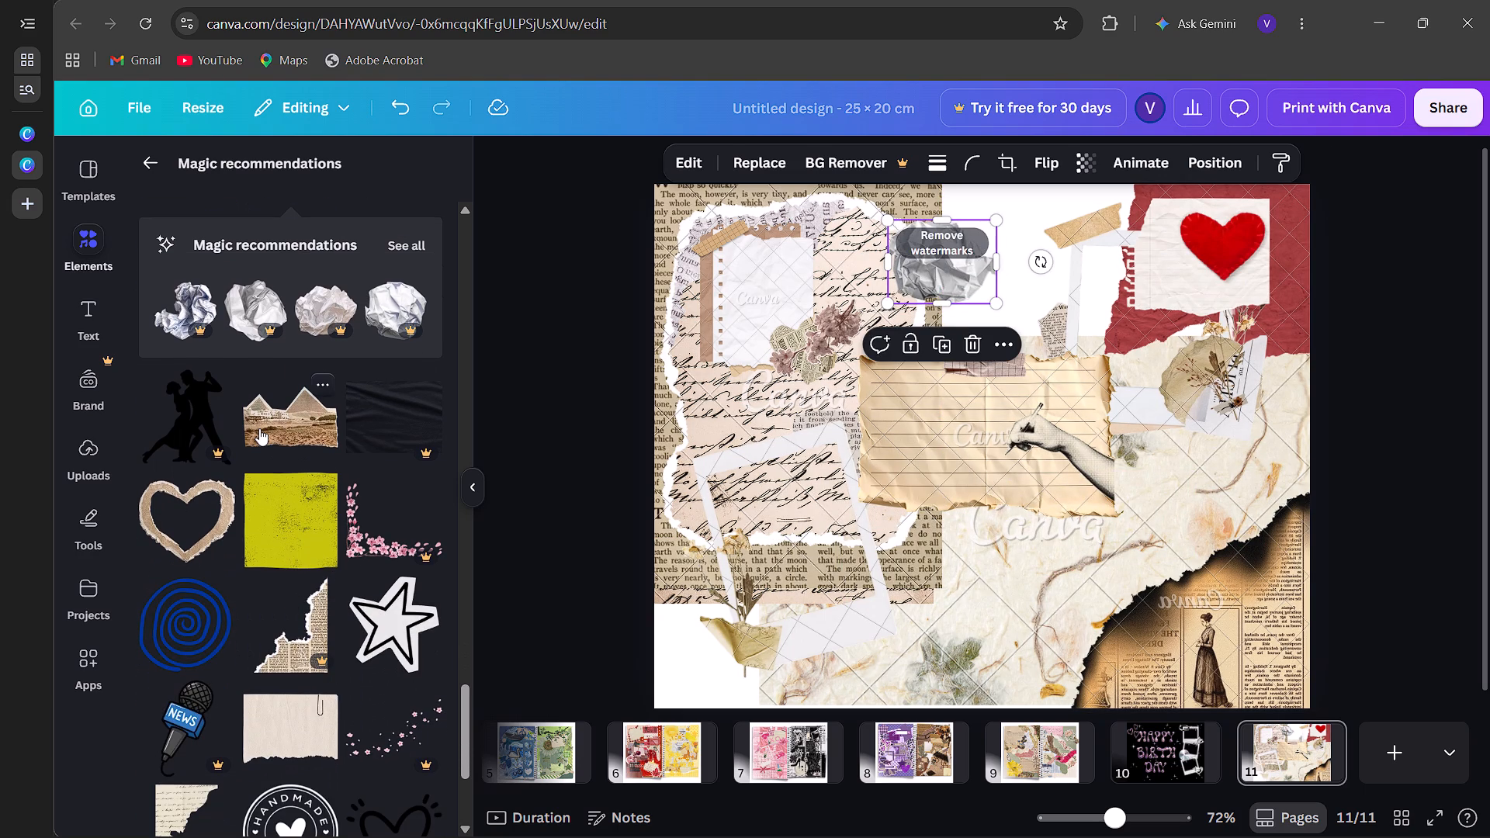
pyautogui.moveTo(710, 613); pyautogui.dragTo(814, 468)
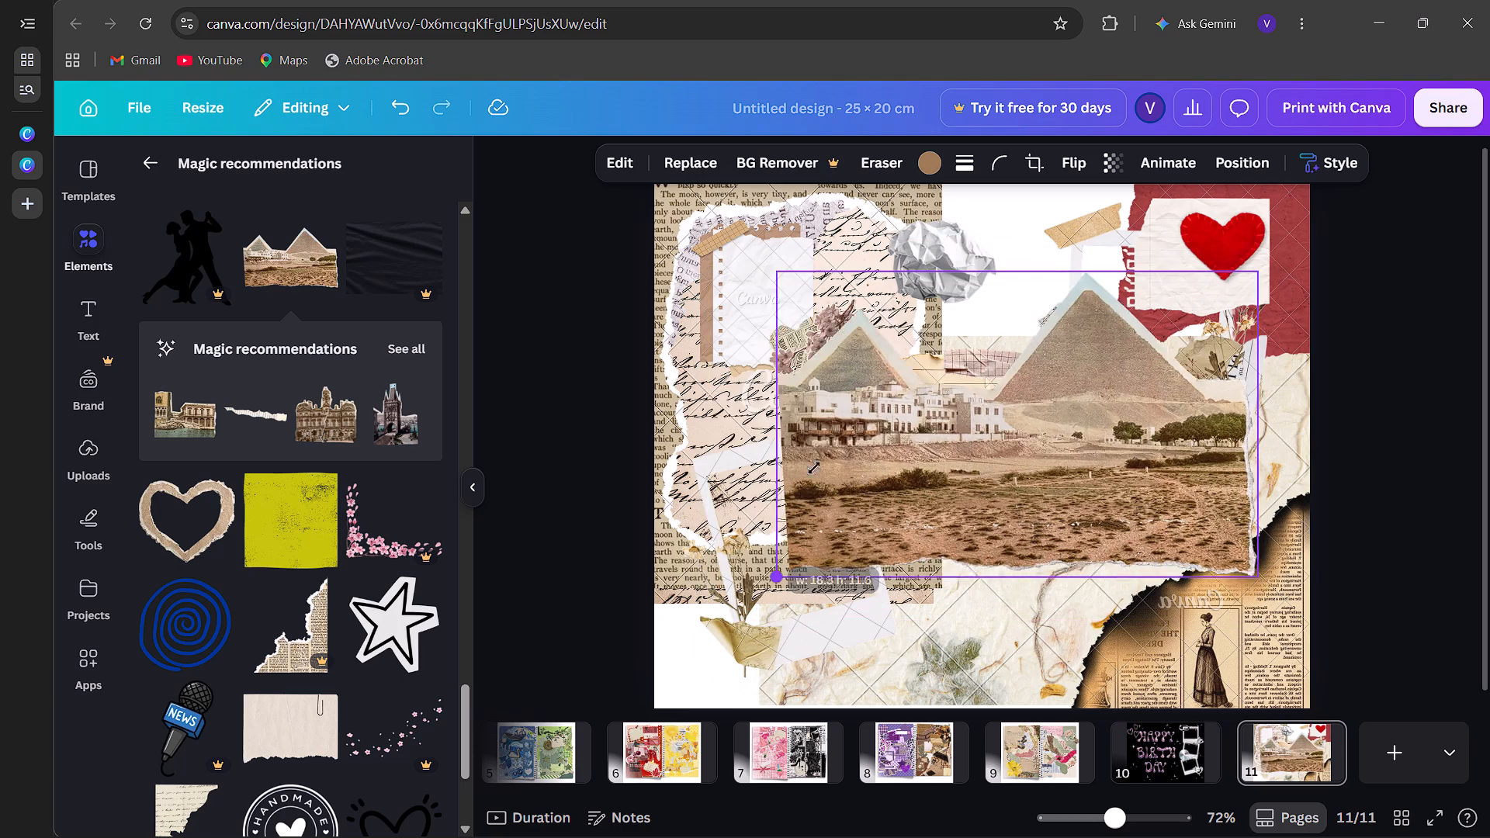
pyautogui.moveTo(814, 468); pyautogui.dragTo(1098, 343)
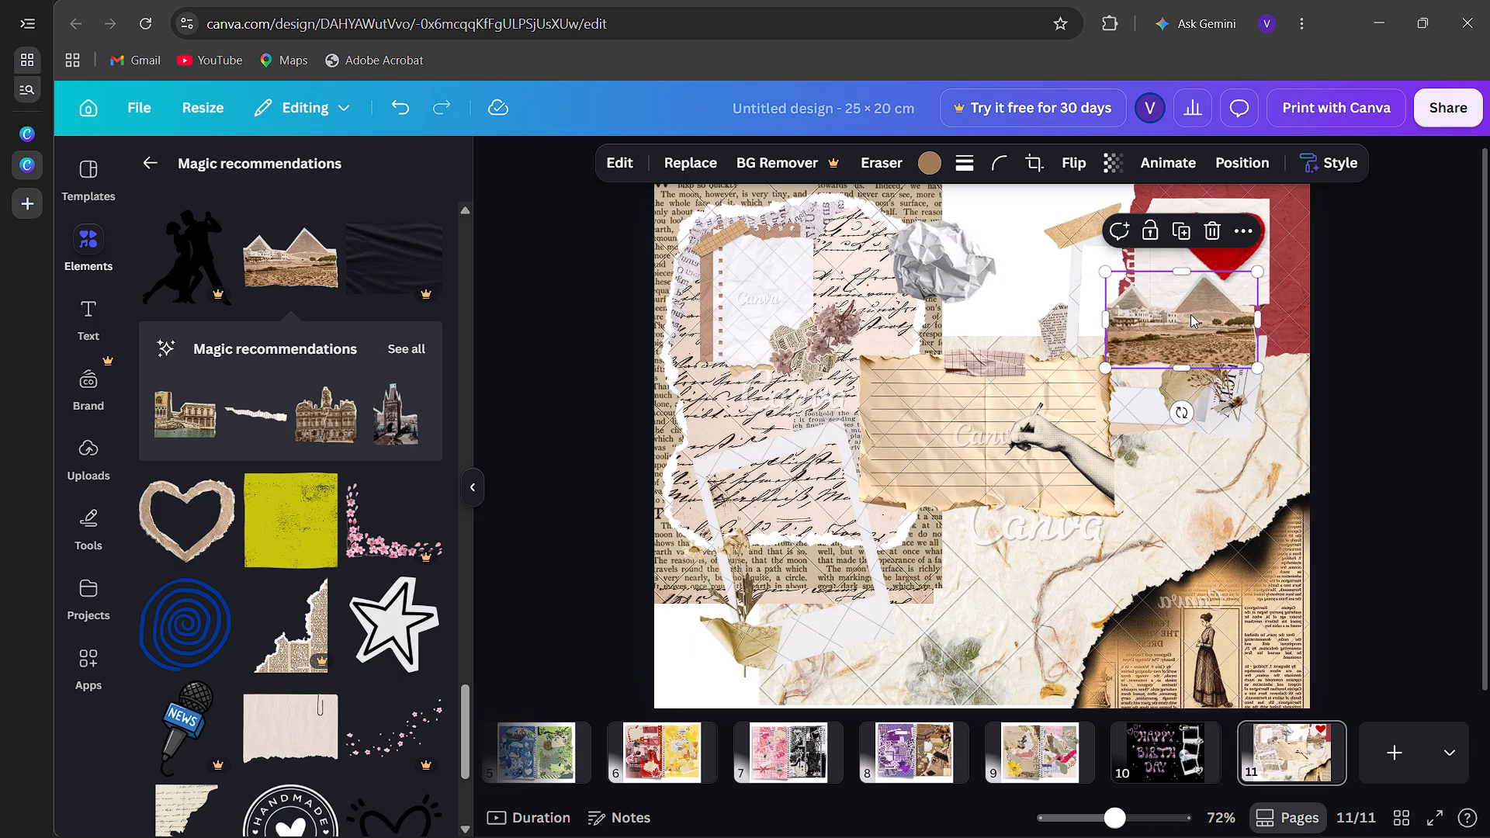
pyautogui.moveTo(1190, 314); pyautogui.dragTo(968, 311)
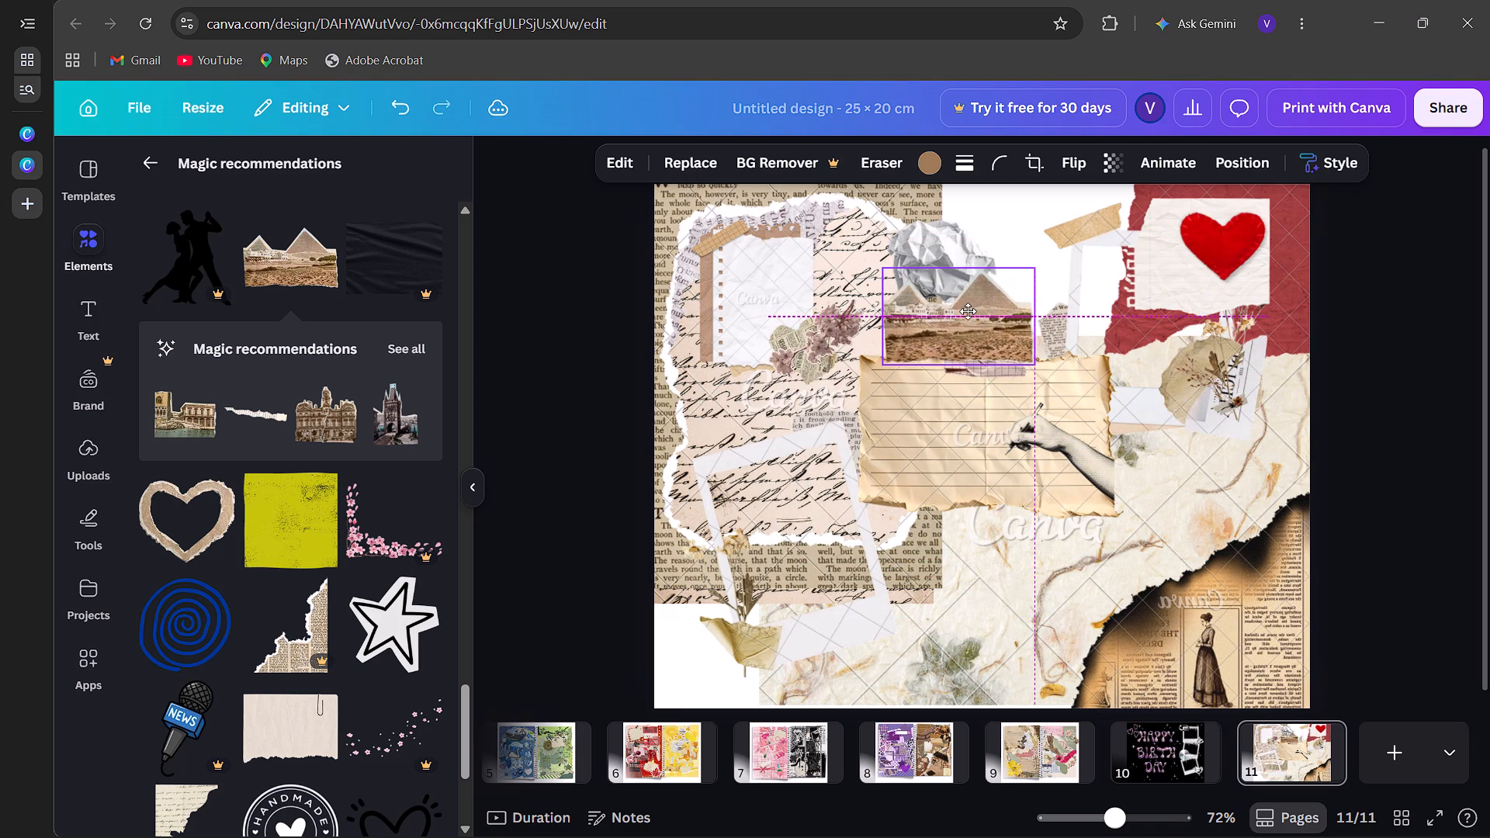
pyautogui.moveTo(968, 311); pyautogui.dragTo(899, 500)
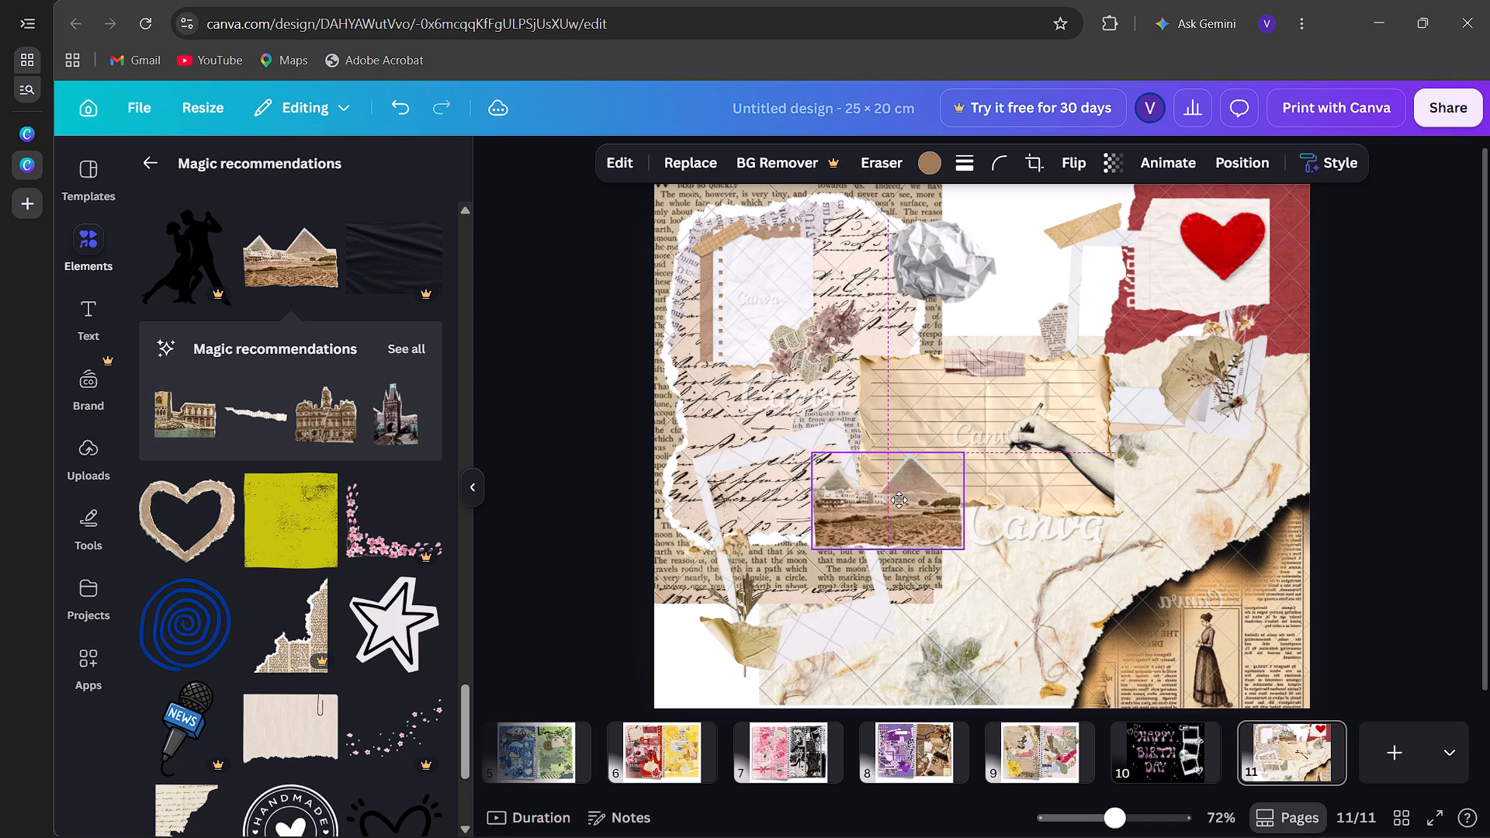
pyautogui.moveTo(899, 500); pyautogui.dragTo(904, 502)
# Move the crumpled white paper ball down to the torn upper edge of the burnt newspaper piece.
pyautogui.moveTo(934, 239); pyautogui.dragTo(1207, 512)
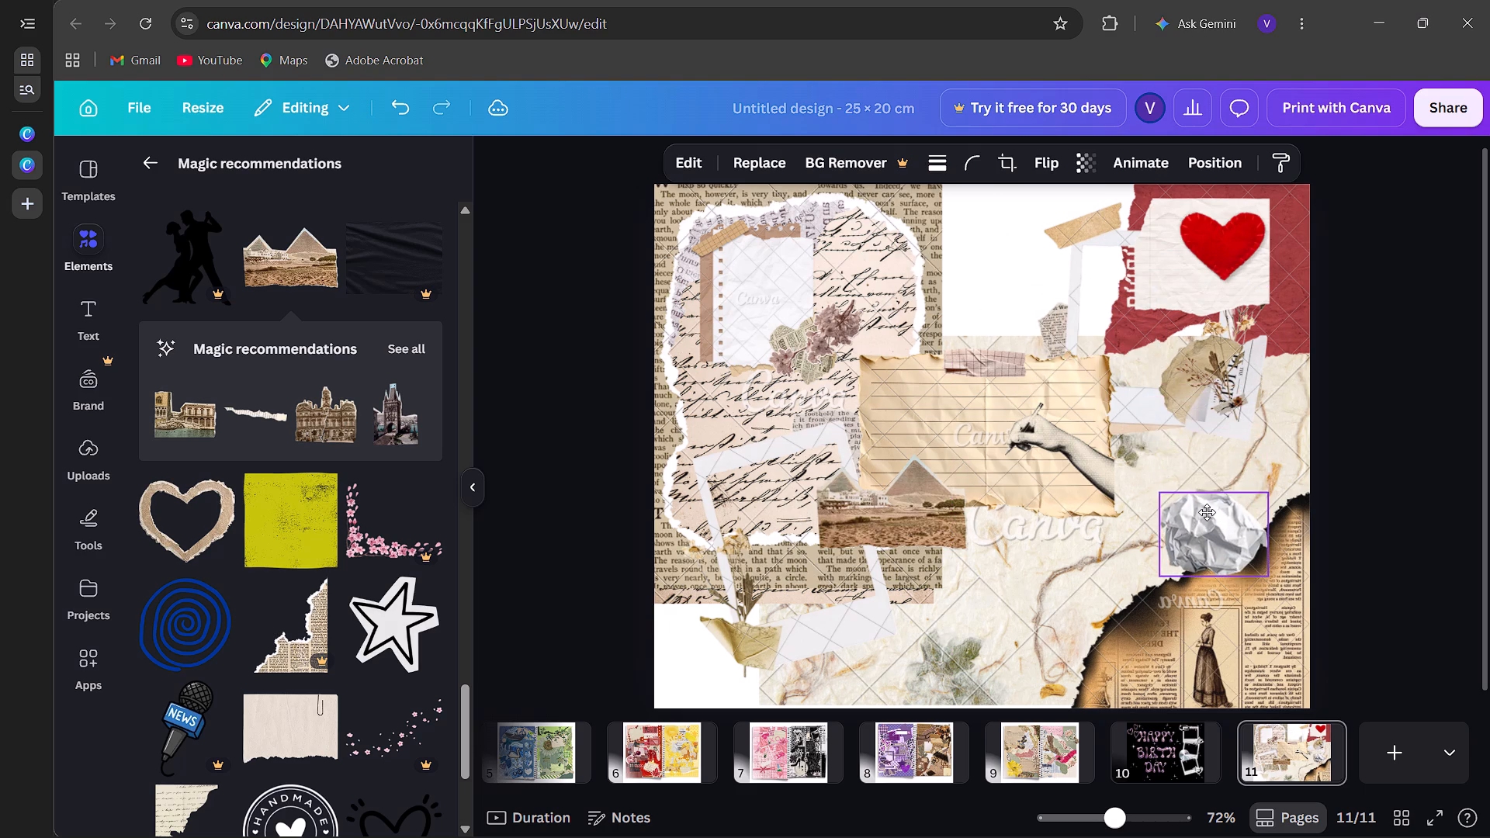
pyautogui.moveTo(1207, 512); pyautogui.dragTo(1209, 513)
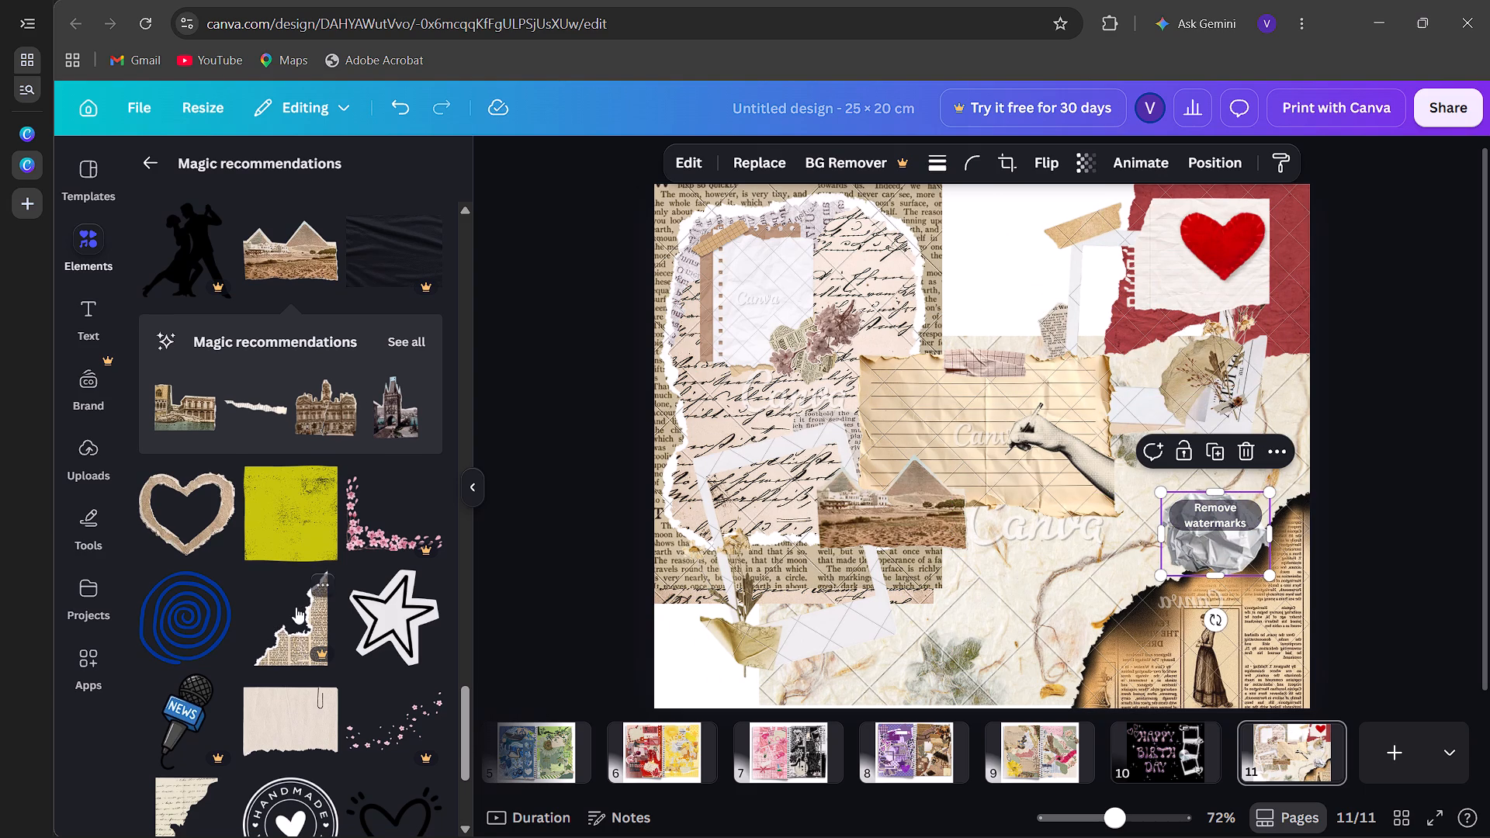
# Browse the full set of recommendations related to the pyramids cutout for more vintage collage elements.
pyautogui.click(398, 339)
pyautogui.hscroll(-1, 359, 414)
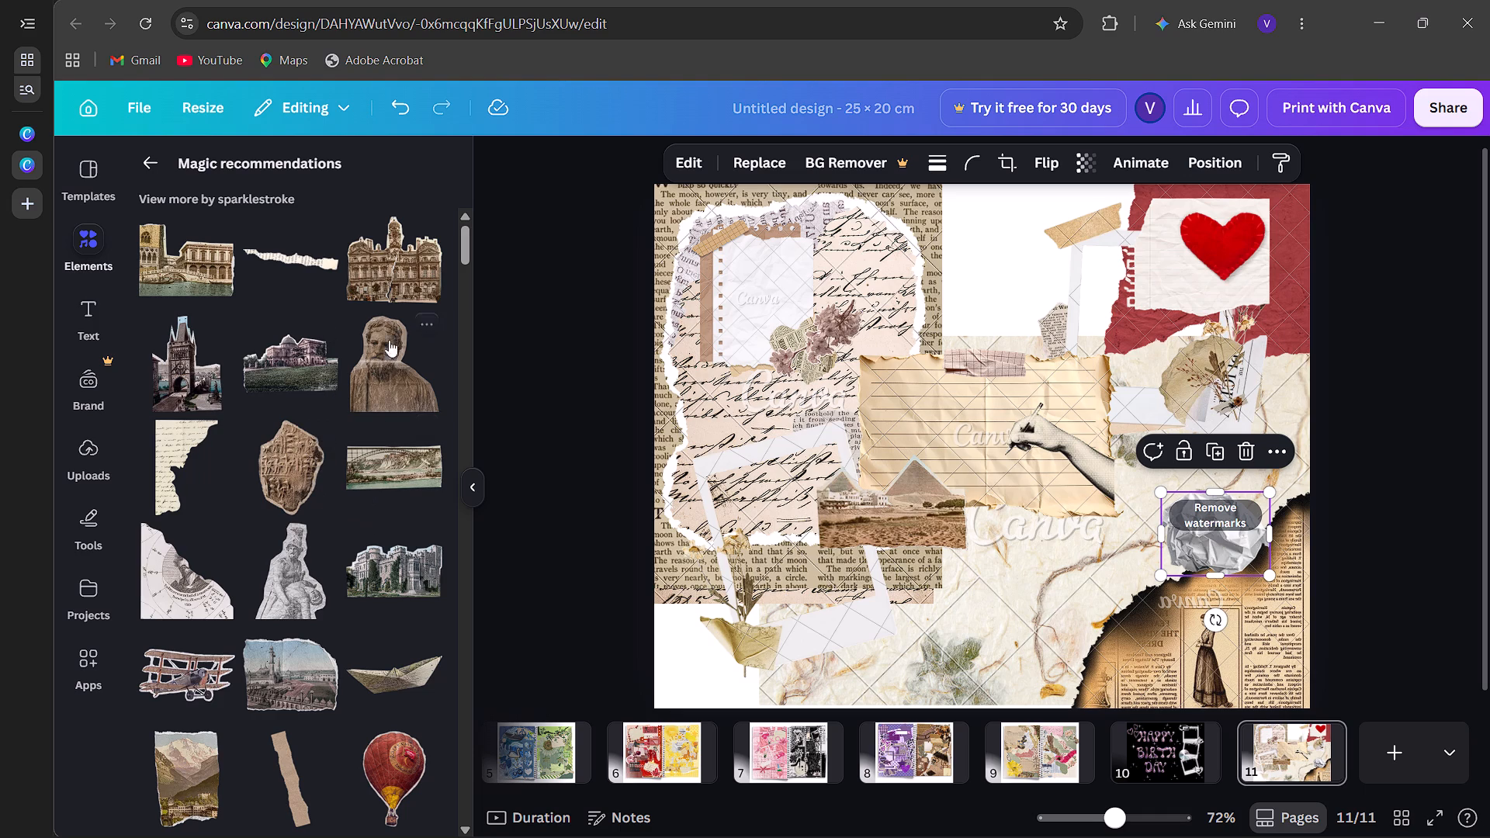
pyautogui.scroll(-4, 389, 275)
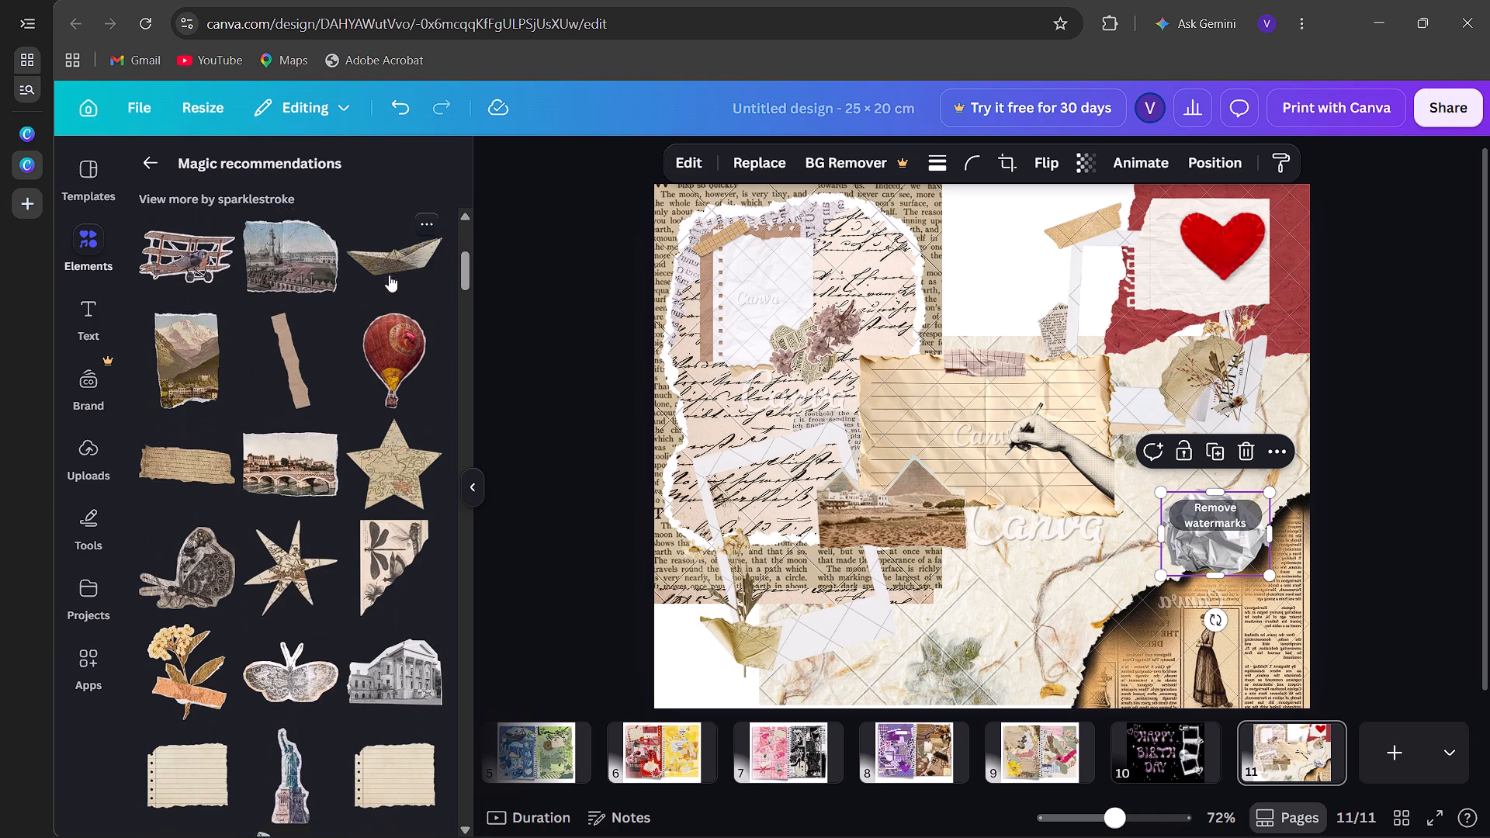
pyautogui.scroll(-5, 389, 275)
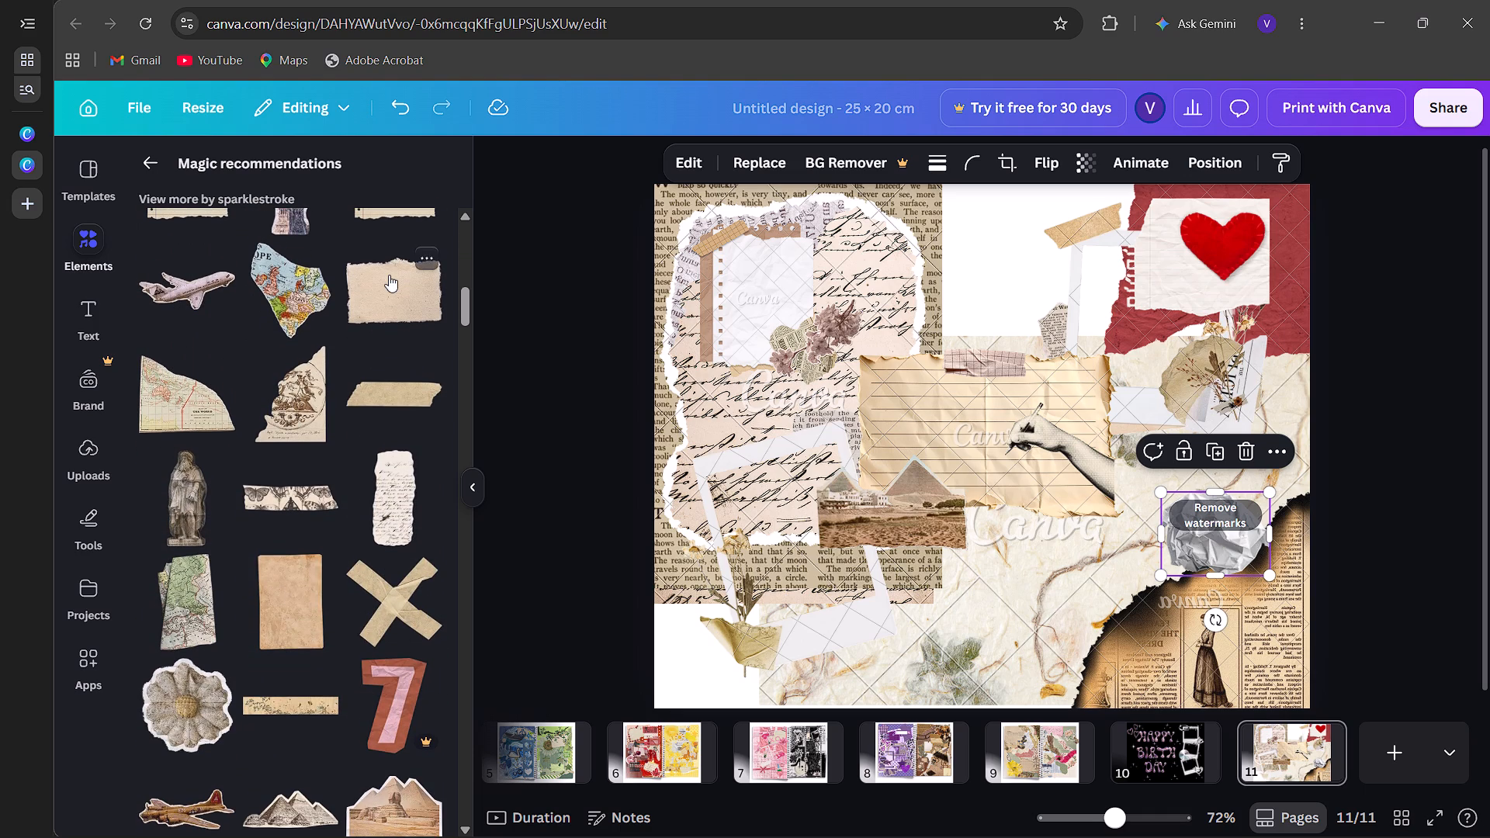
pyautogui.scroll(-4, 389, 275)
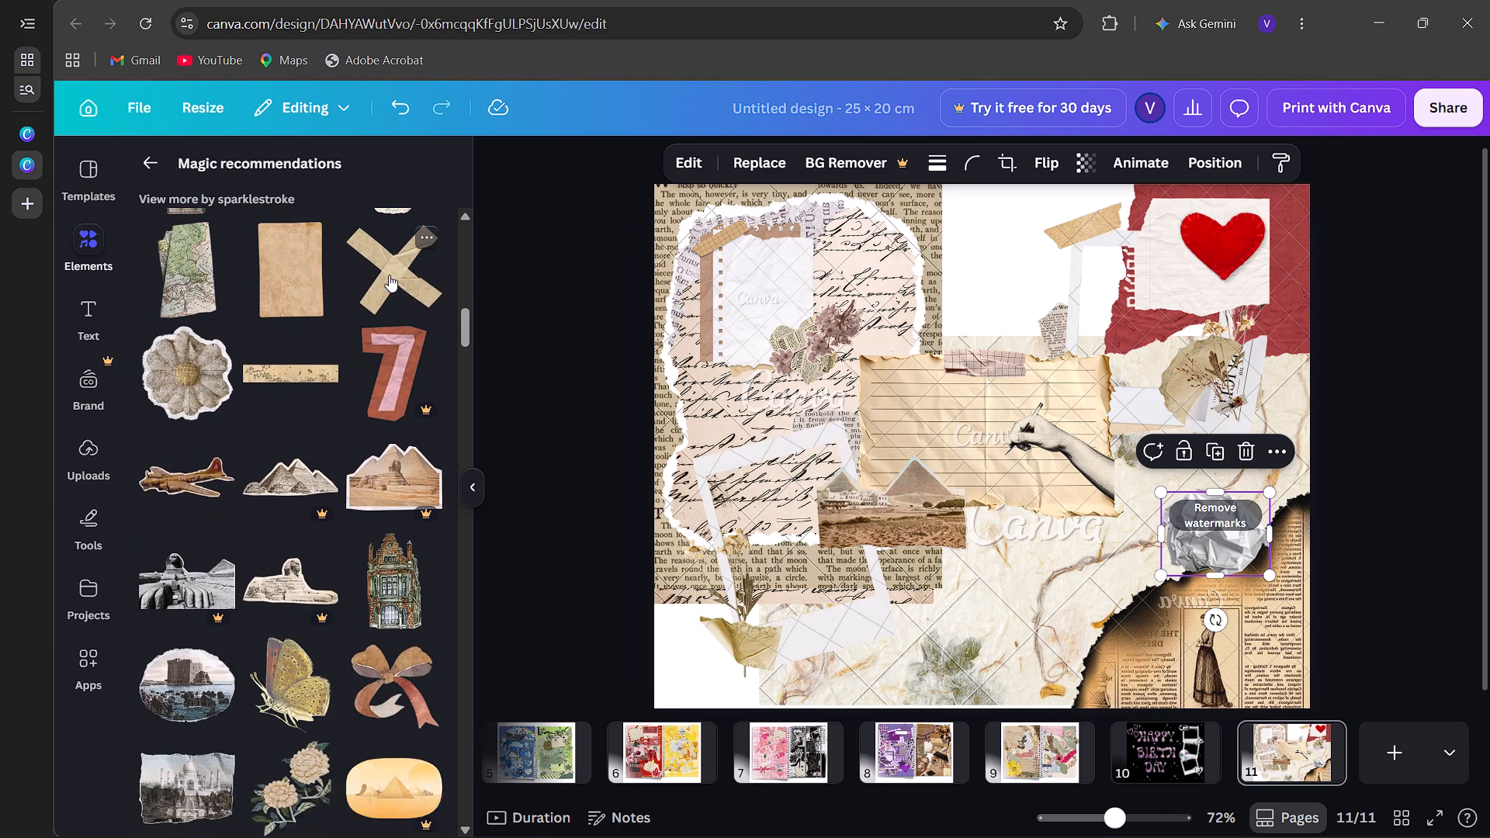
pyautogui.scroll(-10, 389, 275)
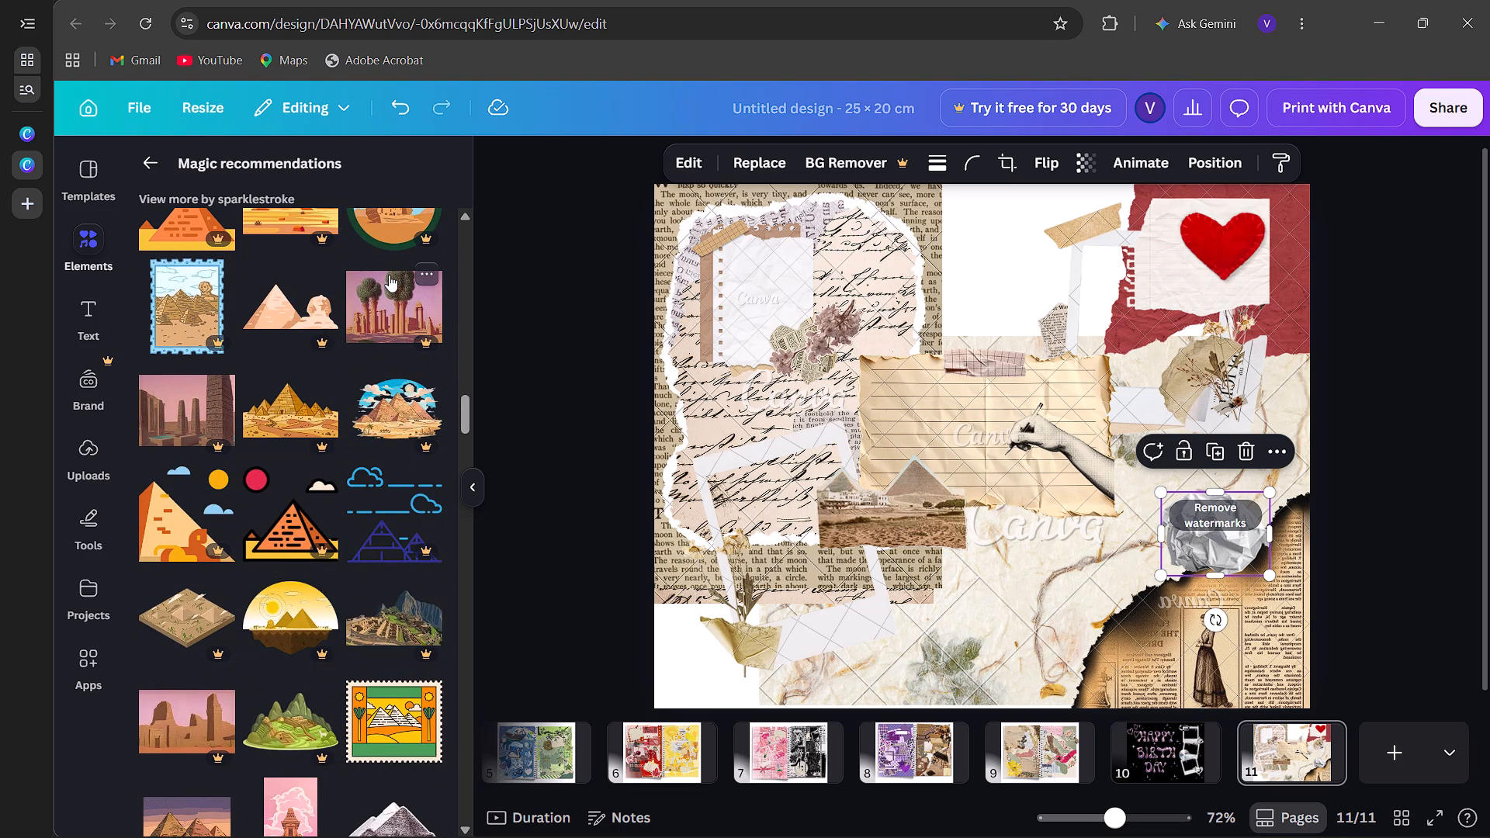
pyautogui.click(149, 171)
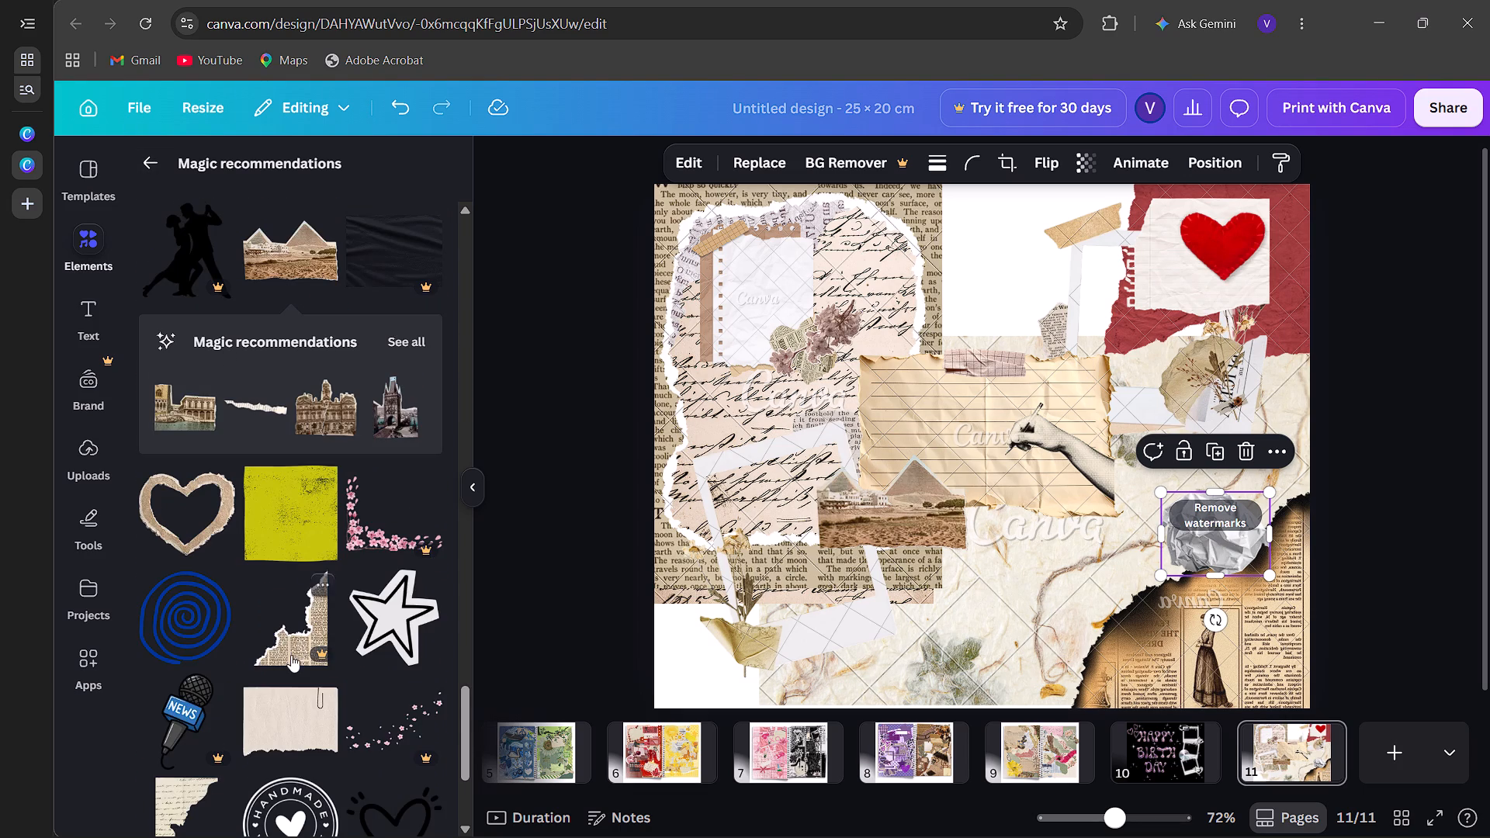
# Add the purple-and-beige pressed flower, shrink it and place it over the crumpled paper ball at the burnt newspaper's edge.
pyautogui.scroll(-3, 291, 655)
pyautogui.scroll(4, 291, 655)
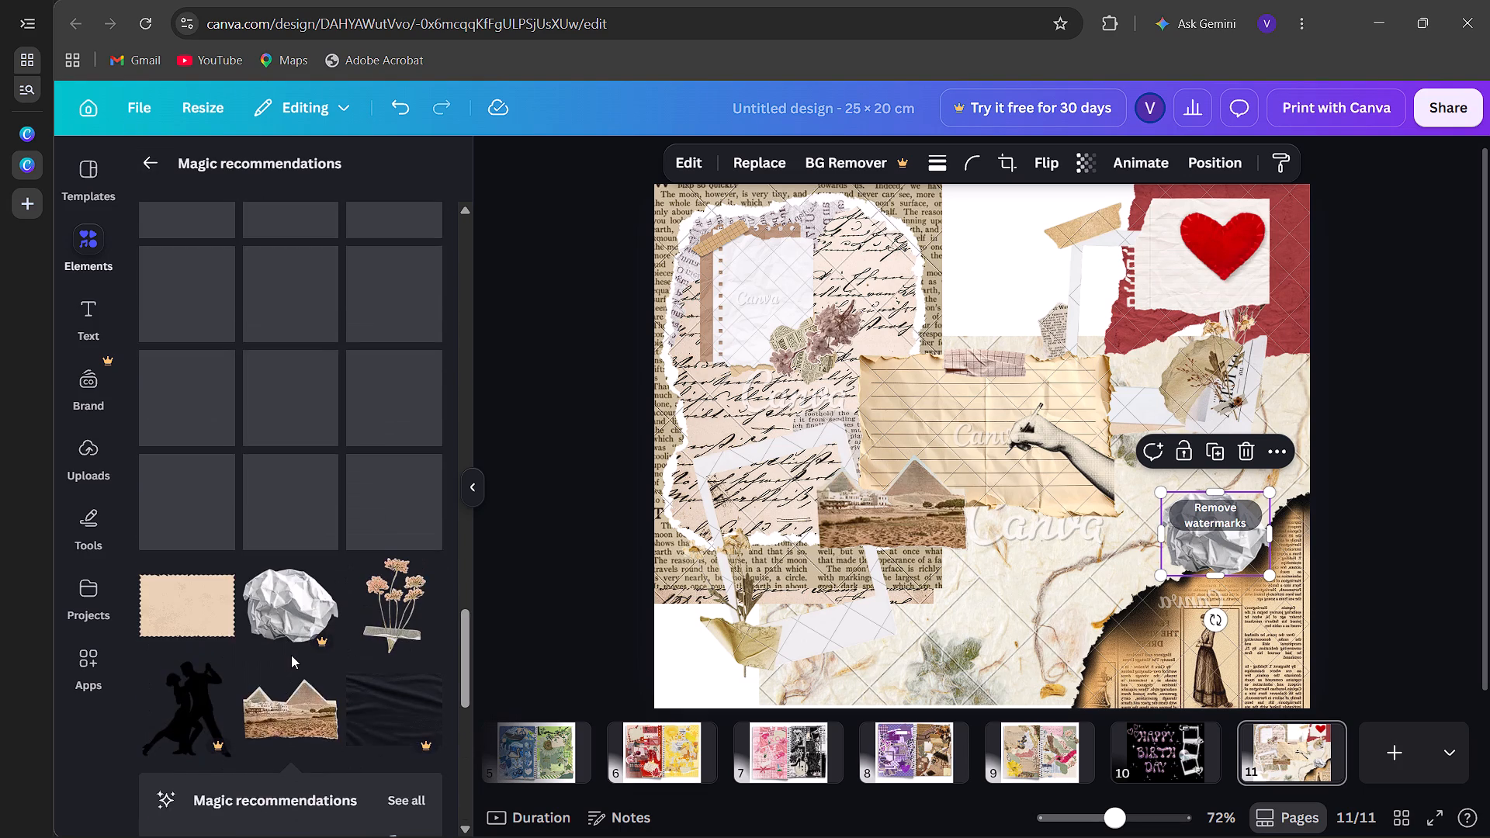
pyautogui.scroll(5, 291, 655)
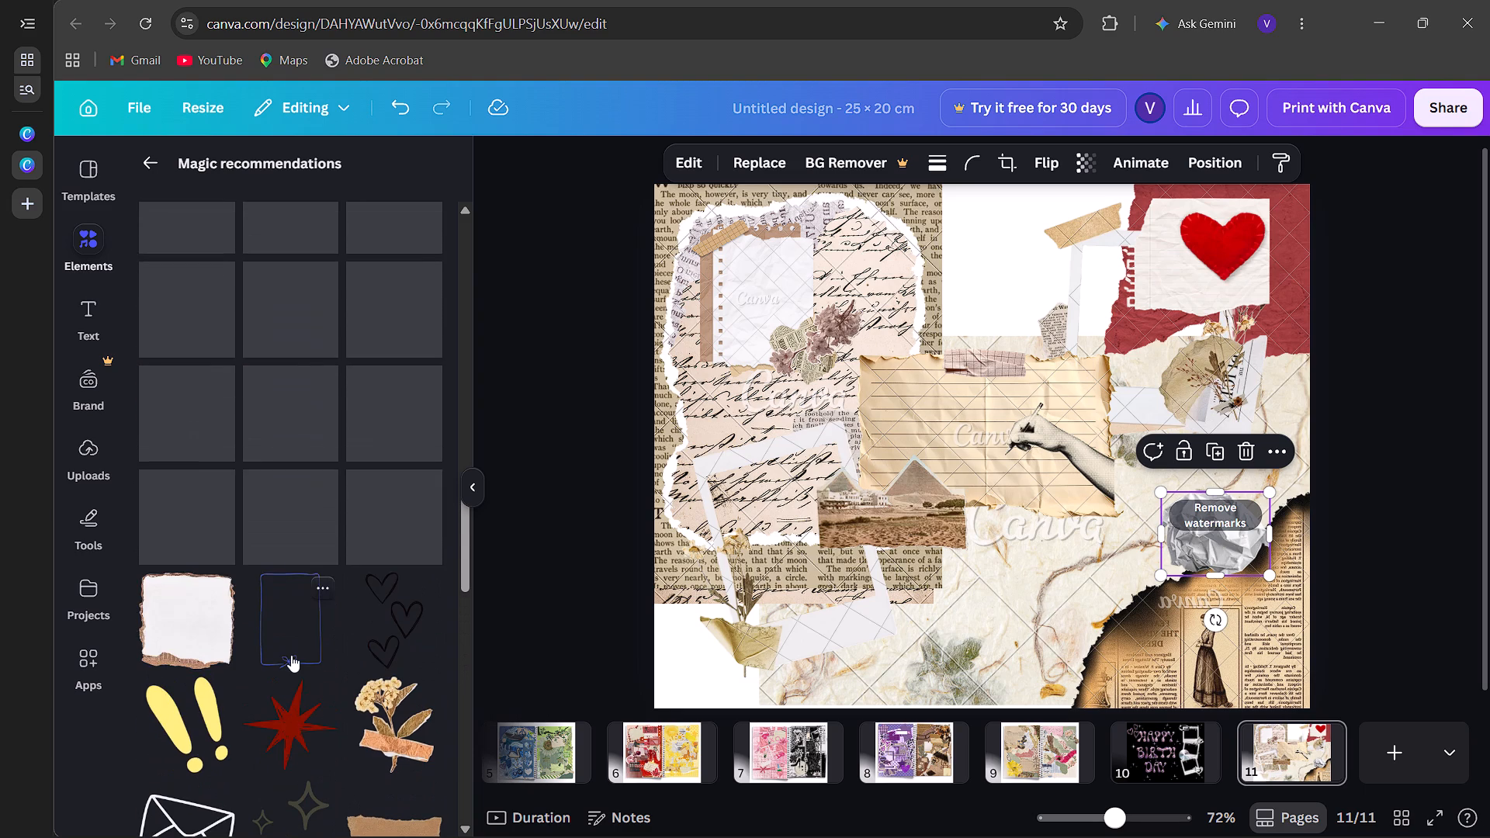
pyautogui.scroll(2, 204, 635)
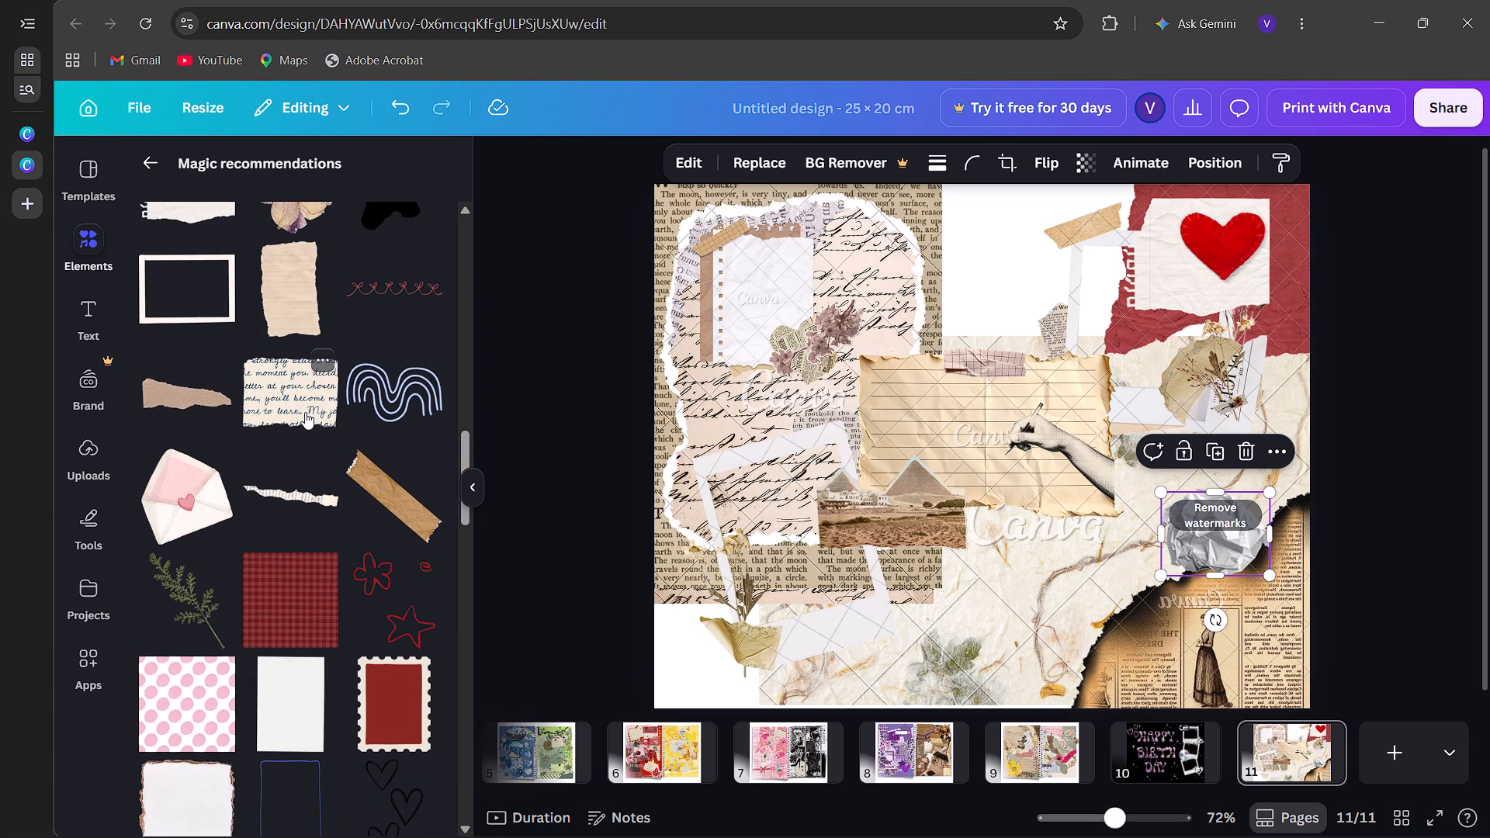
pyautogui.scroll(2, 307, 403)
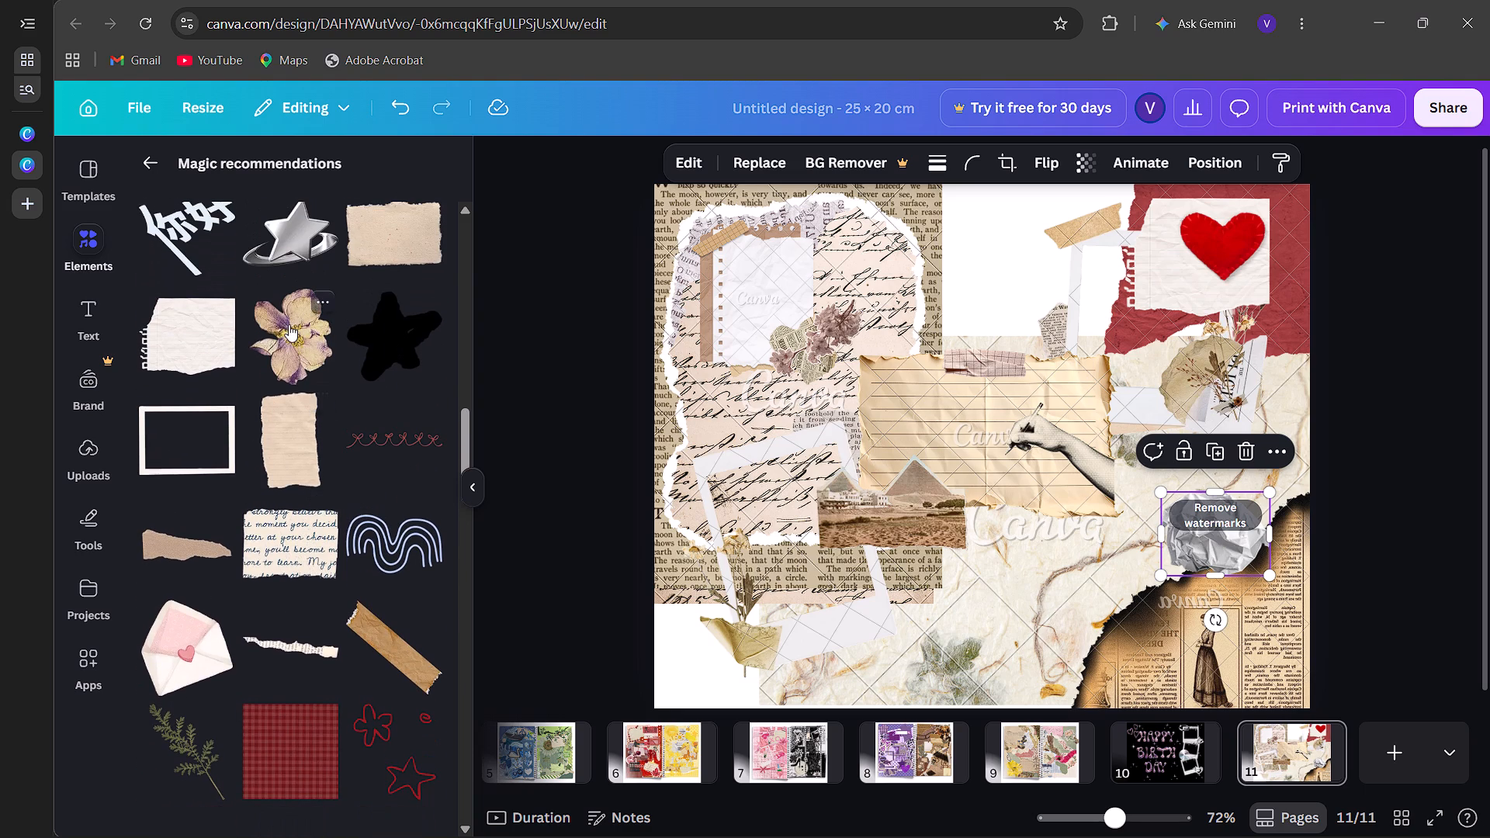
pyautogui.click(289, 324)
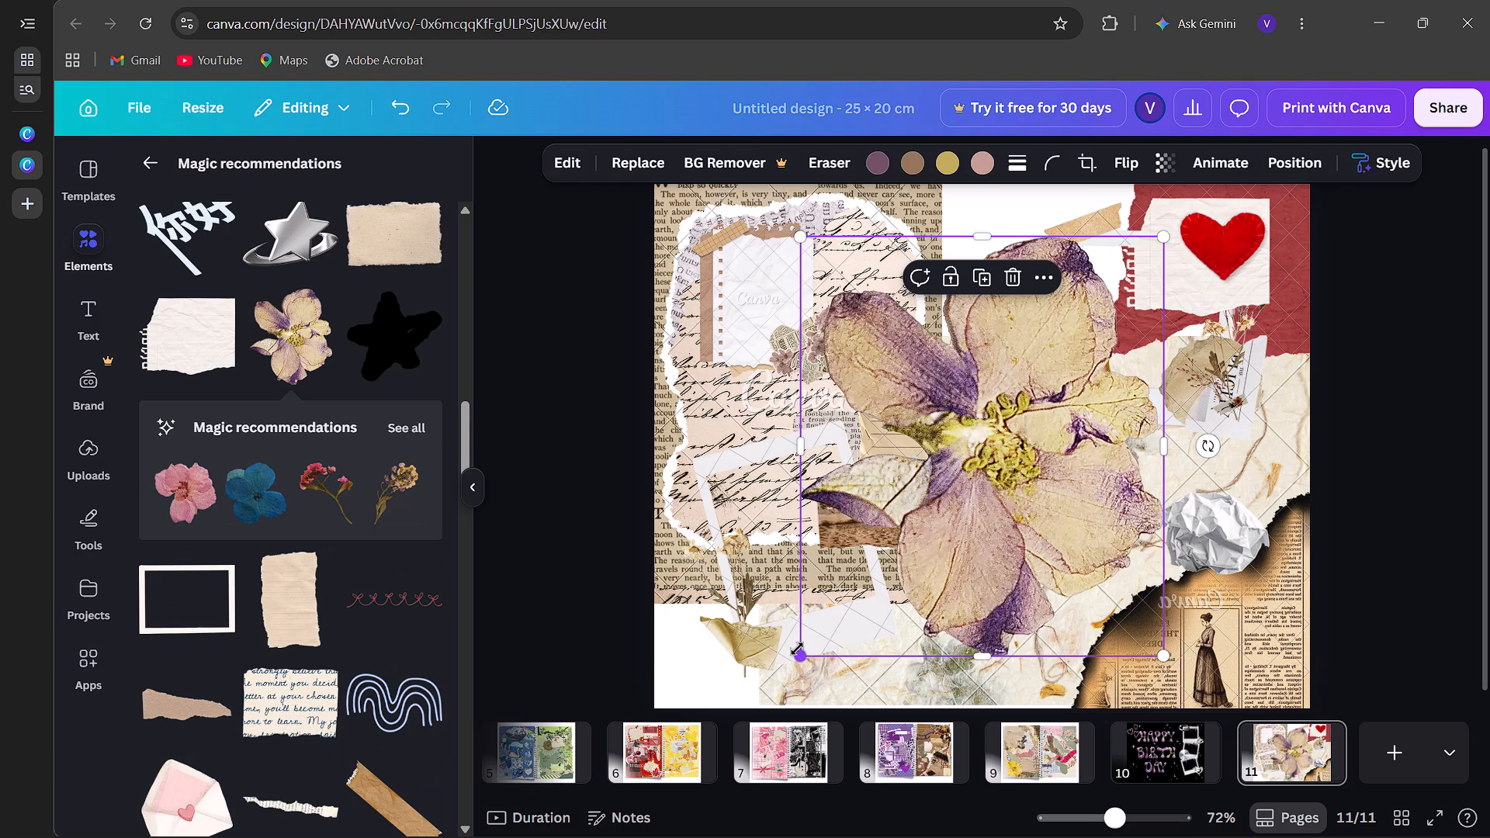
pyautogui.moveTo(797, 649); pyautogui.dragTo(1086, 448)
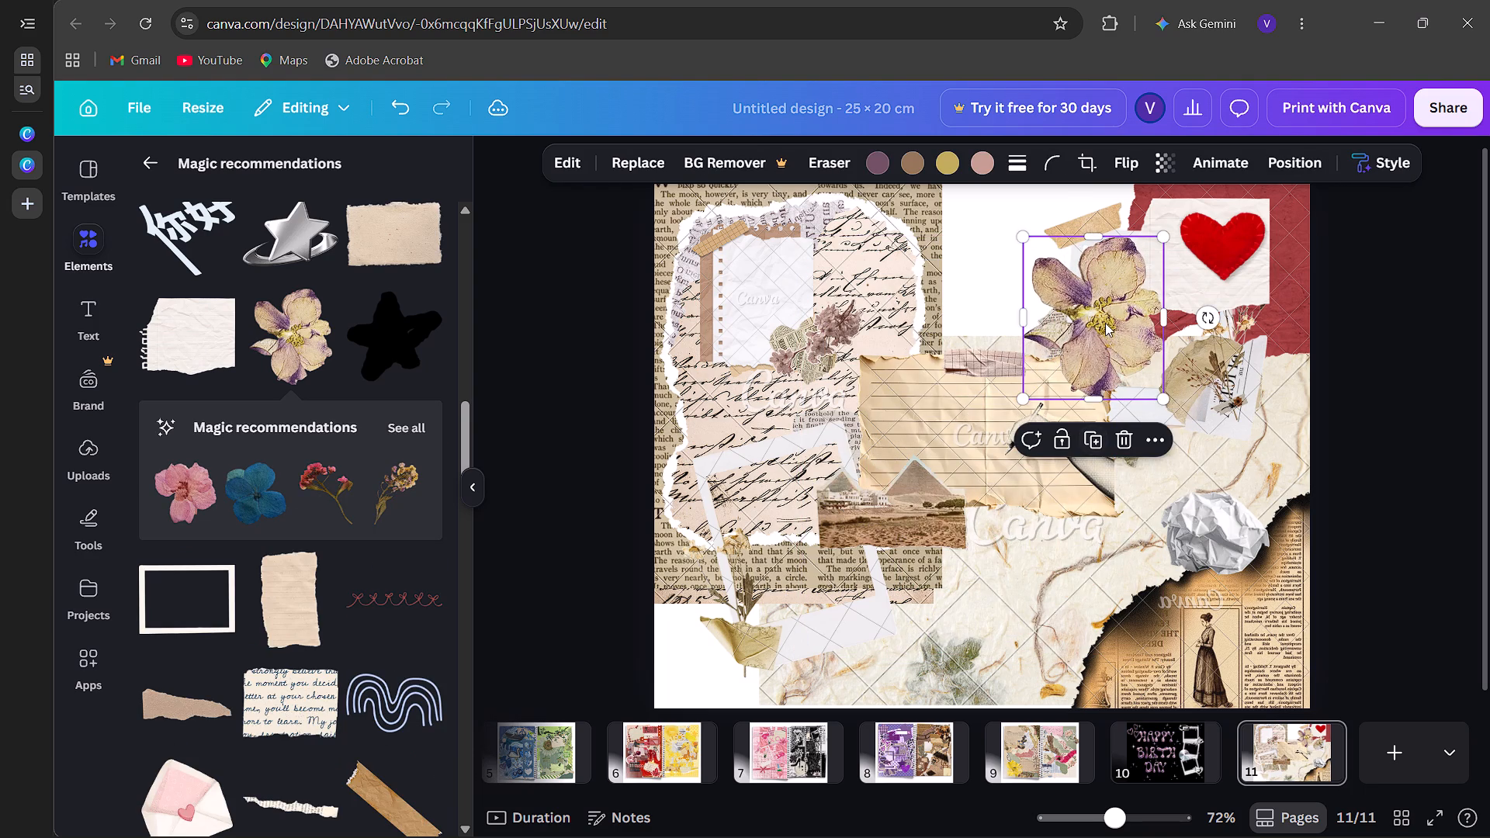
pyautogui.moveTo(1105, 323); pyautogui.dragTo(1208, 550)
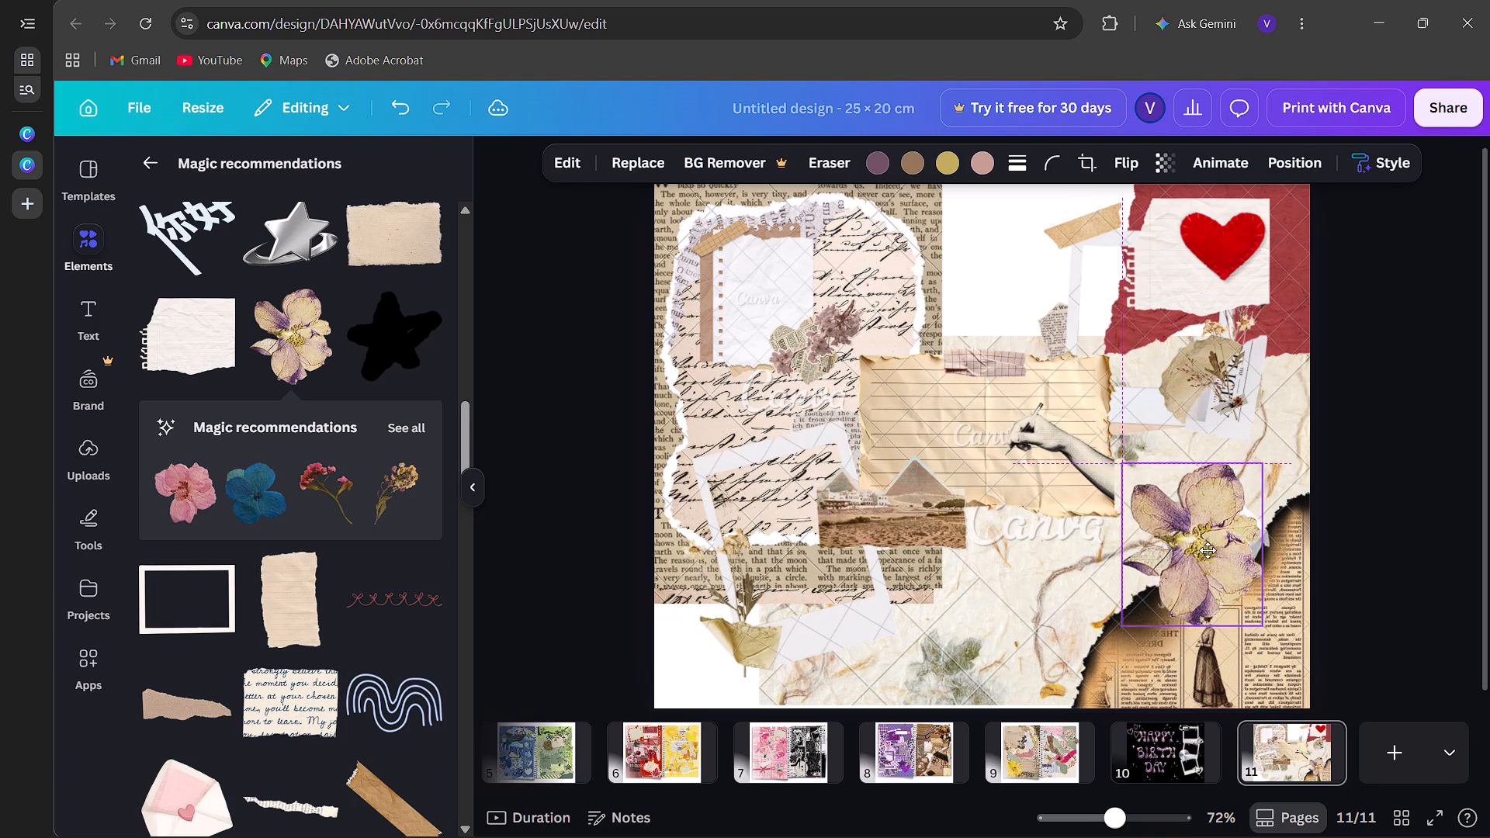
pyautogui.moveTo(1208, 550); pyautogui.dragTo(1205, 552)
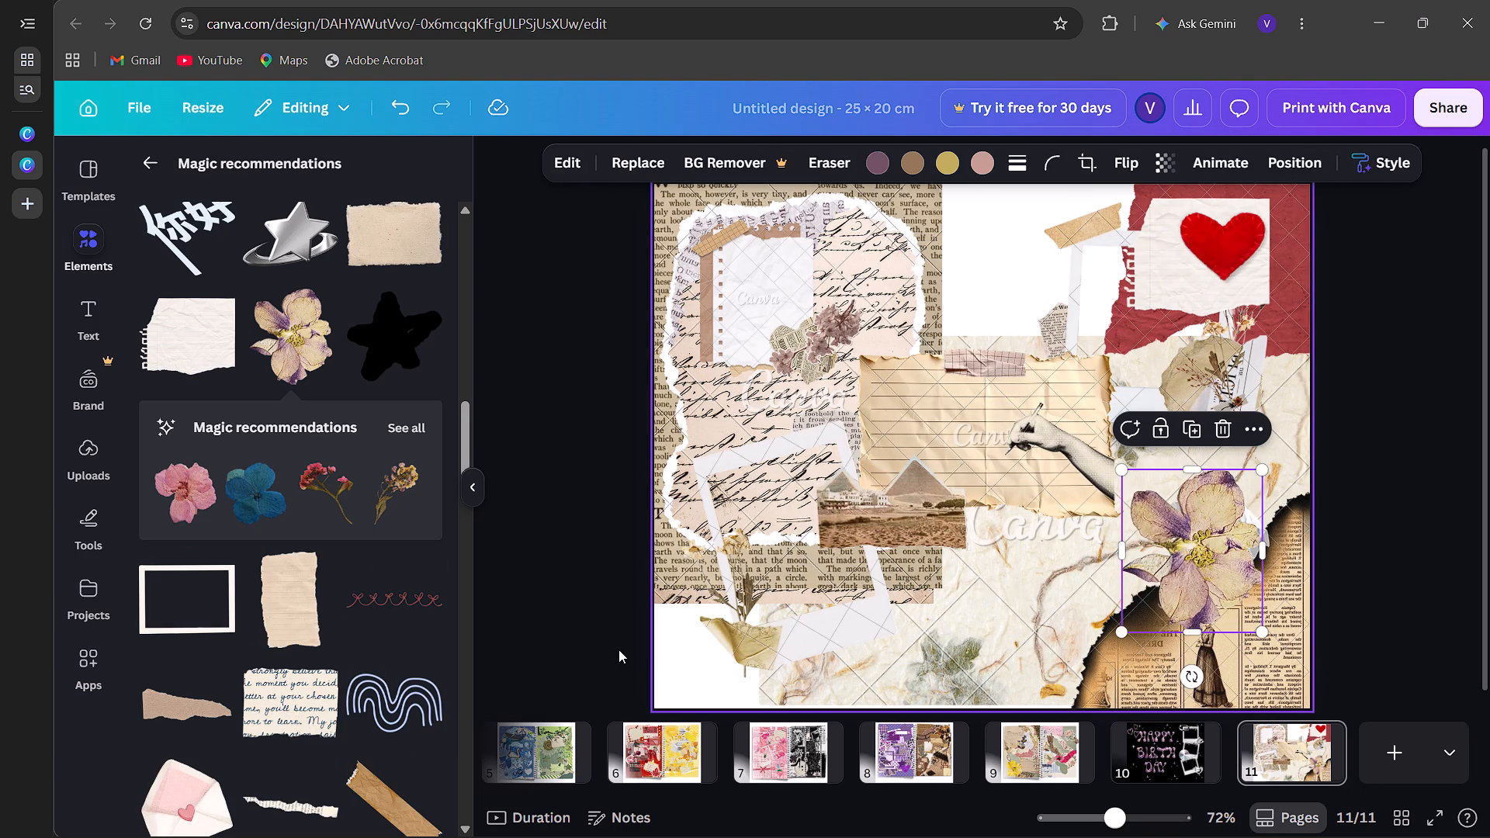
# Add the vintage cassette tape from the recommended elements and place it at page 11's top middle, on the newspaper background's edge.
pyautogui.hscroll(1, 356, 602)
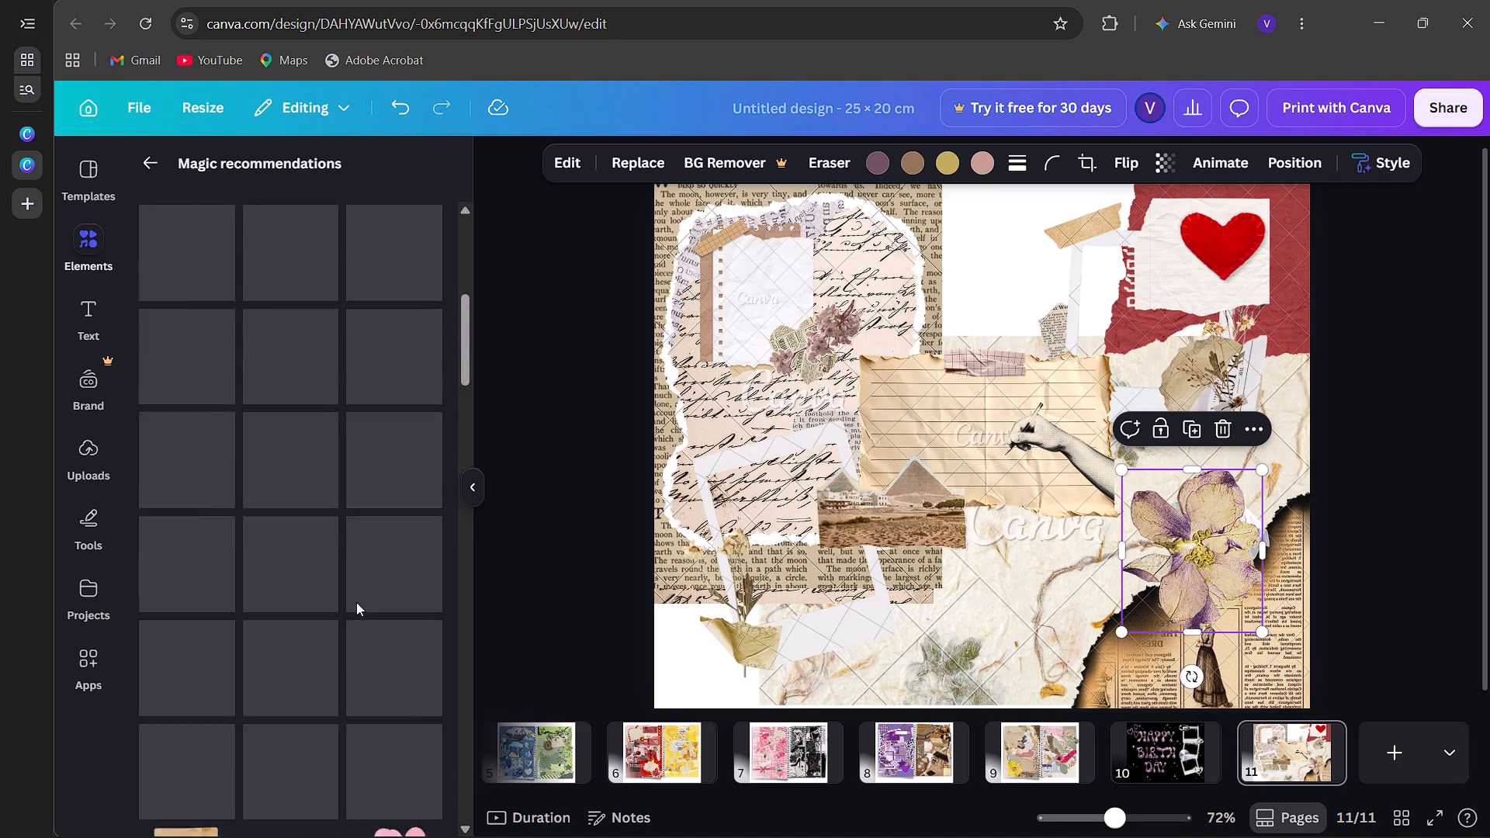
pyautogui.click(155, 158)
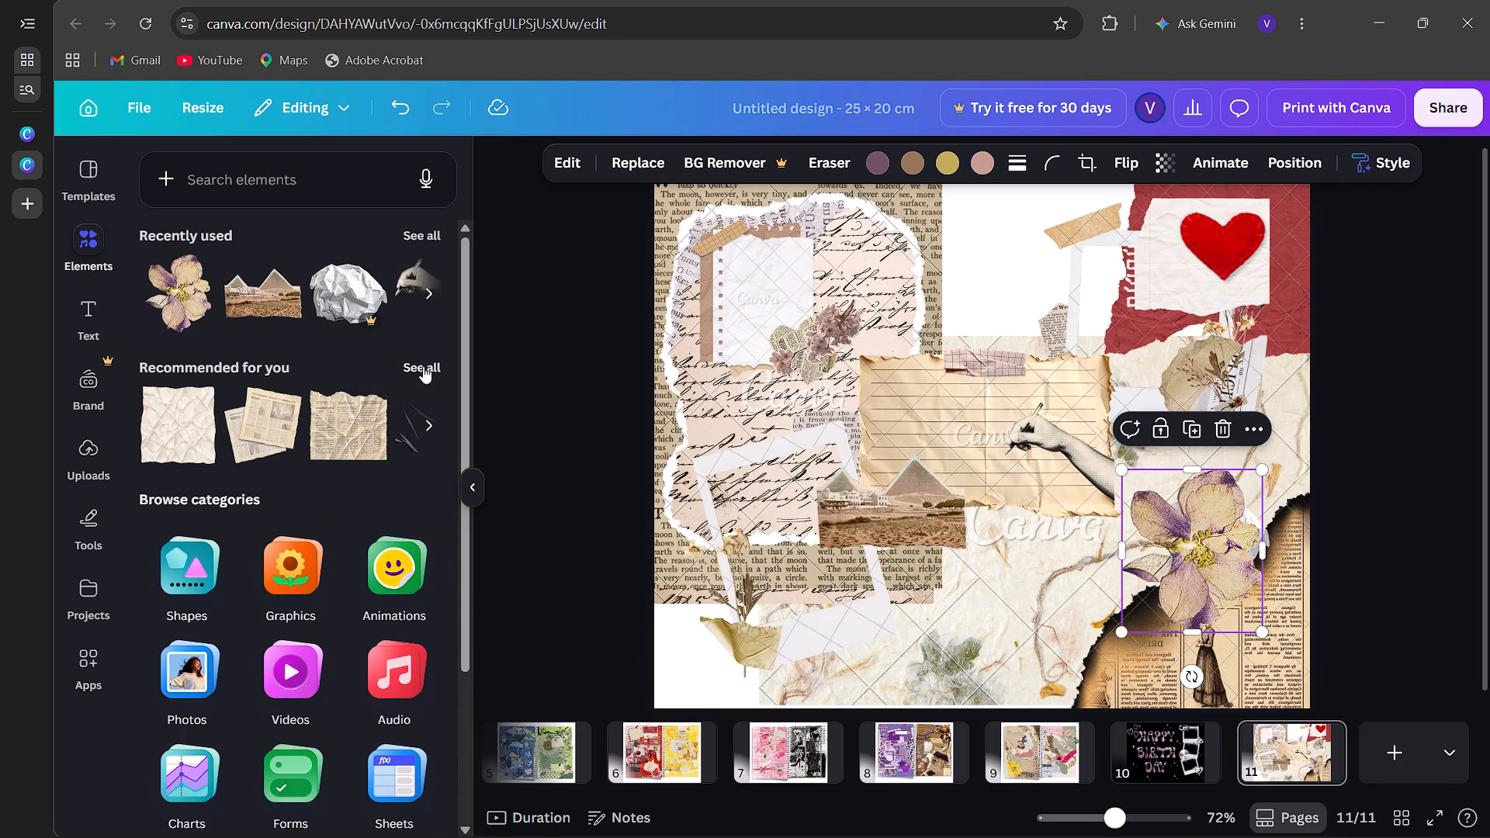
pyautogui.click(423, 366)
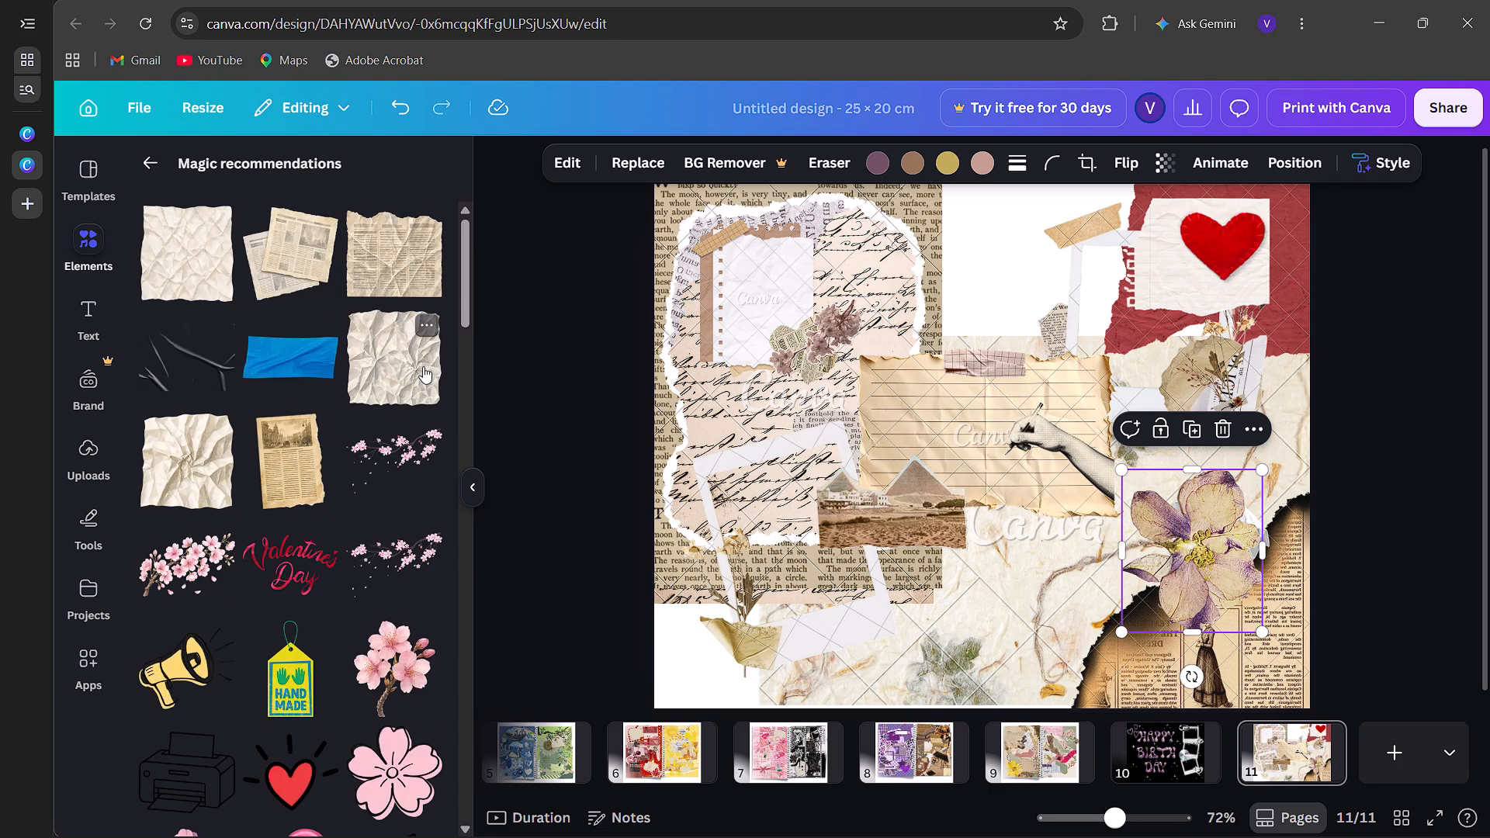
pyautogui.scroll(-5, 423, 366)
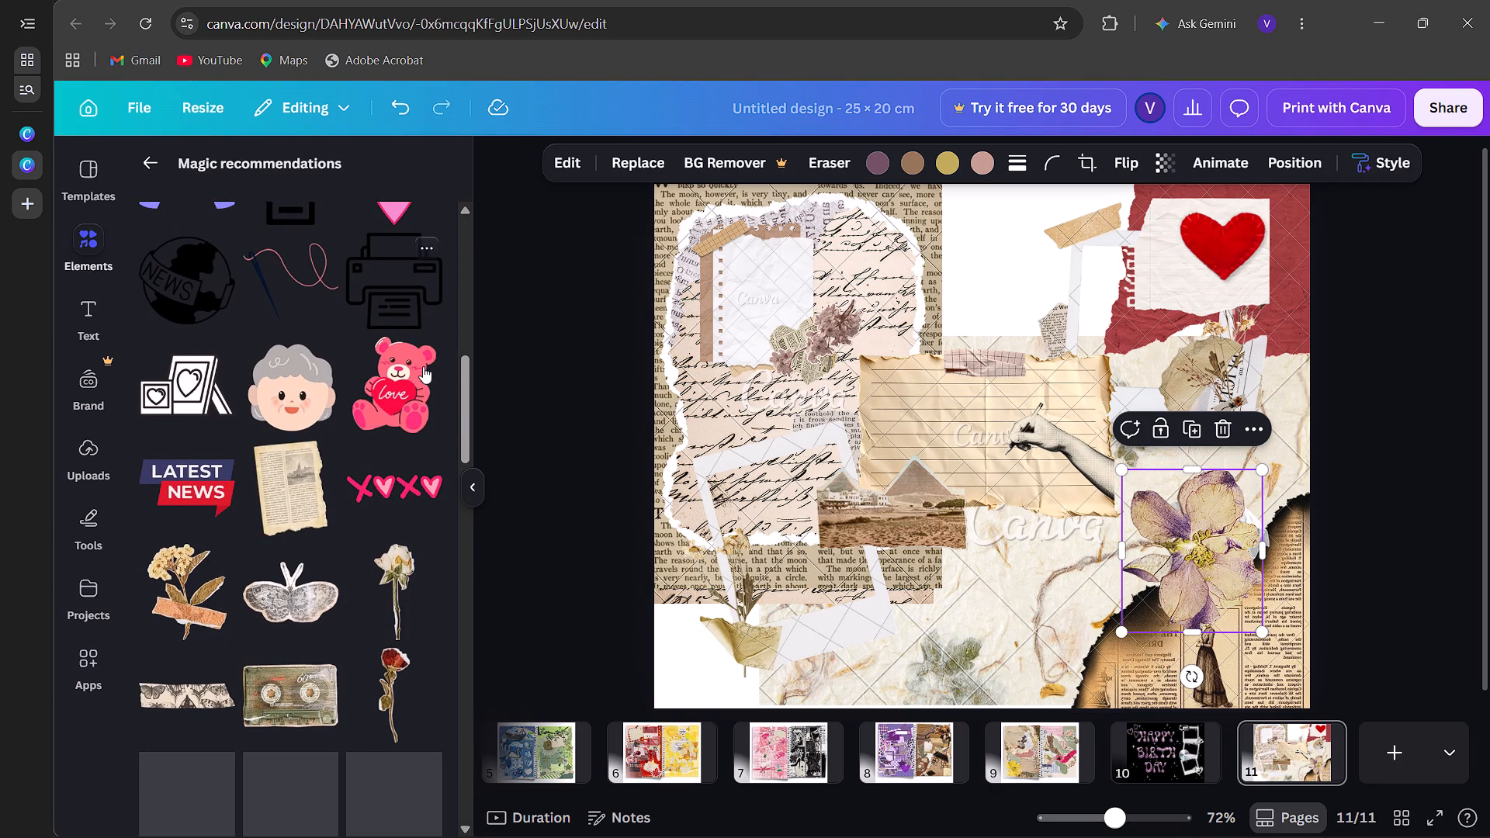
pyautogui.scroll(-2, 423, 366)
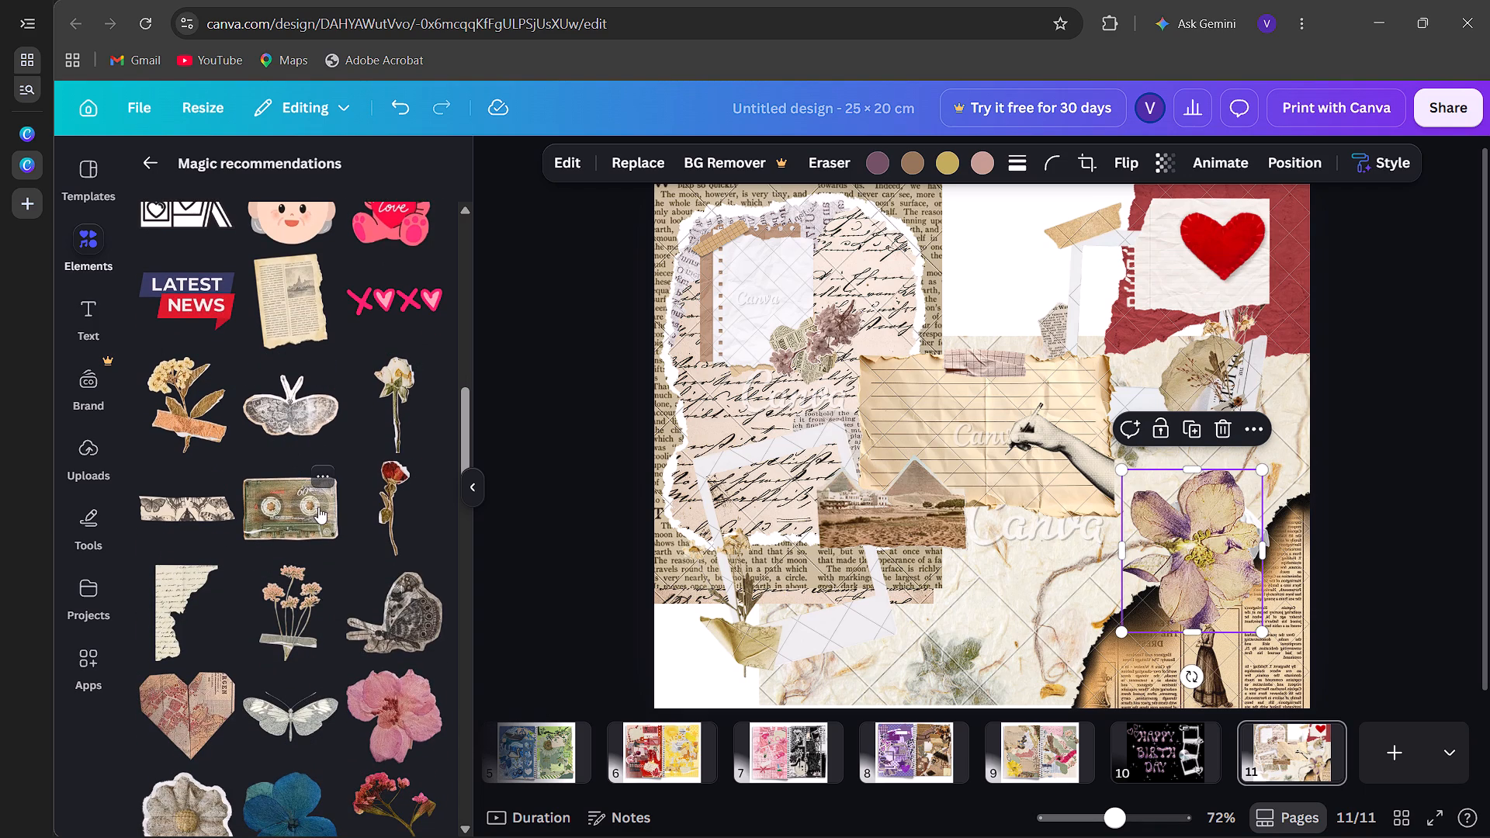
pyautogui.click(318, 507)
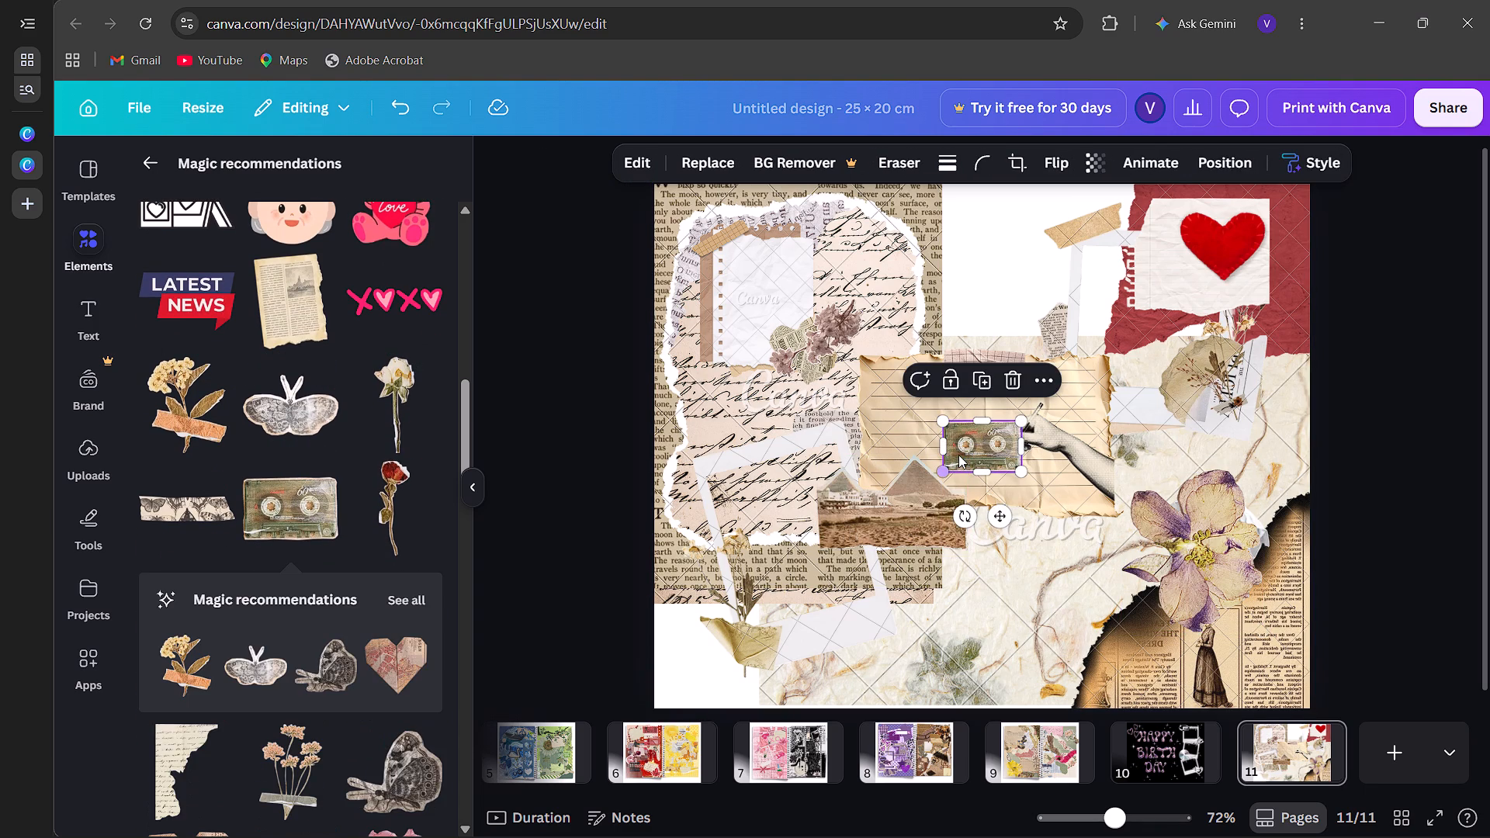
pyautogui.moveTo(958, 455); pyautogui.dragTo(910, 353)
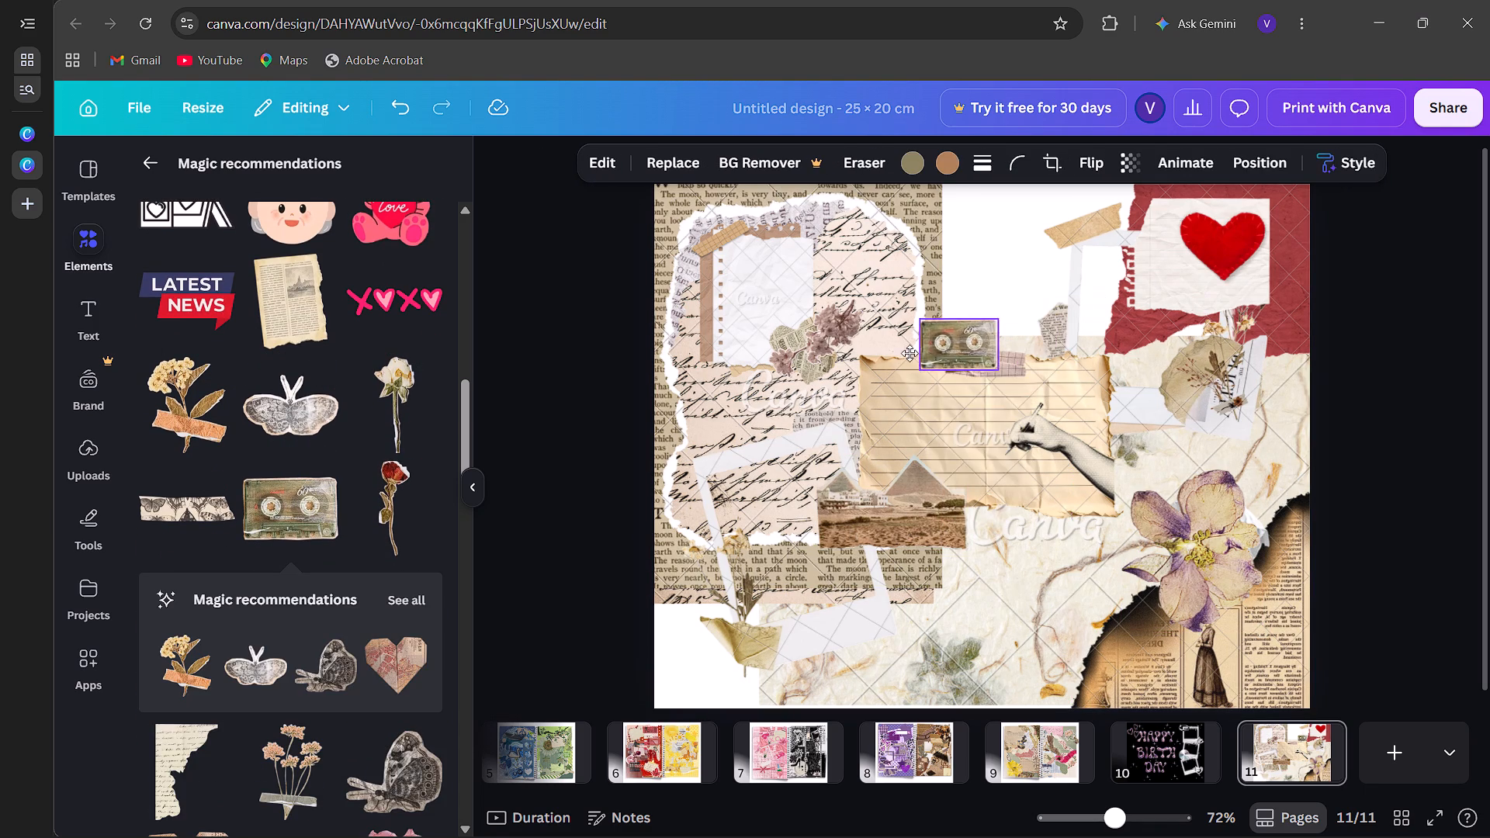
pyautogui.moveTo(910, 353); pyautogui.dragTo(915, 293)
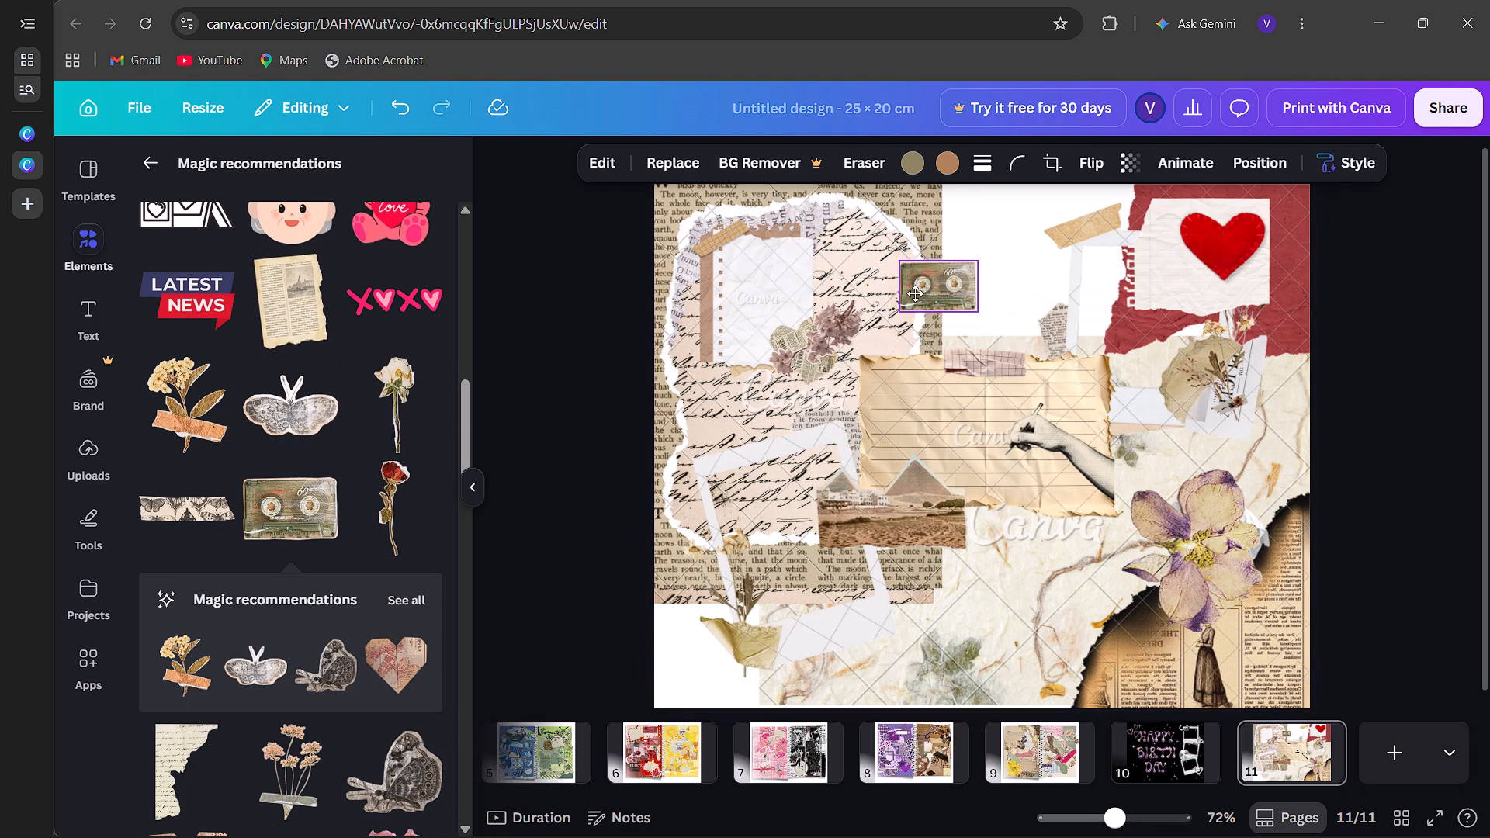
pyautogui.moveTo(915, 293); pyautogui.dragTo(910, 286)
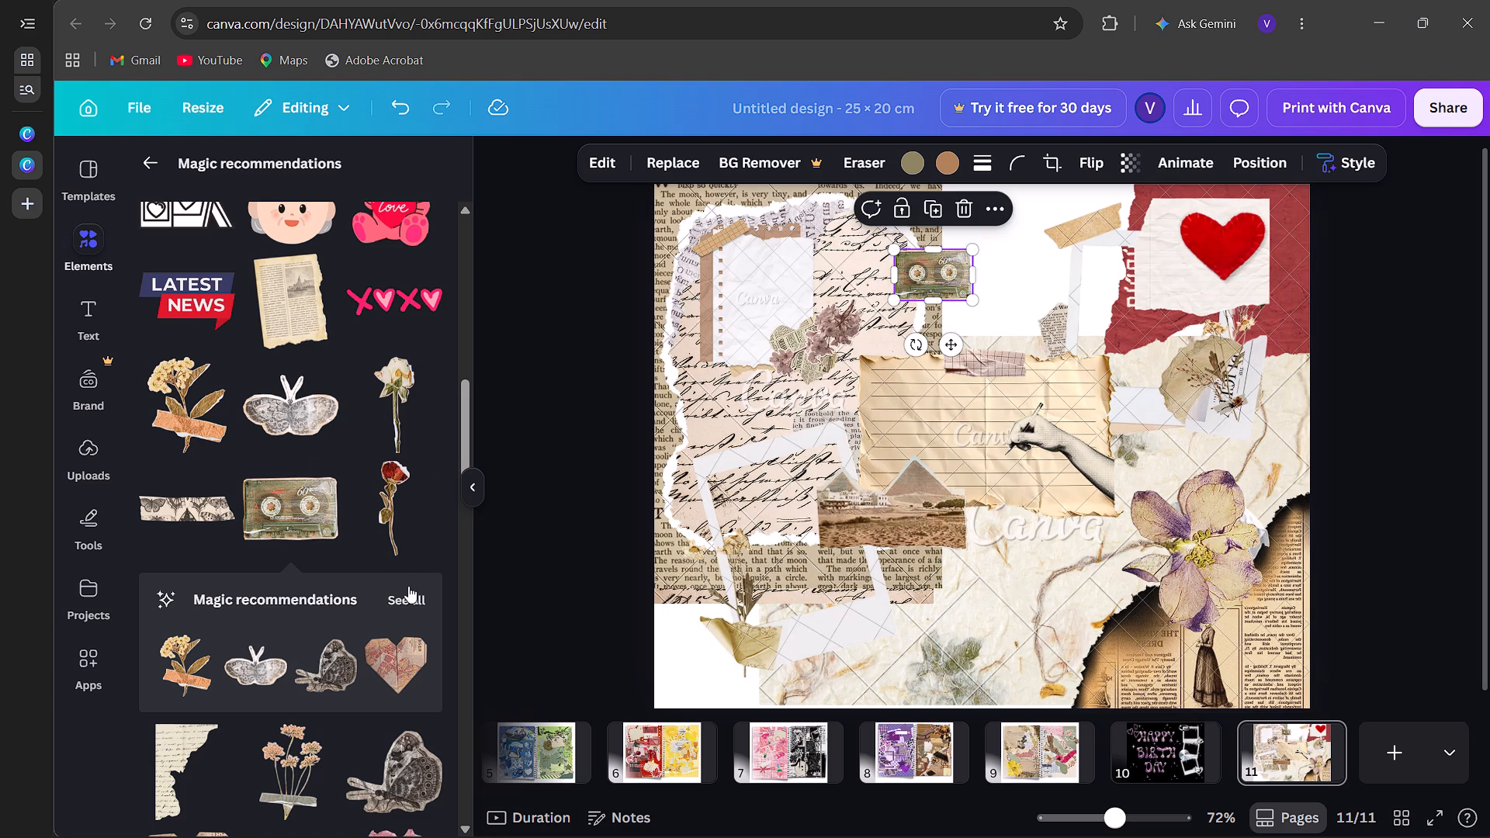
# Show the full set of recommendations related to the vintage cassette tape.
pyautogui.click(412, 594)
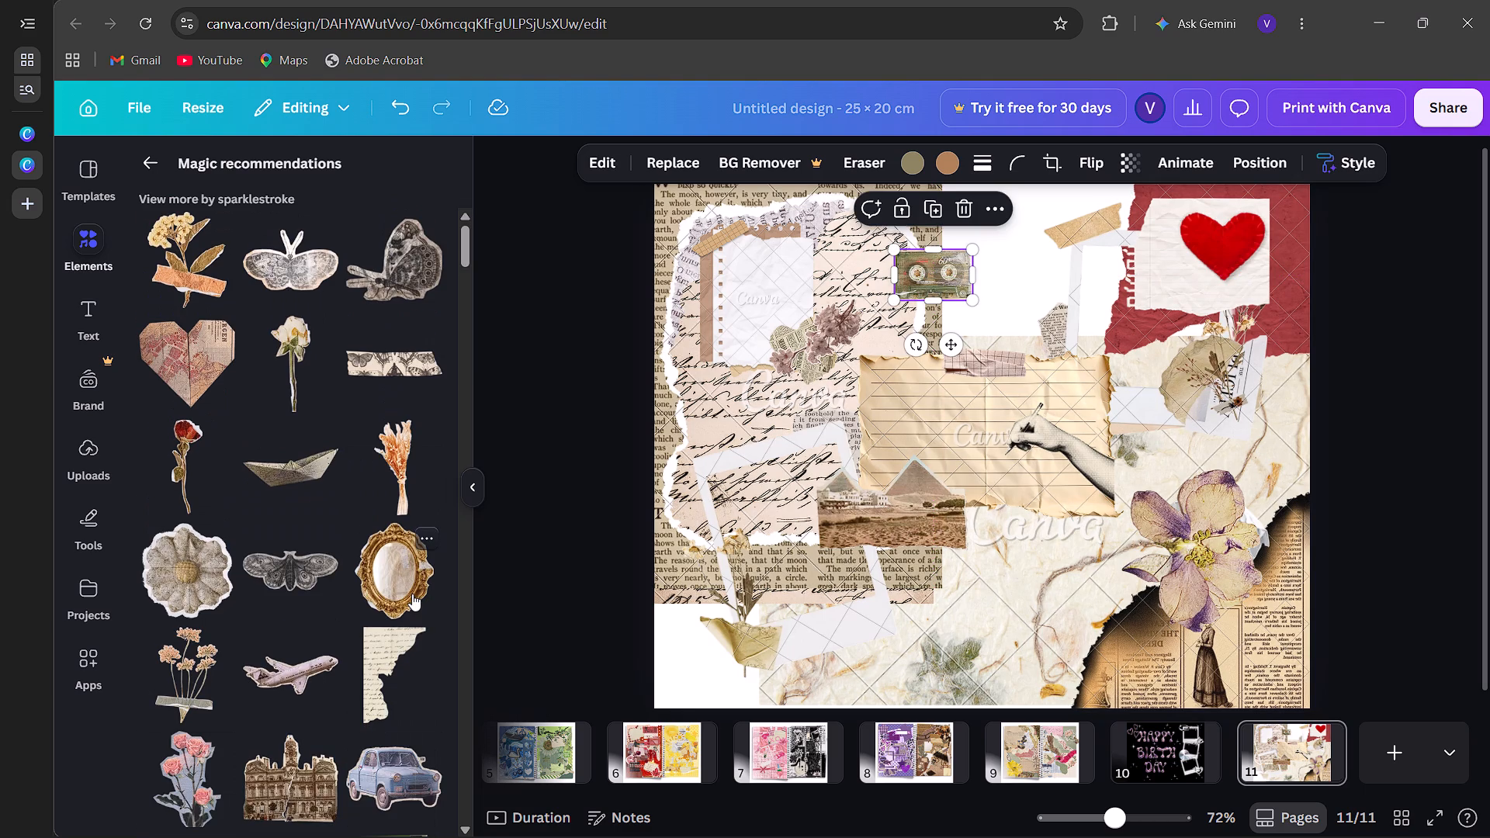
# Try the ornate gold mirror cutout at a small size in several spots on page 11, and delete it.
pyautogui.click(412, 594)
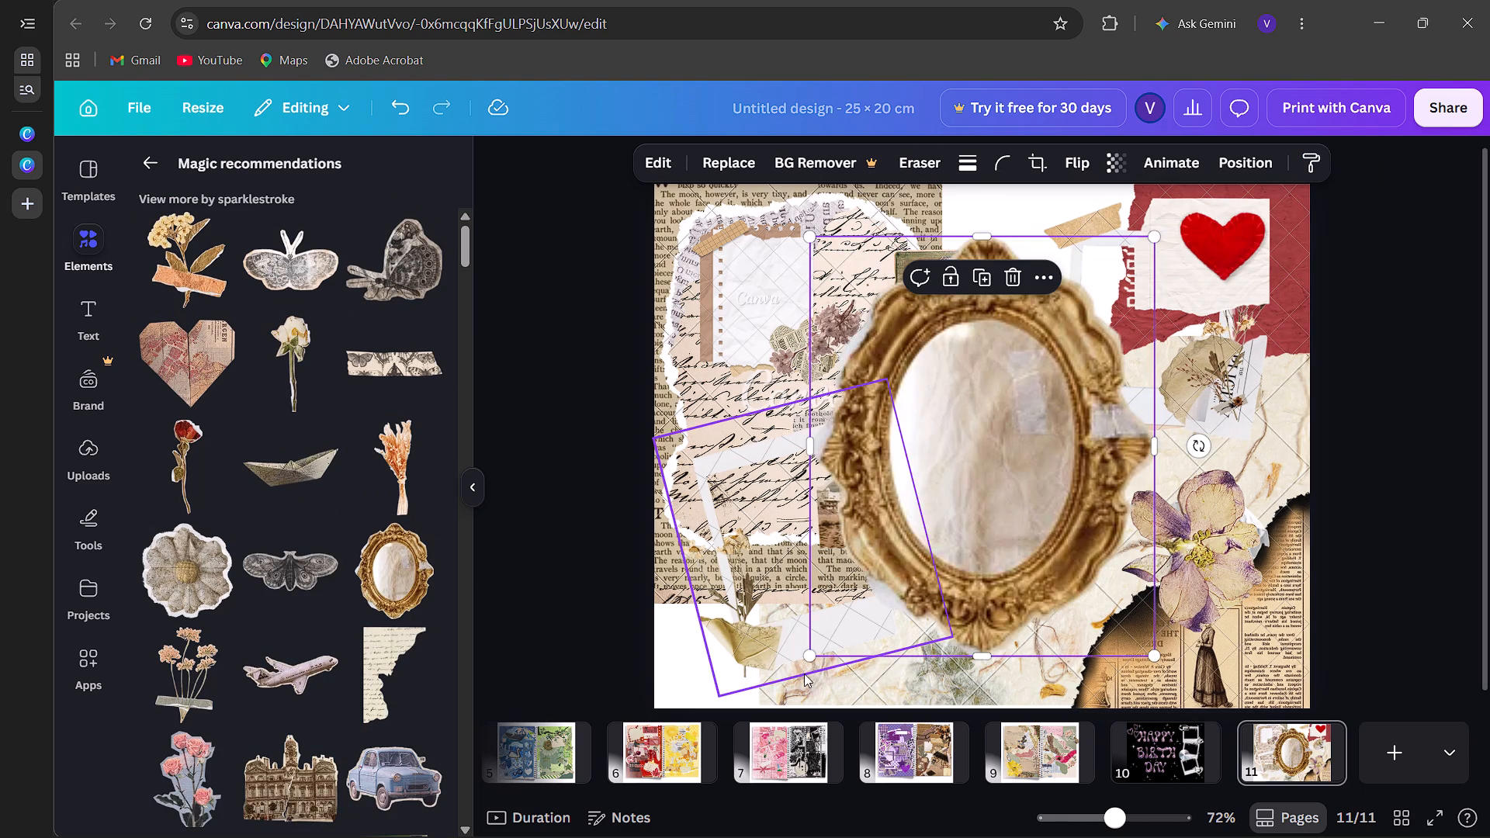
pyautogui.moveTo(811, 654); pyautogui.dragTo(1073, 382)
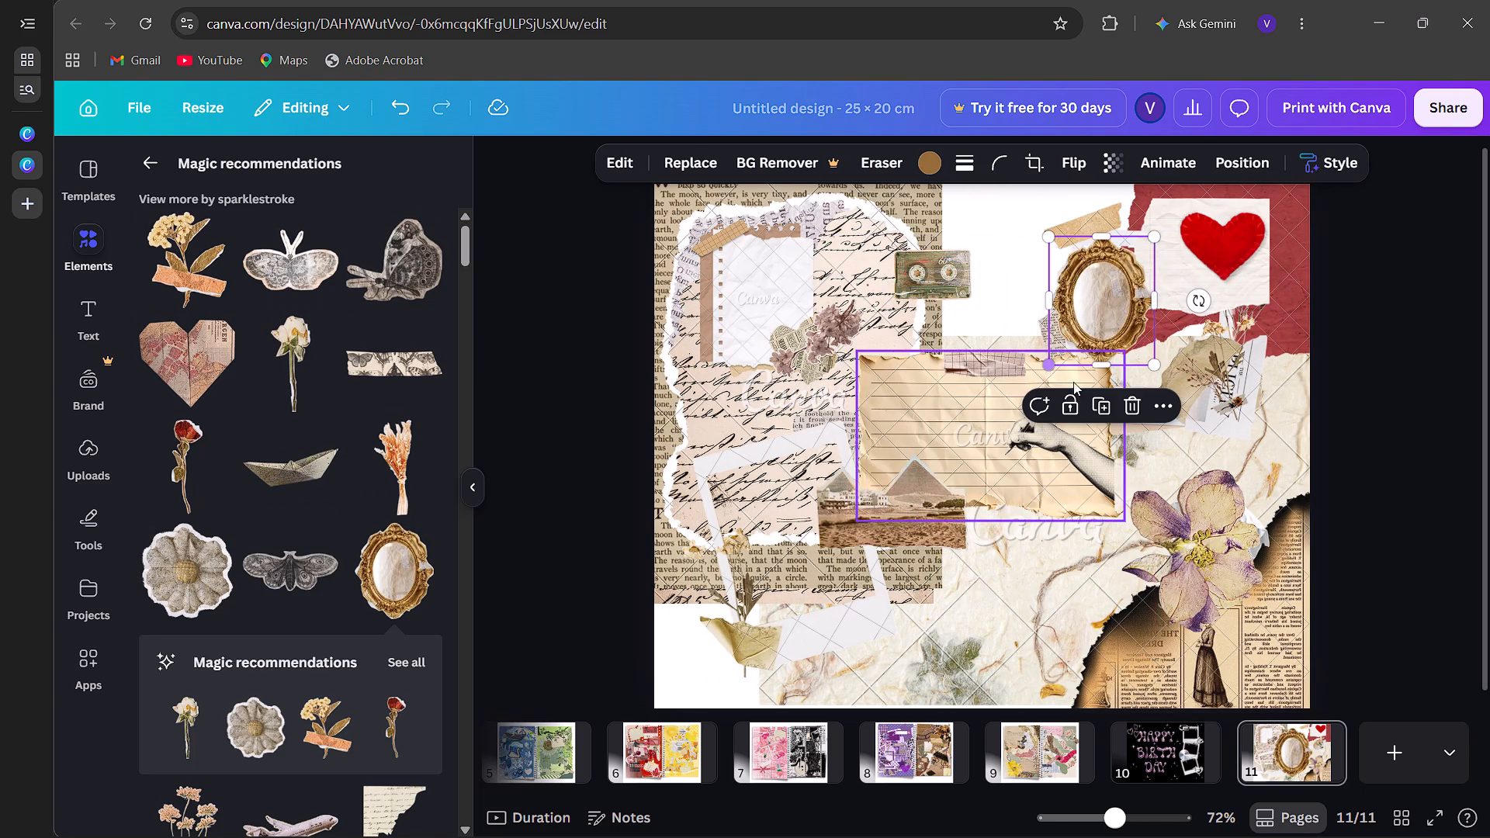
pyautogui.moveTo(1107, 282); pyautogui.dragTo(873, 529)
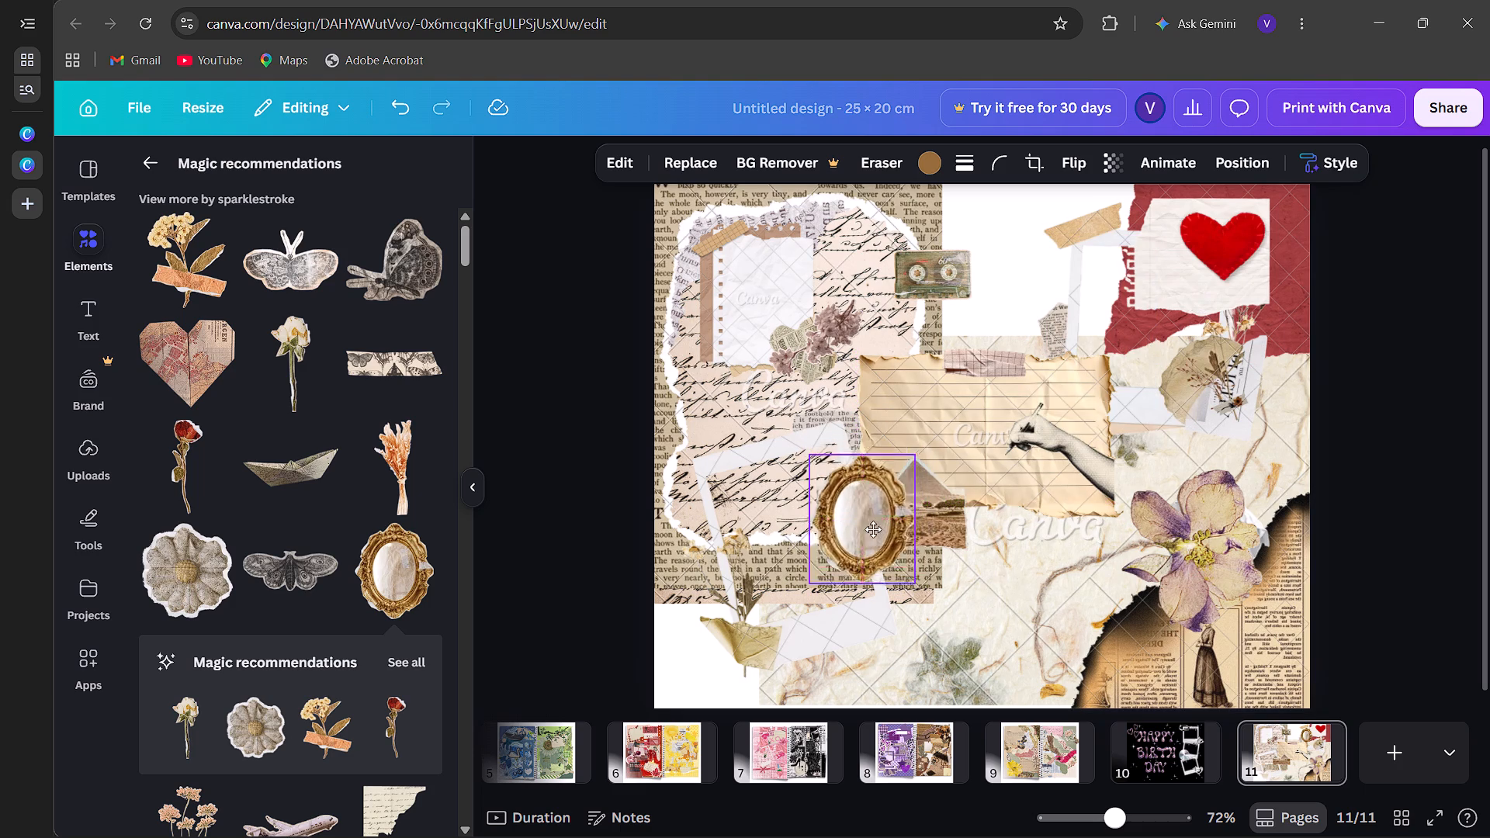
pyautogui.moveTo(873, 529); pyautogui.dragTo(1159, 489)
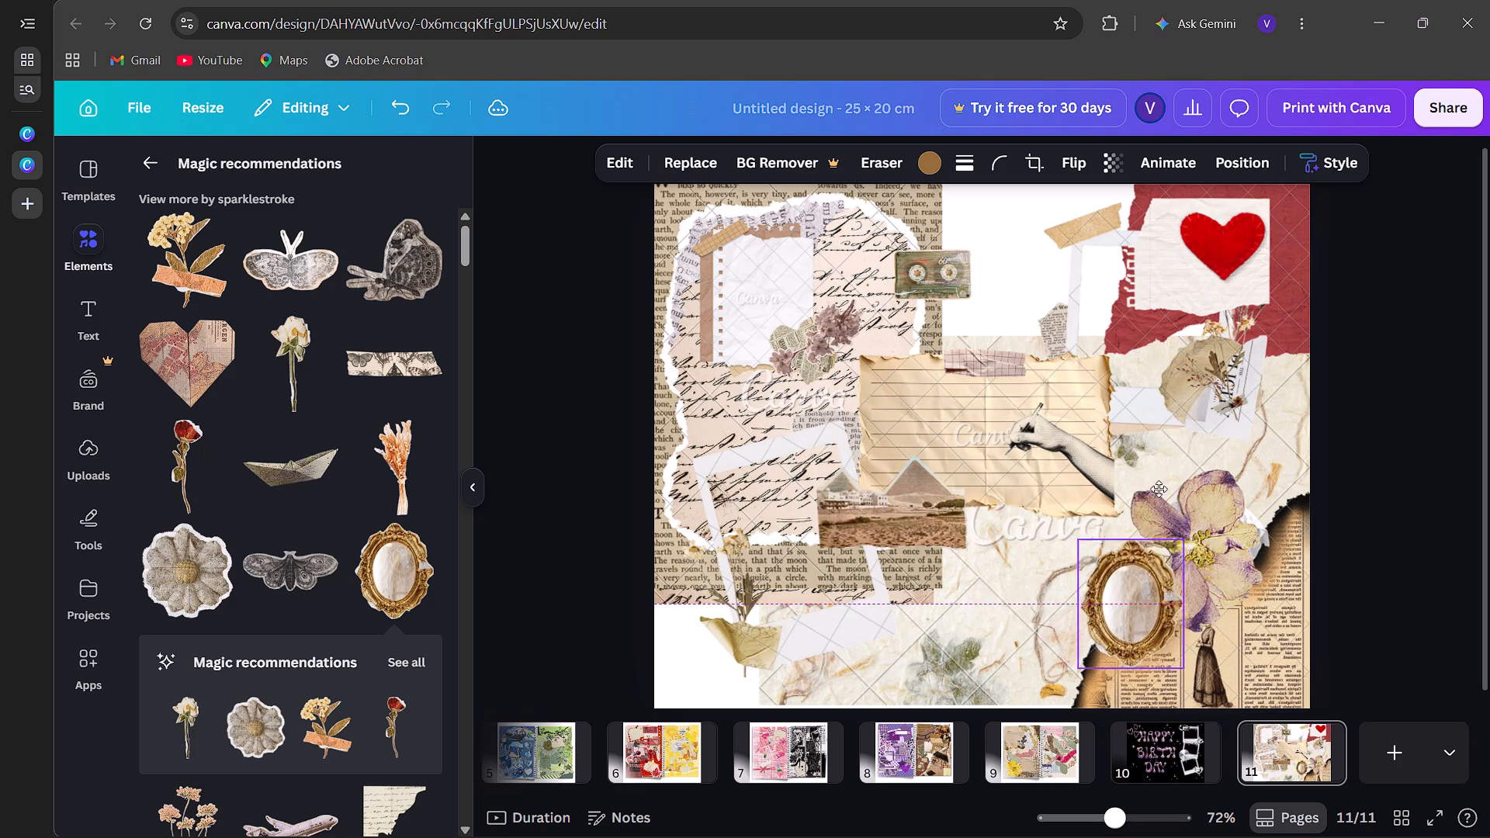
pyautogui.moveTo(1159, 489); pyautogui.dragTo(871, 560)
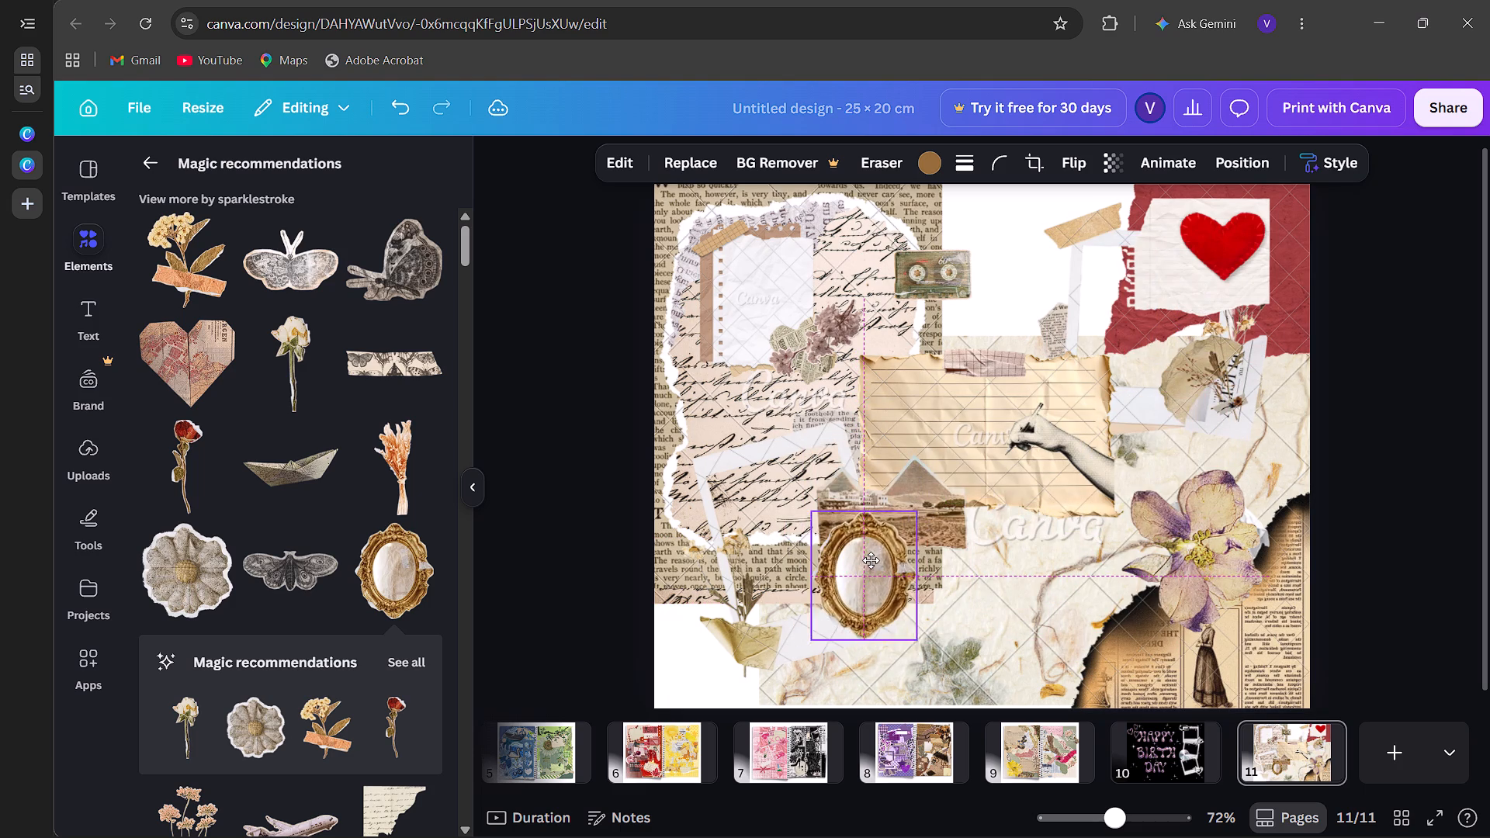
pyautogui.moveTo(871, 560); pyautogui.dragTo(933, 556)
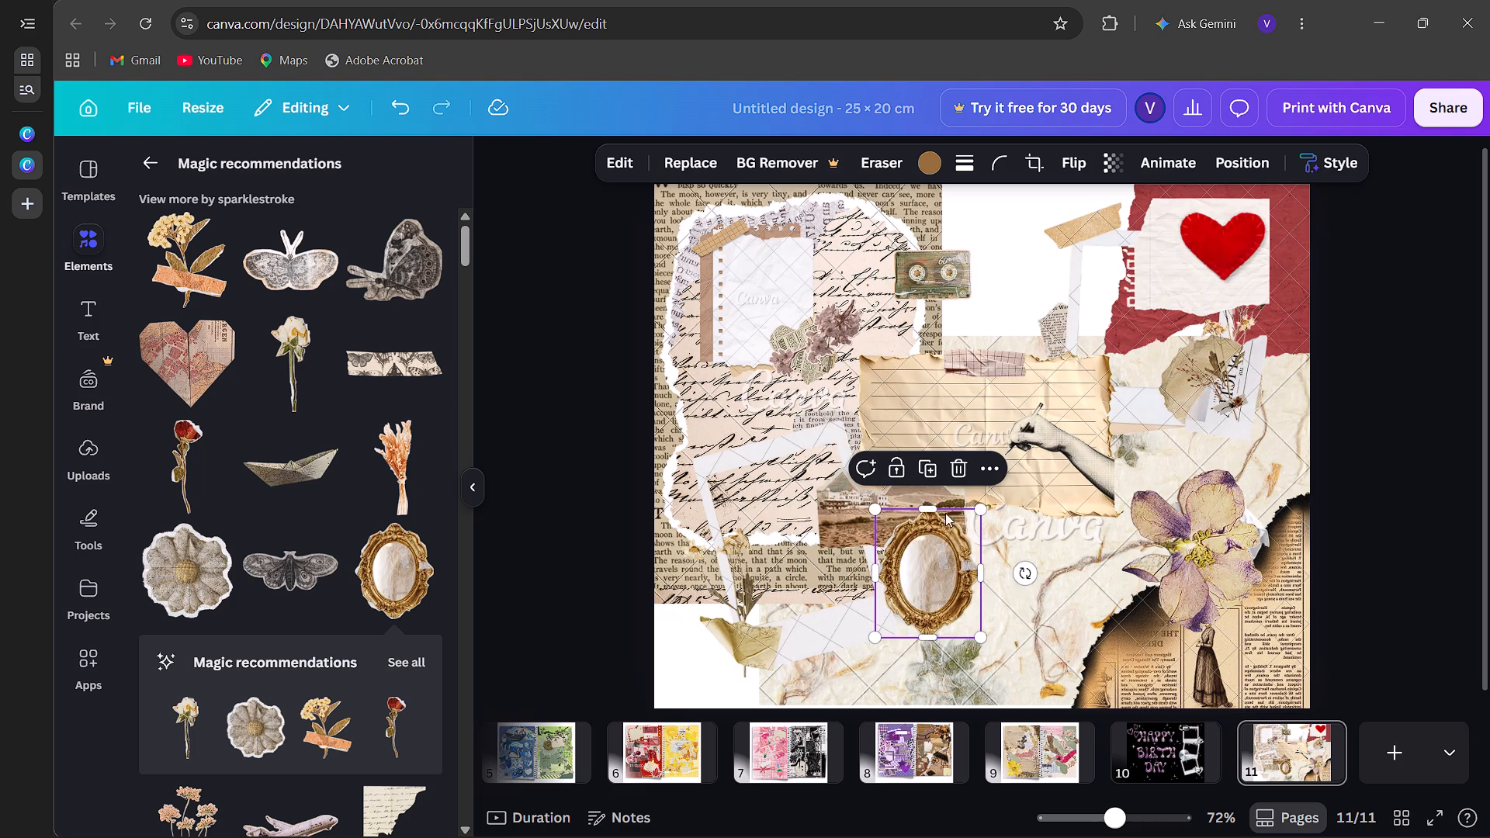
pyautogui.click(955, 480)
# Add the vintage palace building cutout, shrink it to about 6.4 × 5.8 cm and place it beside the cassette, above the burnt lined paper.
pyautogui.scroll(-4, 272, 635)
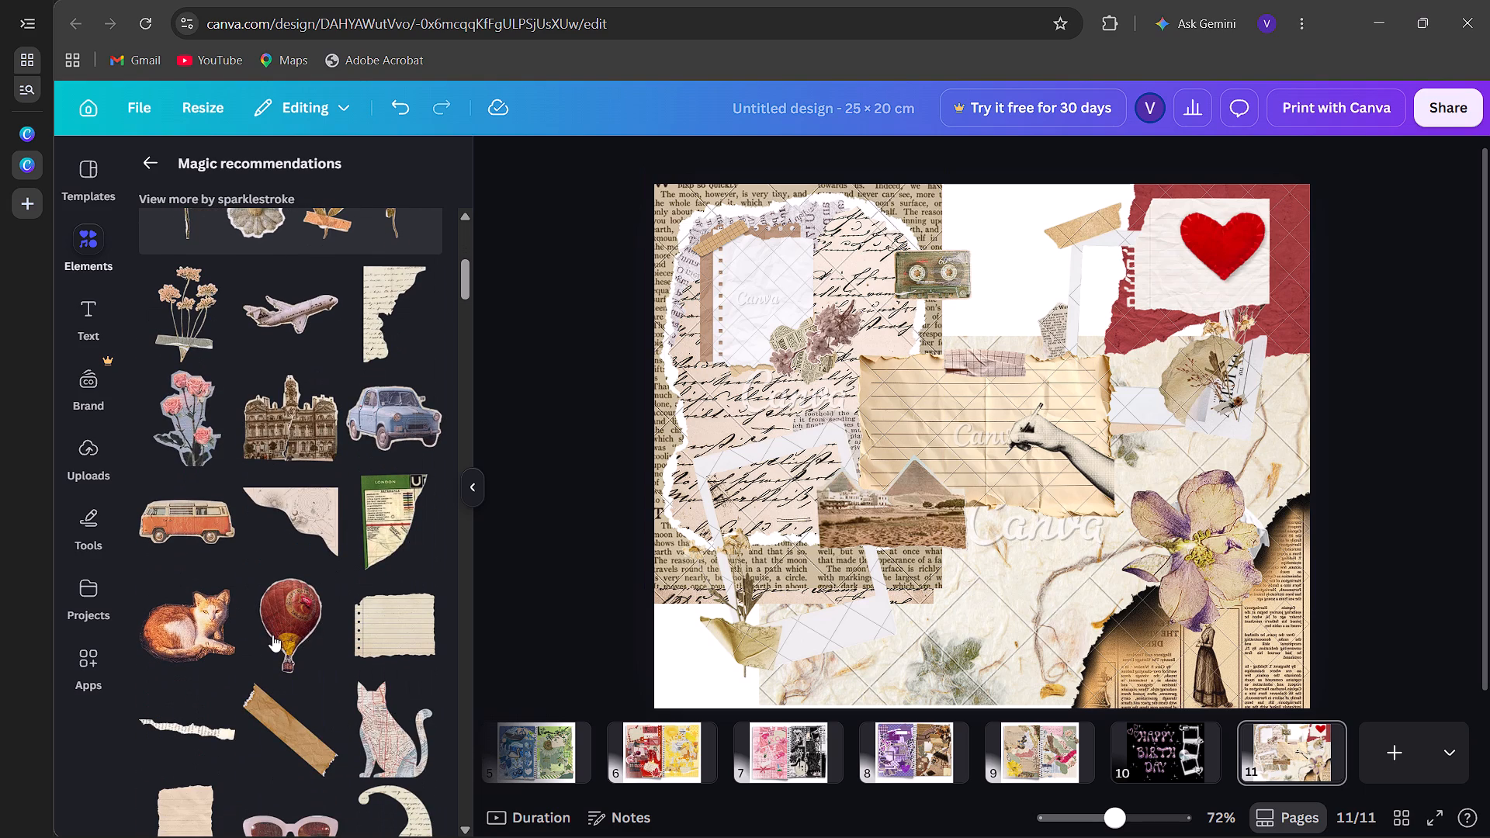
pyautogui.click(281, 426)
pyautogui.moveTo(954, 435); pyautogui.dragTo(984, 237)
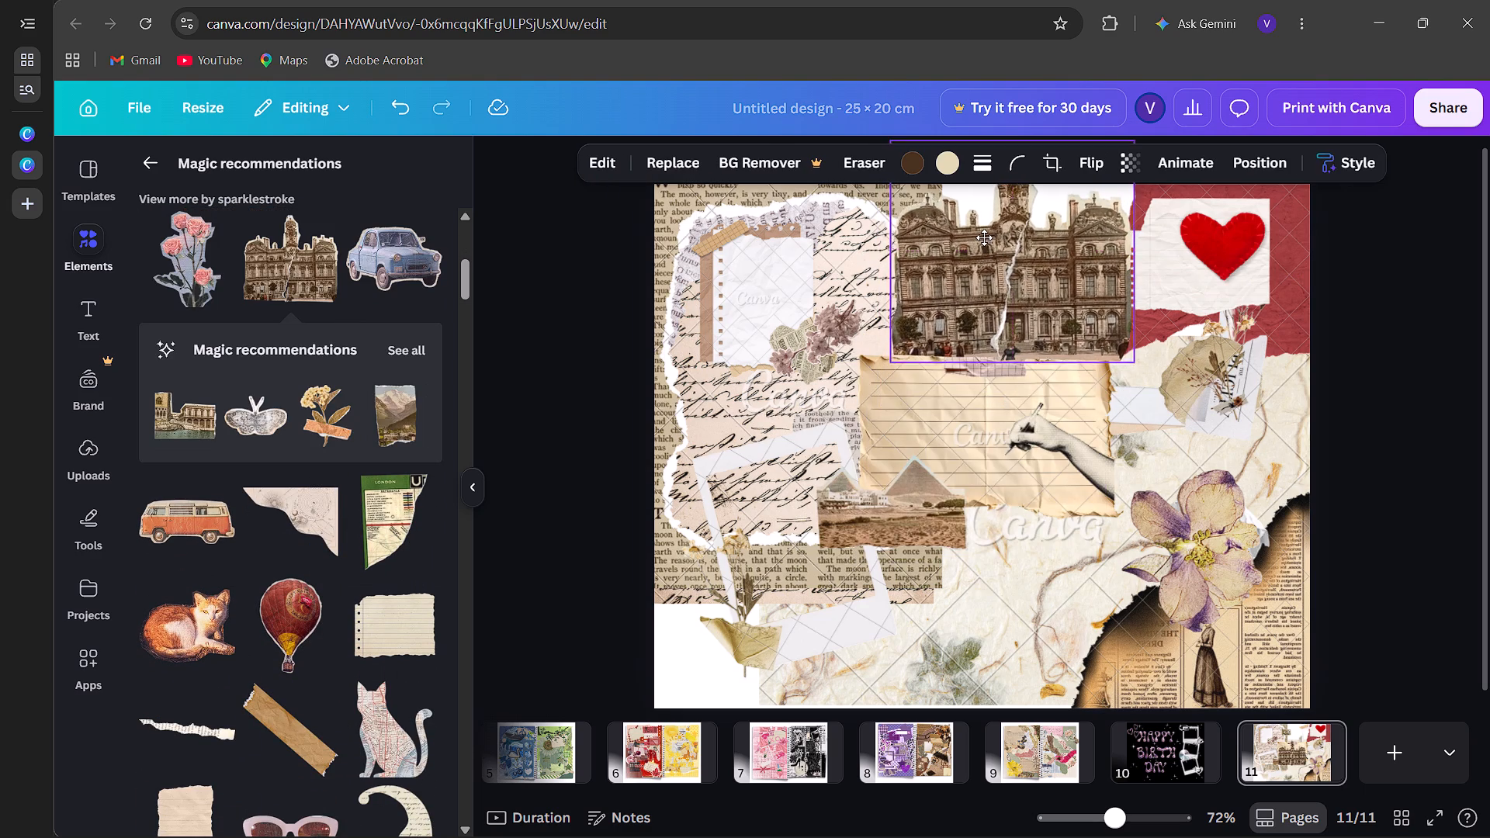
pyautogui.moveTo(984, 237); pyautogui.dragTo(984, 253)
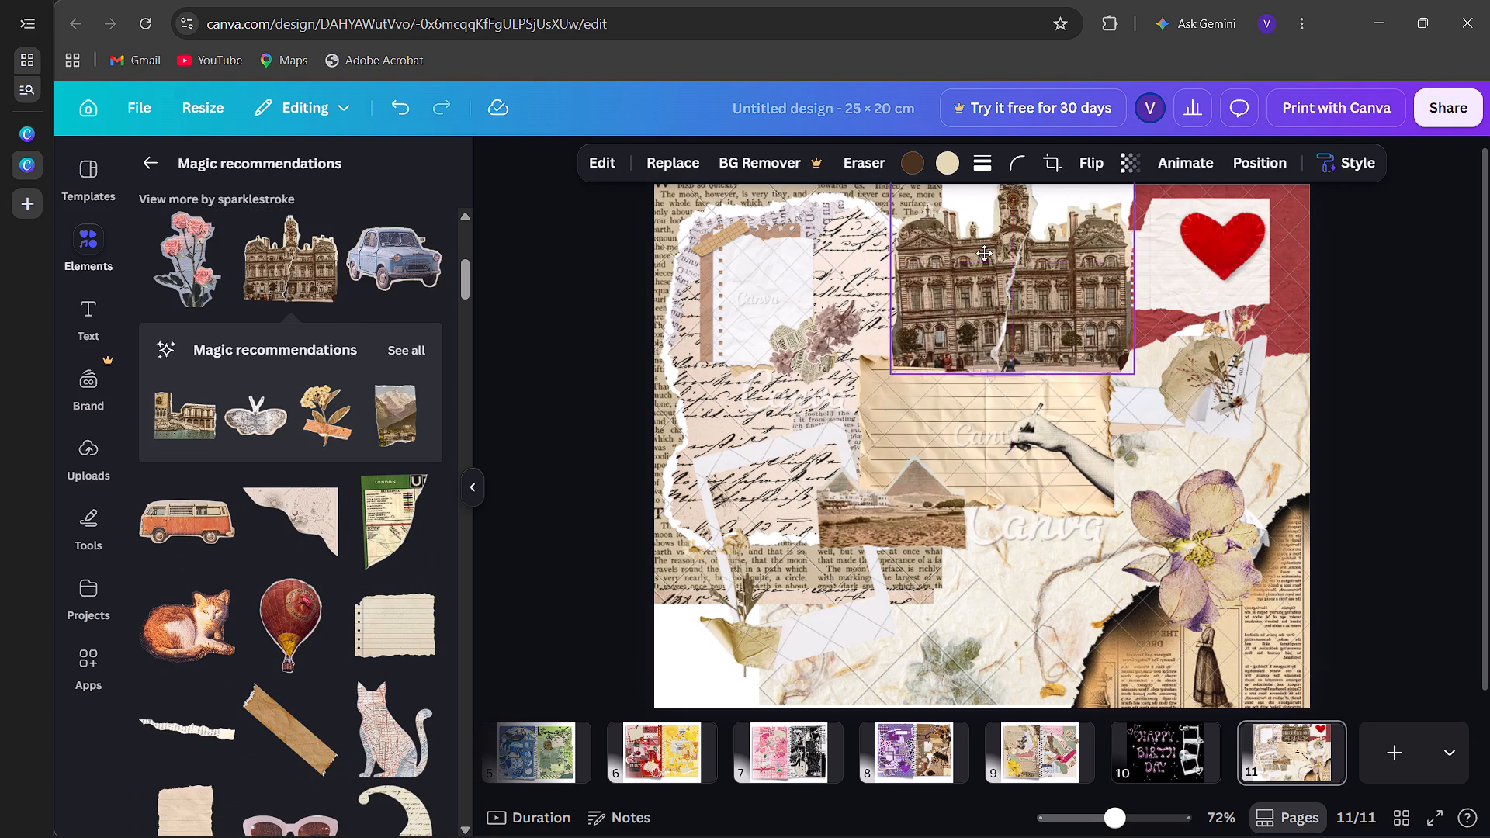
pyautogui.moveTo(984, 253); pyautogui.dragTo(983, 261)
pyautogui.moveTo(896, 390); pyautogui.dragTo(897, 386)
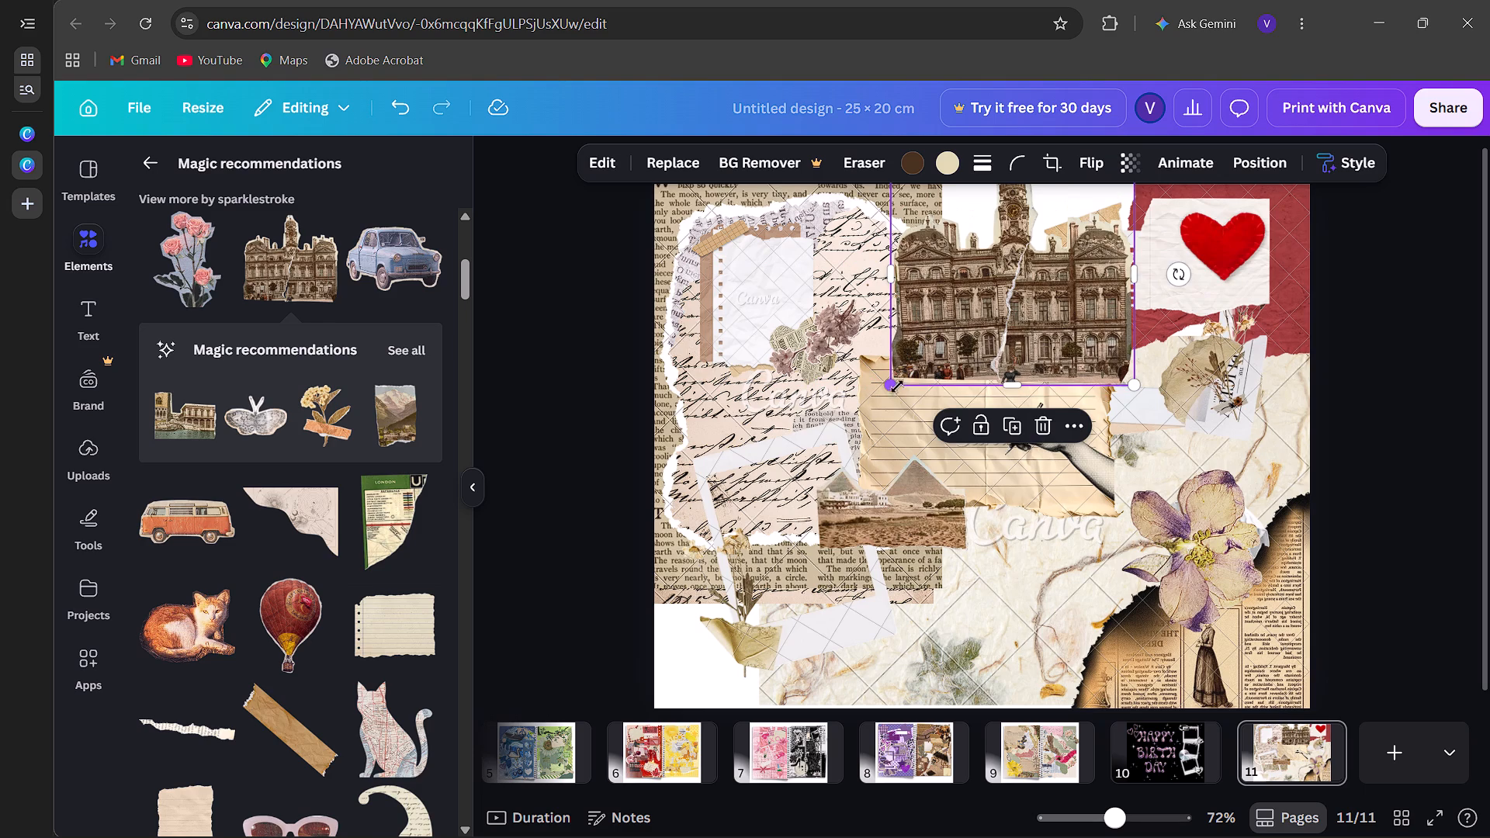
pyautogui.moveTo(897, 386); pyautogui.dragTo(946, 293)
pyautogui.moveTo(992, 239); pyautogui.dragTo(950, 295)
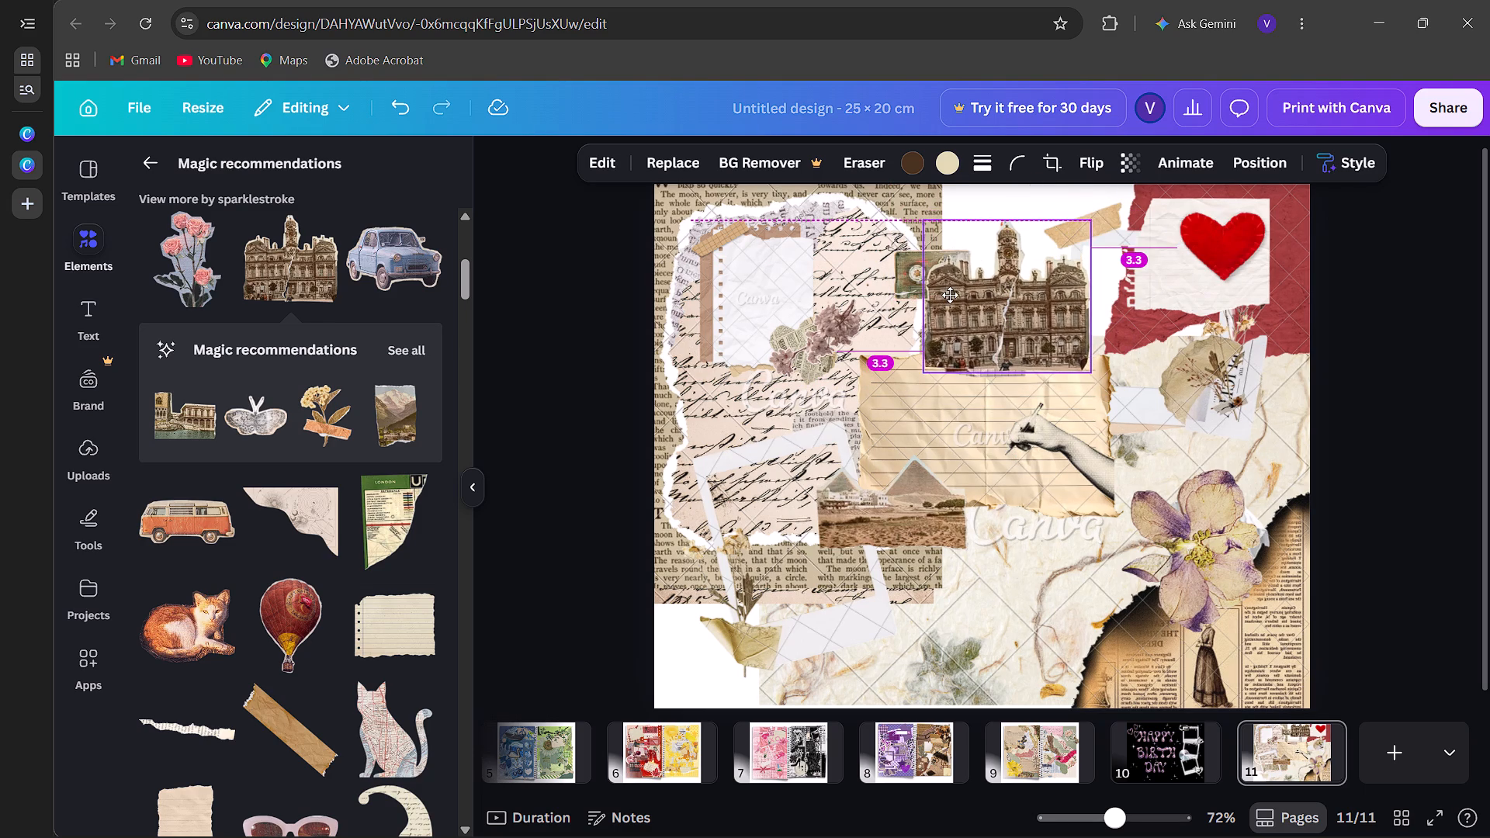
pyautogui.moveTo(950, 295); pyautogui.dragTo(948, 279)
# Send the building cutout five layers backward, behind the cassette, the pink grid tape and the white taped frame.
pyautogui.click(1266, 160)
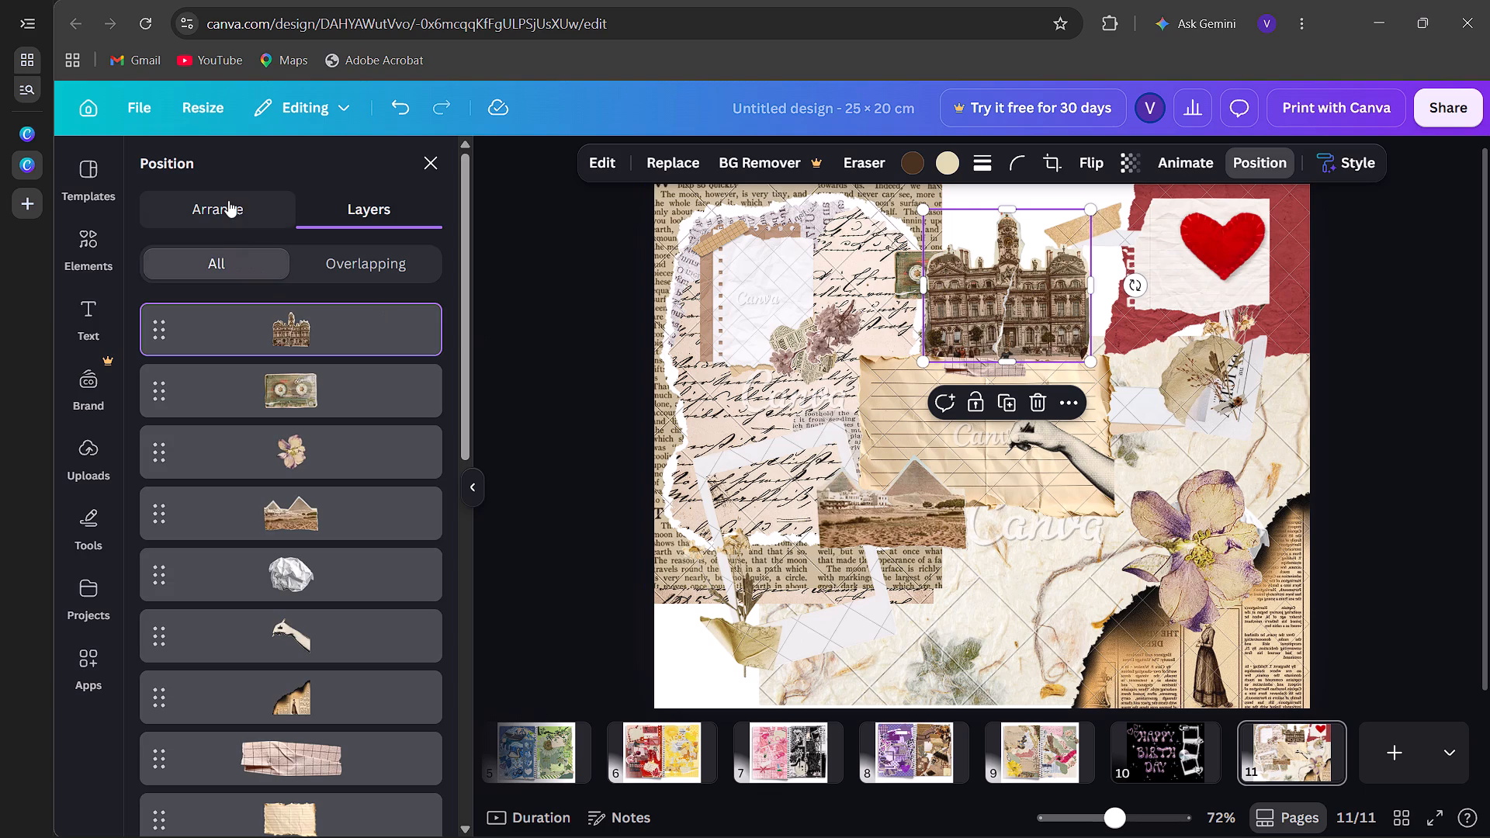
pyautogui.click(228, 200)
pyautogui.click(363, 257)
pyautogui.click(363, 257)
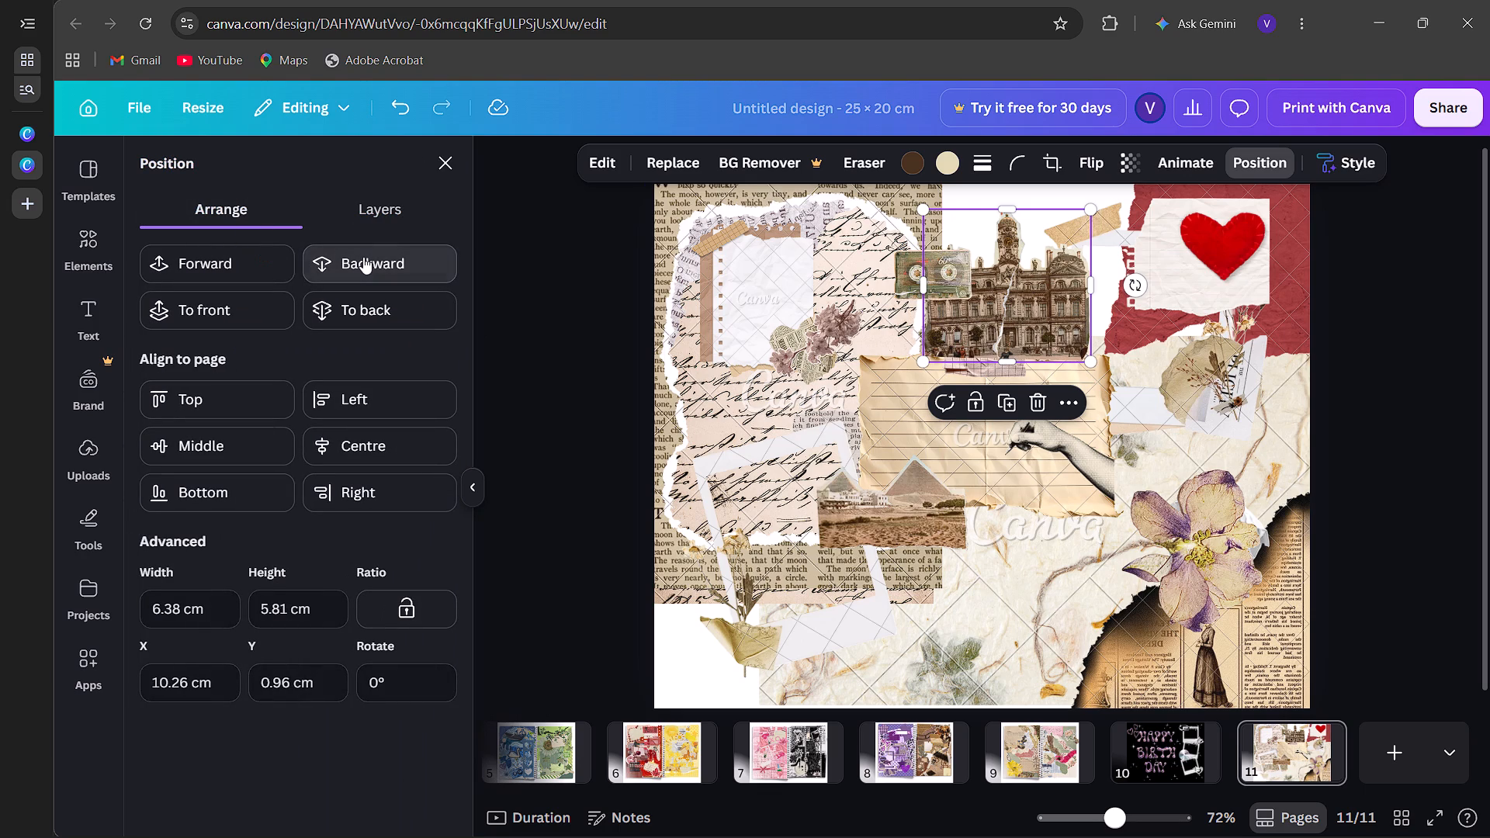
pyautogui.click(363, 257)
pyautogui.click(363, 257)
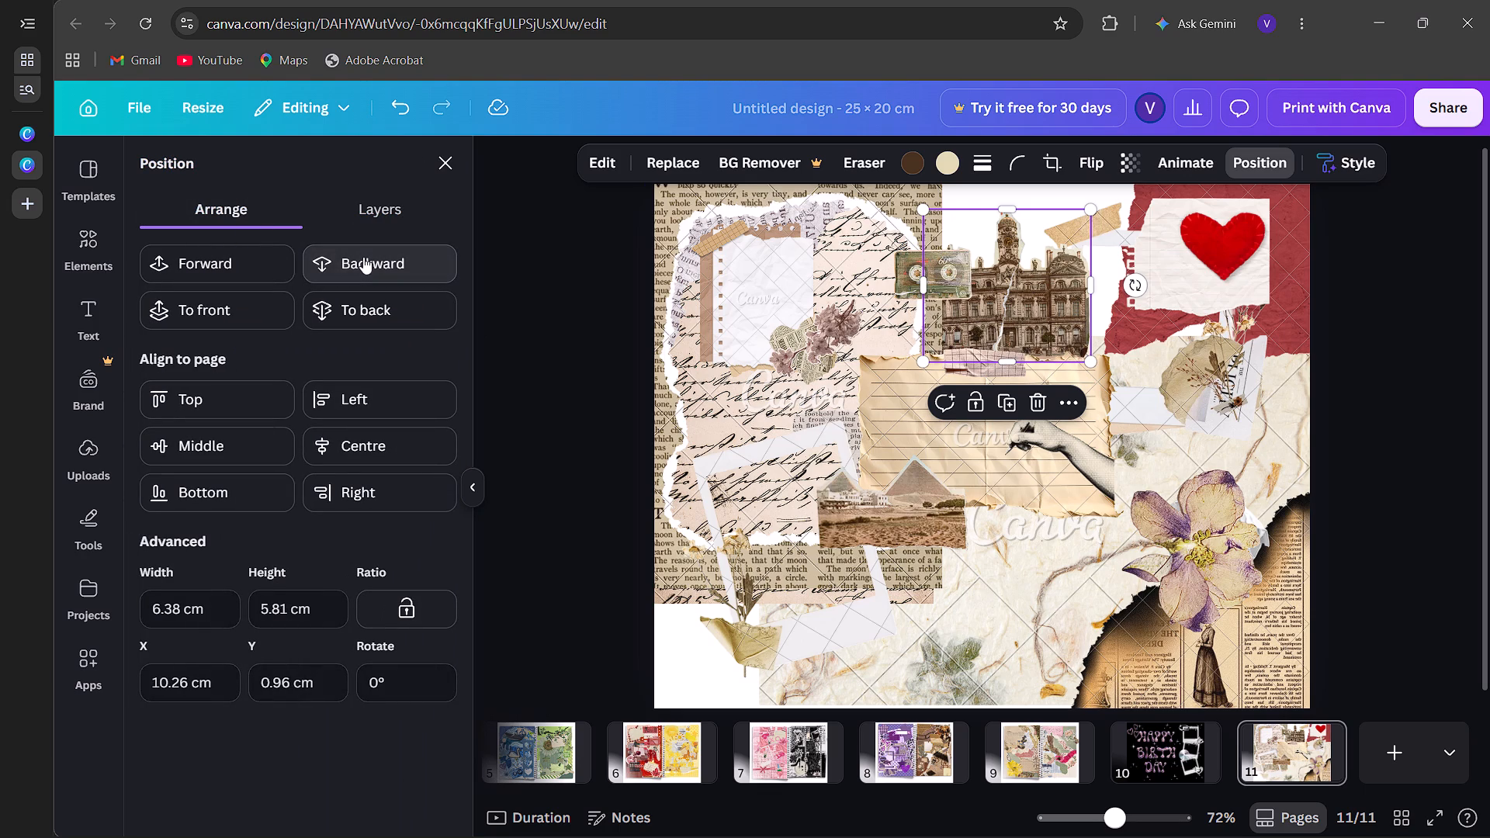
pyautogui.click(363, 257)
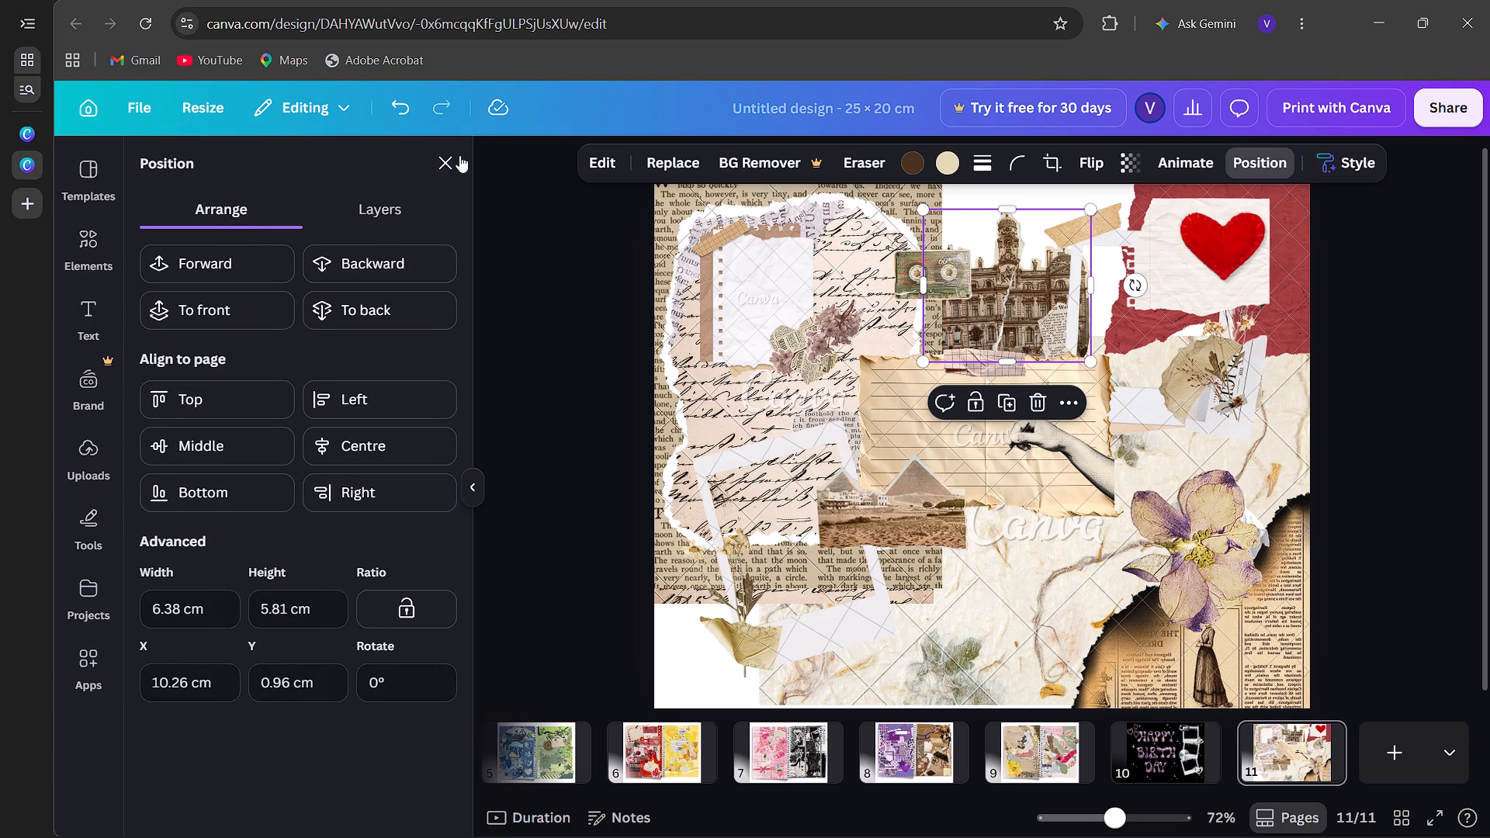
pyautogui.click(451, 160)
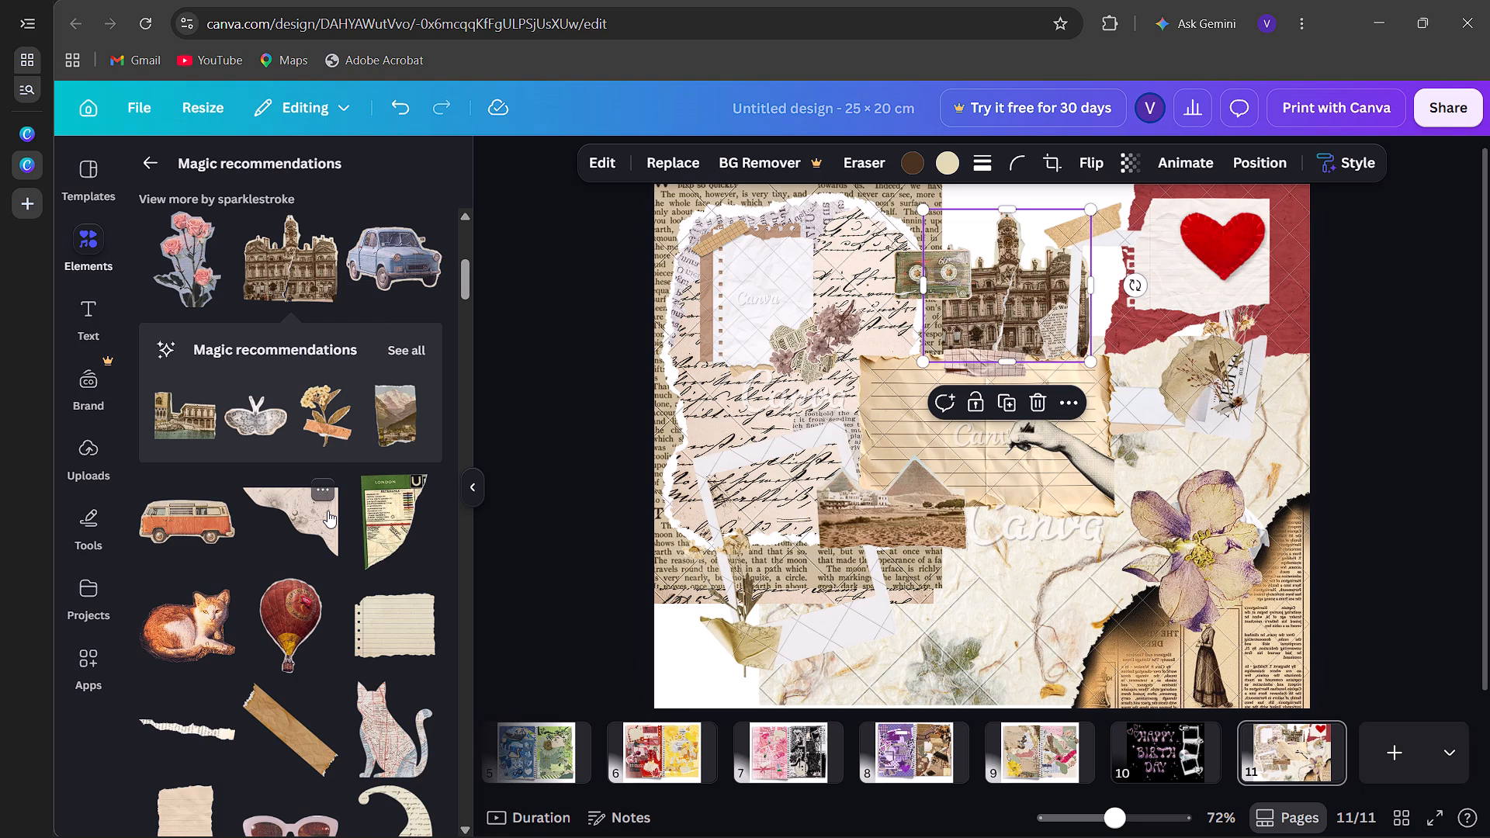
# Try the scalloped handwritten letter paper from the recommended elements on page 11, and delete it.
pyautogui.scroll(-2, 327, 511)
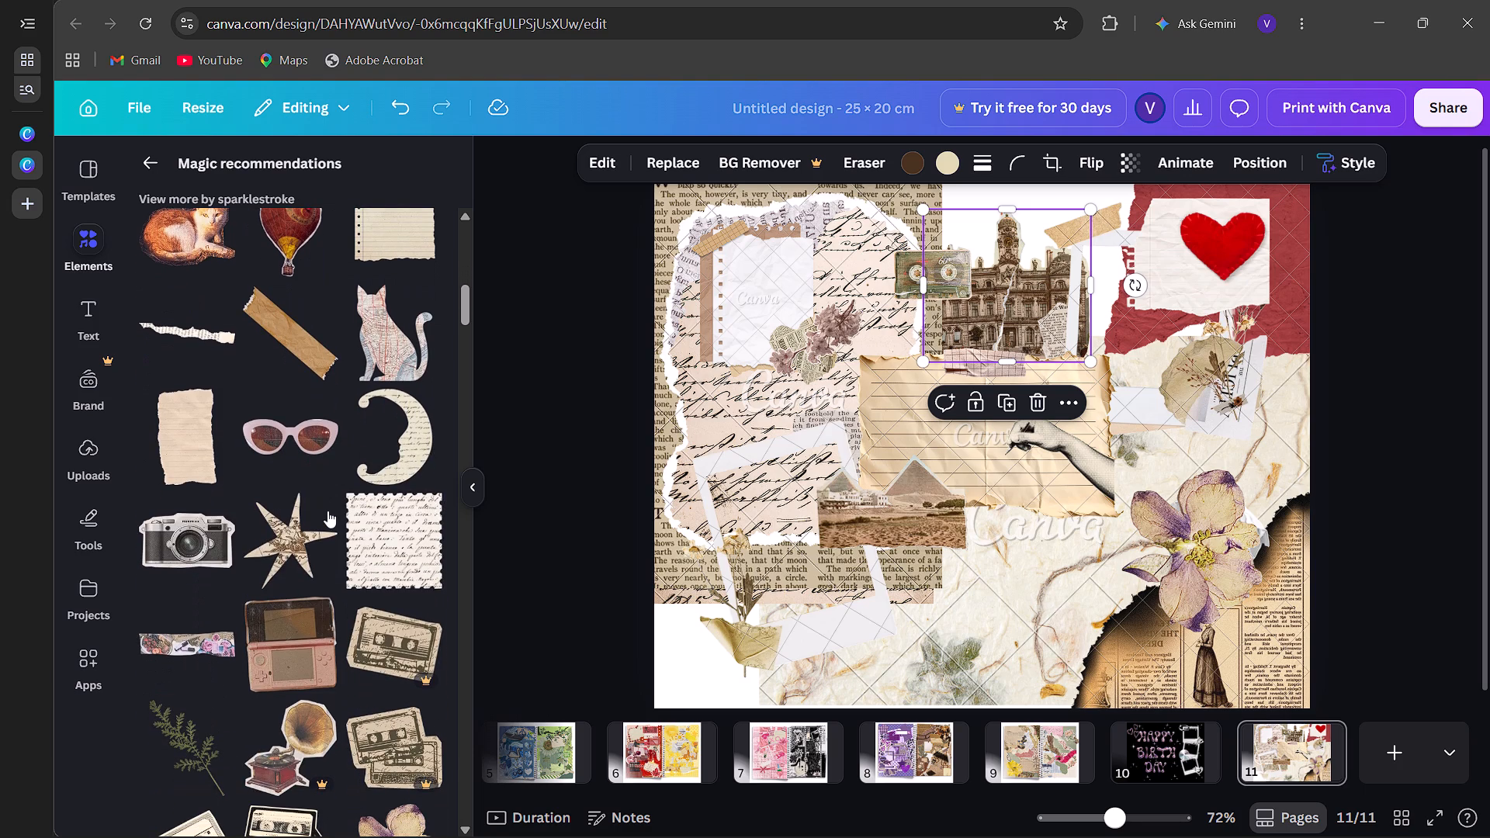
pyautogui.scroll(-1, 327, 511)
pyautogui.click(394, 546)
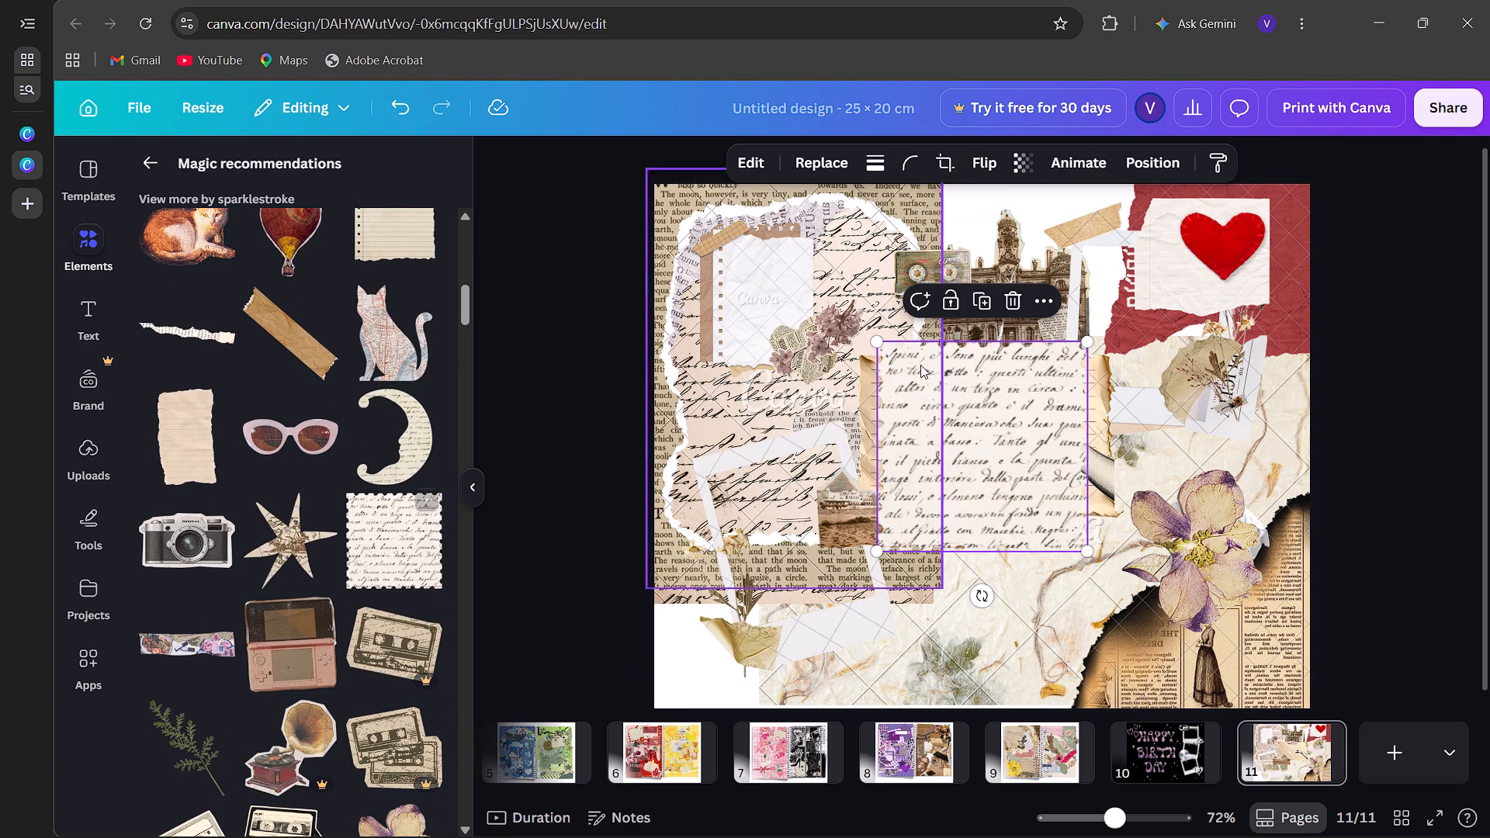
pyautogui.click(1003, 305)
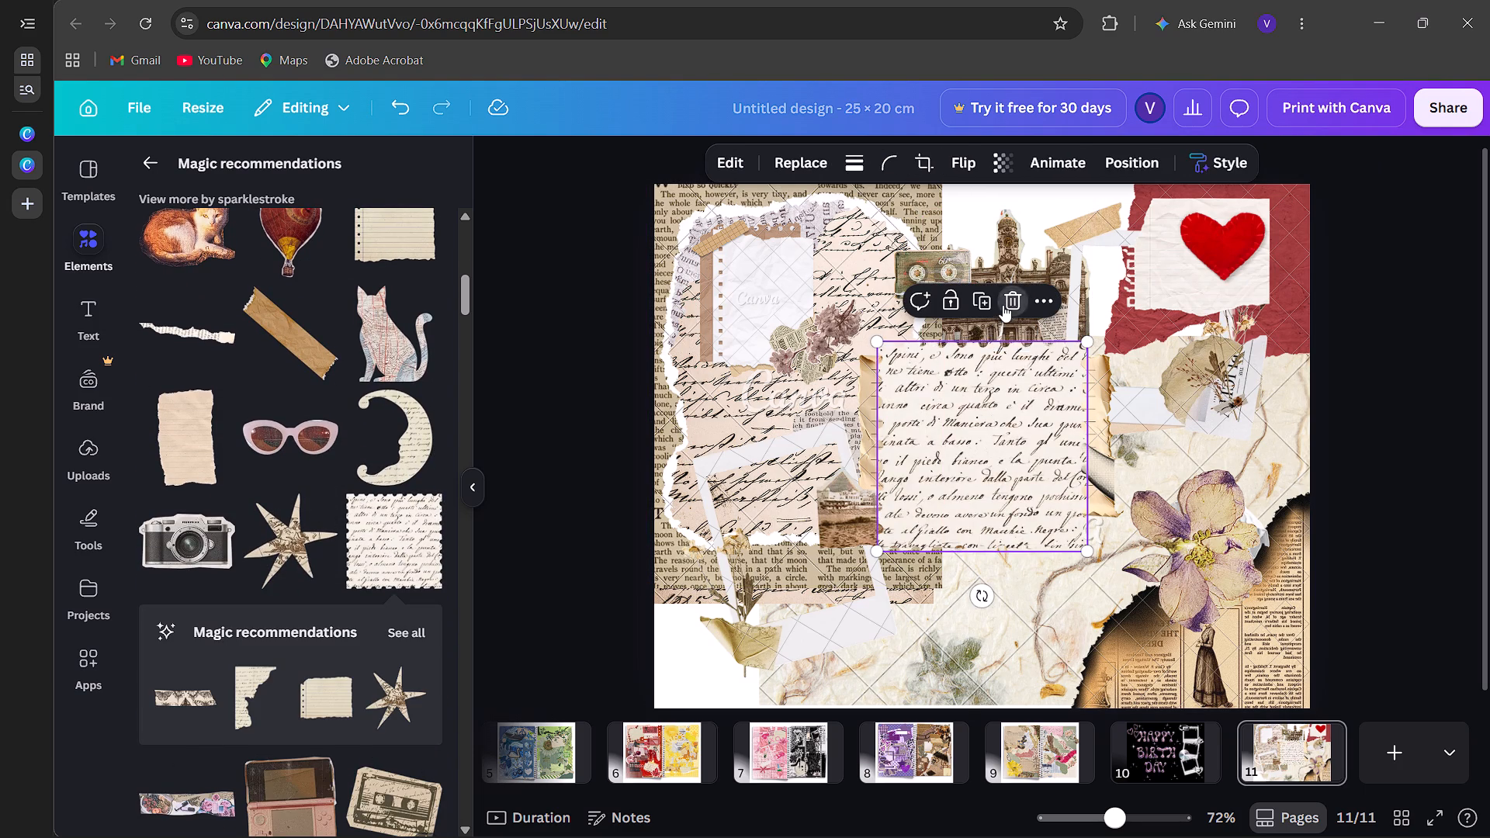
# Browse the recommended vintage cutouts for another element to add to page 11's collage.
pyautogui.scroll(-2, 421, 770)
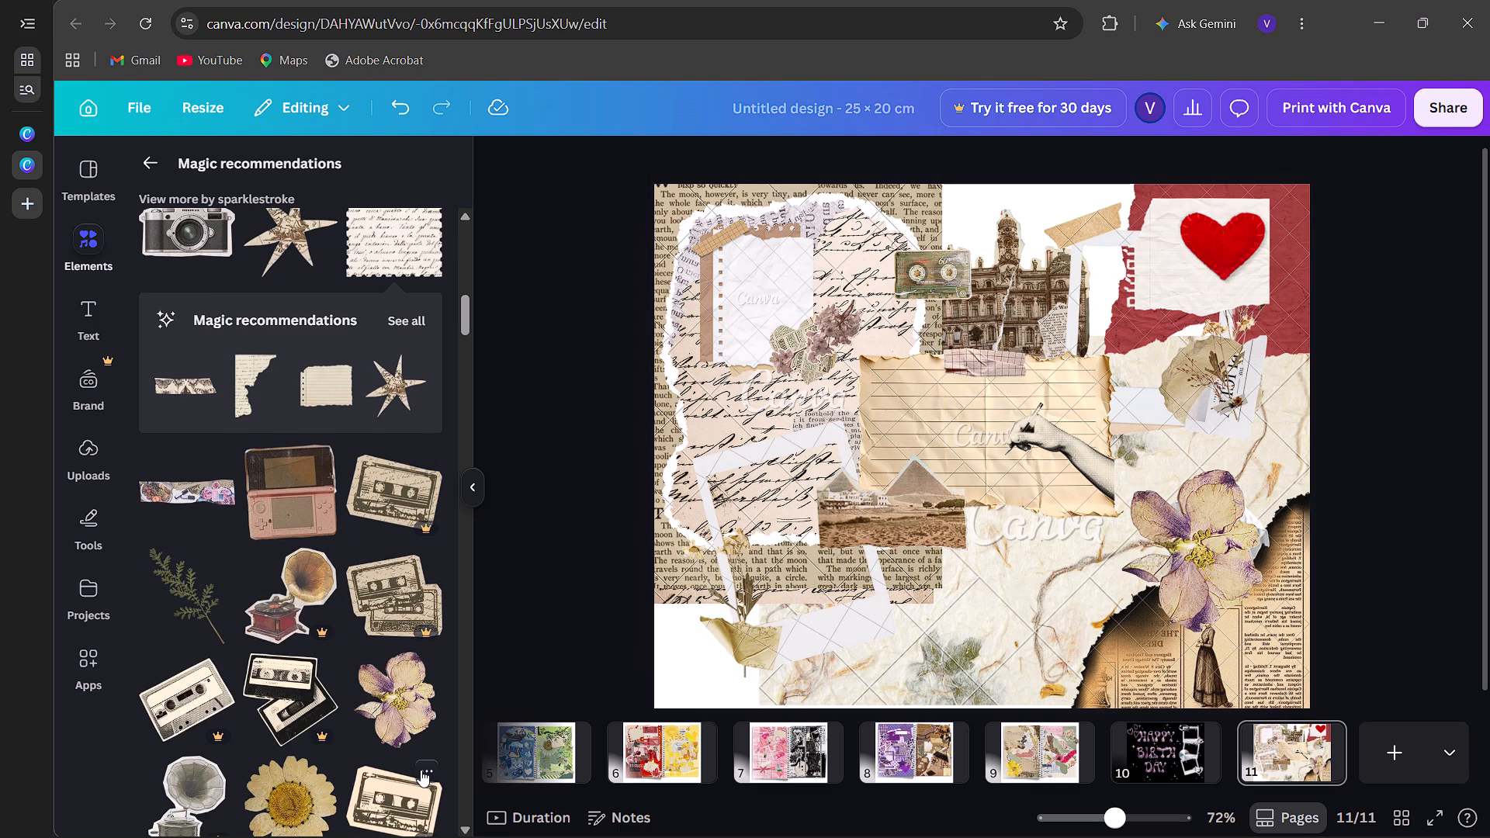
pyautogui.scroll(-2, 421, 770)
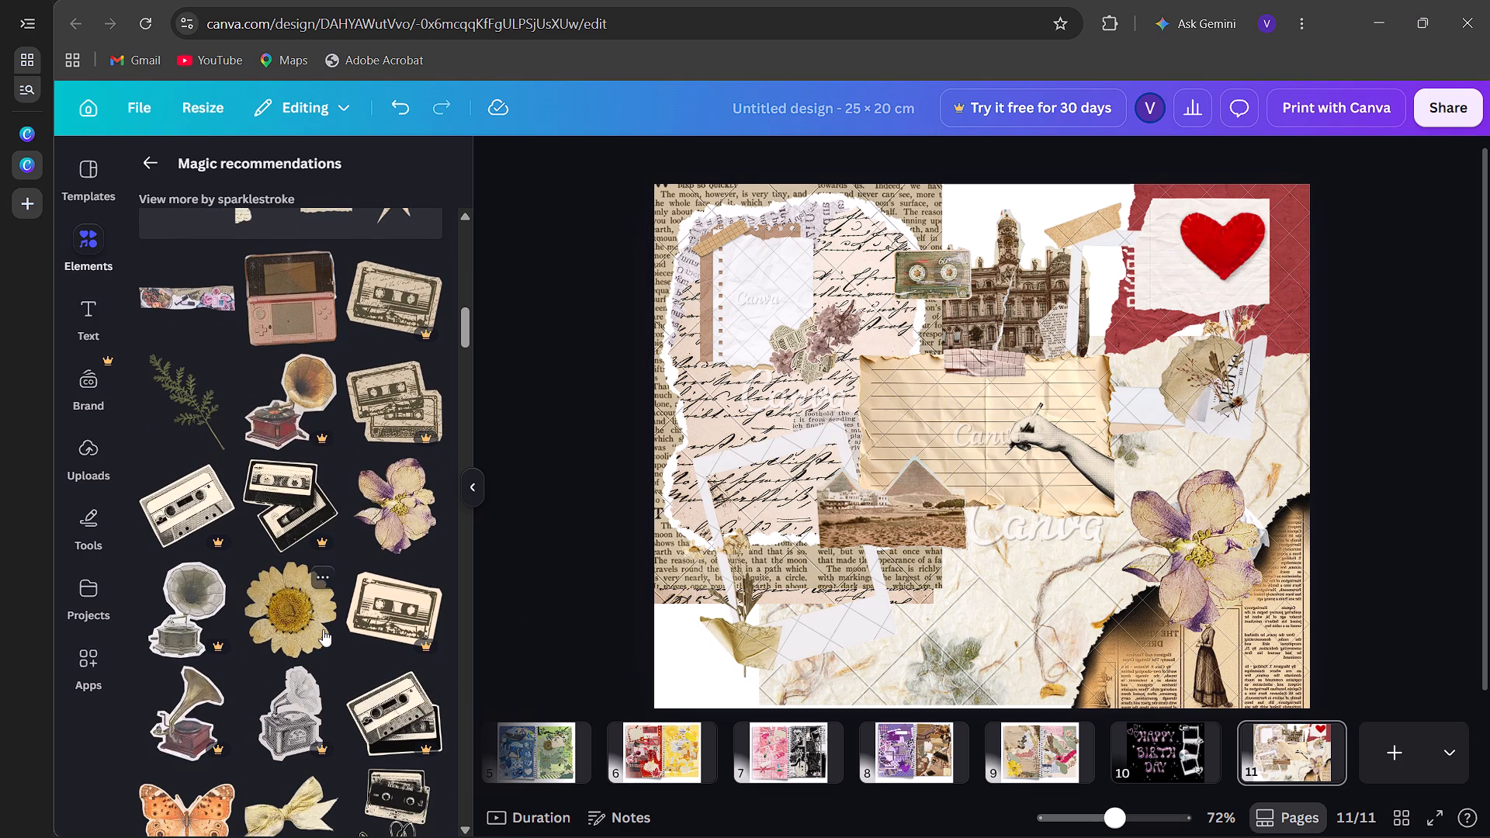
pyautogui.scroll(2, 323, 629)
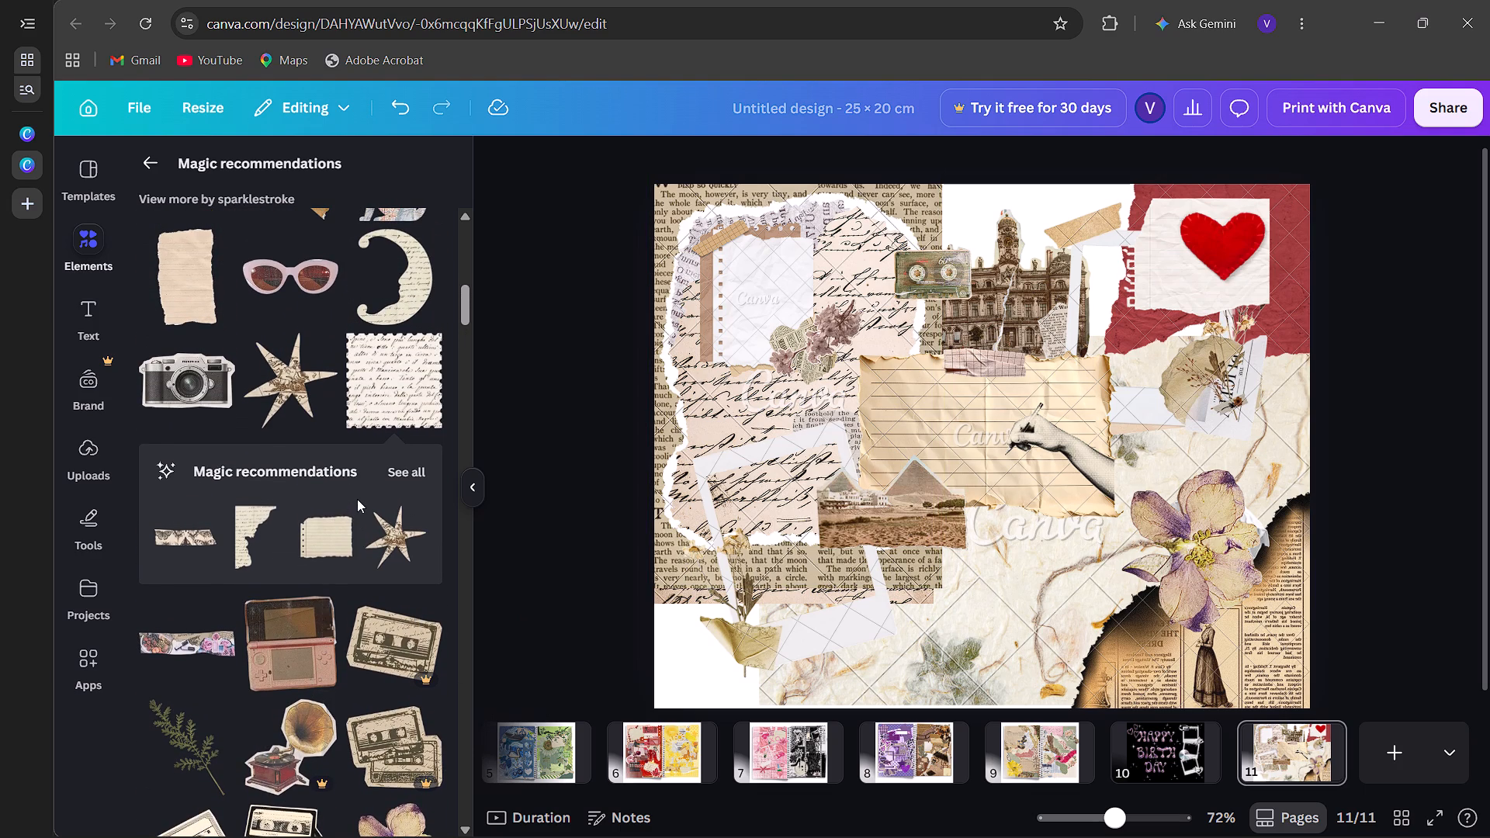
pyautogui.scroll(6, 357, 499)
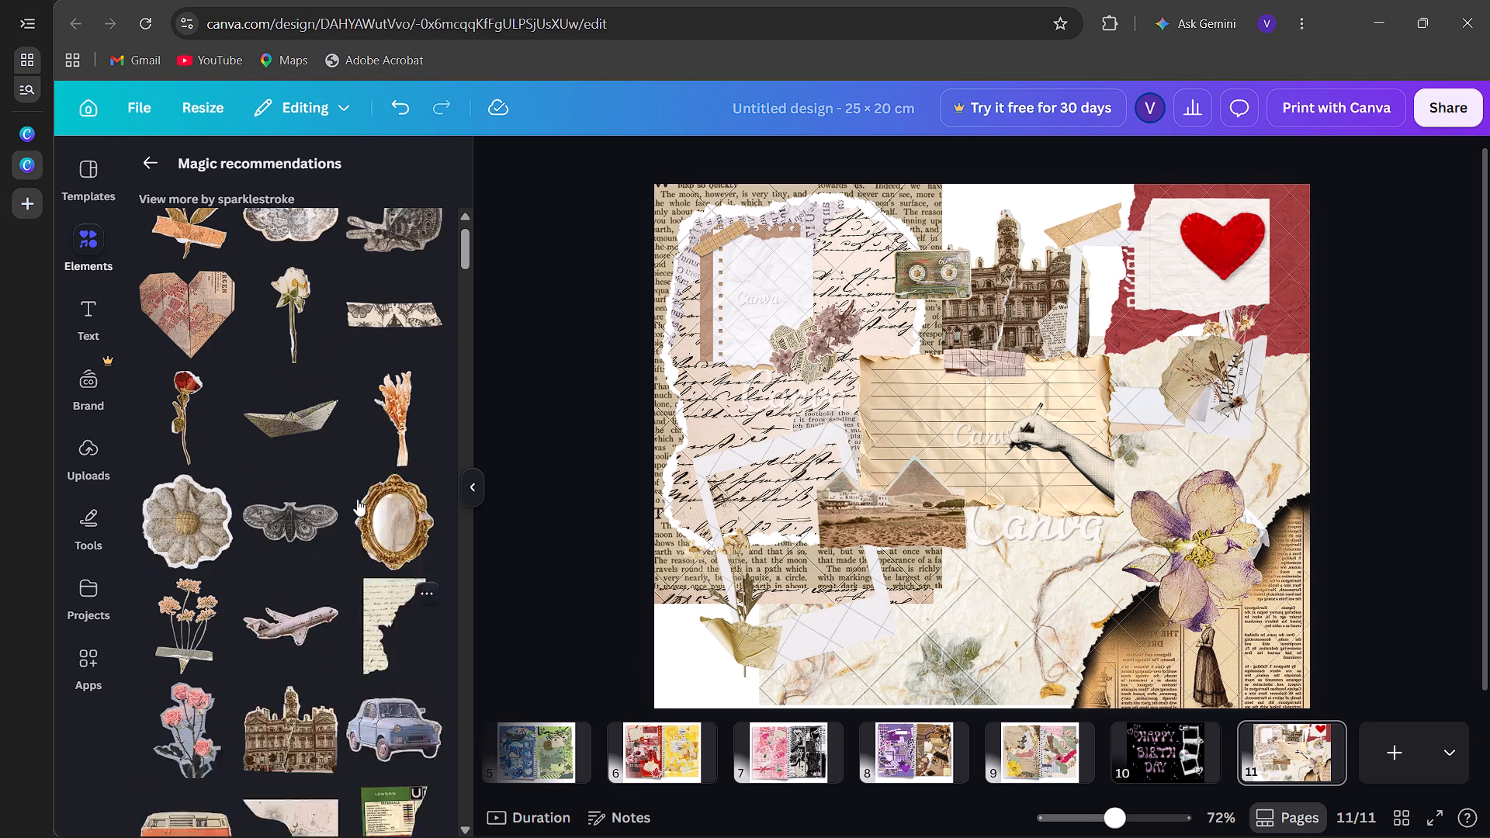
pyautogui.scroll(1, 357, 499)
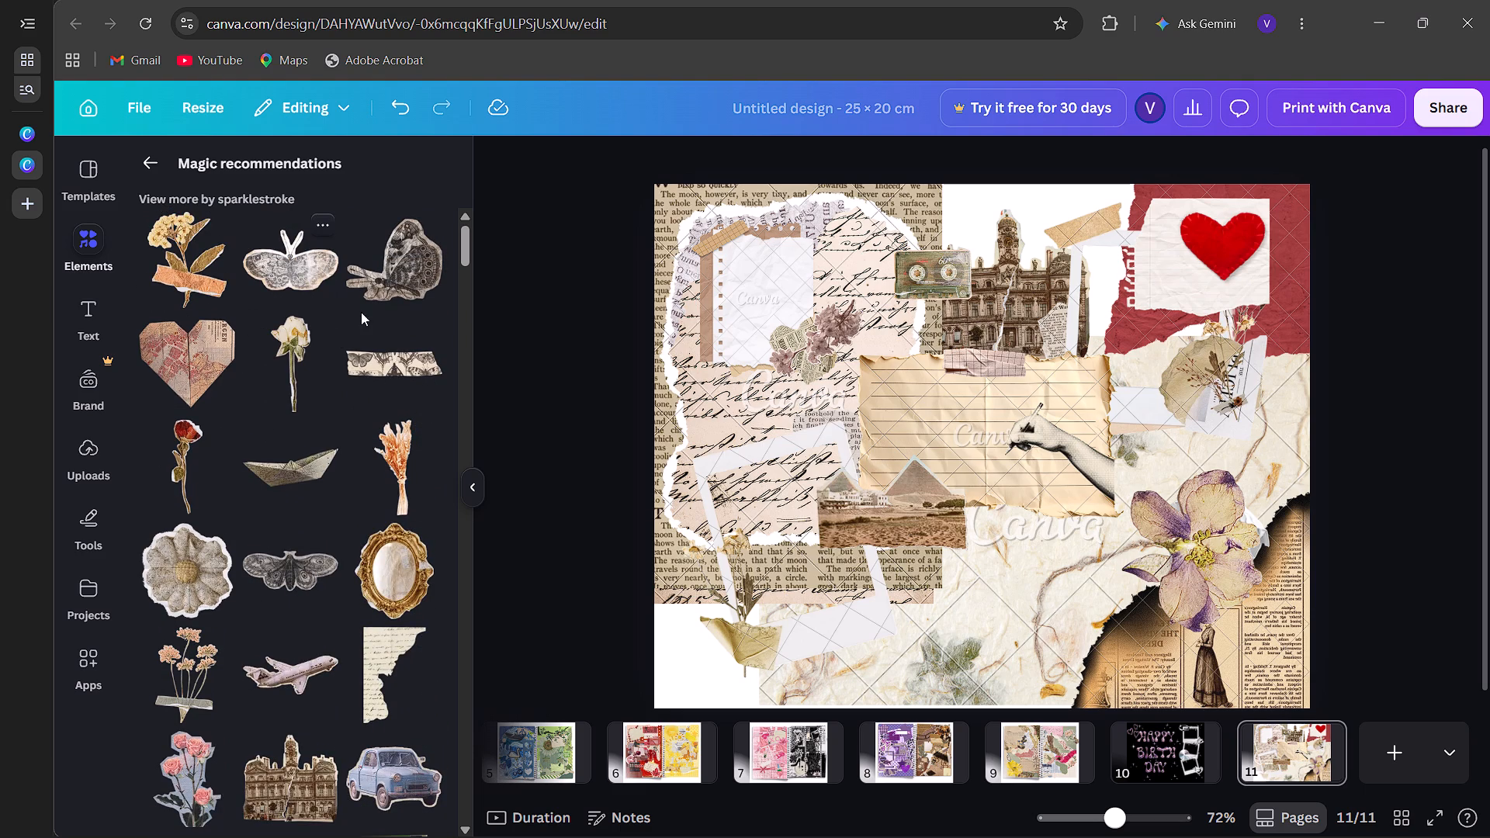
pyautogui.scroll(-3, 388, 358)
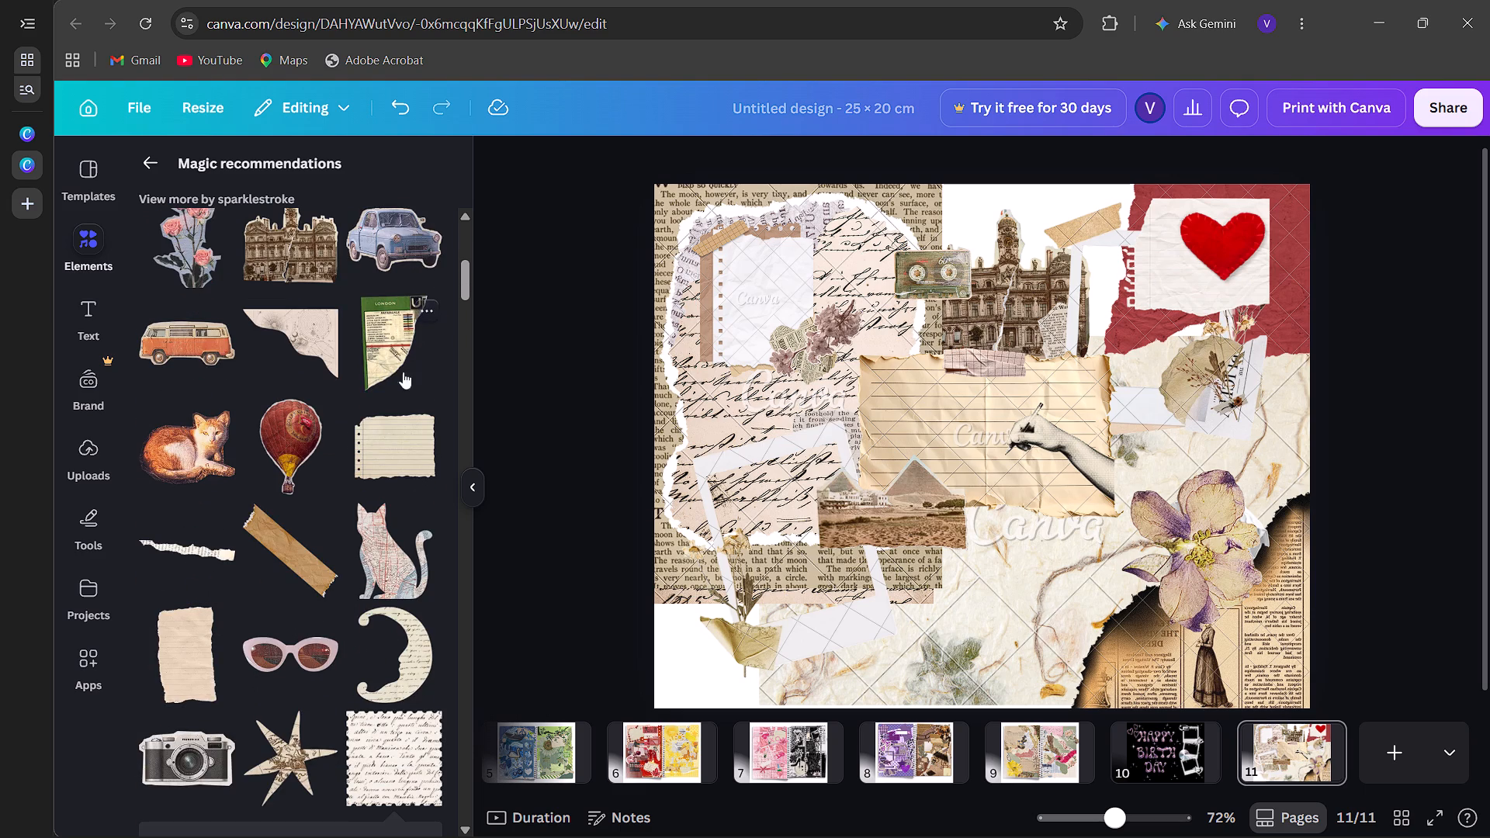
pyautogui.scroll(-2, 345, 434)
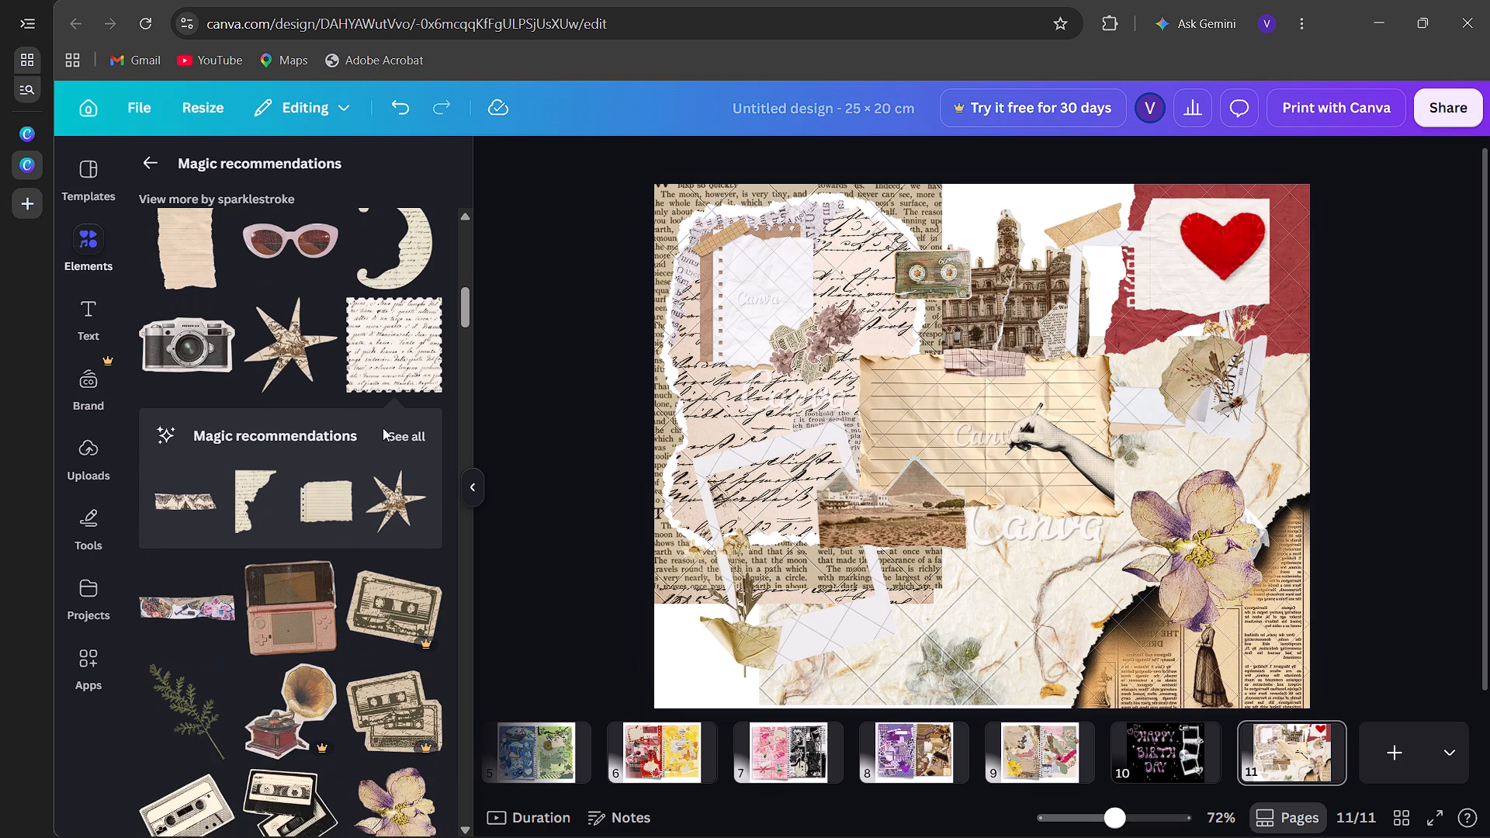
# Add the round torn lined paper from the handwritten paper's full recommendations and move it to about X 6 cm, Y -3.6 cm on page 11.
pyautogui.click(417, 431)
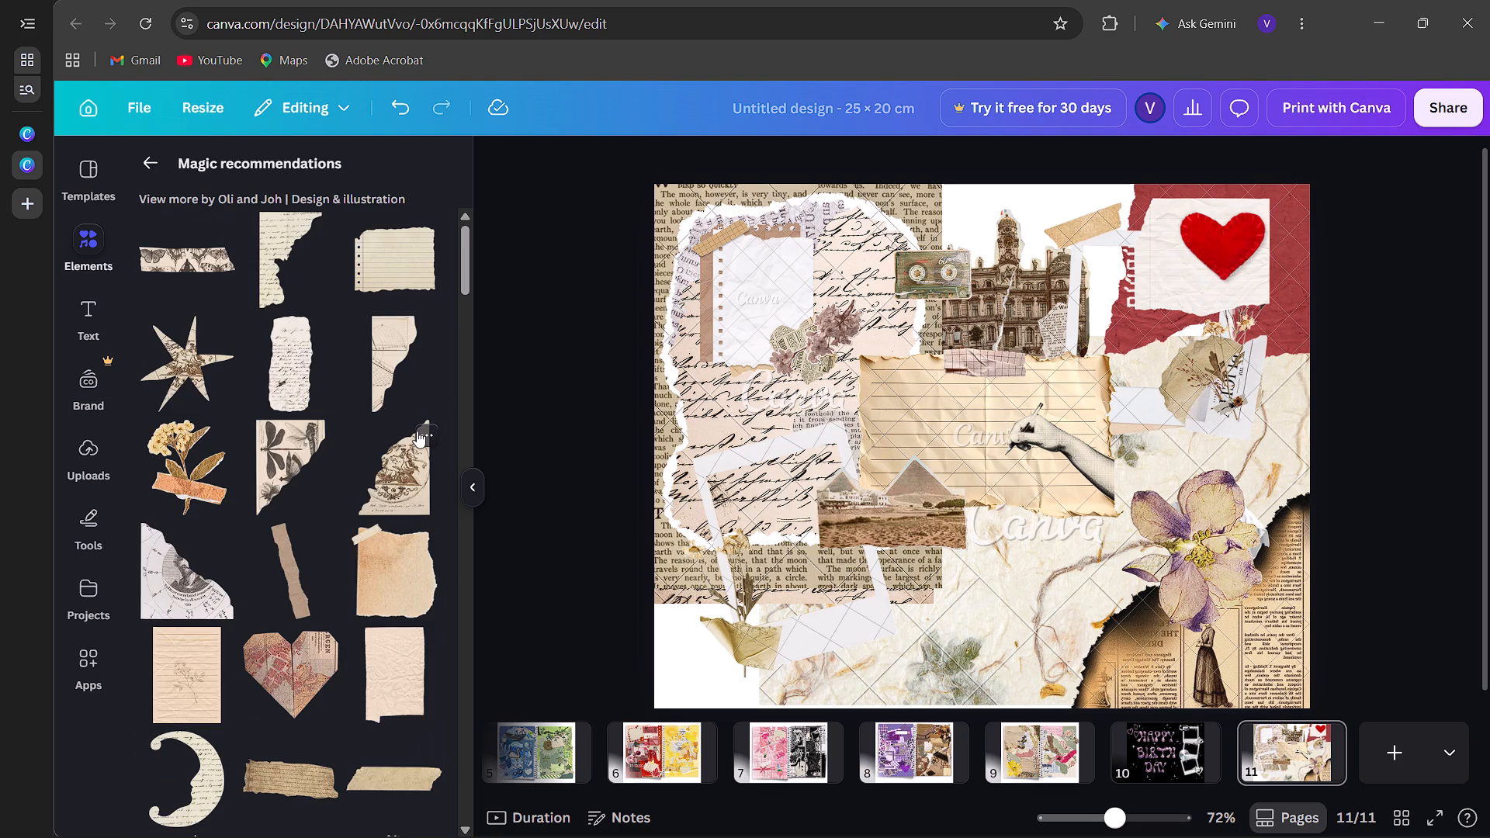
pyautogui.scroll(-5, 417, 431)
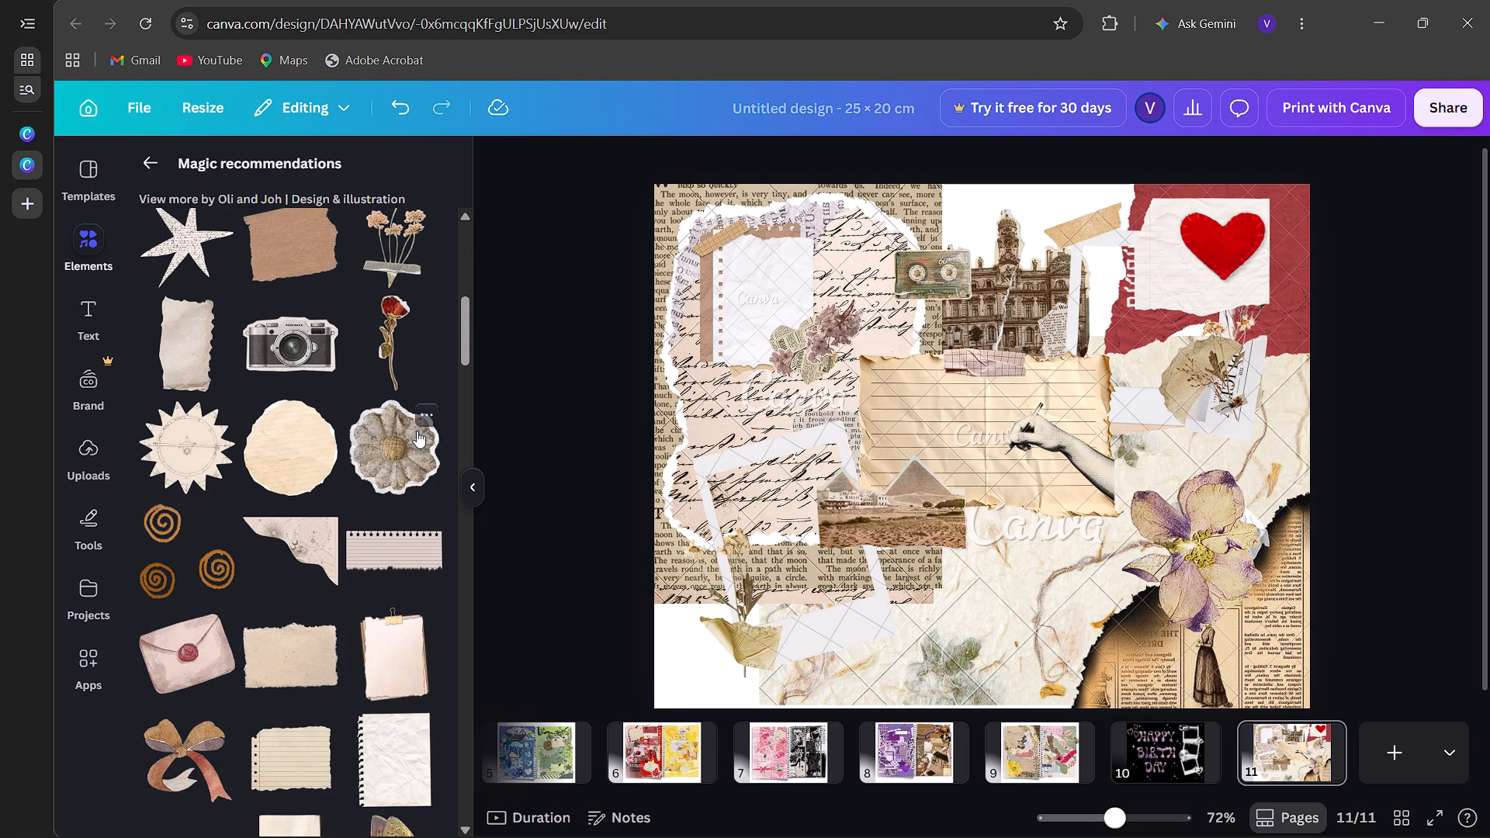
pyautogui.click(298, 452)
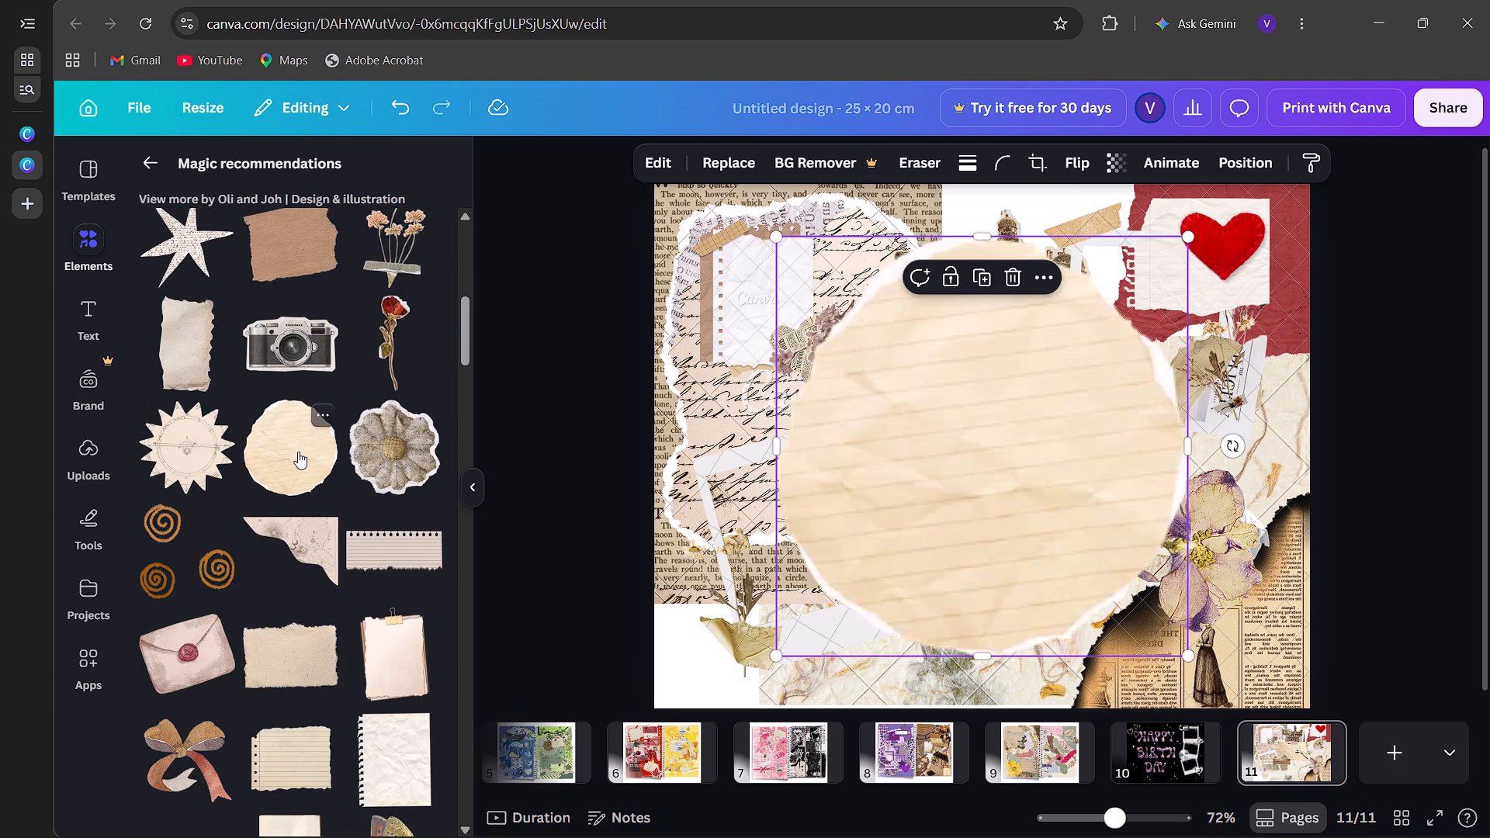
pyautogui.moveTo(969, 503); pyautogui.dragTo(1003, 356)
# Send the round lined paper to the very back, behind all other elements on page 11.
pyautogui.click(1228, 158)
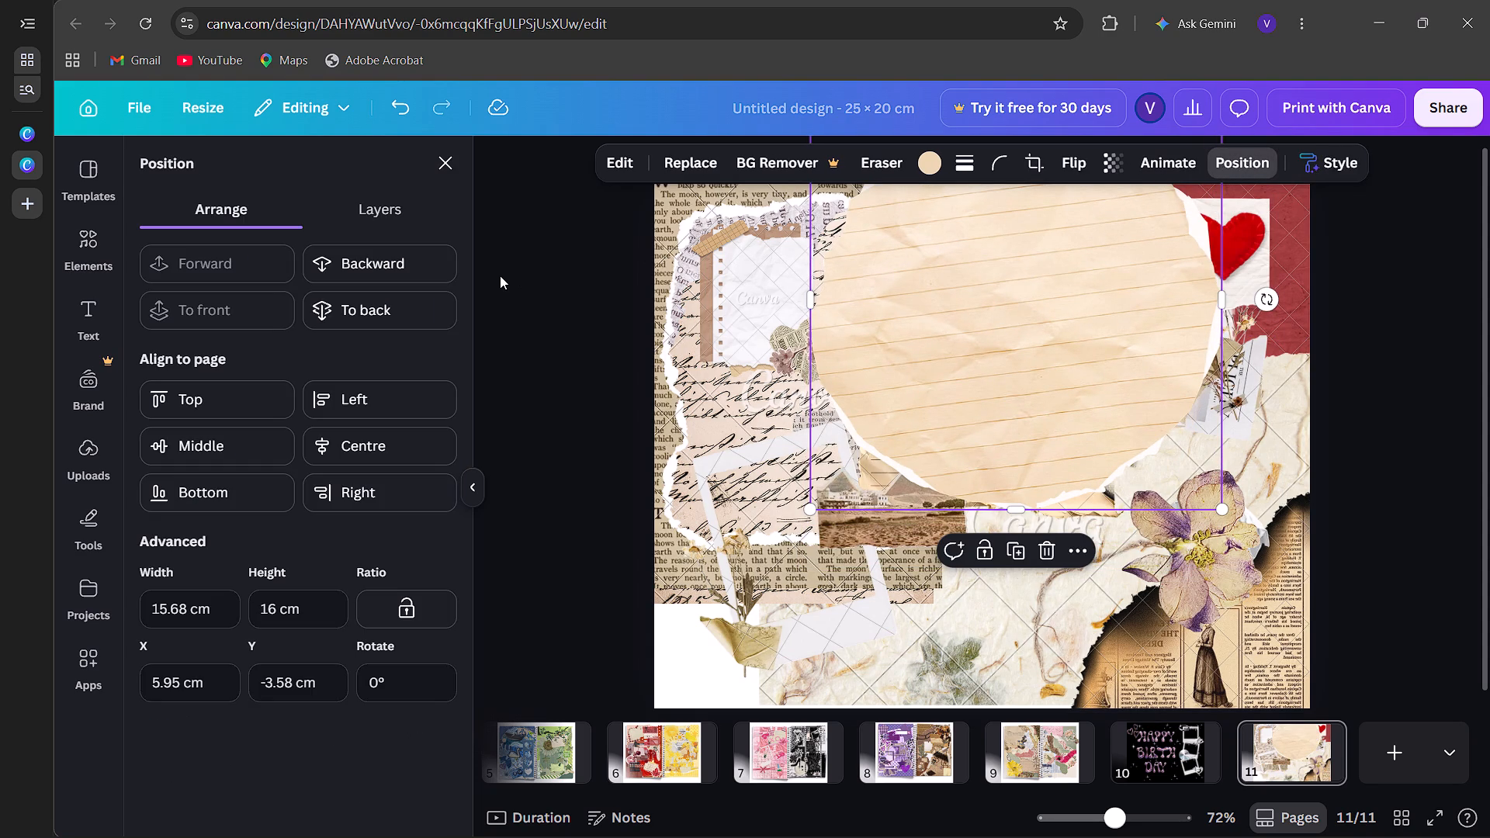
pyautogui.click(383, 304)
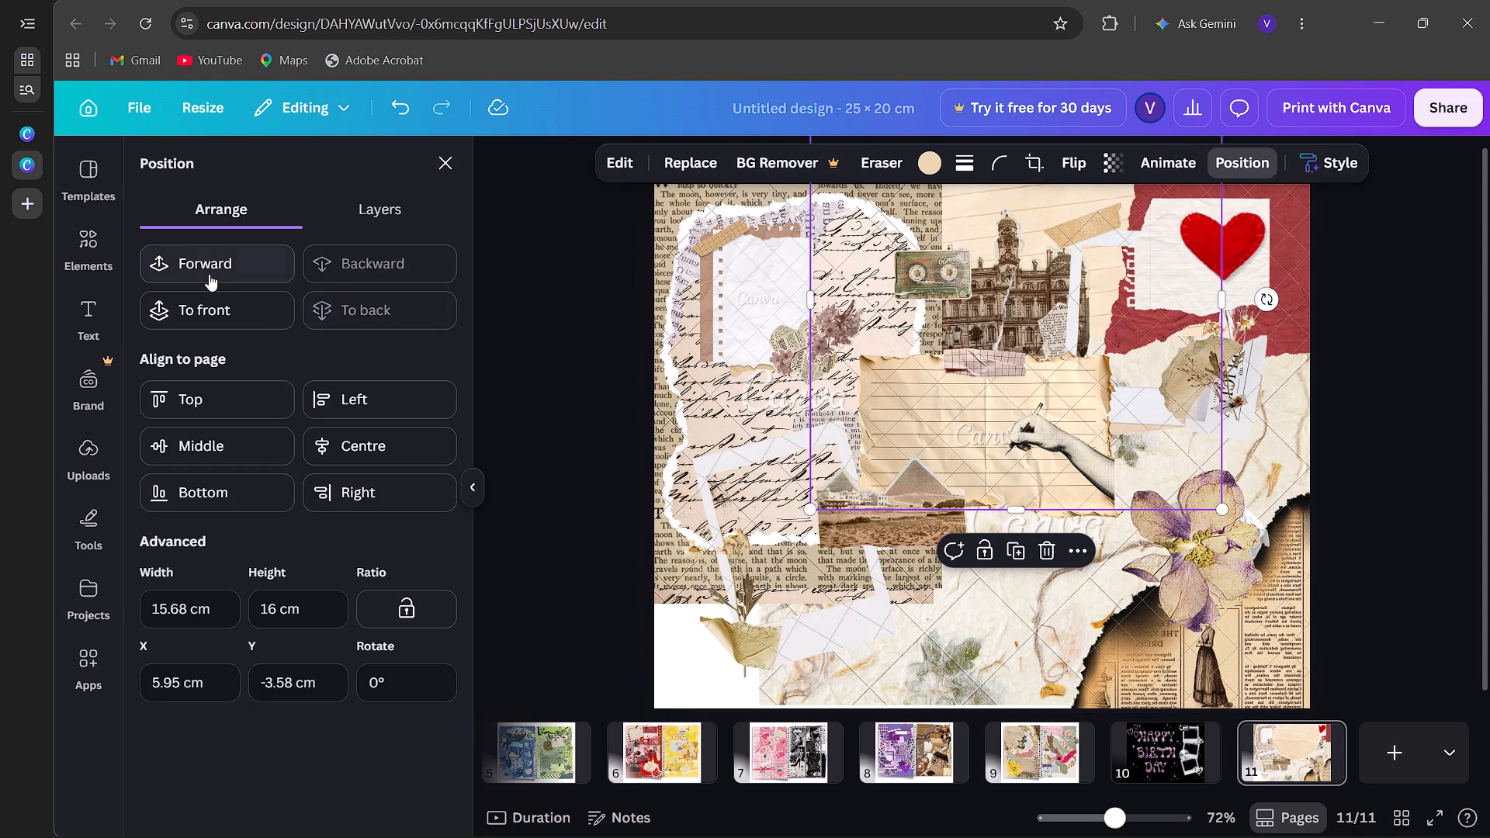
pyautogui.click(209, 267)
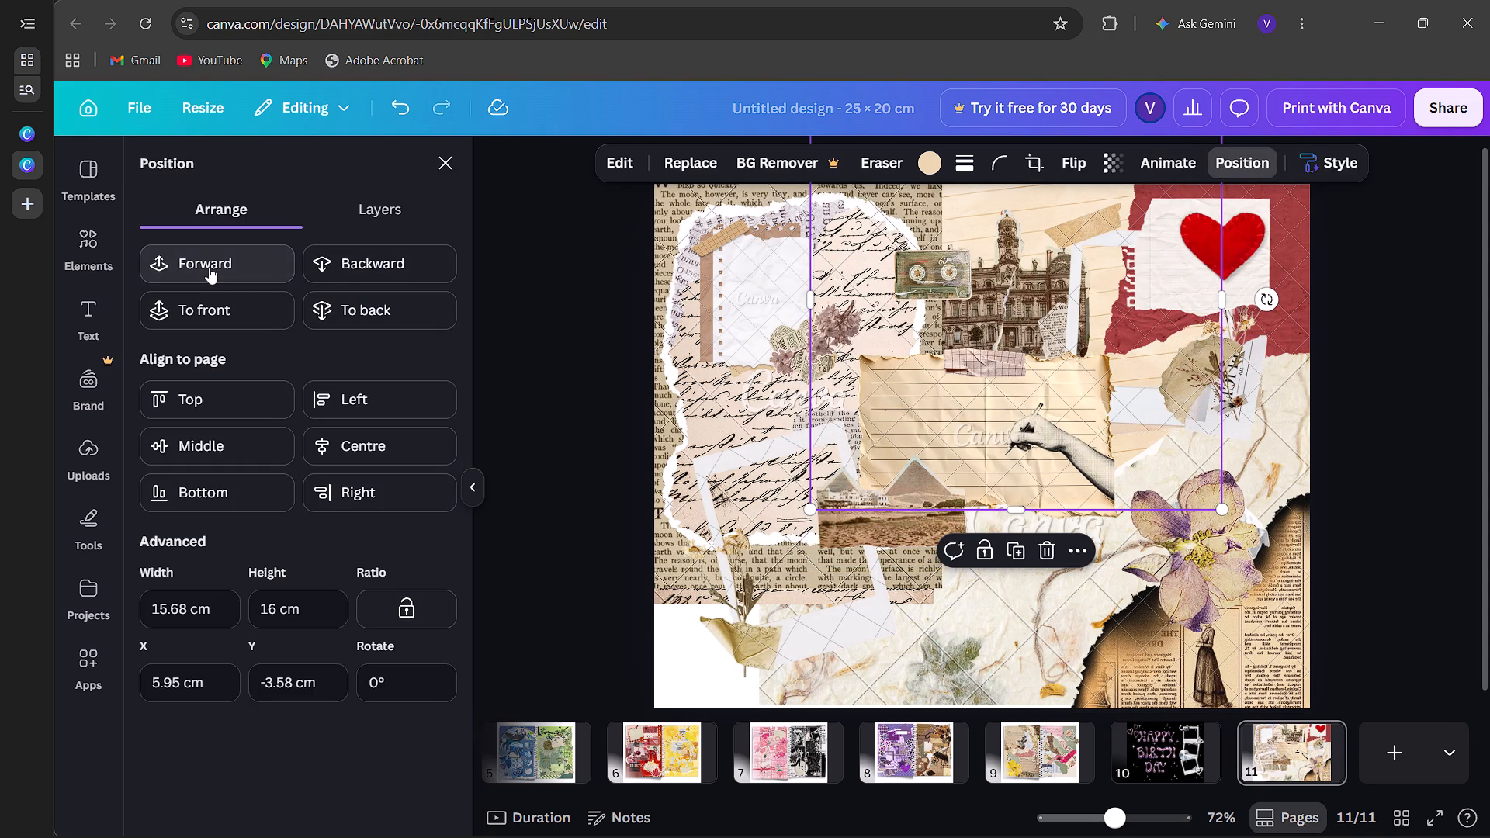
pyautogui.click(362, 308)
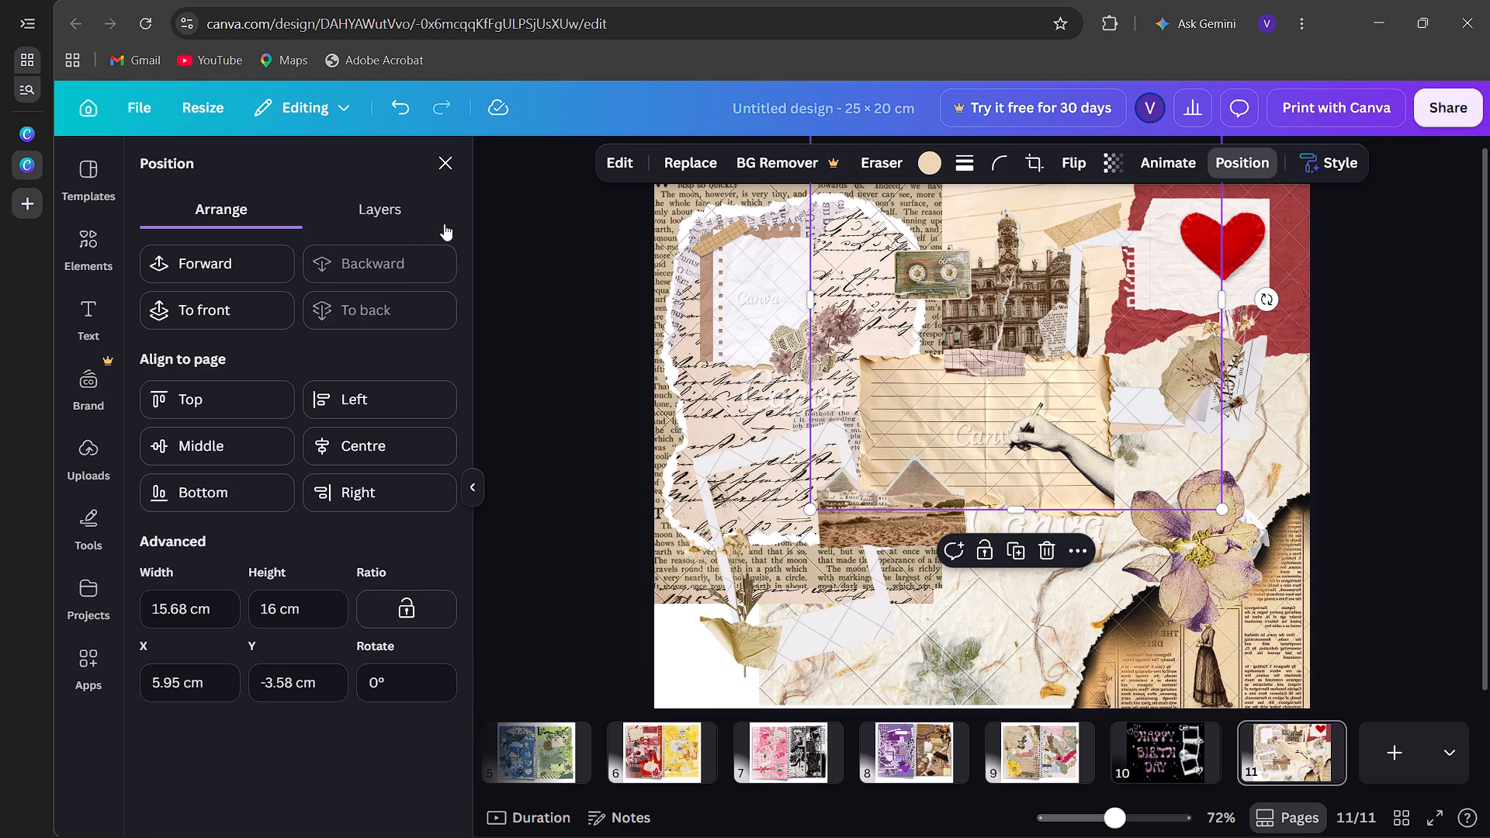
# Add the yellow spotted butterfly from the recommended elements to page 11, shrink it, and place it at the handwritten paper's left edge below the notepad.
pyautogui.click(445, 174)
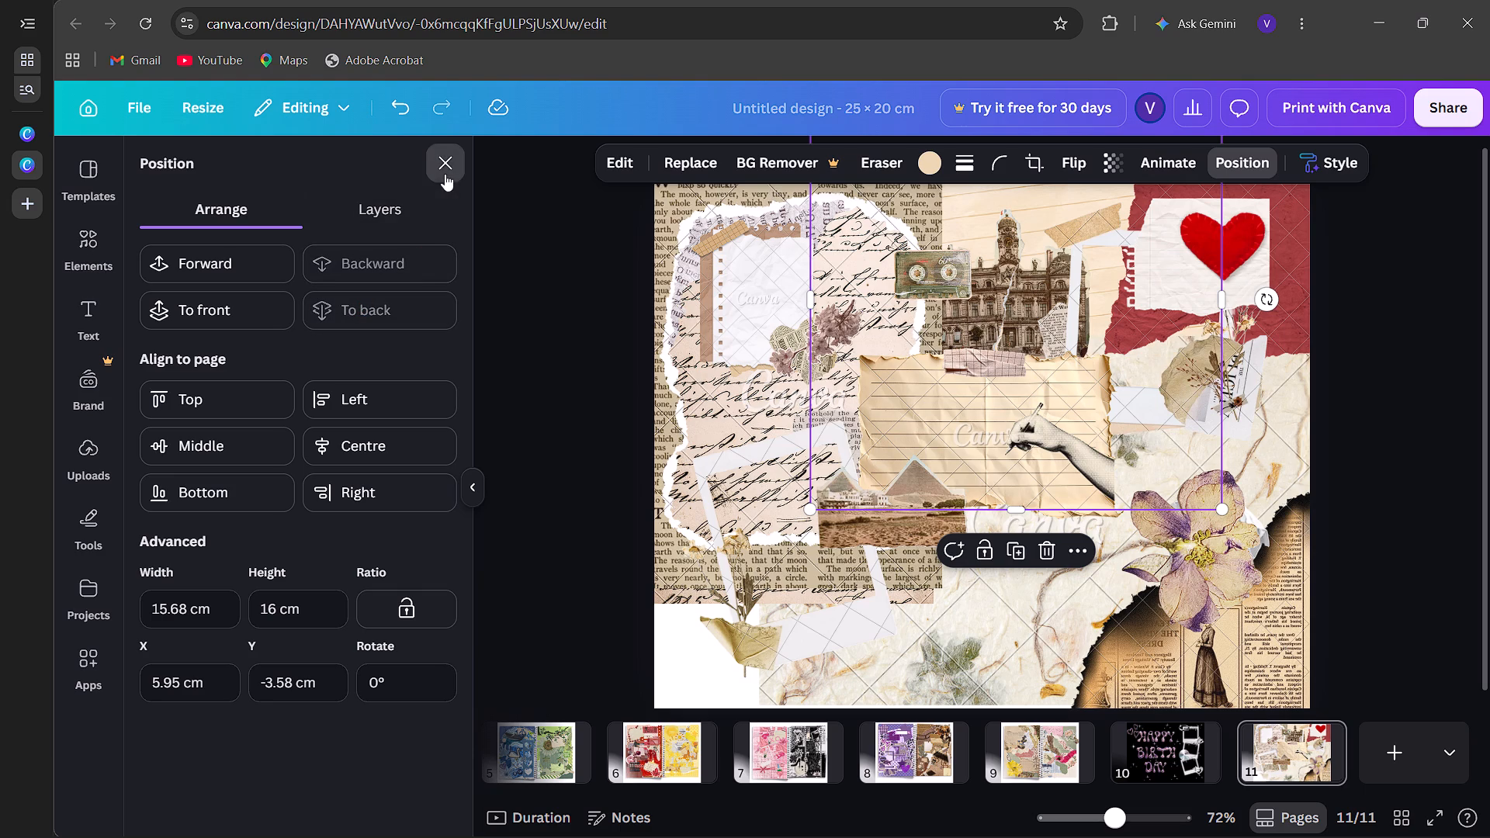
pyautogui.scroll(-2, 271, 555)
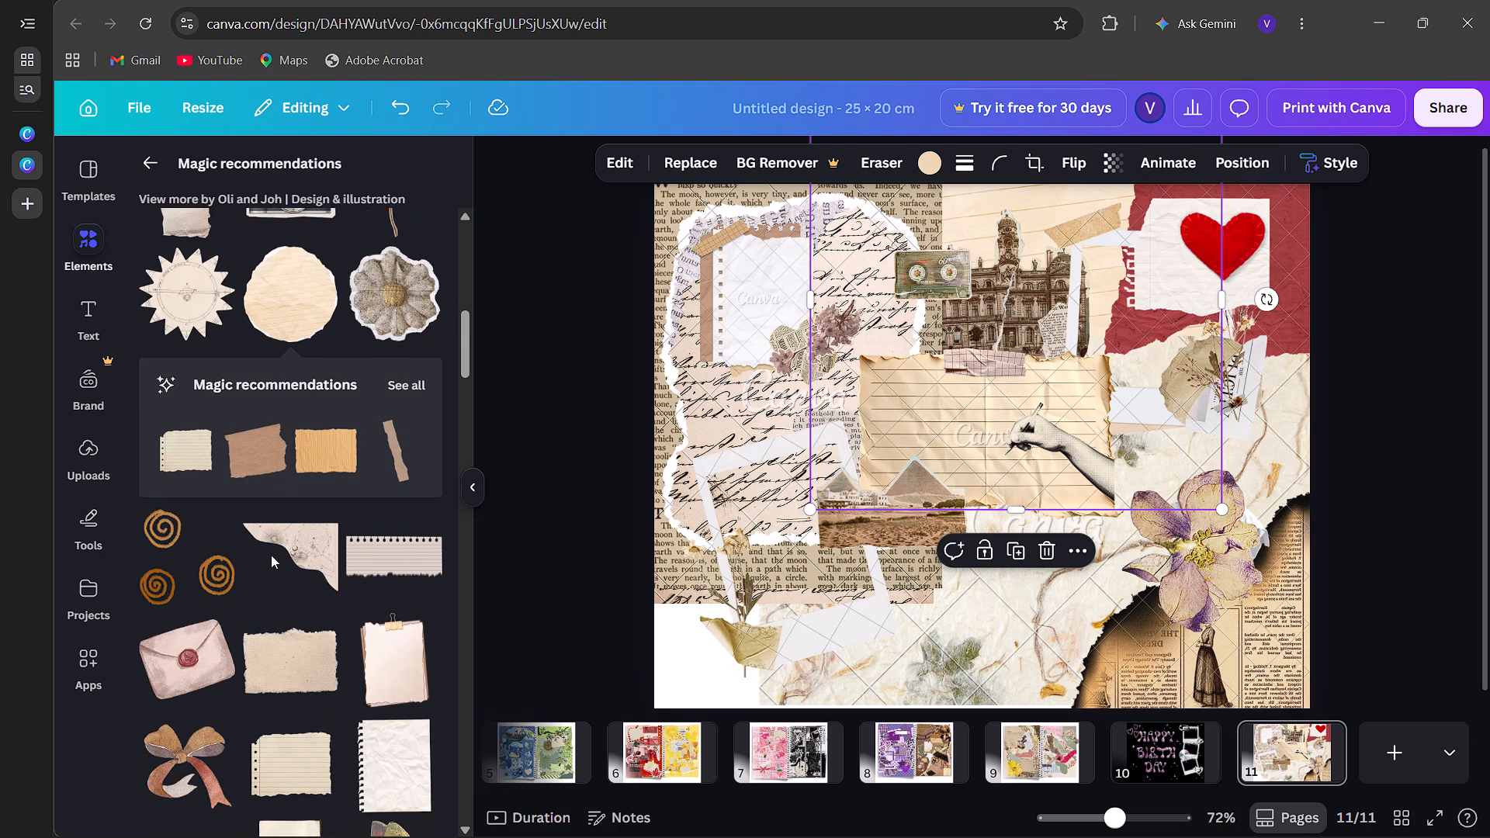
pyautogui.scroll(-2, 271, 555)
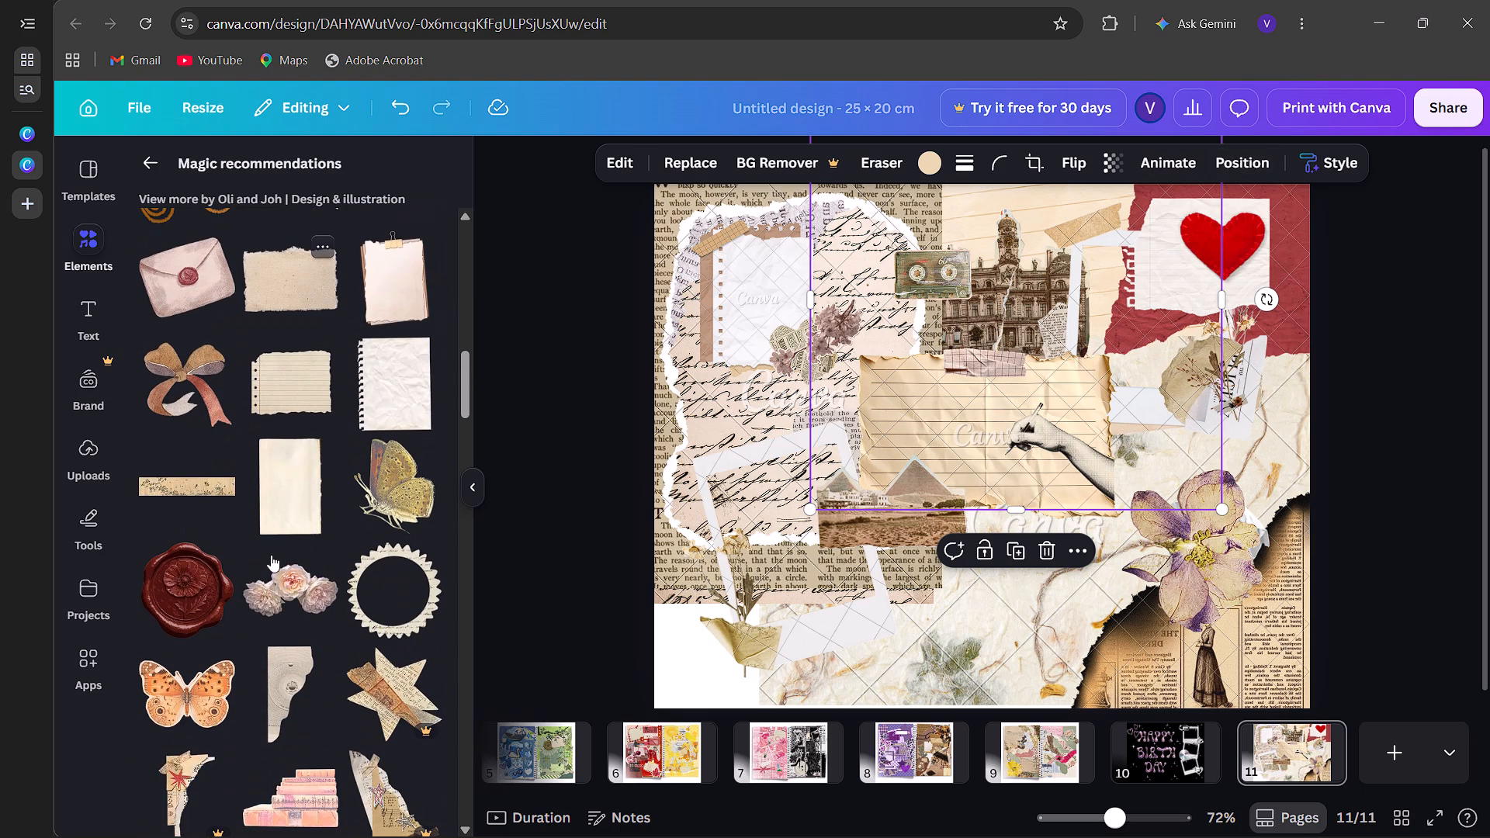
pyautogui.scroll(-1, 271, 555)
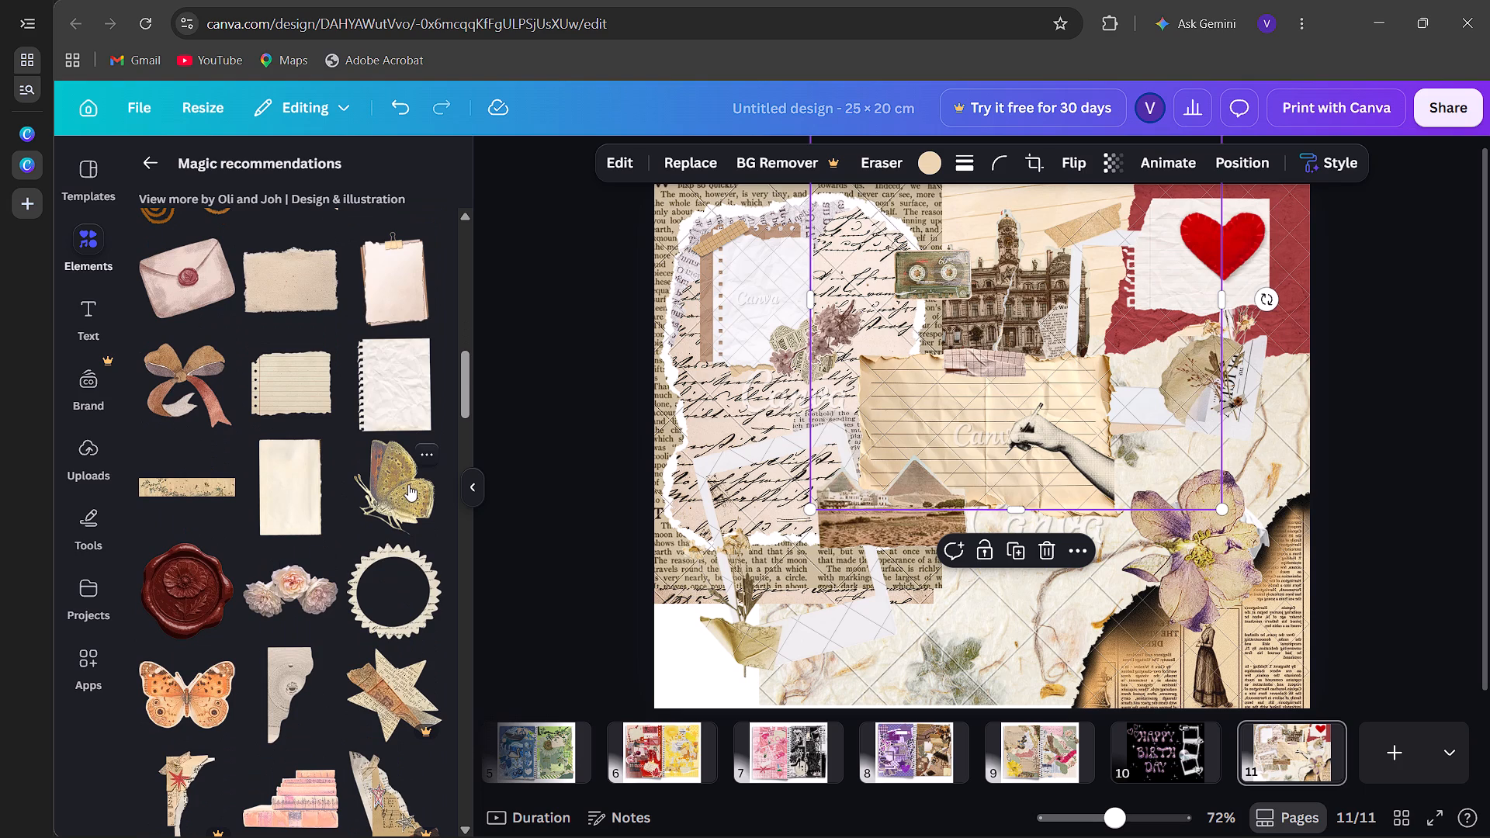
pyautogui.click(408, 484)
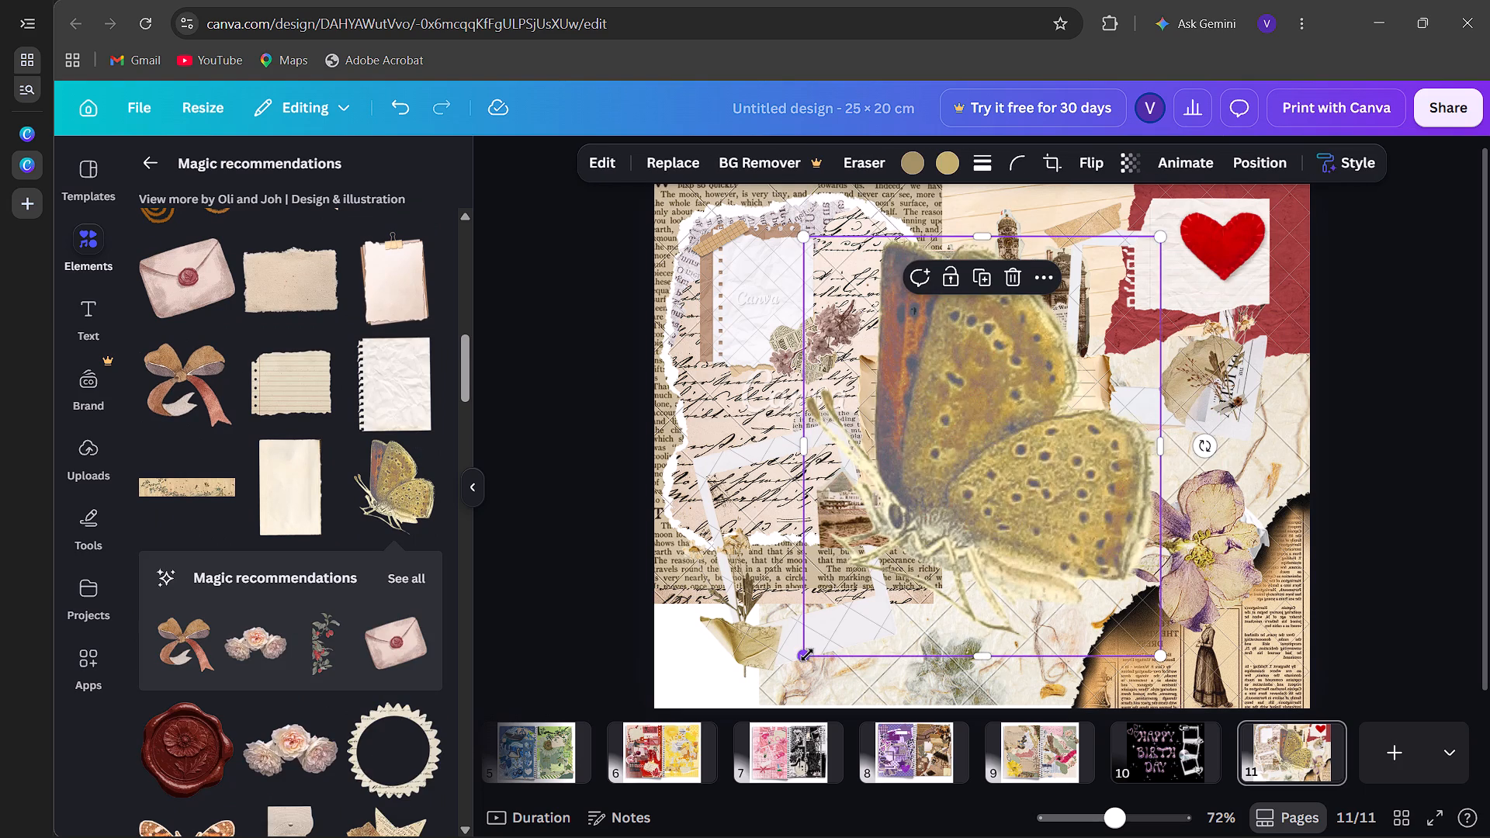
pyautogui.moveTo(807, 655); pyautogui.dragTo(1018, 310)
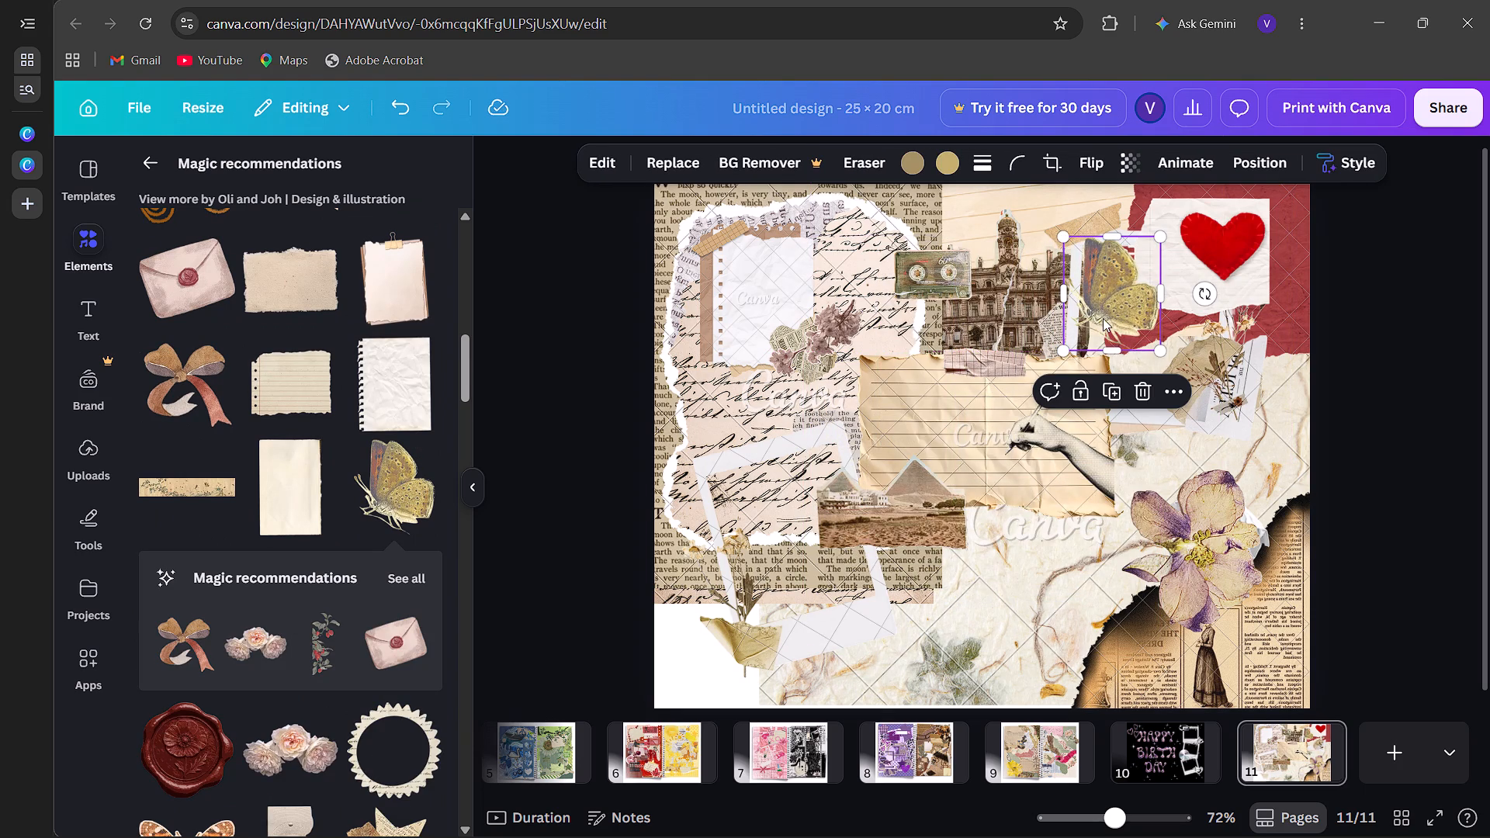
pyautogui.moveTo(1103, 318); pyautogui.dragTo(892, 616)
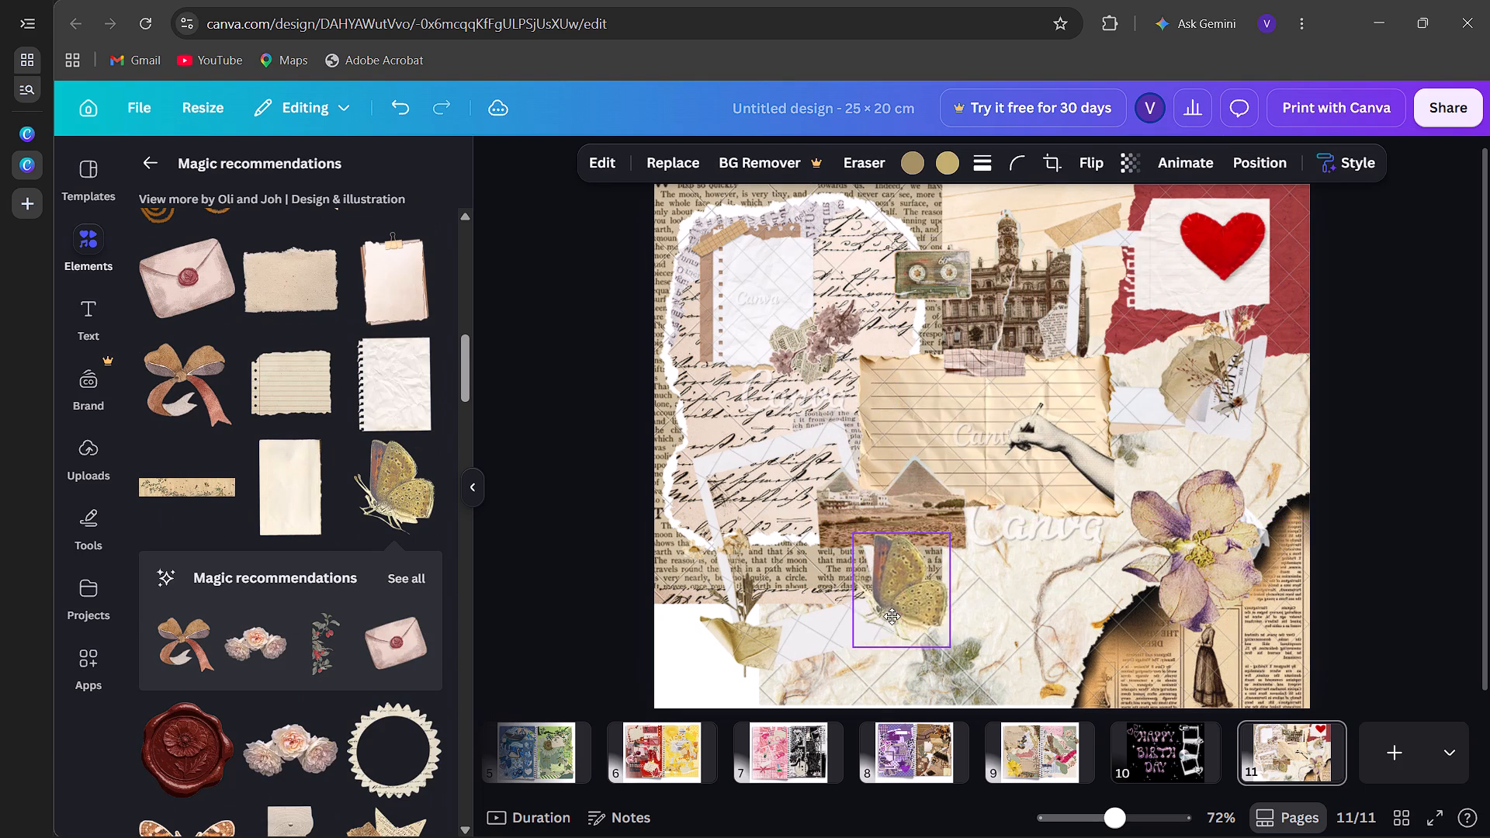
pyautogui.moveTo(892, 616); pyautogui.dragTo(878, 568)
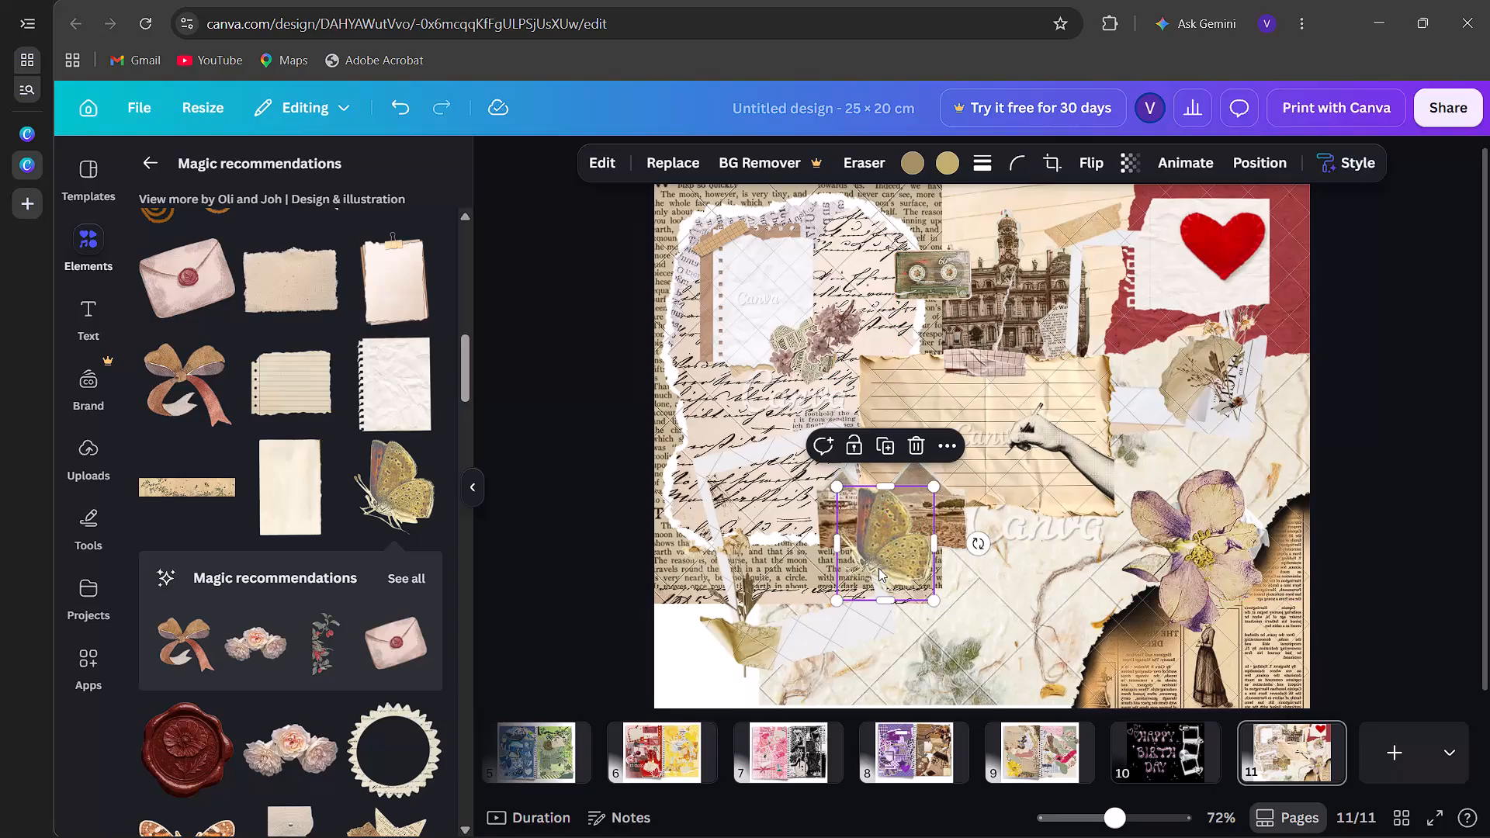
pyautogui.scroll(-3, 374, 600)
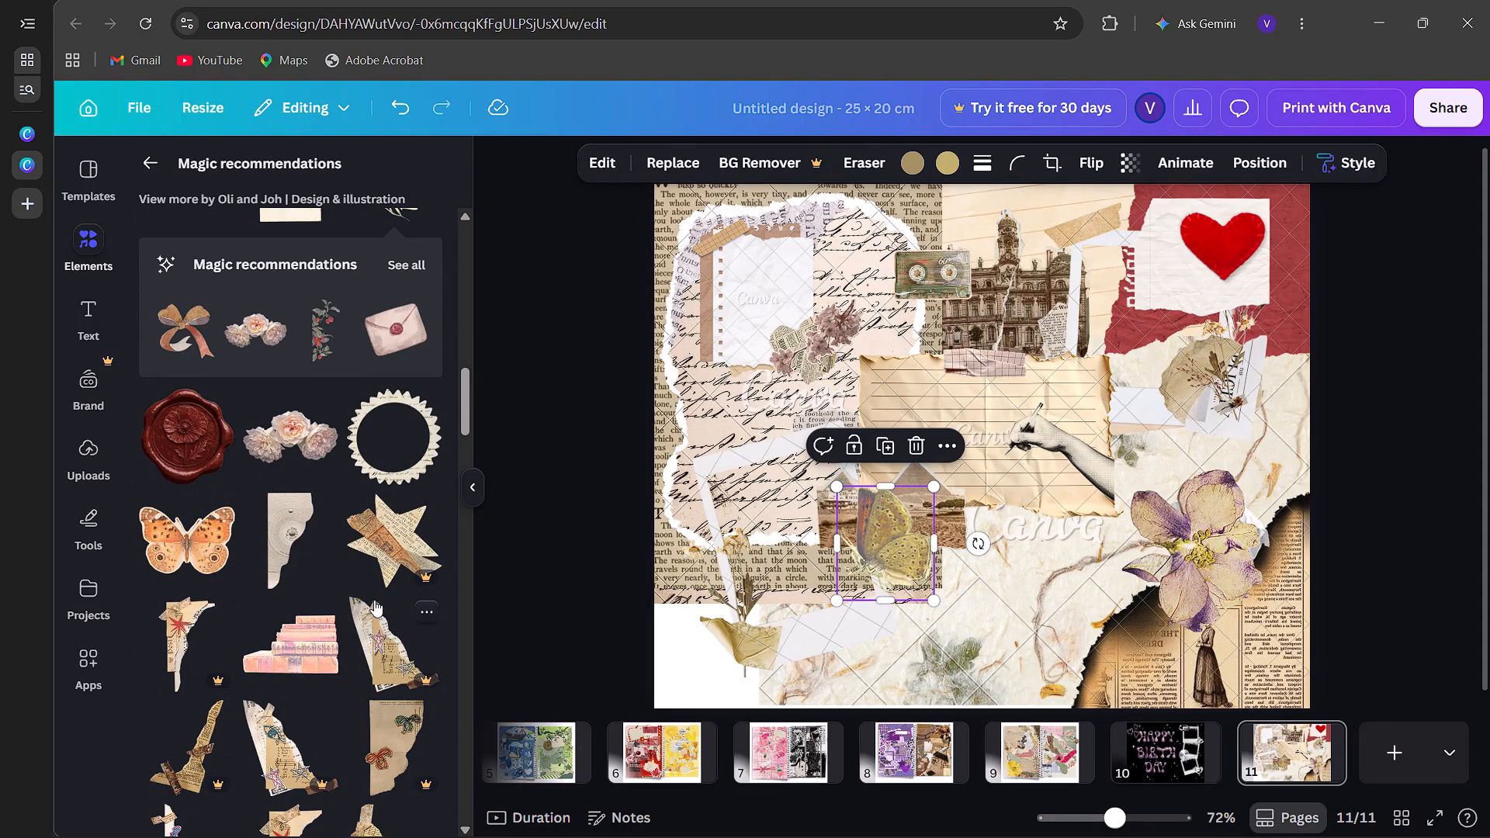
pyautogui.scroll(-2, 374, 600)
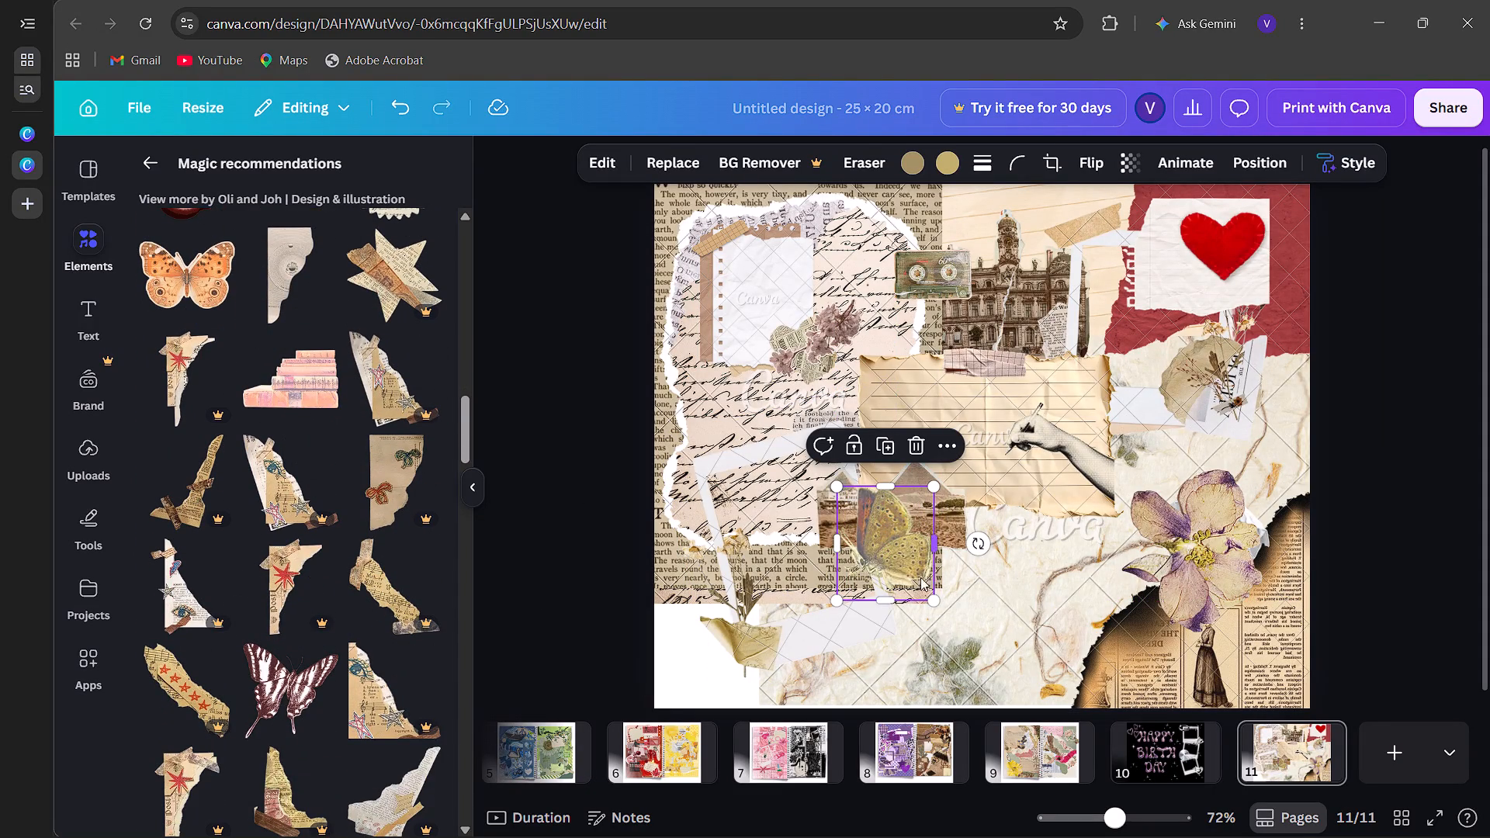
pyautogui.moveTo(880, 552); pyautogui.dragTo(702, 438)
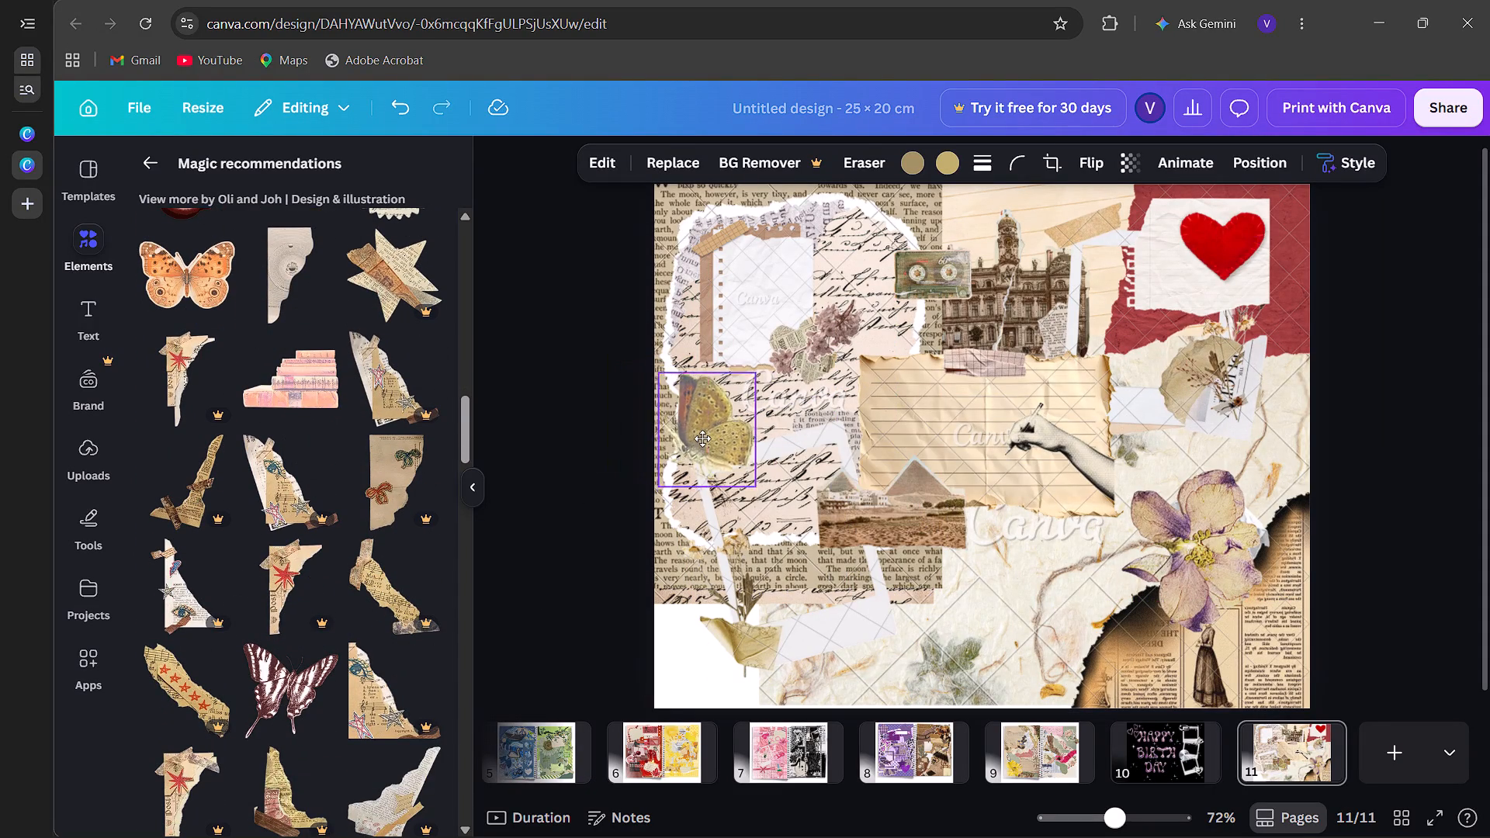
pyautogui.moveTo(702, 438); pyautogui.dragTo(709, 449)
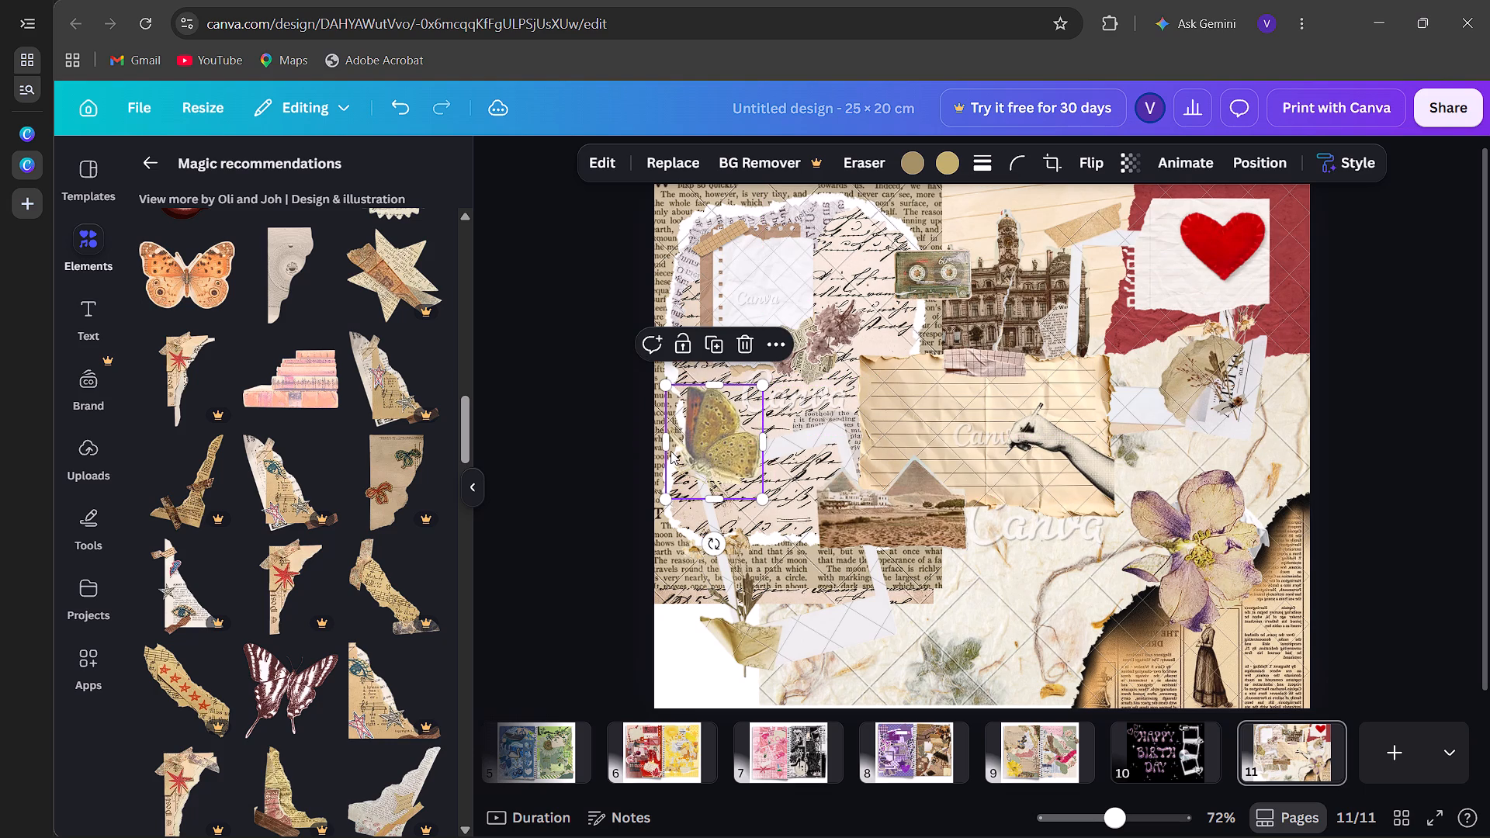
# Add the green fern-like sprig from the recommendations, enlarge it to about 9.1 × 11.5 cm, and move it to about X 1.1 cm, Y 2.5 cm.
pyautogui.scroll(-5, 265, 587)
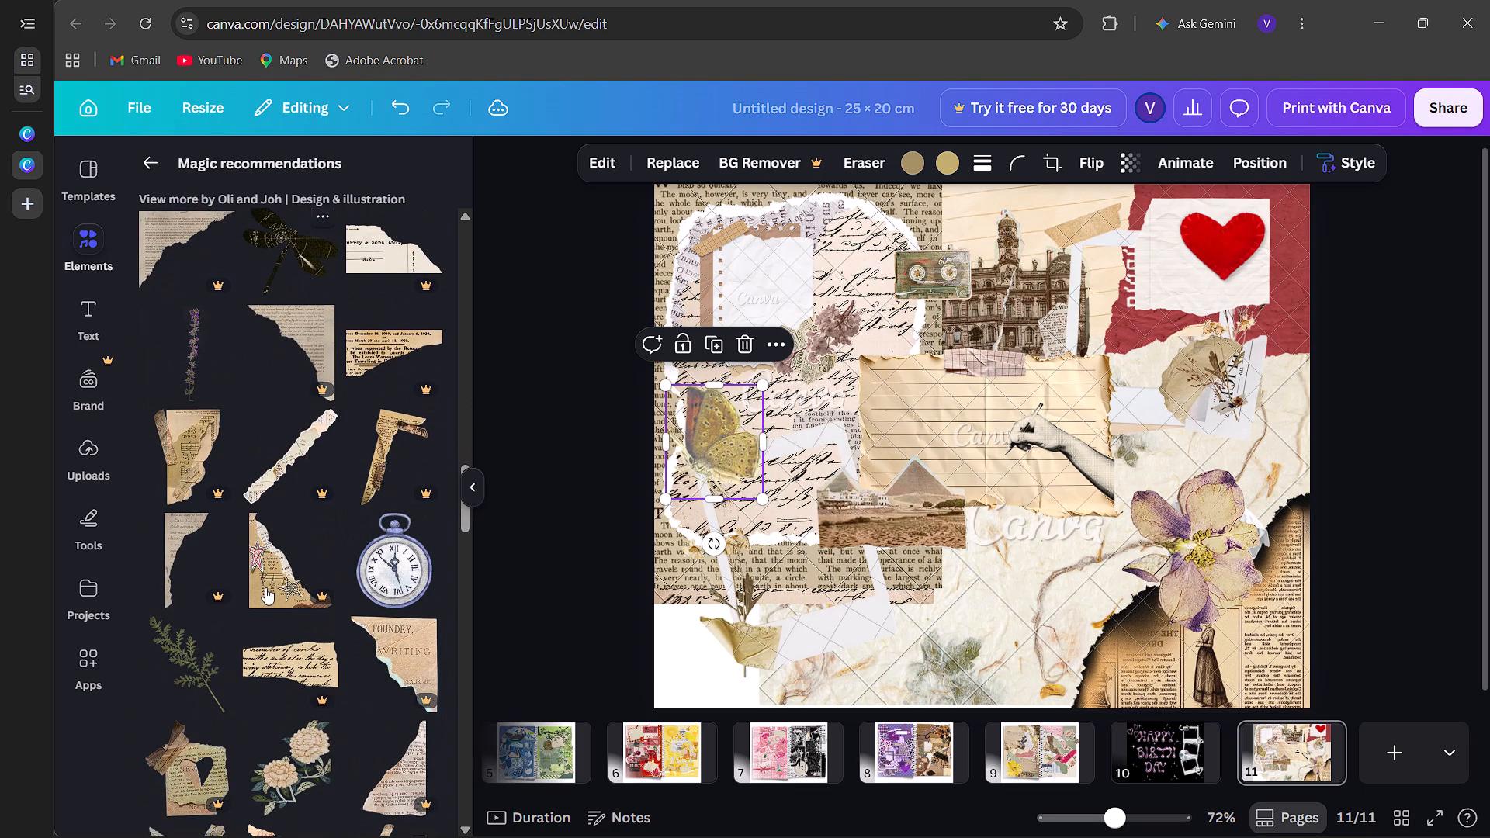
pyautogui.scroll(-3, 265, 587)
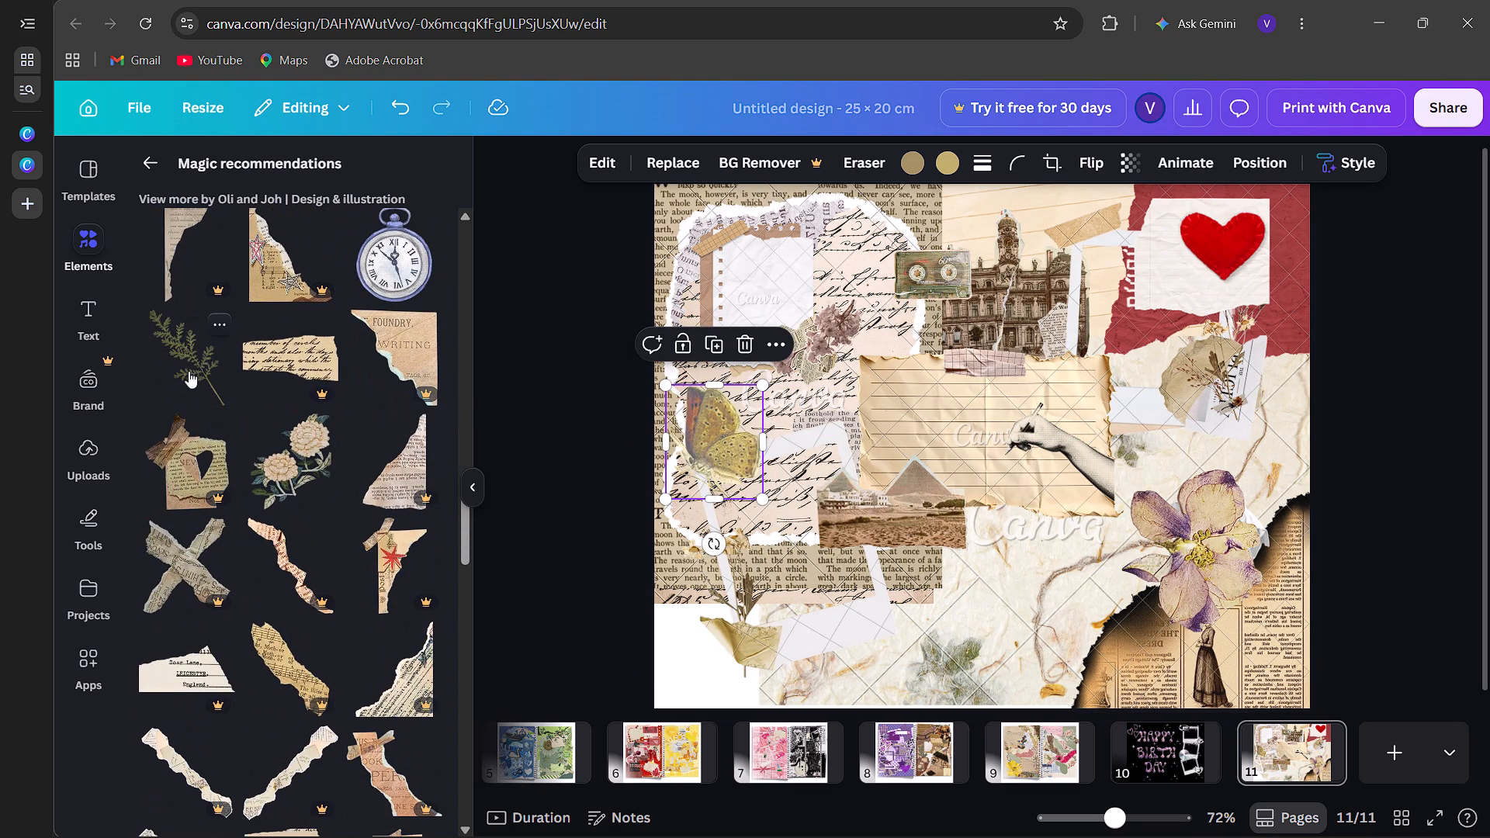
pyautogui.click(192, 362)
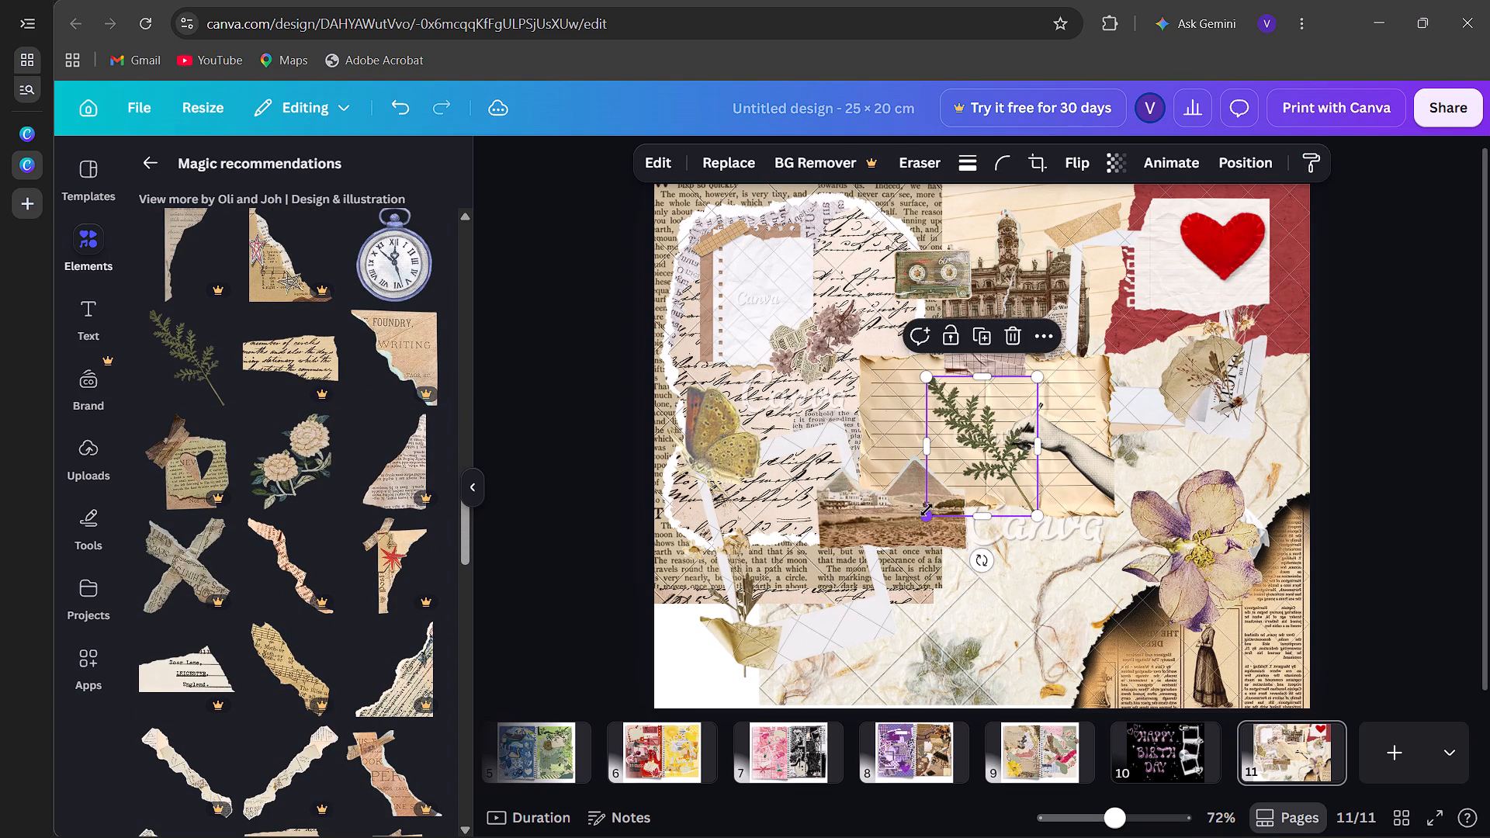
pyautogui.moveTo(921, 515); pyautogui.dragTo(766, 655)
pyautogui.moveTo(913, 497); pyautogui.dragTo(796, 369)
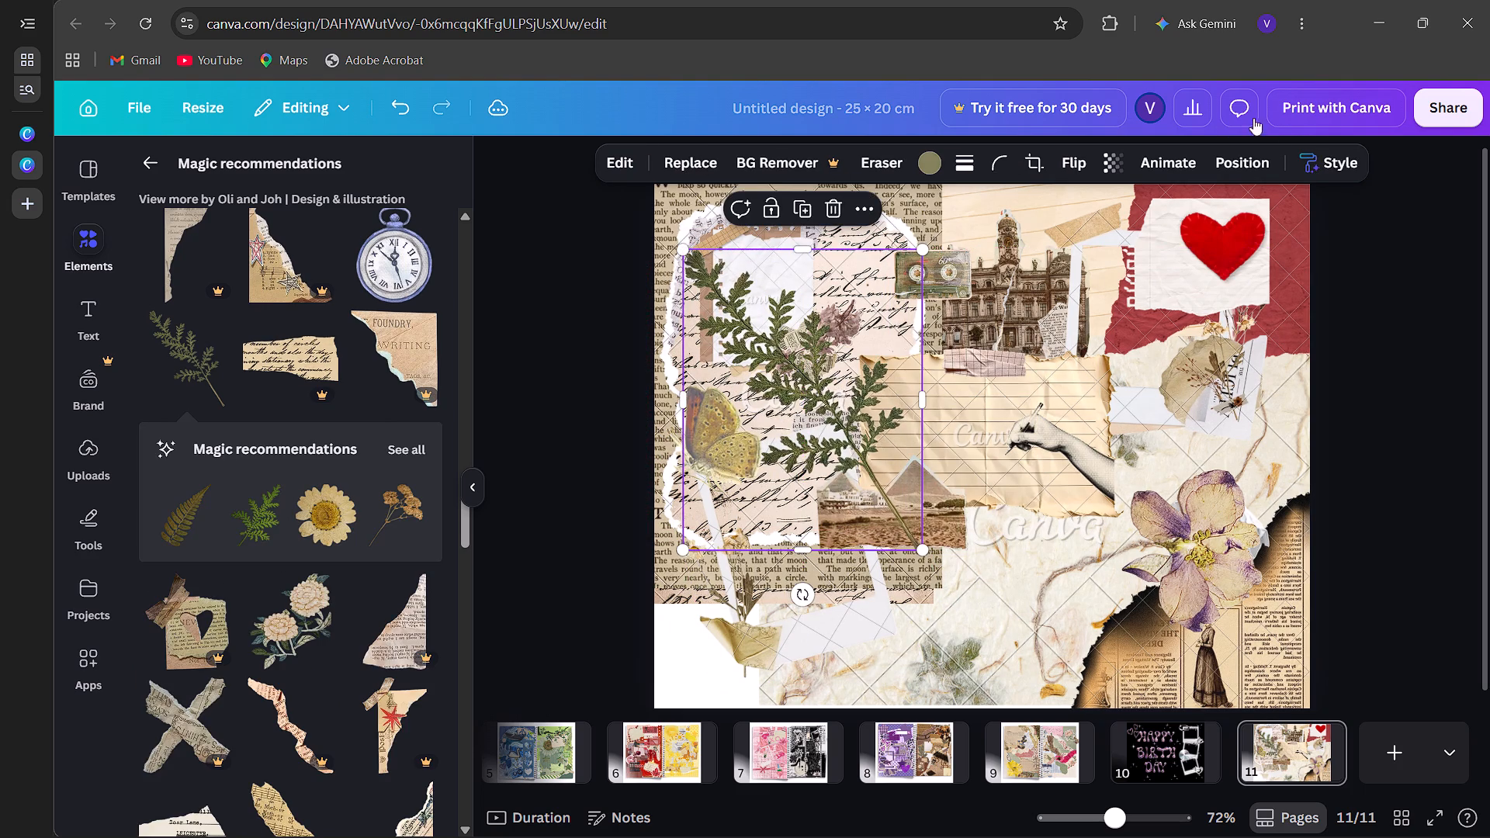
# Send the green sprig backward nine levels so it sits behind the pyramids, notepad and pressed flowers but above the handwritten paper.
pyautogui.click(1221, 159)
pyautogui.click(391, 264)
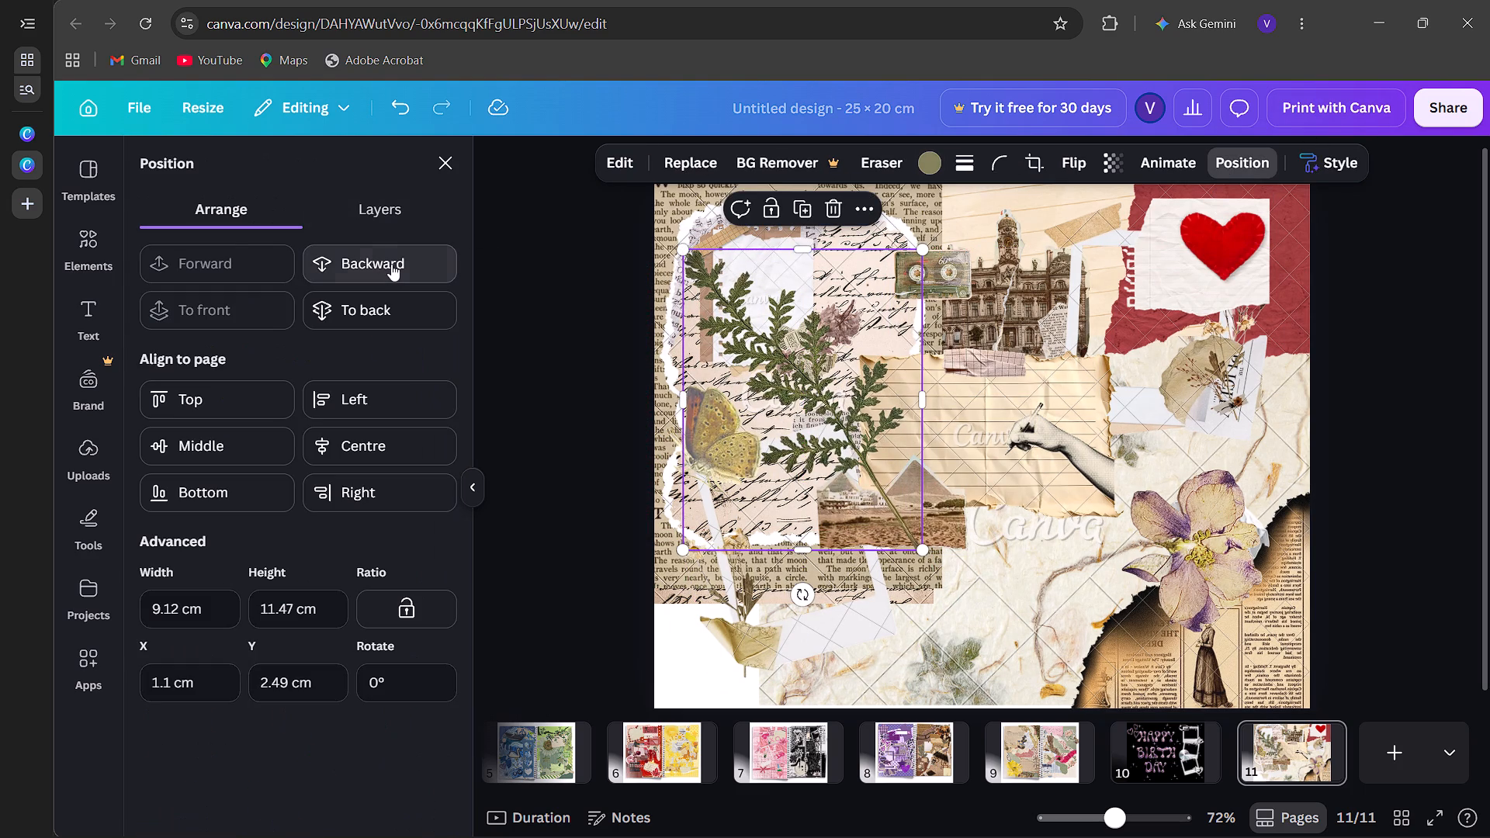
pyautogui.click(391, 264)
pyautogui.click(391, 264)
pyautogui.click(391, 264)
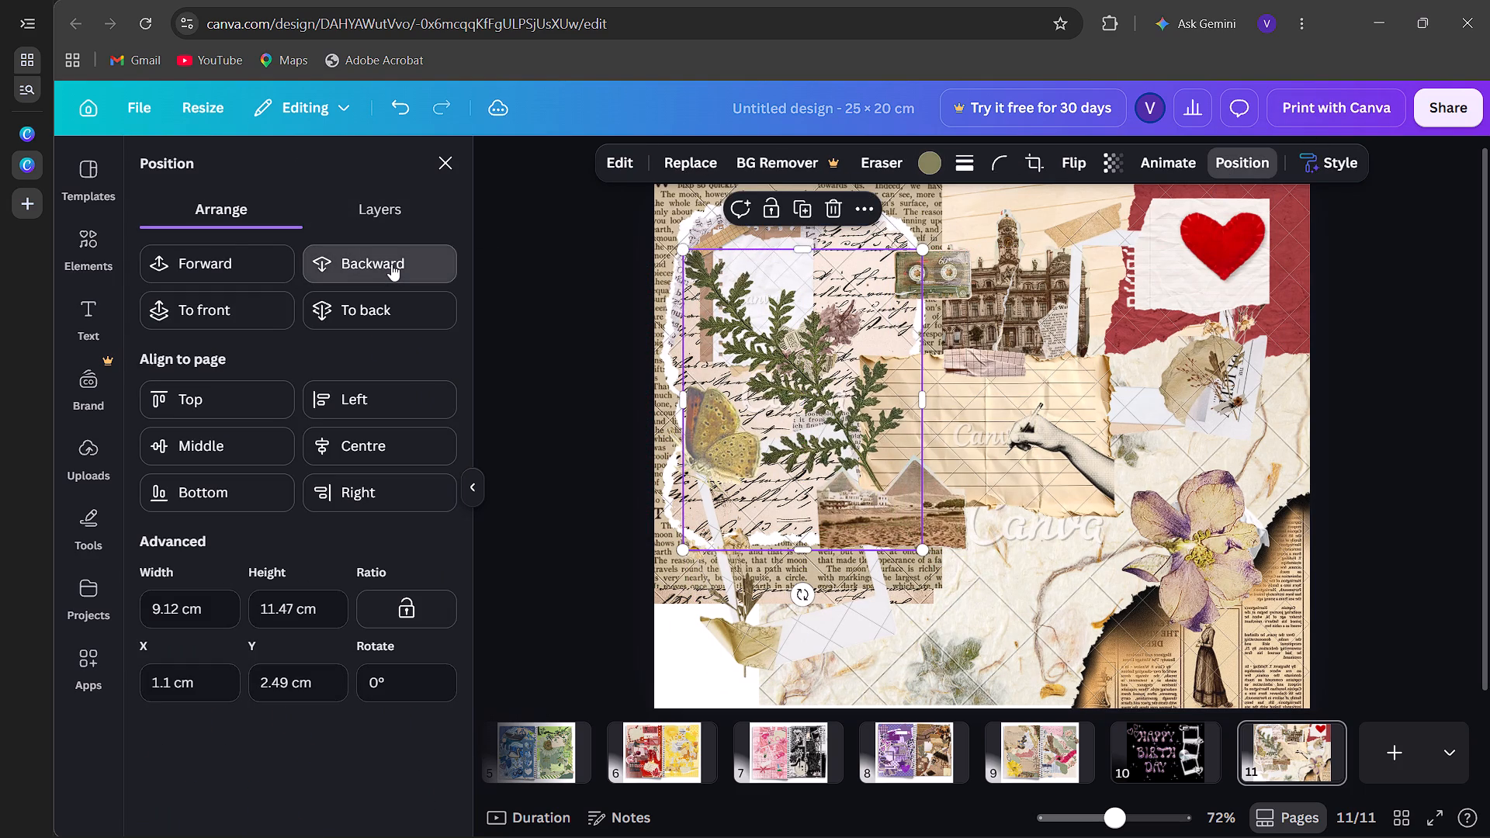
pyautogui.click(391, 264)
pyautogui.click(391, 264)
pyautogui.click(391, 264)
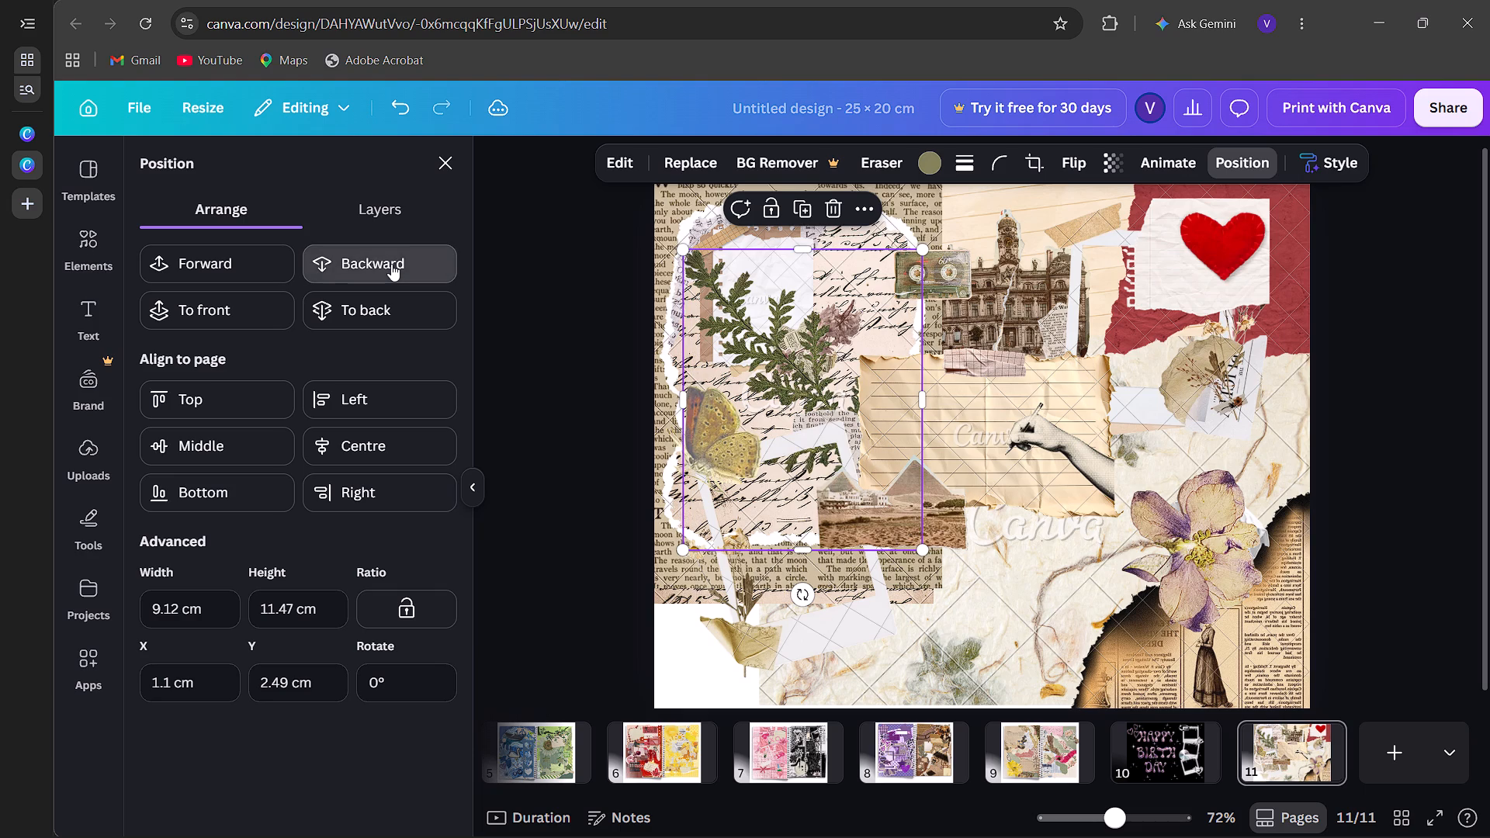
pyautogui.click(391, 264)
pyautogui.click(391, 264)
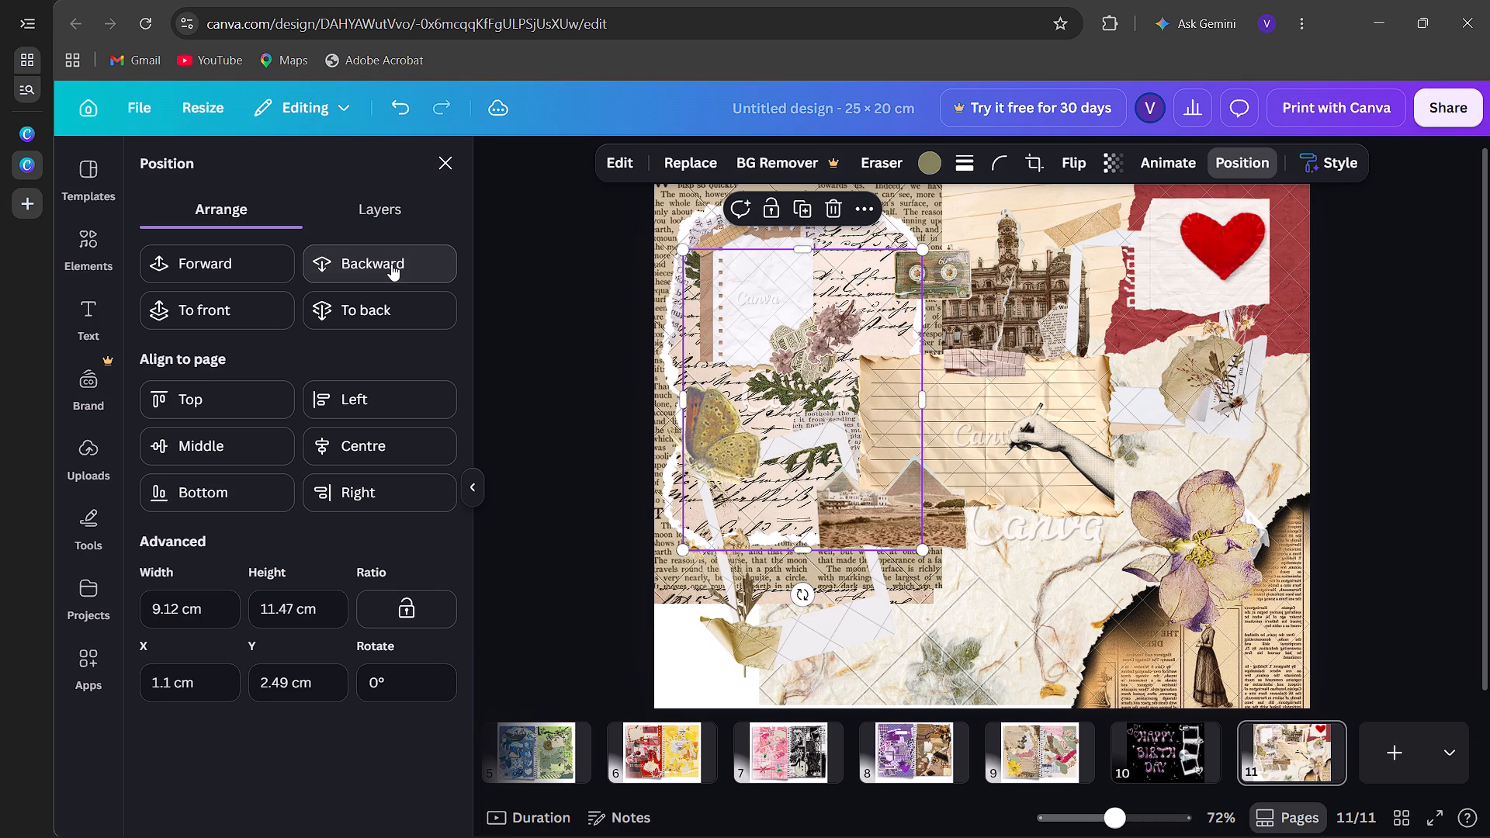
pyautogui.click(443, 171)
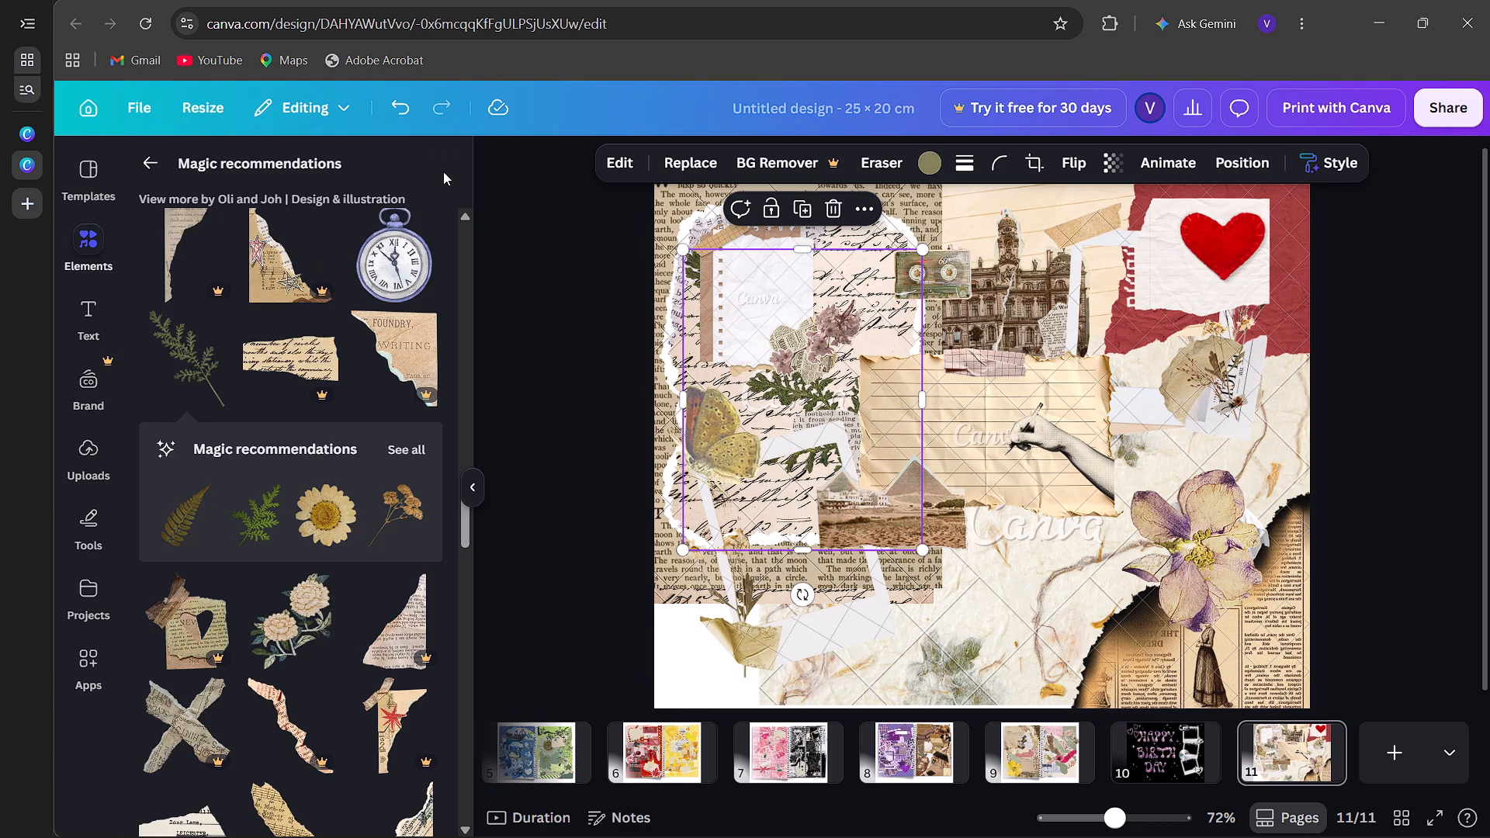
# Add the transparent handwritten script overlay from the recommended elements, enlarge it, and place it across the pyramids and lower half of page 11.
pyautogui.scroll(-3, 245, 626)
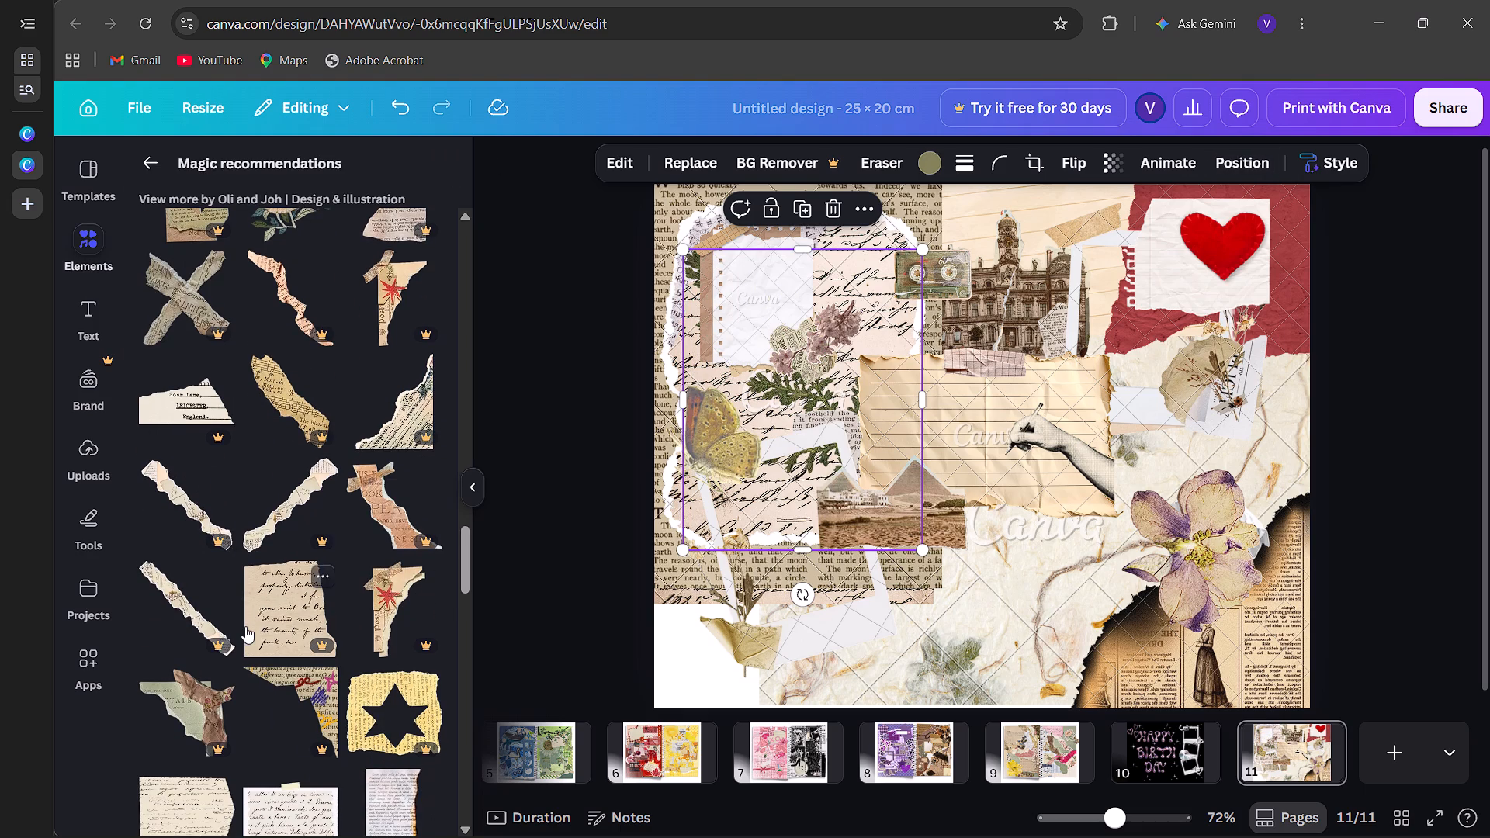
pyautogui.scroll(-4, 245, 626)
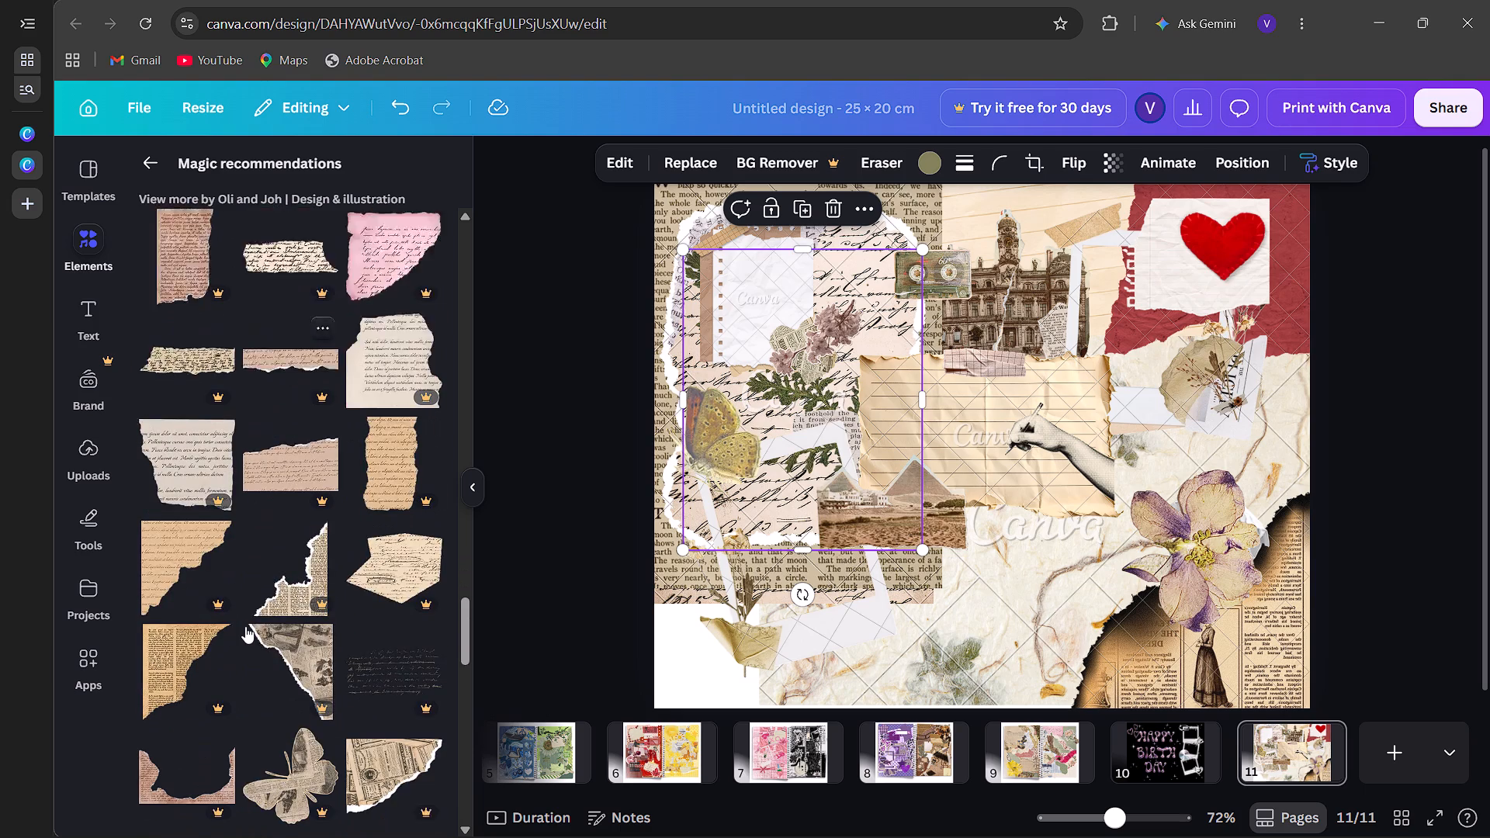
pyautogui.scroll(-2, 245, 626)
pyautogui.click(400, 486)
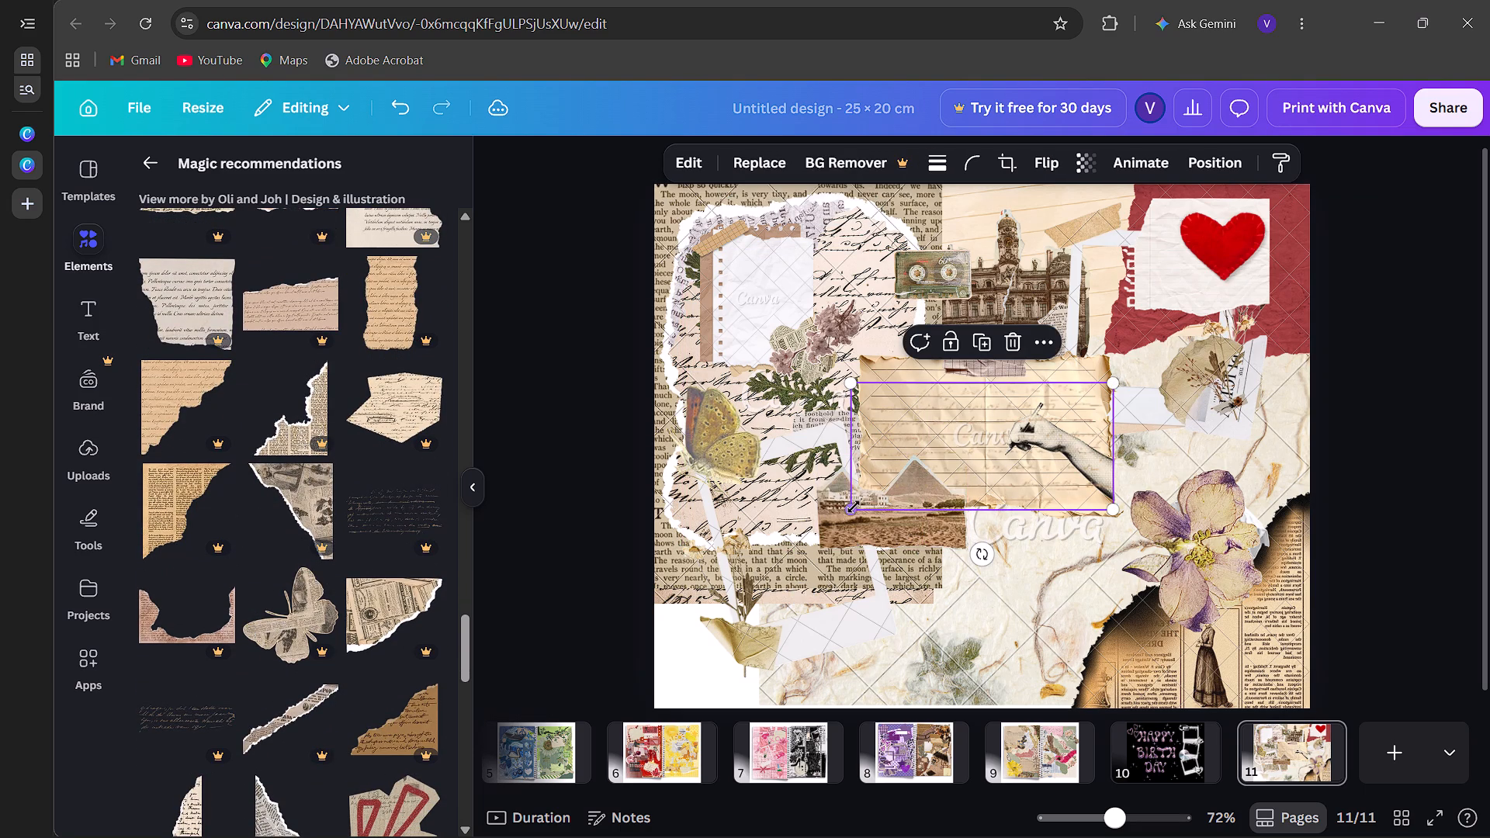
pyautogui.moveTo(854, 507); pyautogui.dragTo(752, 697)
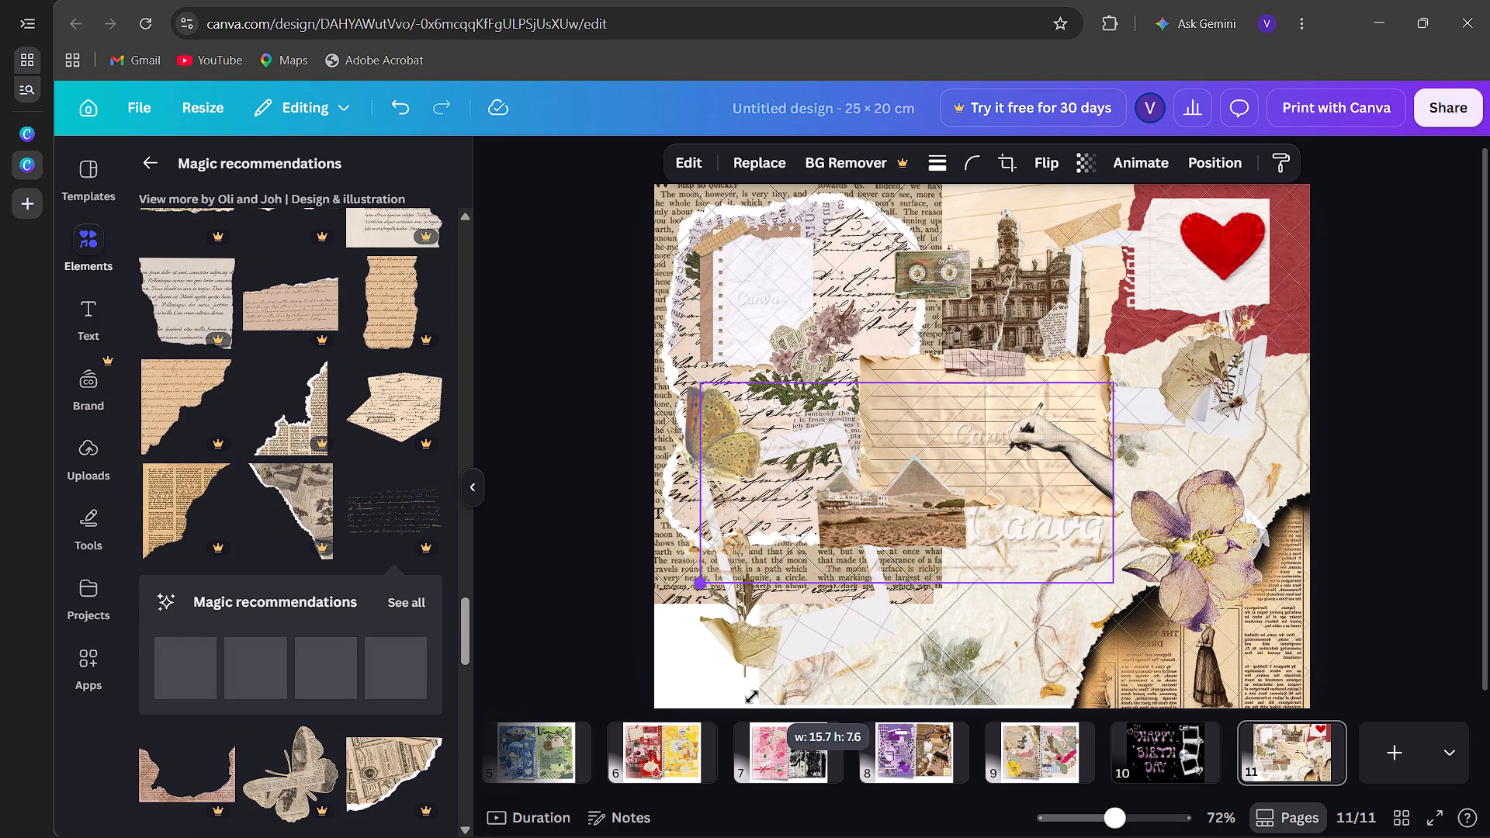
pyautogui.moveTo(752, 697); pyautogui.dragTo(740, 712)
pyautogui.moveTo(836, 518); pyautogui.dragTo(826, 554)
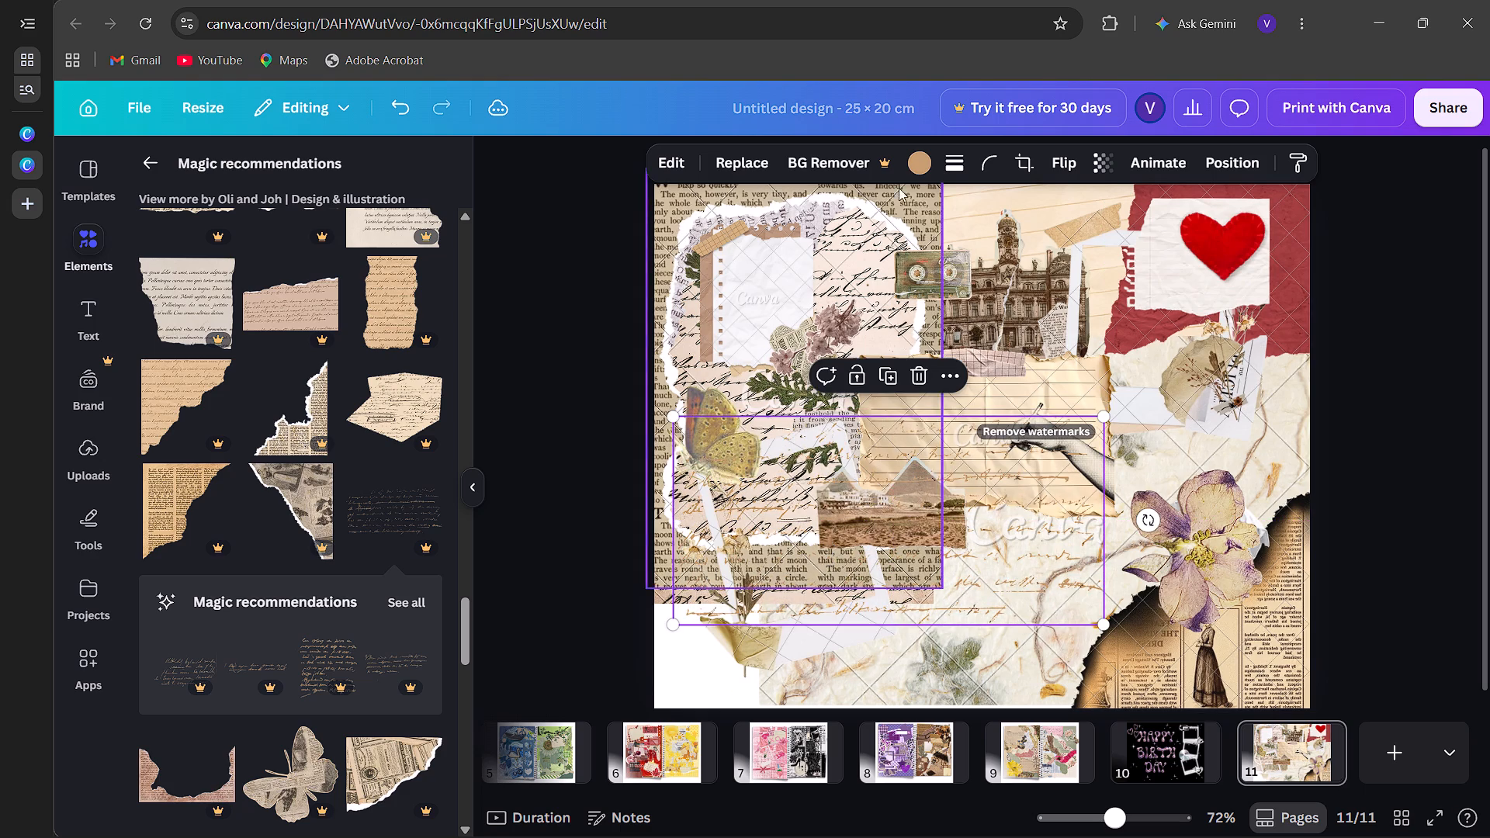
# Recolour the handwritten script overlay to Dark greymagenta #151114 and shift it down across the lower-left part of page 11.
pyautogui.click(920, 152)
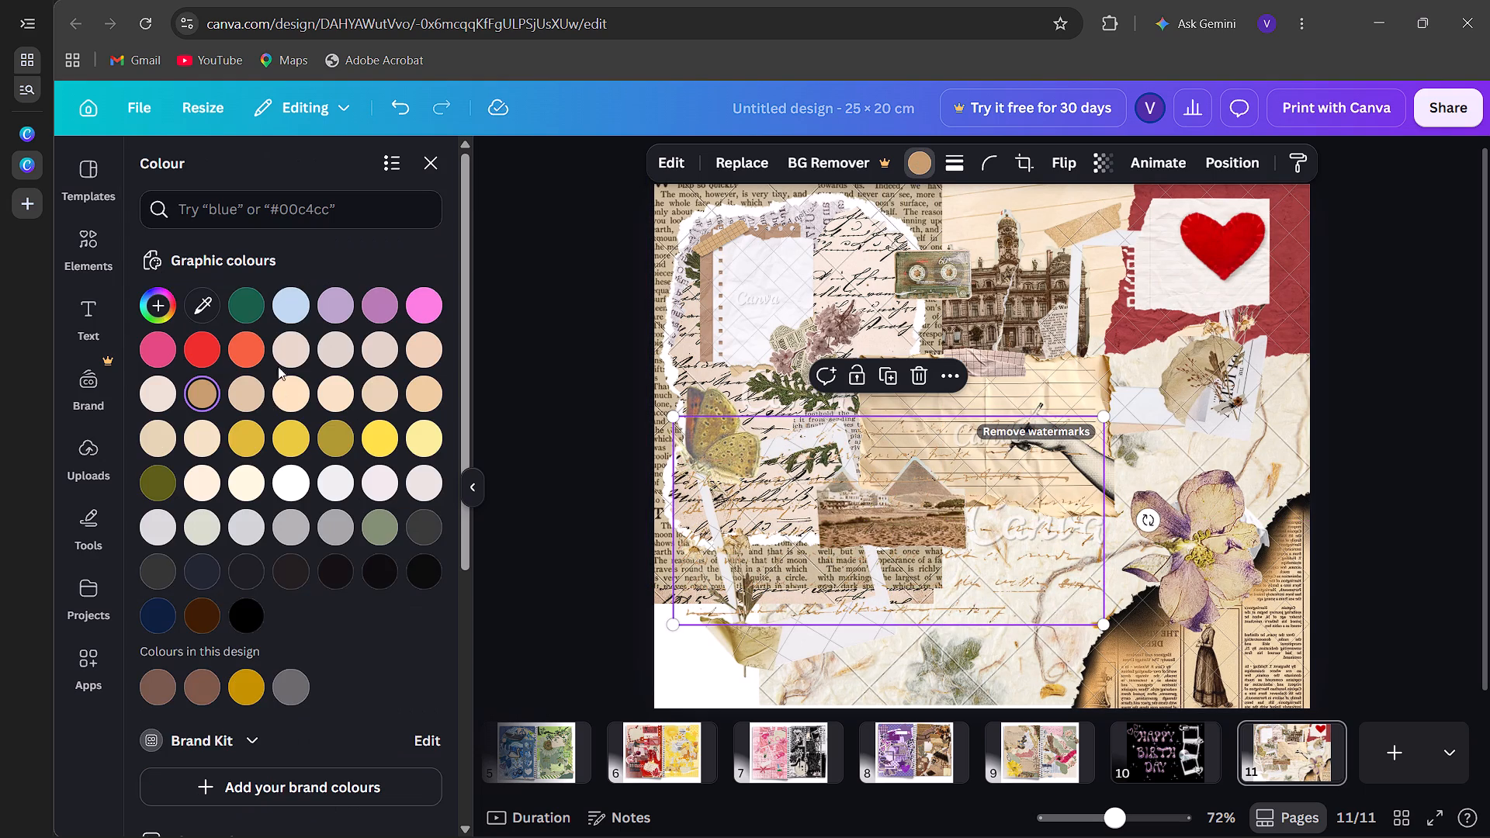
pyautogui.click(344, 570)
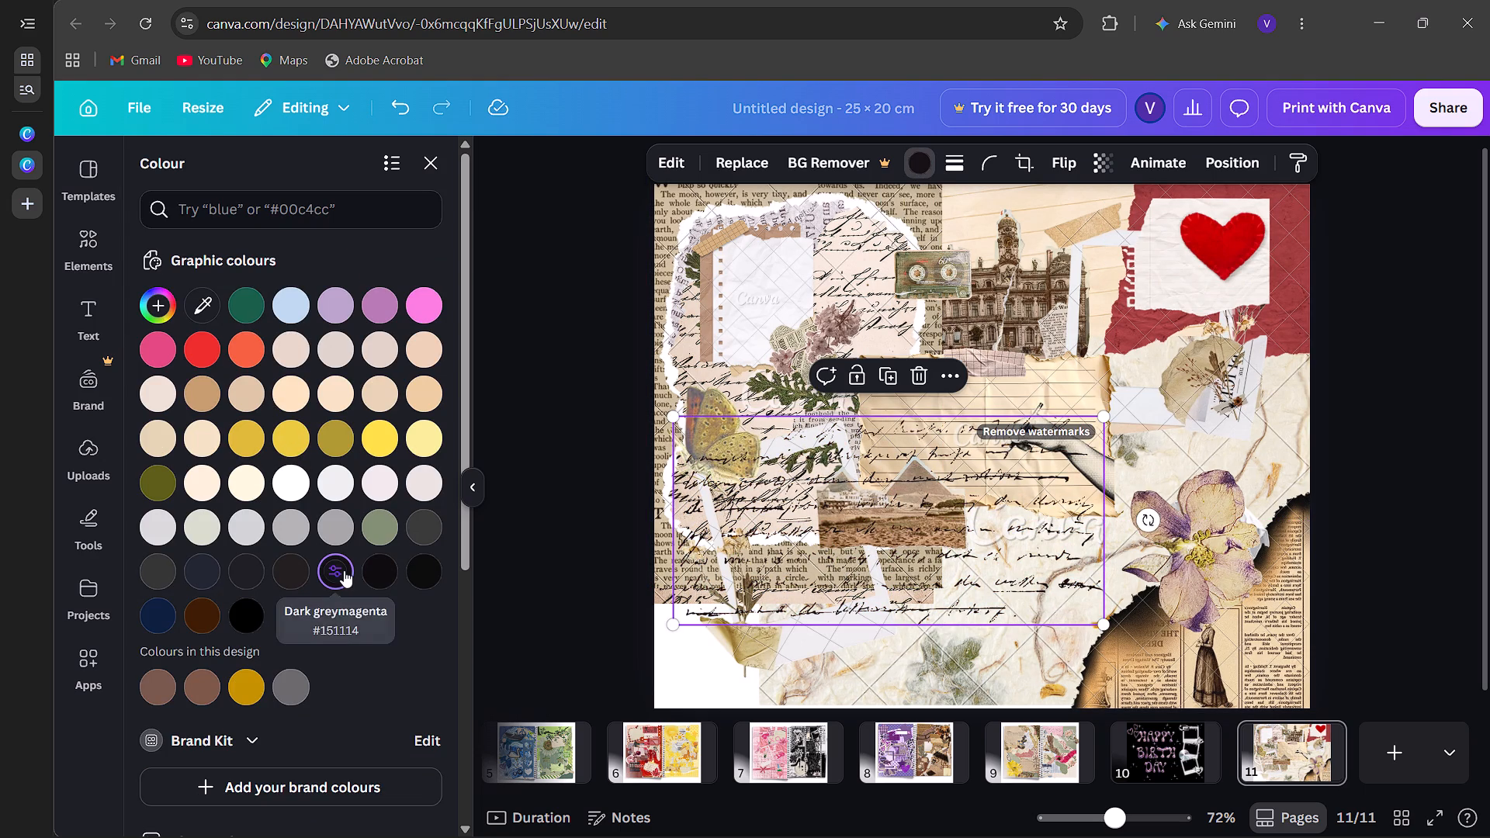
pyautogui.moveTo(787, 563); pyautogui.dragTo(791, 502)
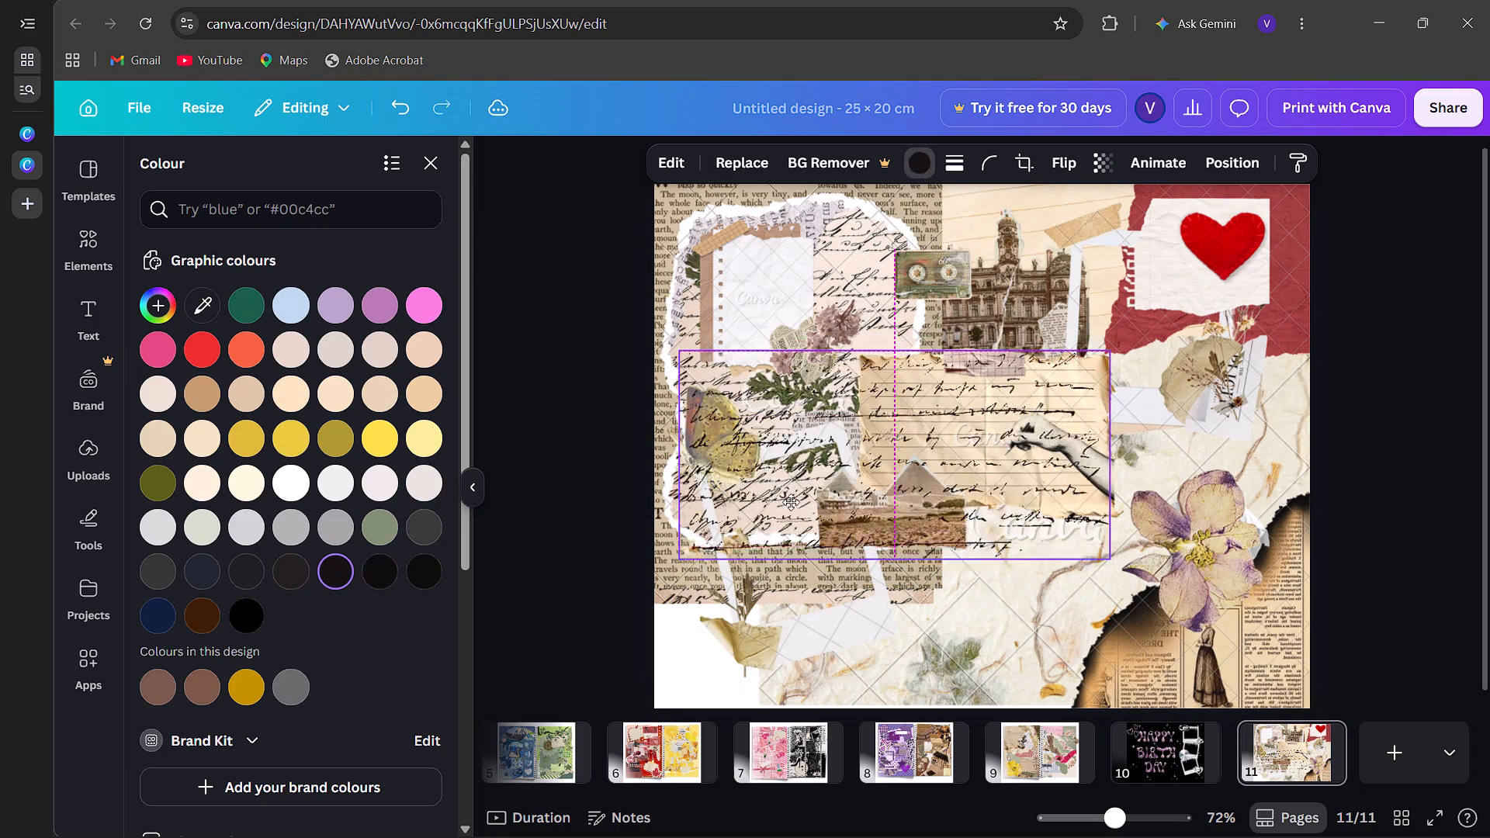
pyautogui.moveTo(791, 502); pyautogui.dragTo(774, 590)
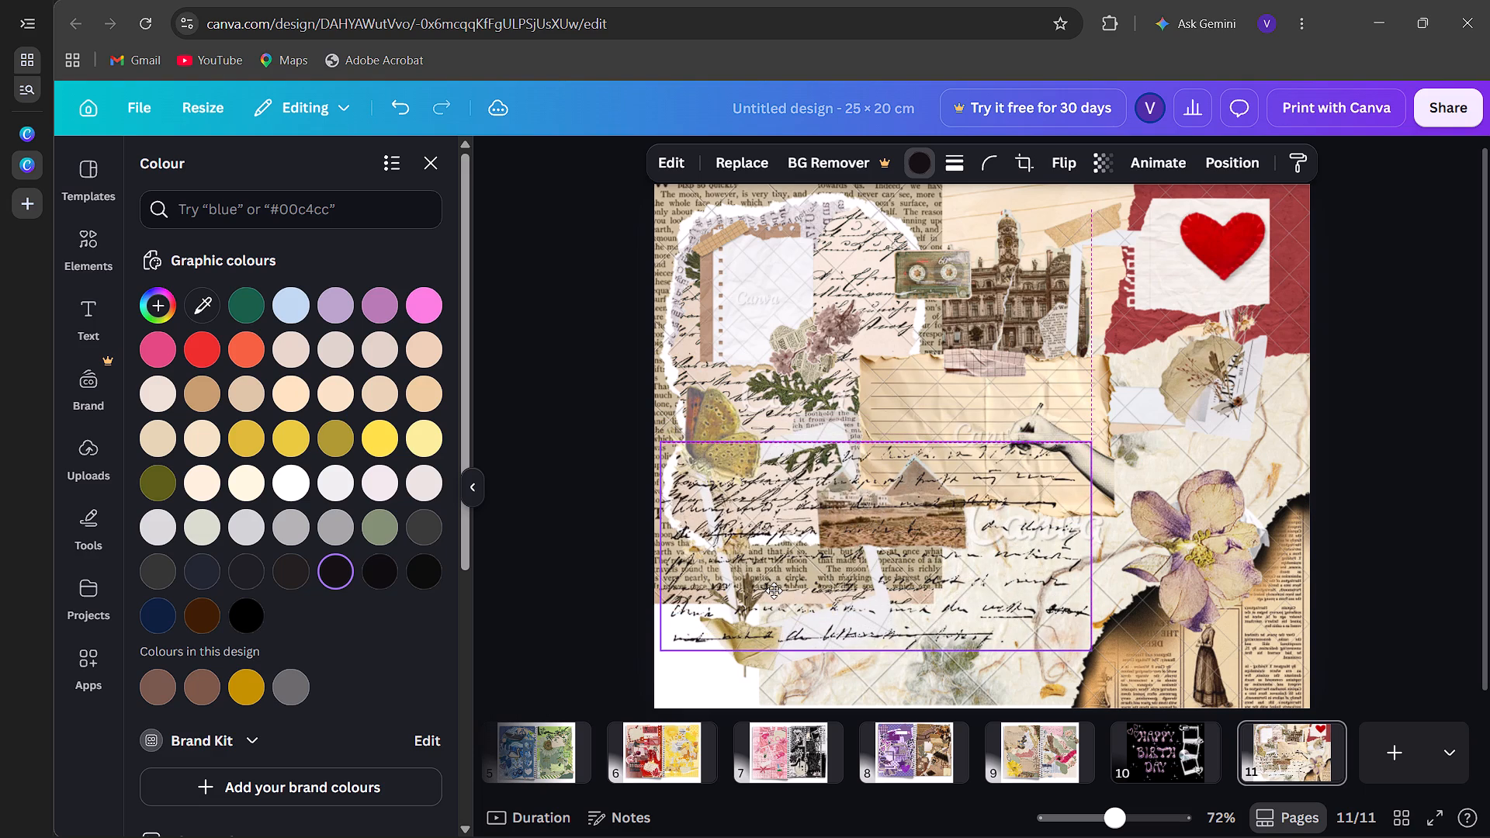
pyautogui.moveTo(774, 590); pyautogui.dragTo(774, 589)
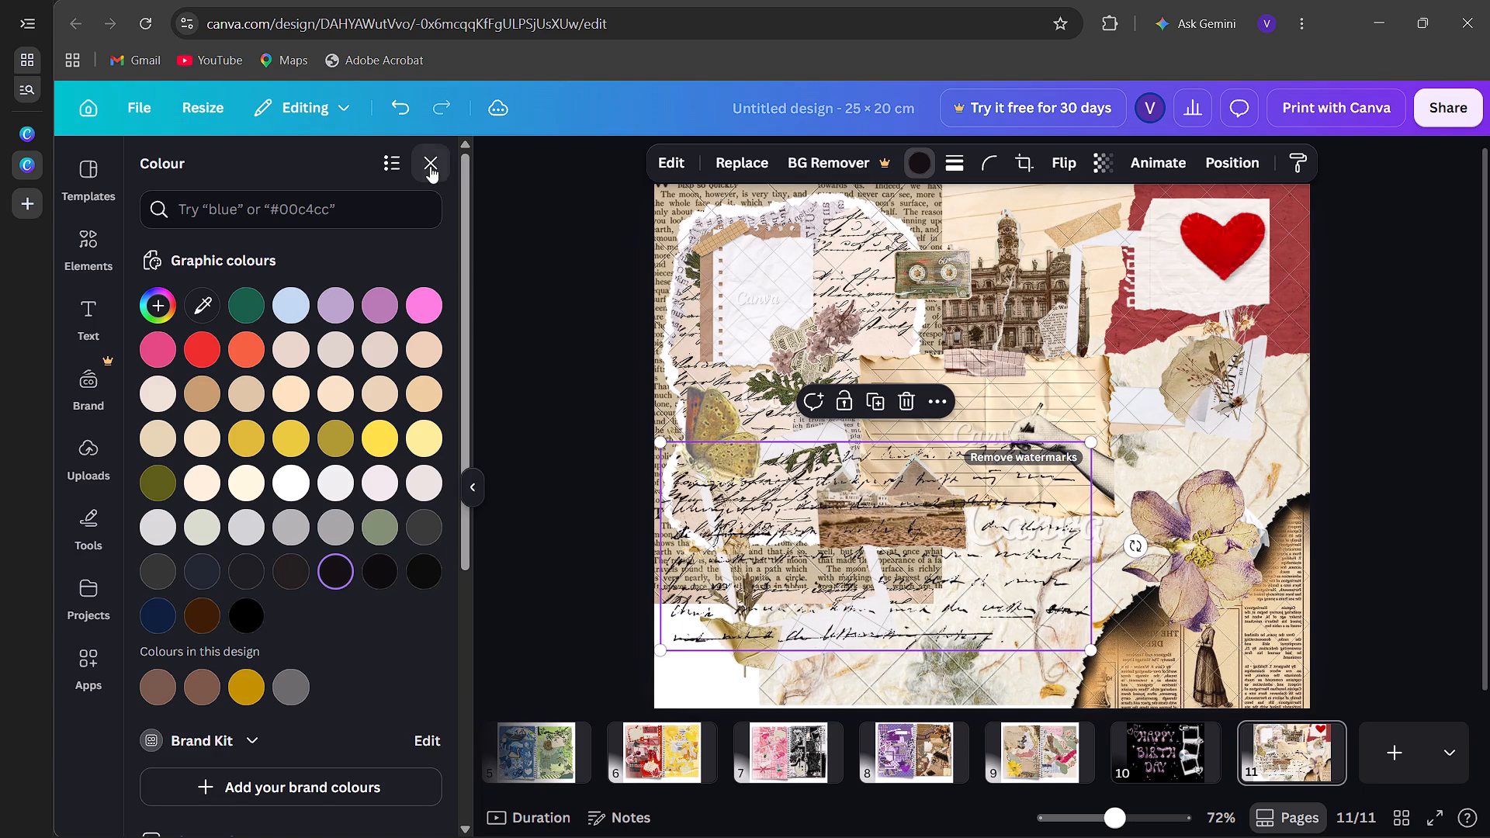
pyautogui.click(430, 166)
# Add the torn aged parchment from the recommendations, flip it vertically, and move it over page 11's lower-left area at about X -0.45 cm, Y 5.47 cm.
pyautogui.scroll(-3, 299, 628)
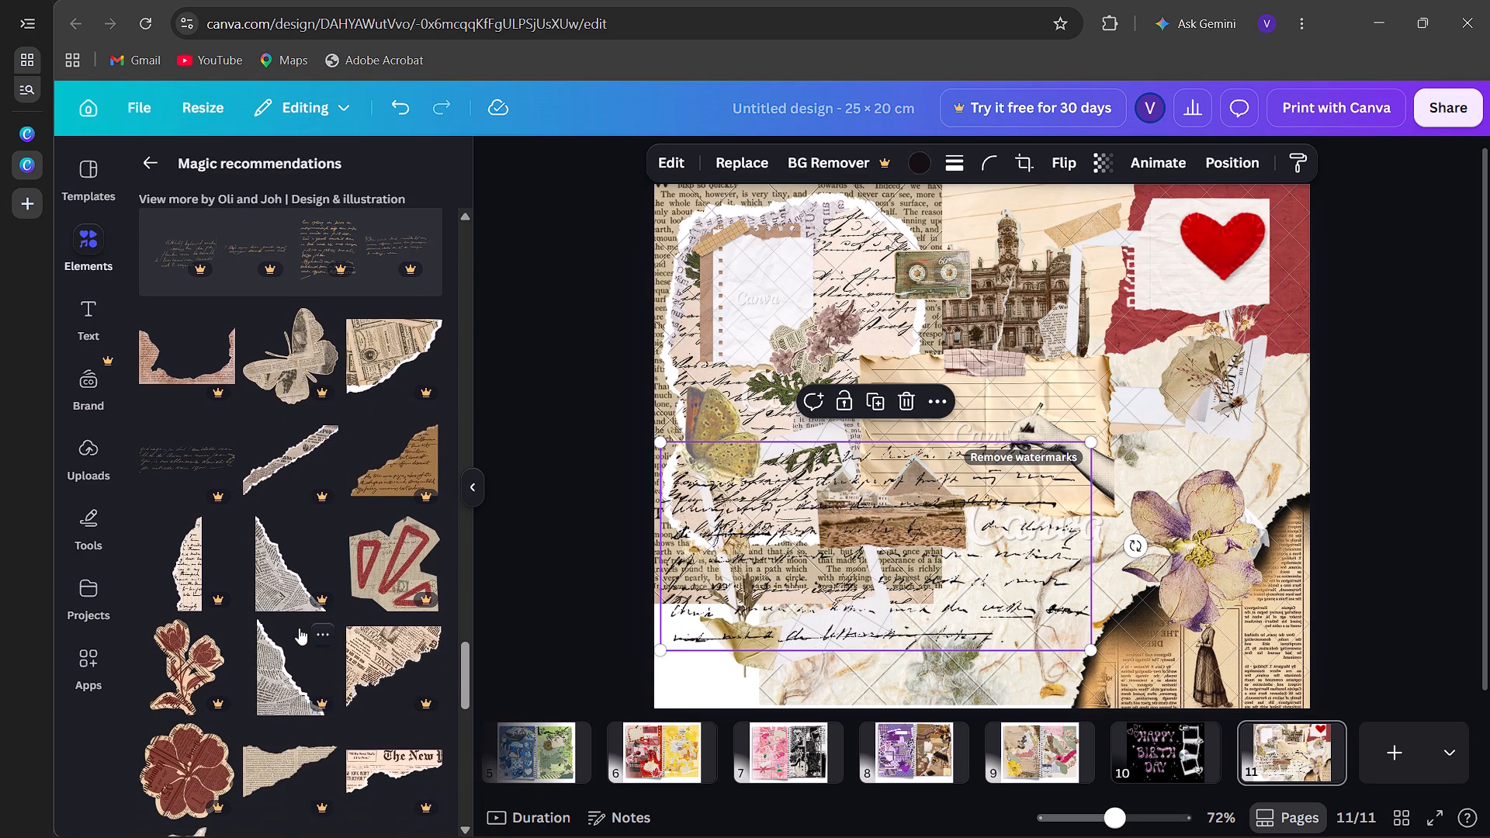
pyautogui.scroll(-6, 299, 628)
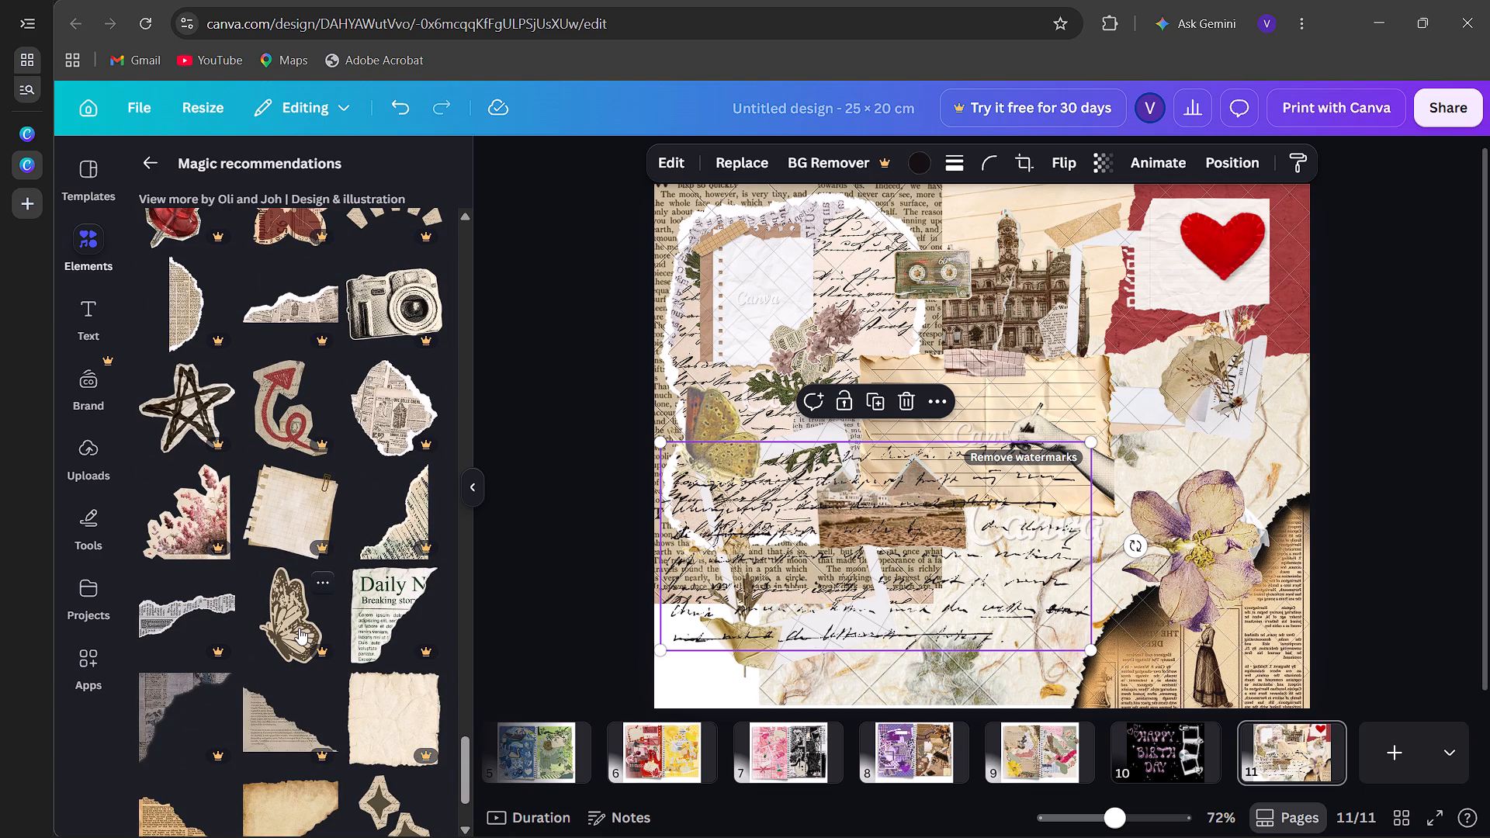
pyautogui.scroll(-2, 299, 628)
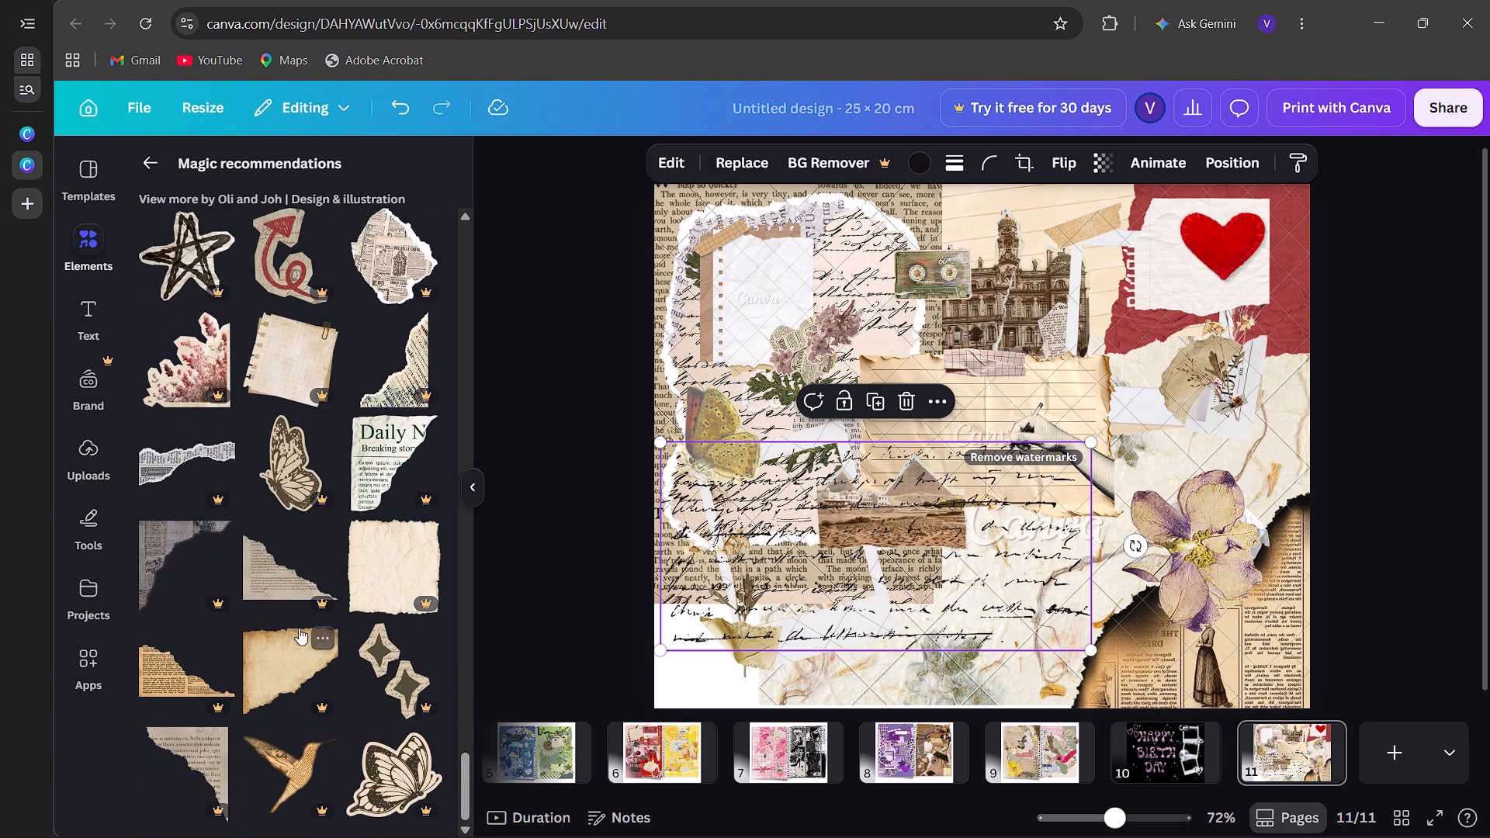
pyautogui.click(299, 628)
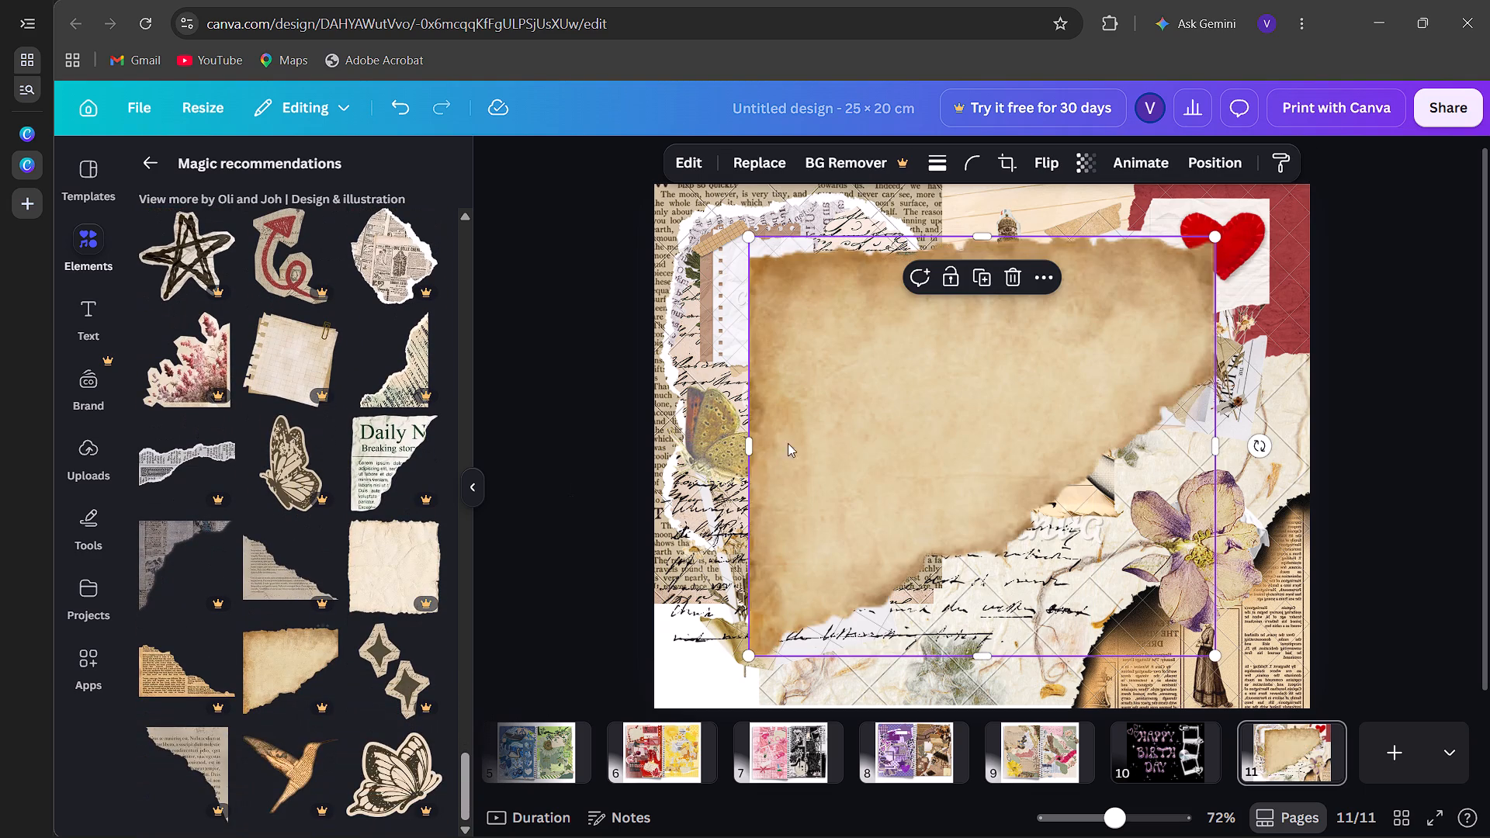
pyautogui.click(1045, 178)
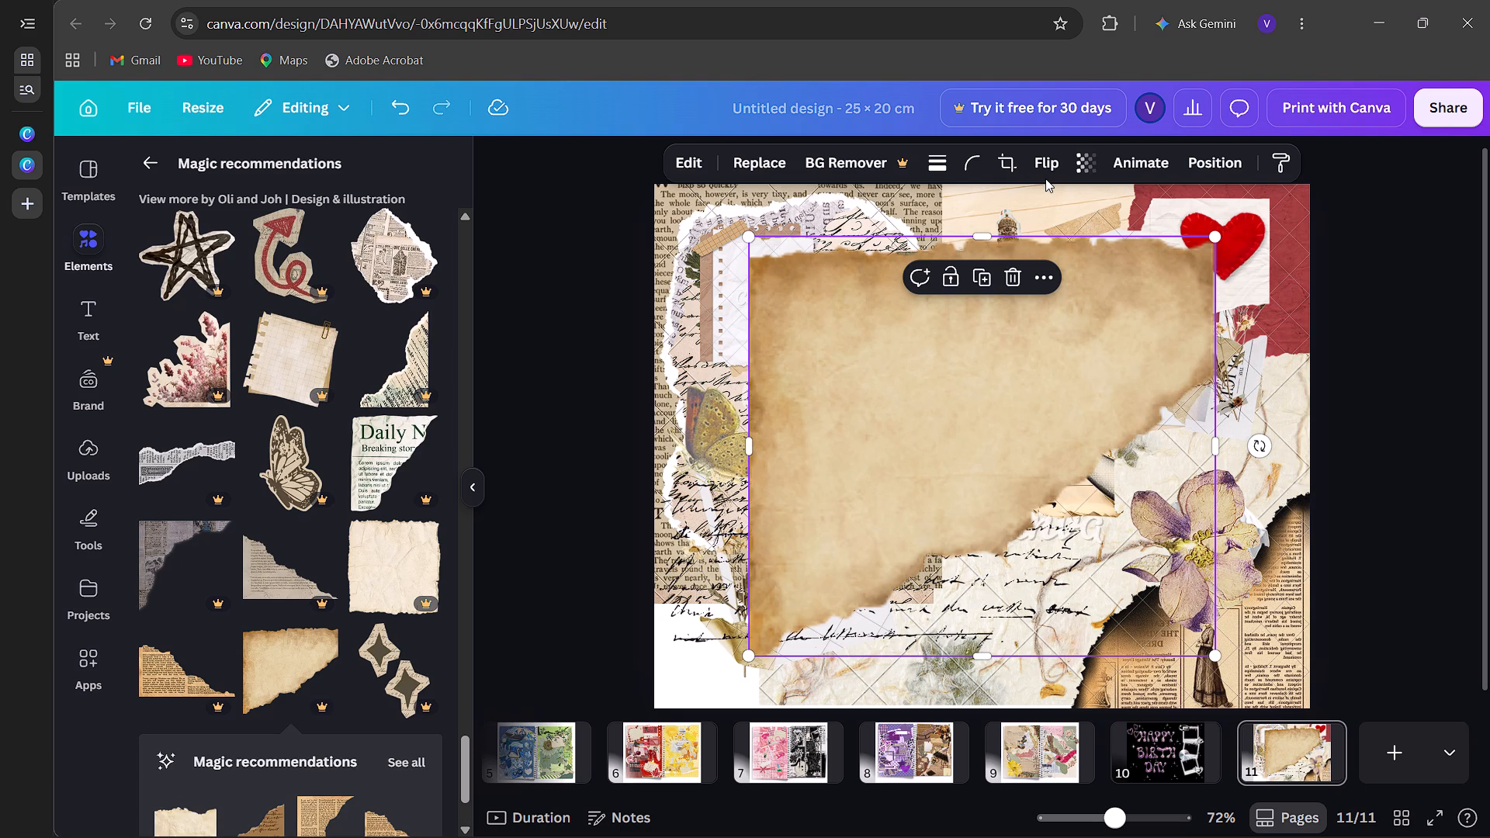
pyautogui.click(1045, 161)
pyautogui.click(1041, 210)
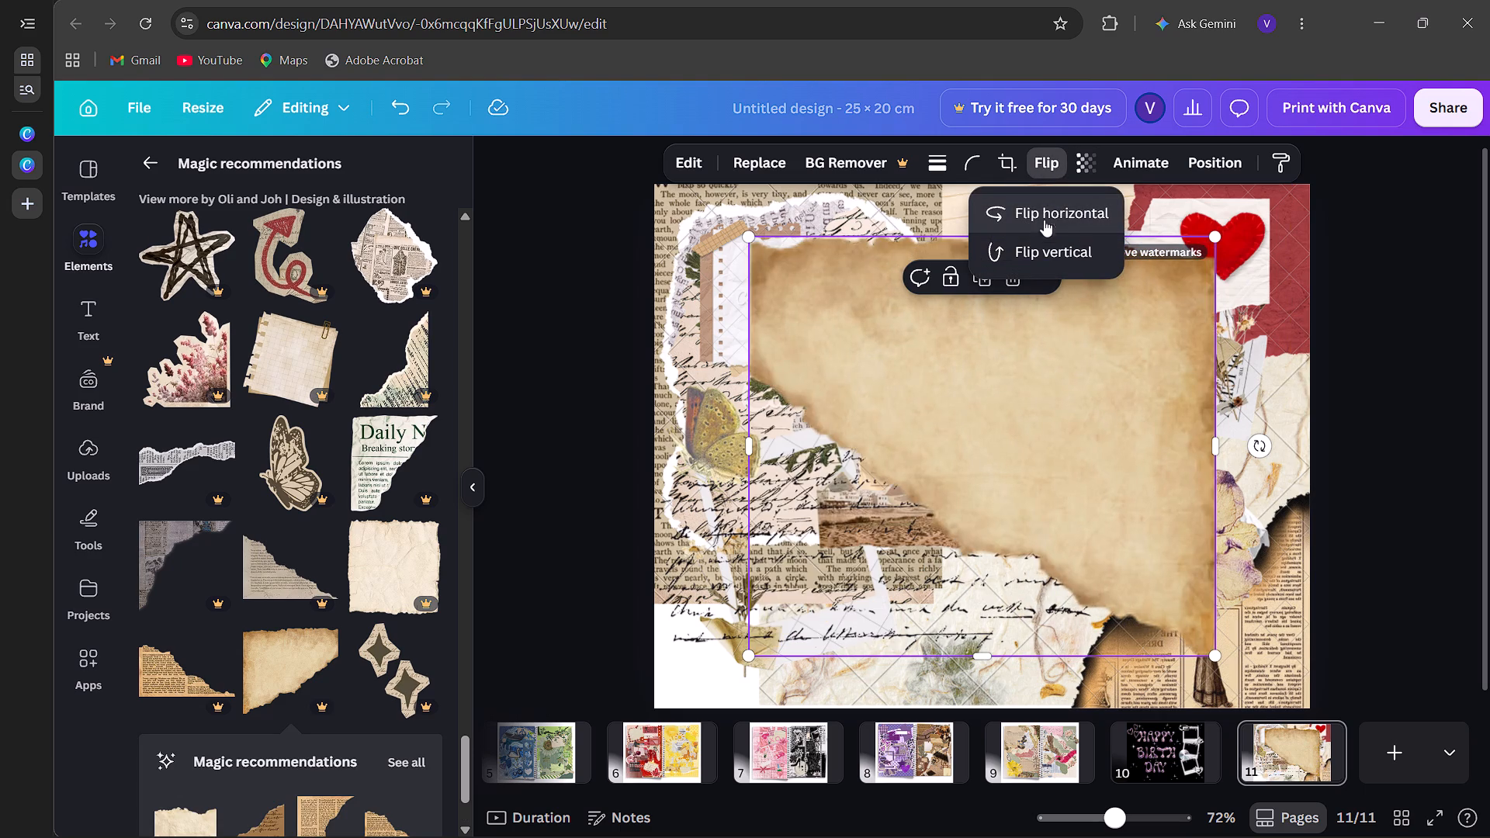
pyautogui.click(1051, 250)
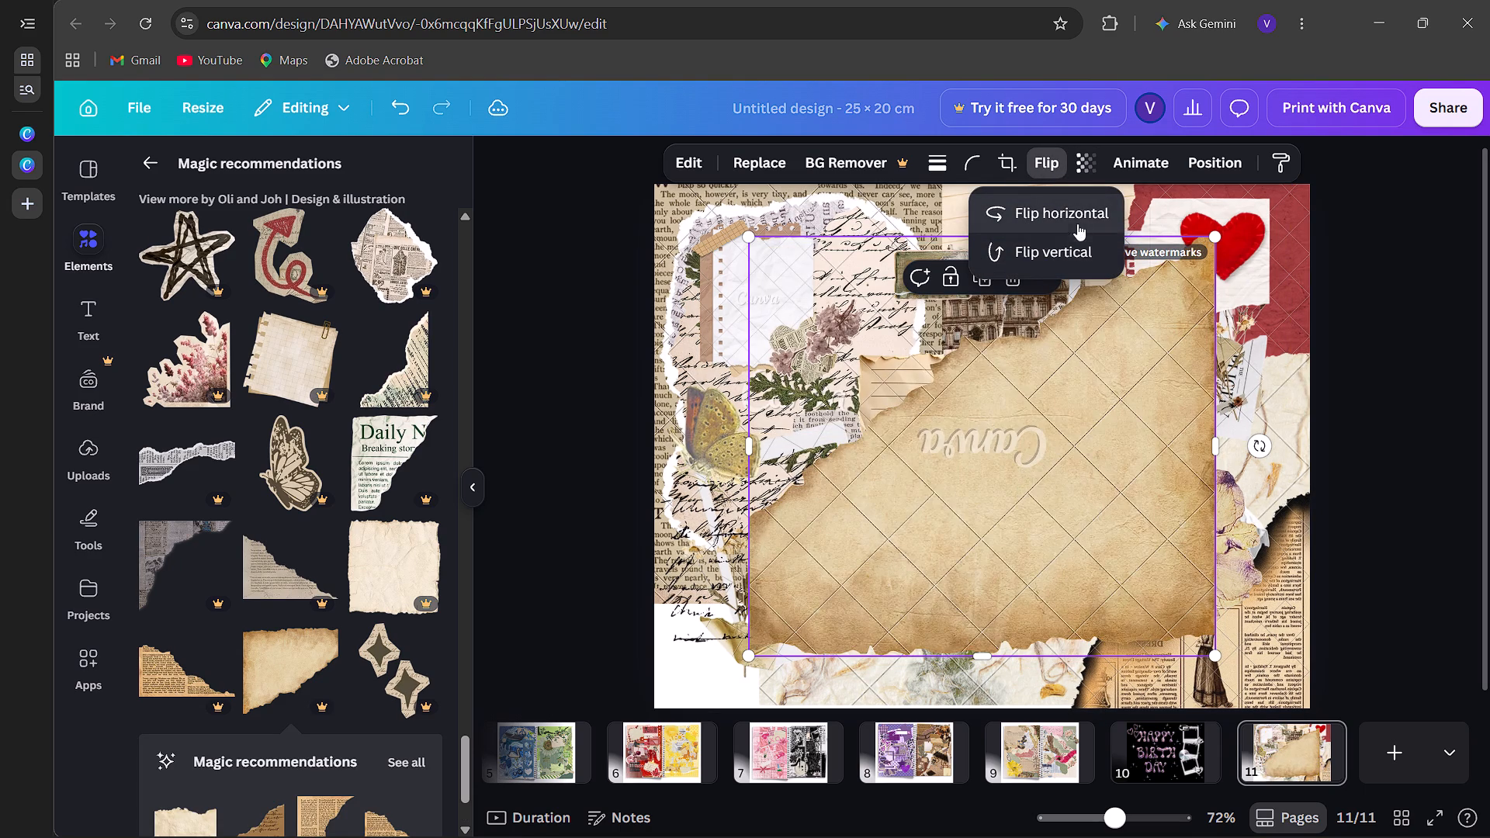
pyautogui.click(1078, 213)
pyautogui.moveTo(989, 505); pyautogui.dragTo(905, 597)
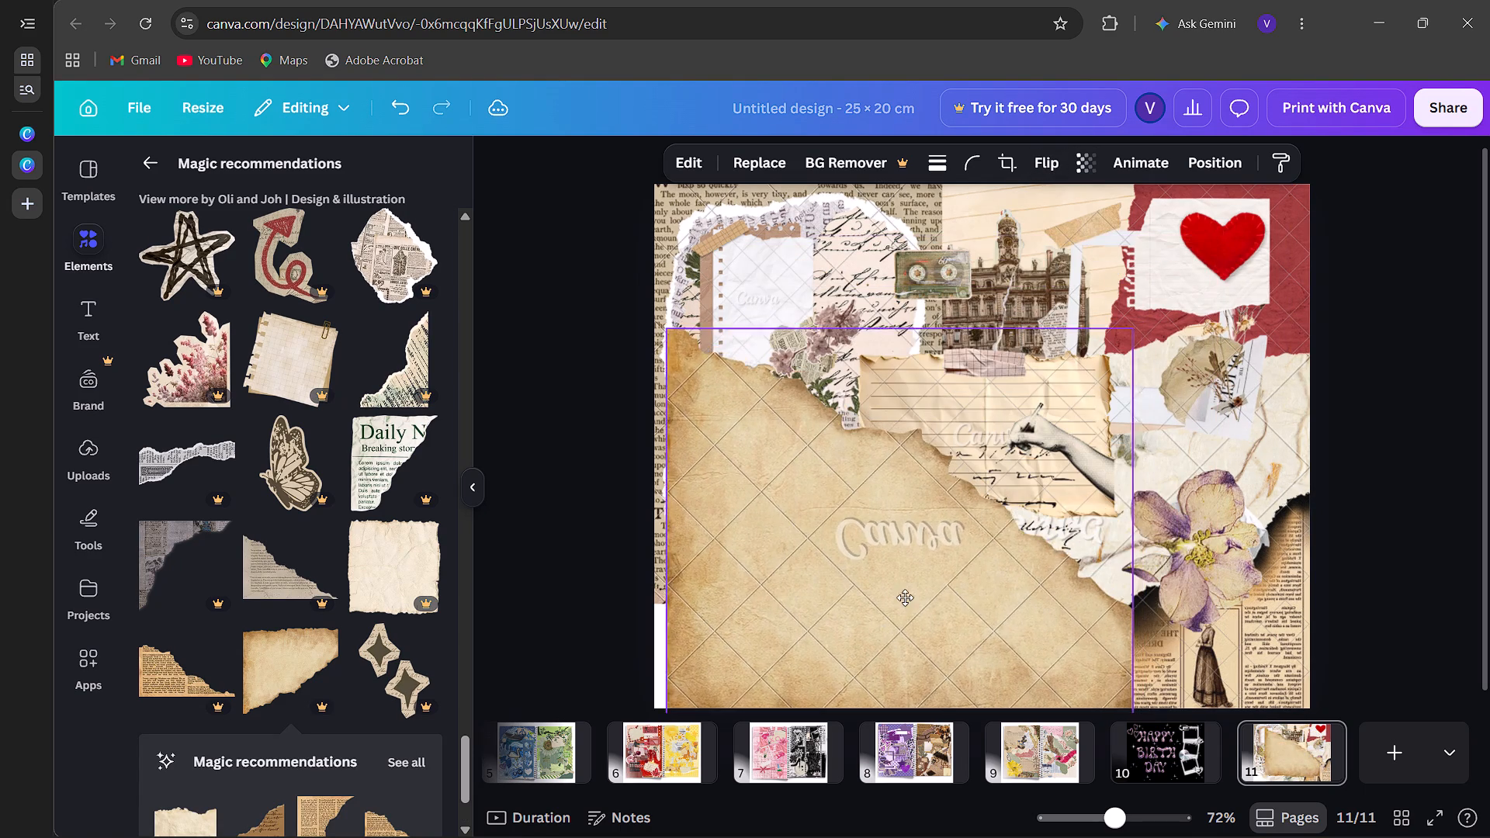
pyautogui.moveTo(905, 597); pyautogui.dragTo(882, 597)
# Send the torn parchment to the very back so it sits behind all other cutouts on page 11.
pyautogui.click(1237, 147)
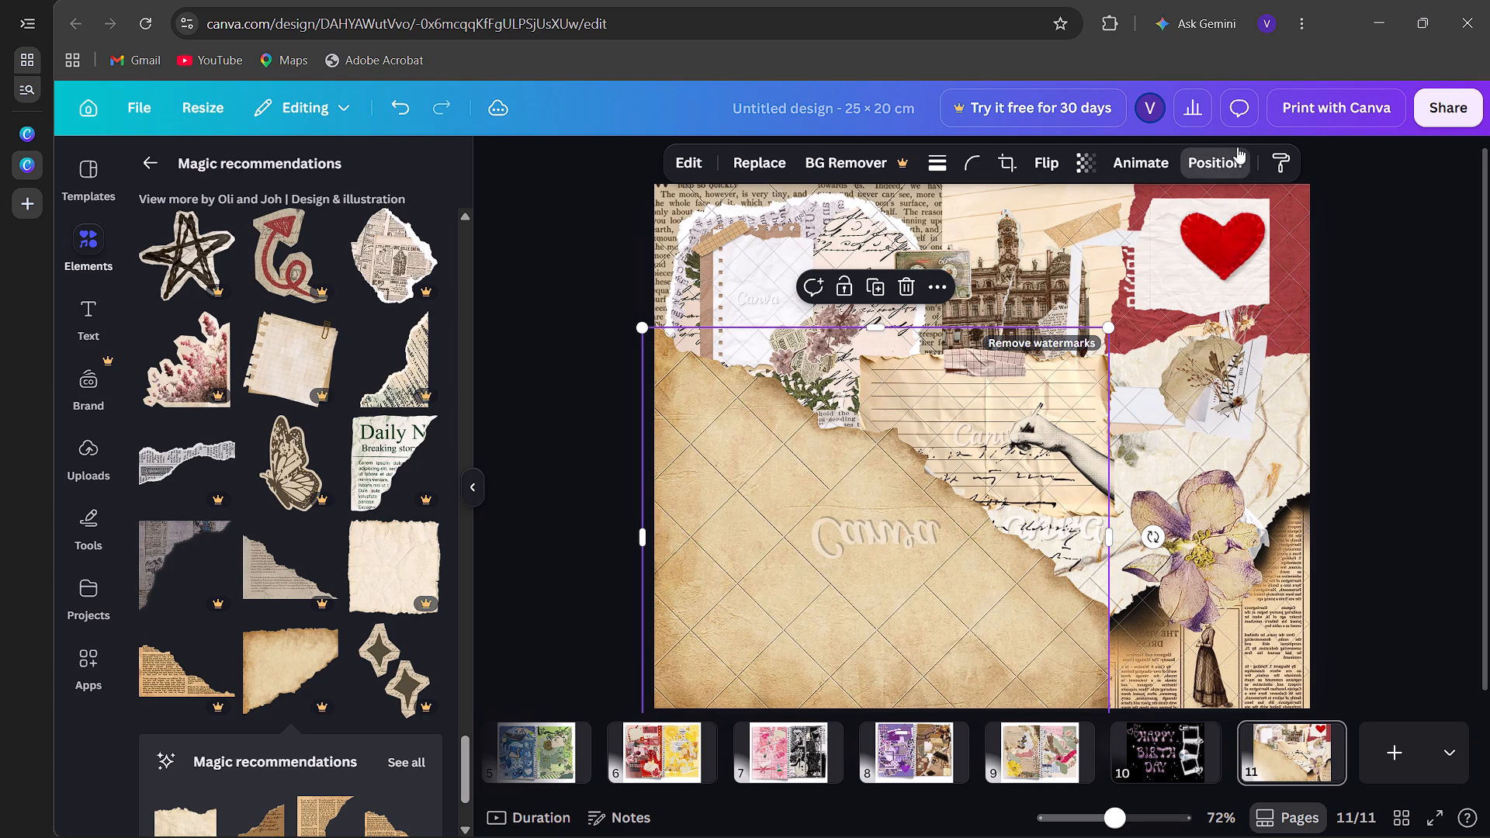
pyautogui.click(422, 261)
pyautogui.tripleClick(422, 261)
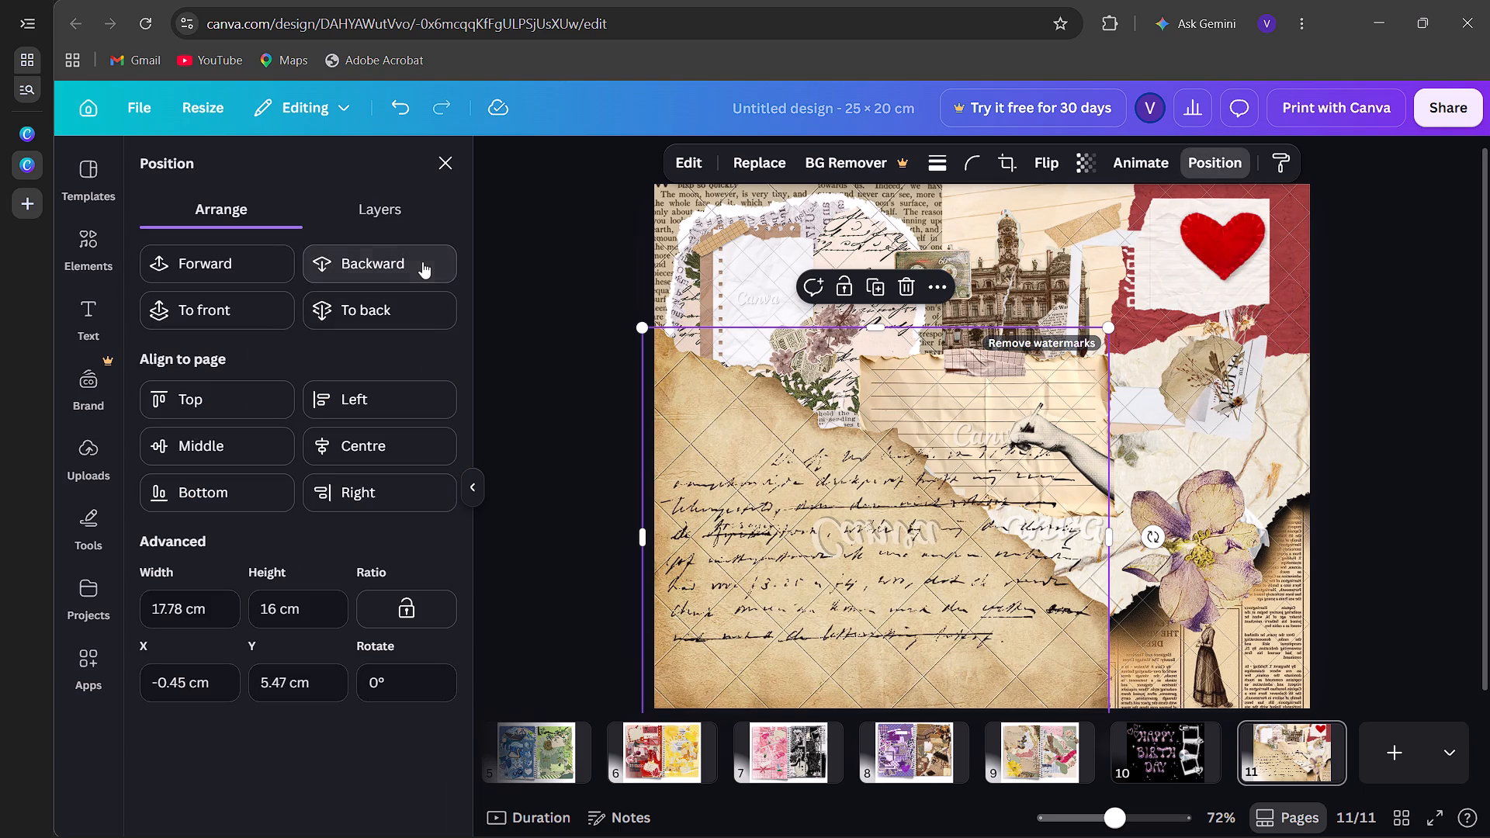
pyautogui.doubleClick(422, 261)
pyautogui.click(381, 325)
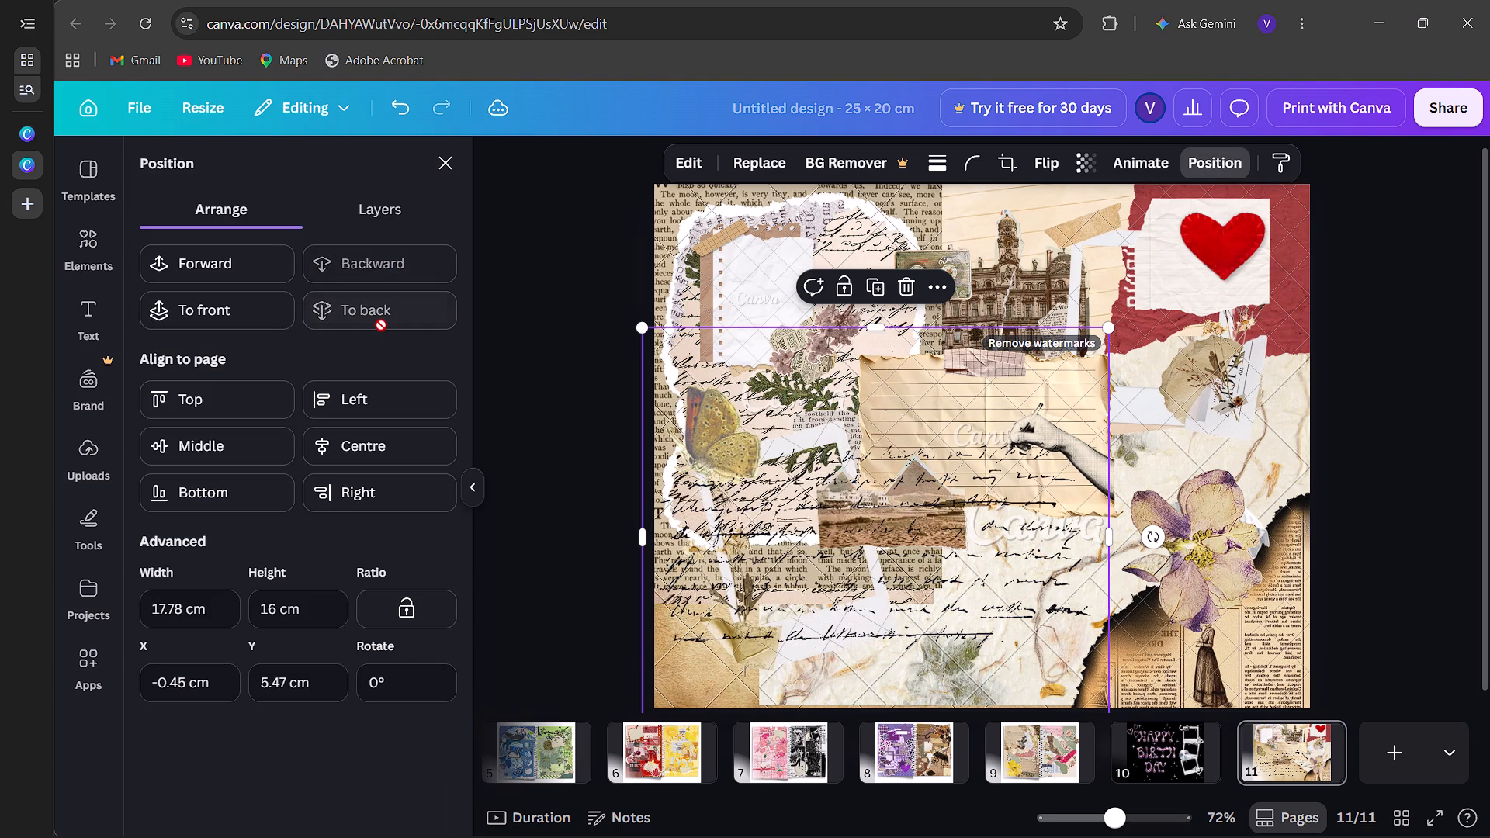
pyautogui.click(435, 161)
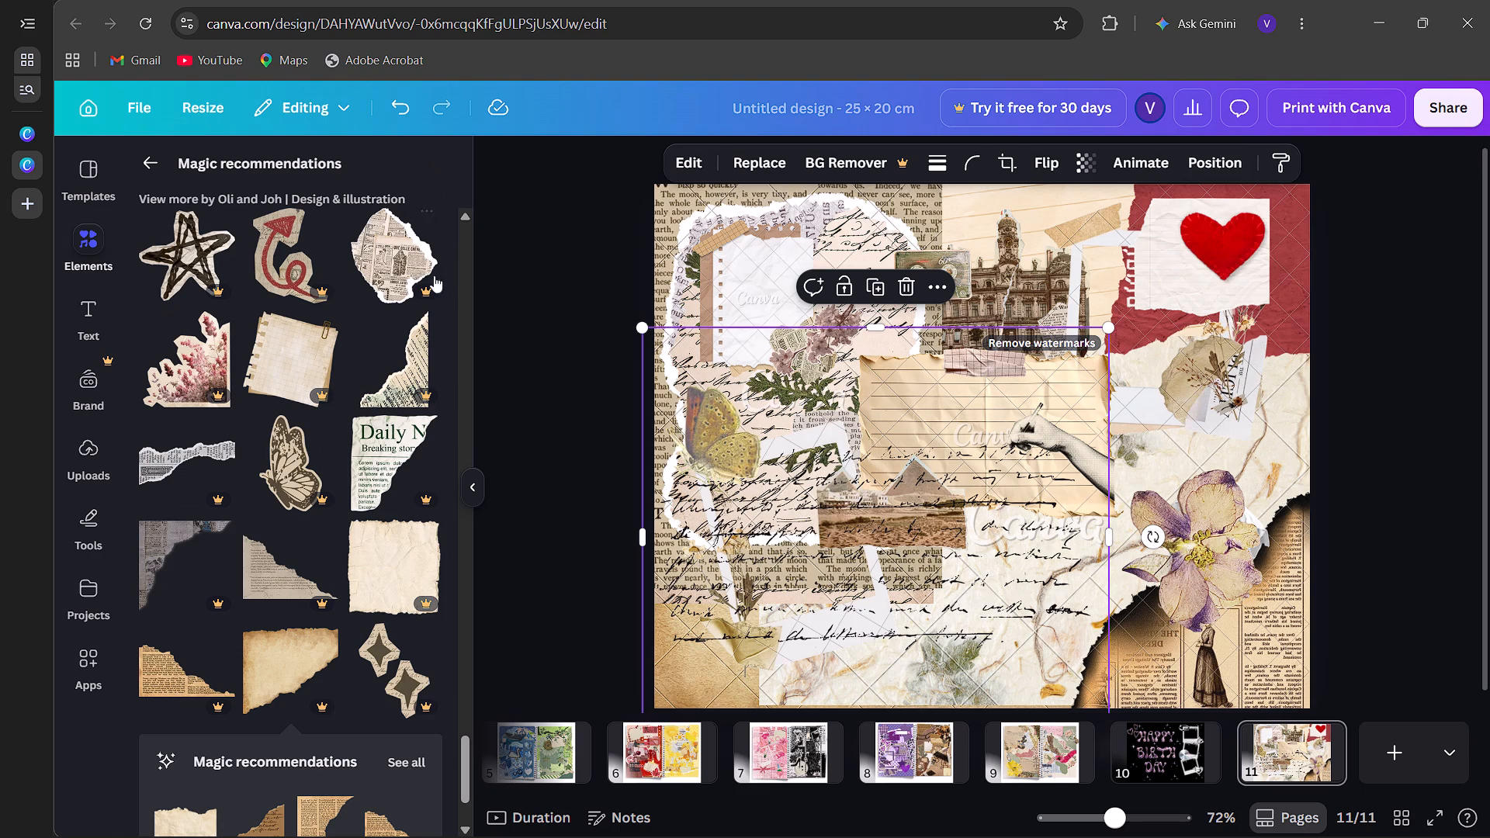
# Add a new page after page 11.
pyautogui.scroll(-4, 269, 496)
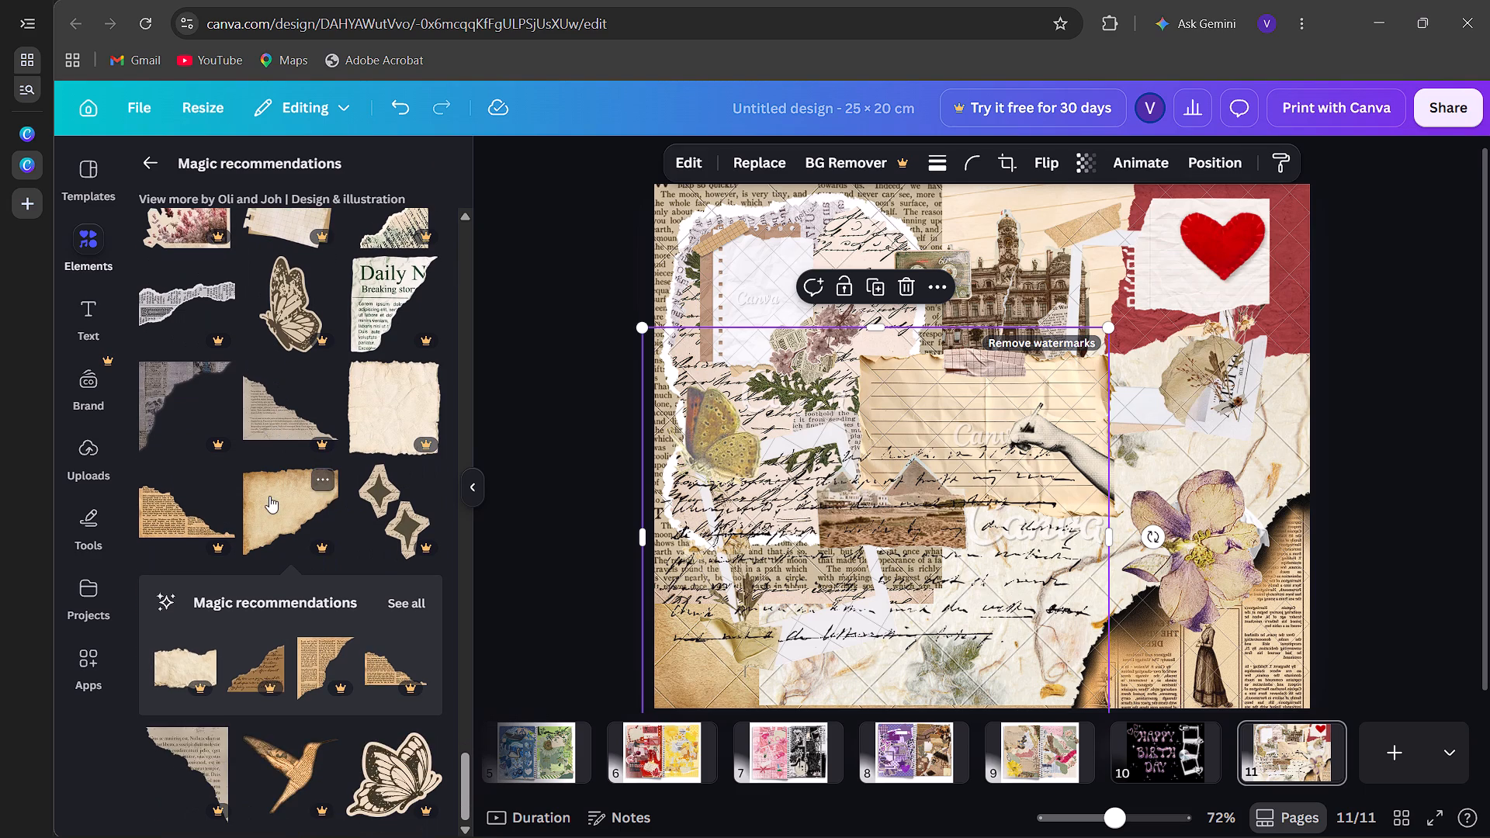
pyautogui.click(1384, 743)
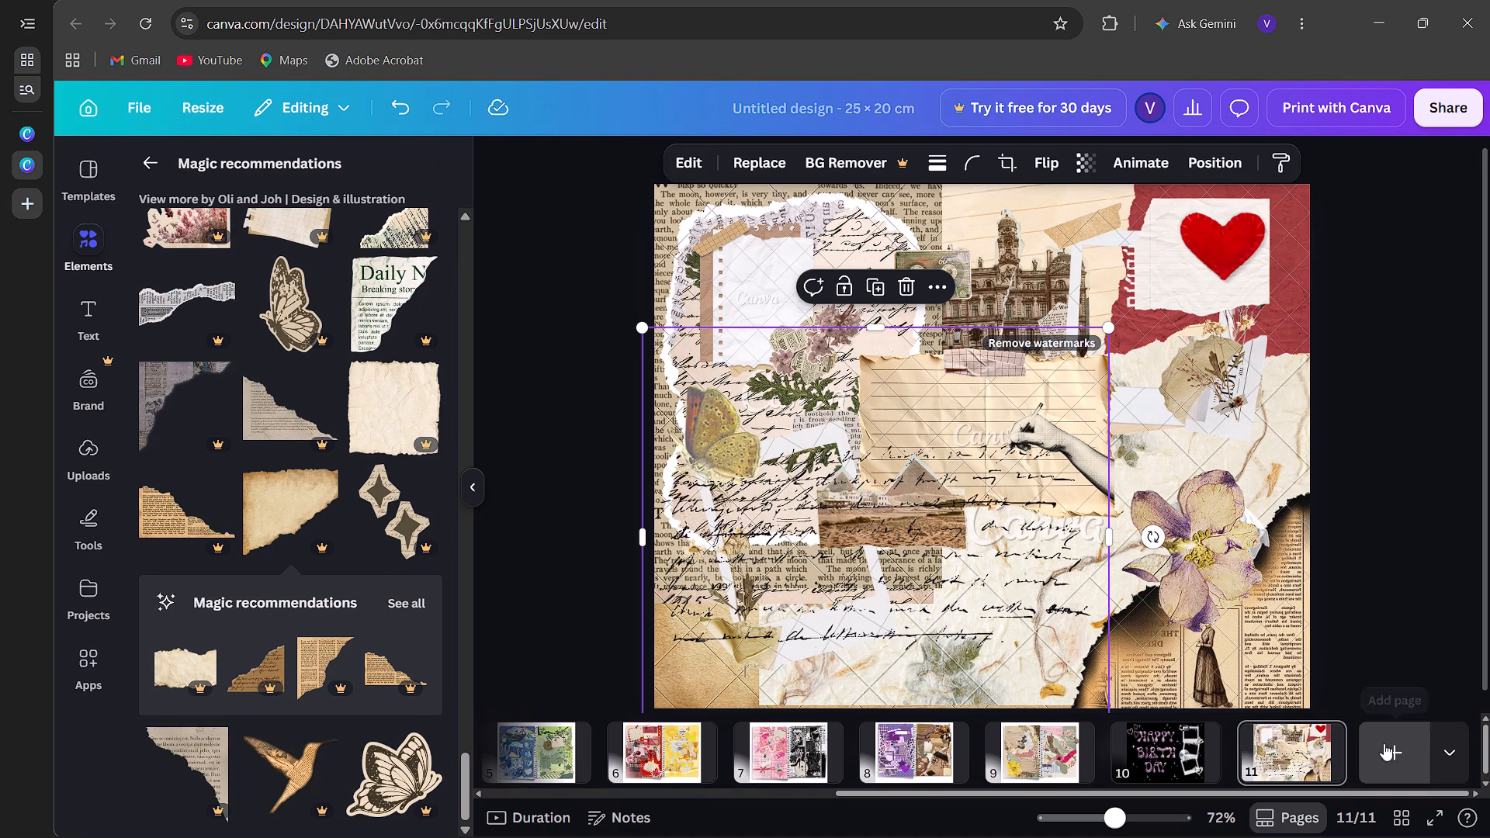
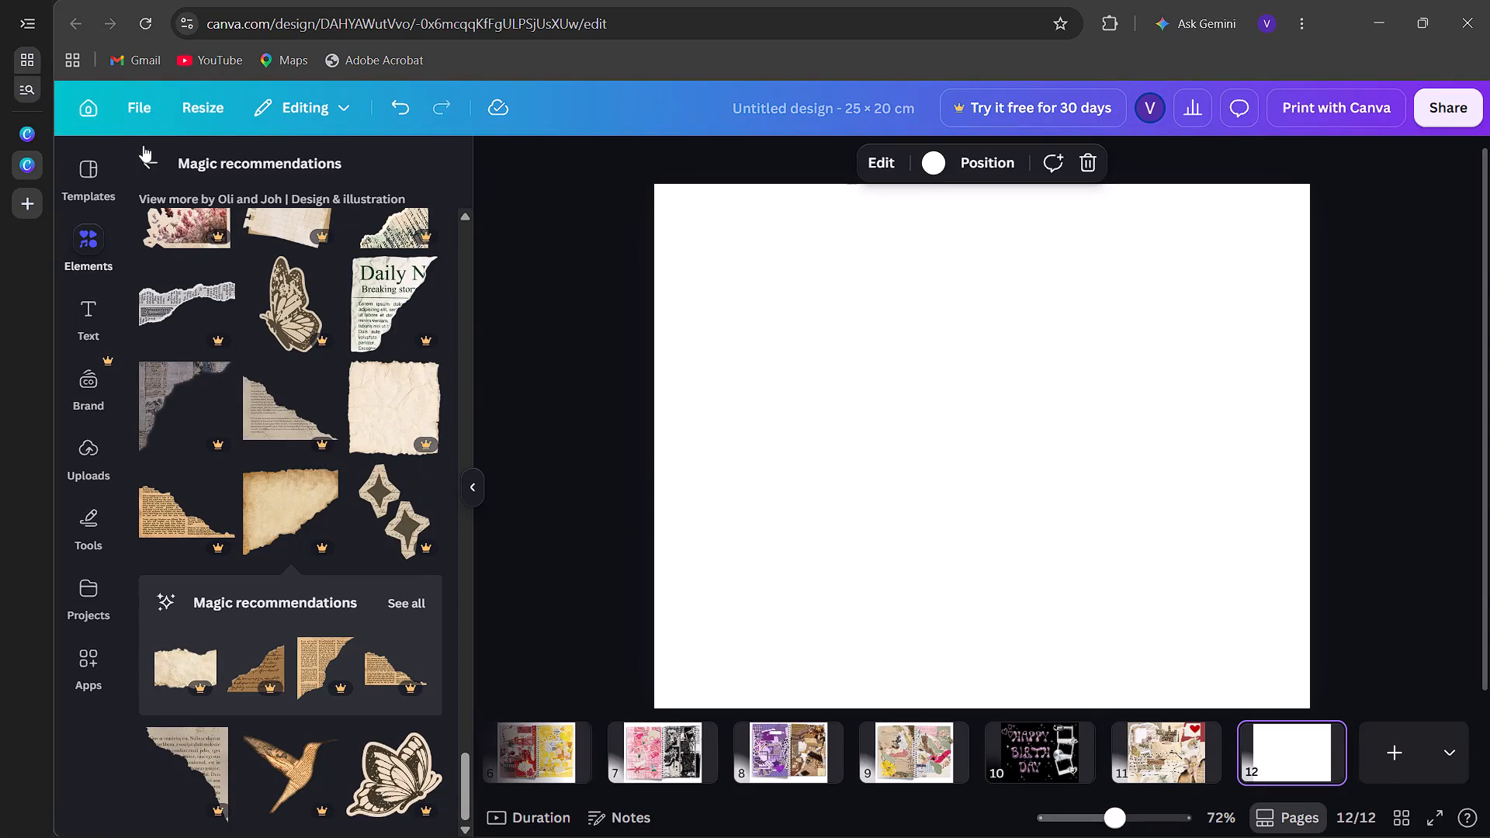
# Go back from the recommendations to the main element library and search for "girly".
pyautogui.click(152, 164)
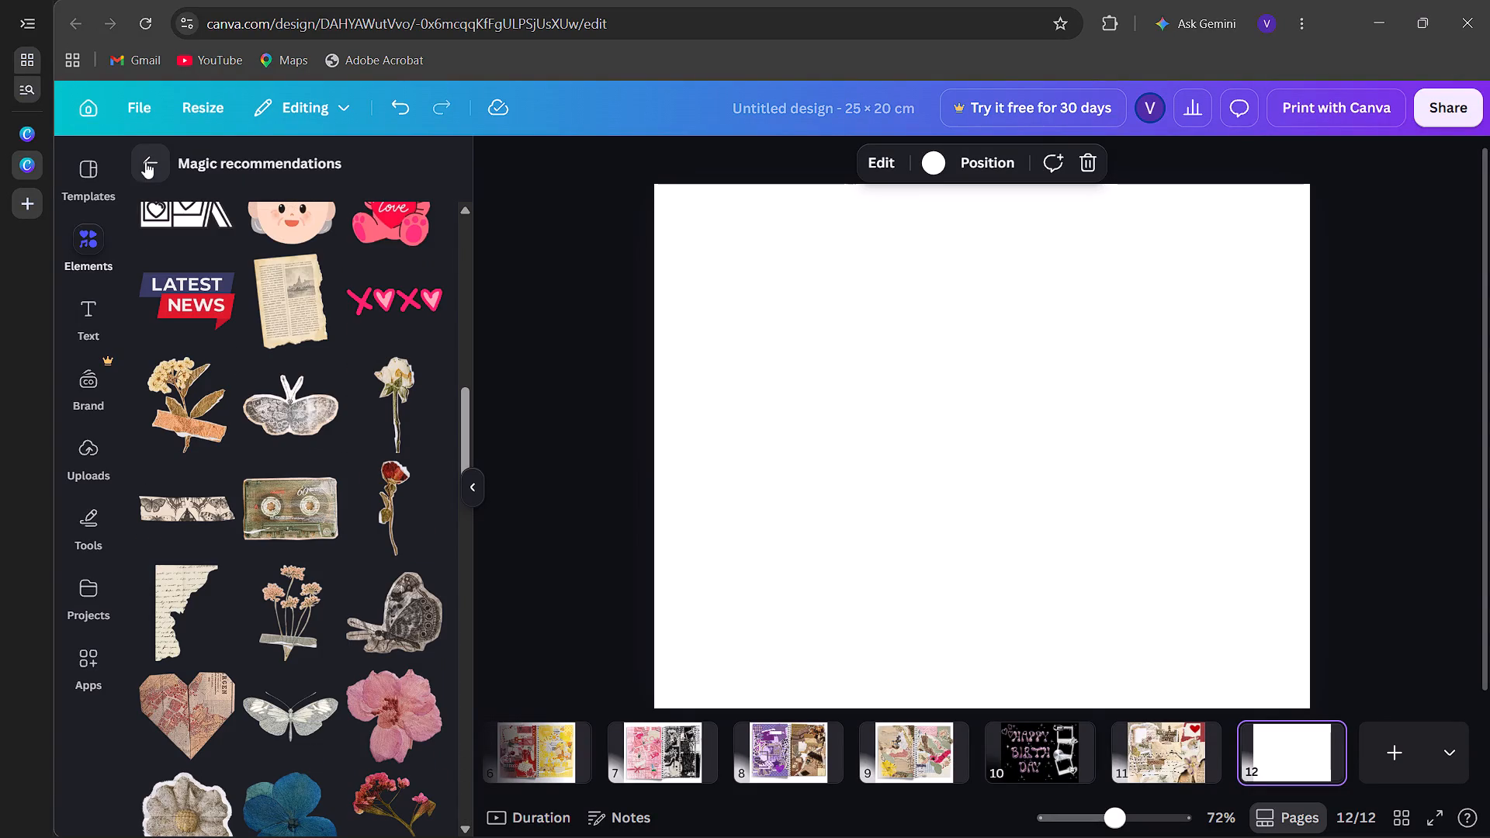
pyautogui.scroll(11, 314, 552)
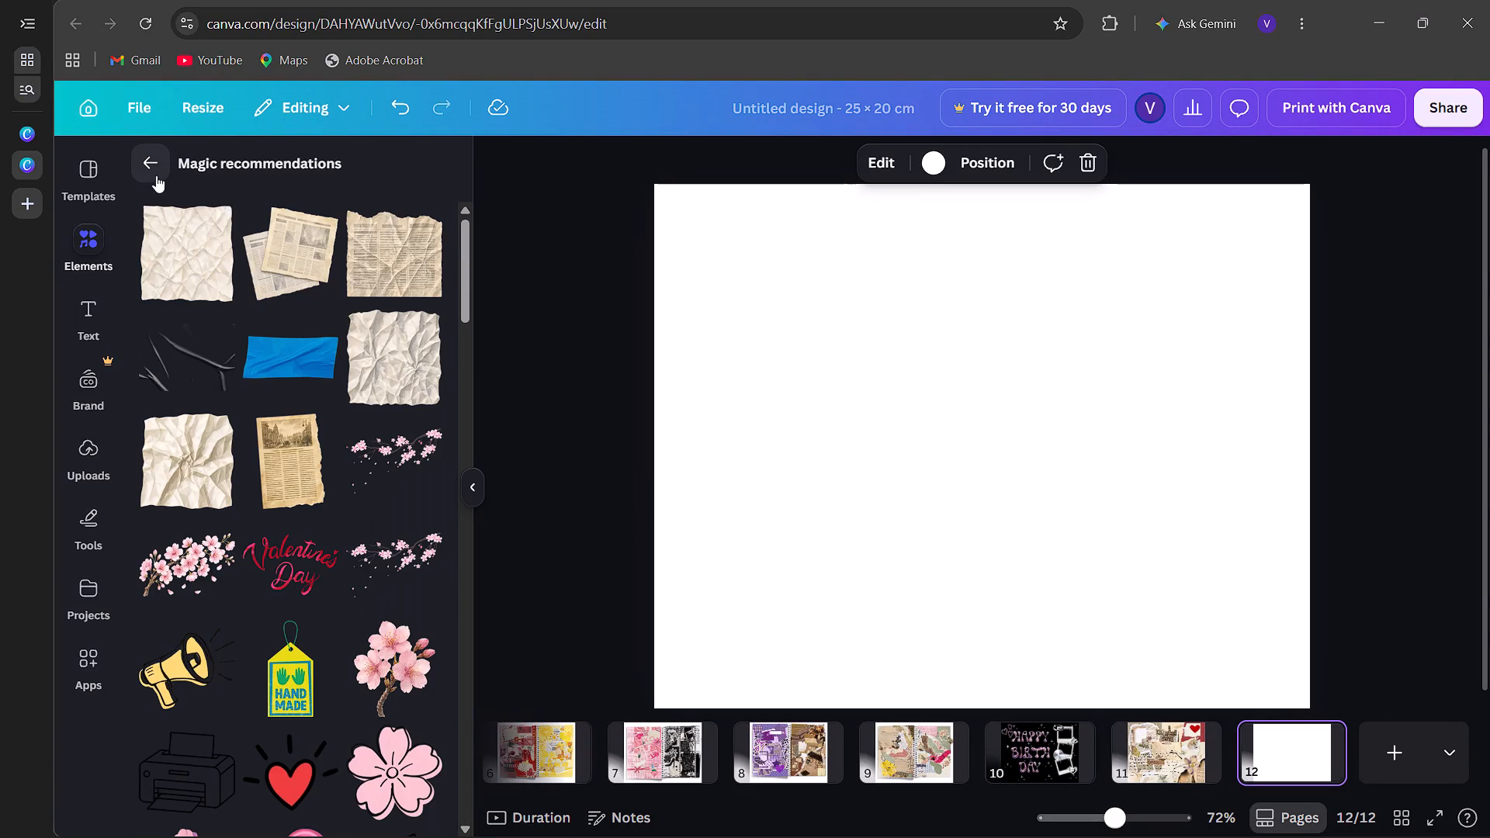
pyautogui.click(156, 175)
pyautogui.click(258, 181)
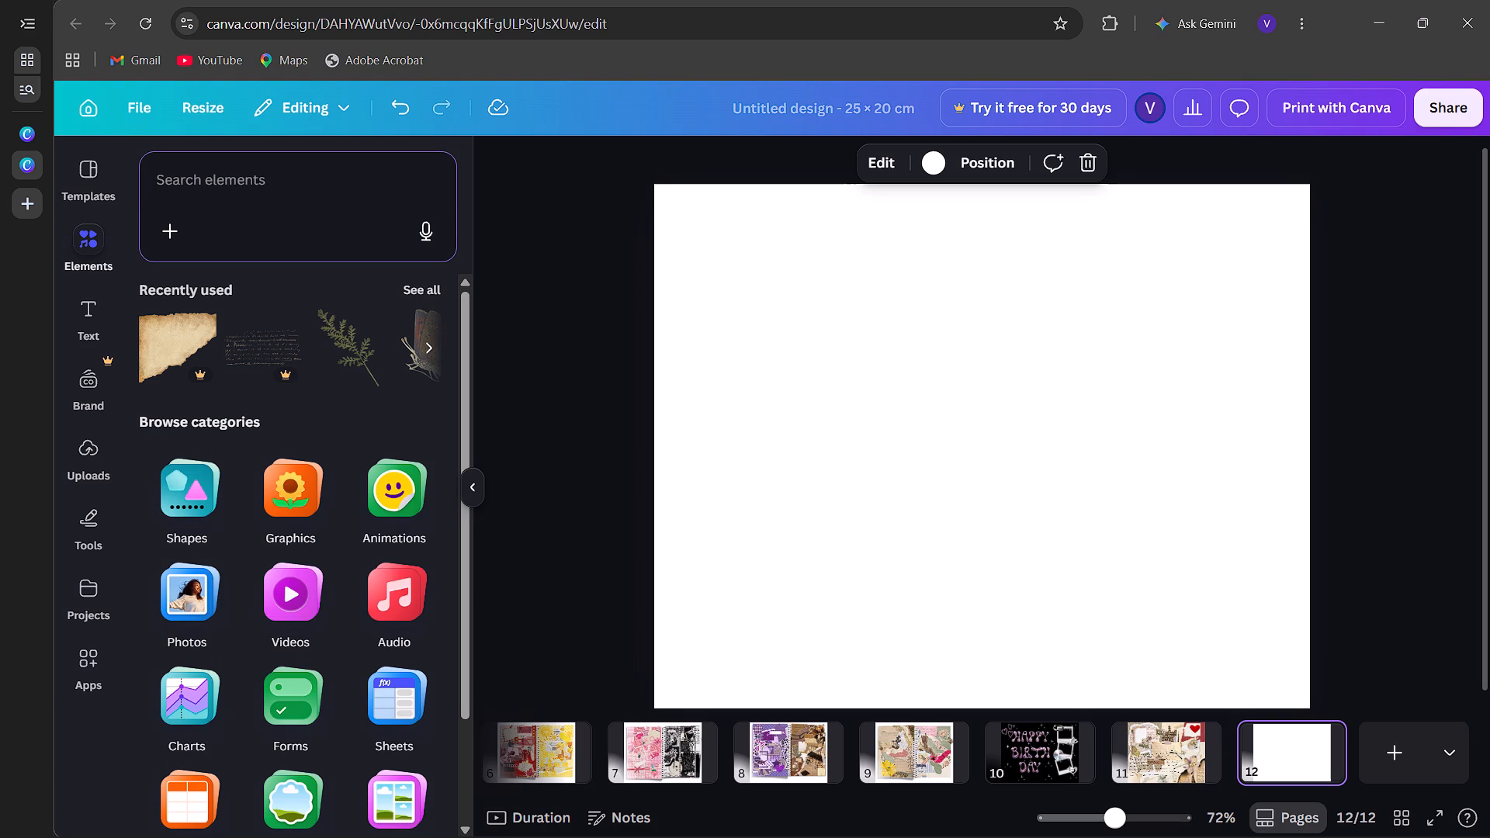
pyautogui.write('girlu')
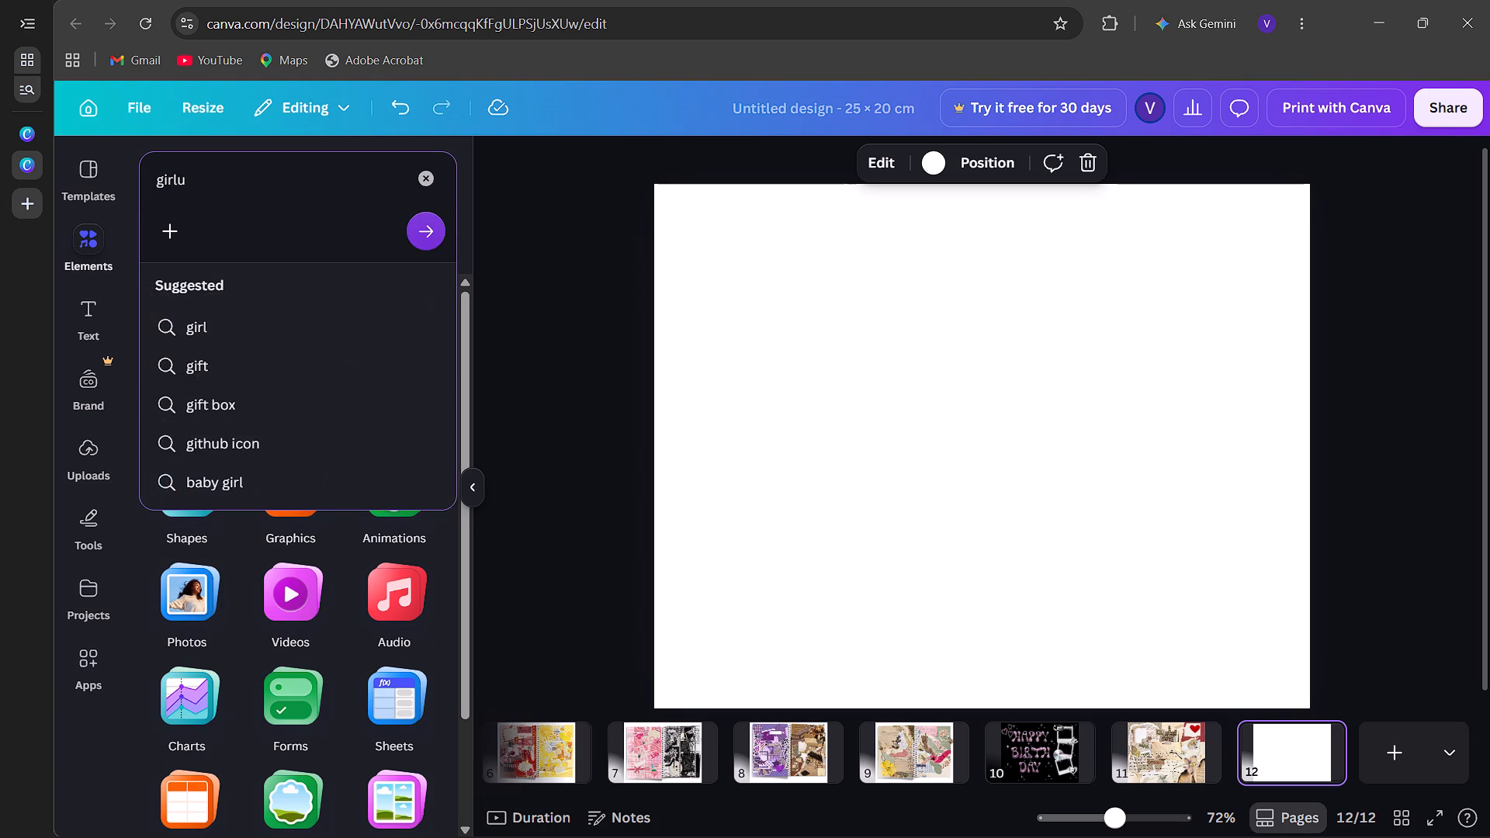
pyautogui.press('BackSpace')
pyautogui.press('y')
pyautogui.press('Return')
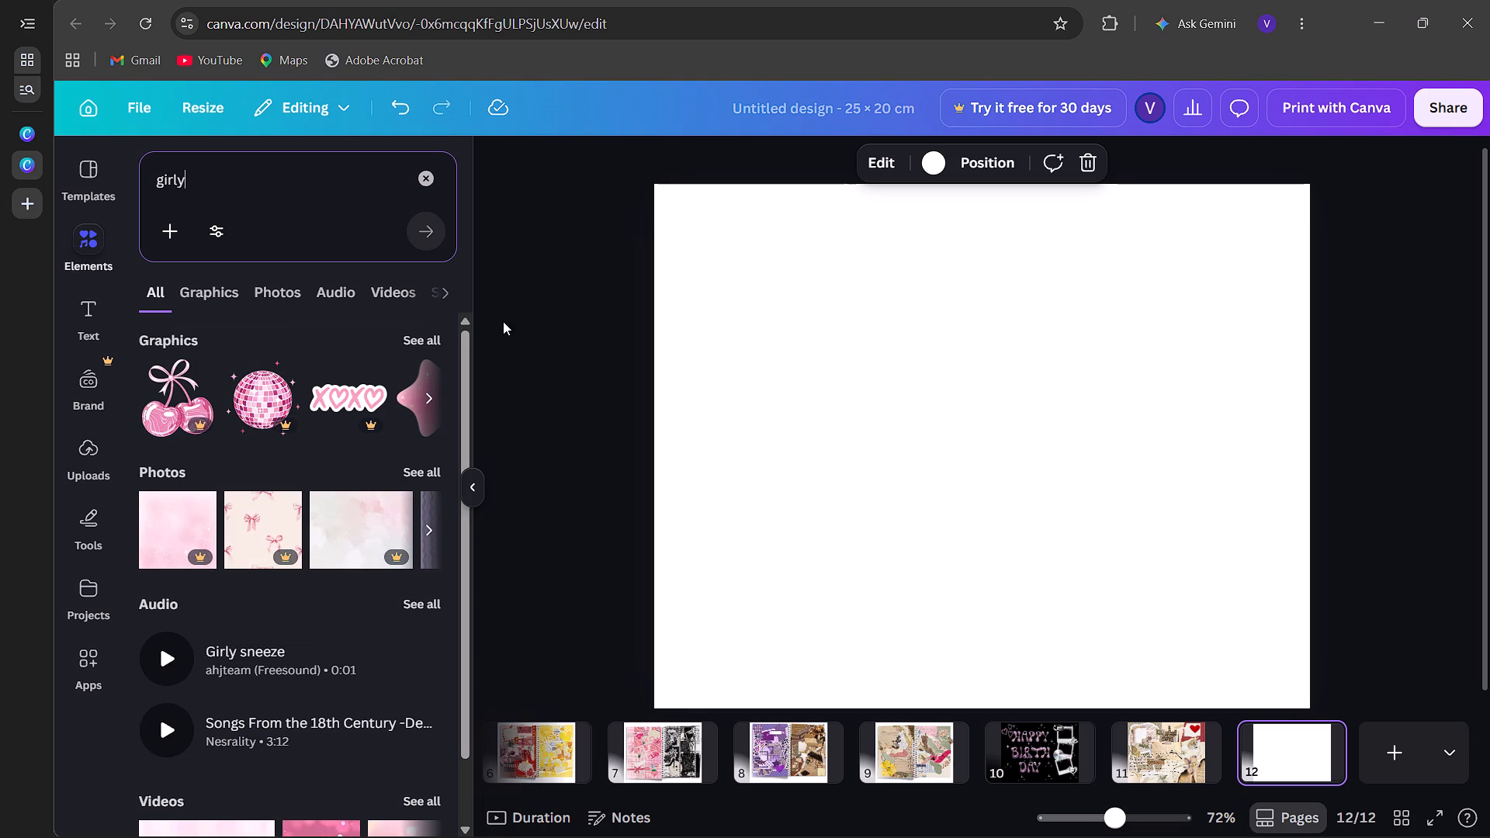
# Browse the girly graphics and photos for material to use on the blank page 12.
pyautogui.click(402, 331)
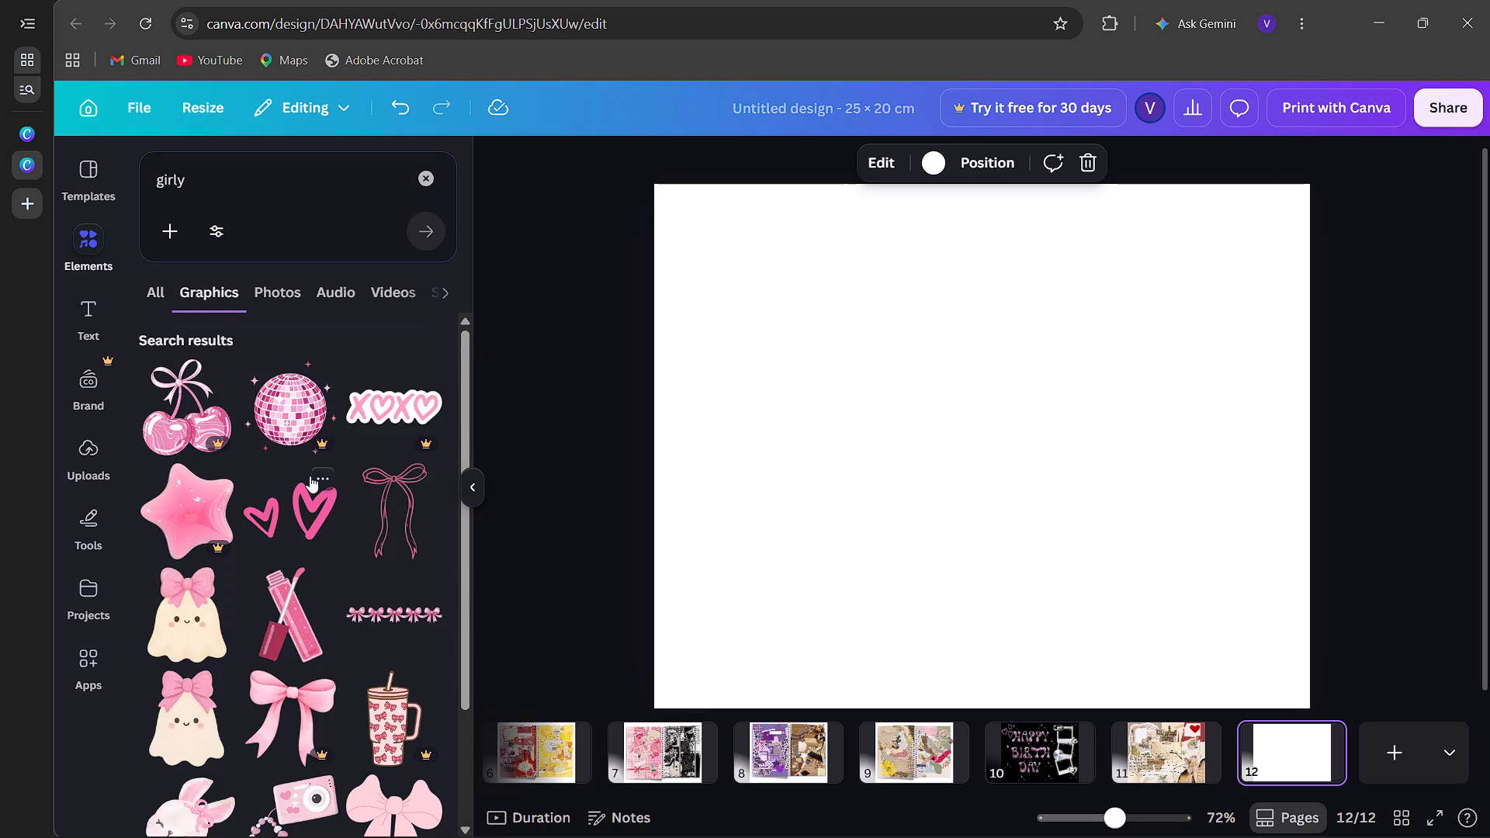
pyautogui.scroll(-7, 310, 476)
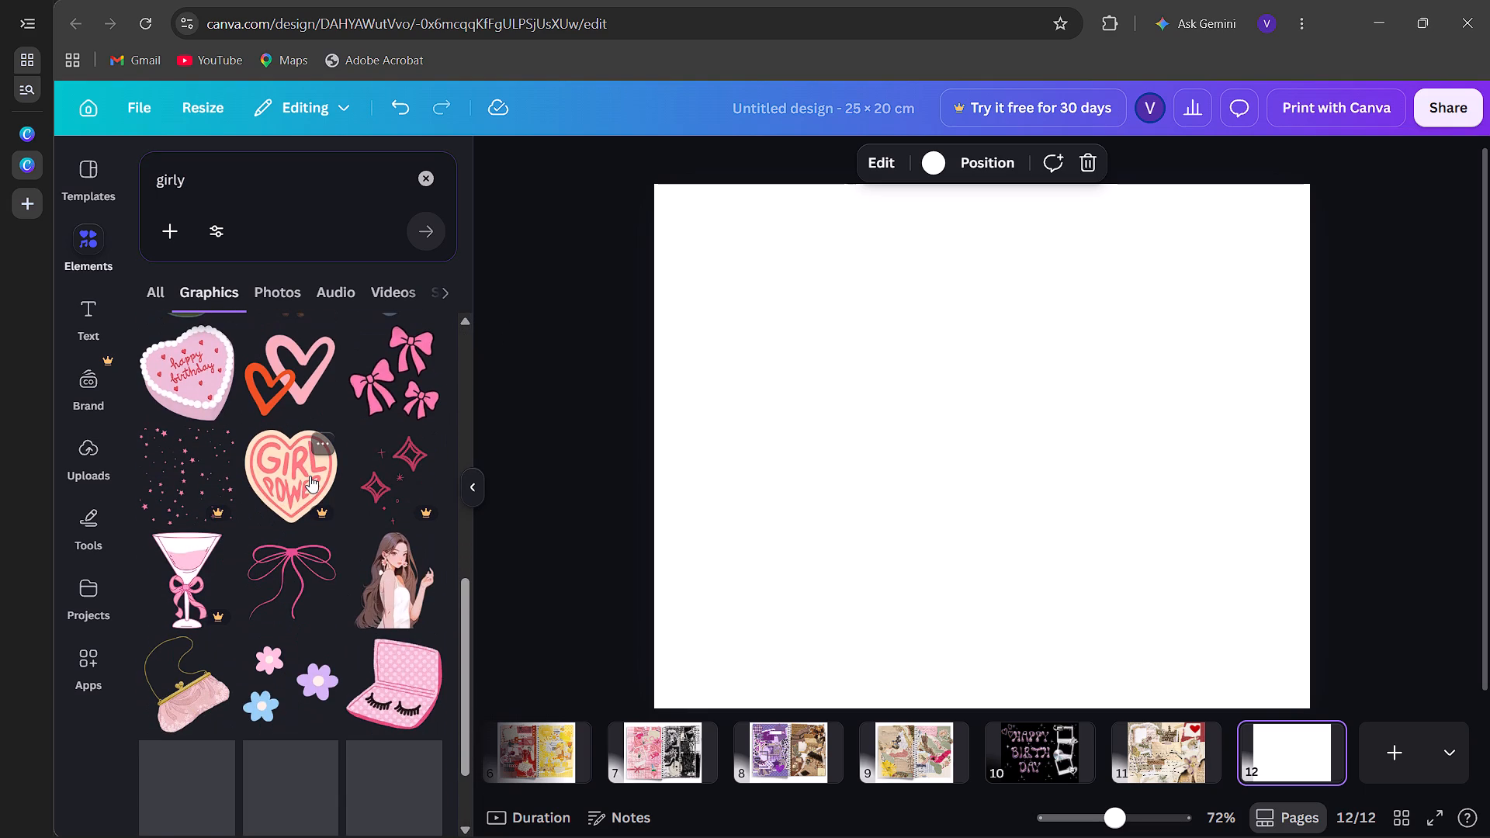
pyautogui.scroll(-6, 310, 476)
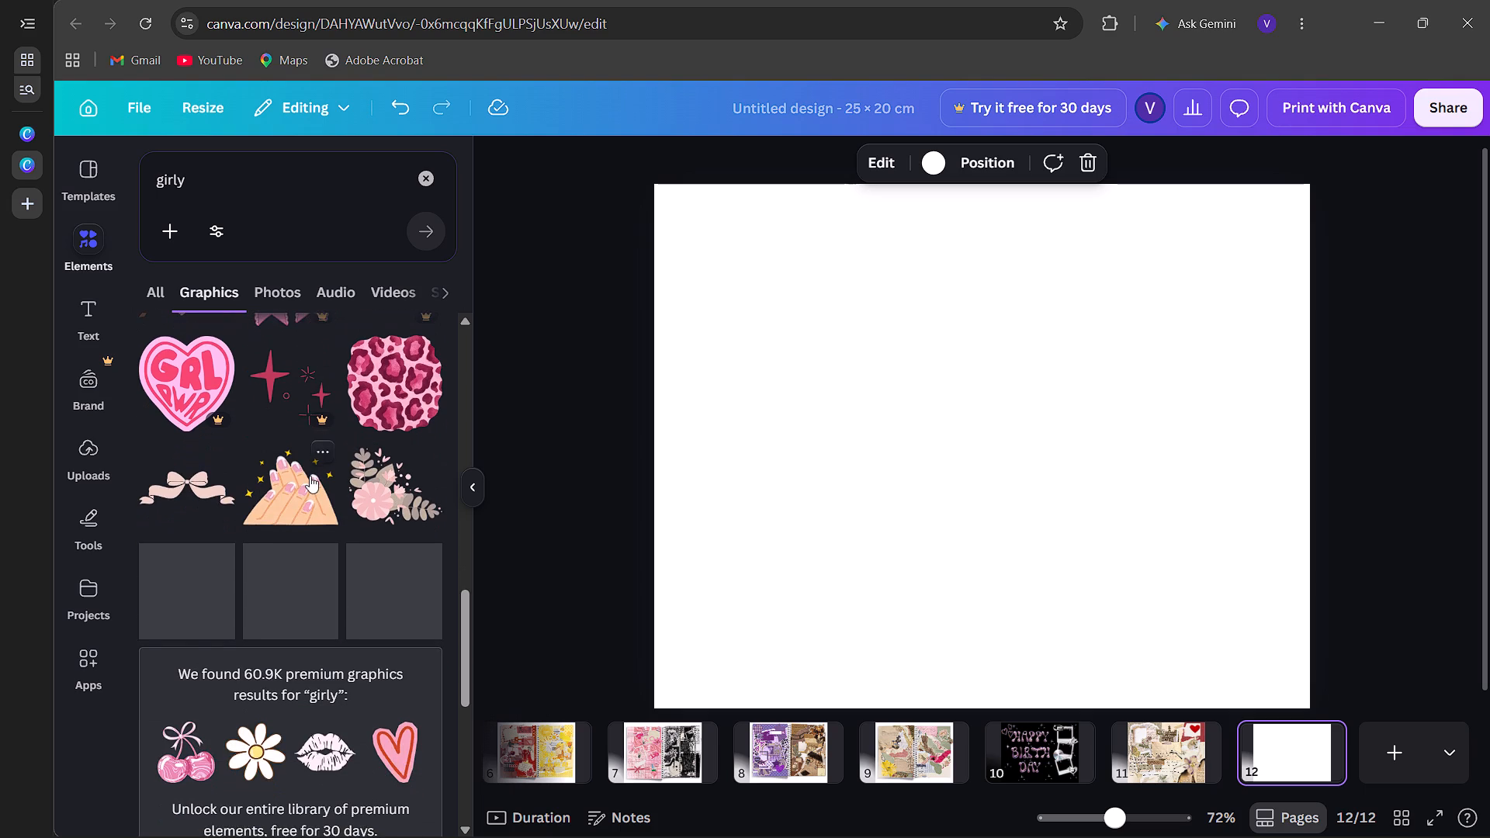
pyautogui.scroll(-5, 310, 476)
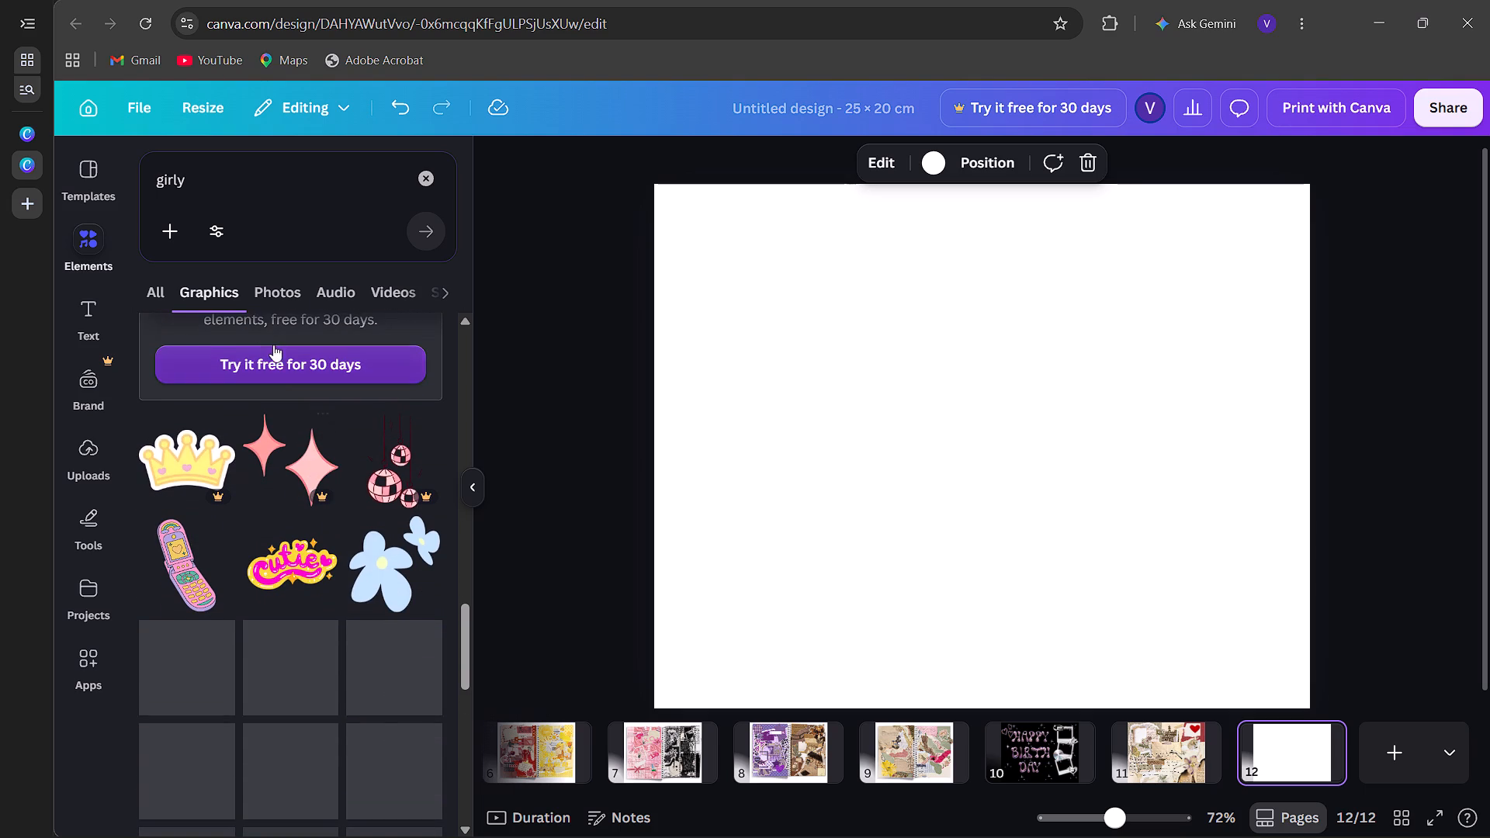
pyautogui.click(279, 282)
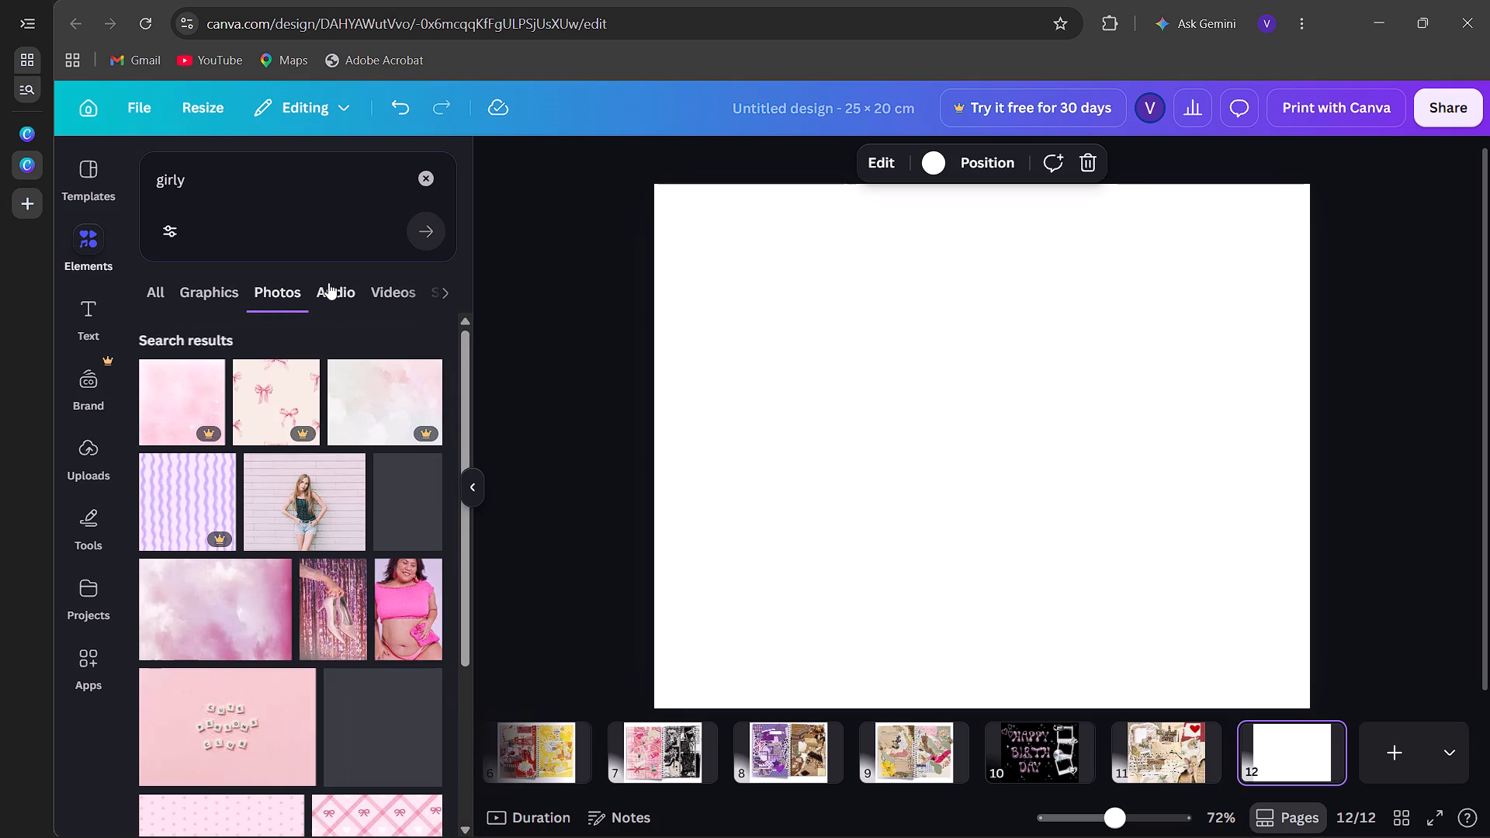
pyautogui.click(329, 286)
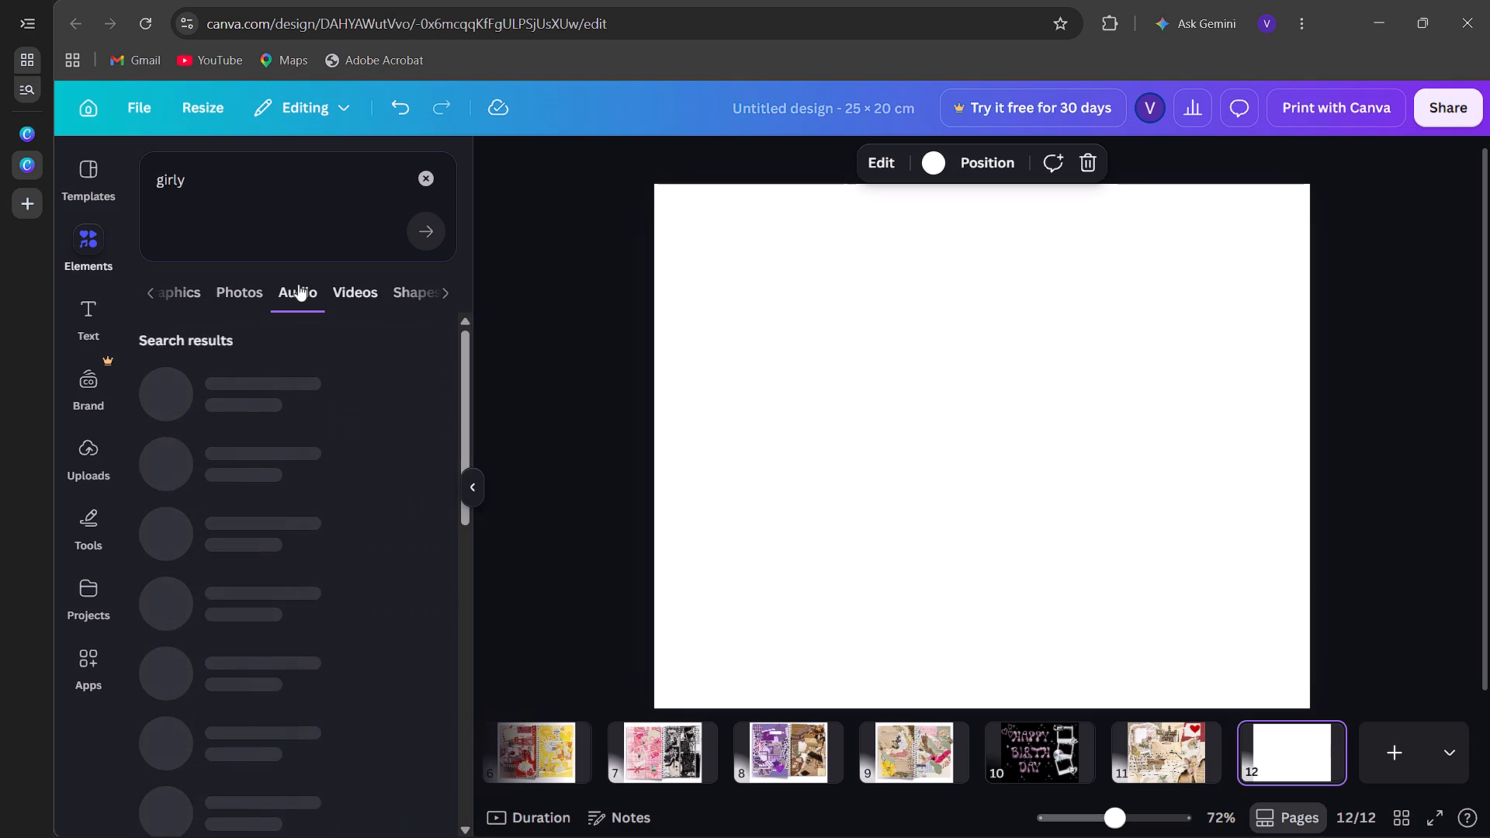
pyautogui.click(257, 291)
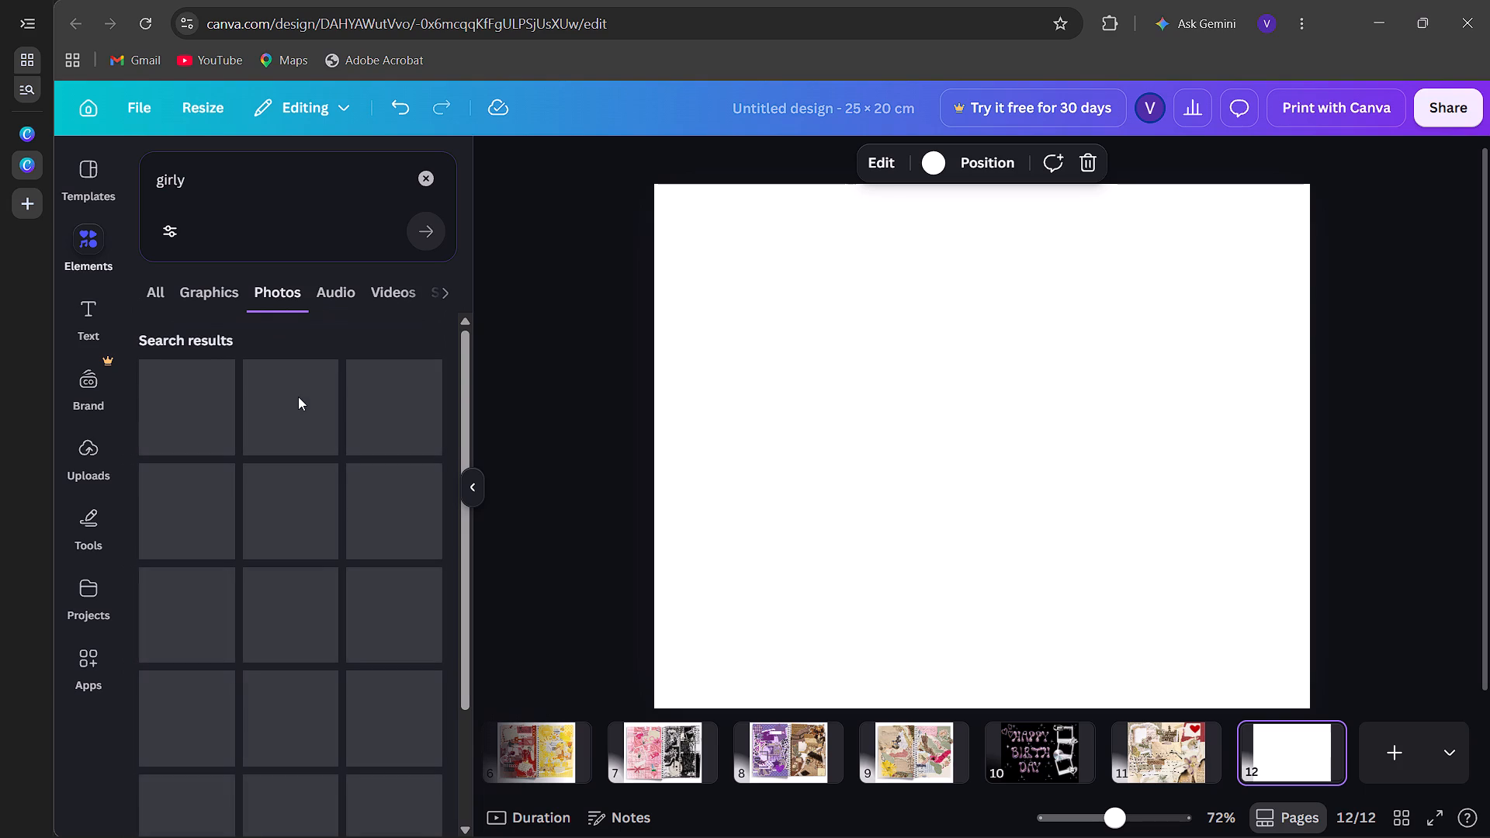
pyautogui.scroll(-4, 298, 396)
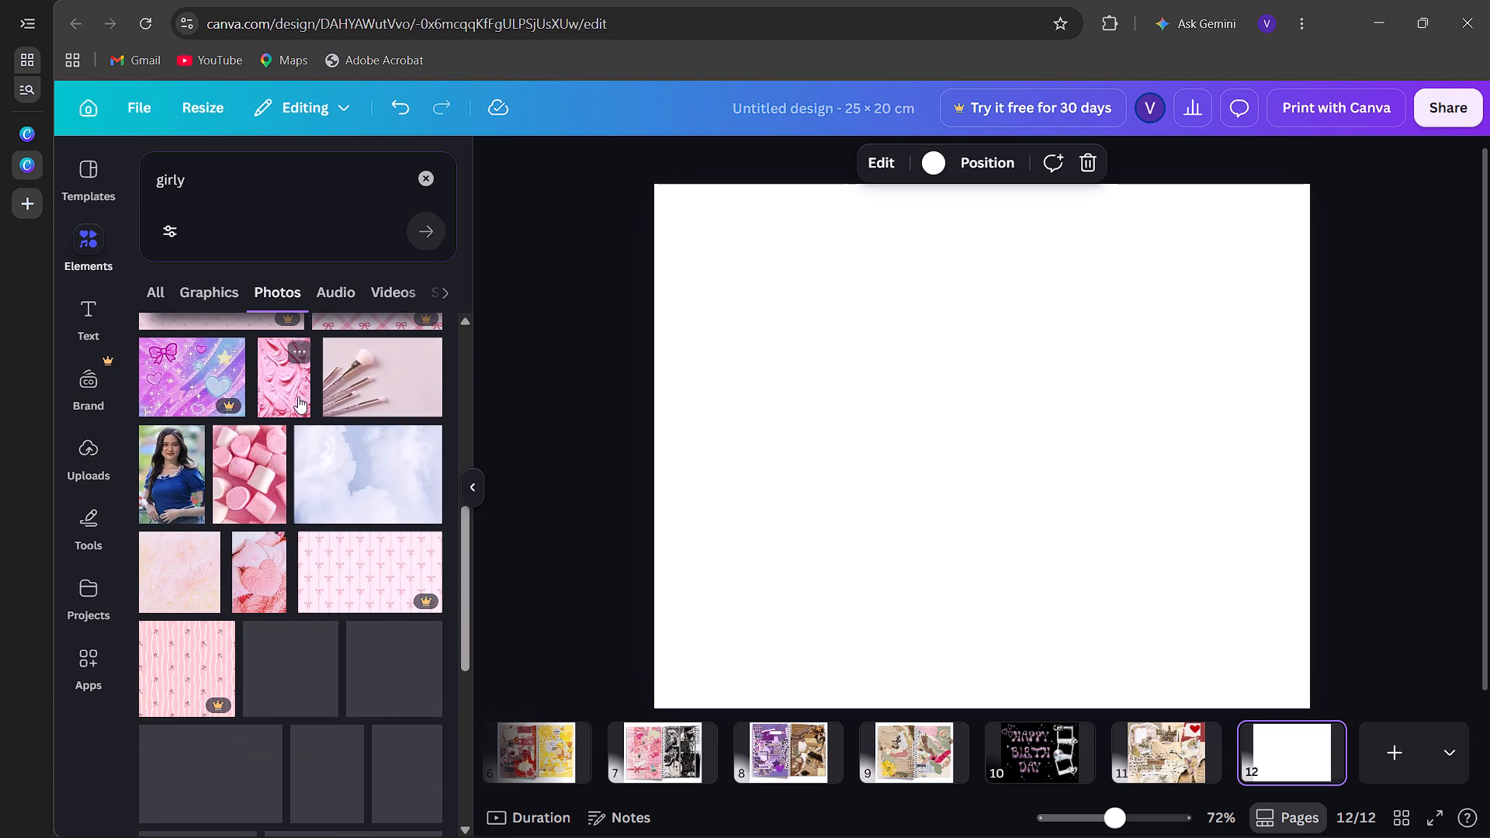
pyautogui.scroll(-4, 298, 396)
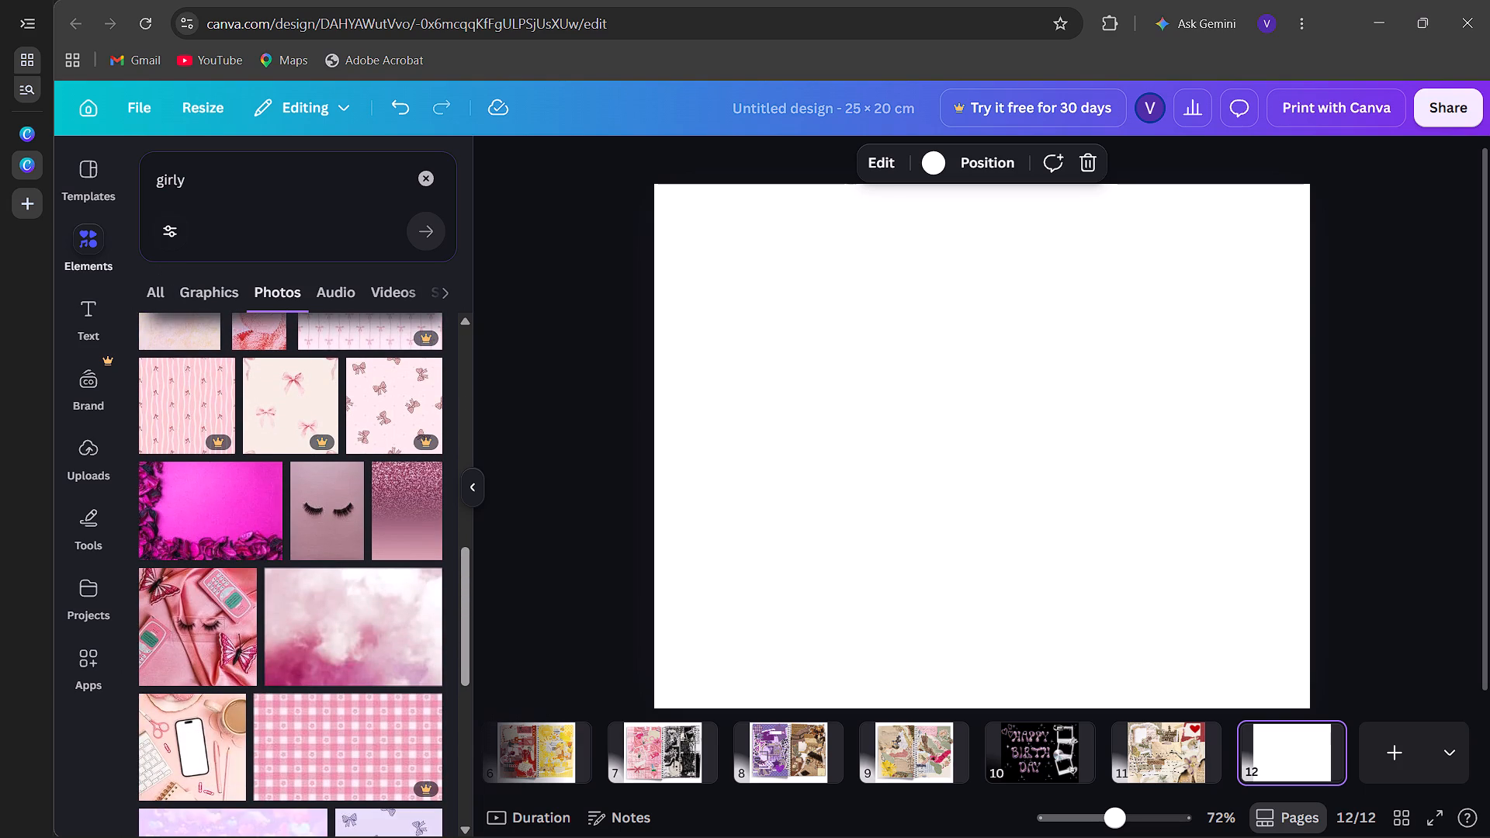
# Replace the element search with "gingham".
pyautogui.click(243, 163)
pyautogui.click(241, 178)
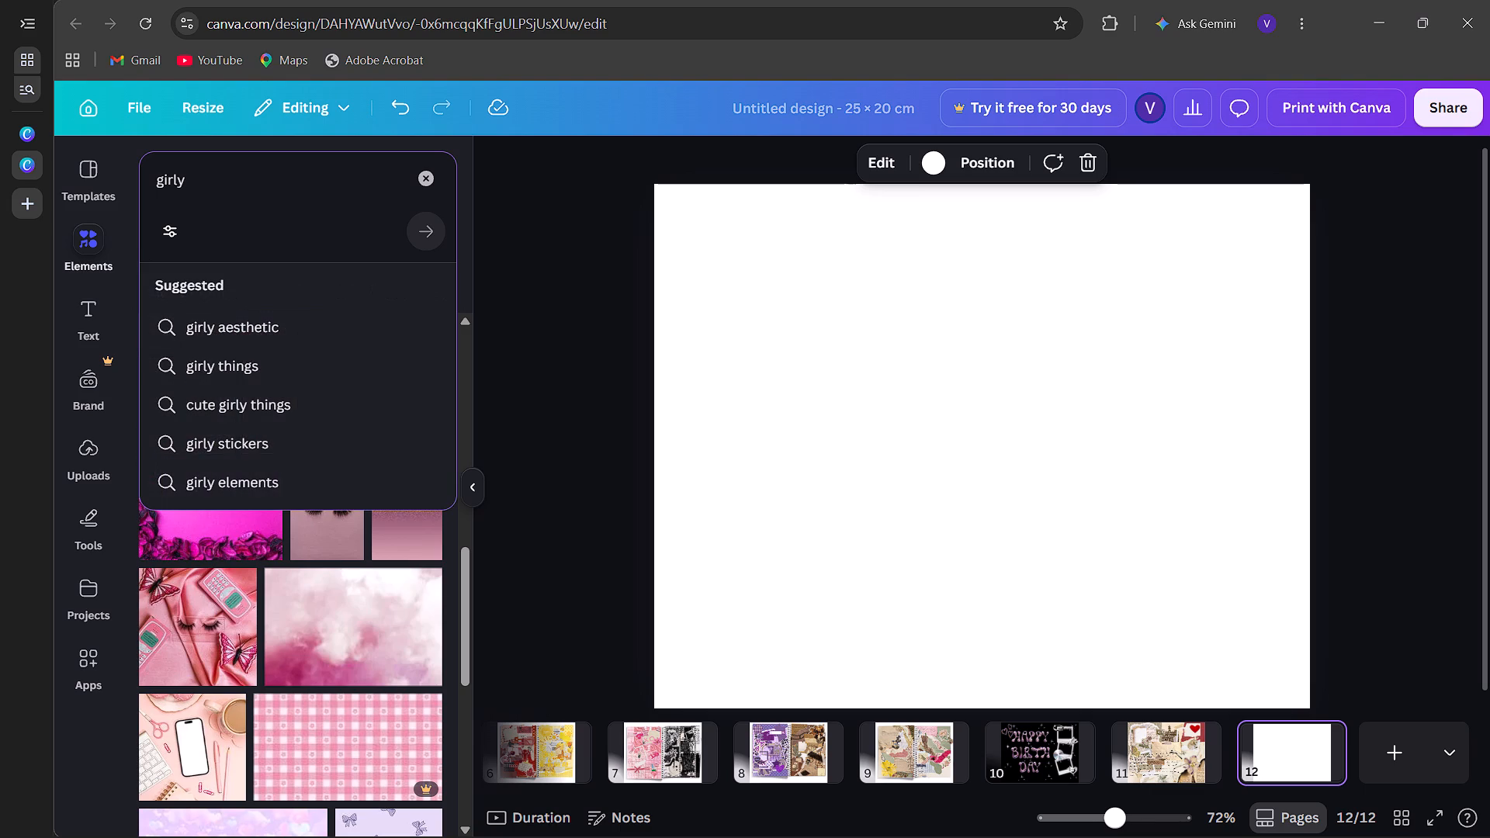
pyautogui.press('BackSpace')
pyautogui.press('BackSpace')
pyautogui.press('BackSpace')
pyautogui.press('BackSpace')
pyautogui.press('BackSpace')
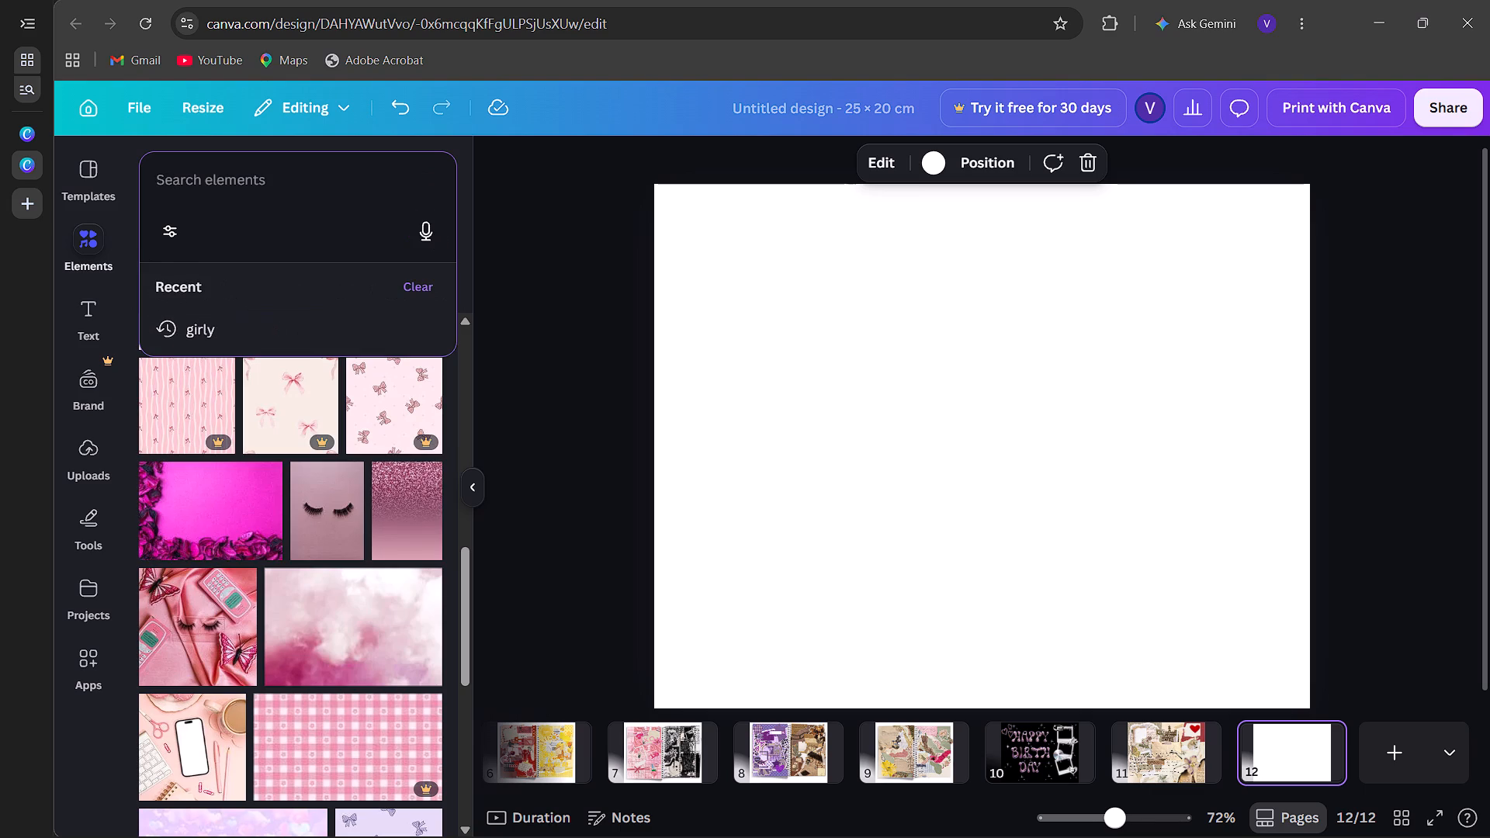
pyautogui.write('gi')
pyautogui.write('ngh')
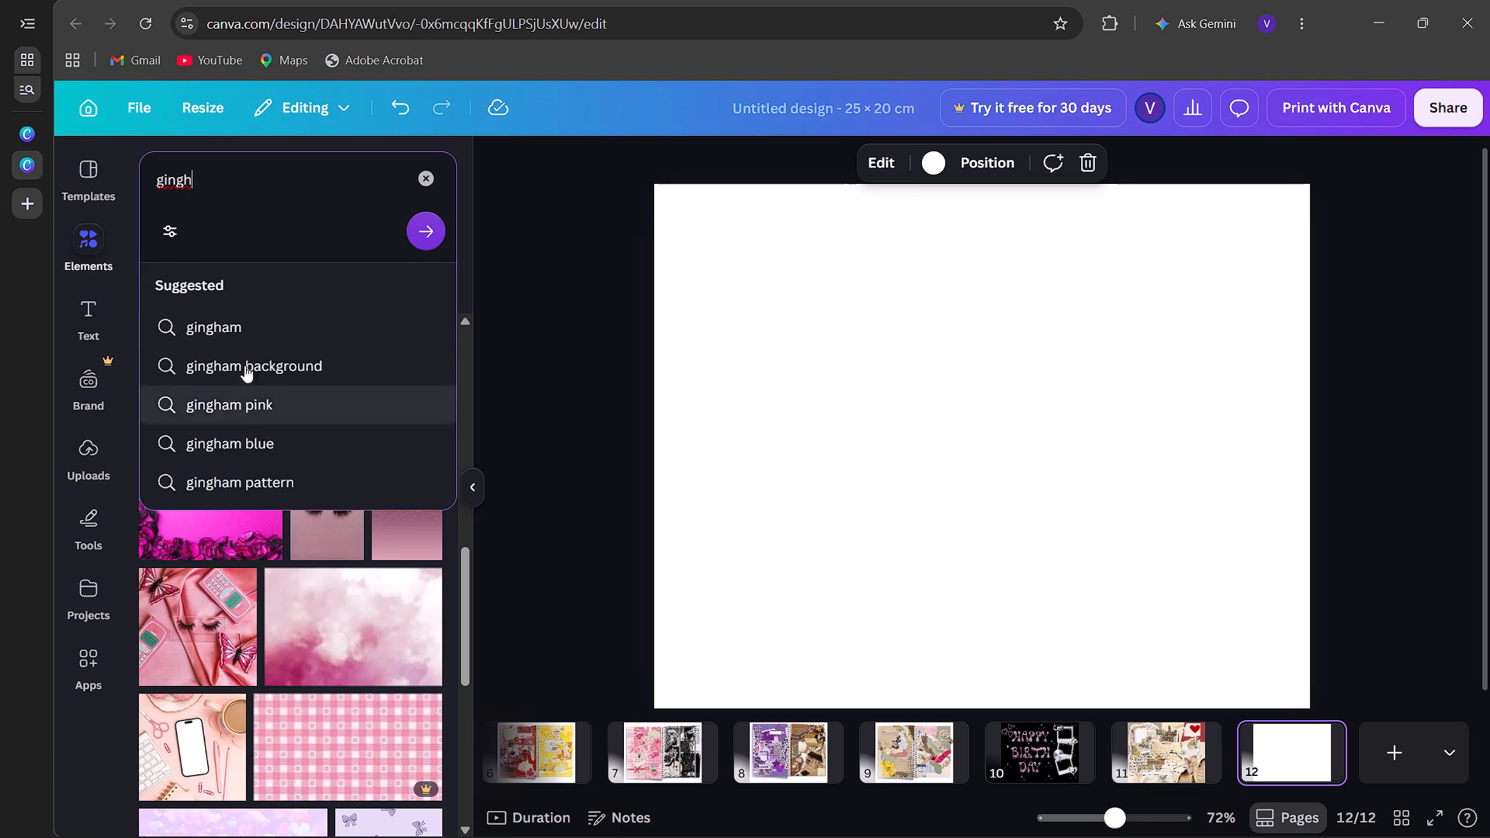
pyautogui.click(258, 328)
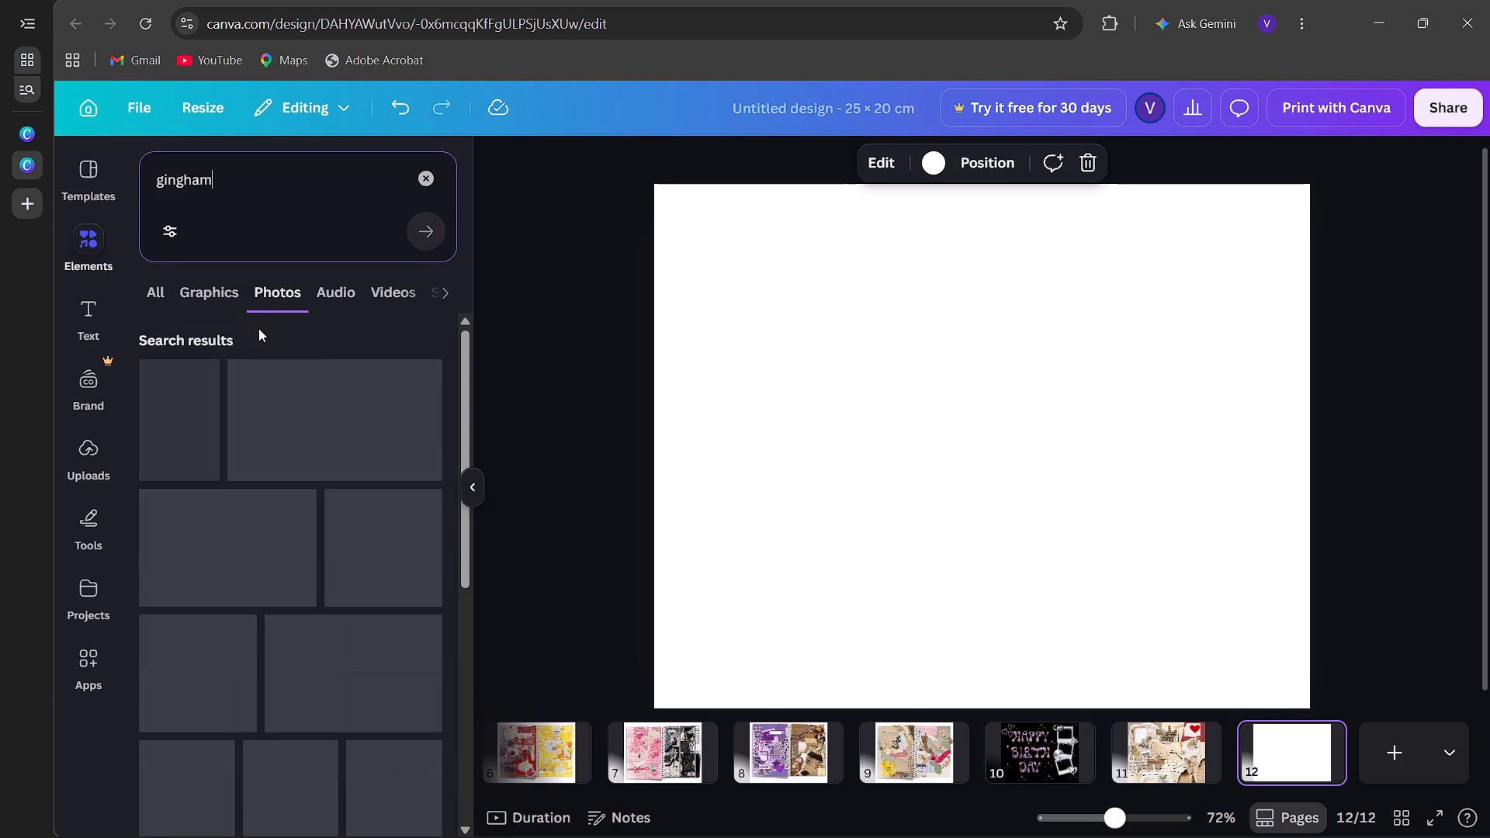
# Add the square hand-drawn pink gingham from the gingham graphics to page 12.
pyautogui.scroll(-1, 388, 477)
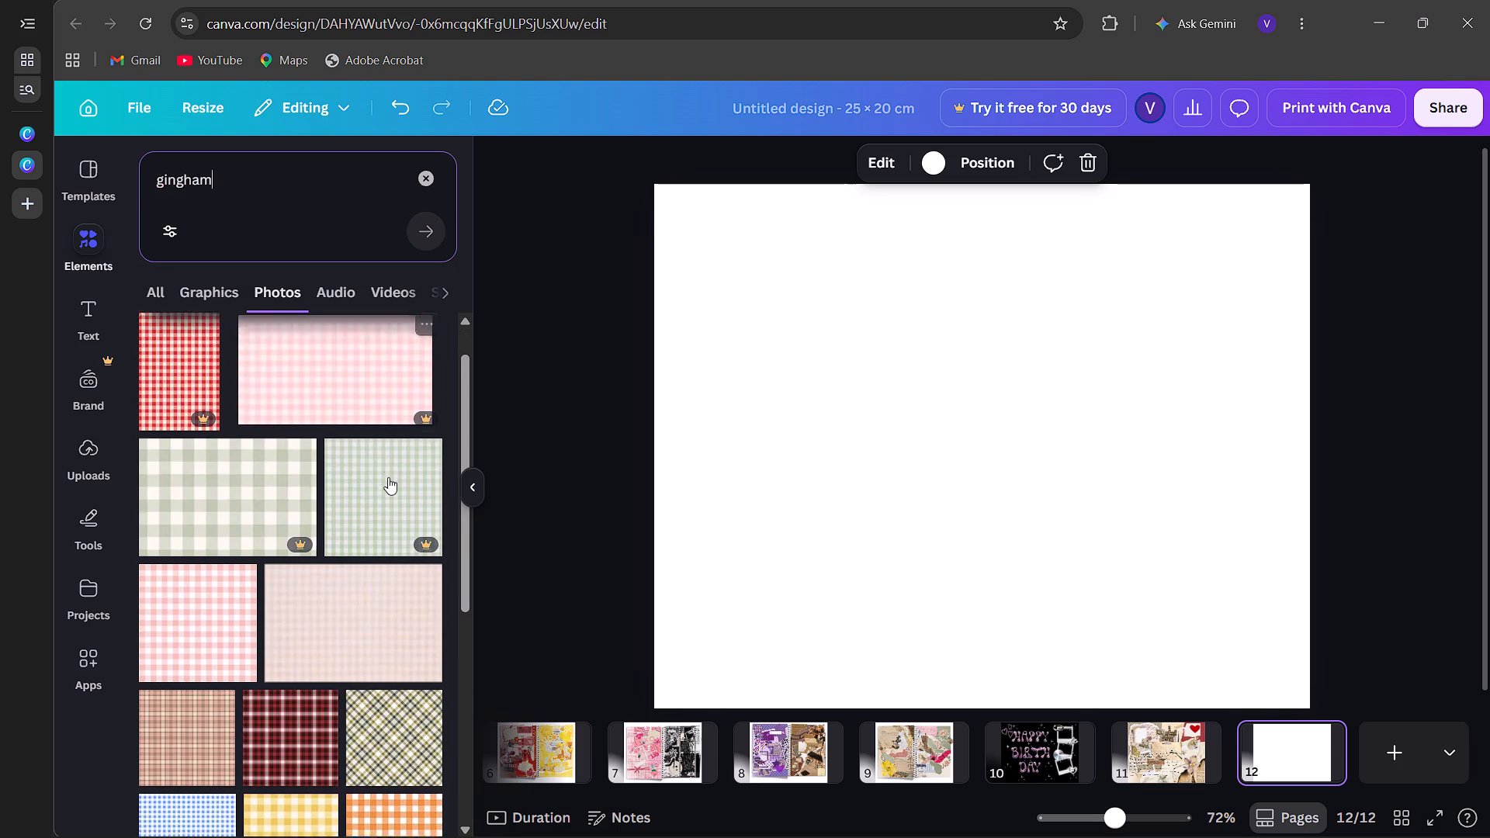
pyautogui.scroll(-1, 388, 477)
pyautogui.click(227, 293)
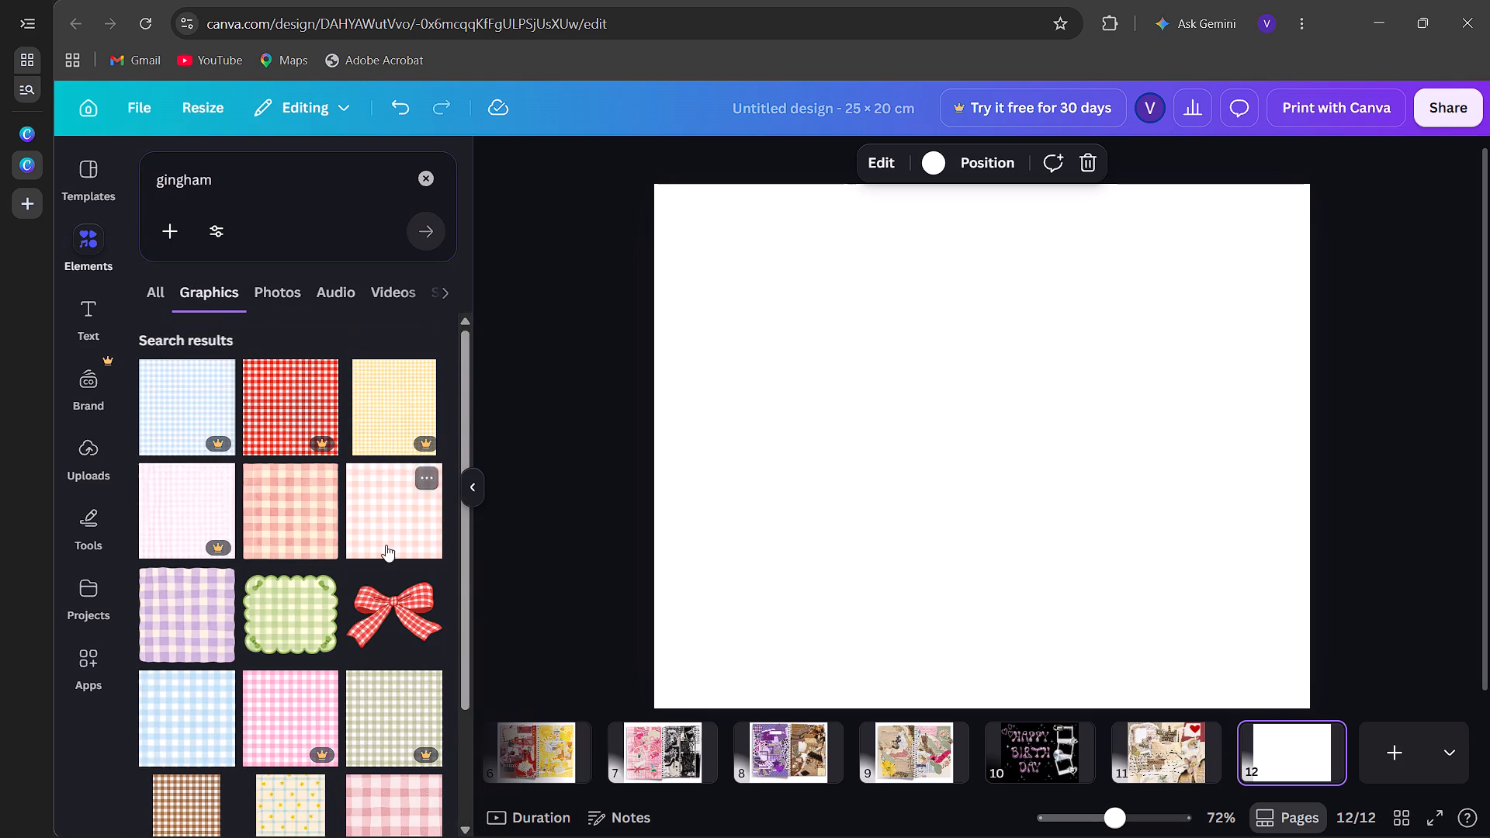
pyautogui.scroll(-3, 386, 545)
pyautogui.click(386, 545)
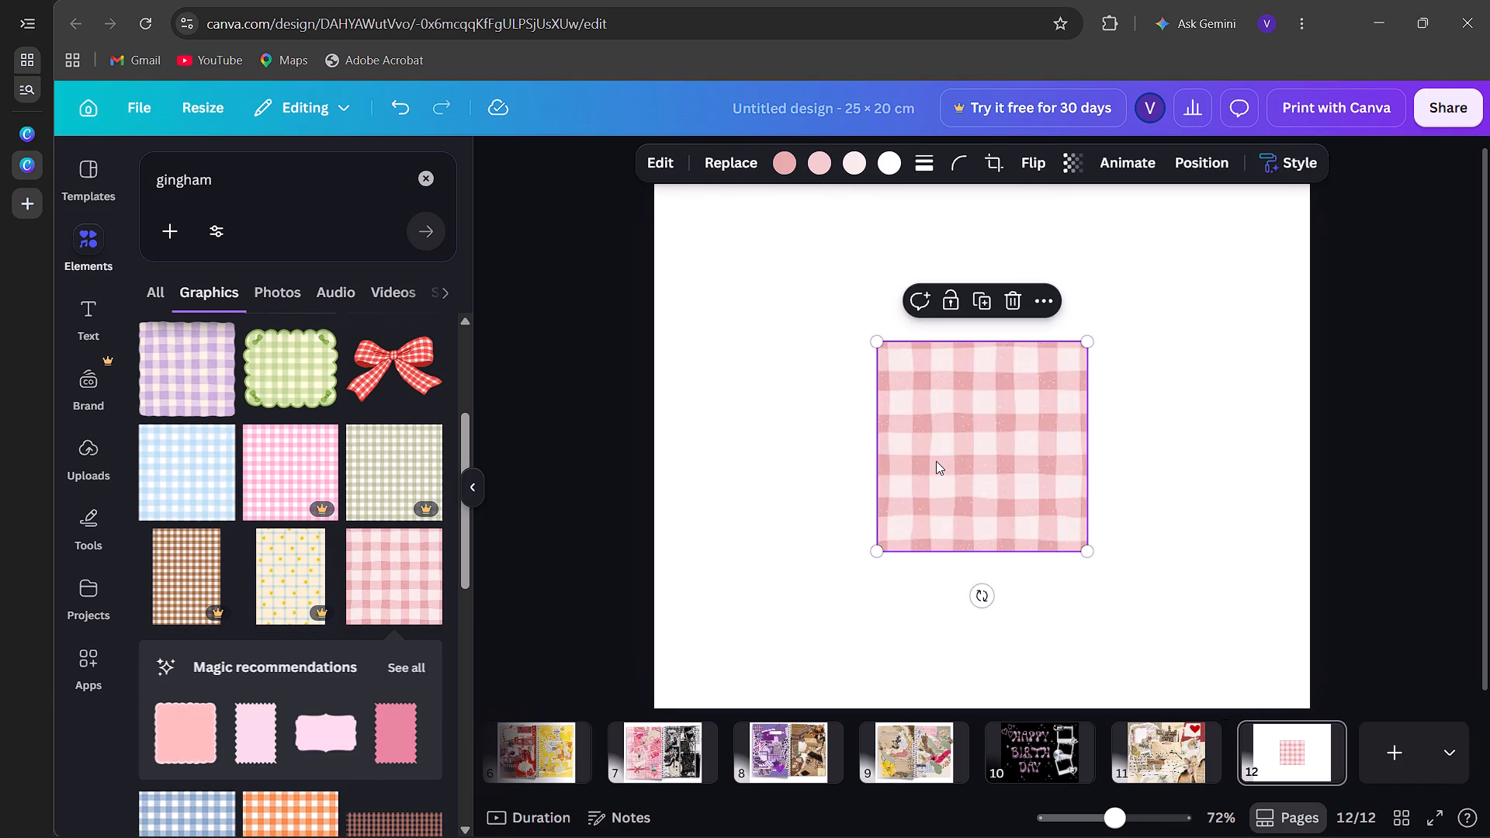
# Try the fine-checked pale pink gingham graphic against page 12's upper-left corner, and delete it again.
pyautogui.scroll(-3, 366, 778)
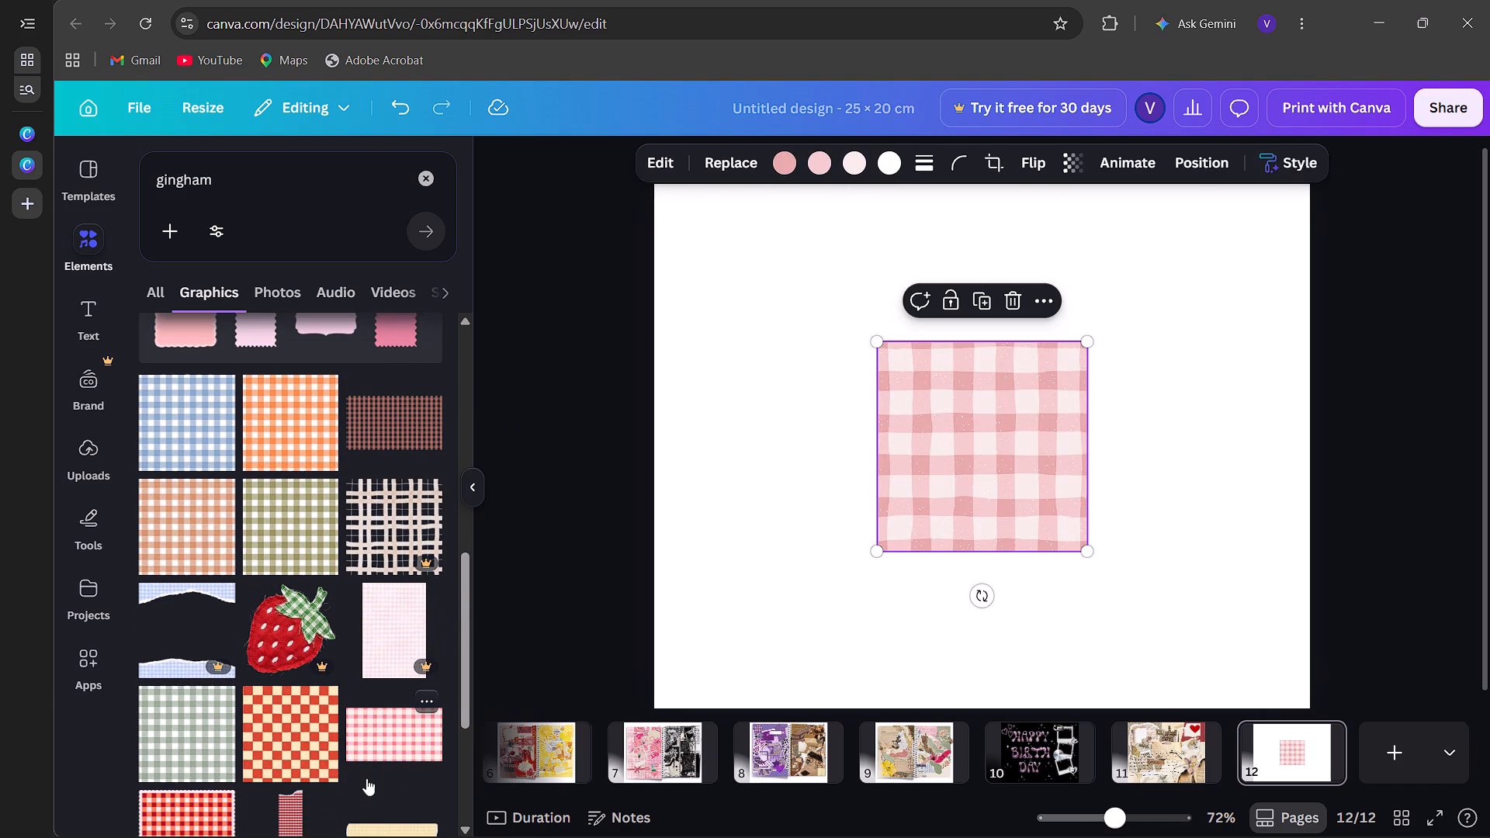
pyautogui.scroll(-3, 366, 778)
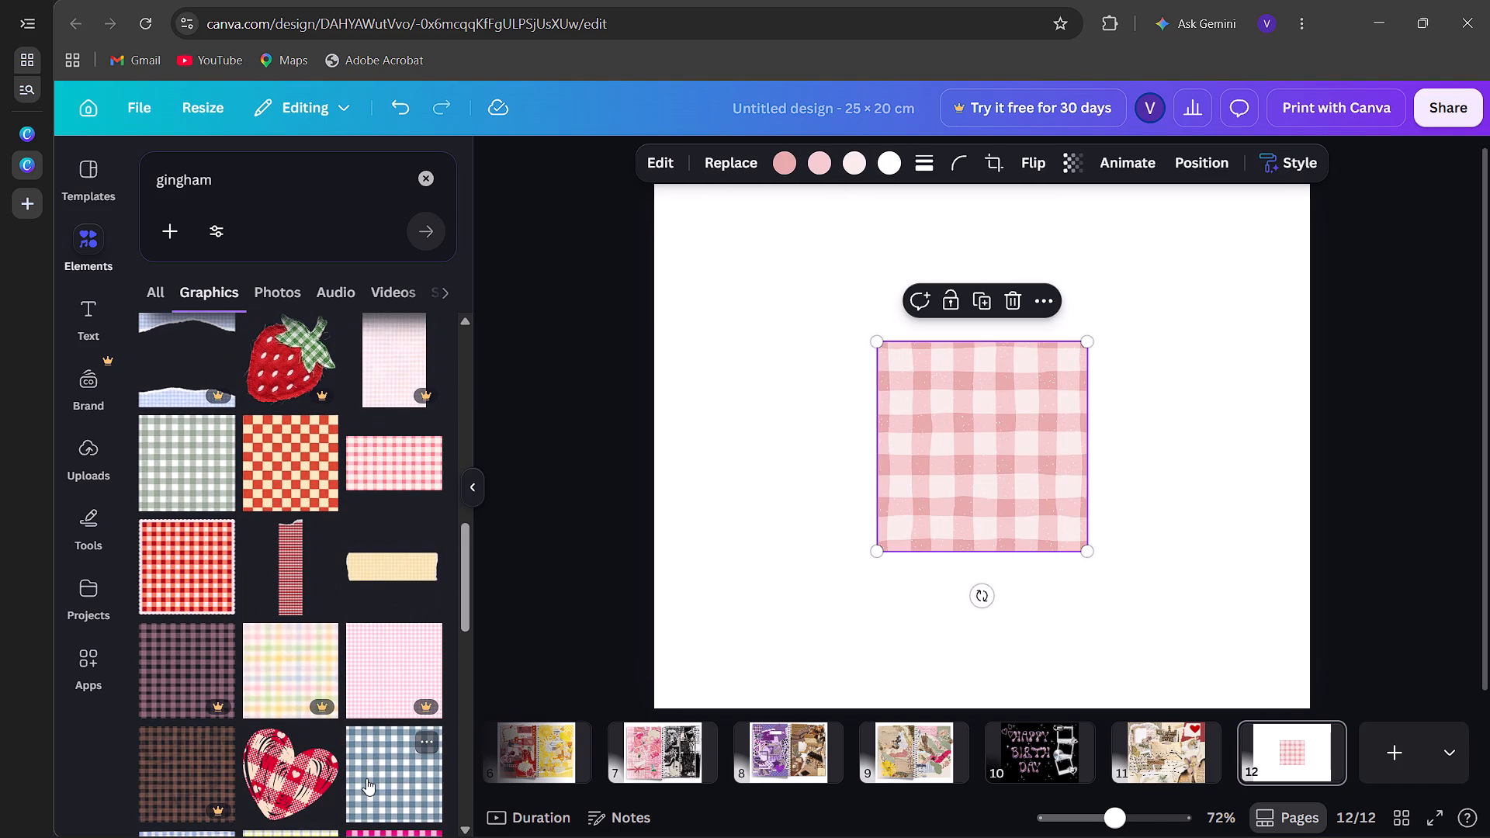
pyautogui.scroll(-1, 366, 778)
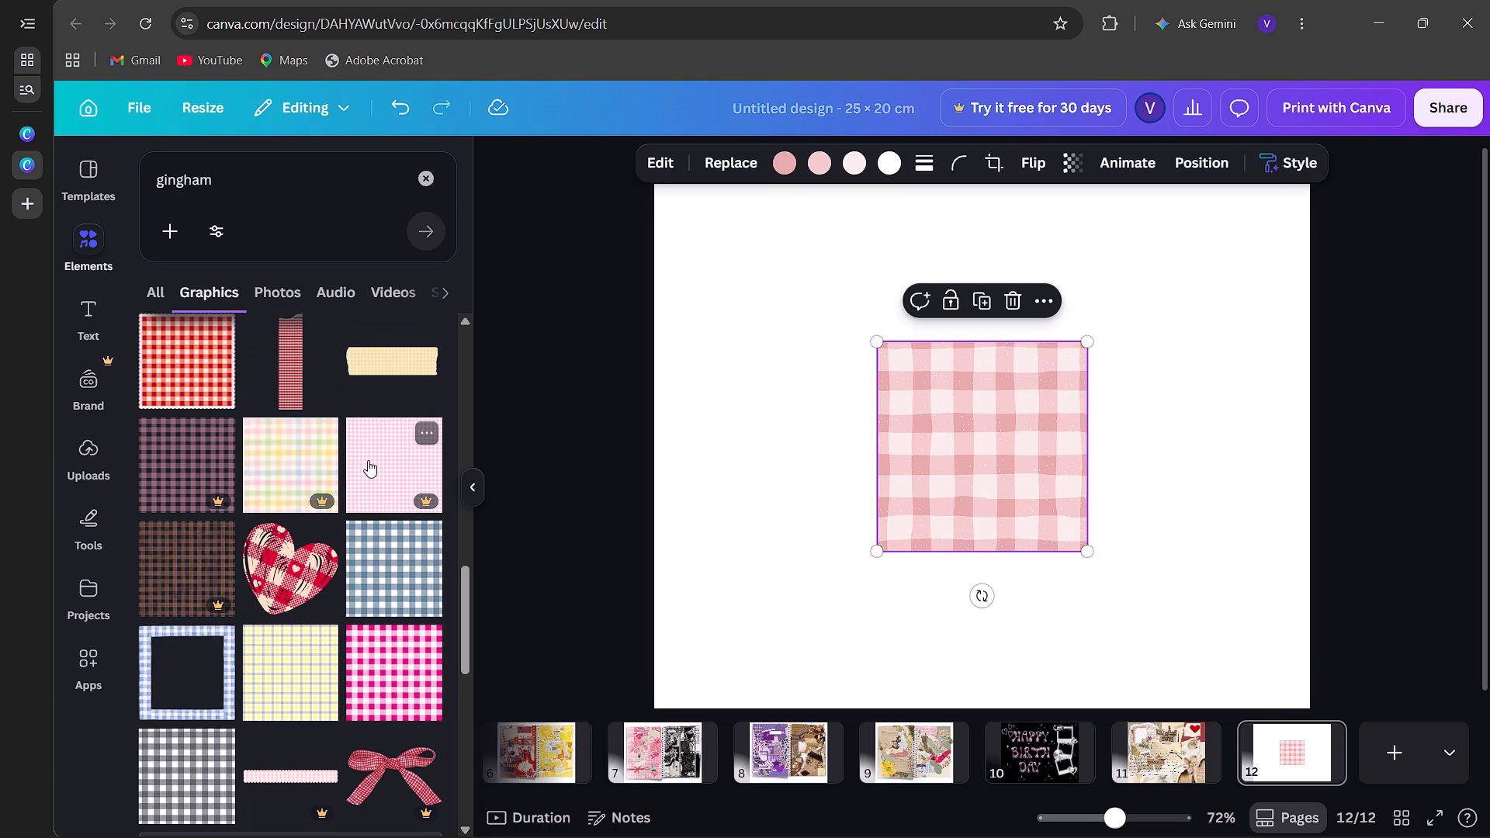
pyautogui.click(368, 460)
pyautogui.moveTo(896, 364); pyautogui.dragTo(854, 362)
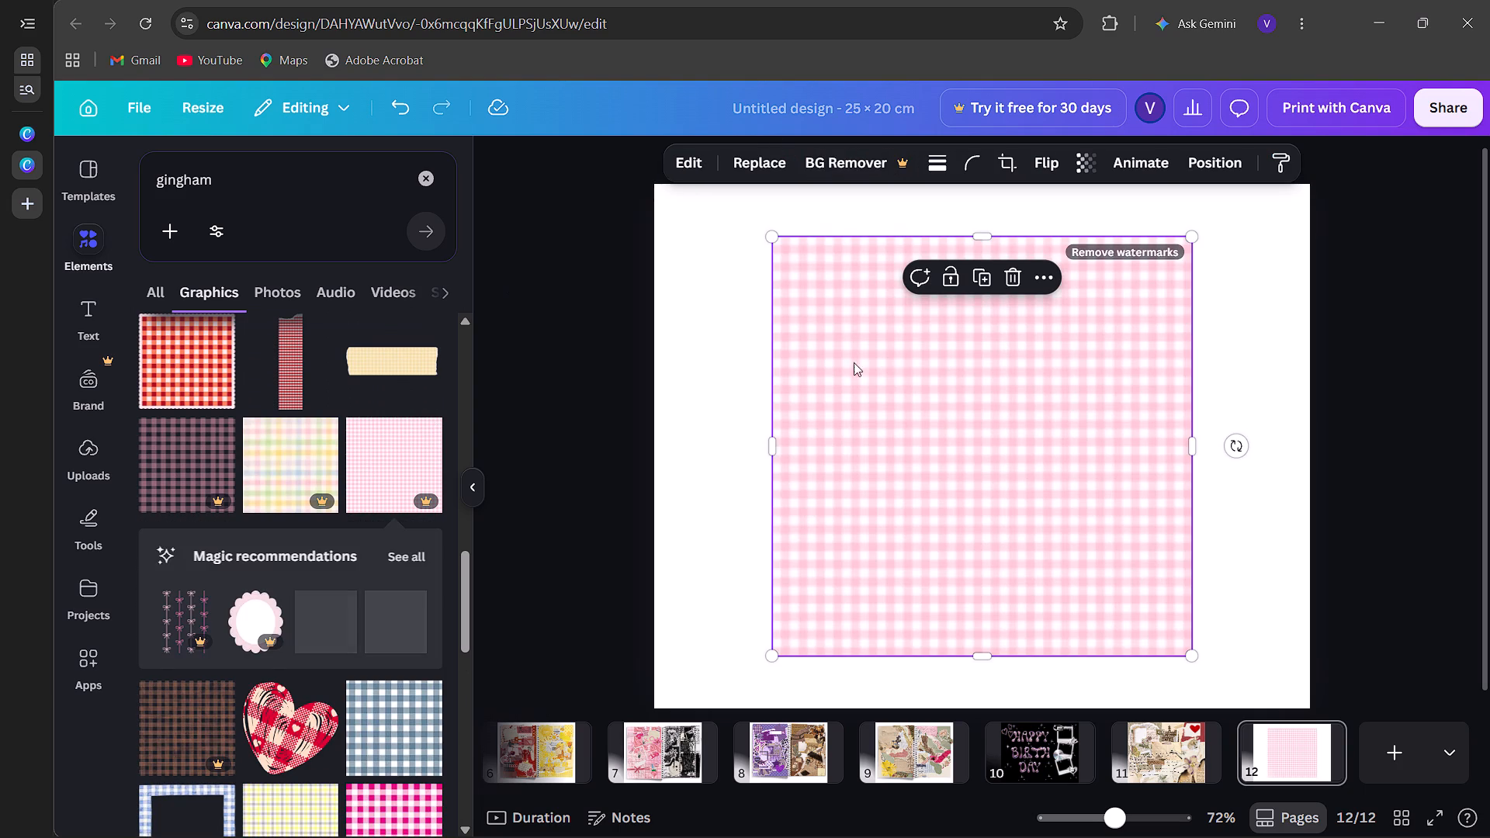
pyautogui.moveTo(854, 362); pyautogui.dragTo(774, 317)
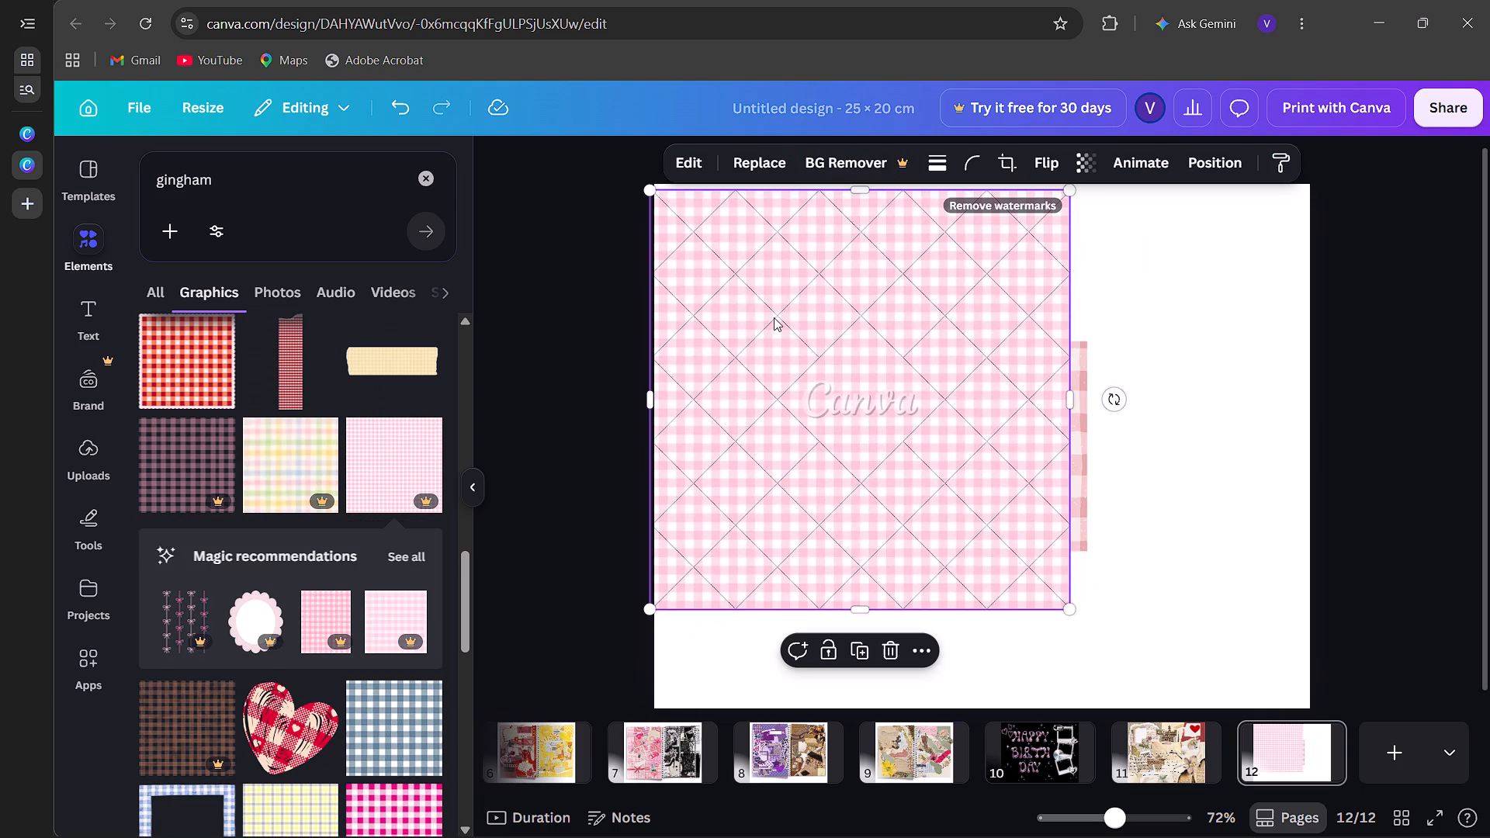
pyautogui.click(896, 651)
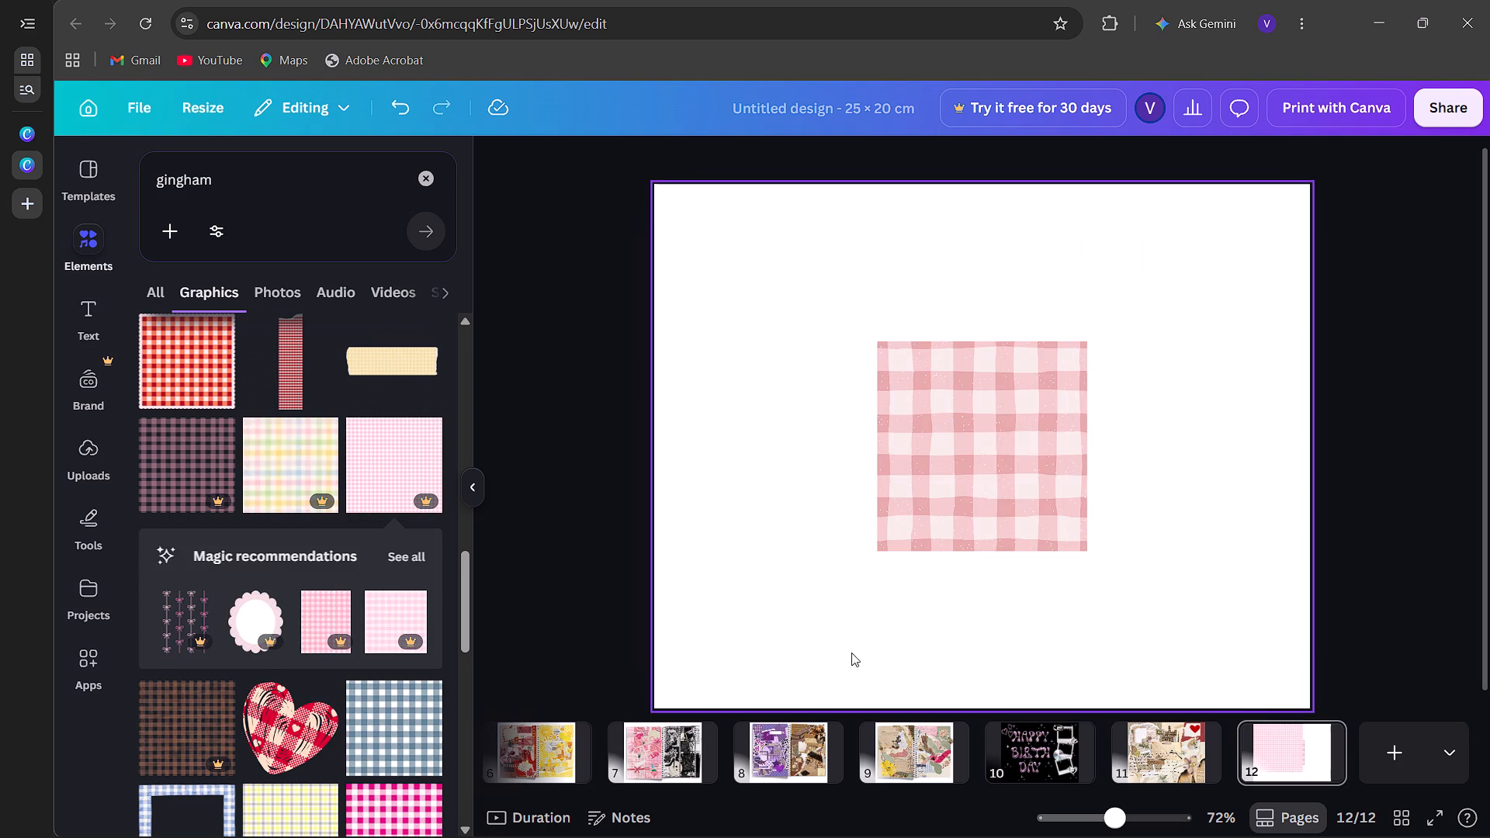
# Look through the remaining gingham graphics and narrow the element search to "pink gingham".
pyautogui.scroll(-6, 225, 737)
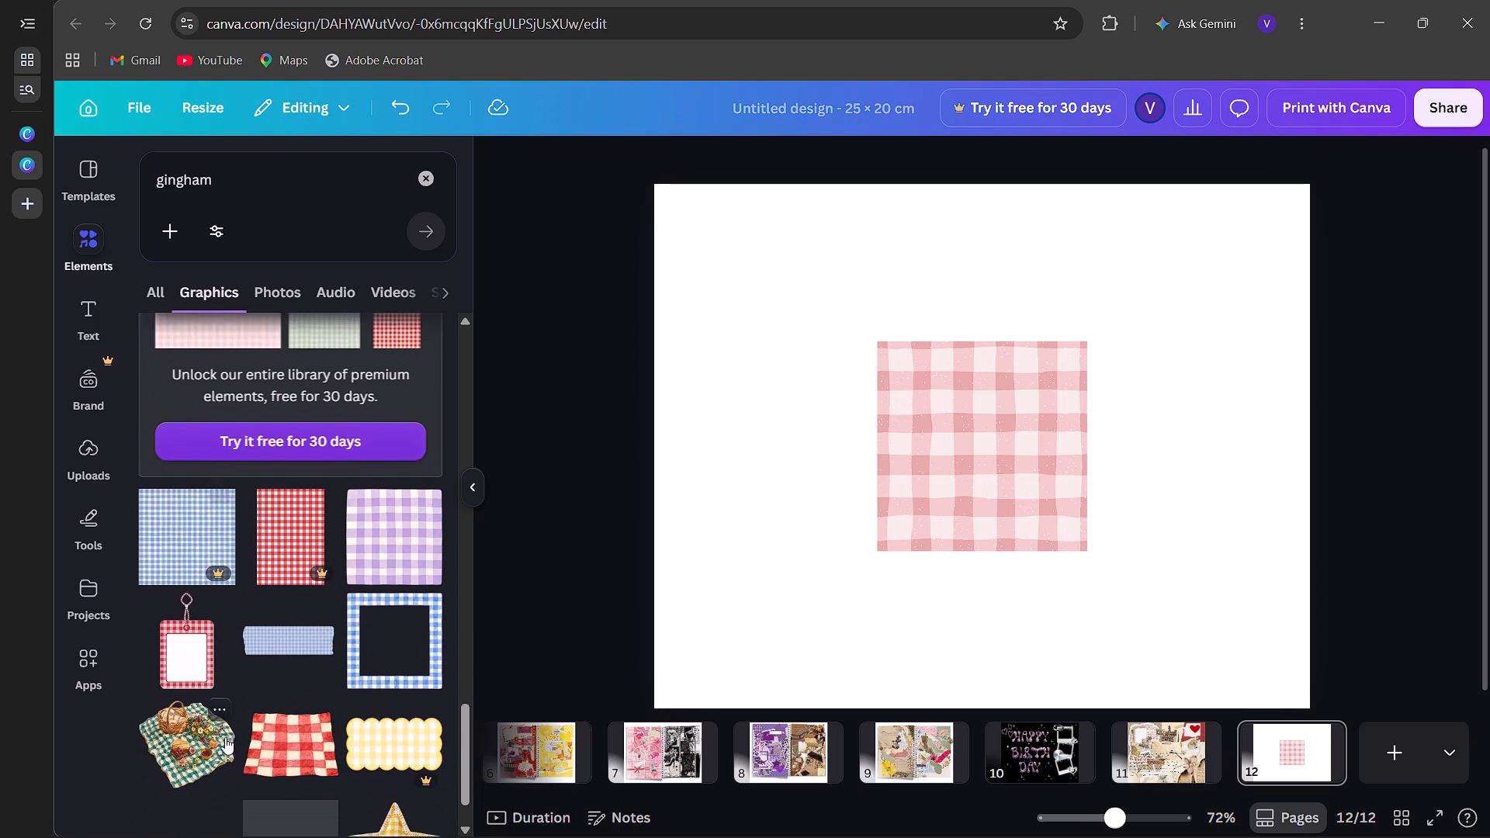
pyautogui.scroll(-4, 225, 737)
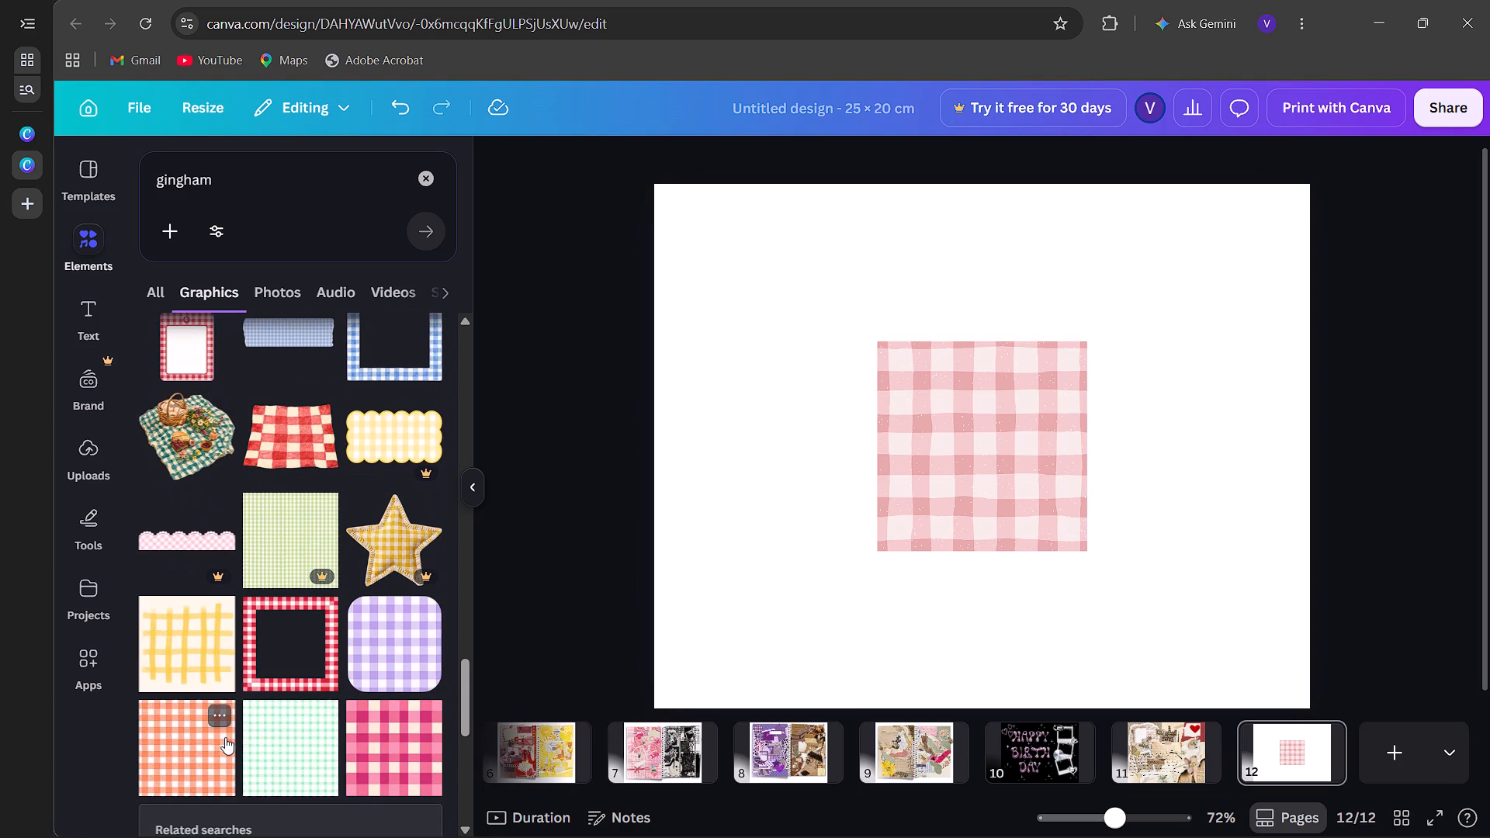
pyautogui.scroll(-4, 225, 737)
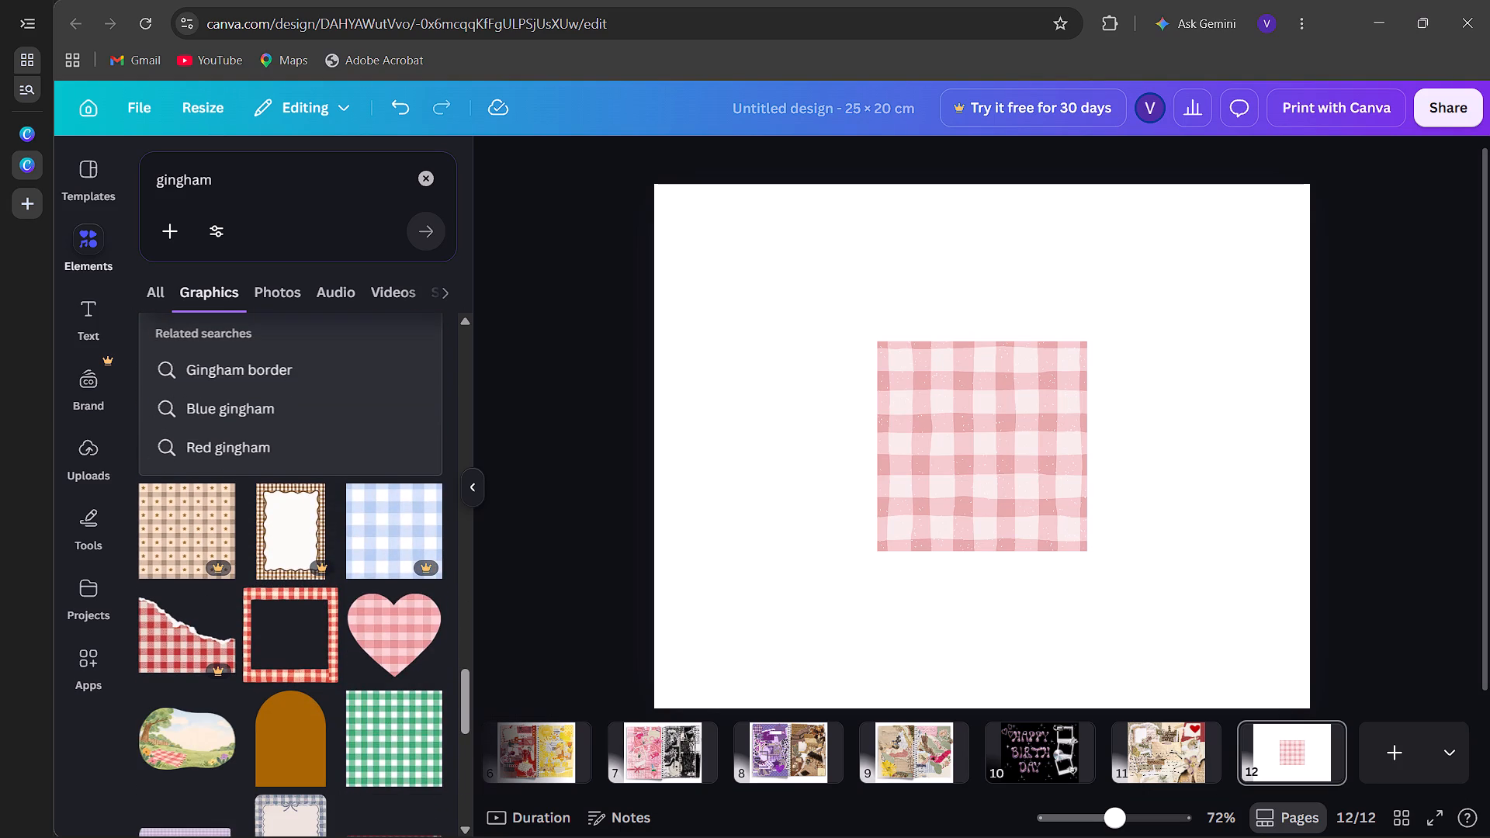
pyautogui.click(281, 188)
pyautogui.press('space')
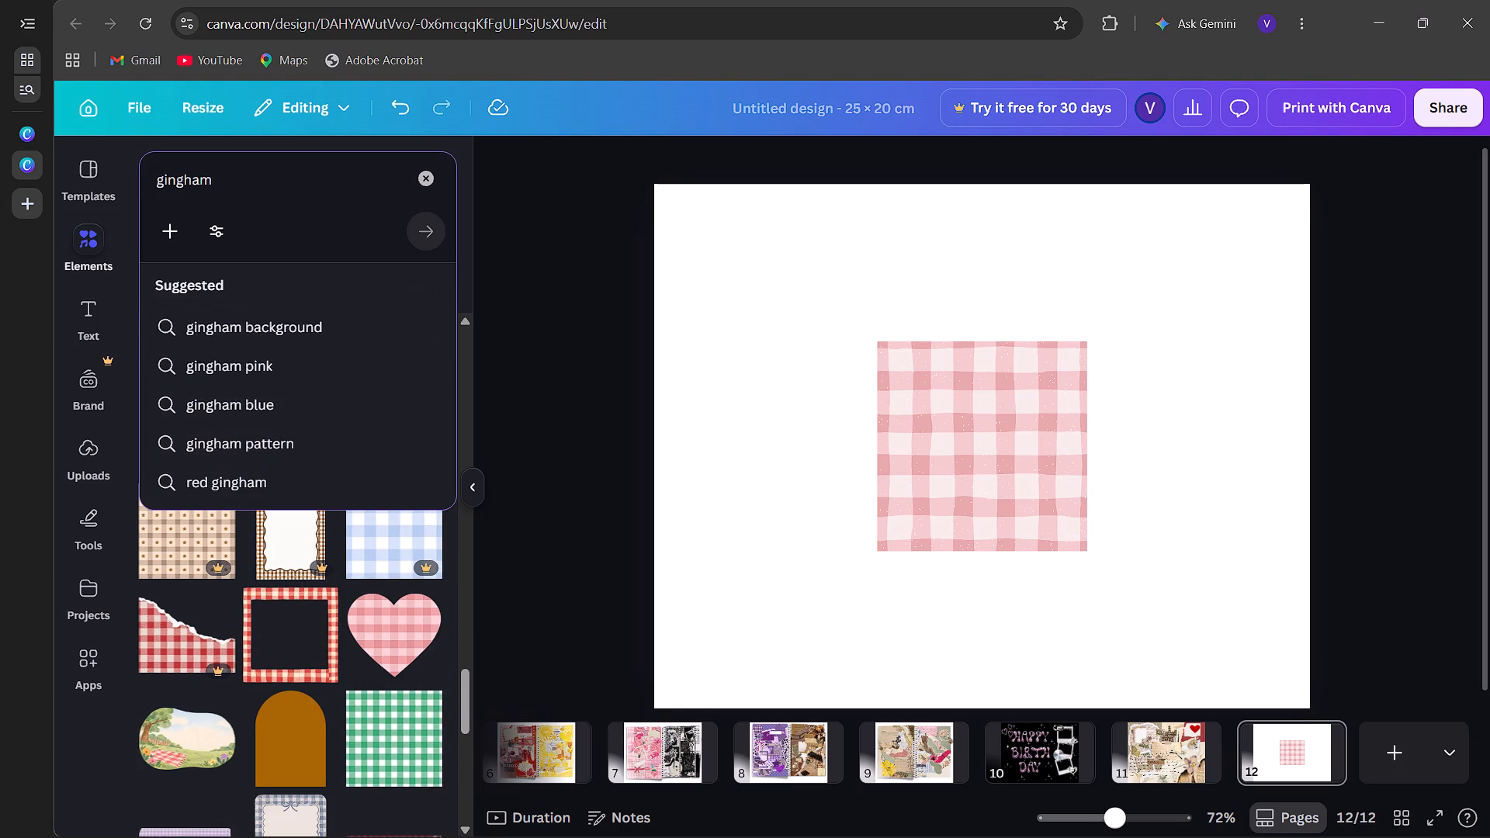
pyautogui.click(269, 403)
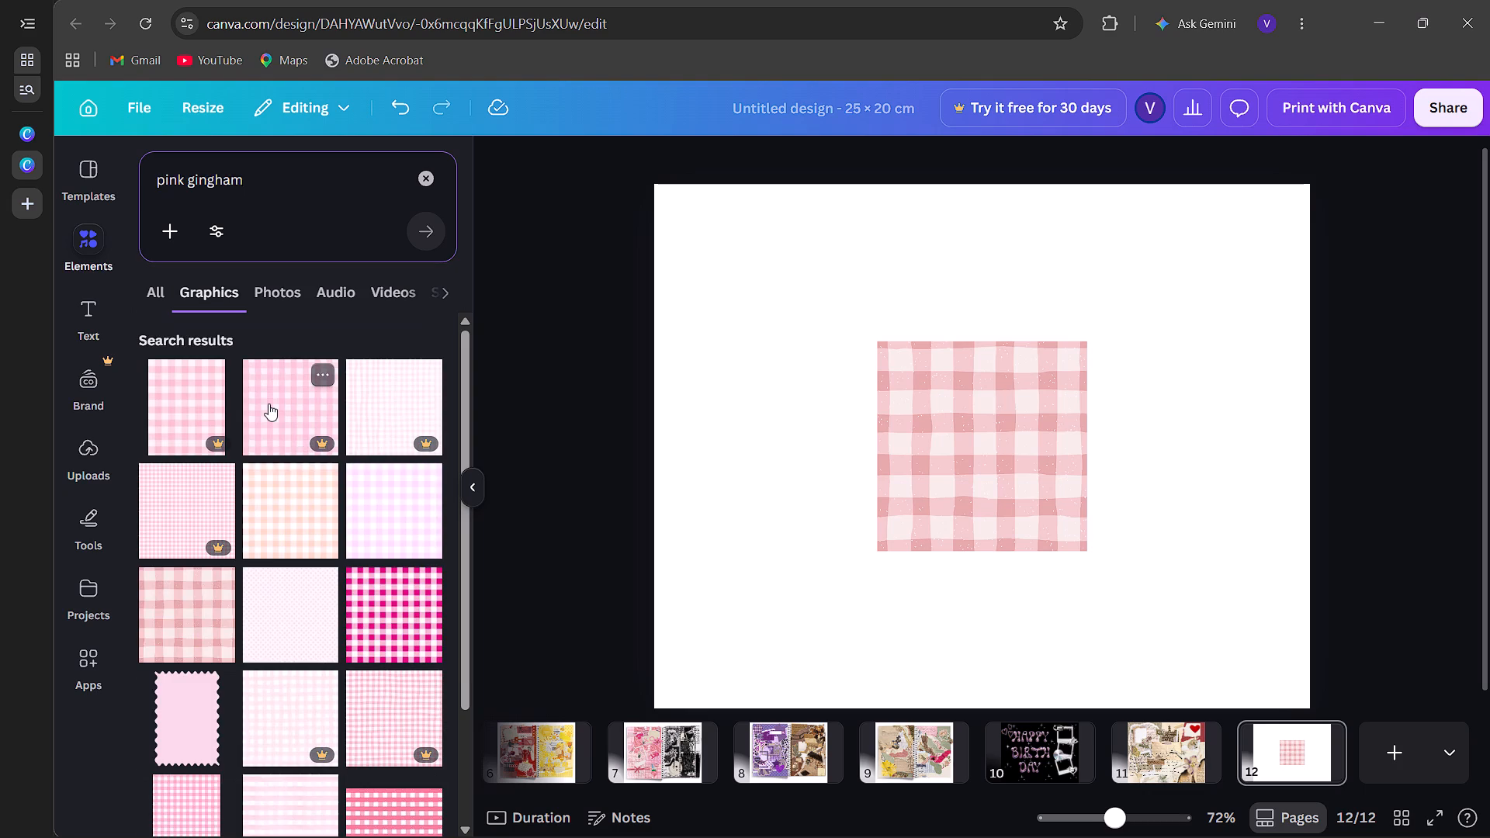
# Add the pale lilac-pink and white gingham square from the pink gingham graphics to the middle of page 12.
pyautogui.scroll(-2, 269, 403)
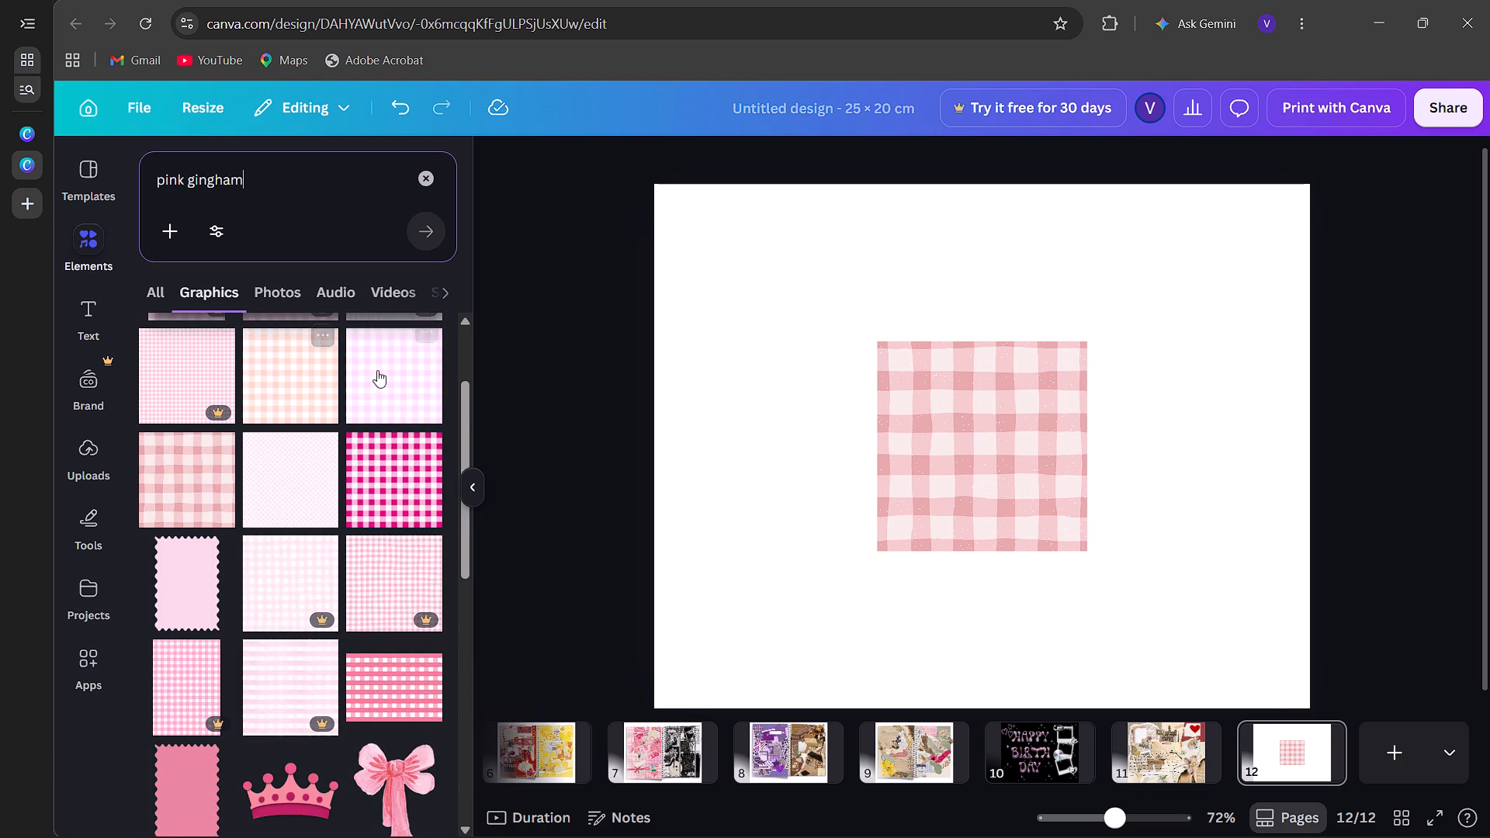
pyautogui.click(377, 370)
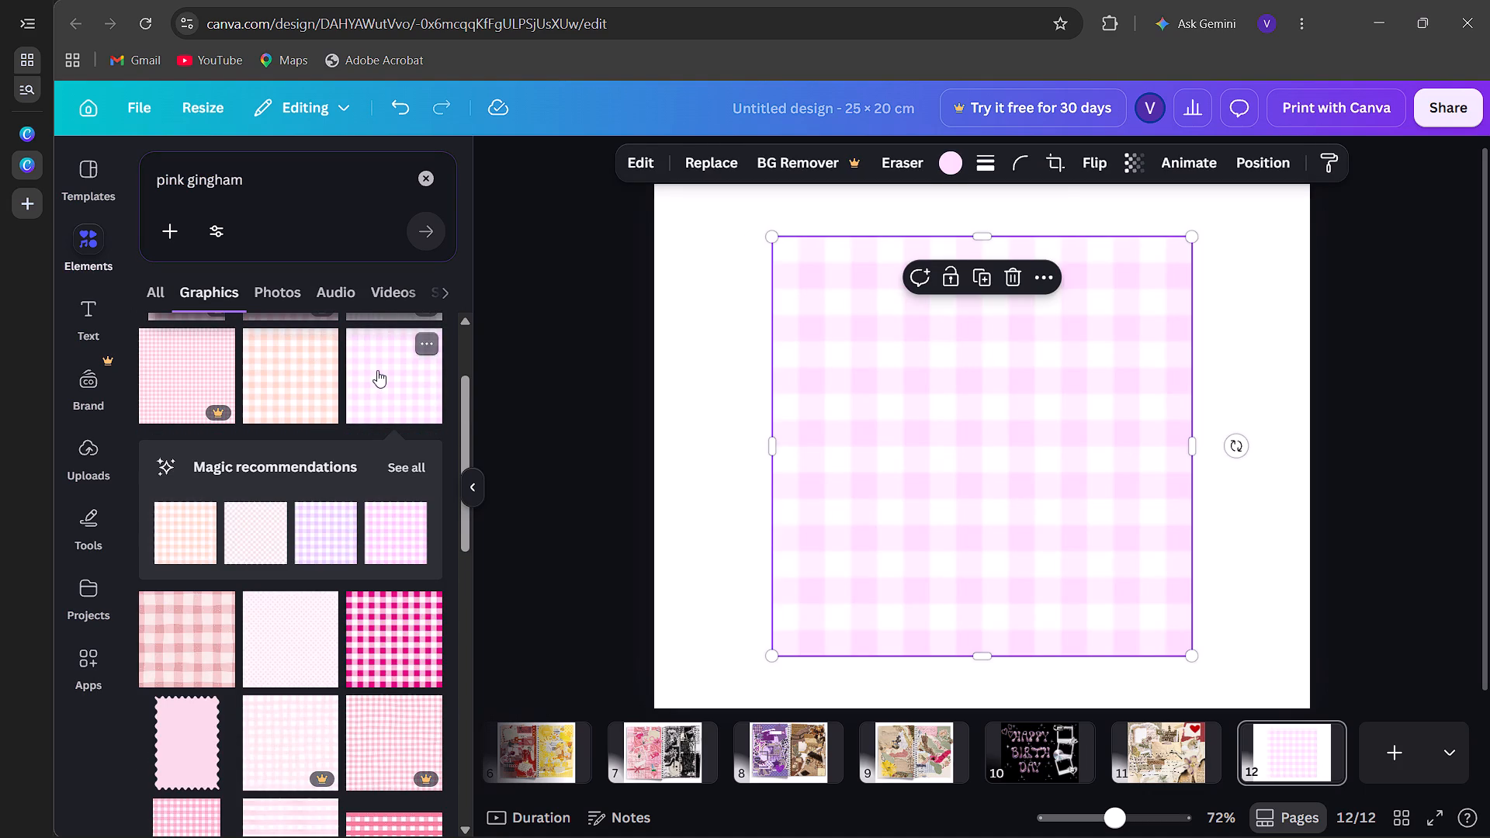
pyautogui.scroll(-3, 304, 604)
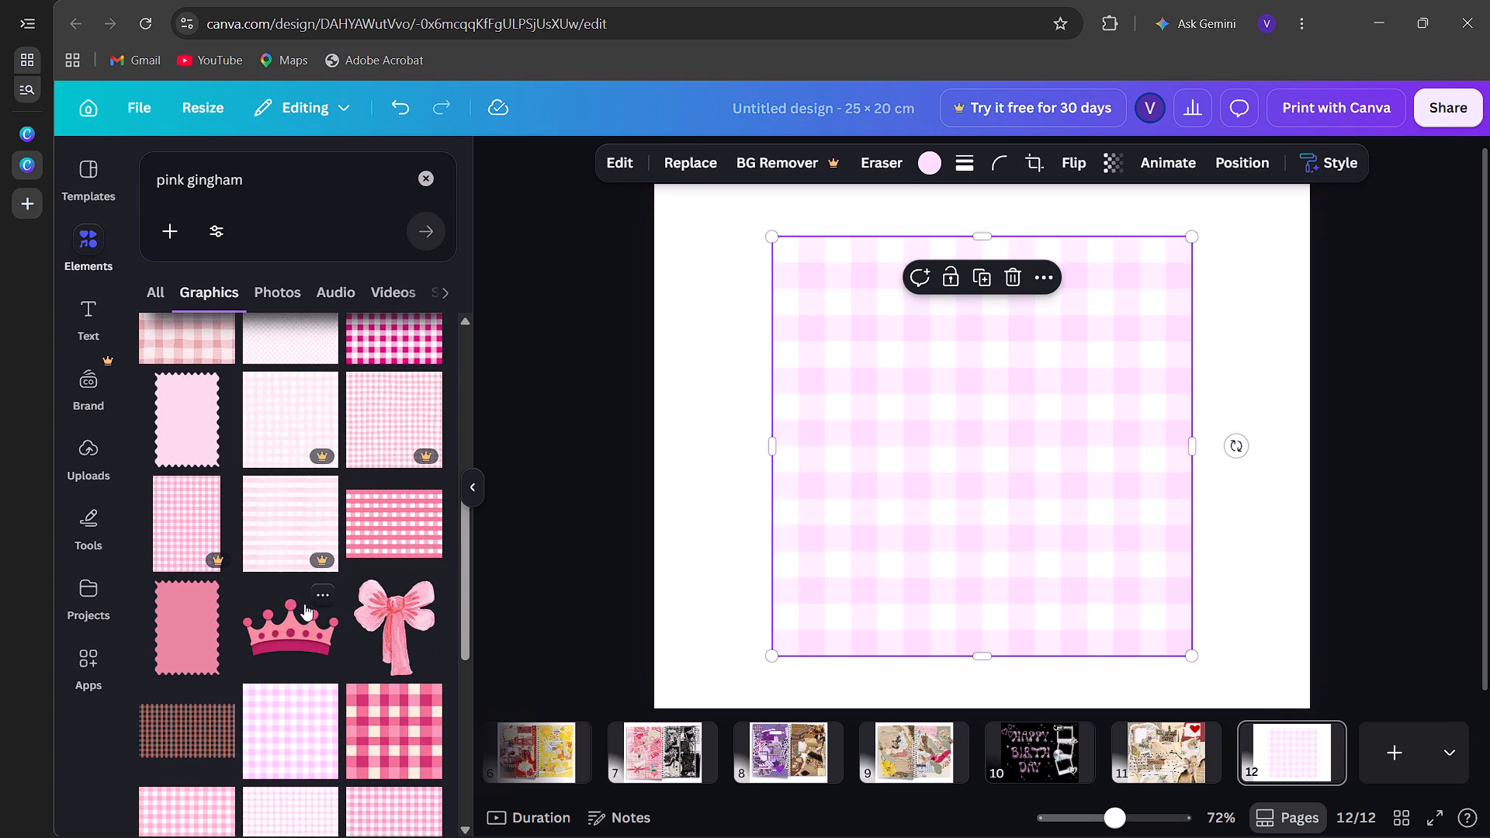
# Add the brighter lilac-pink gingham square from the pink gingham graphics and move it over page 12's upper-left corner.
pyautogui.scroll(-3, 304, 604)
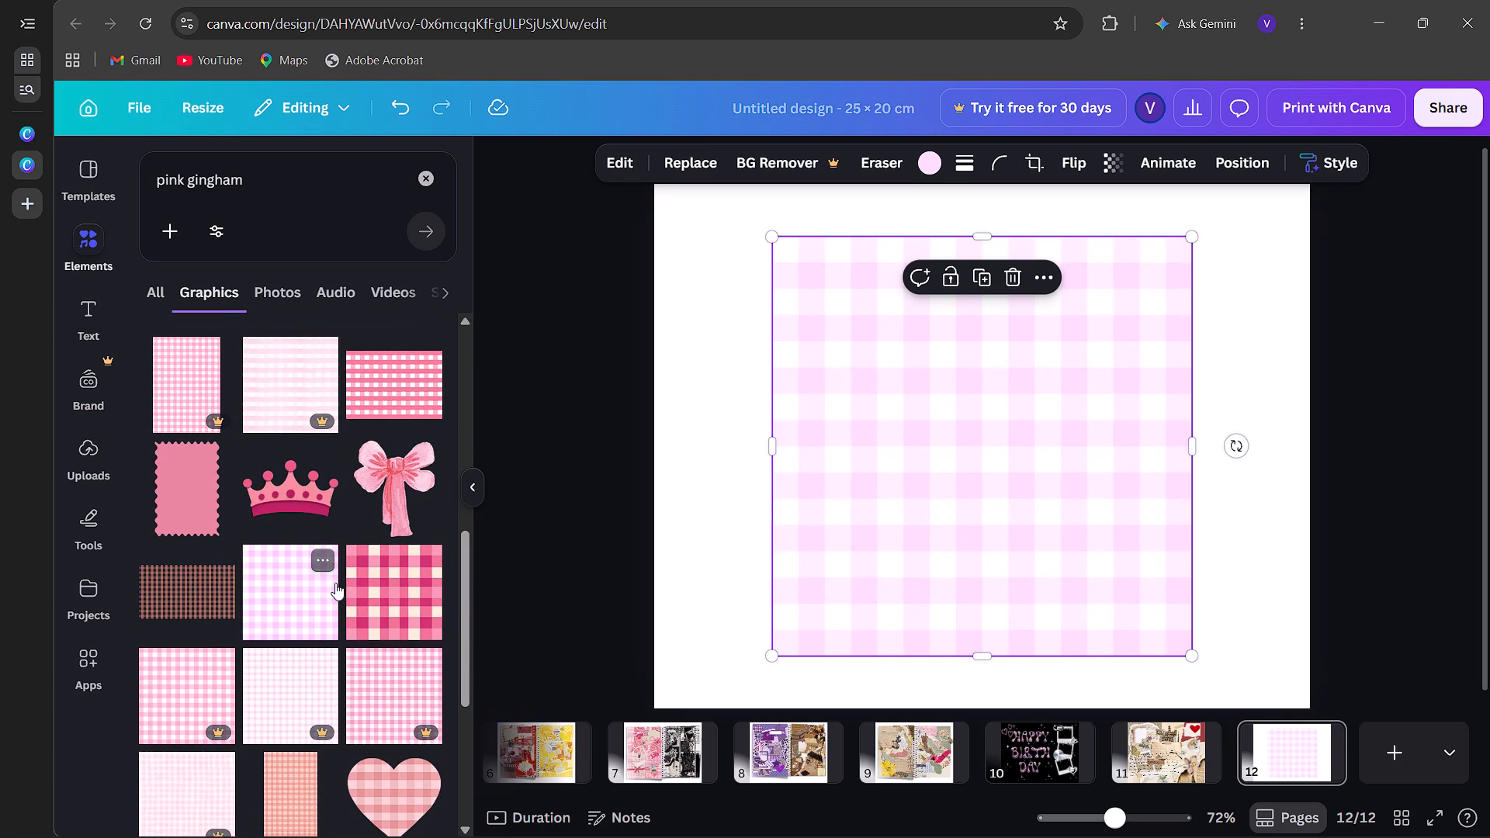
pyautogui.click(336, 583)
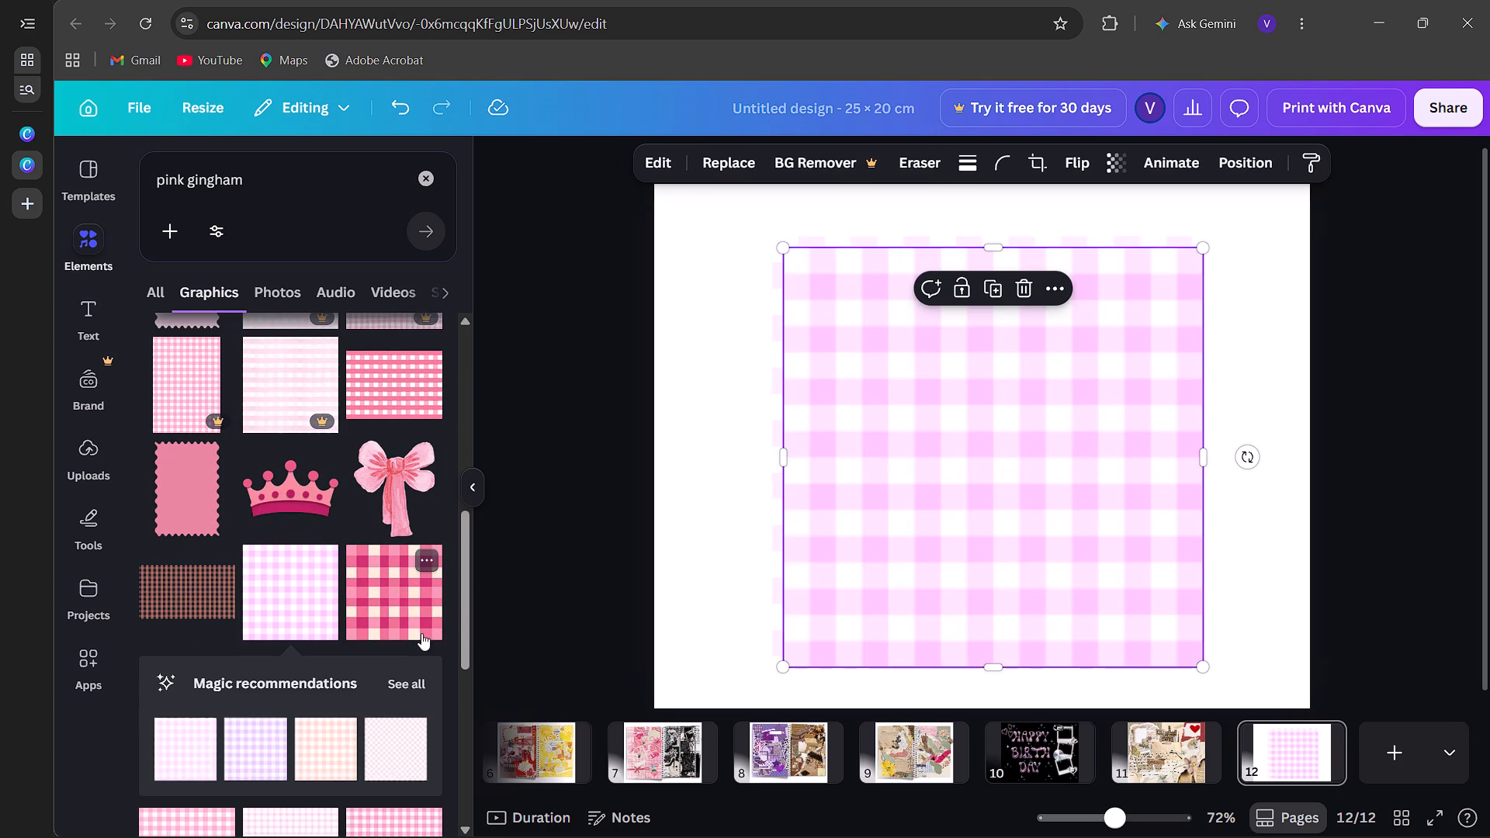
pyautogui.scroll(-5, 421, 633)
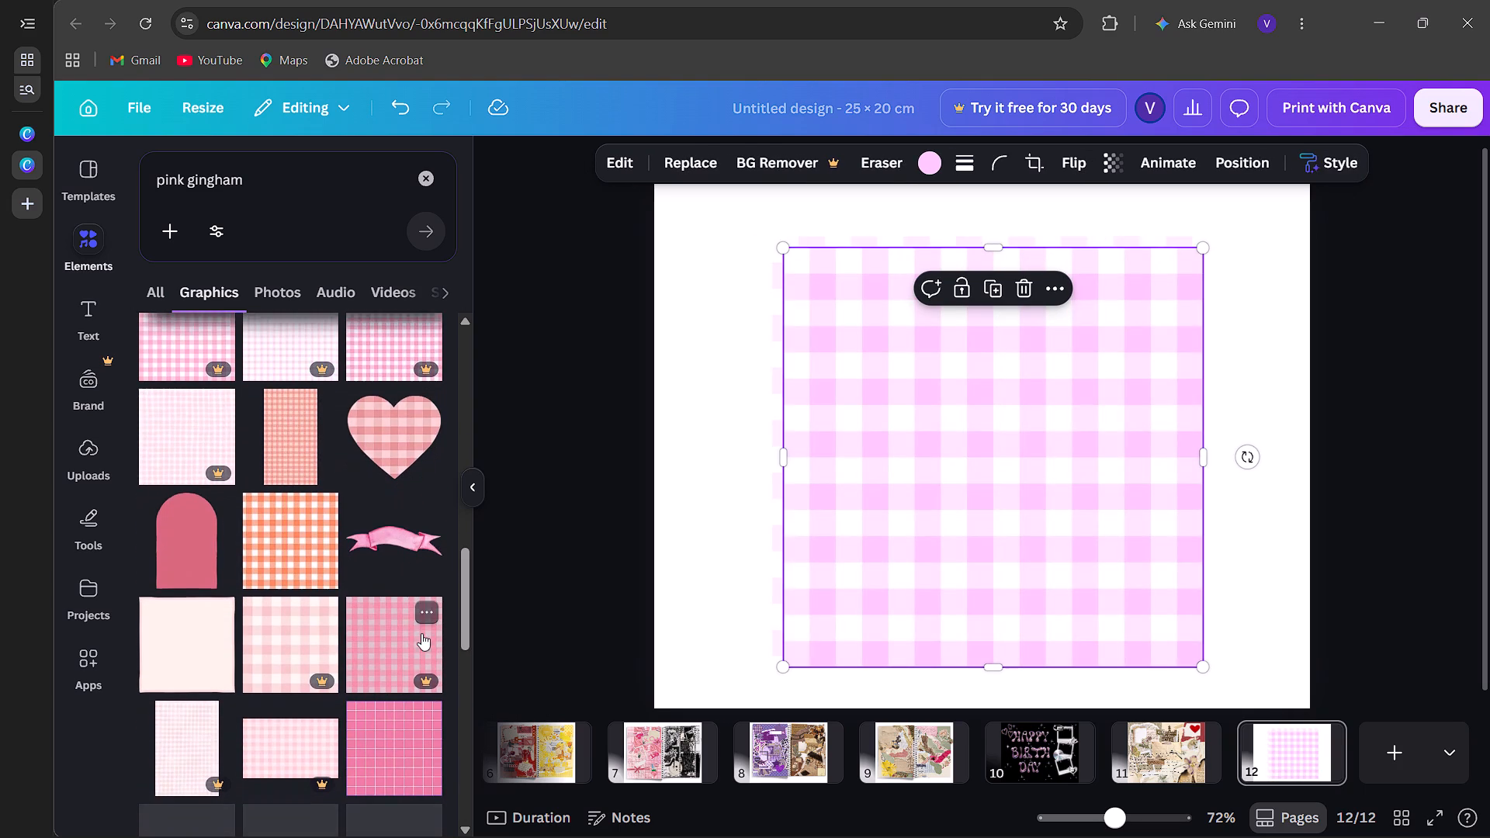
pyautogui.scroll(-6, 421, 633)
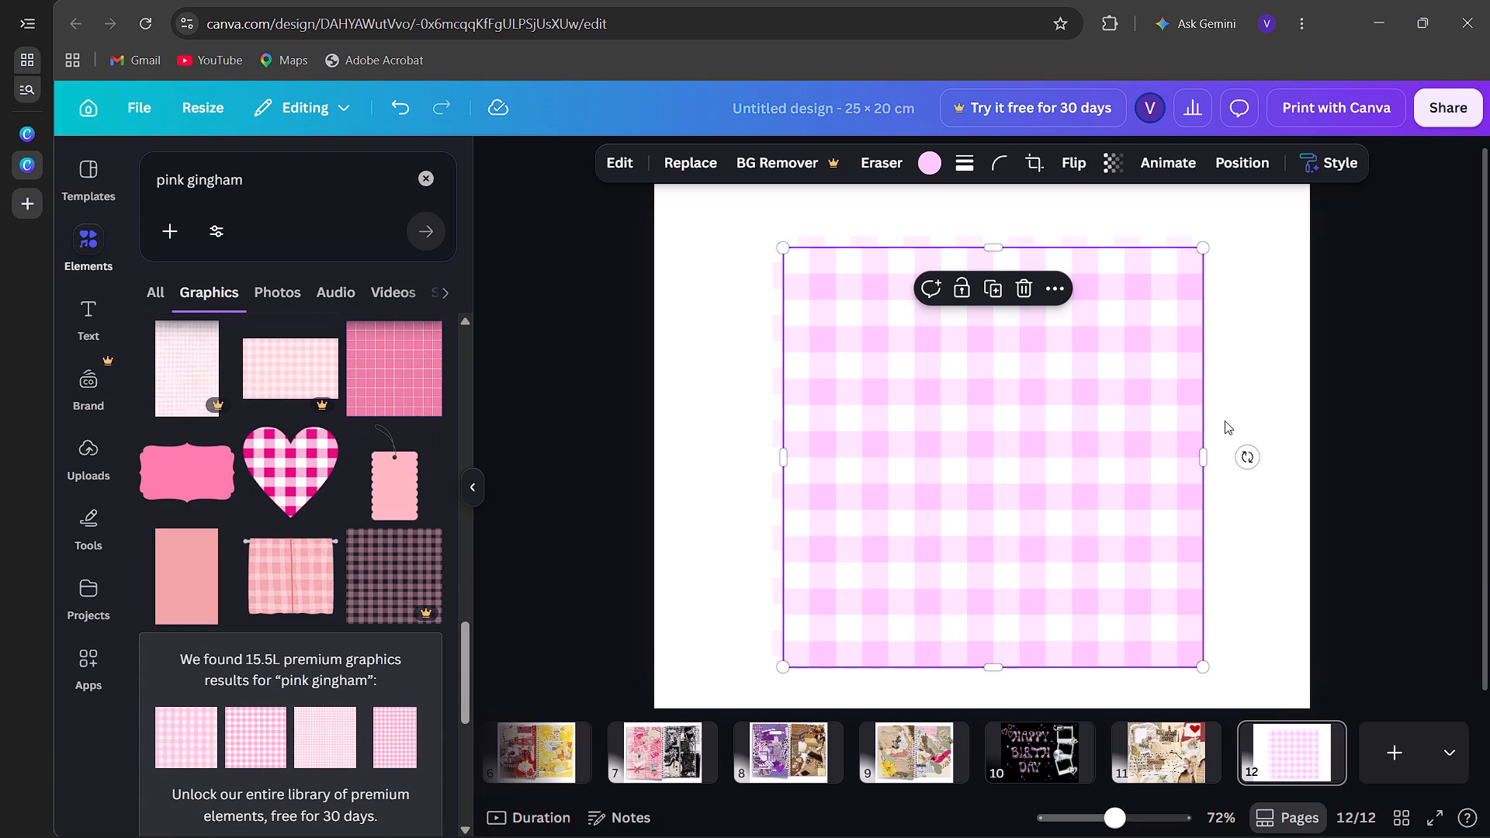
pyautogui.moveTo(998, 441); pyautogui.dragTo(762, 373)
# Try several pink and lilac colours on the upper-left gingham and settle on a medium bright pink from the default solid colours.
pyautogui.click(921, 147)
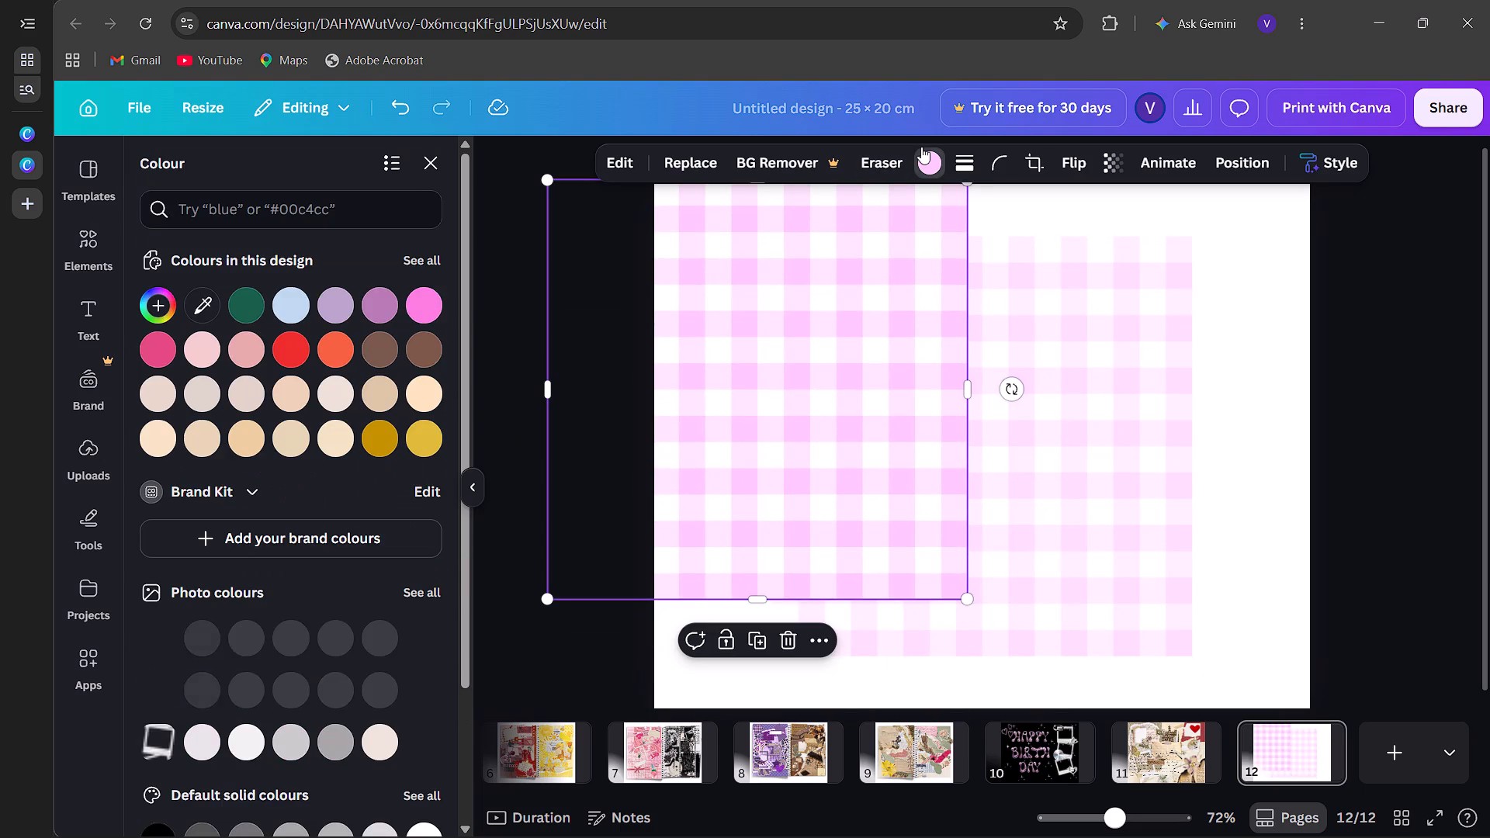
pyautogui.click(424, 317)
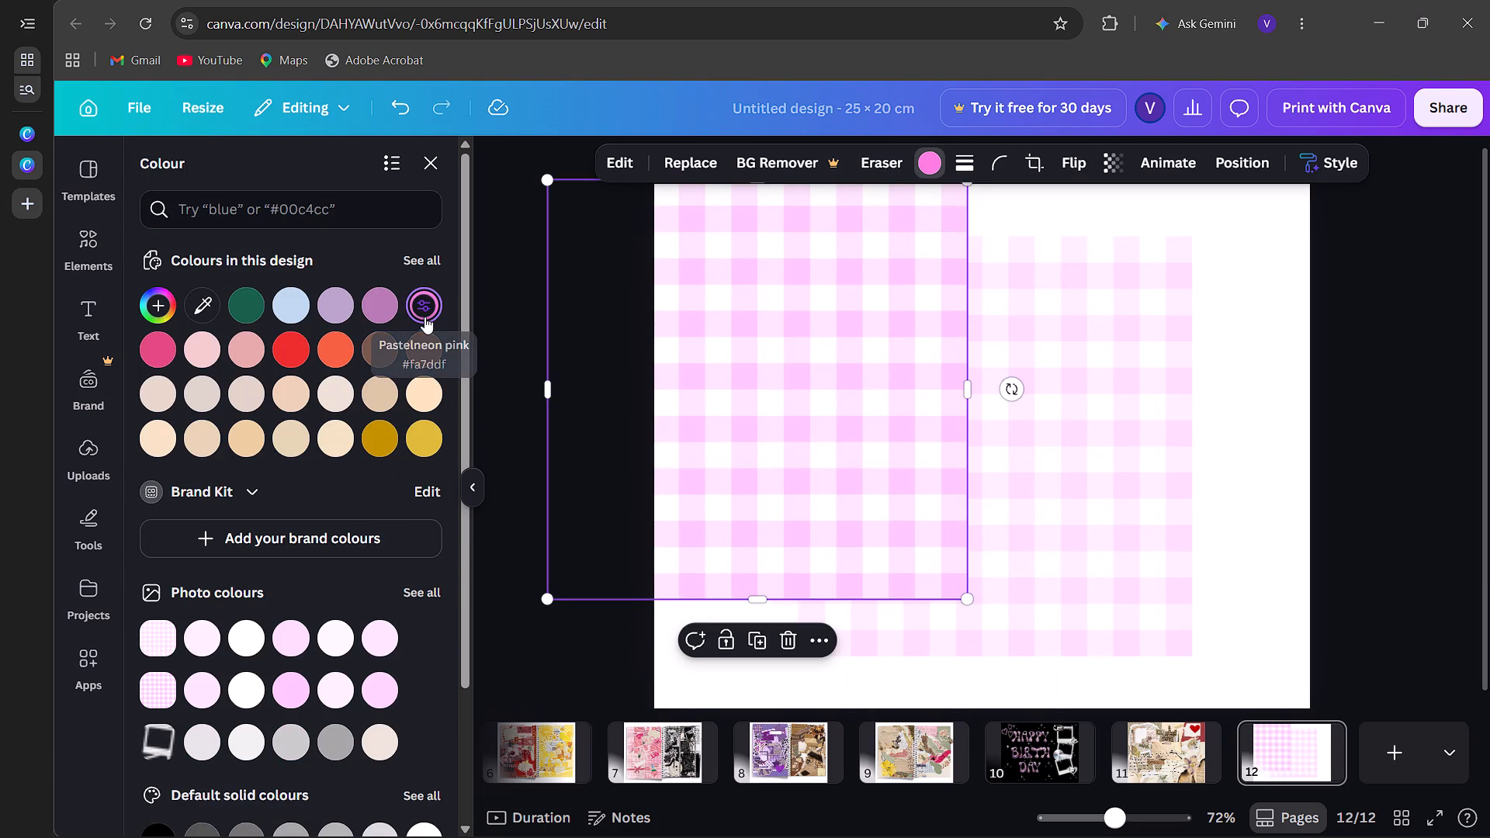
pyautogui.click(148, 363)
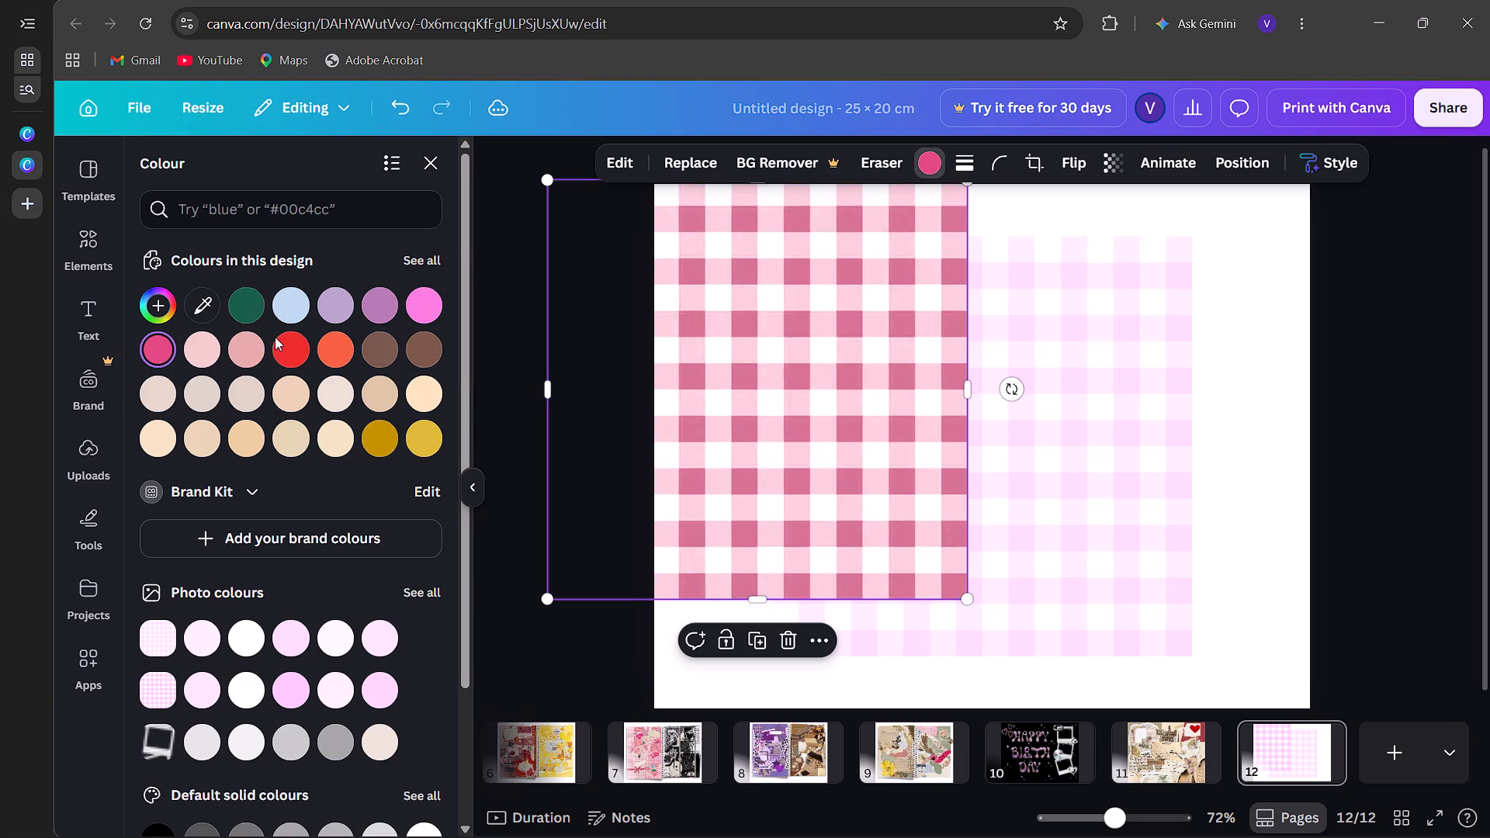
pyautogui.scroll(-3, 275, 337)
pyautogui.click(438, 619)
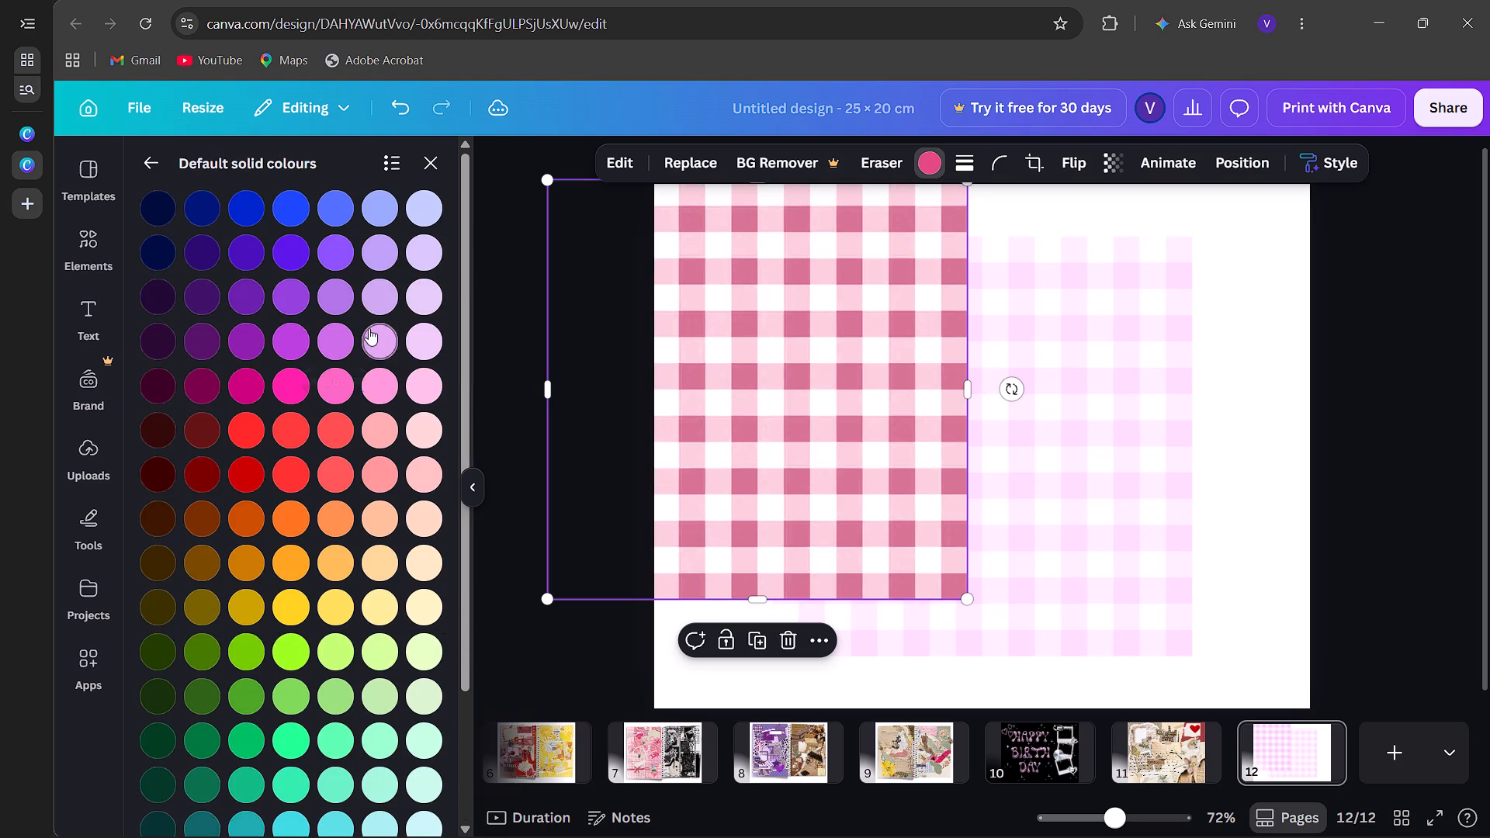
pyautogui.click(371, 329)
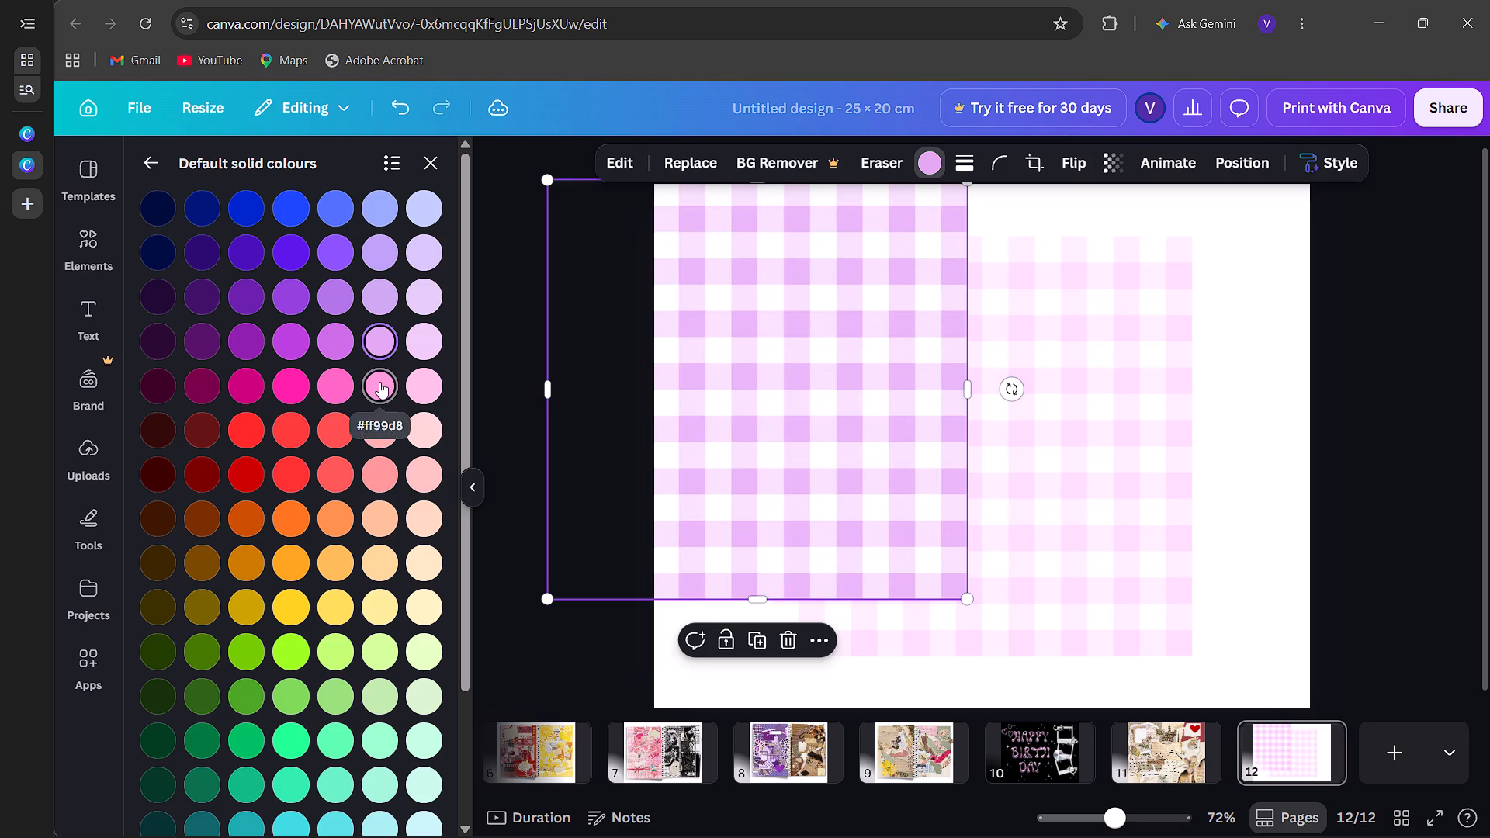
pyautogui.click(379, 382)
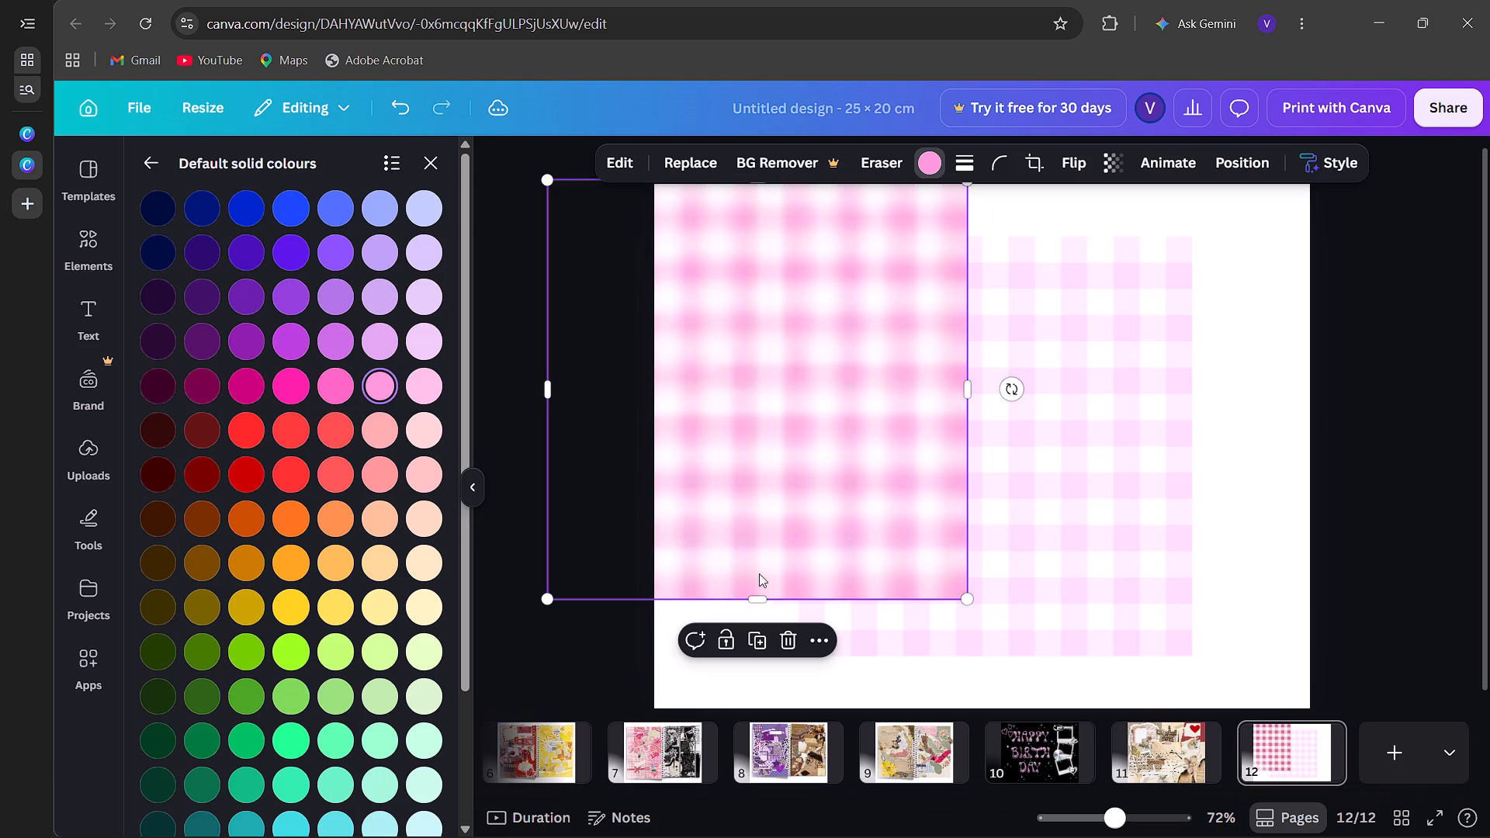
pyautogui.click(321, 380)
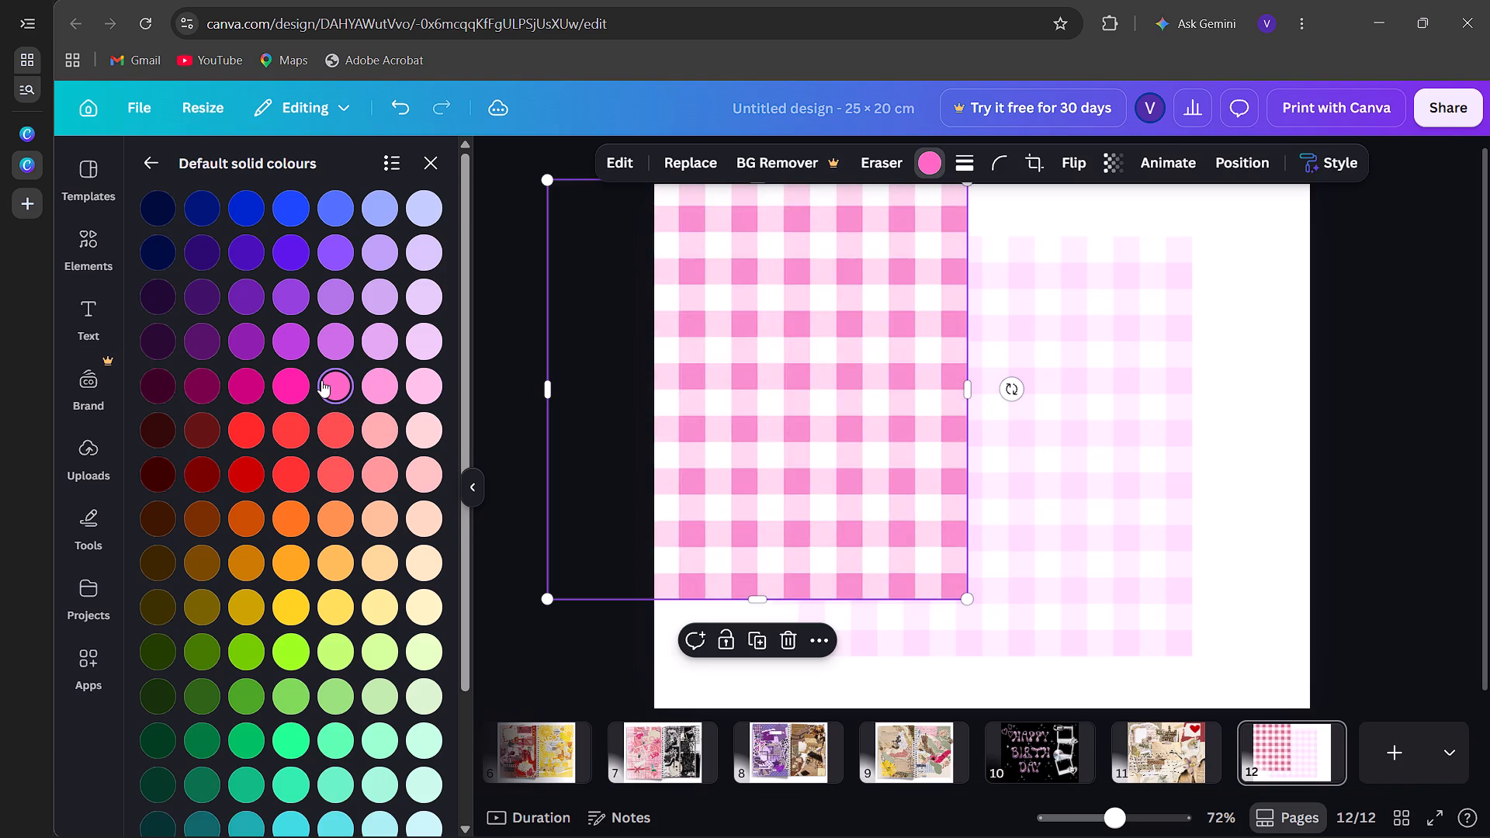
# Delete the pale lilac-pink gingham square and the small hand-drawn pink gingham from page 12.
pyautogui.click(1154, 381)
pyautogui.click(1014, 282)
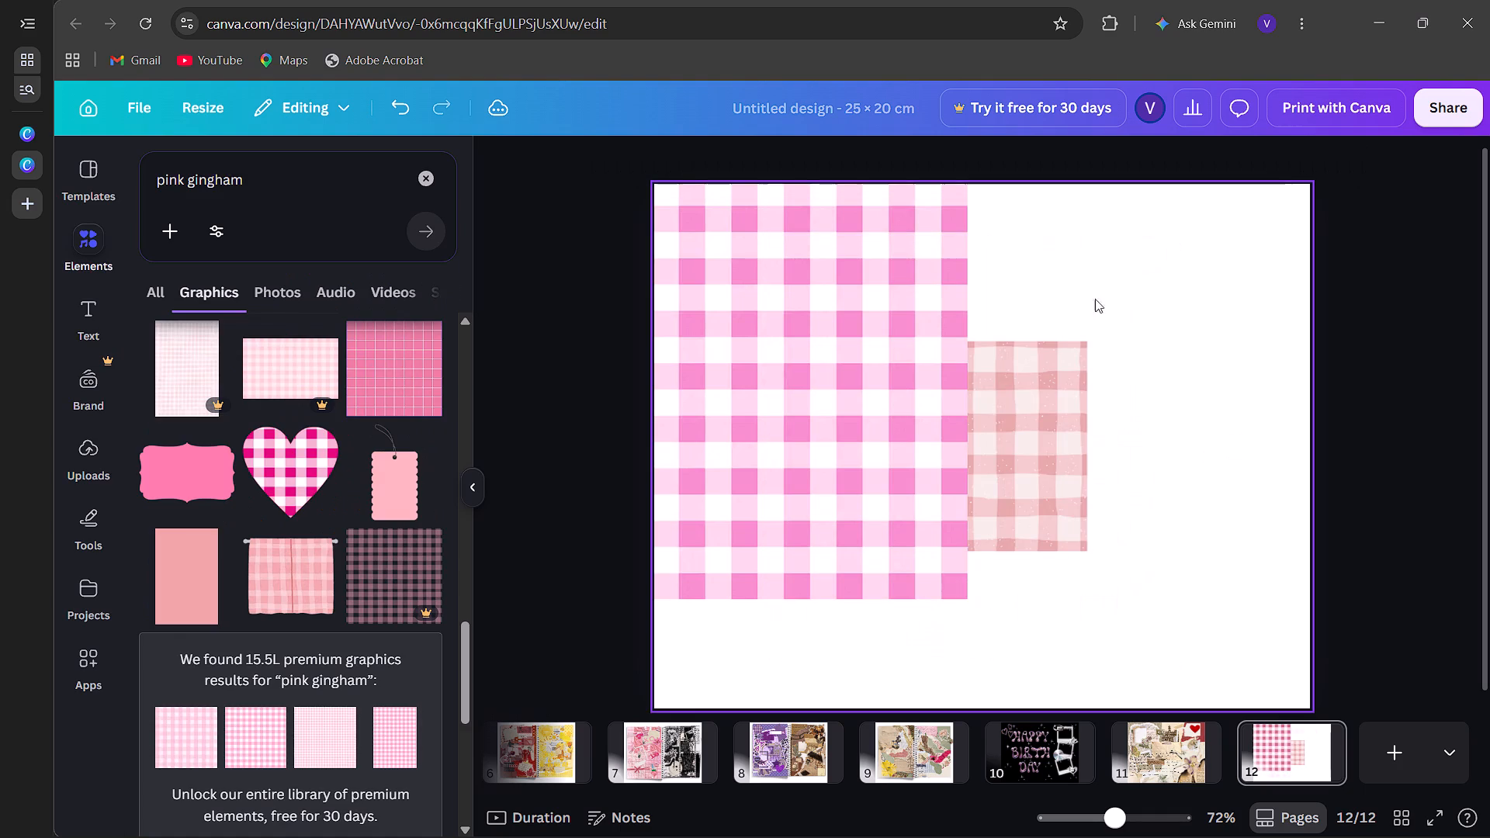
pyautogui.moveTo(1097, 423); pyautogui.dragTo(1053, 435)
pyautogui.click(1053, 435)
pyautogui.click(1061, 434)
pyautogui.click(999, 296)
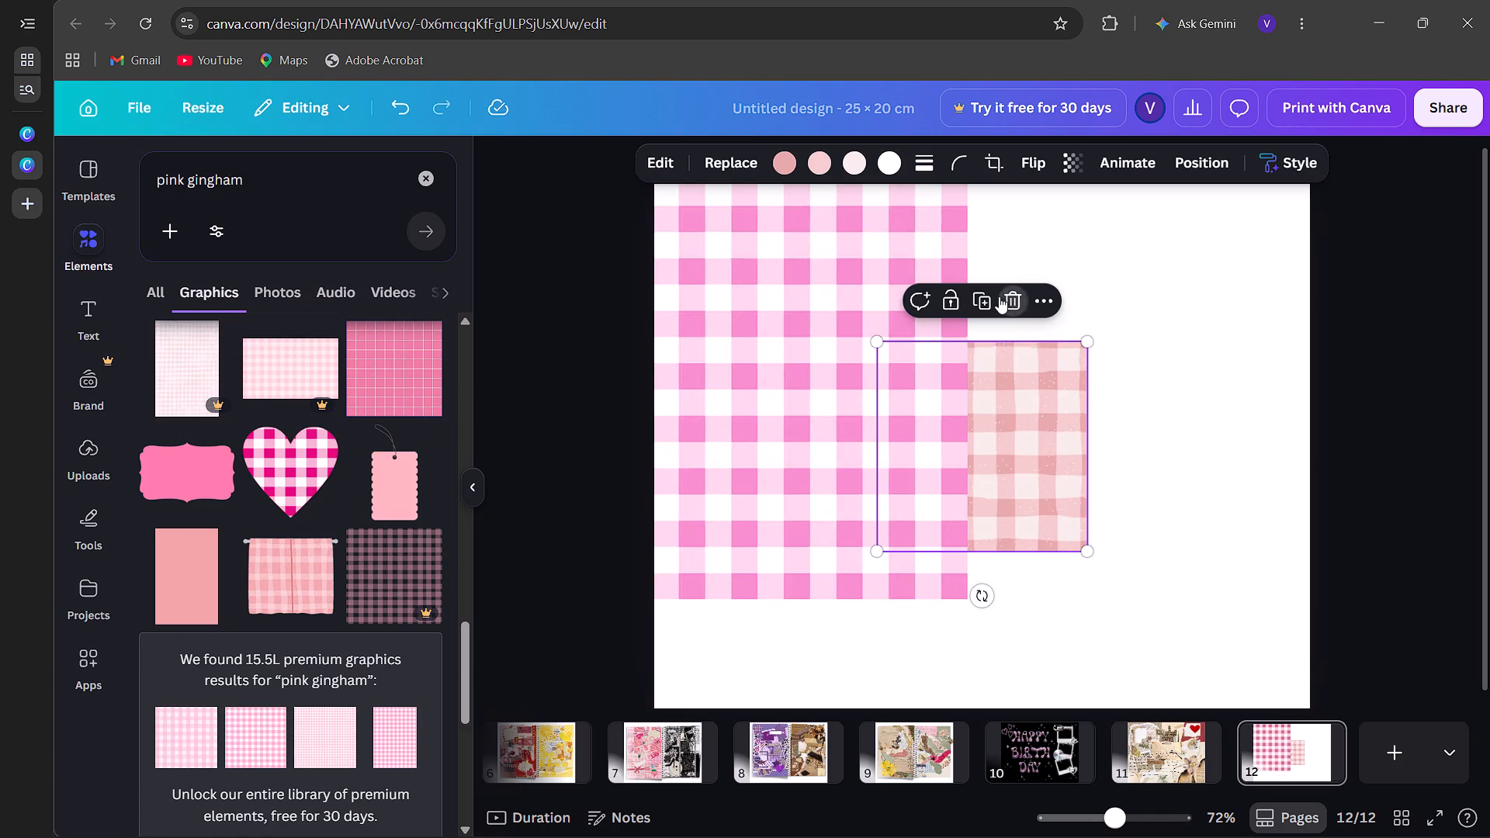
# Enlarge the bright pink gingham and position it to cover page 12's left half from the top edge to the bottom.
pyautogui.moveTo(907, 341); pyautogui.dragTo(962, 390)
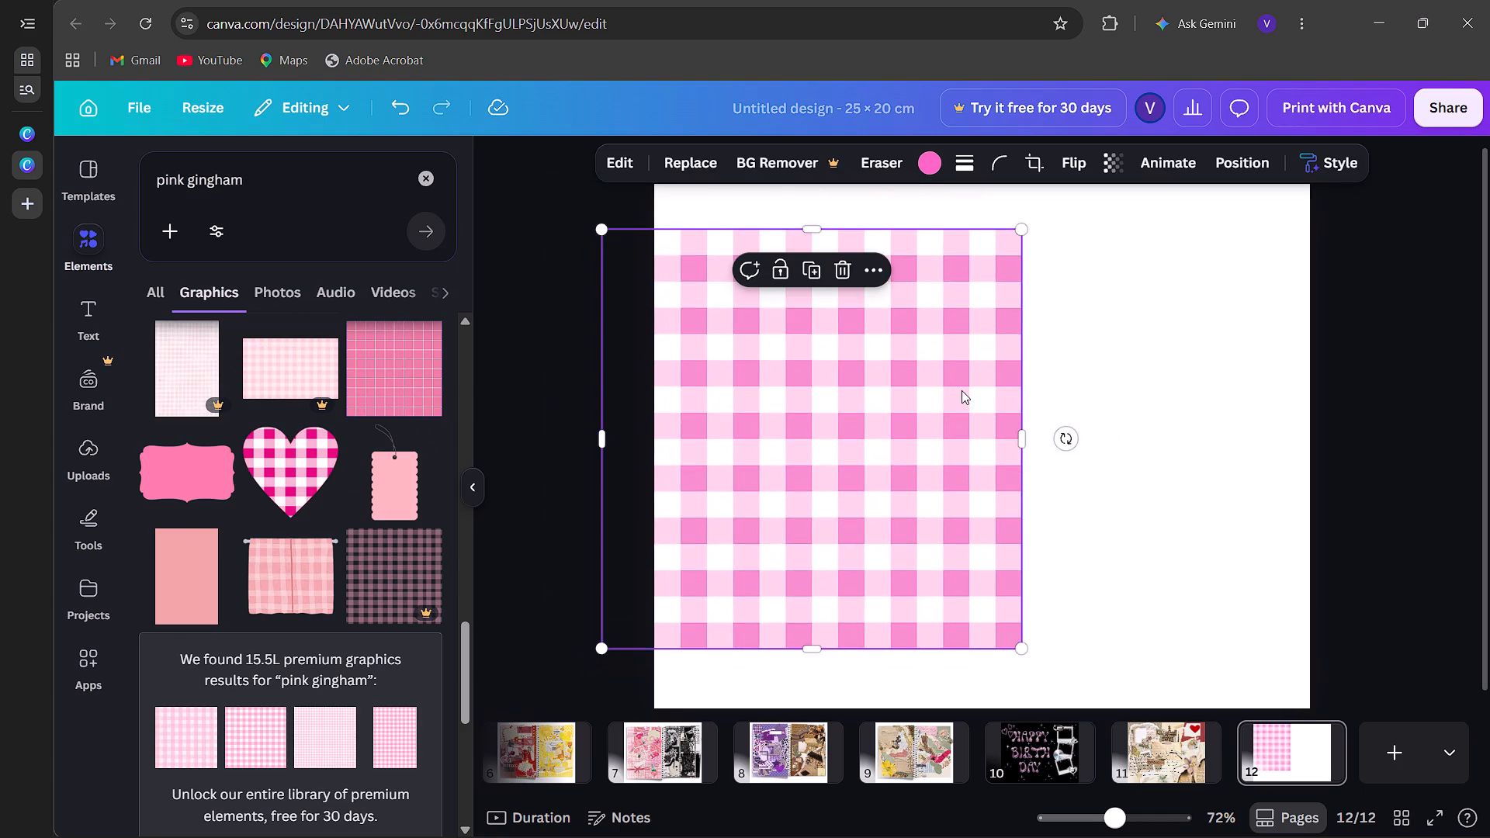
pyautogui.moveTo(1026, 230); pyautogui.dragTo(1168, 129)
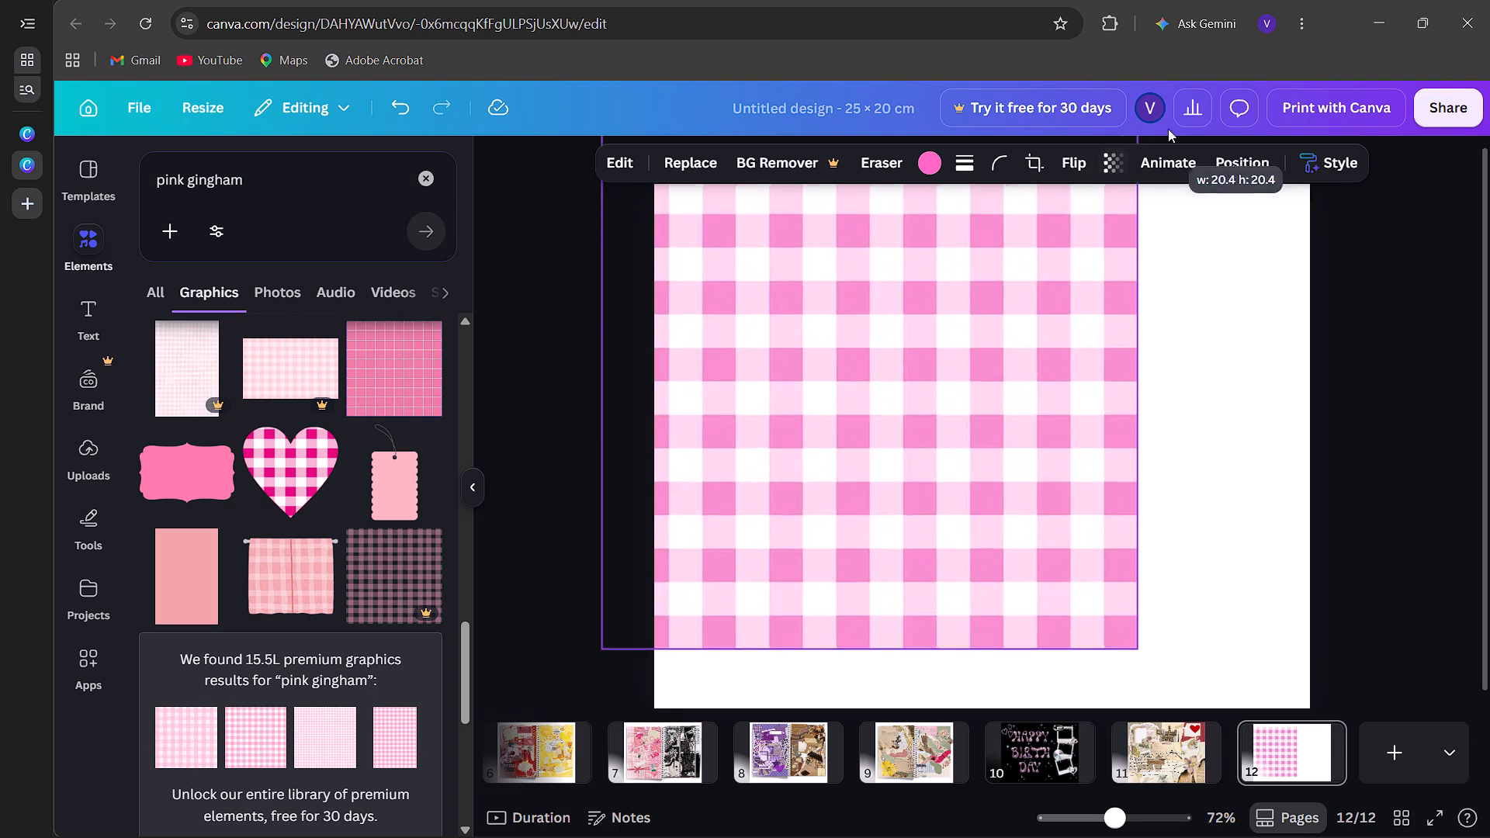
pyautogui.moveTo(1168, 129); pyautogui.dragTo(1194, 128)
pyautogui.moveTo(1058, 287); pyautogui.dragTo(937, 362)
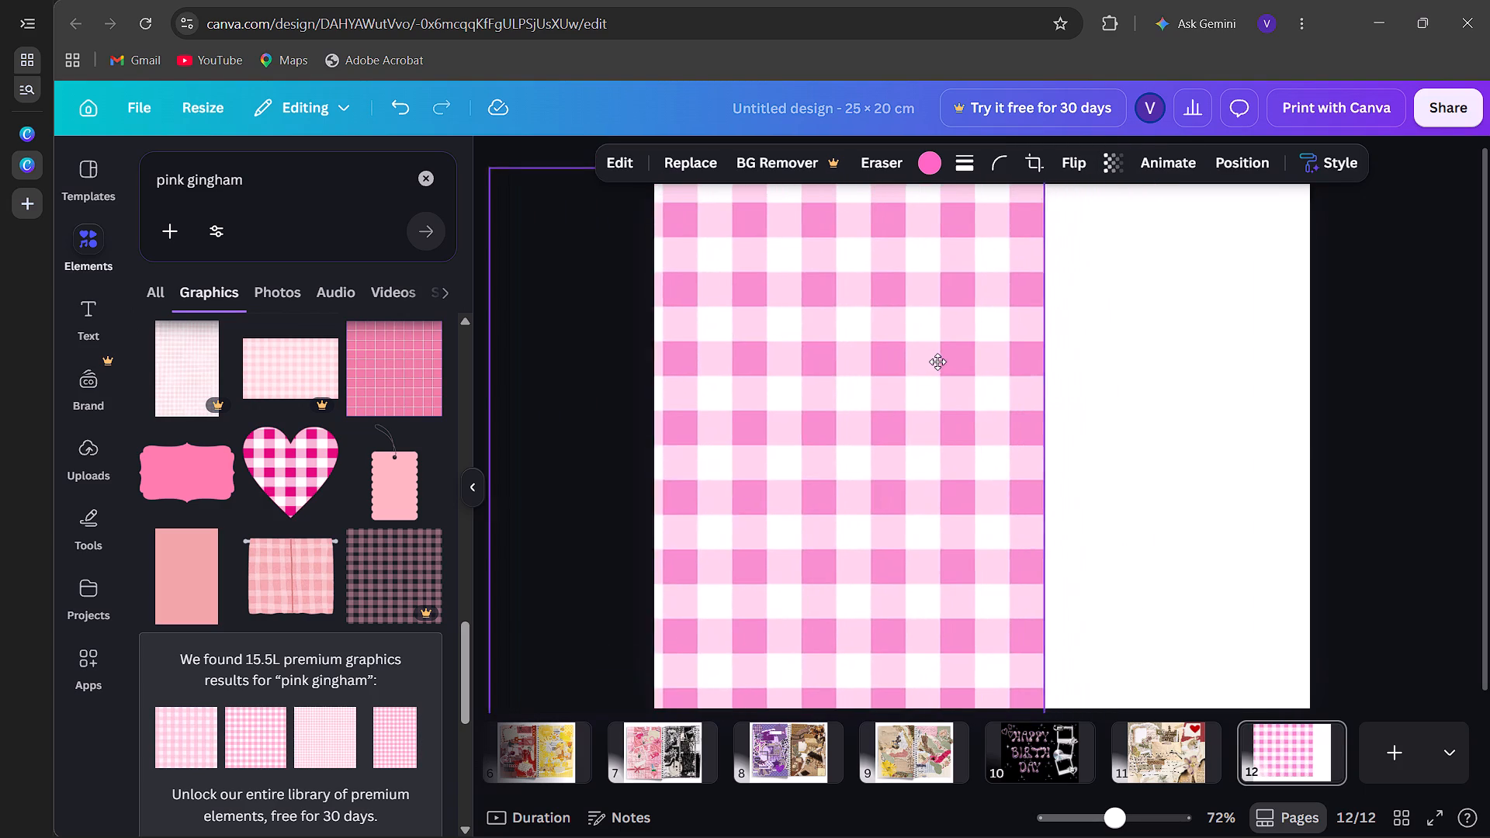
pyautogui.moveTo(937, 362); pyautogui.dragTo(901, 369)
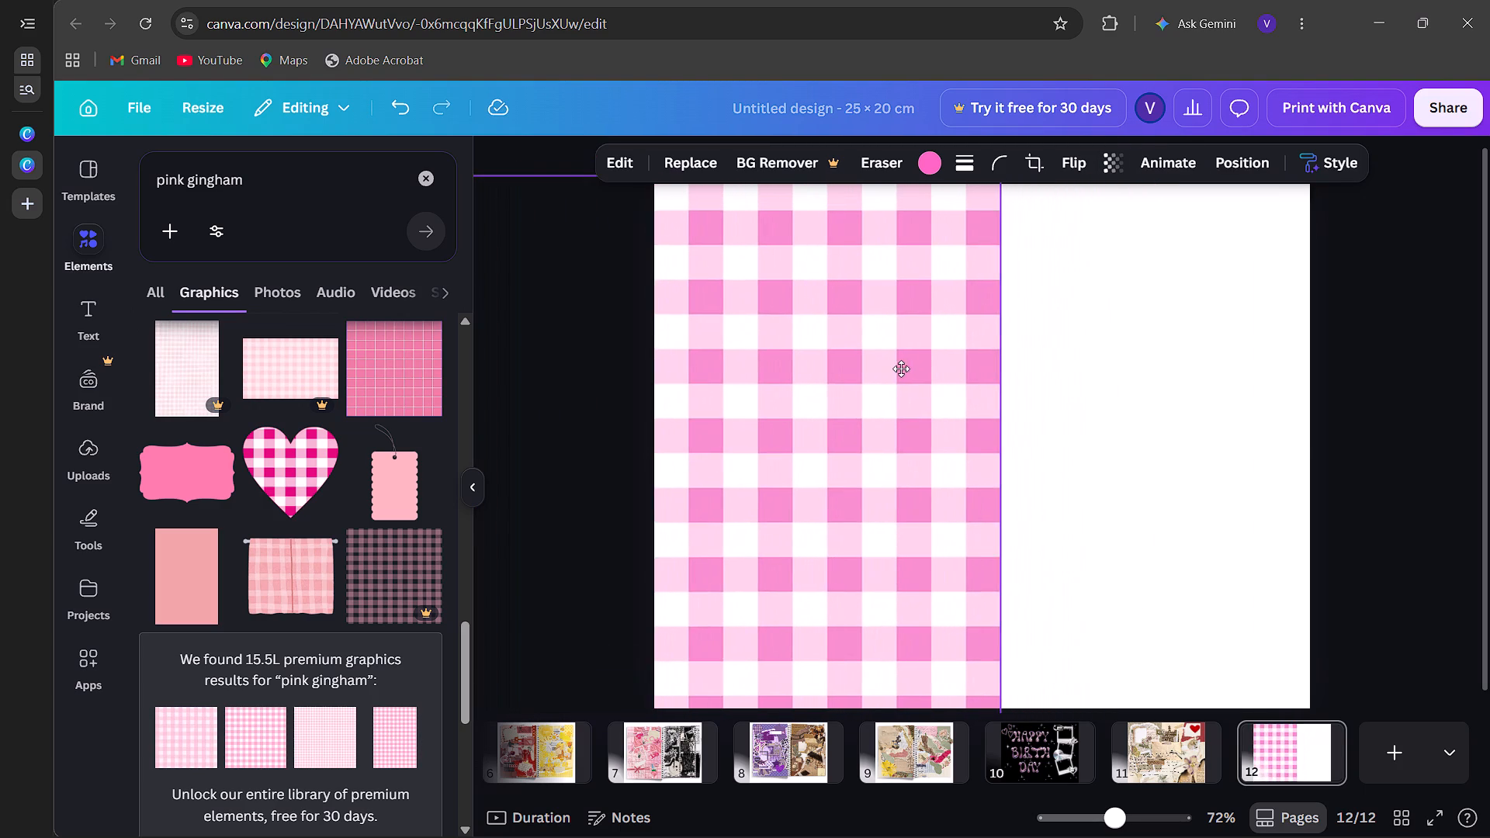
pyautogui.moveTo(901, 369); pyautogui.dragTo(910, 369)
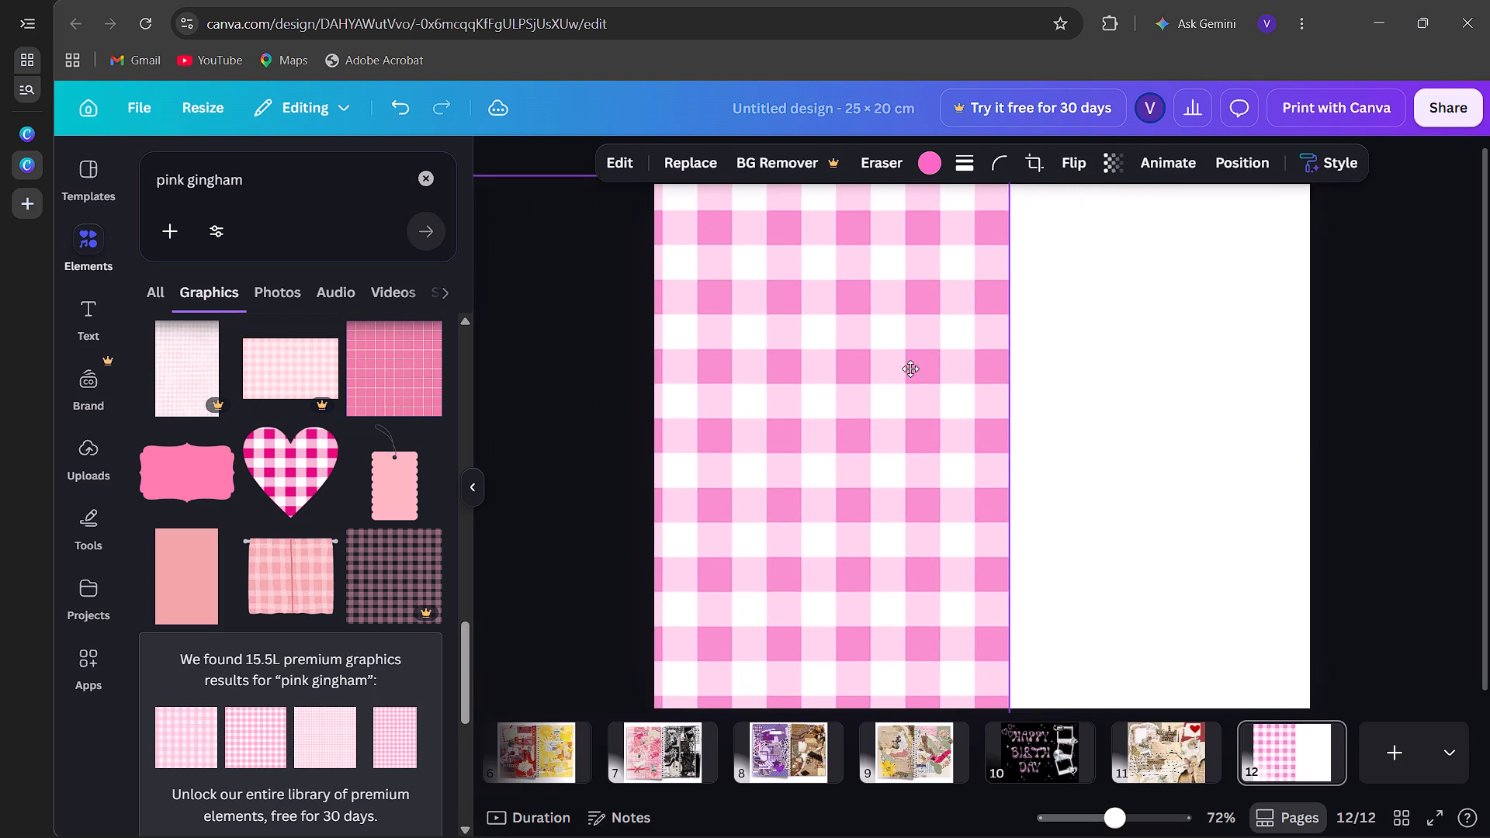
pyautogui.moveTo(910, 369); pyautogui.dragTo(911, 369)
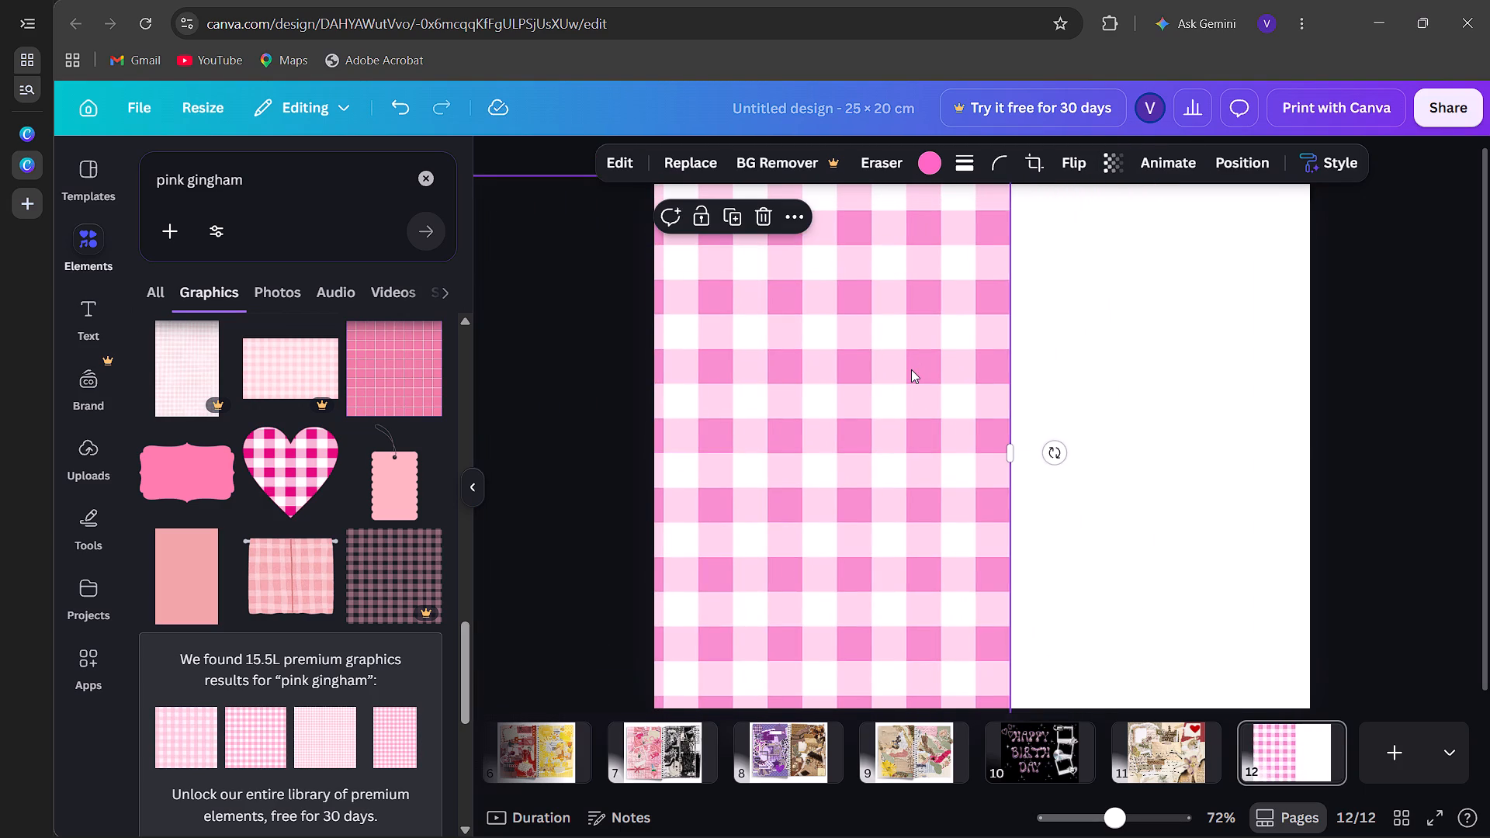
pyautogui.moveTo(911, 369); pyautogui.dragTo(899, 370)
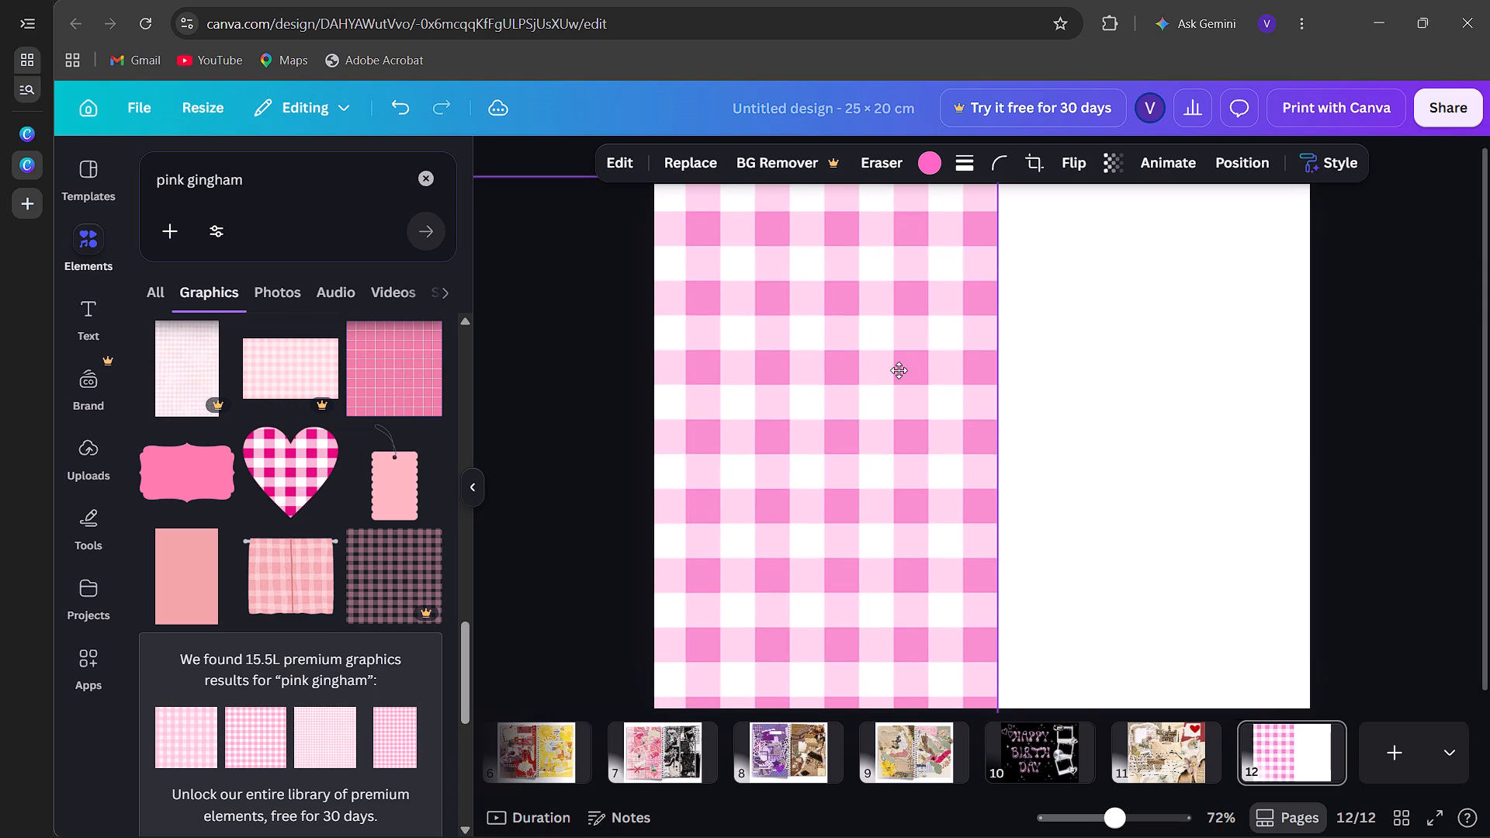
pyautogui.moveTo(899, 370); pyautogui.dragTo(897, 372)
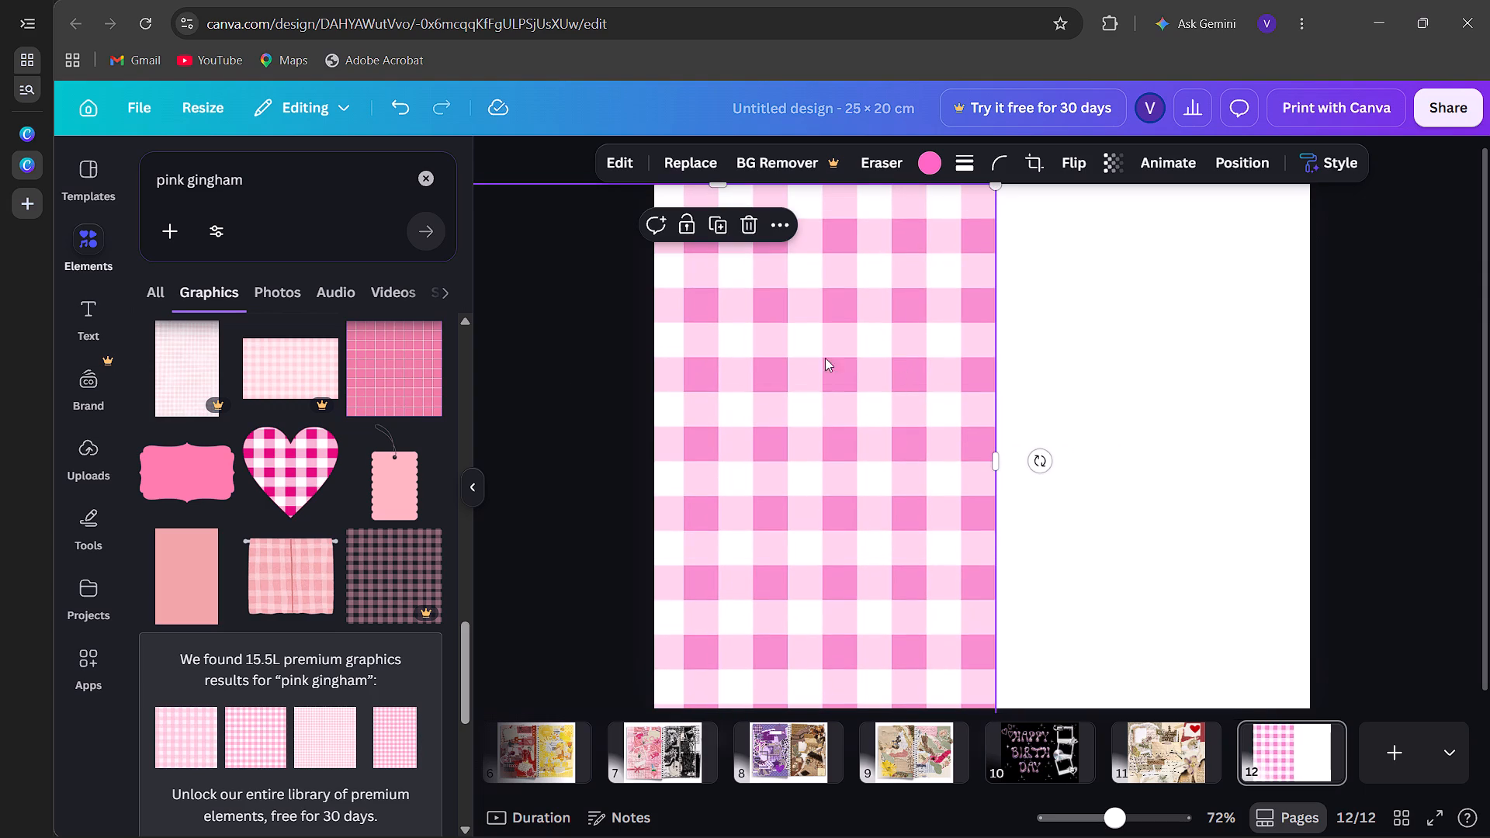
# Replace the element search with "lace".
pyautogui.click(338, 189)
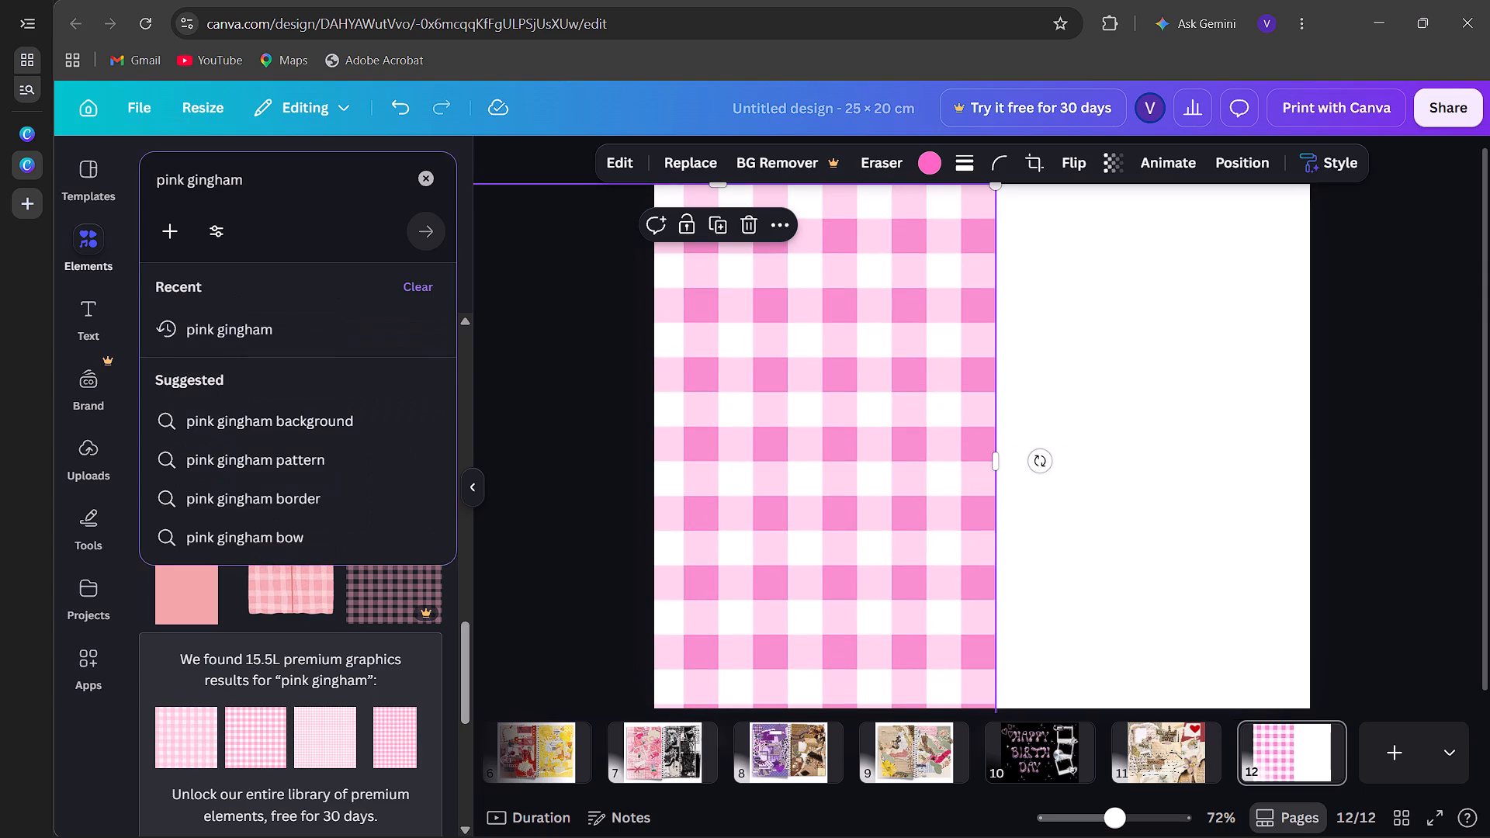
pyautogui.press('BackSpace')
pyautogui.press('BackSpace')
pyautogui.press('BackSpace')
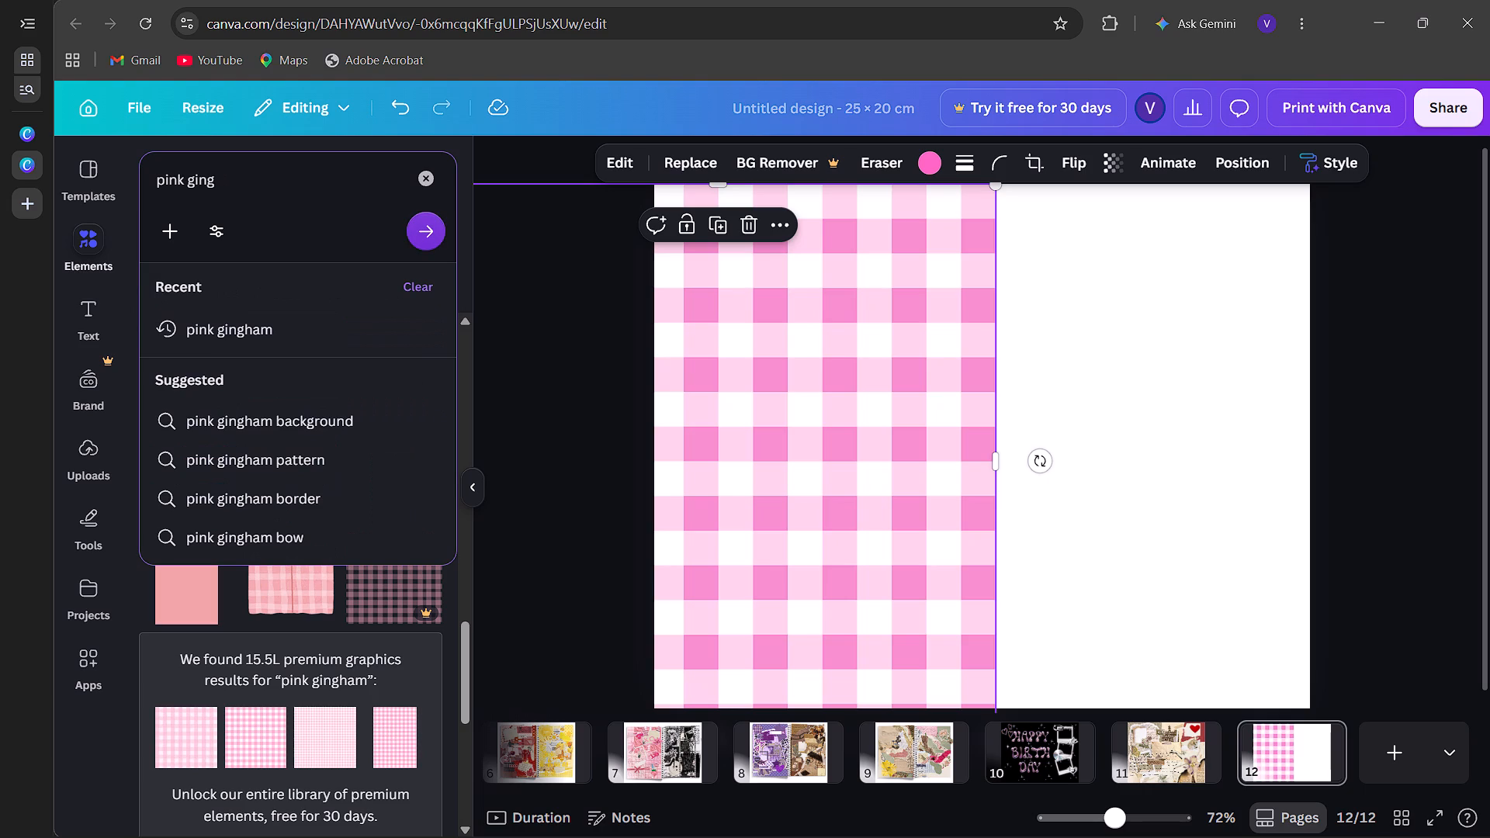
pyautogui.press('BackSpace')
pyautogui.press('BackSpace')
pyautogui.press('BackSpace')
pyautogui.press('BackSpace')
pyautogui.press('BackSpace')
pyautogui.press('BackSpace')
pyautogui.press('BackSpace')
pyautogui.press('BackSpace')
pyautogui.press('BackSpace')
pyautogui.press('BackSpace')
pyautogui.press('BackSpace')
pyautogui.press('BackSpace')
pyautogui.press('BackSpace')
pyautogui.press('BackSpace')
pyautogui.press('BackSpace')
pyautogui.press('BackSpace')
pyautogui.press('BackSpace')
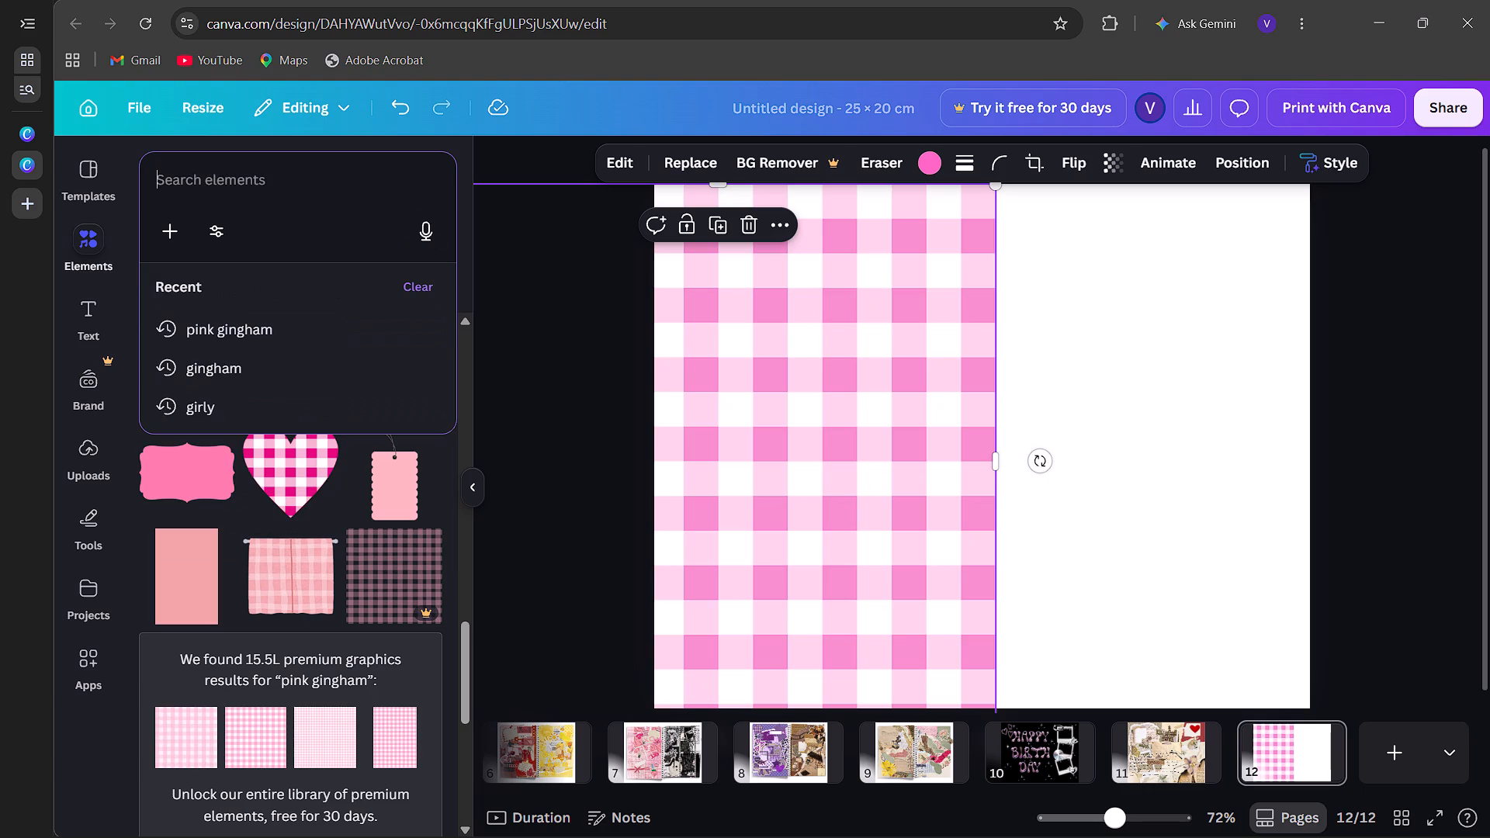
pyautogui.write('lace')
pyautogui.press('Return')
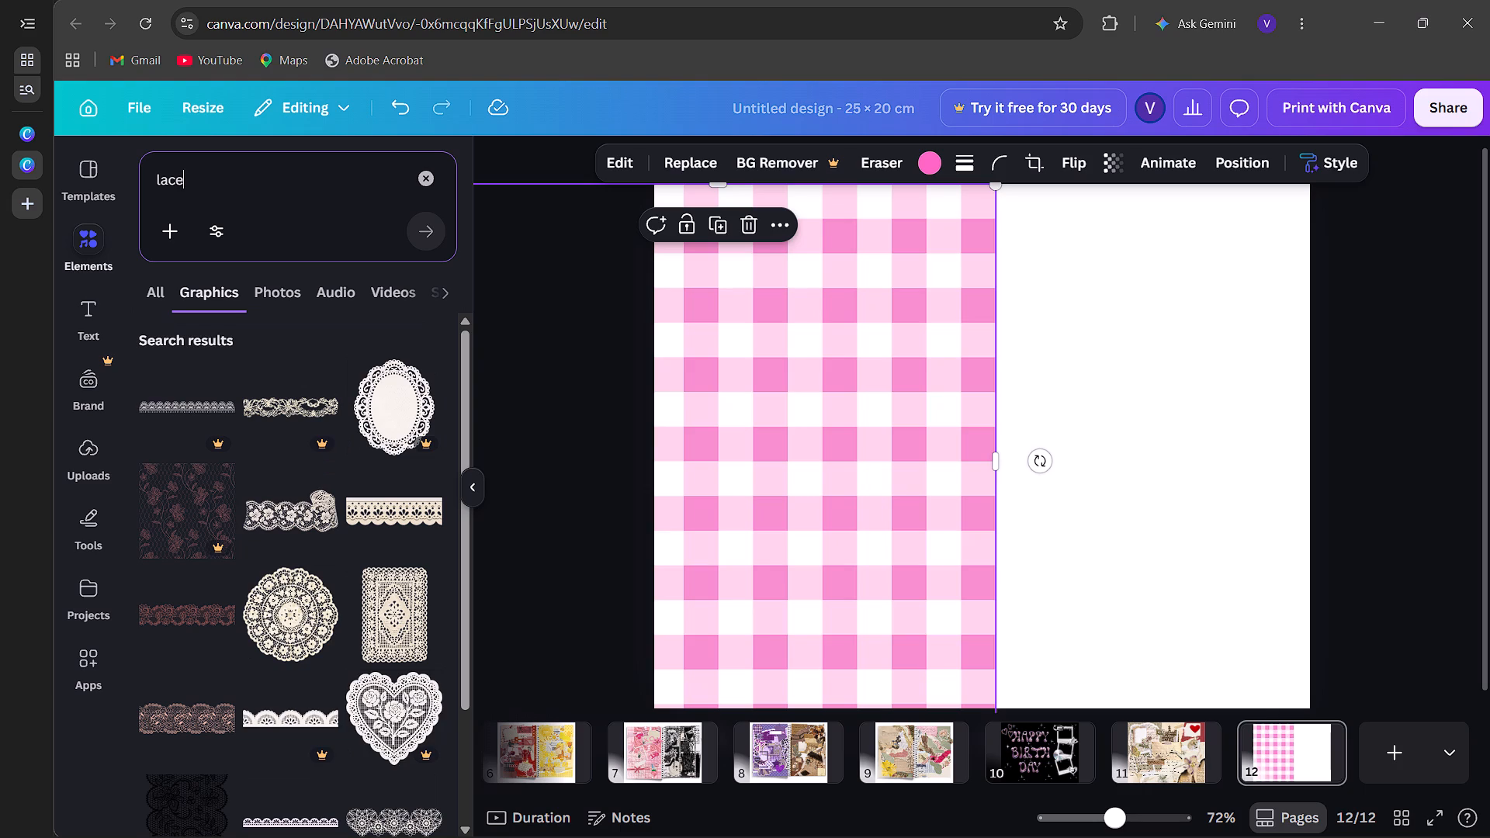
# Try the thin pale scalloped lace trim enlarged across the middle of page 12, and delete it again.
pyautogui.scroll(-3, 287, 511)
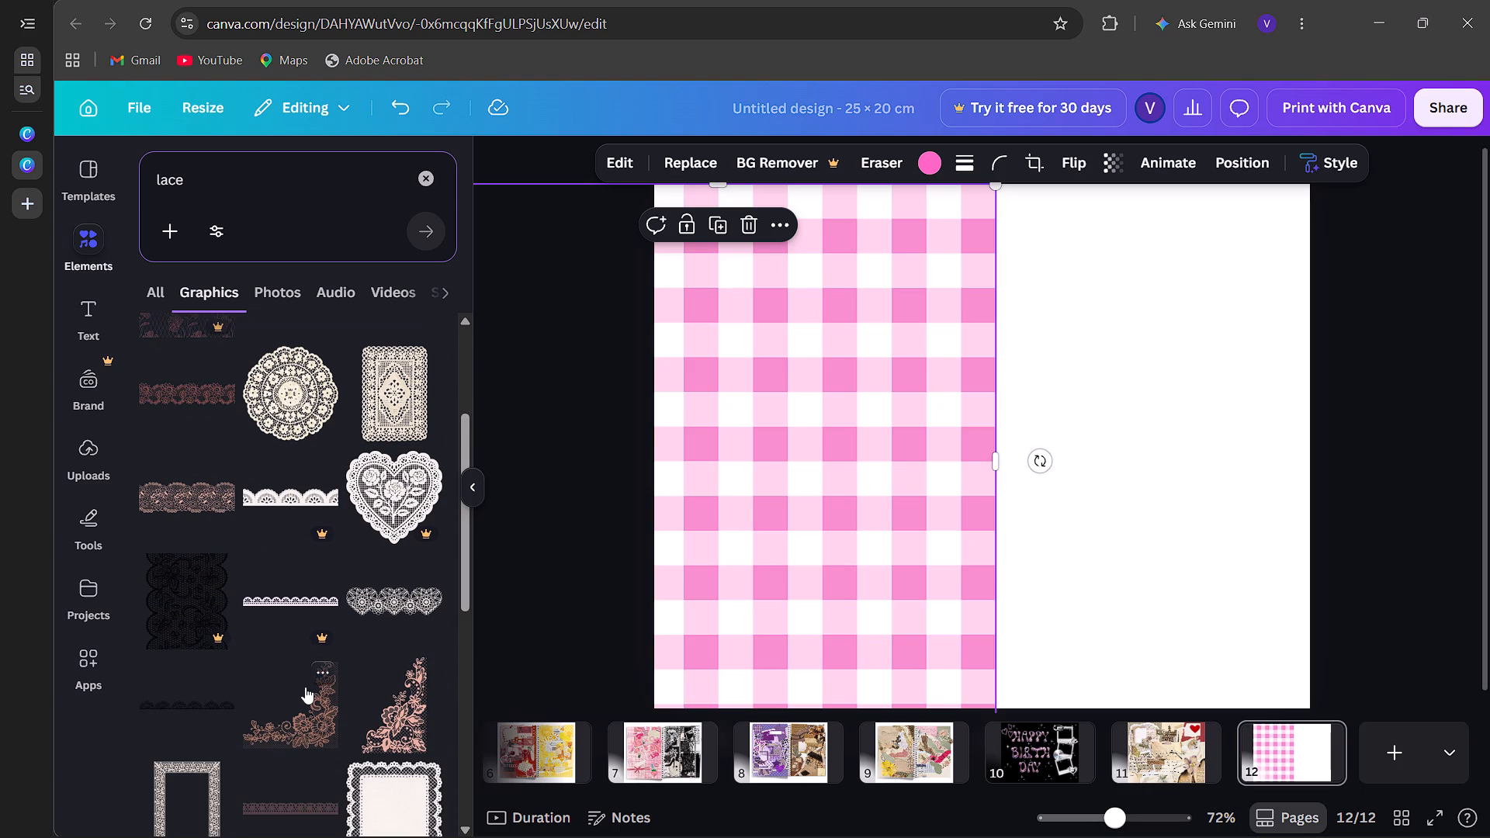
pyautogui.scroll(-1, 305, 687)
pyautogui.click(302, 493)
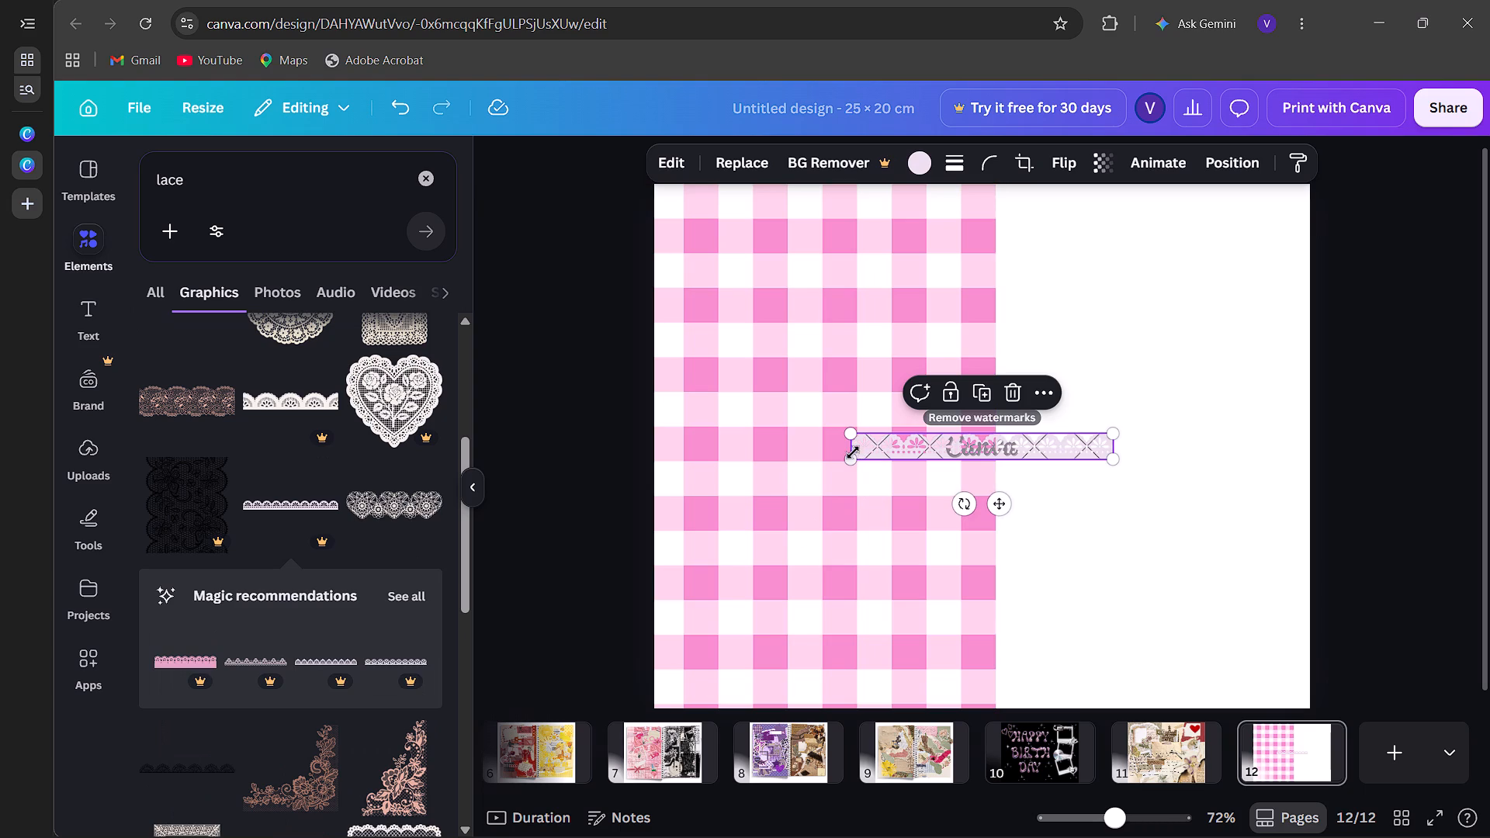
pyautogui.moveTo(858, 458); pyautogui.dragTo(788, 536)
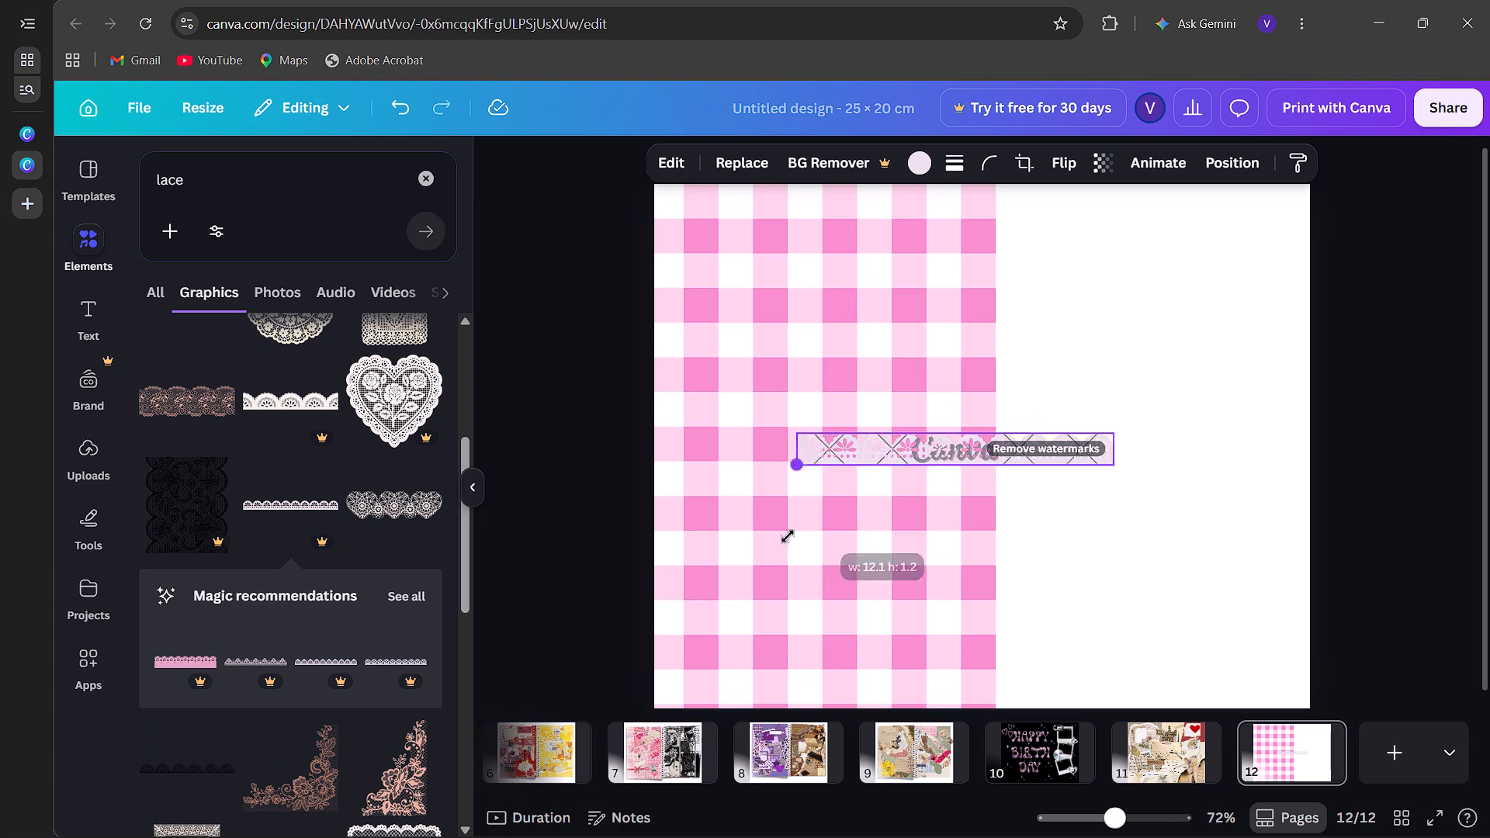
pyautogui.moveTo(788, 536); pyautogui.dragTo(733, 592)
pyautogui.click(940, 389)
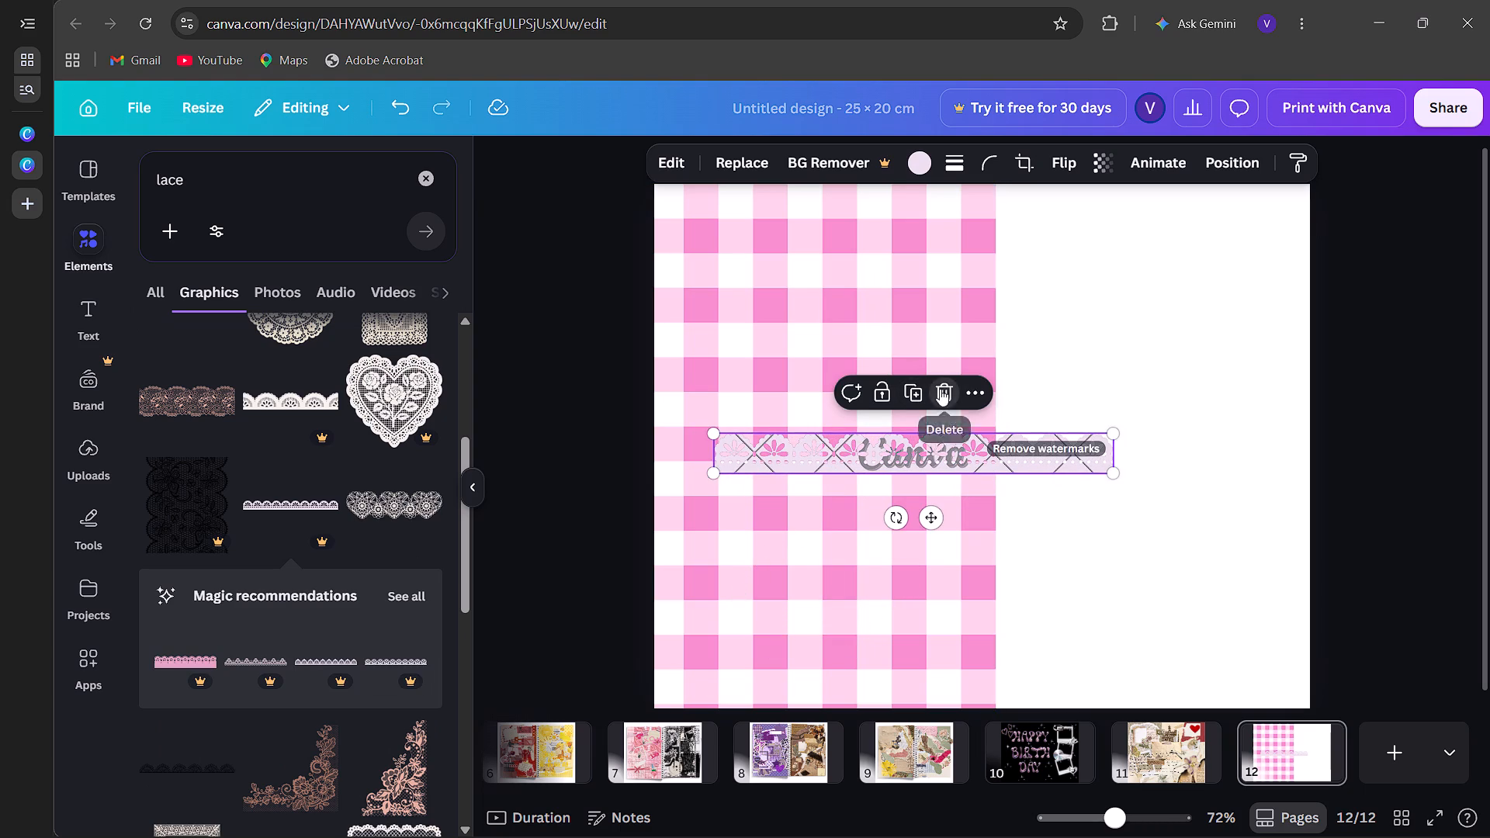
# Add the dark brown perforated lace strip from the lace graphics to page 12 and recolour it white.
pyautogui.scroll(-3, 360, 607)
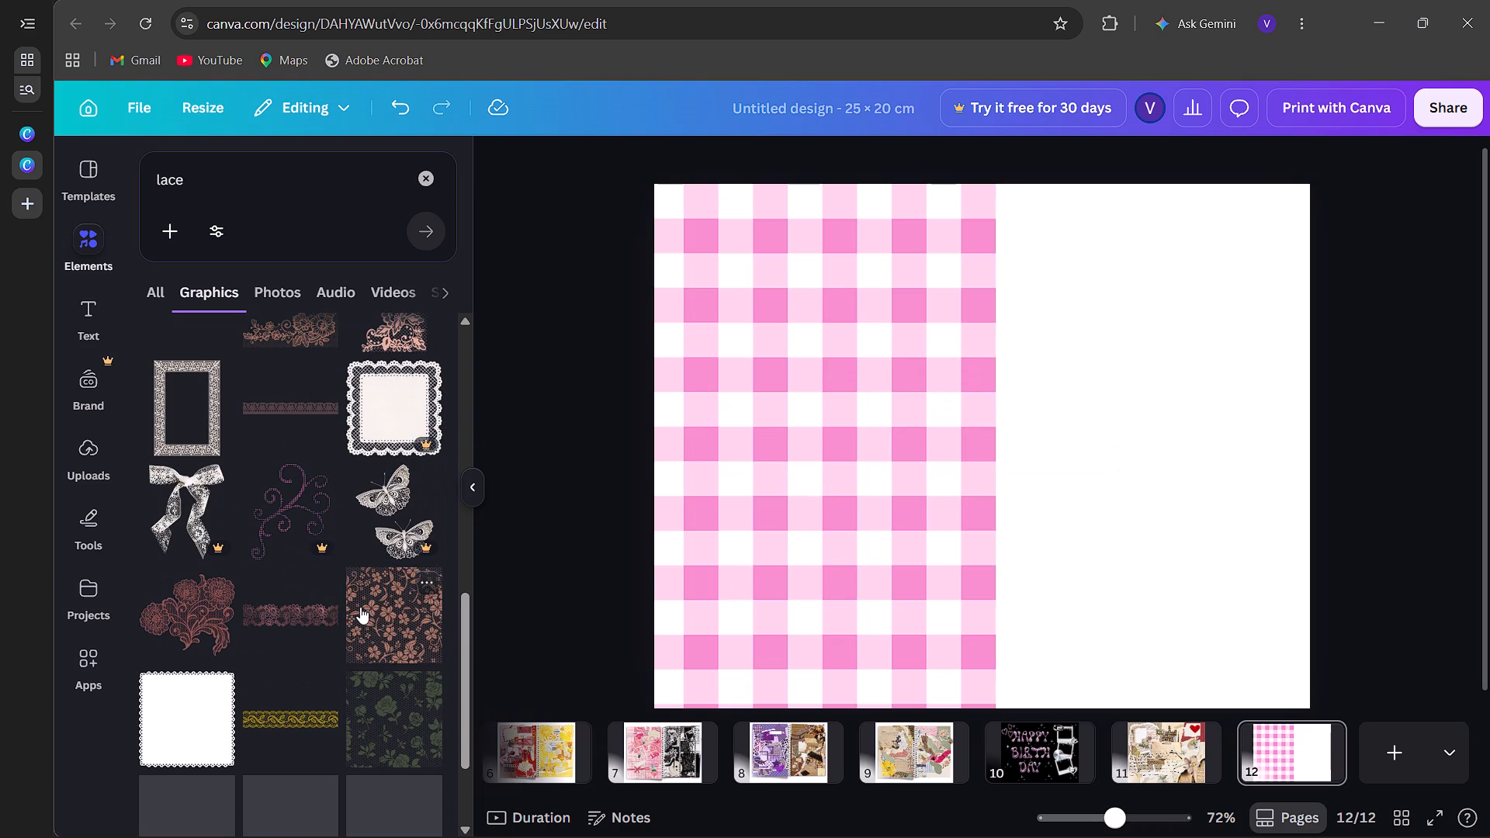
pyautogui.click(306, 404)
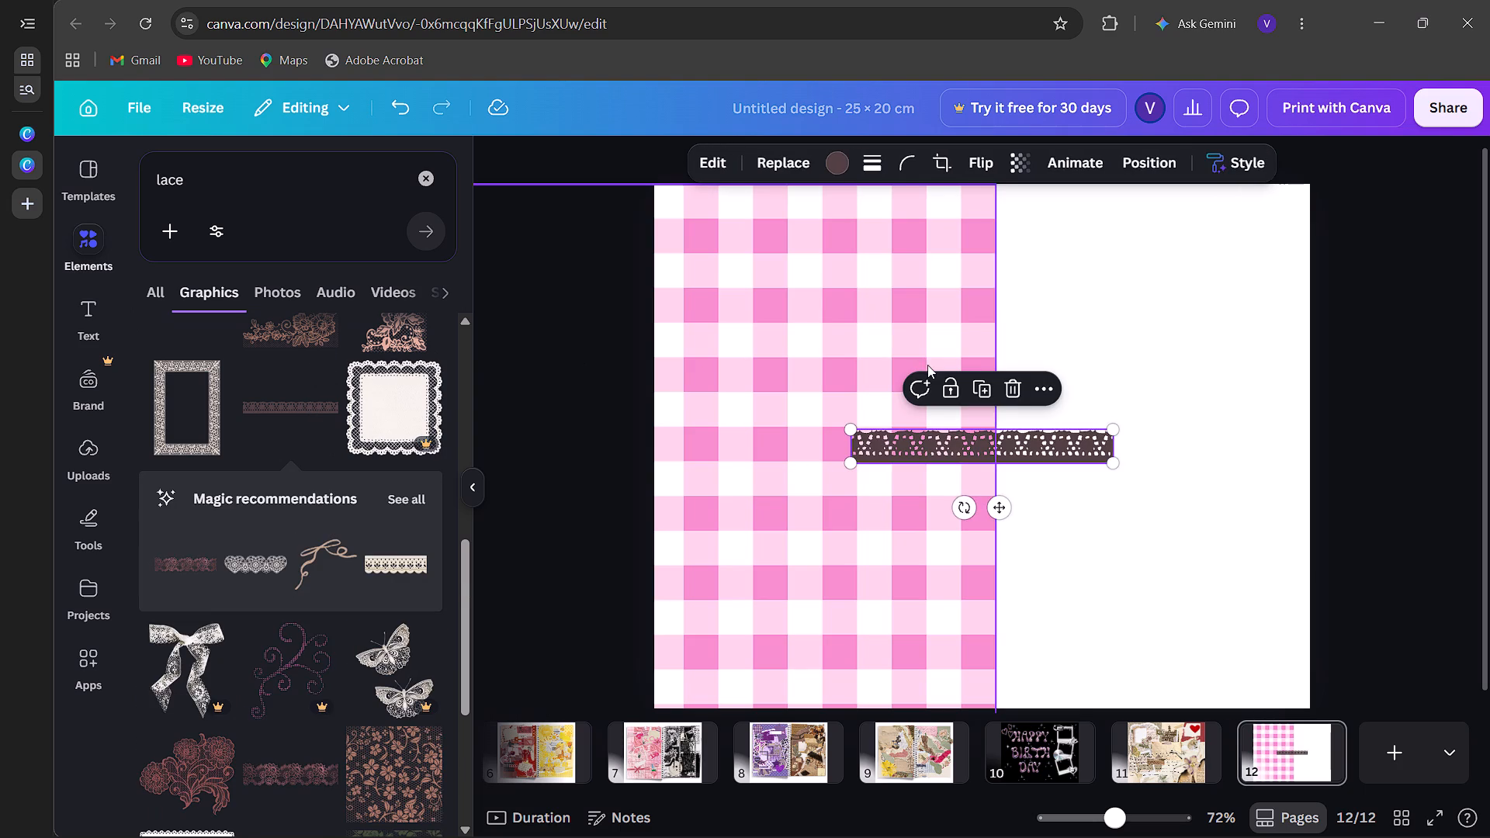
pyautogui.click(830, 169)
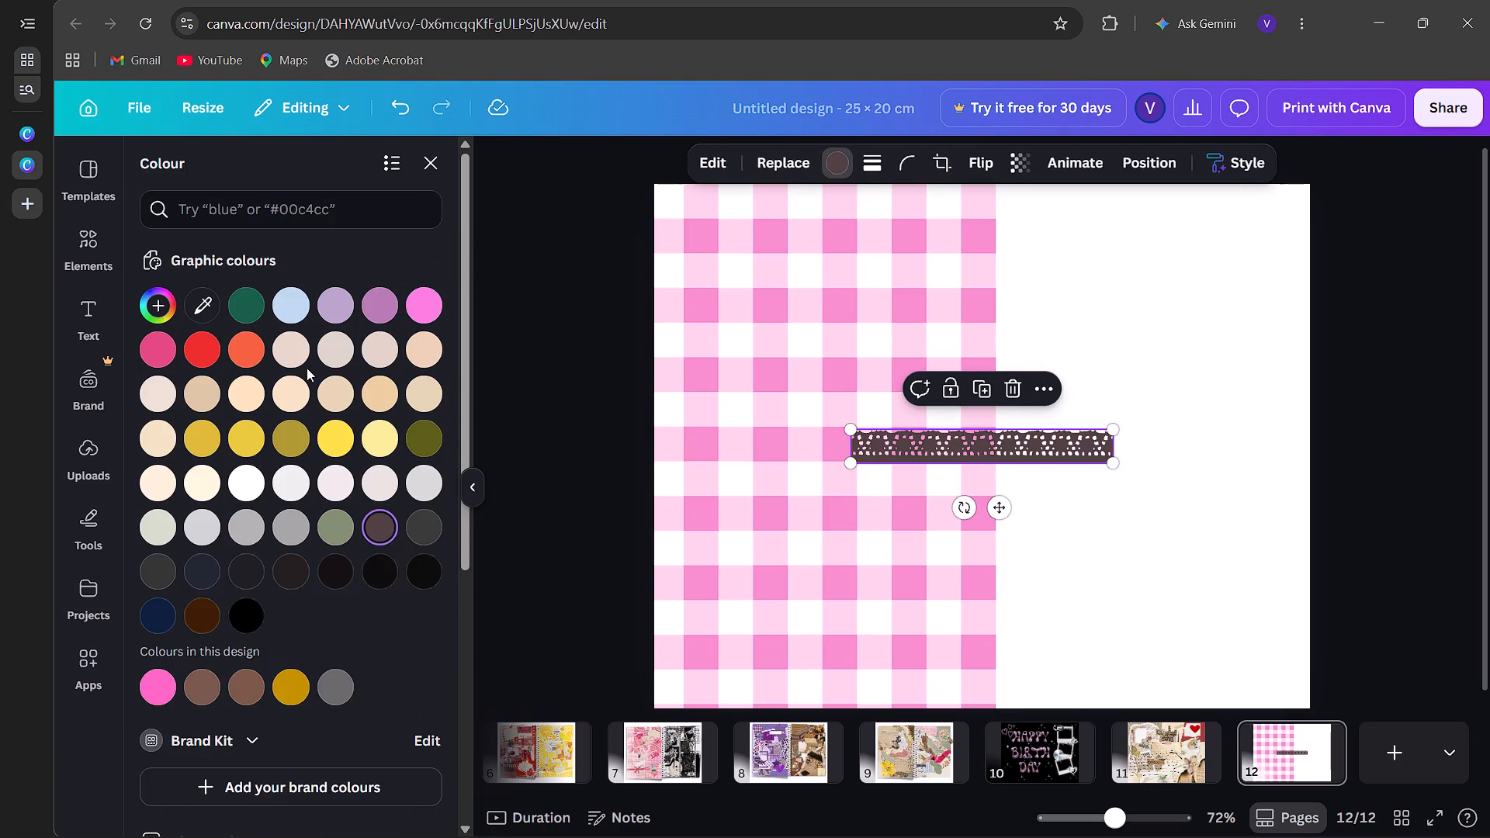
pyautogui.click(246, 489)
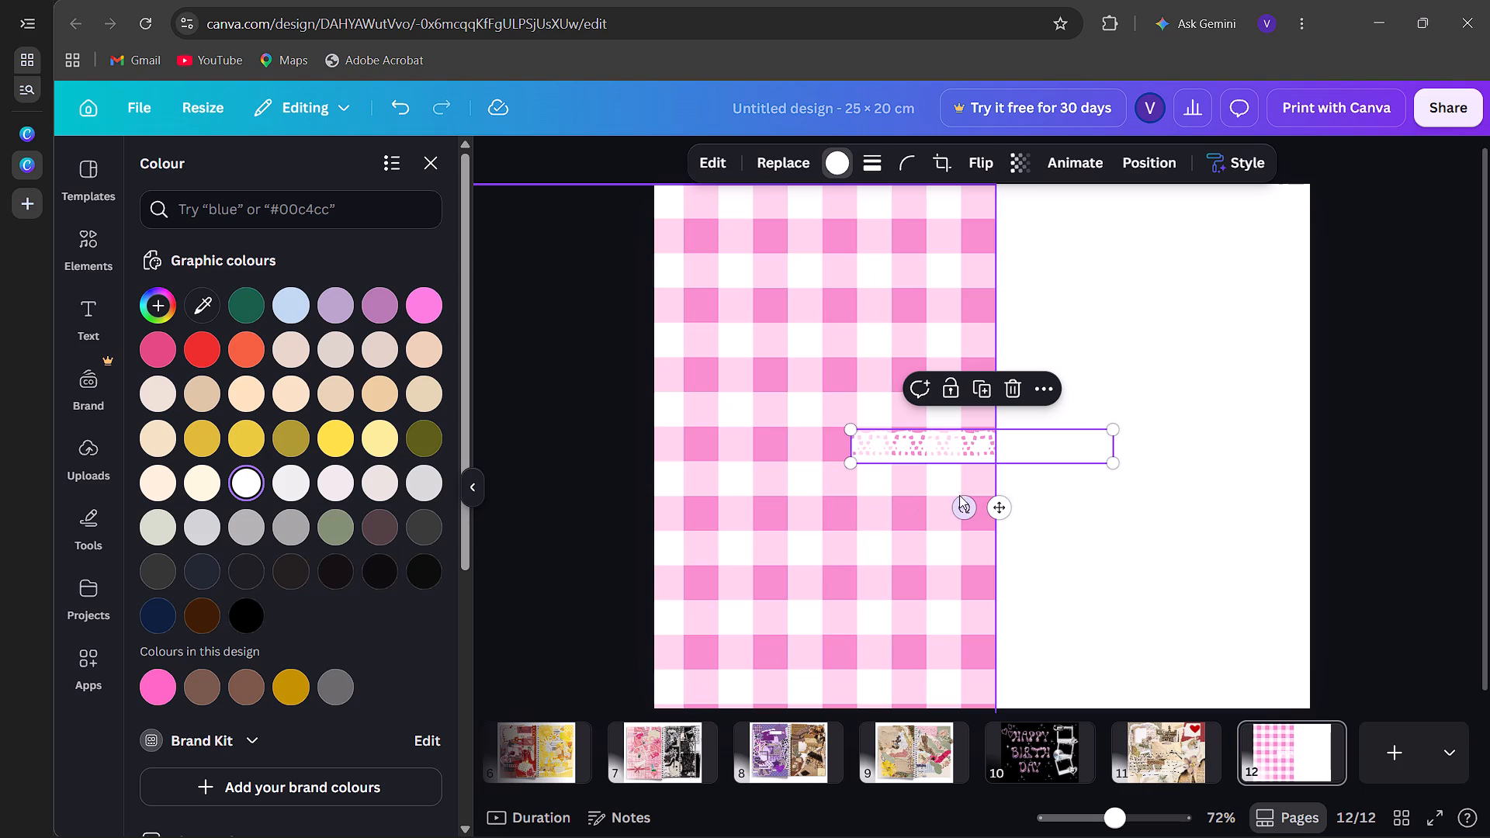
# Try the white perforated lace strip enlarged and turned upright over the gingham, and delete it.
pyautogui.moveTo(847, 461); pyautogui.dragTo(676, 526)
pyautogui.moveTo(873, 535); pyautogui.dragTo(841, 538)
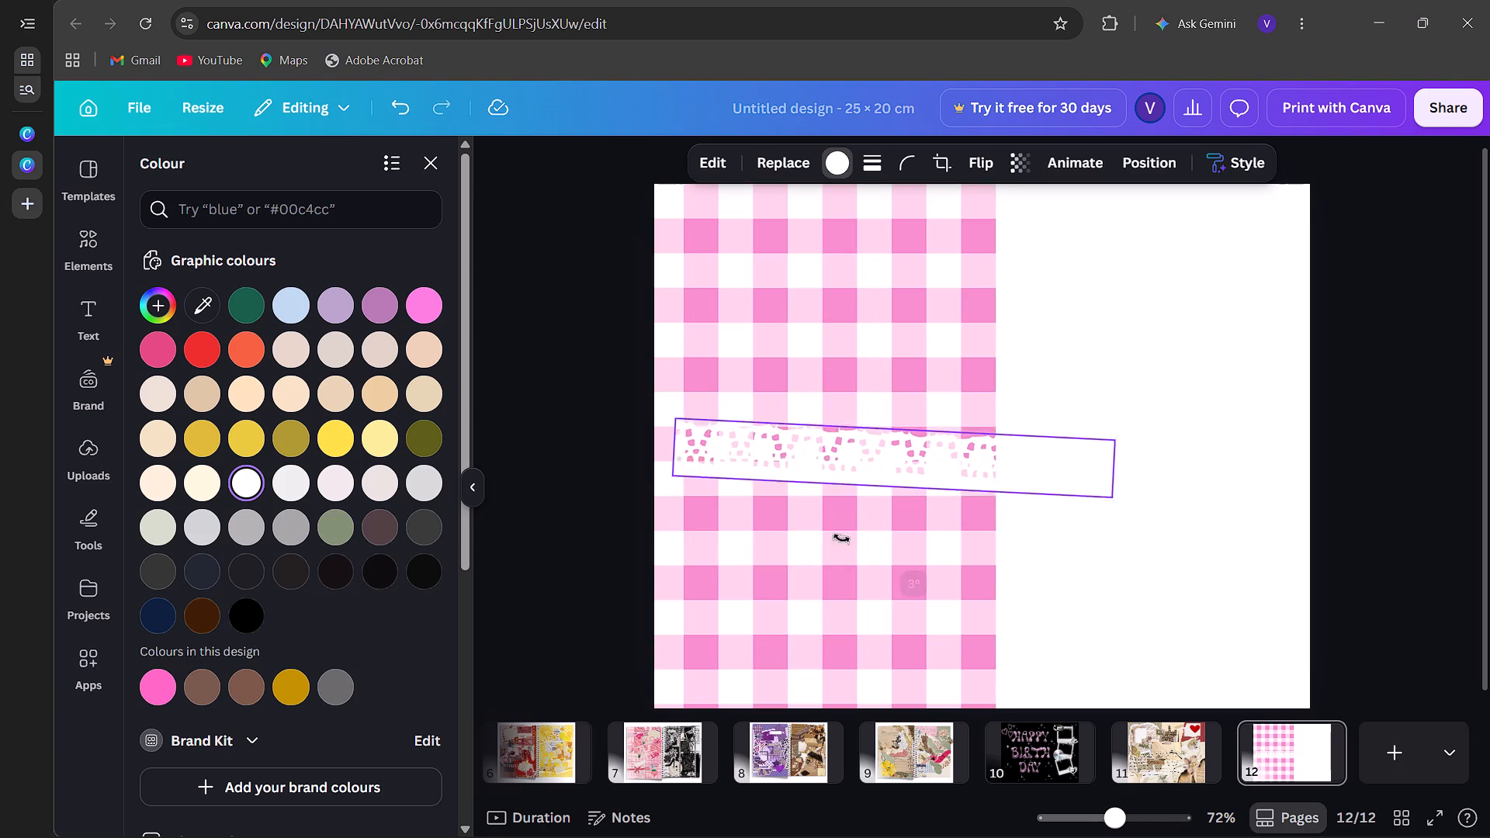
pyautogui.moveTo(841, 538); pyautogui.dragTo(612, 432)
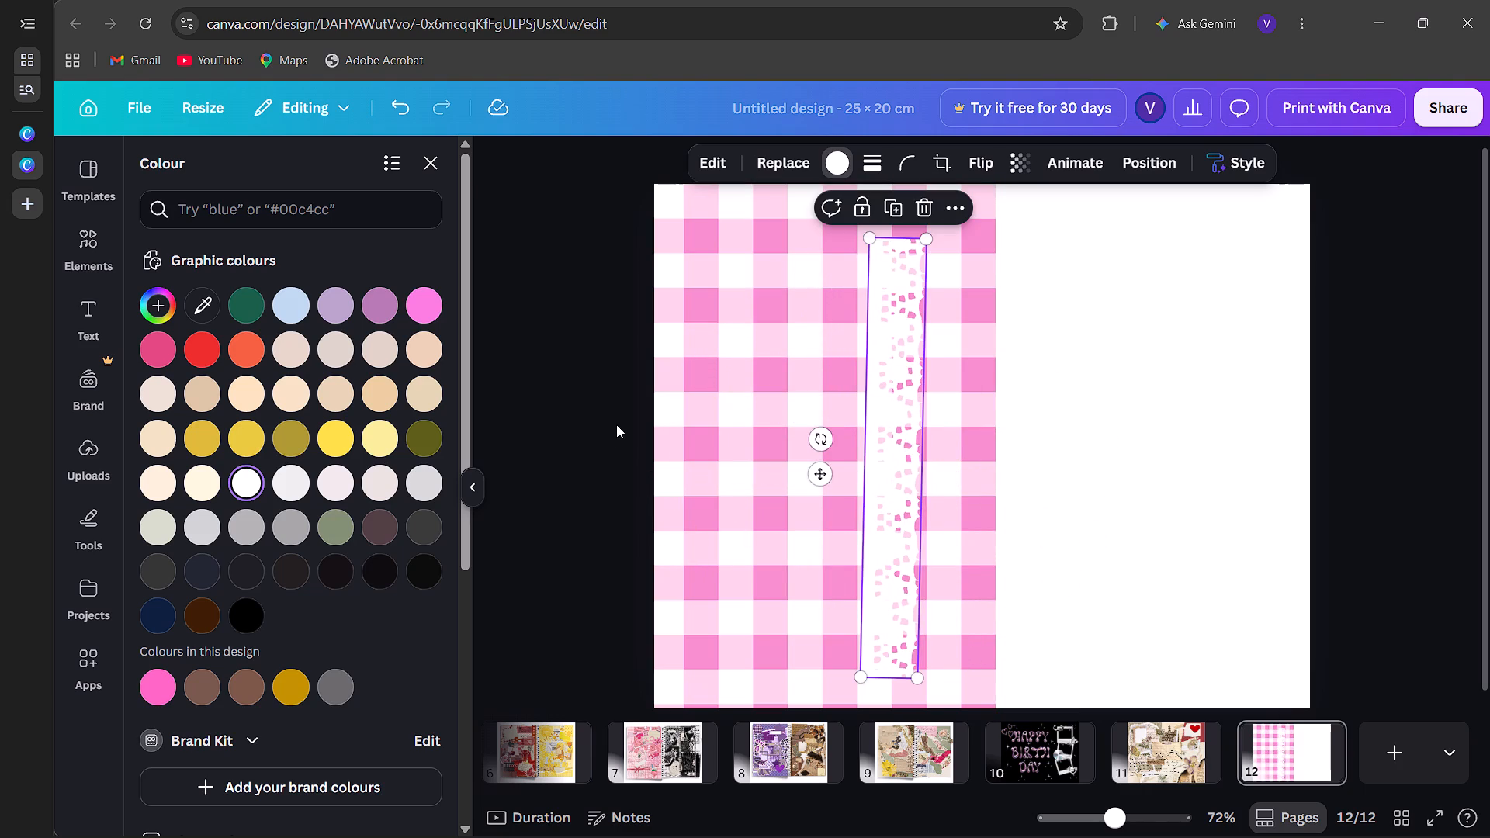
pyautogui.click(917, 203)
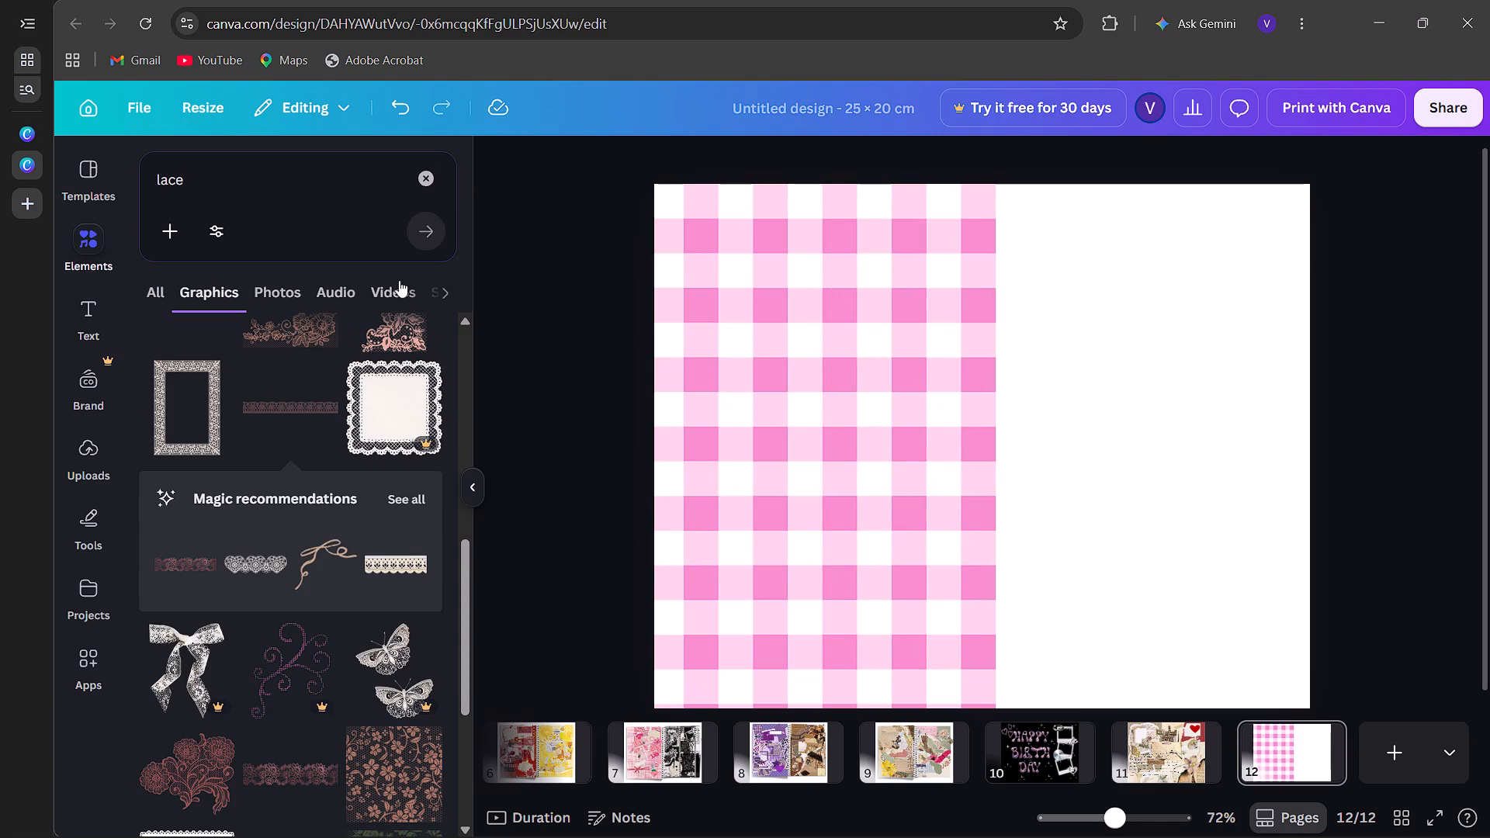
# Add the gold scalloped lace strip with the leafy vine pattern from the lace graphics to page 12 and recolour it white.
pyautogui.scroll(-4, 386, 345)
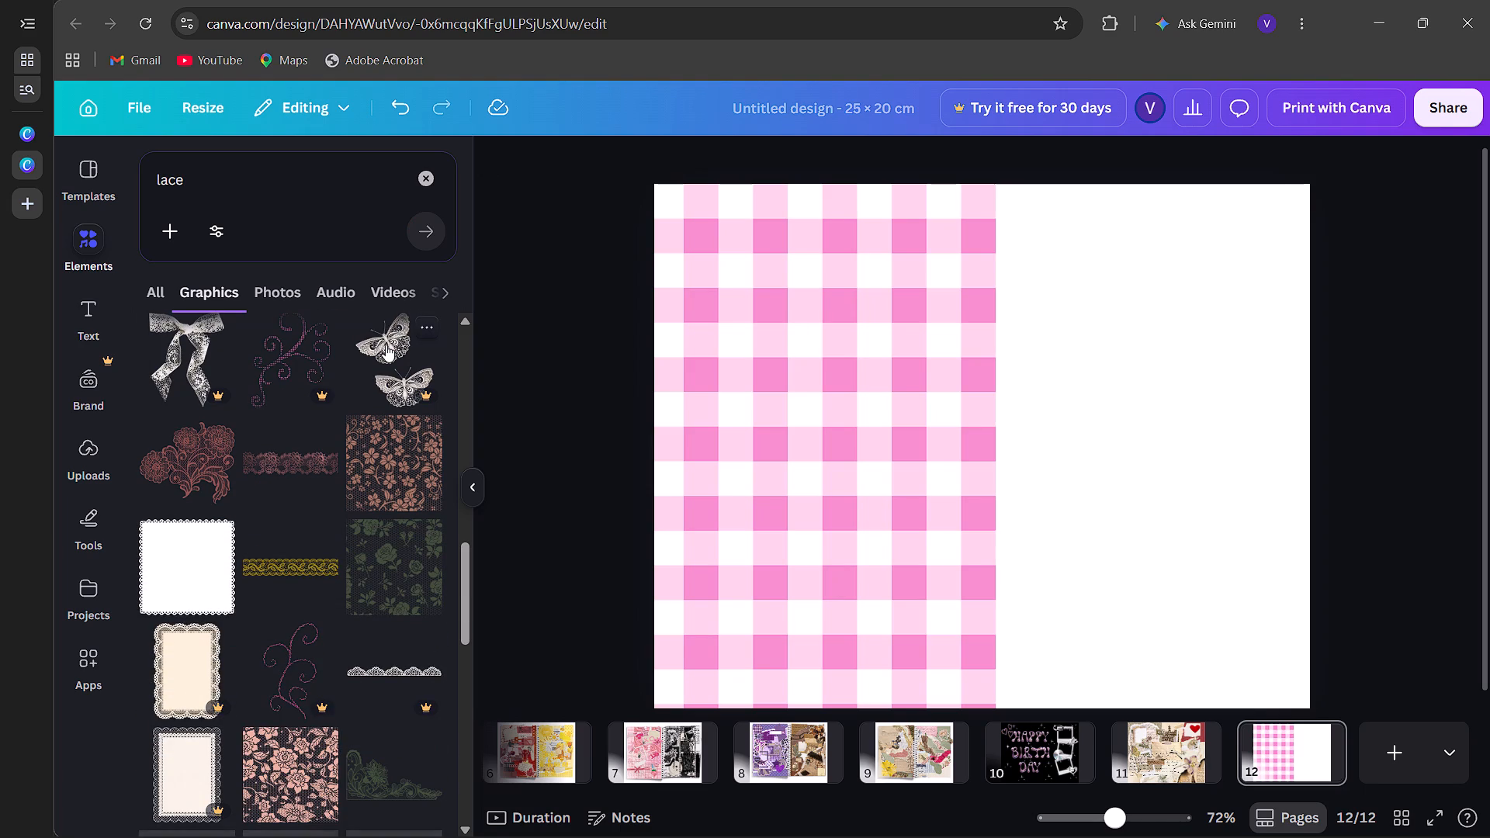
pyautogui.click(311, 556)
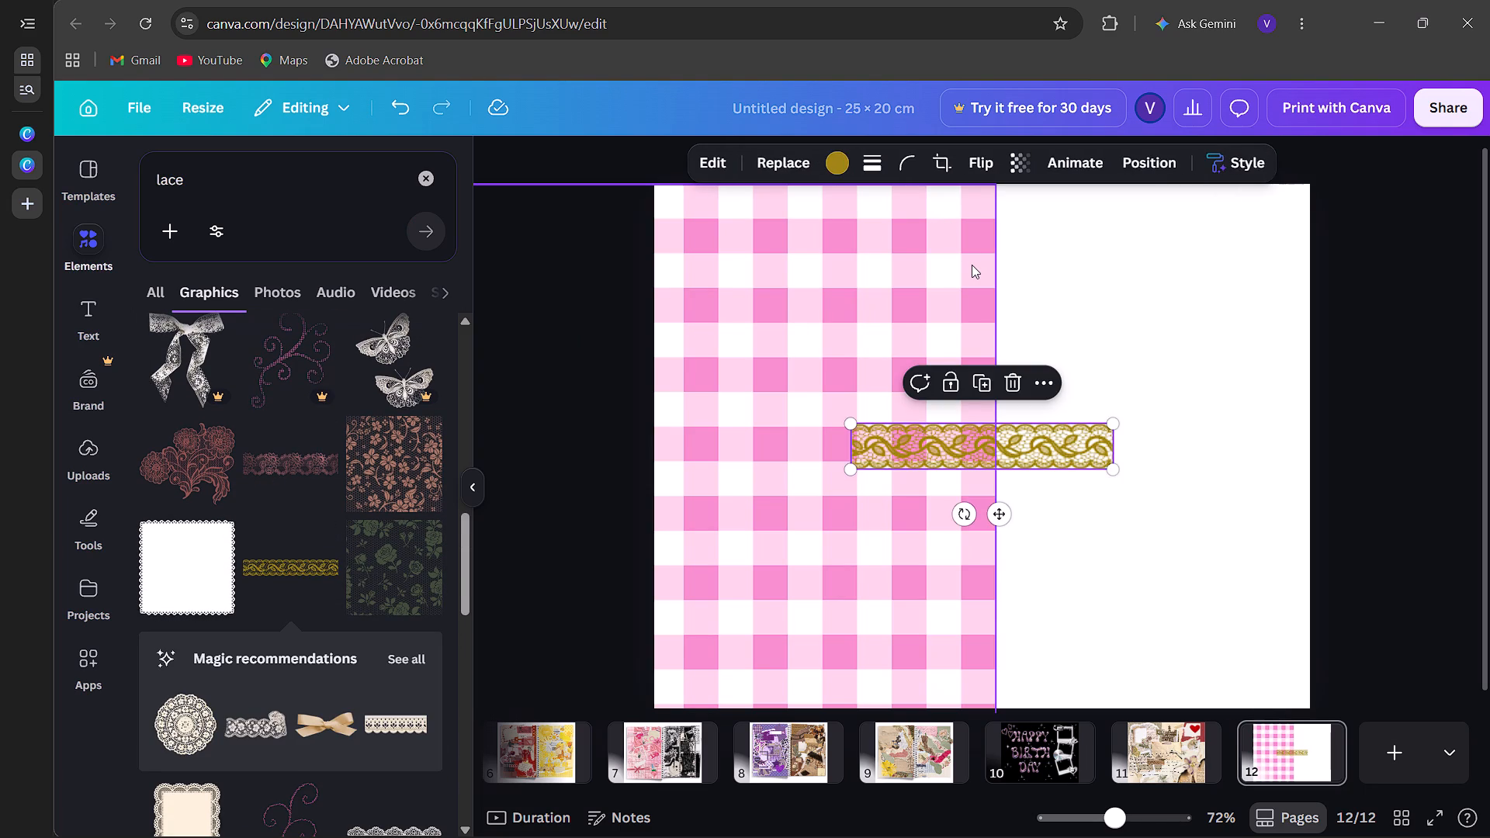
pyautogui.click(832, 173)
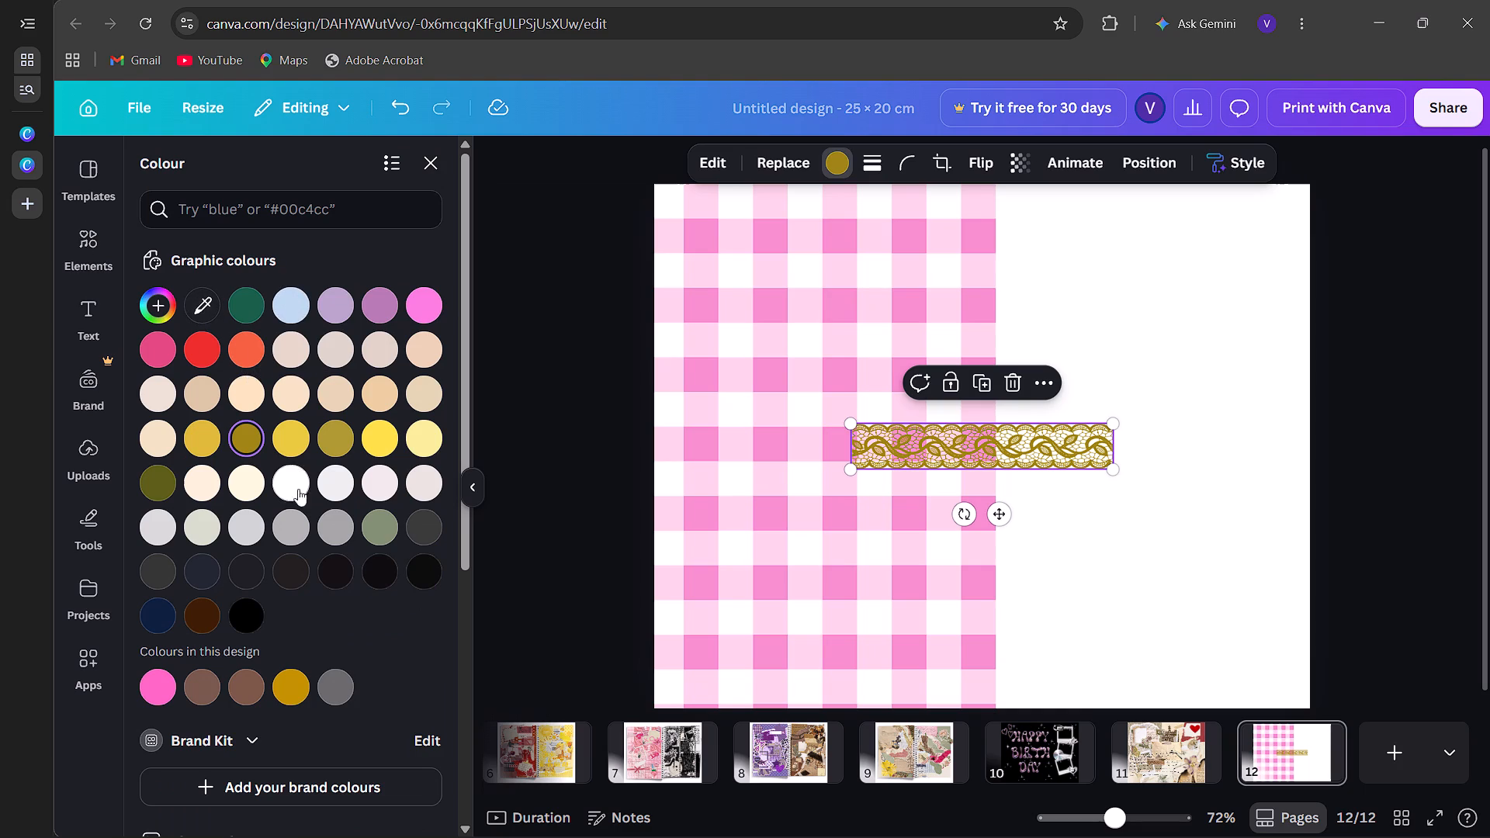
pyautogui.scroll(-2, 207, 531)
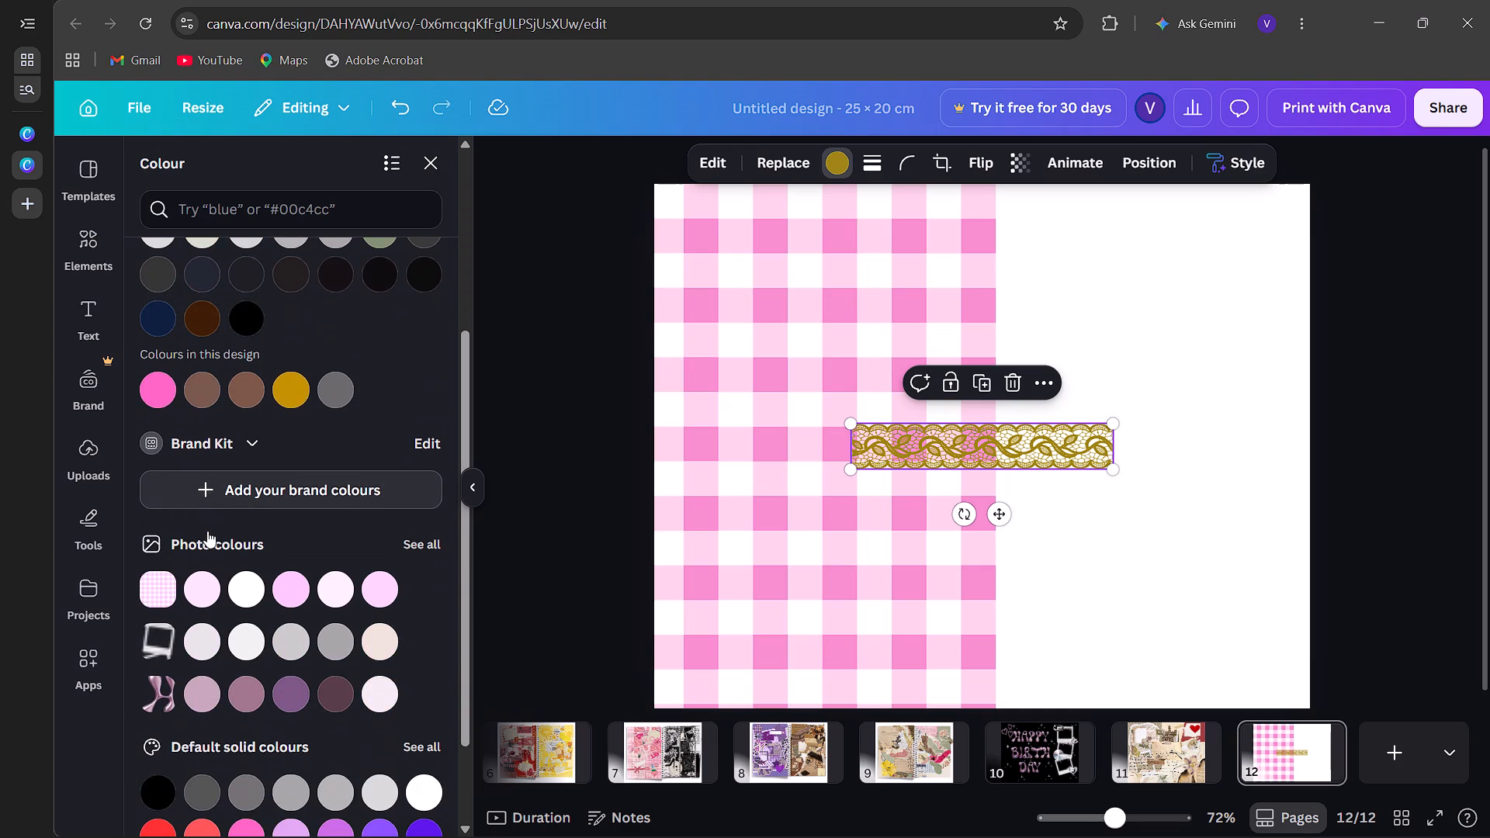
pyautogui.scroll(-1, 207, 531)
pyautogui.click(245, 597)
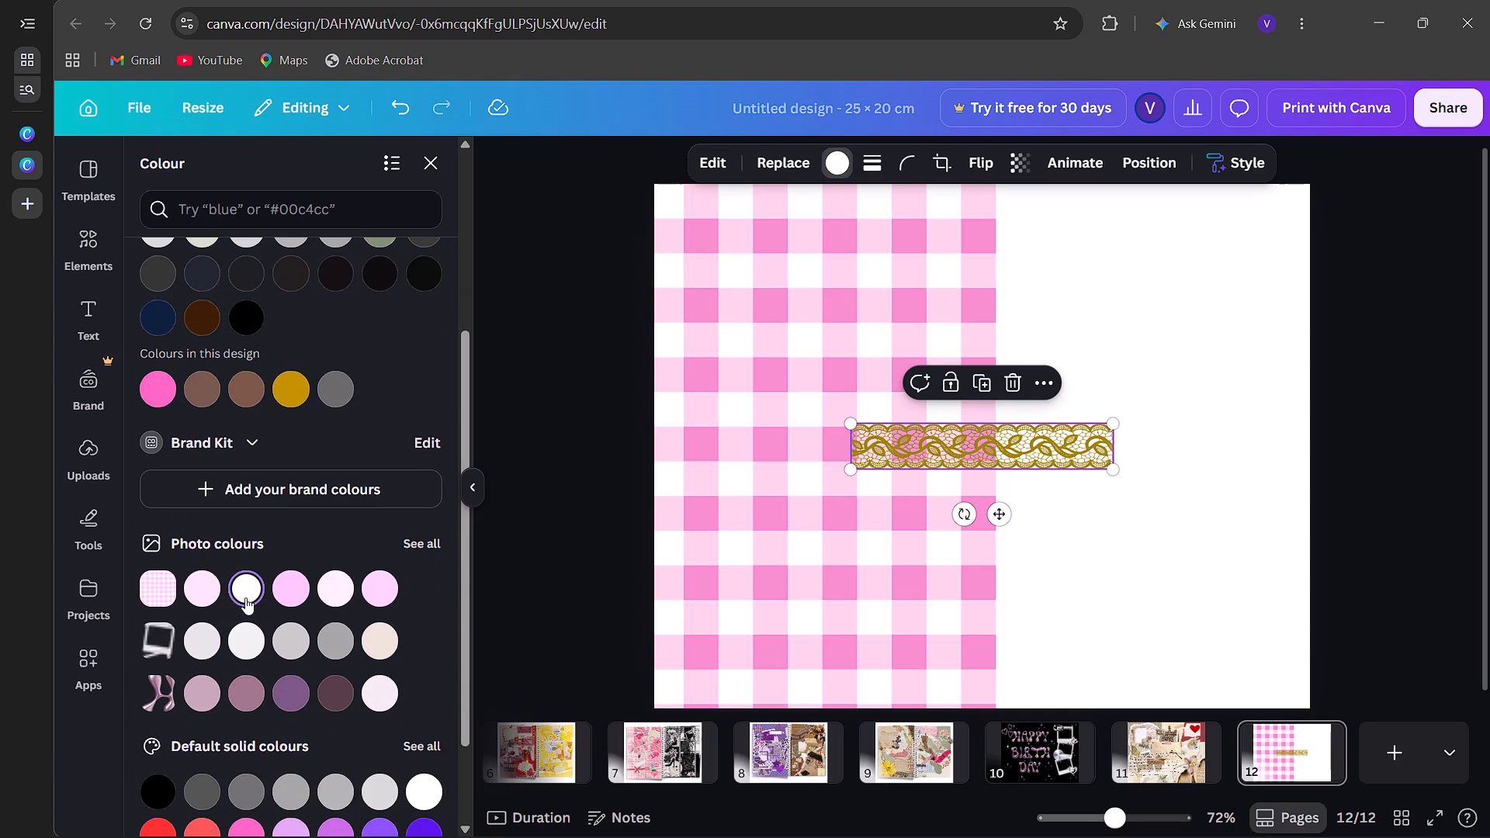
# Enlarge the white vine-patterned lace strip and rotate it upright over the gingham.
pyautogui.moveTo(851, 463); pyautogui.dragTo(670, 624)
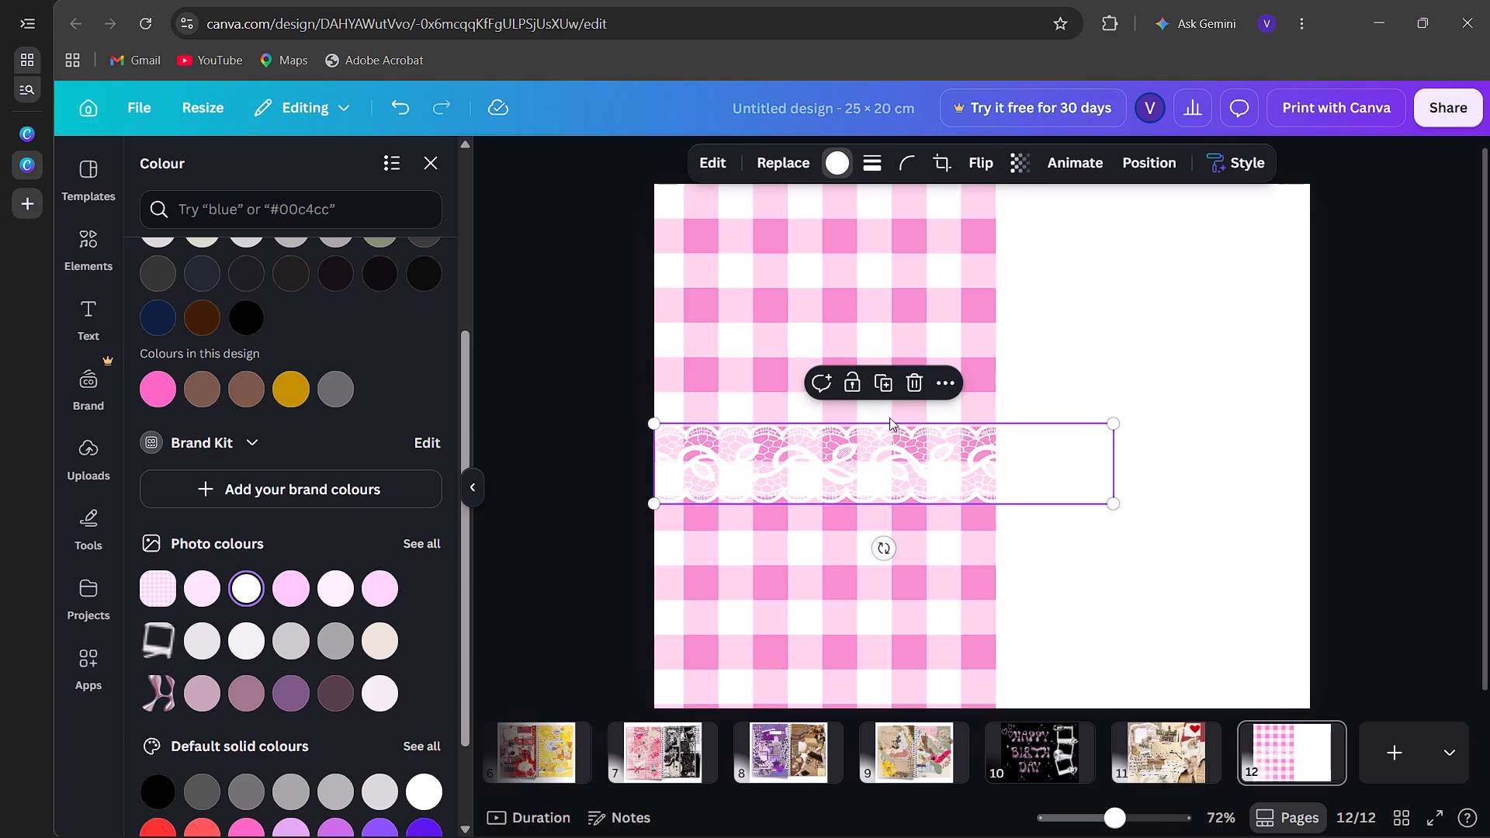
pyautogui.moveTo(889, 544); pyautogui.dragTo(614, 658)
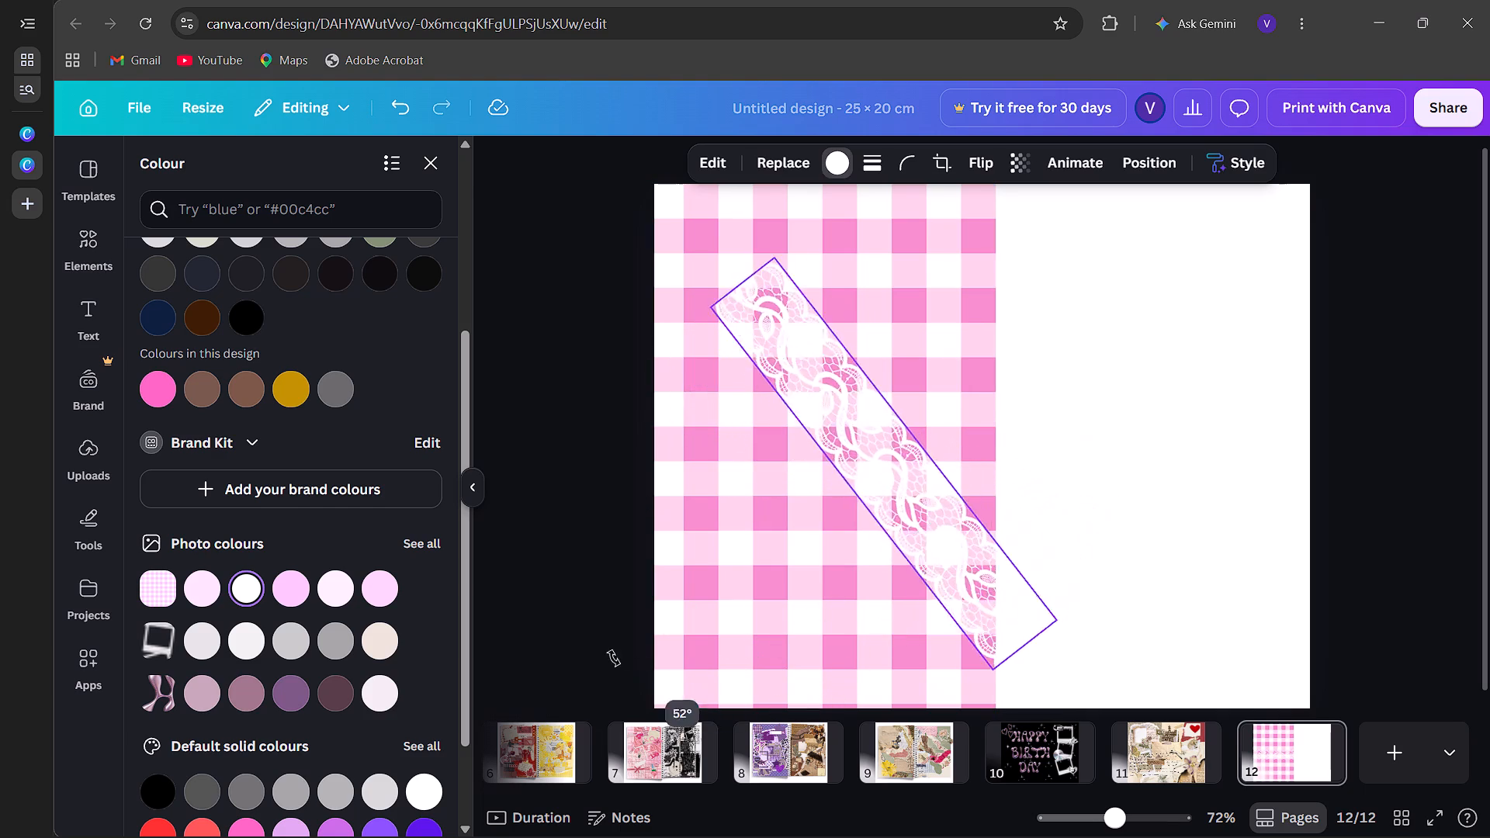
pyautogui.moveTo(614, 658); pyautogui.dragTo(601, 473)
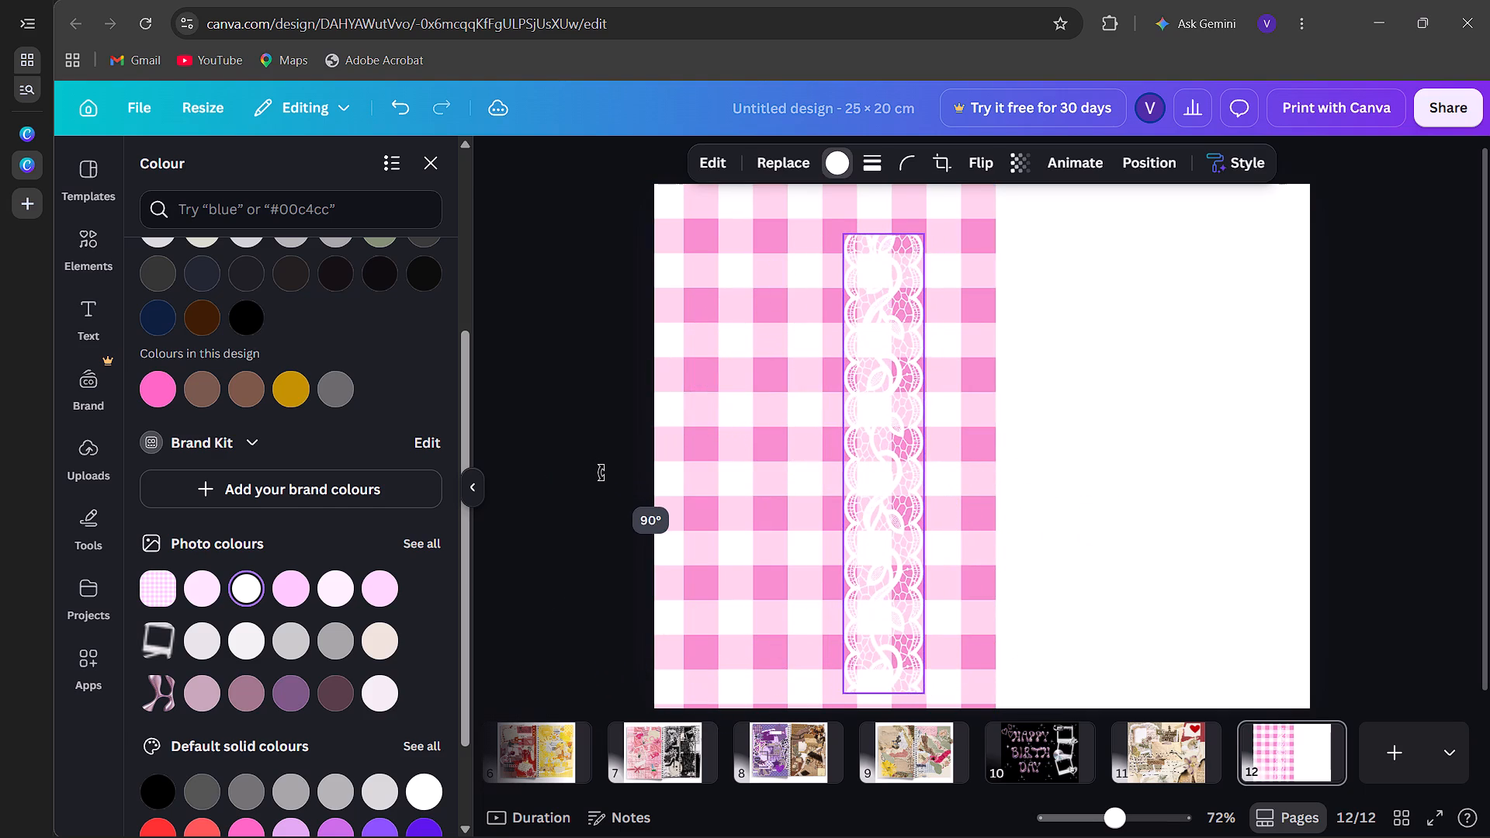
pyautogui.moveTo(601, 473); pyautogui.dragTo(602, 475)
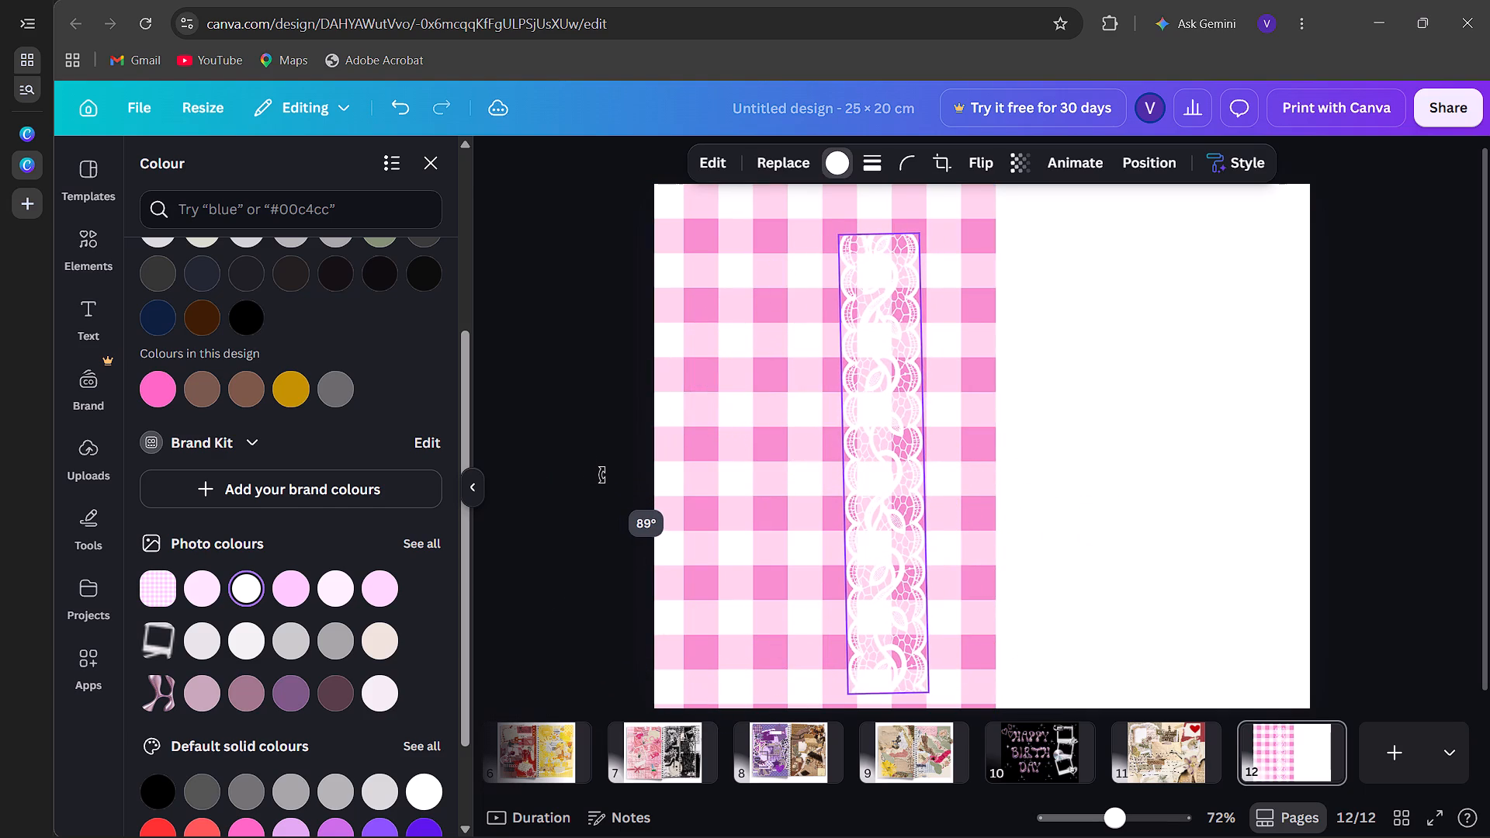
pyautogui.moveTo(602, 475); pyautogui.dragTo(570, 483)
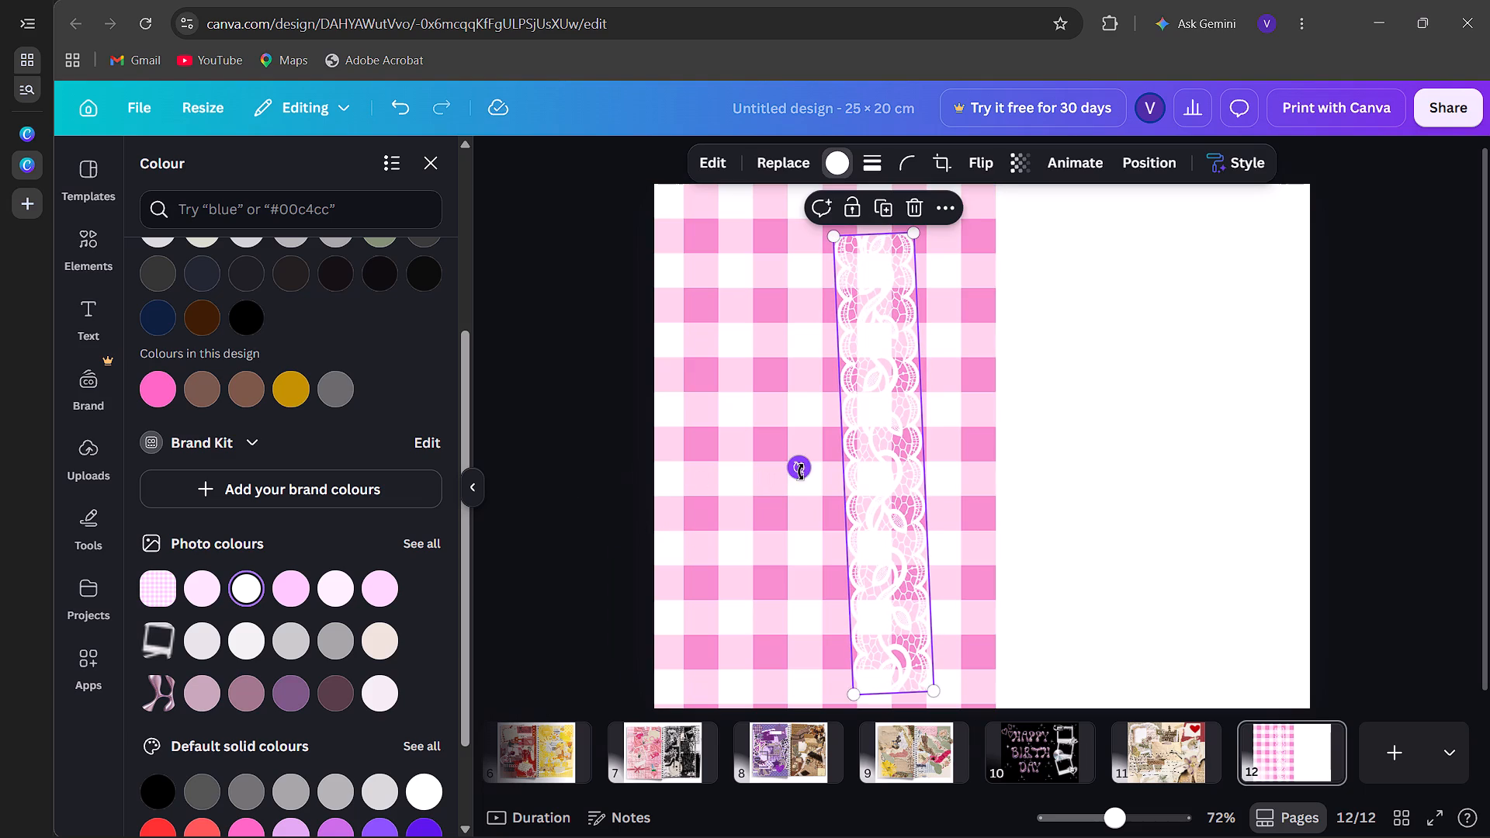
pyautogui.moveTo(801, 472); pyautogui.dragTo(815, 497)
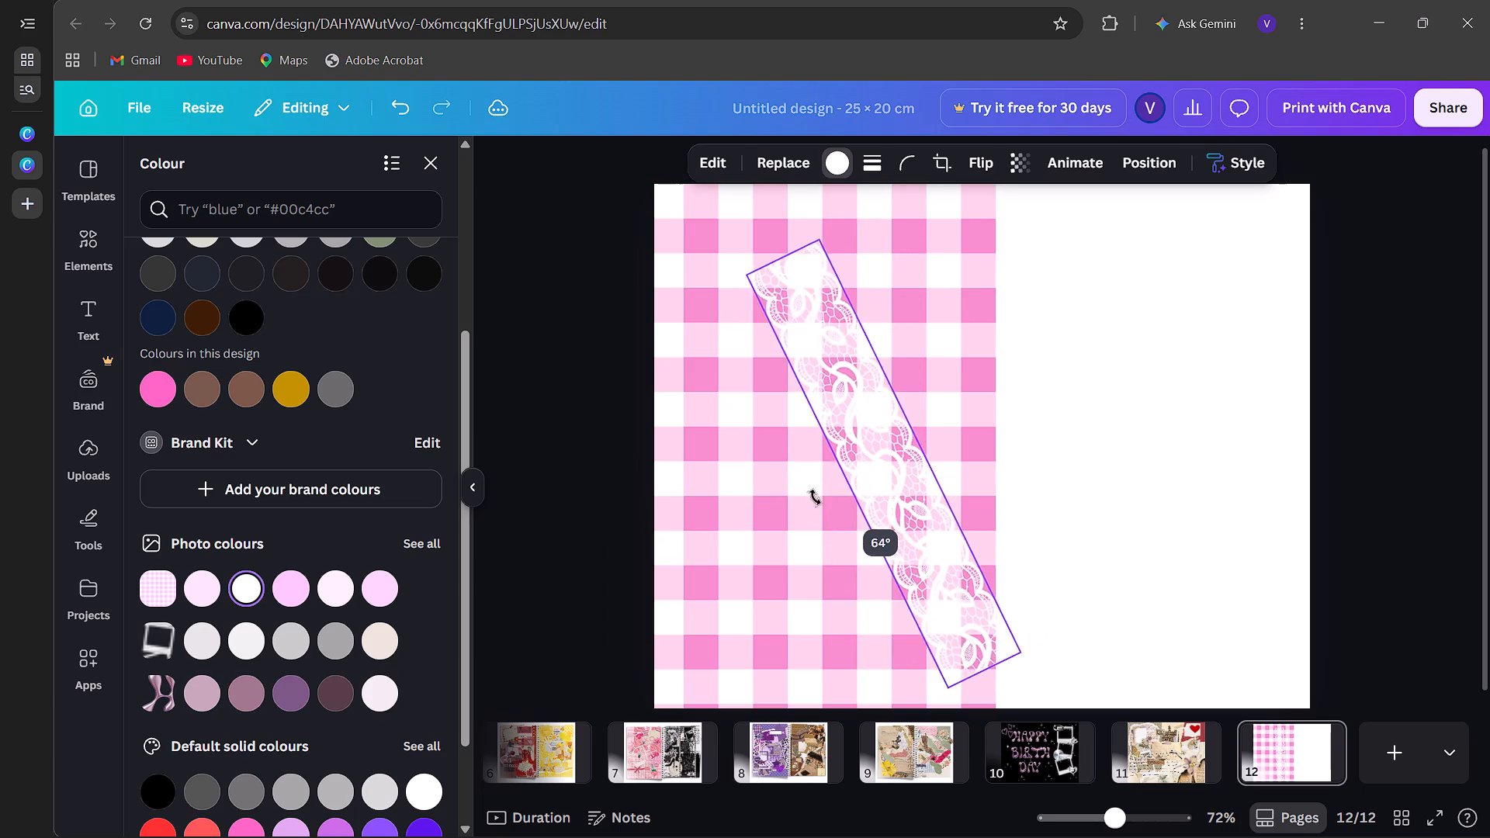
pyautogui.moveTo(815, 497); pyautogui.dragTo(531, 461)
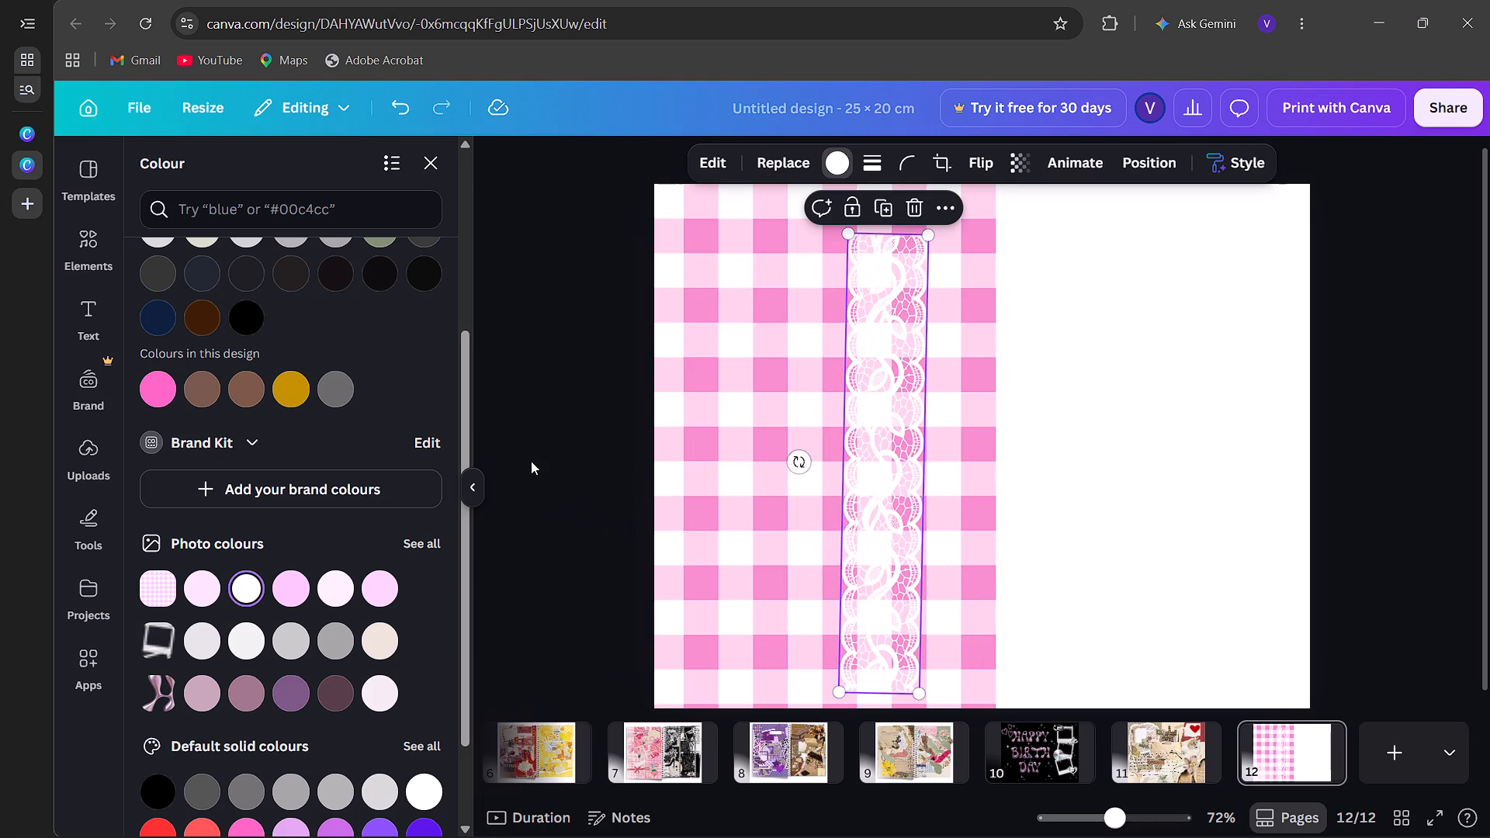
pyautogui.moveTo(797, 457); pyautogui.dragTo(803, 462)
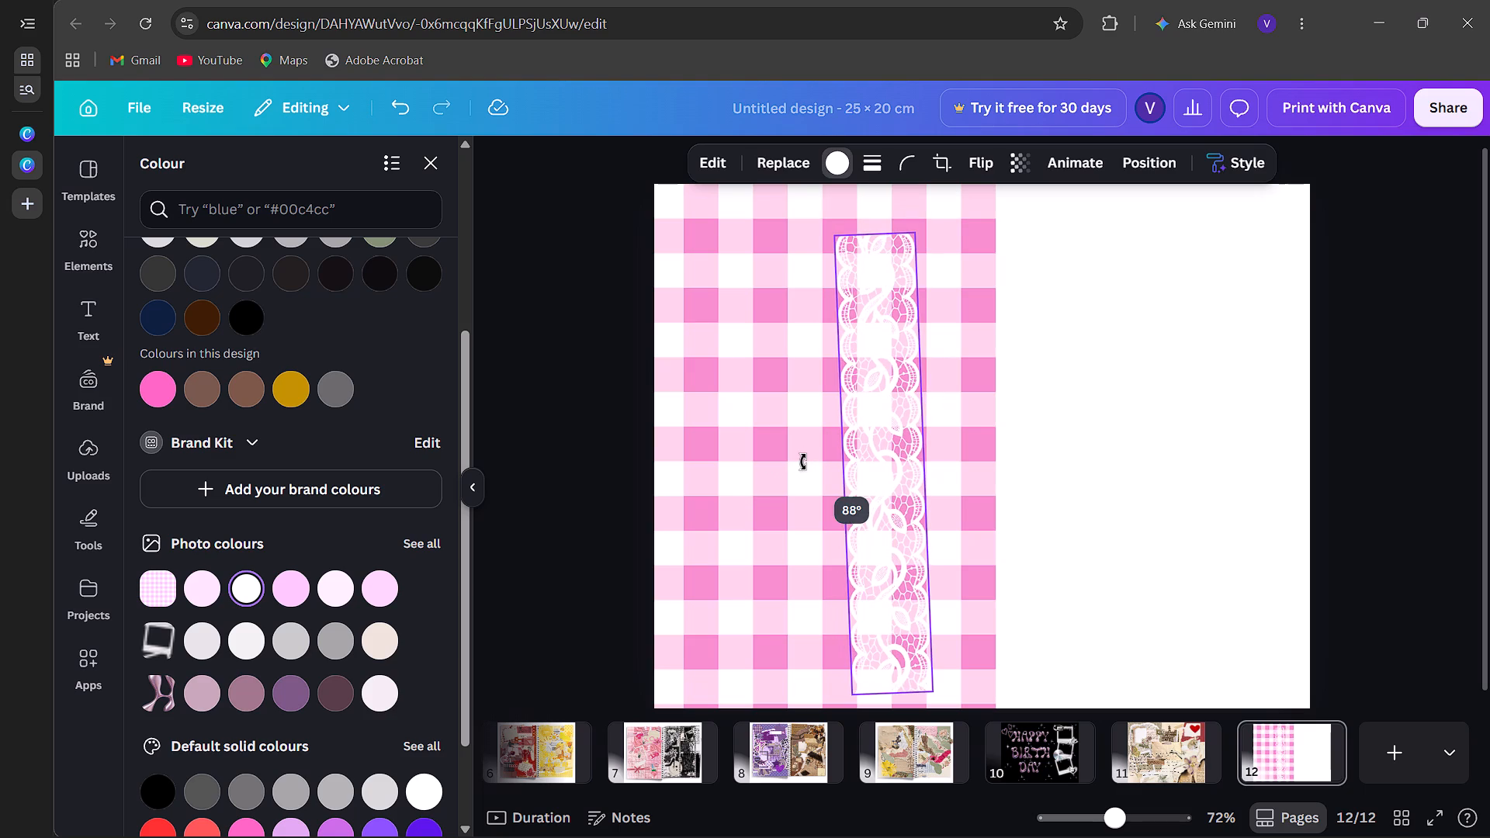
pyautogui.moveTo(803, 462); pyautogui.dragTo(813, 489)
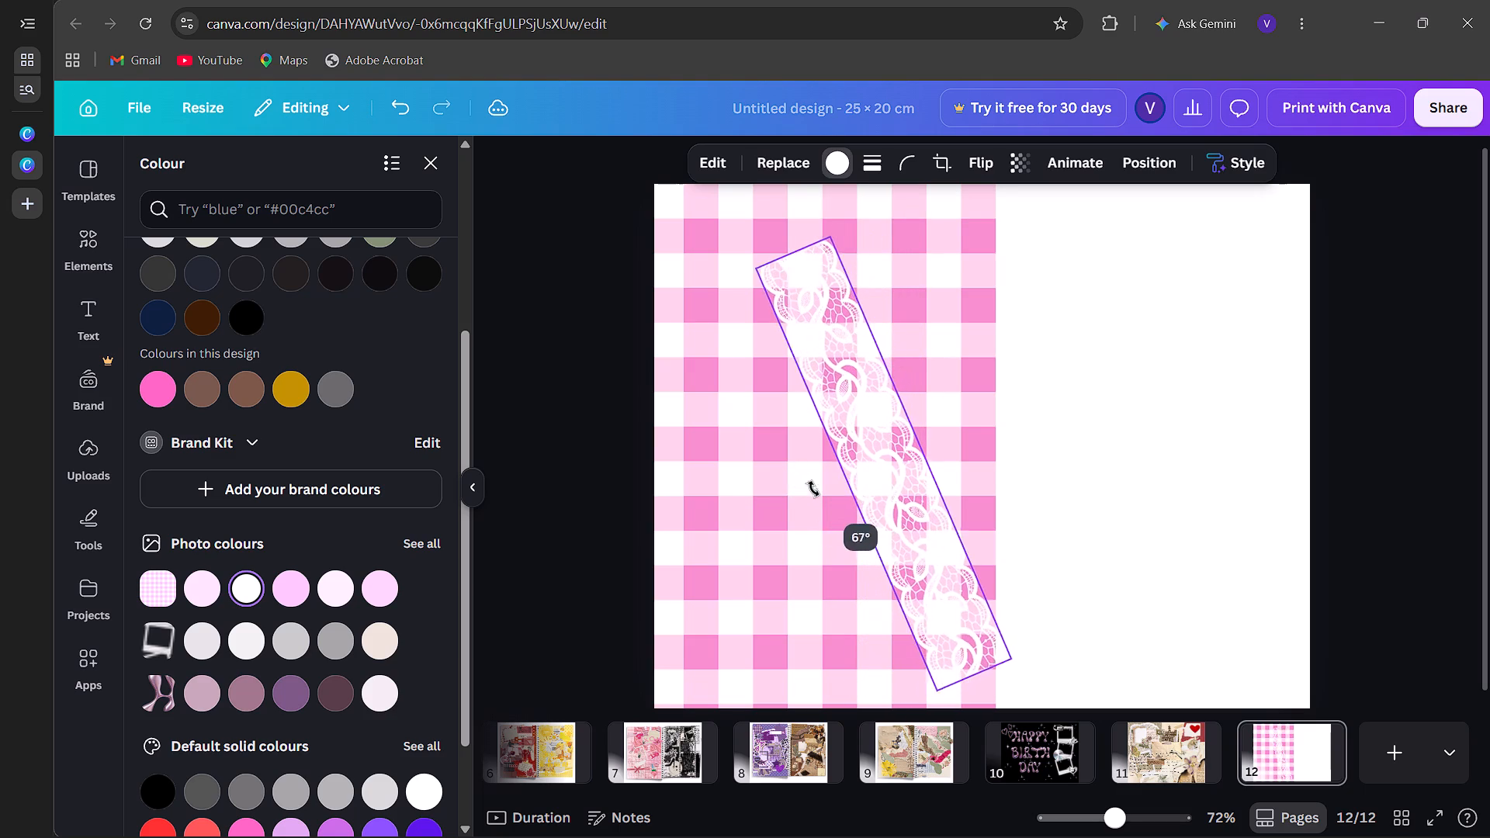
pyautogui.moveTo(813, 489); pyautogui.dragTo(662, 453)
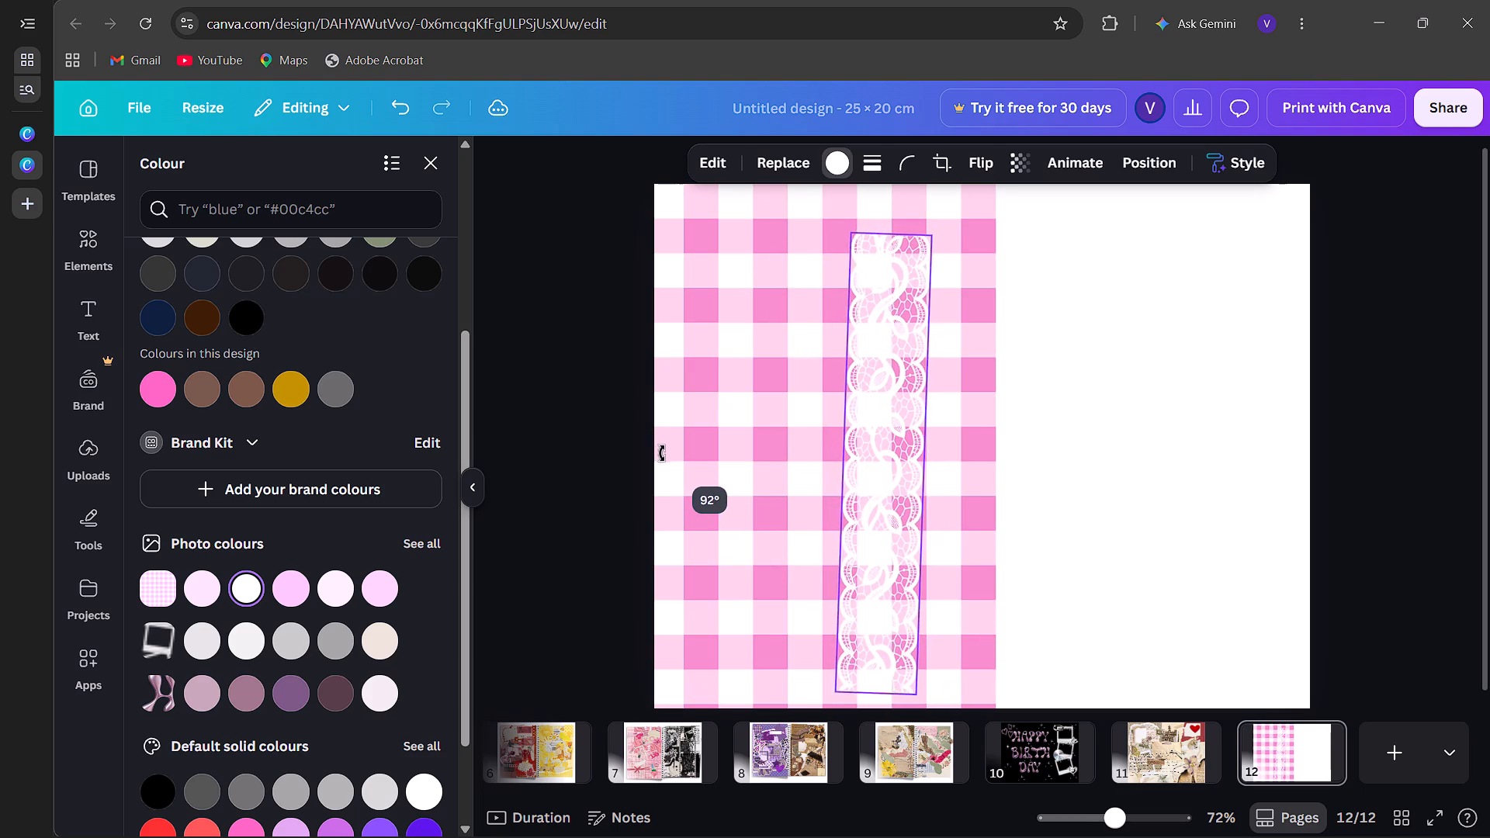
pyautogui.moveTo(662, 453); pyautogui.dragTo(664, 460)
# Enlarge the upright lace to page 12's full height and align it along the gingham's right edge, overlapping the gingham.
pyautogui.moveTo(882, 382); pyautogui.dragTo(979, 346)
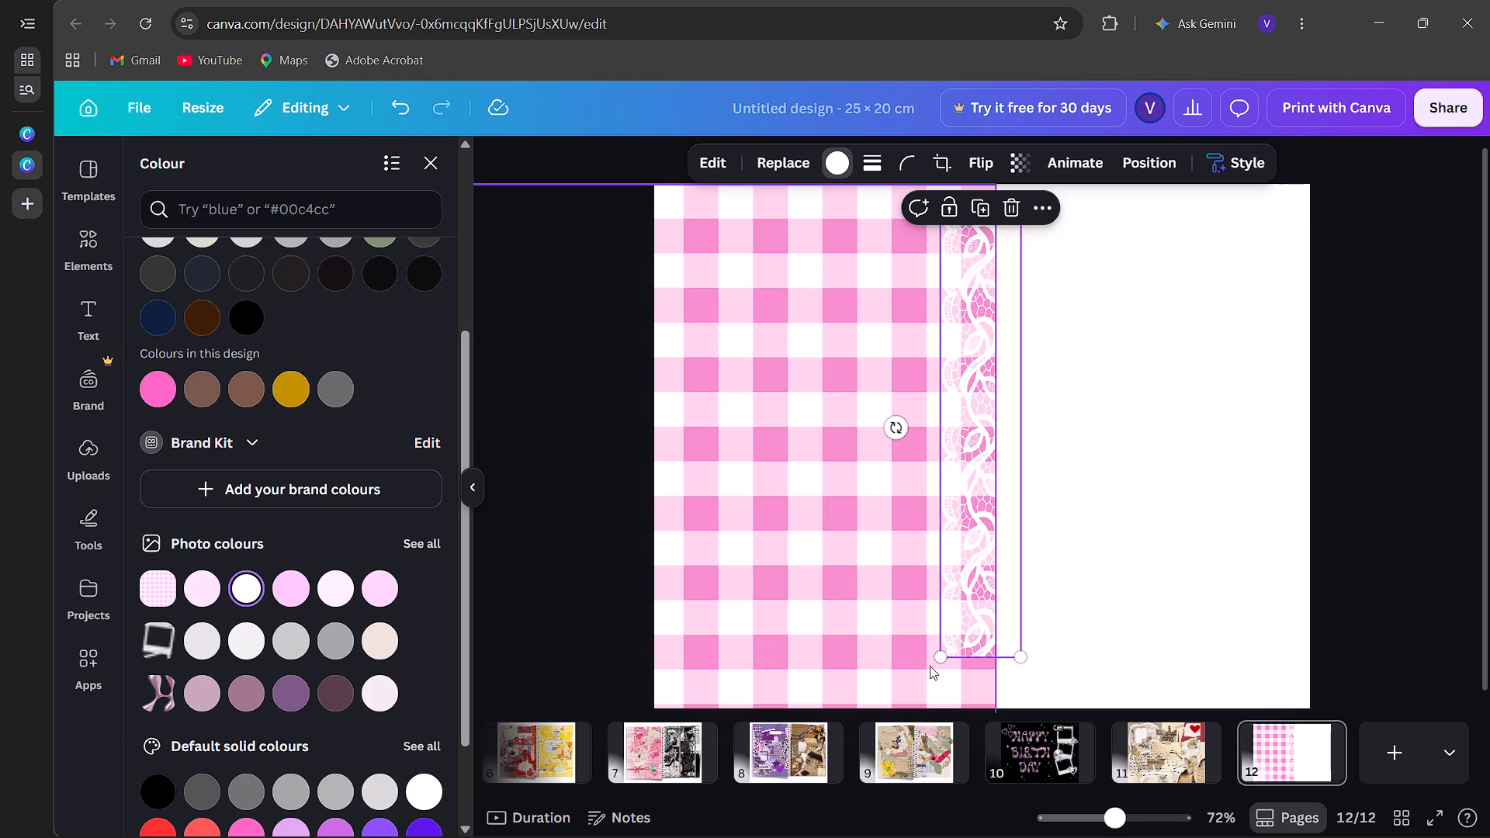
pyautogui.moveTo(946, 655); pyautogui.dragTo(915, 701)
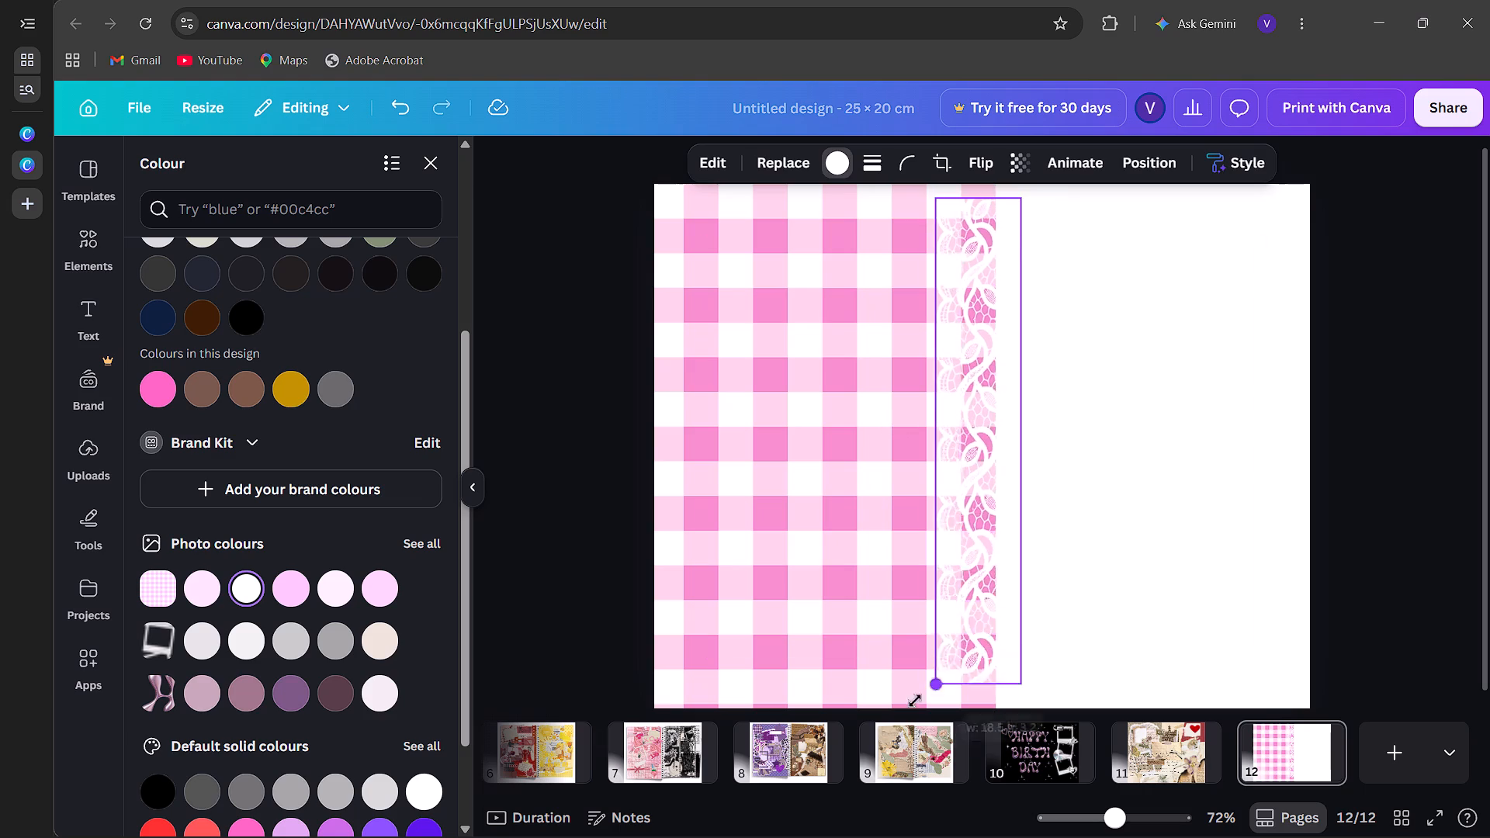
pyautogui.moveTo(915, 701); pyautogui.dragTo(895, 737)
pyautogui.moveTo(973, 570); pyautogui.dragTo(999, 519)
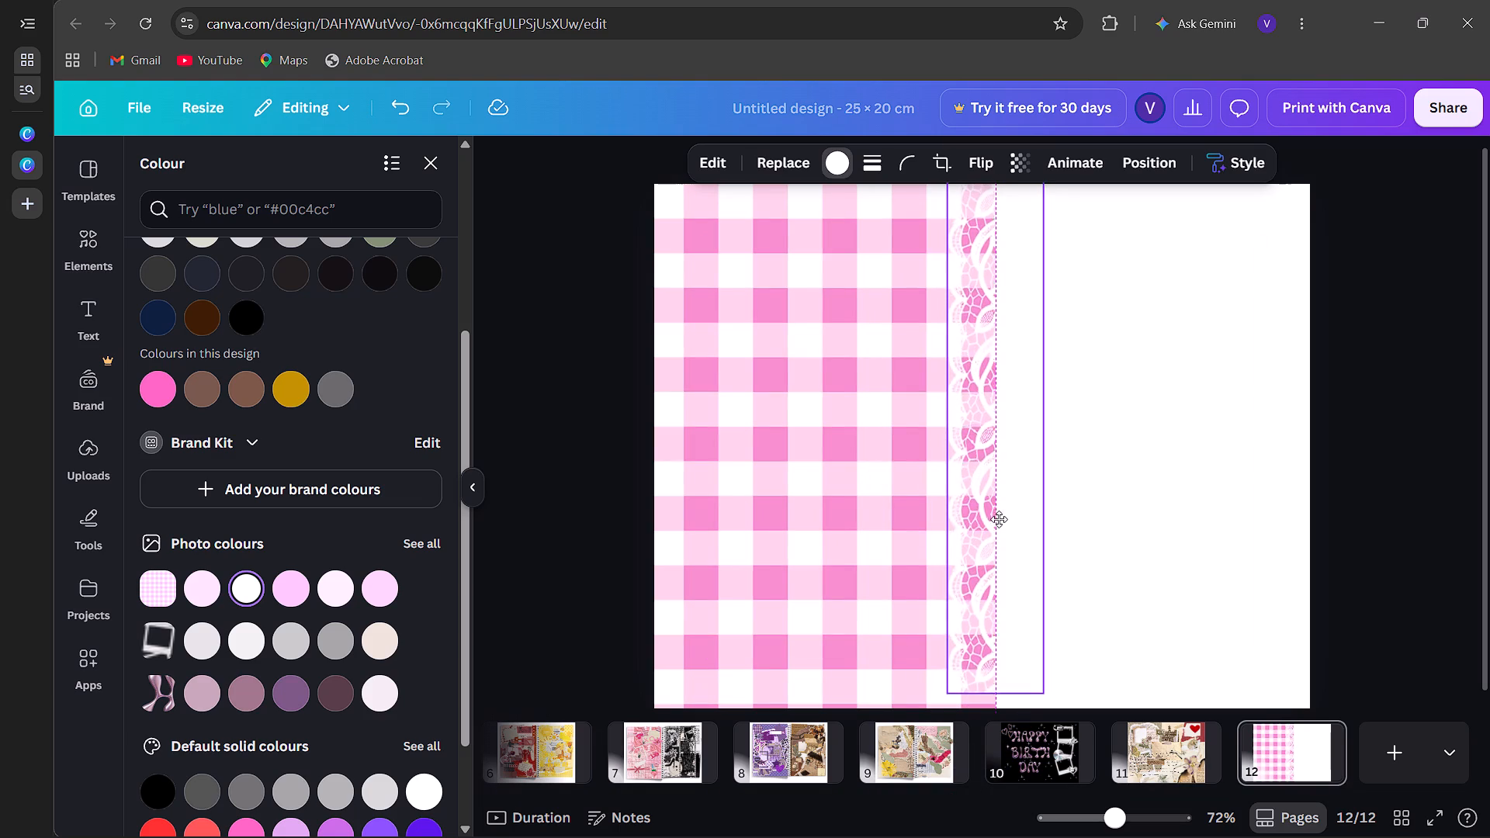
pyautogui.moveTo(999, 519); pyautogui.dragTo(954, 539)
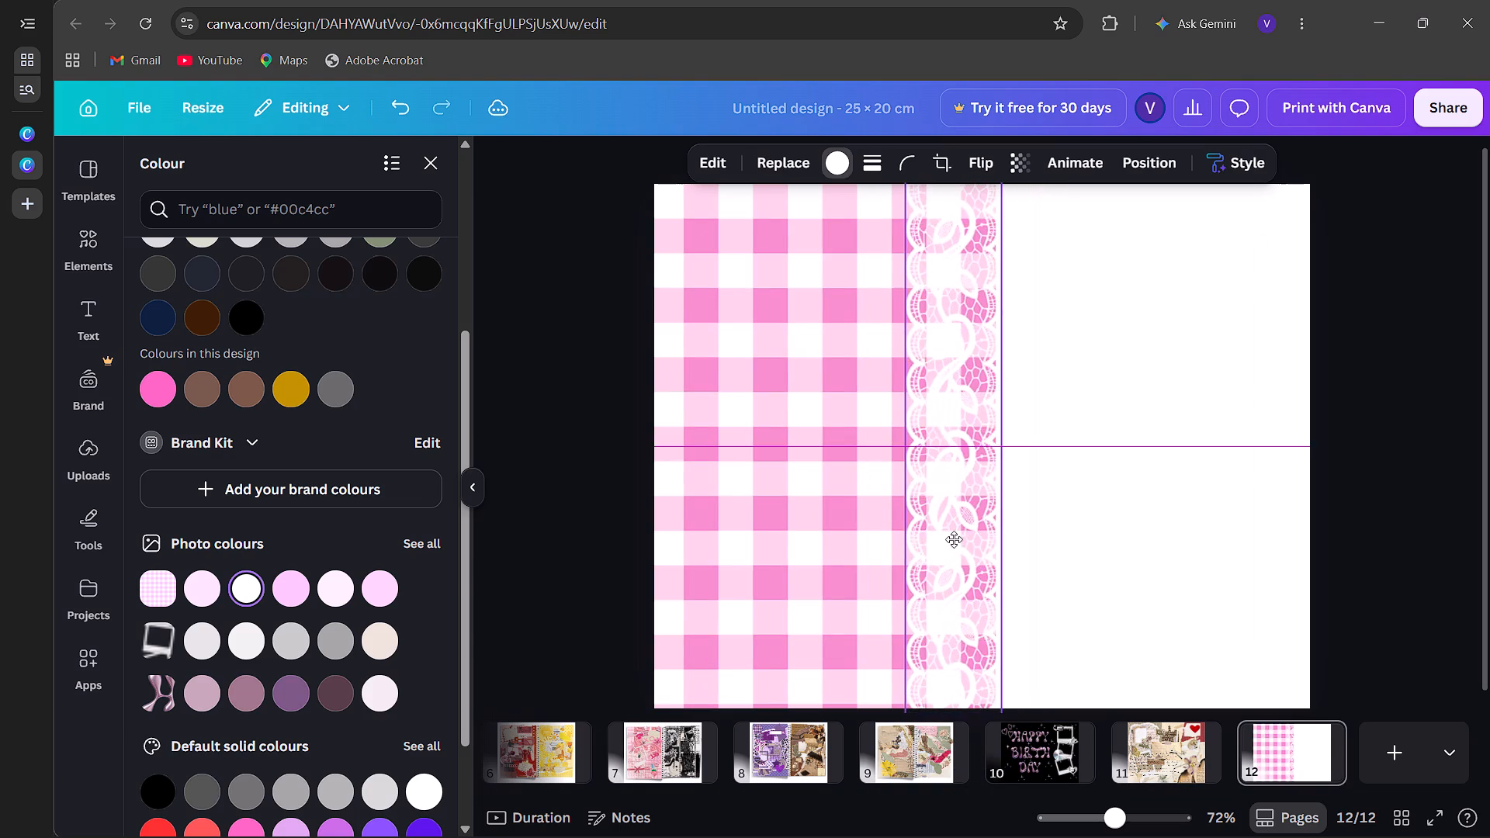
pyautogui.moveTo(954, 539); pyautogui.dragTo(965, 537)
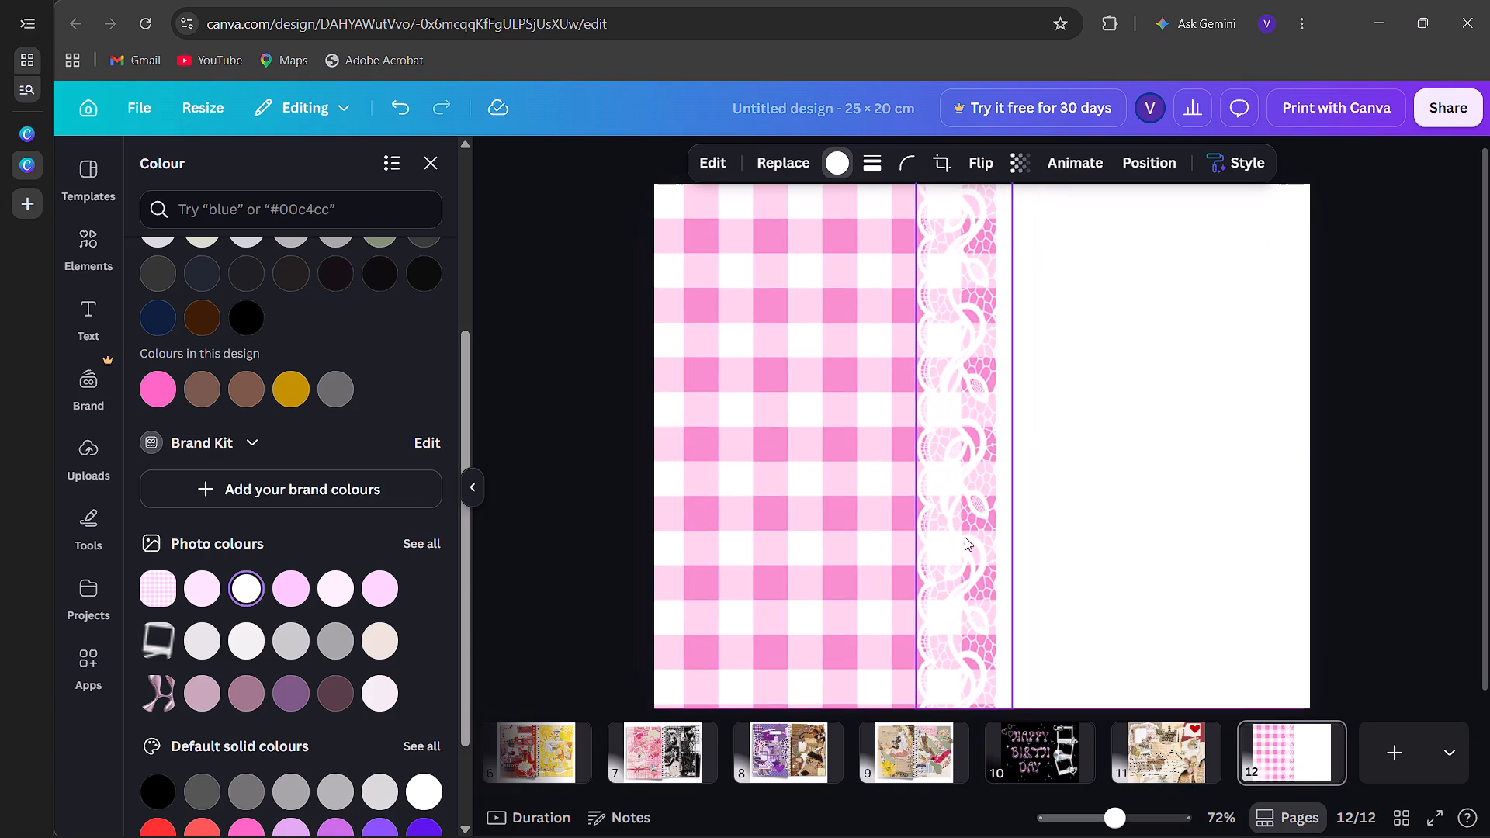
pyautogui.click(1152, 504)
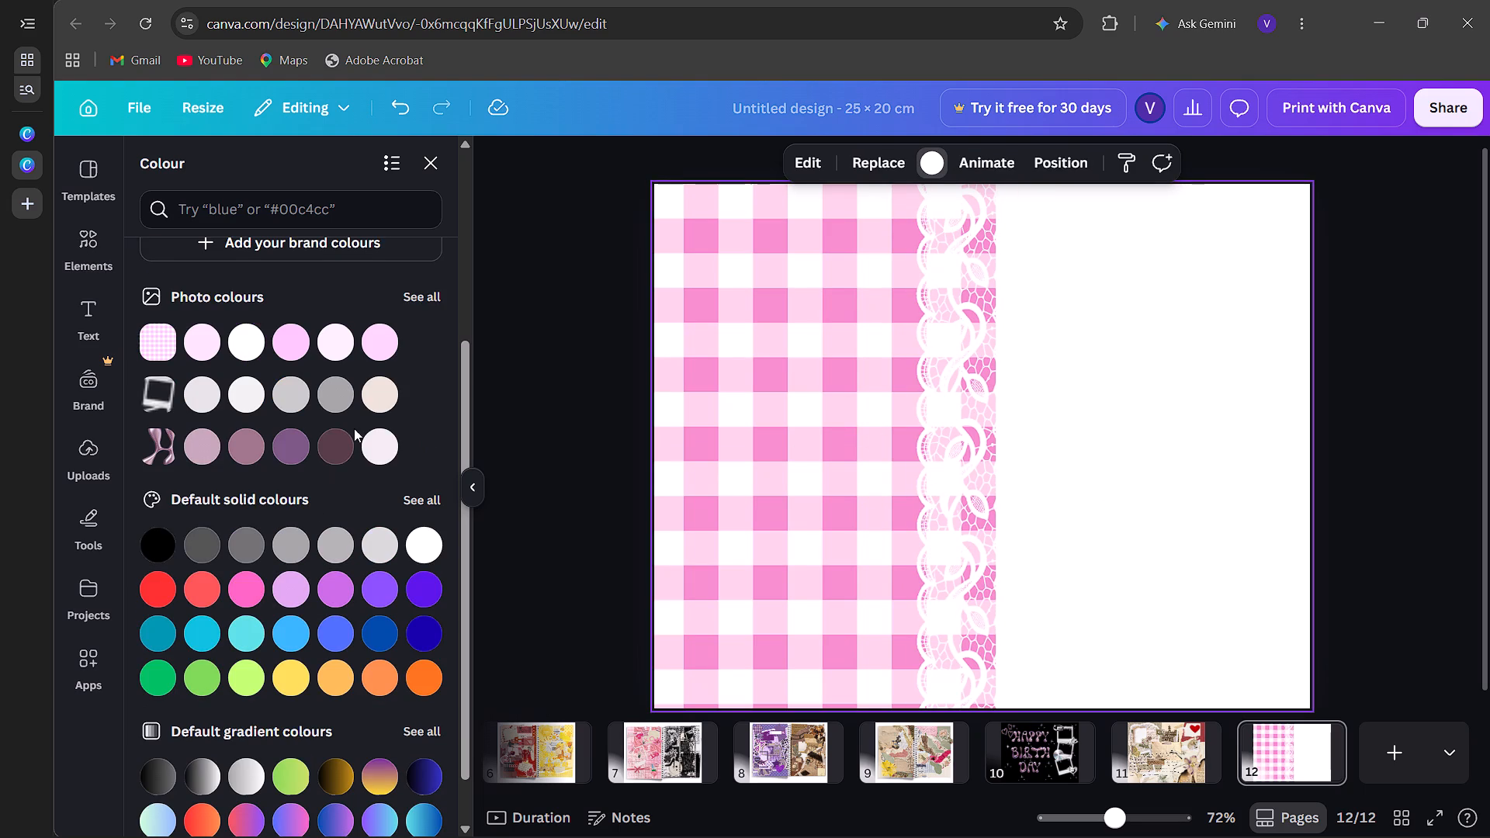
pyautogui.click(435, 168)
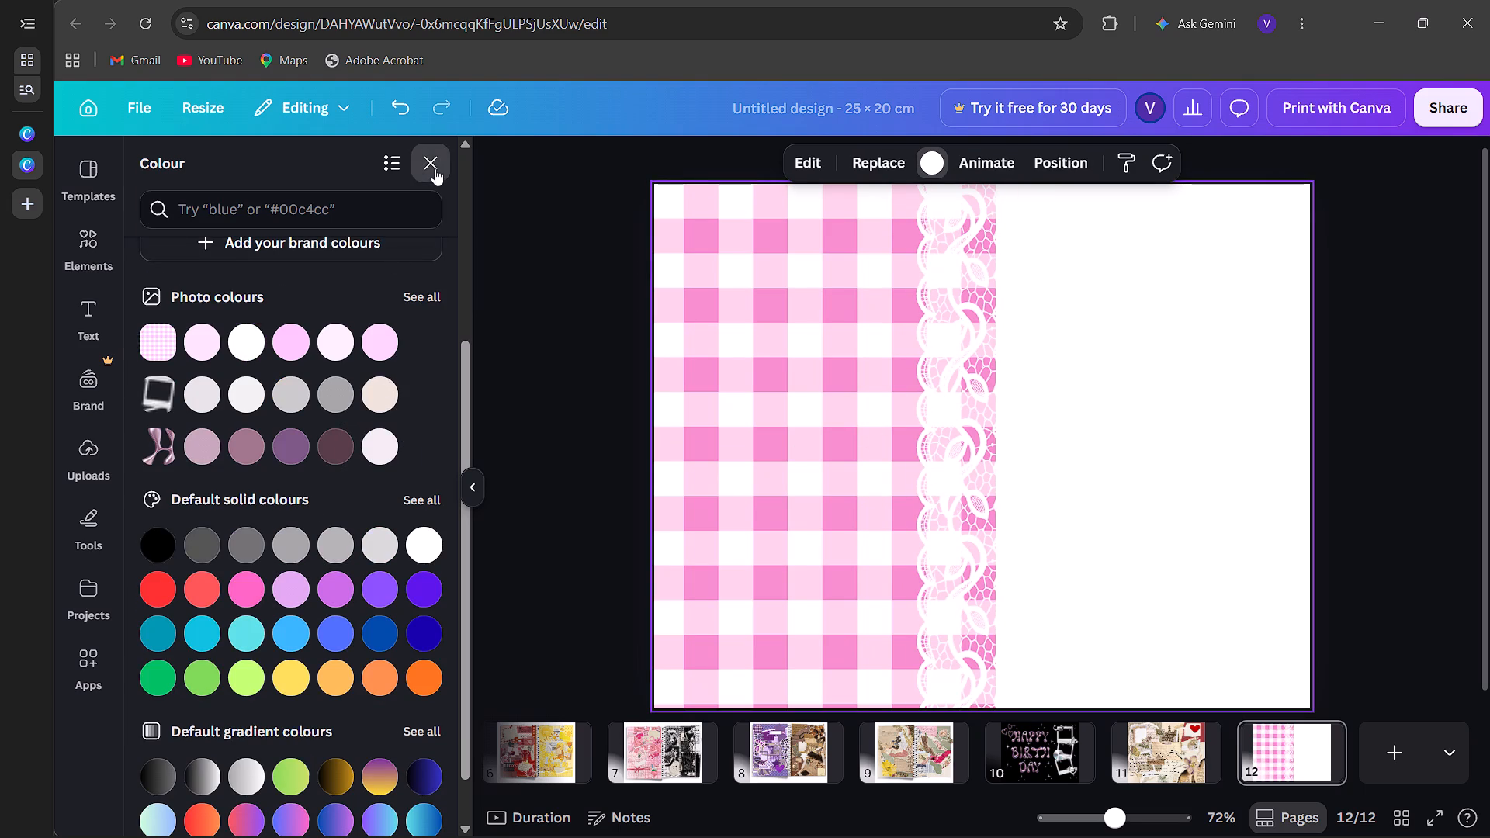
# Add the dark green rose lace pattern from the lace graphics and enlarge it to cover page 12's blank right half, starting at the gingham's edge.
pyautogui.scroll(-2, 344, 467)
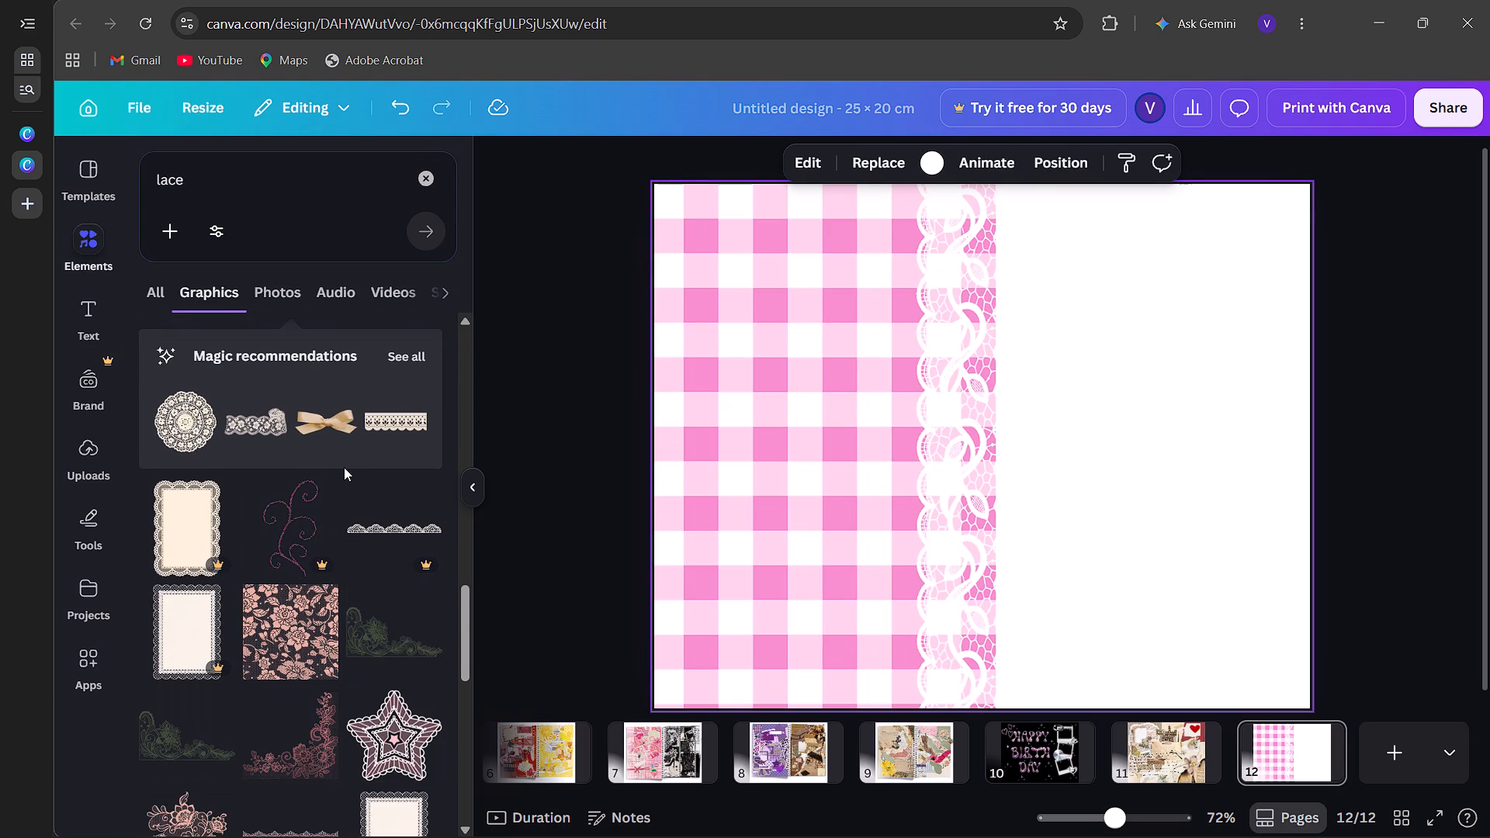
pyautogui.scroll(2, 344, 467)
pyautogui.click(407, 593)
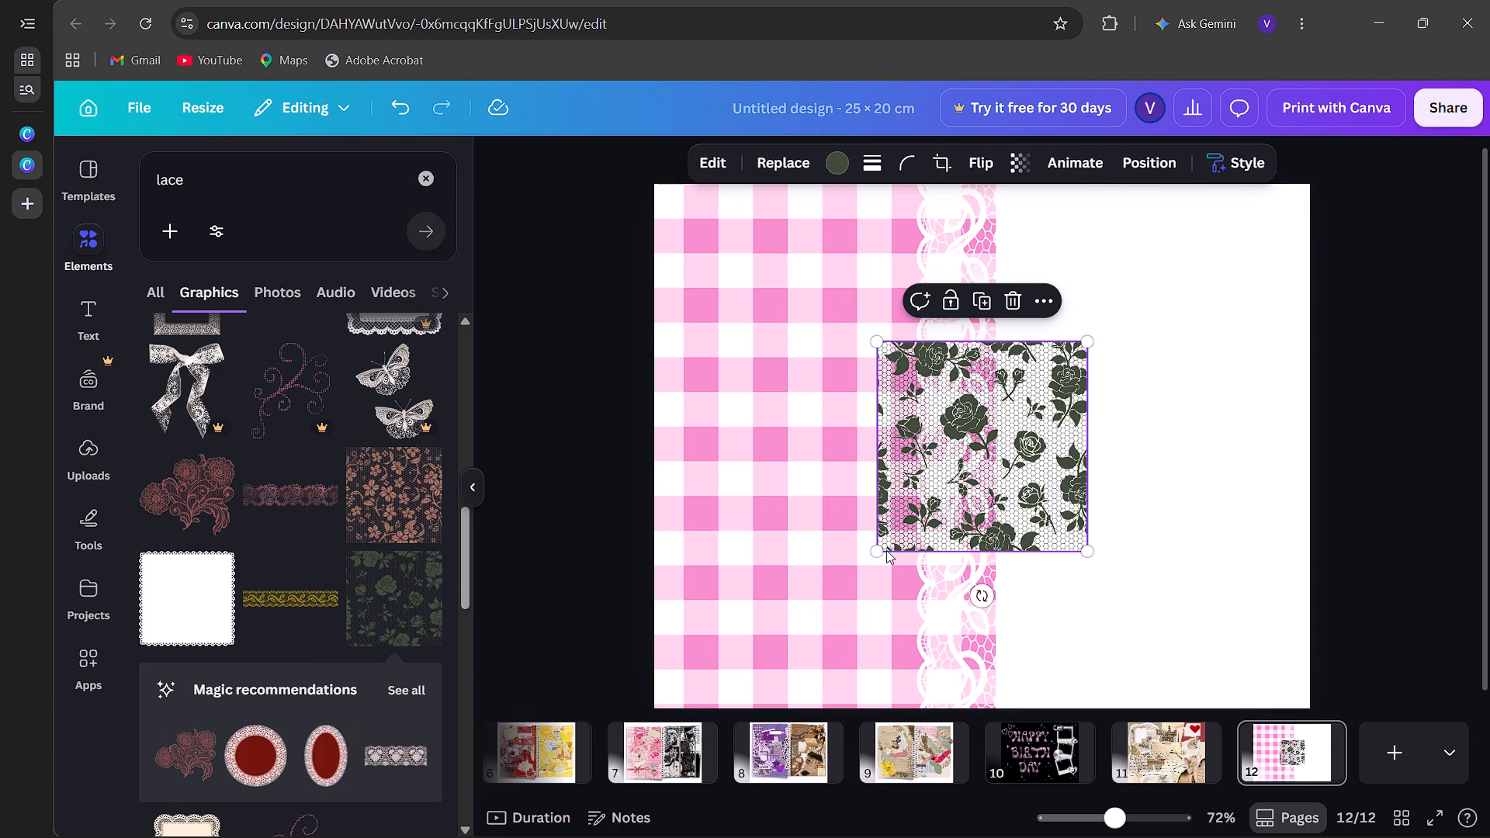
pyautogui.moveTo(878, 555); pyautogui.dragTo(580, 764)
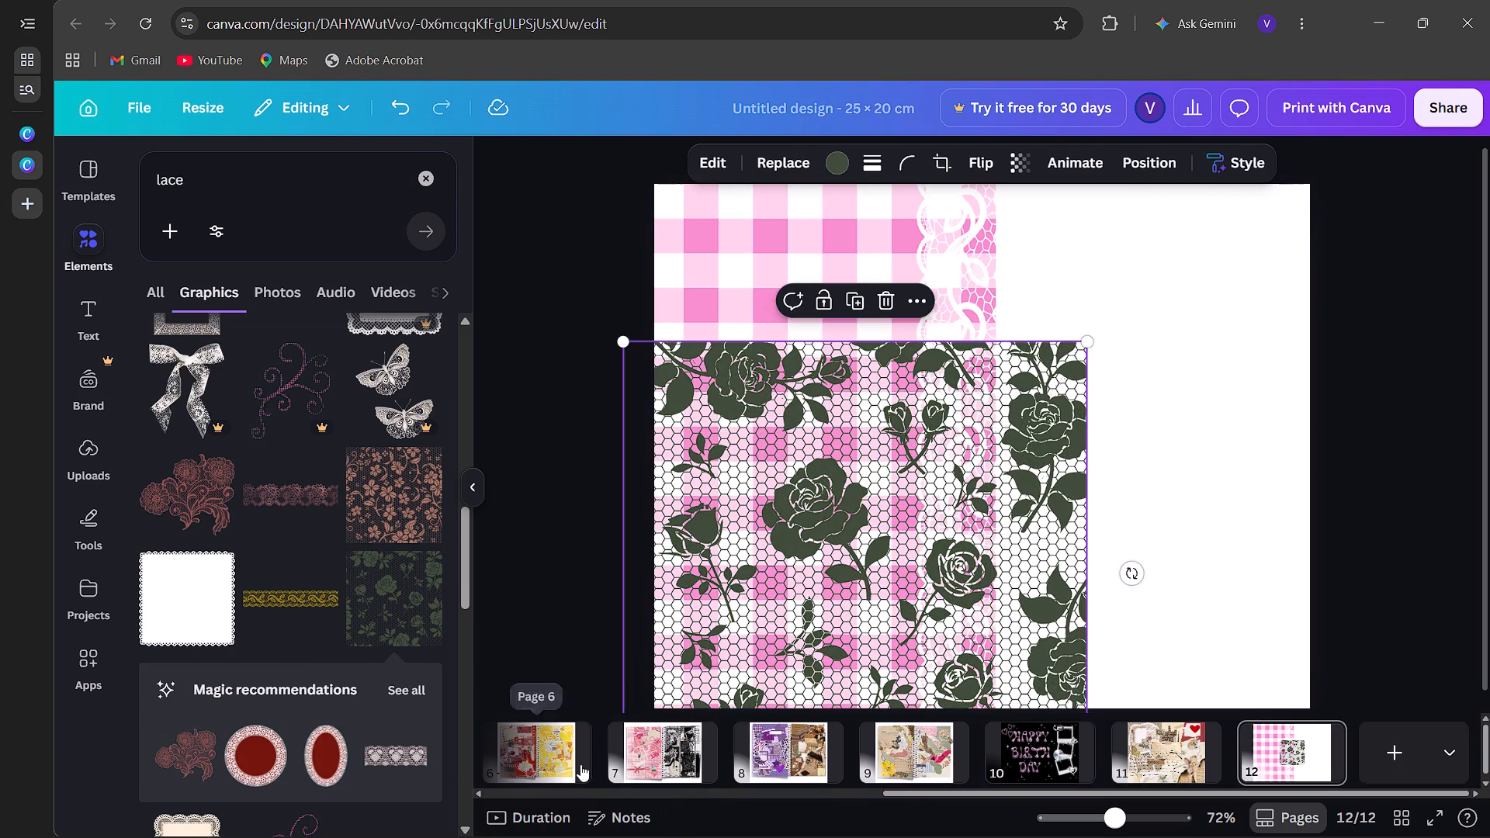
pyautogui.moveTo(737, 542); pyautogui.dragTo(1077, 417)
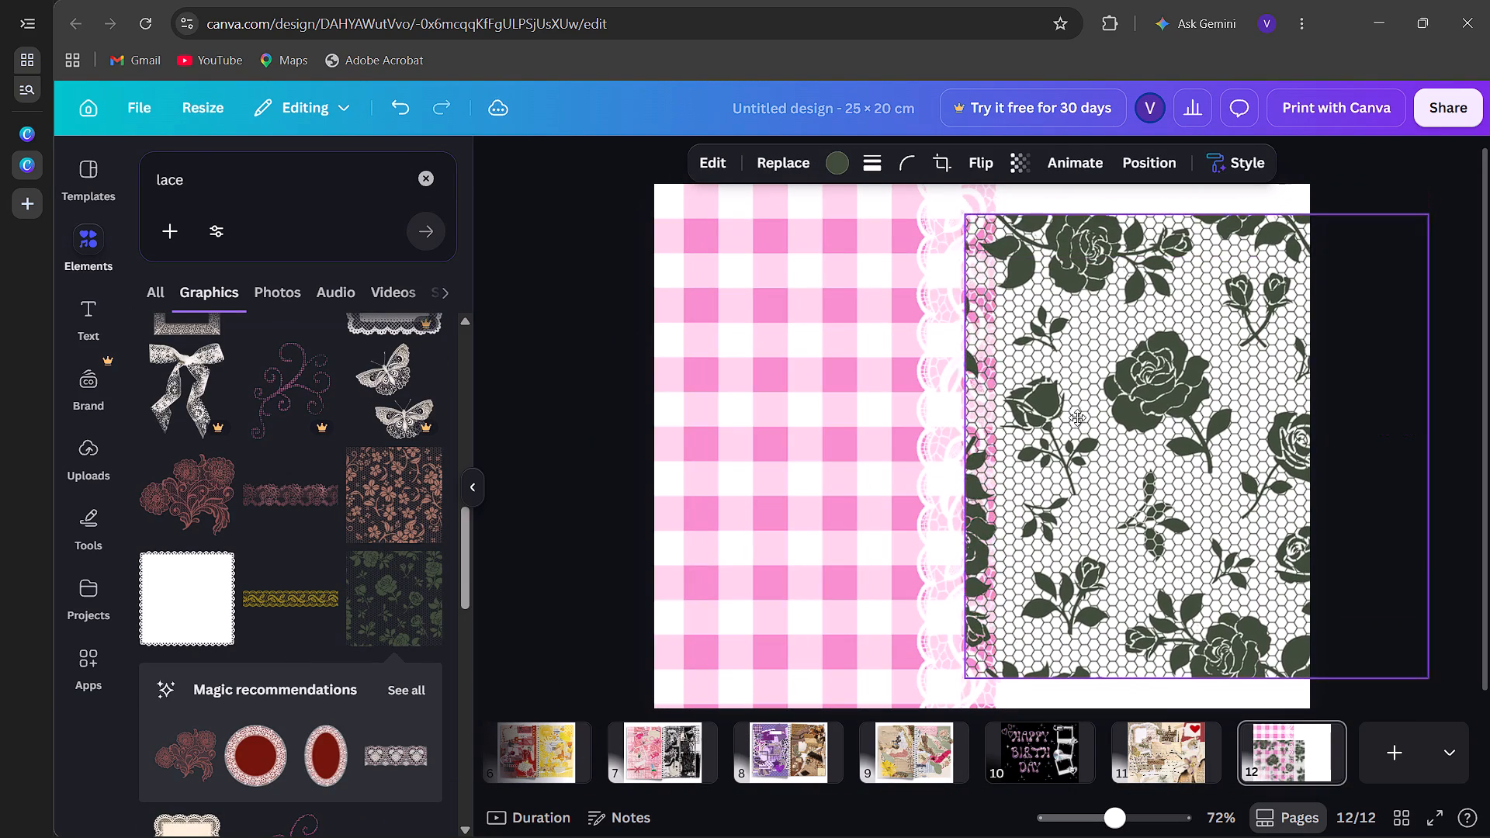
pyautogui.moveTo(1077, 417); pyautogui.dragTo(1048, 412)
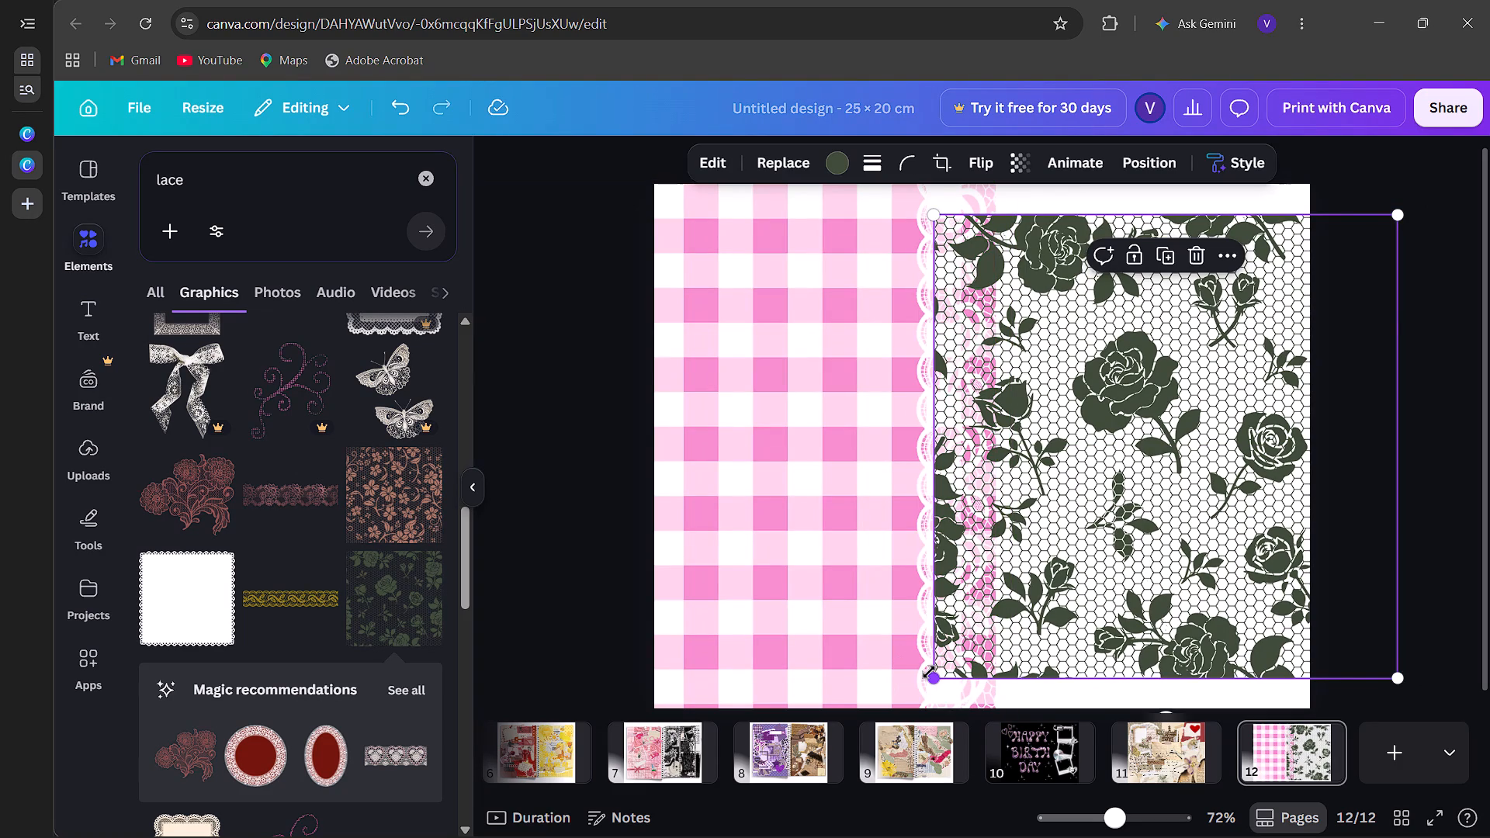
pyautogui.moveTo(929, 672); pyautogui.dragTo(823, 784)
pyautogui.moveTo(1061, 559); pyautogui.dragTo(1221, 521)
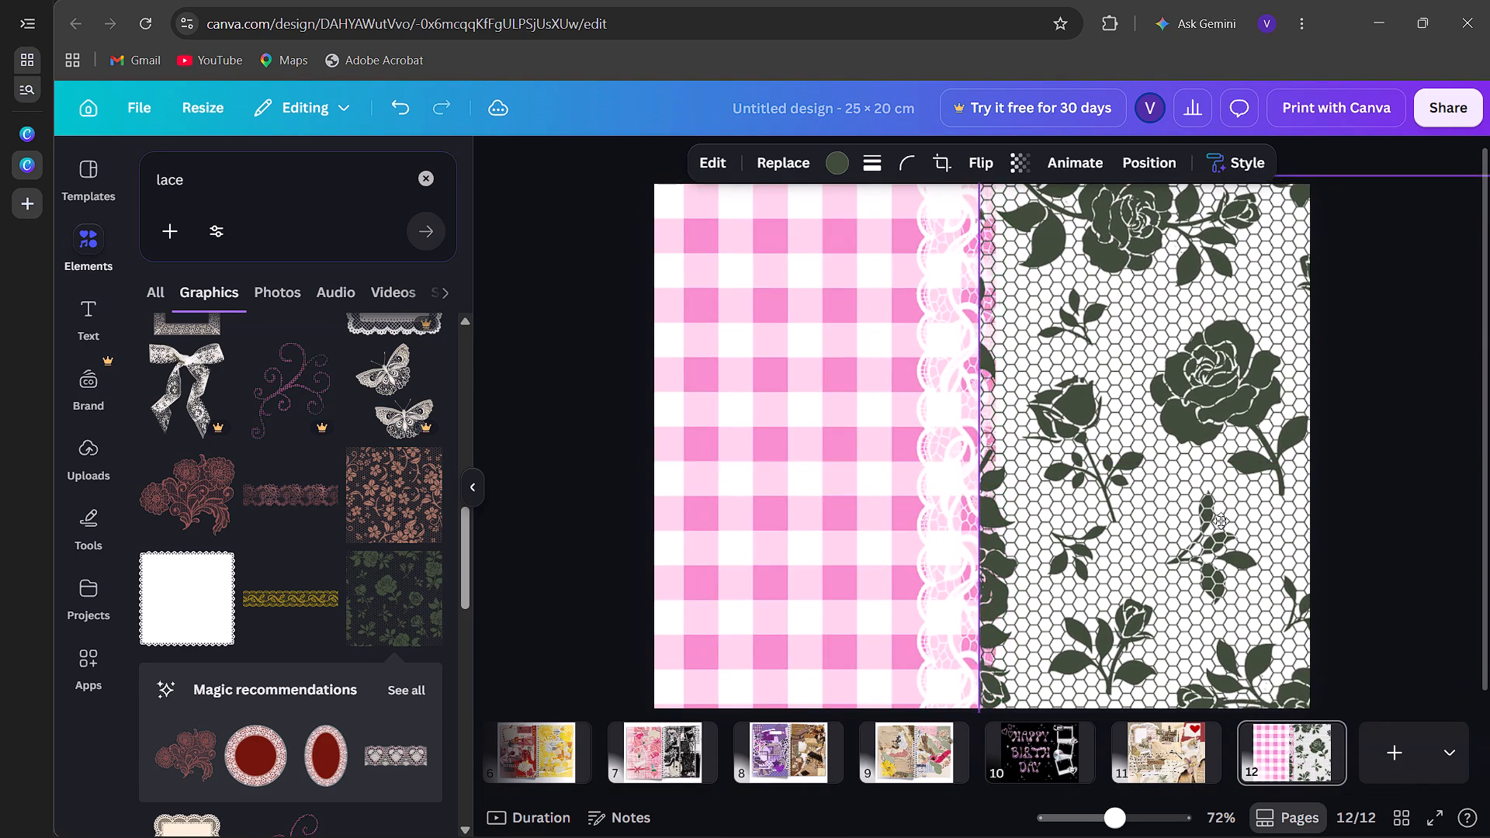
pyautogui.moveTo(1221, 521); pyautogui.dragTo(1234, 521)
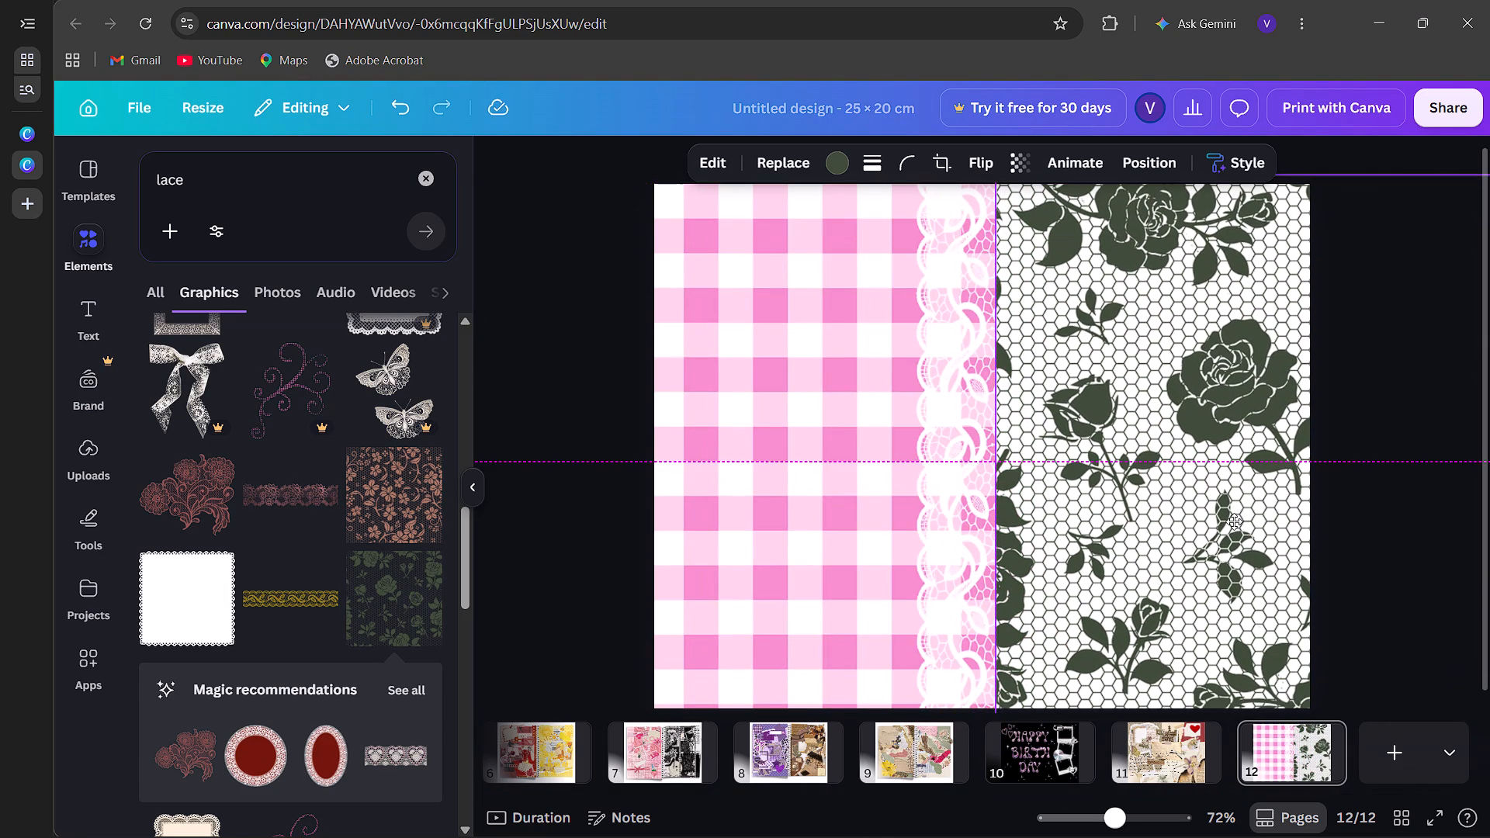
pyautogui.moveTo(1234, 521); pyautogui.dragTo(1234, 517)
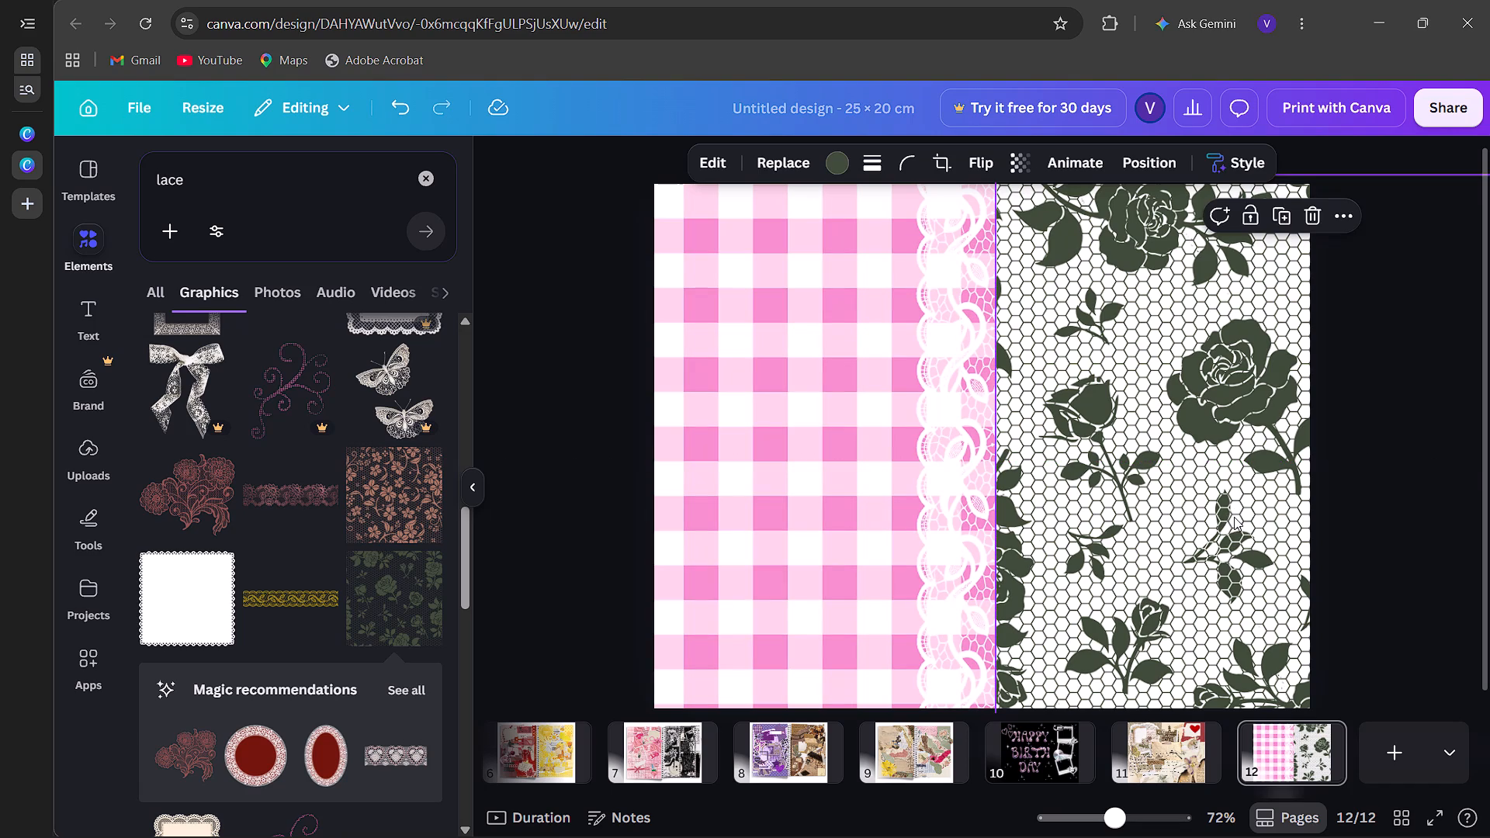
# Recolour the rose lace pattern to Pastelneon pink (#fa7ddf).
pyautogui.click(836, 173)
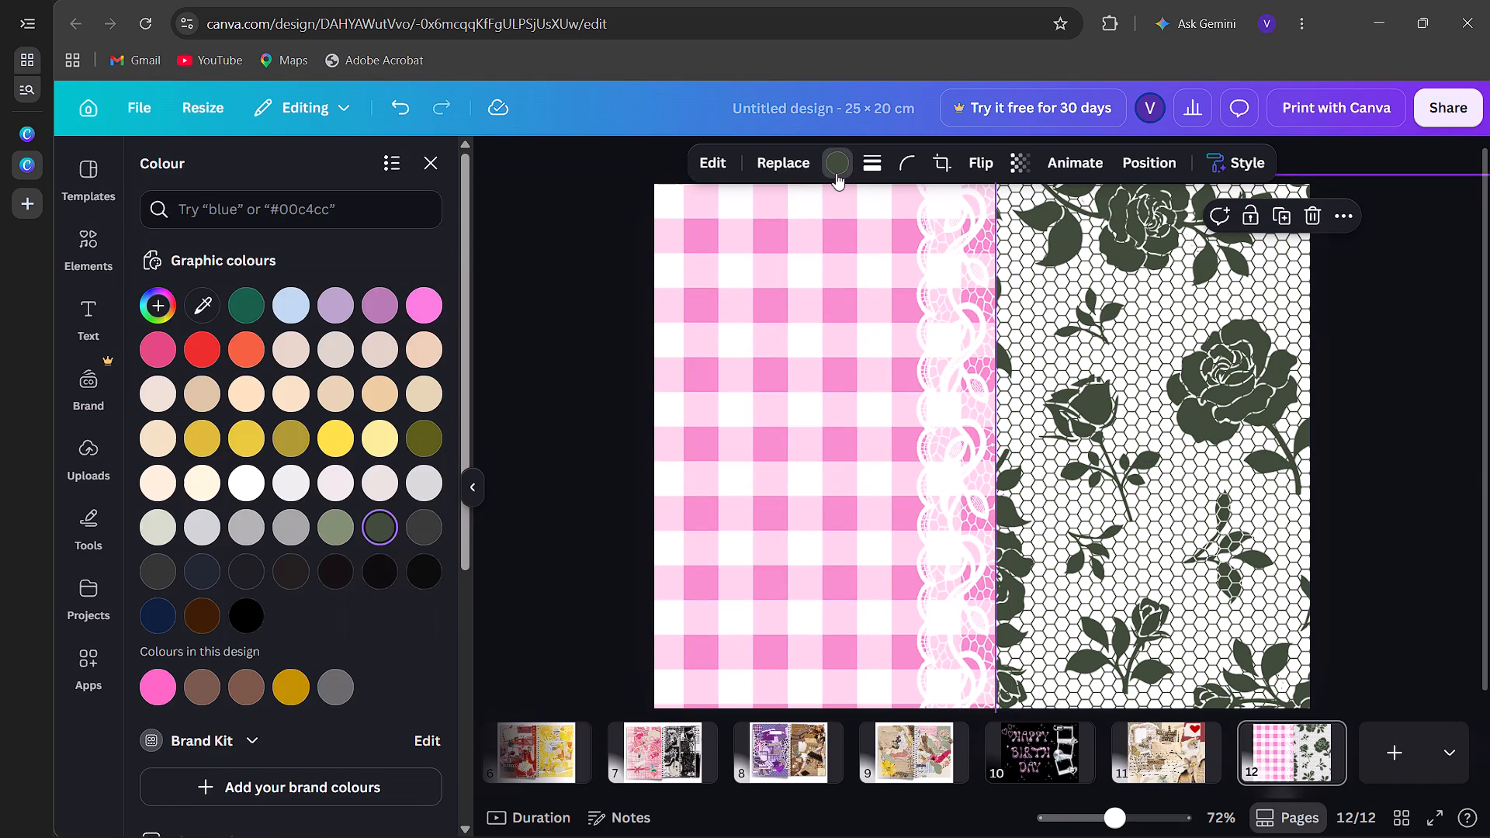
pyautogui.click(421, 306)
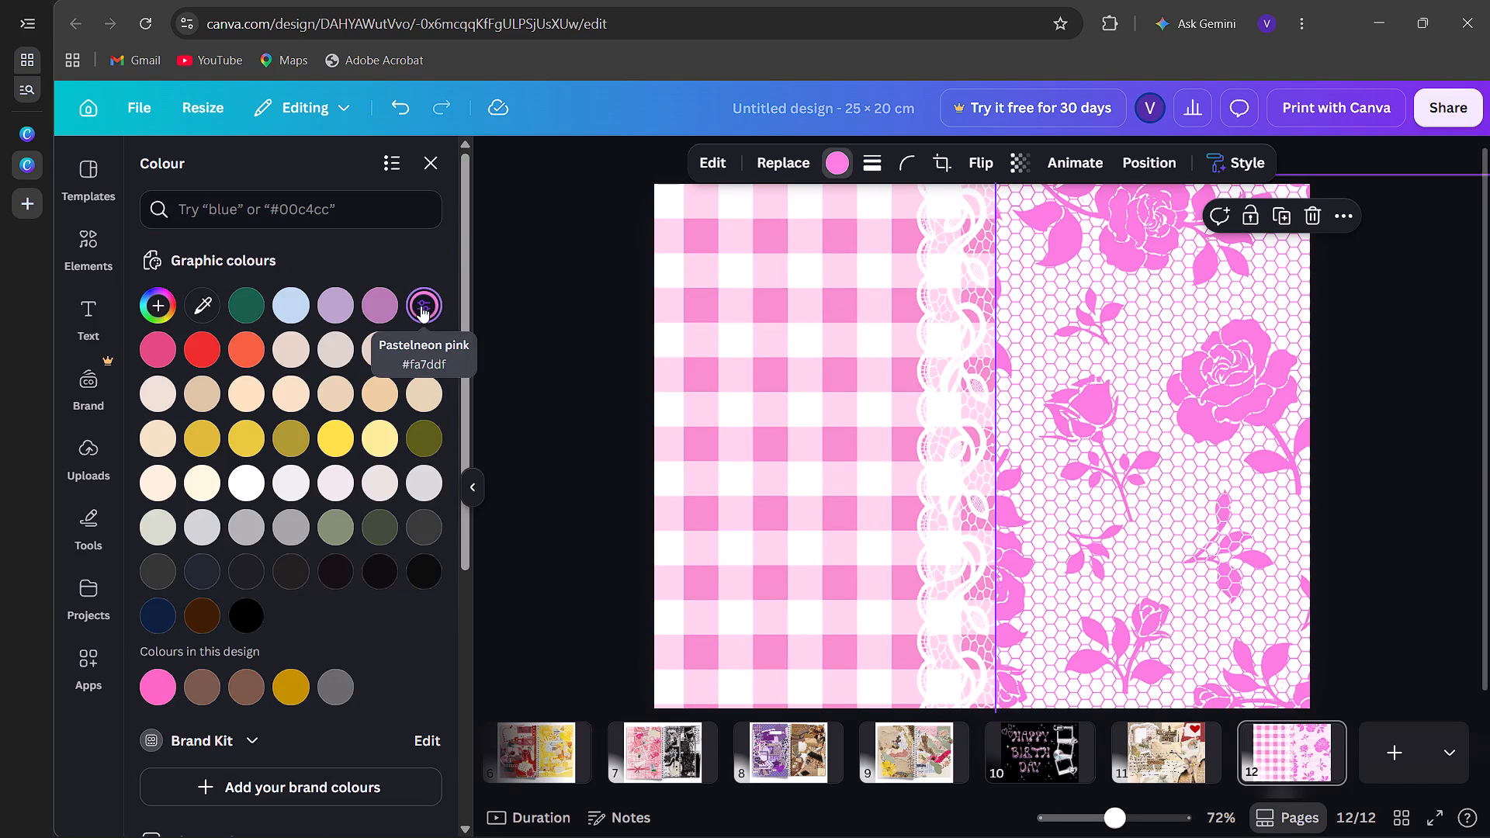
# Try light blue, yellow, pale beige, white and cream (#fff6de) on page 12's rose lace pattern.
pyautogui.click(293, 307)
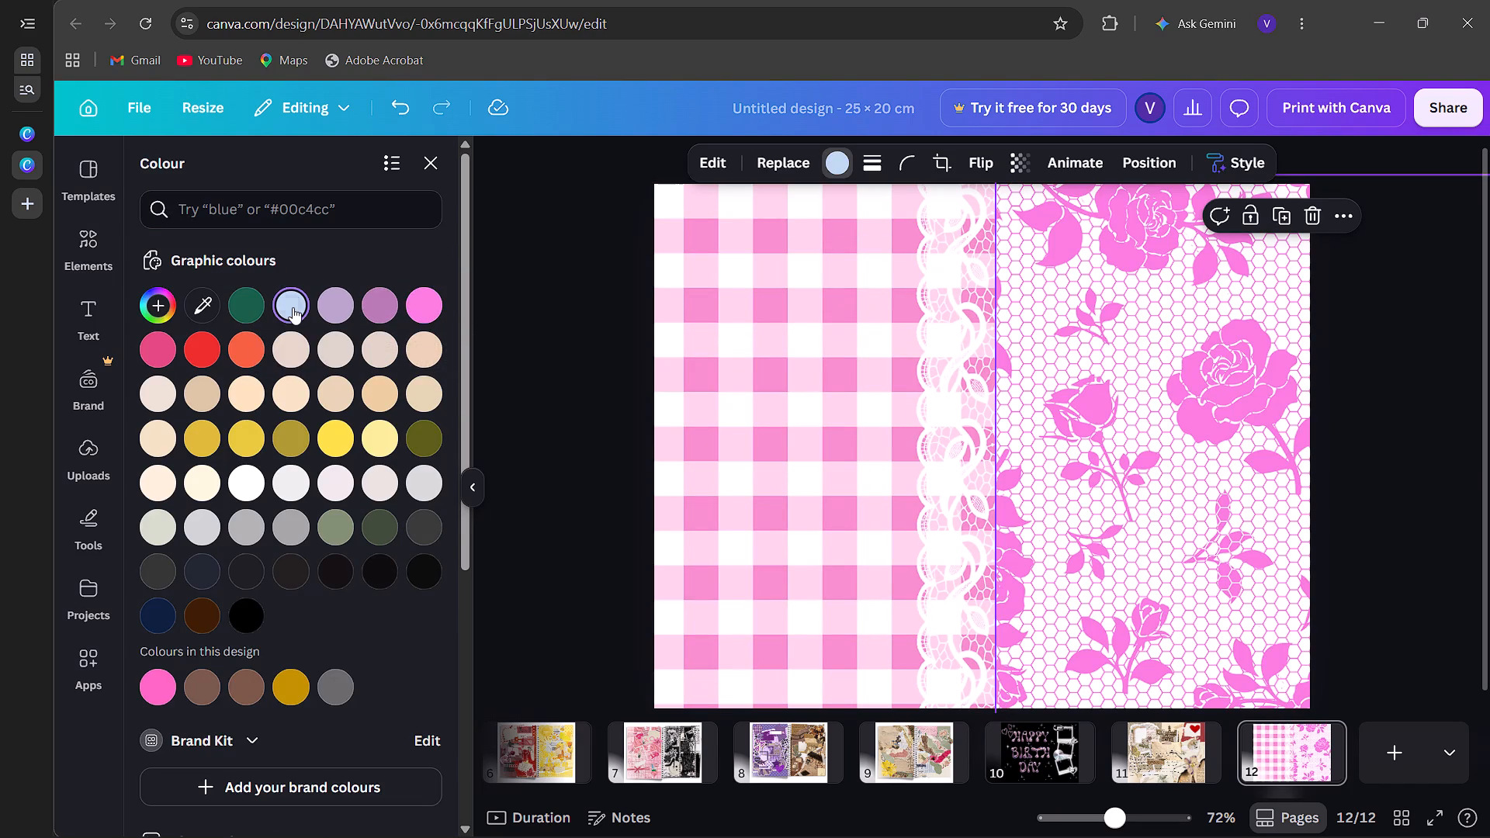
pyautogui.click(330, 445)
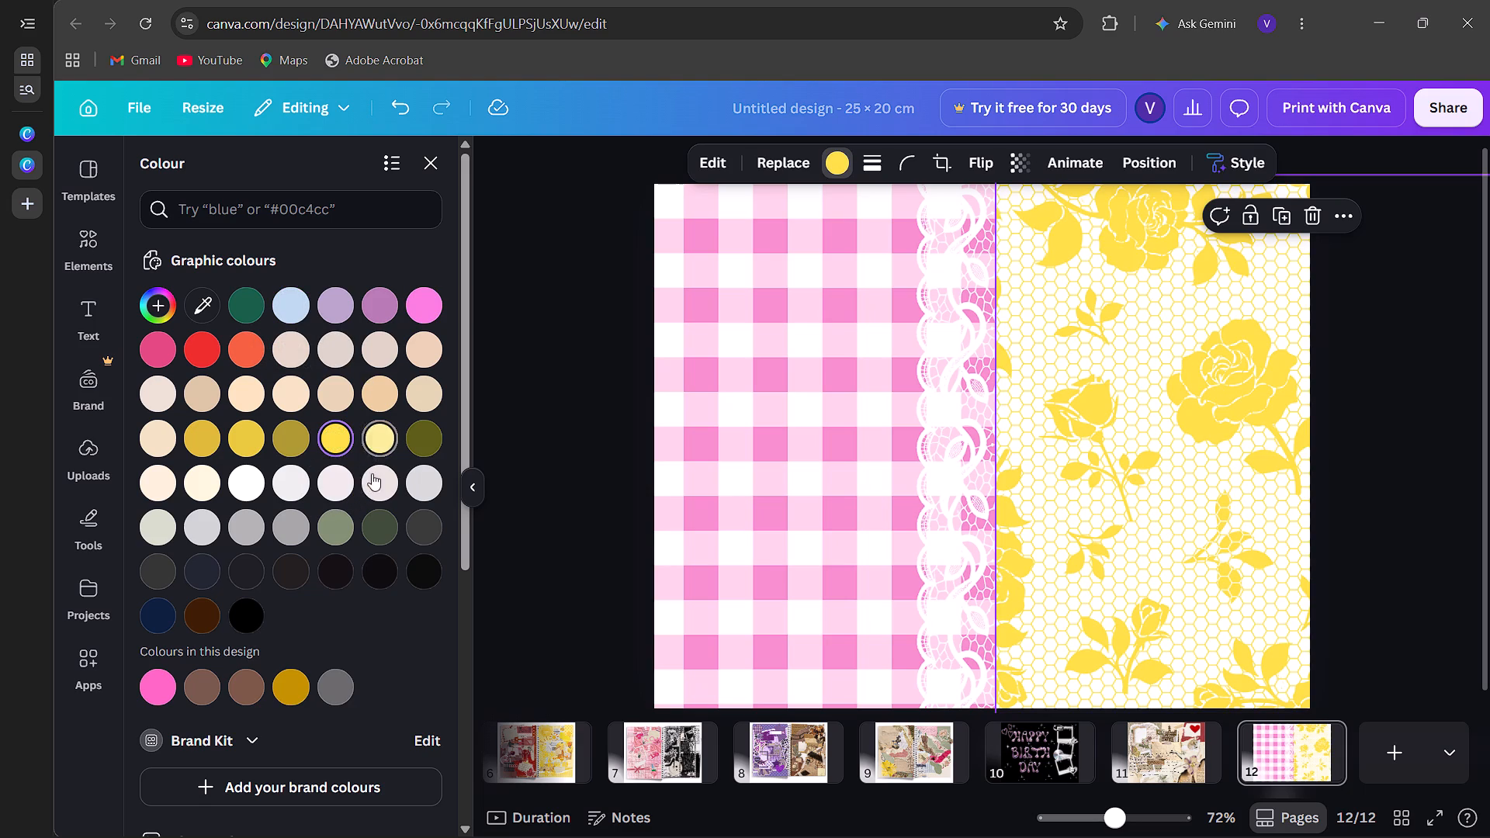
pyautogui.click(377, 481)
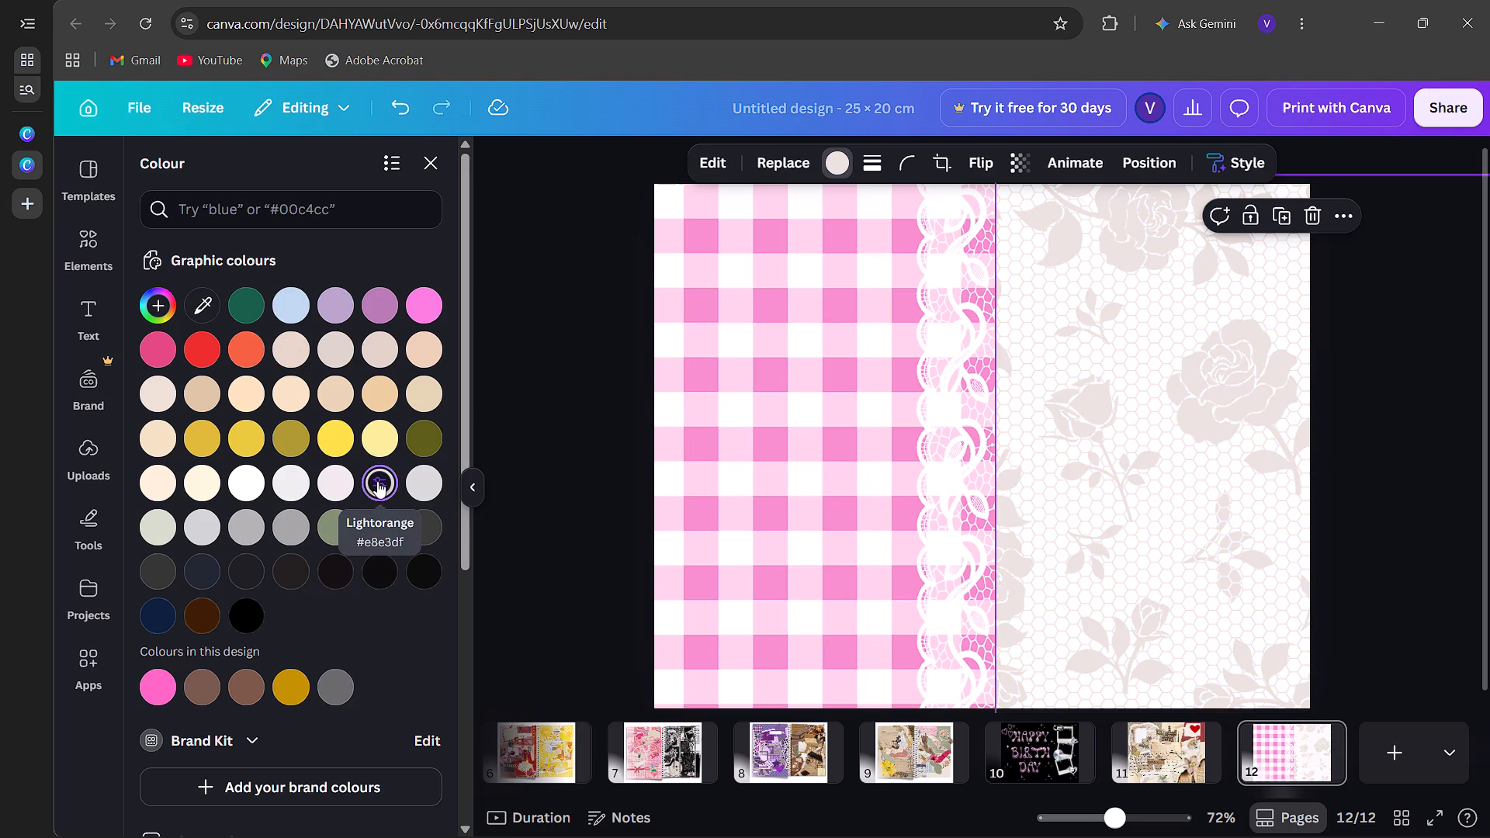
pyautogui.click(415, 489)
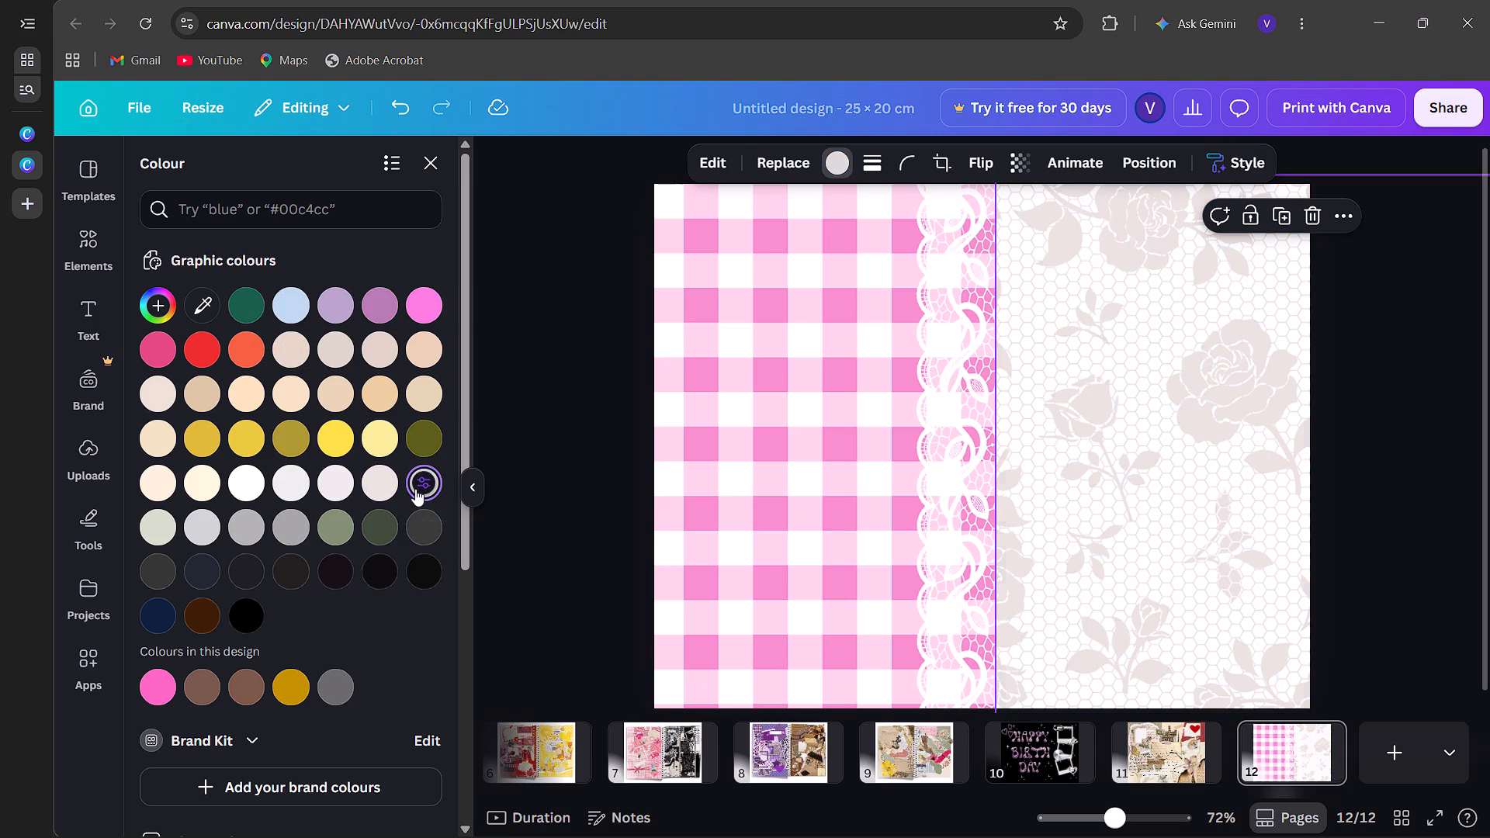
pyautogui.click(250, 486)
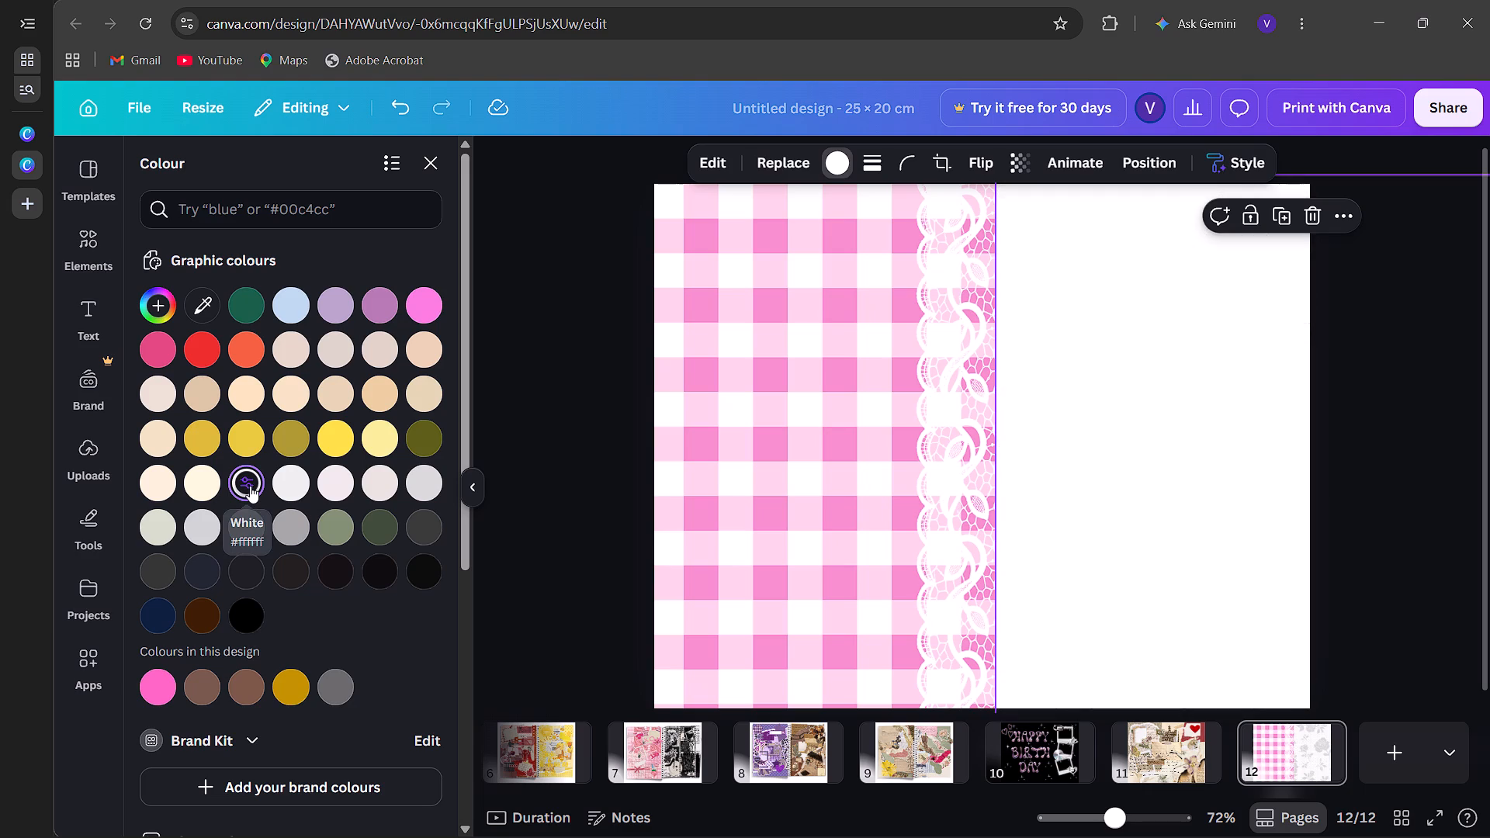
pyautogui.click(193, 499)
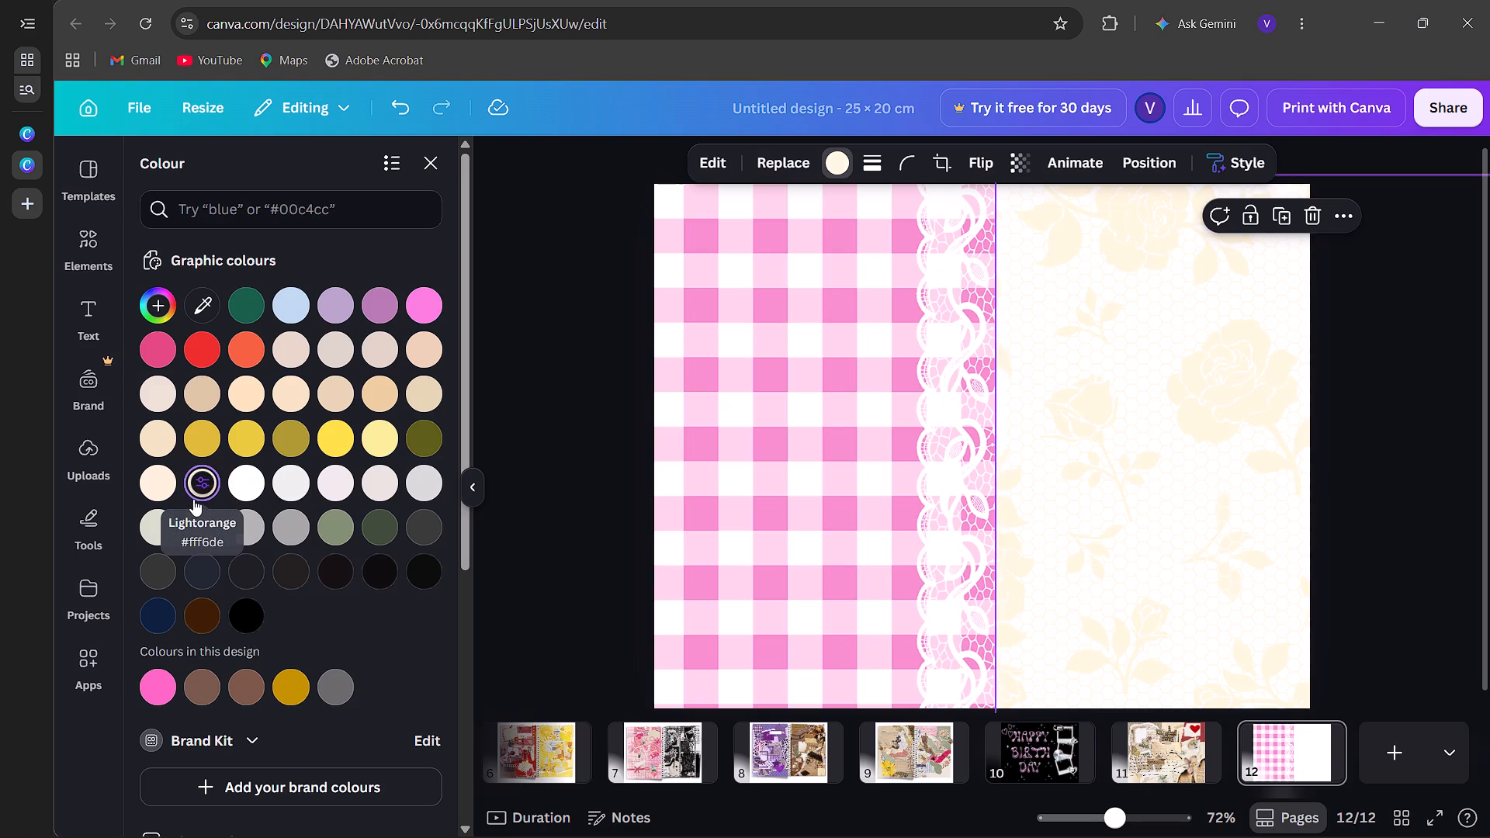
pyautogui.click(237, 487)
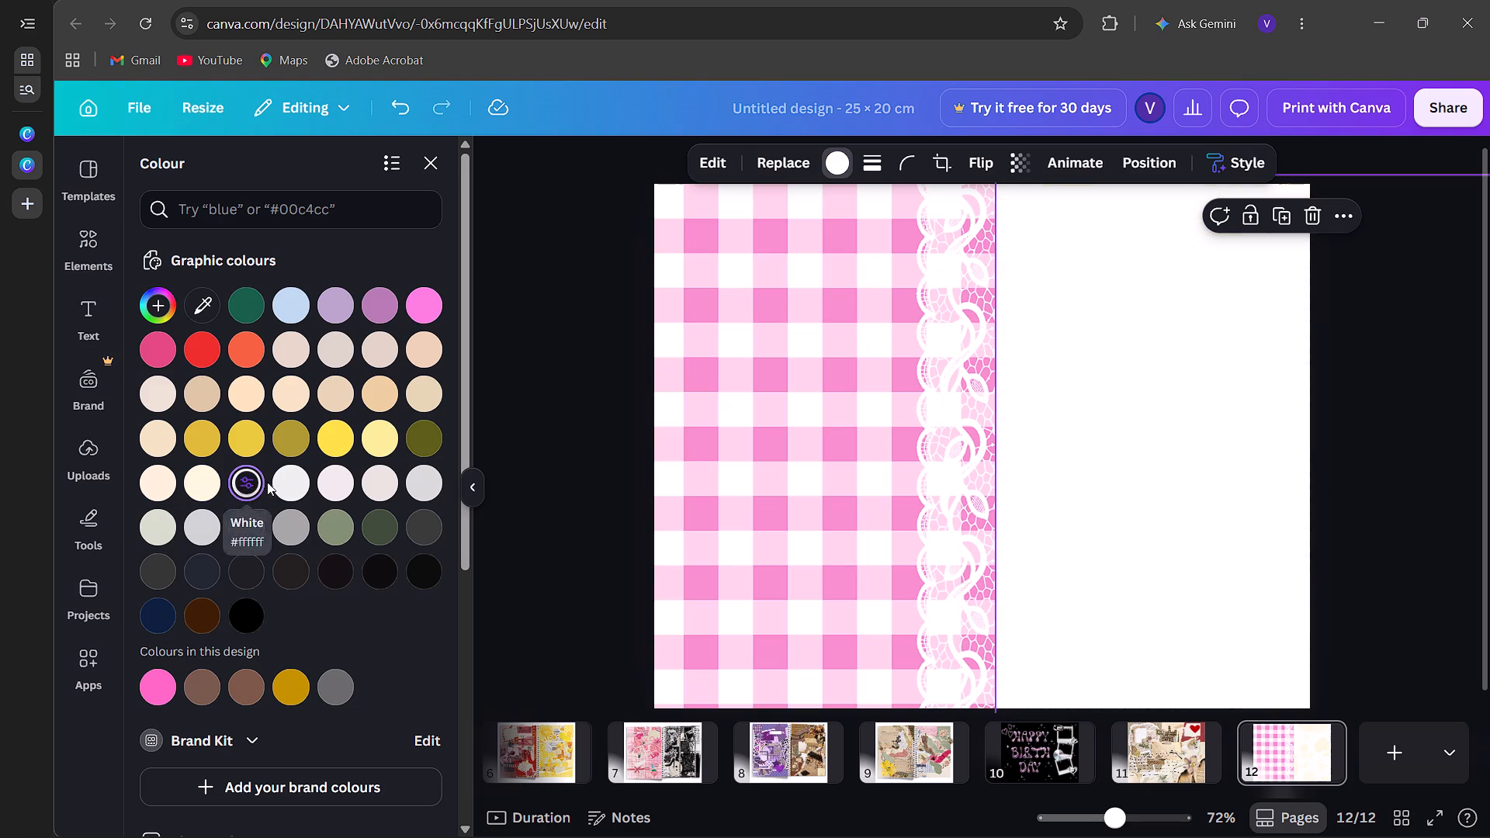
# Recolour the rose lace pattern to Light grey (#eeeeee).
pyautogui.click(275, 482)
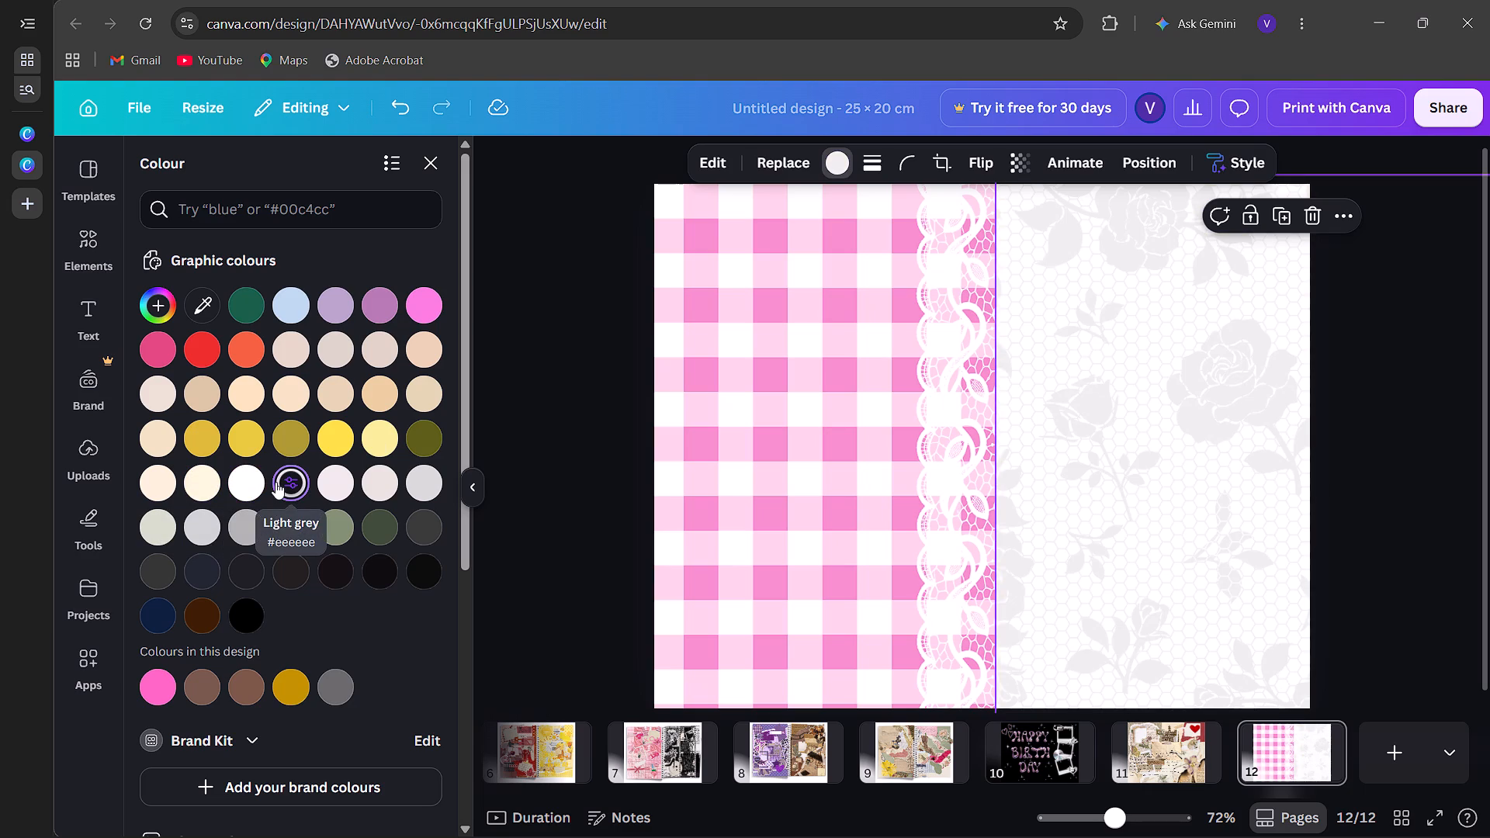
pyautogui.click(1104, 395)
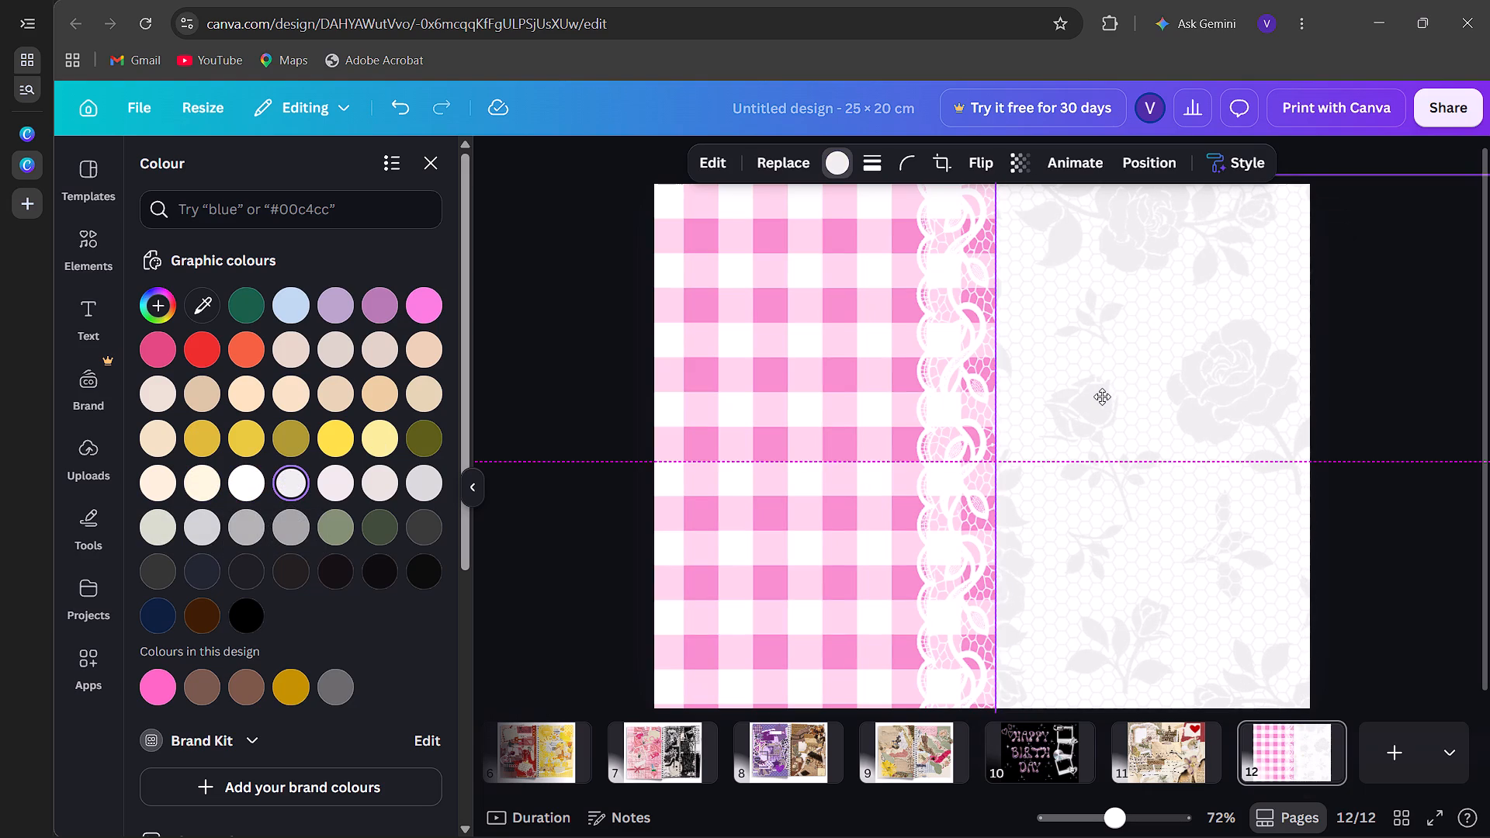
pyautogui.click(426, 166)
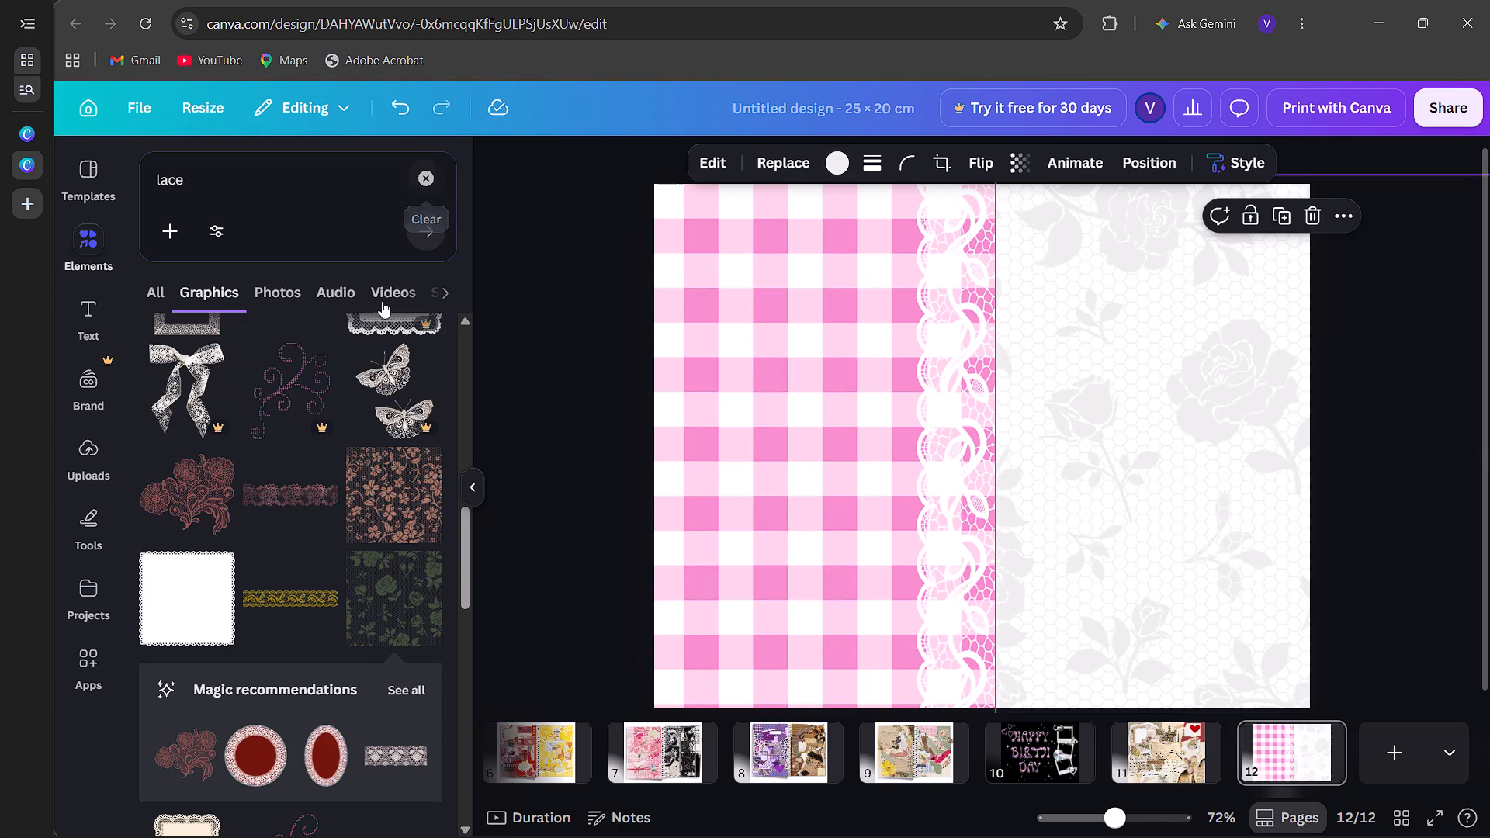
# Add the round cream crochet doily from the lace graphics, size it about 5.2 × 5.3 cm and place it in the gingham's upper-left corner.
pyautogui.scroll(-4, 387, 581)
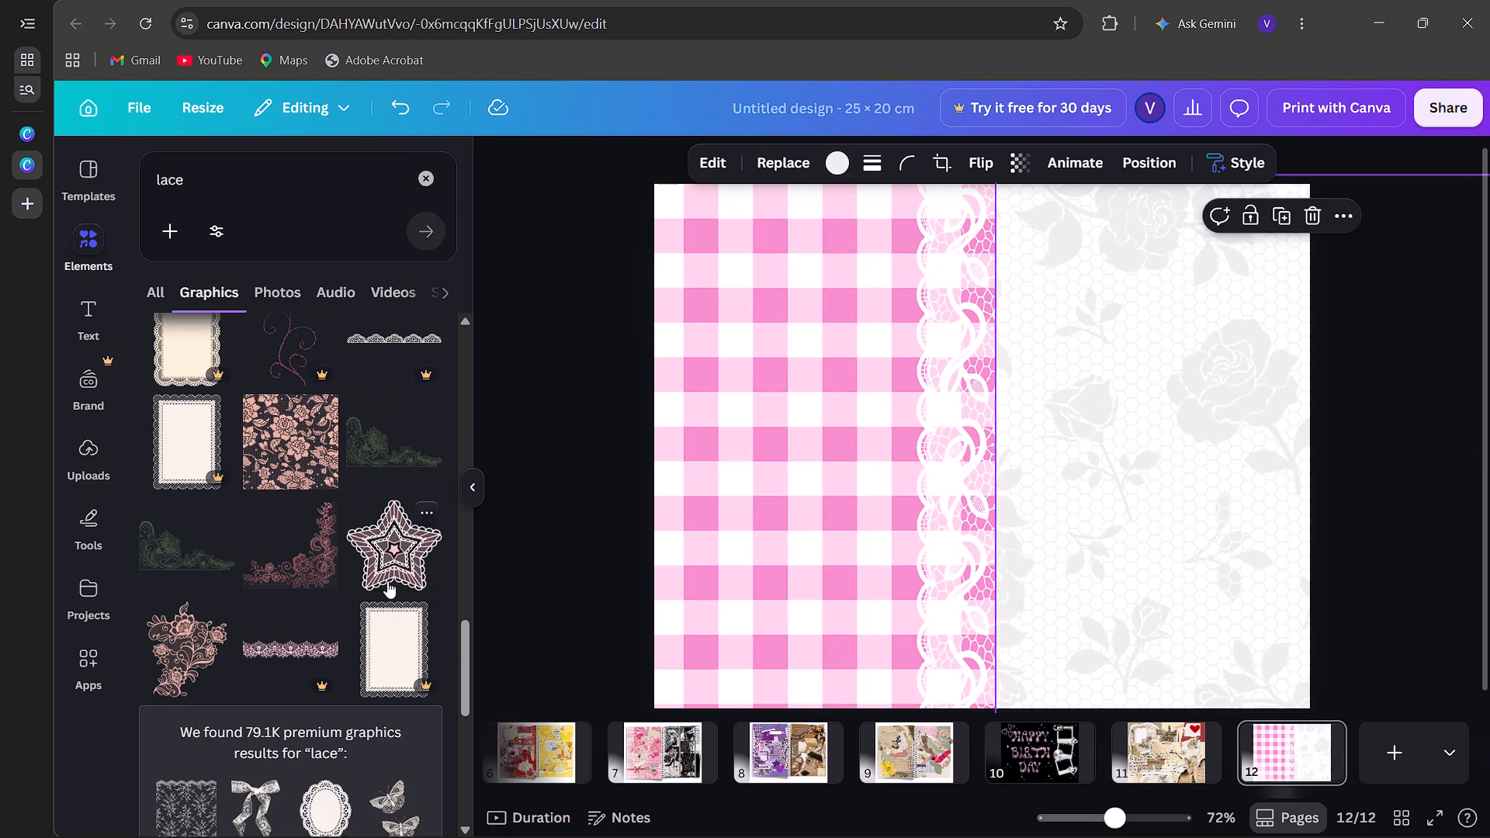
pyautogui.scroll(-5, 389, 564)
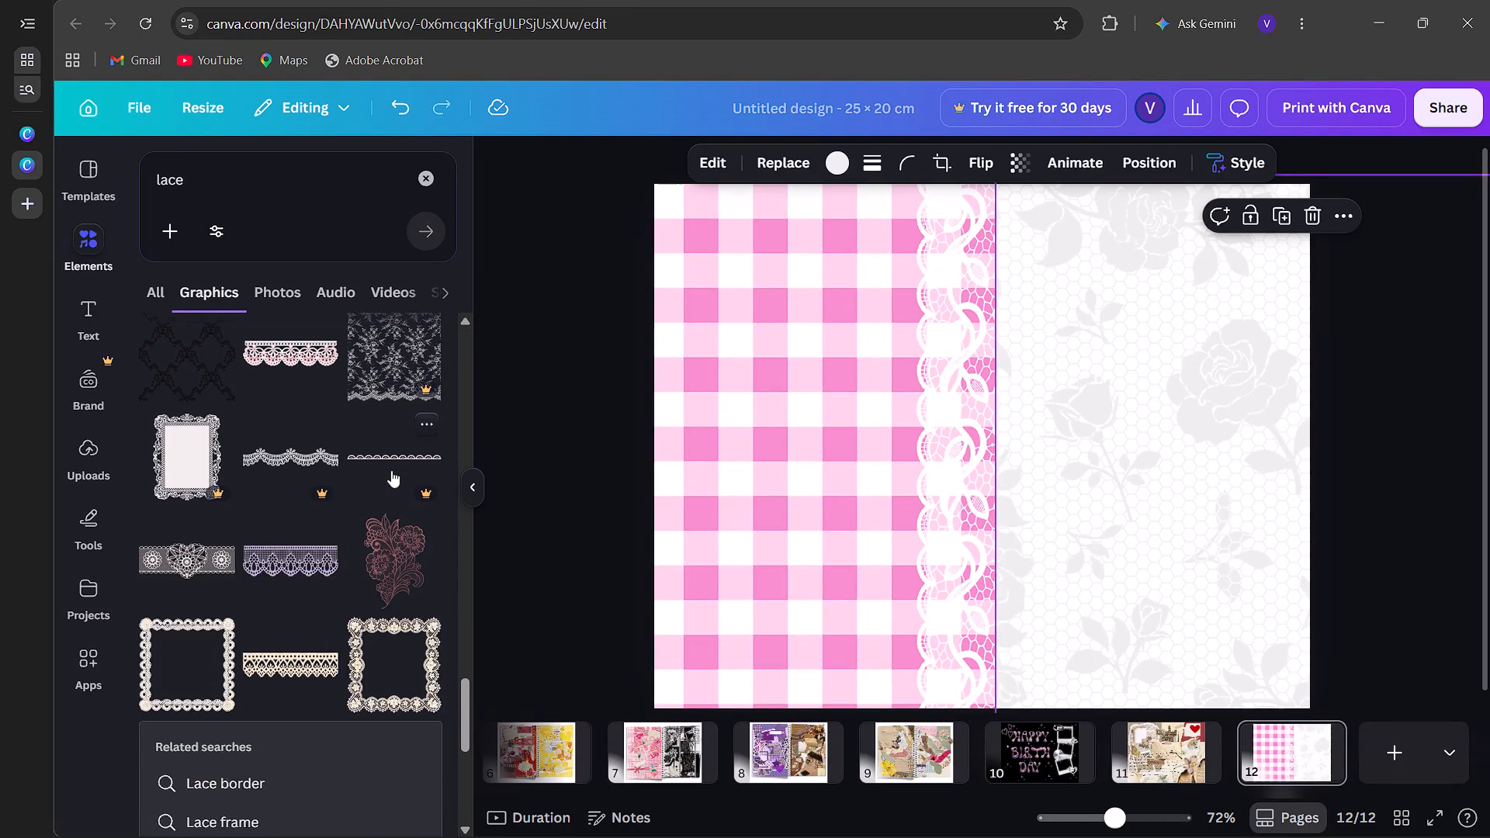
pyautogui.click(393, 452)
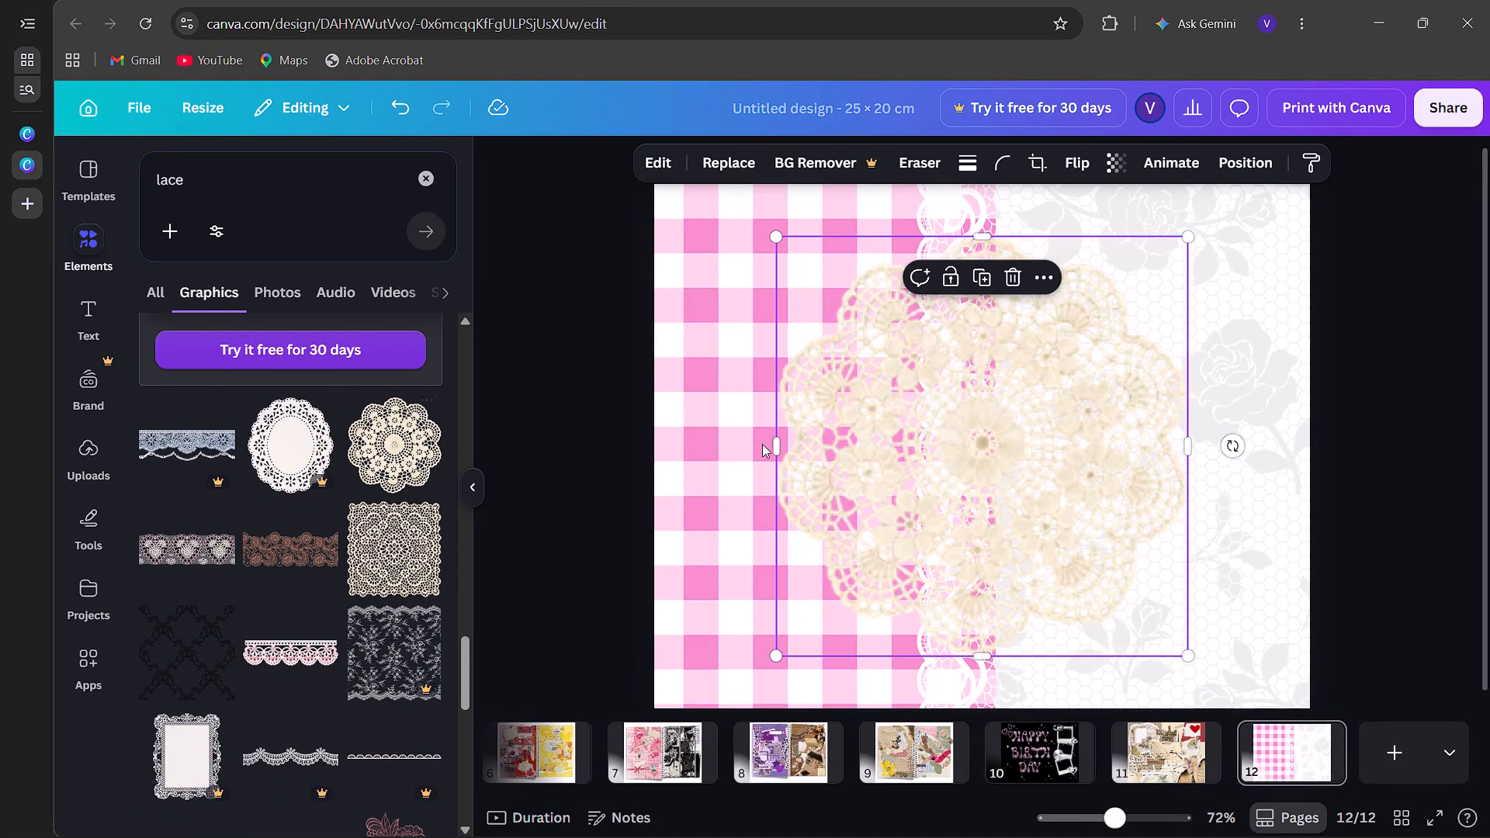
pyautogui.moveTo(771, 656); pyautogui.dragTo(964, 407)
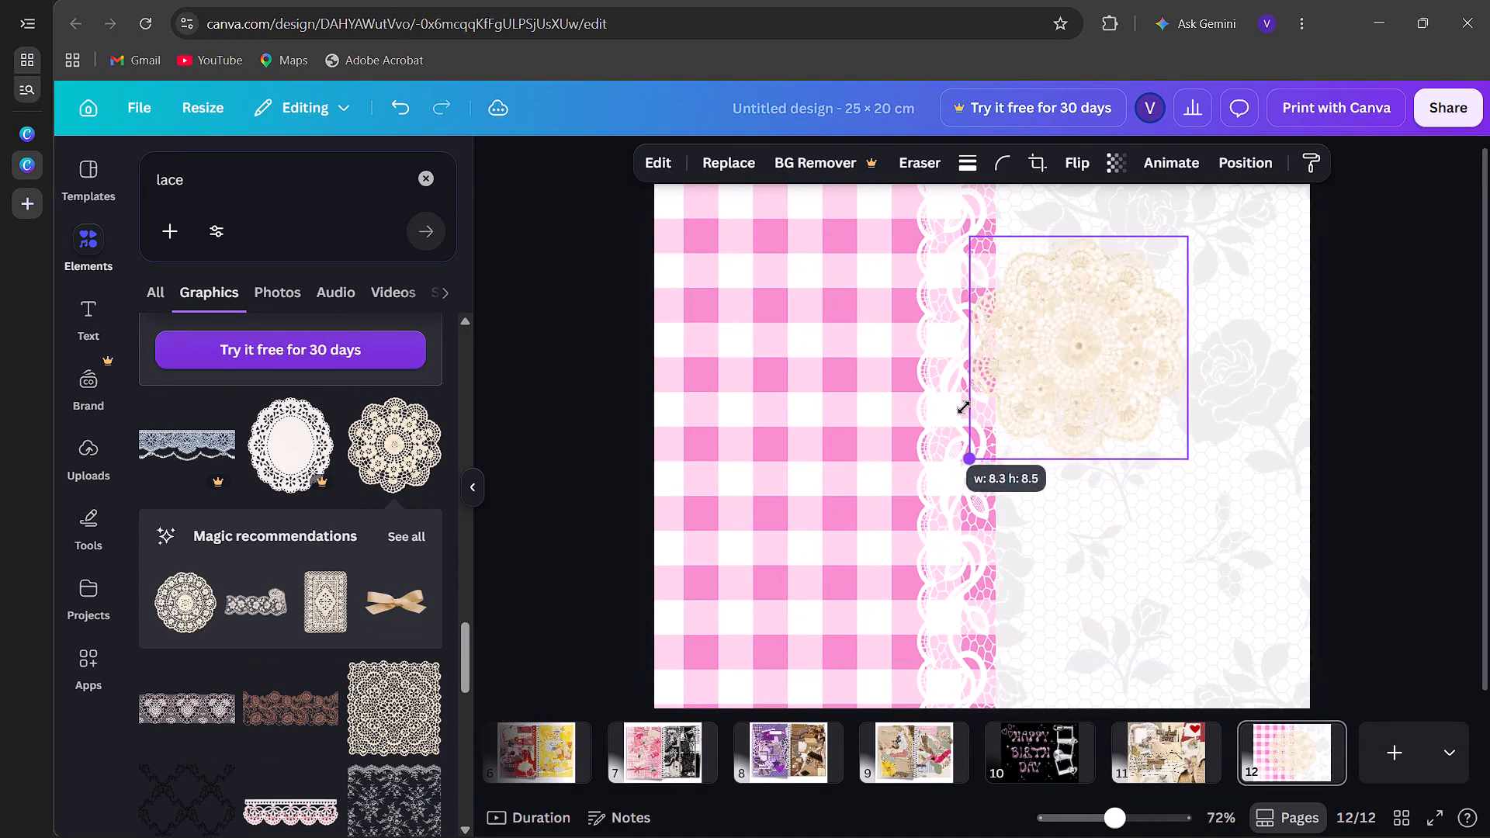
pyautogui.moveTo(964, 407); pyautogui.dragTo(1084, 363)
pyautogui.moveTo(1114, 305); pyautogui.dragTo(709, 331)
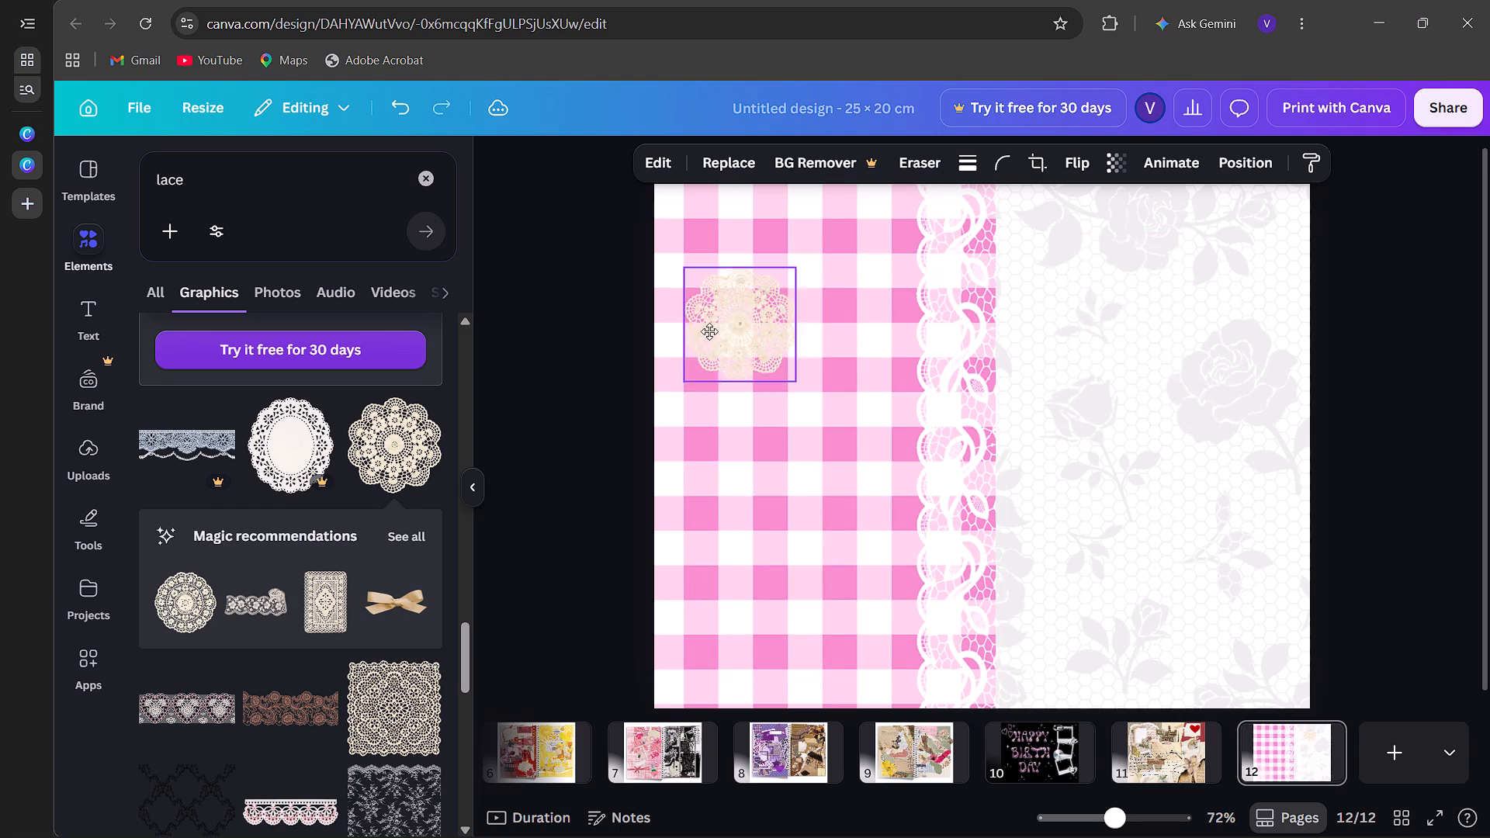
pyautogui.moveTo(709, 331); pyautogui.dragTo(720, 302)
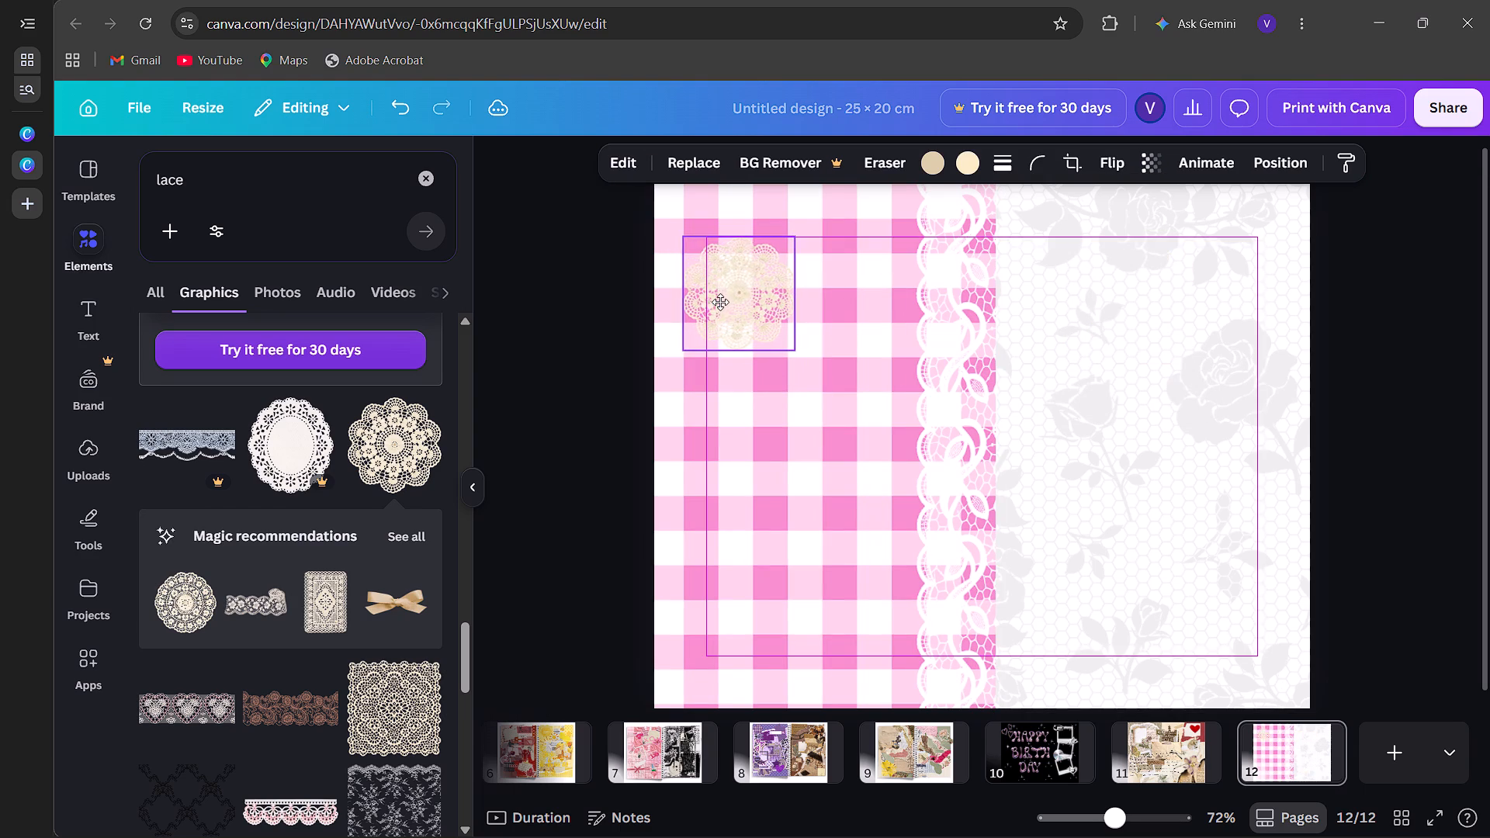
pyautogui.moveTo(720, 302); pyautogui.dragTo(712, 293)
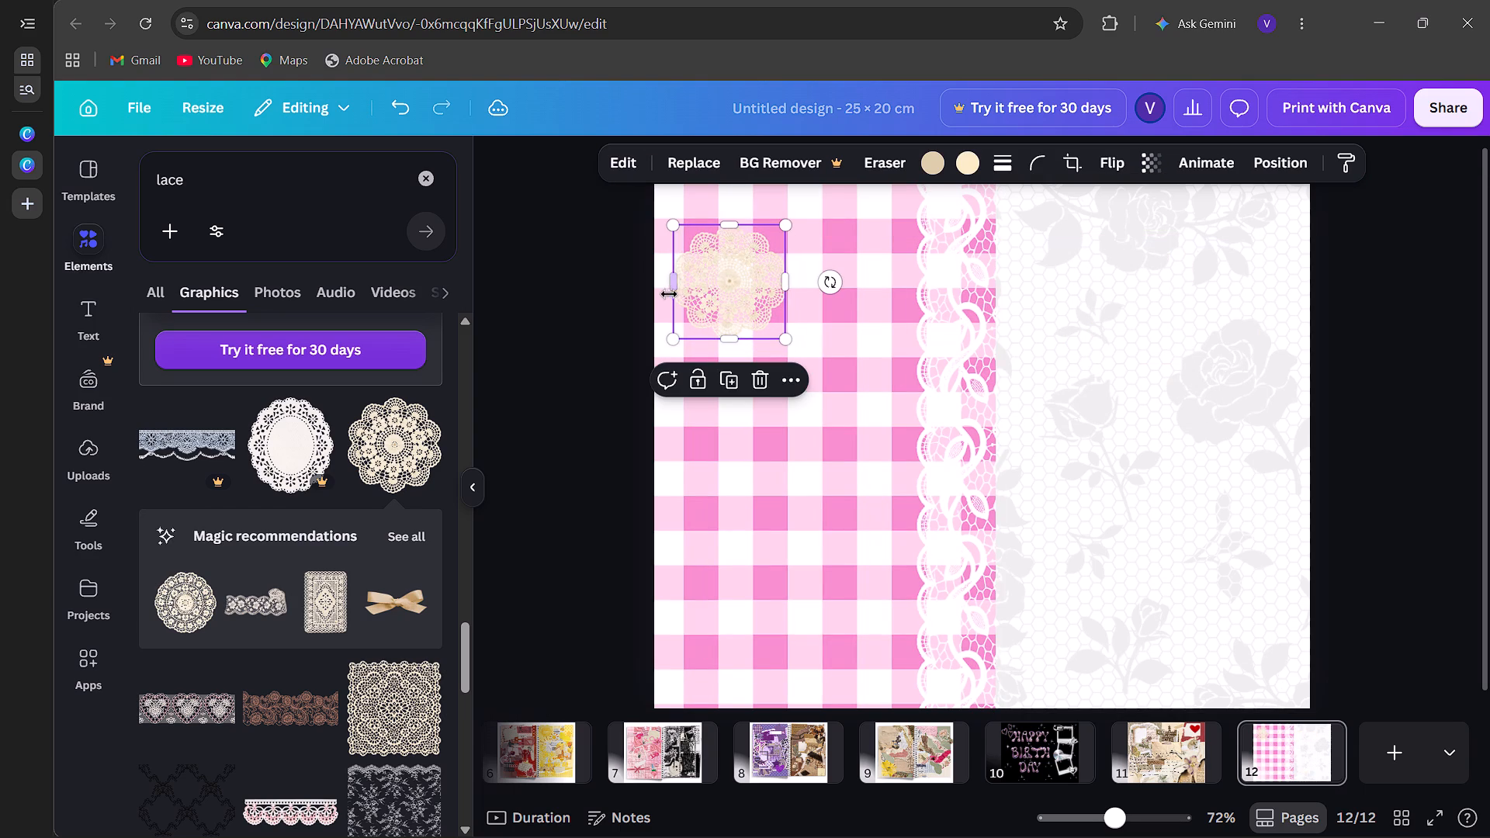
pyautogui.moveTo(785, 344); pyautogui.dragTo(830, 359)
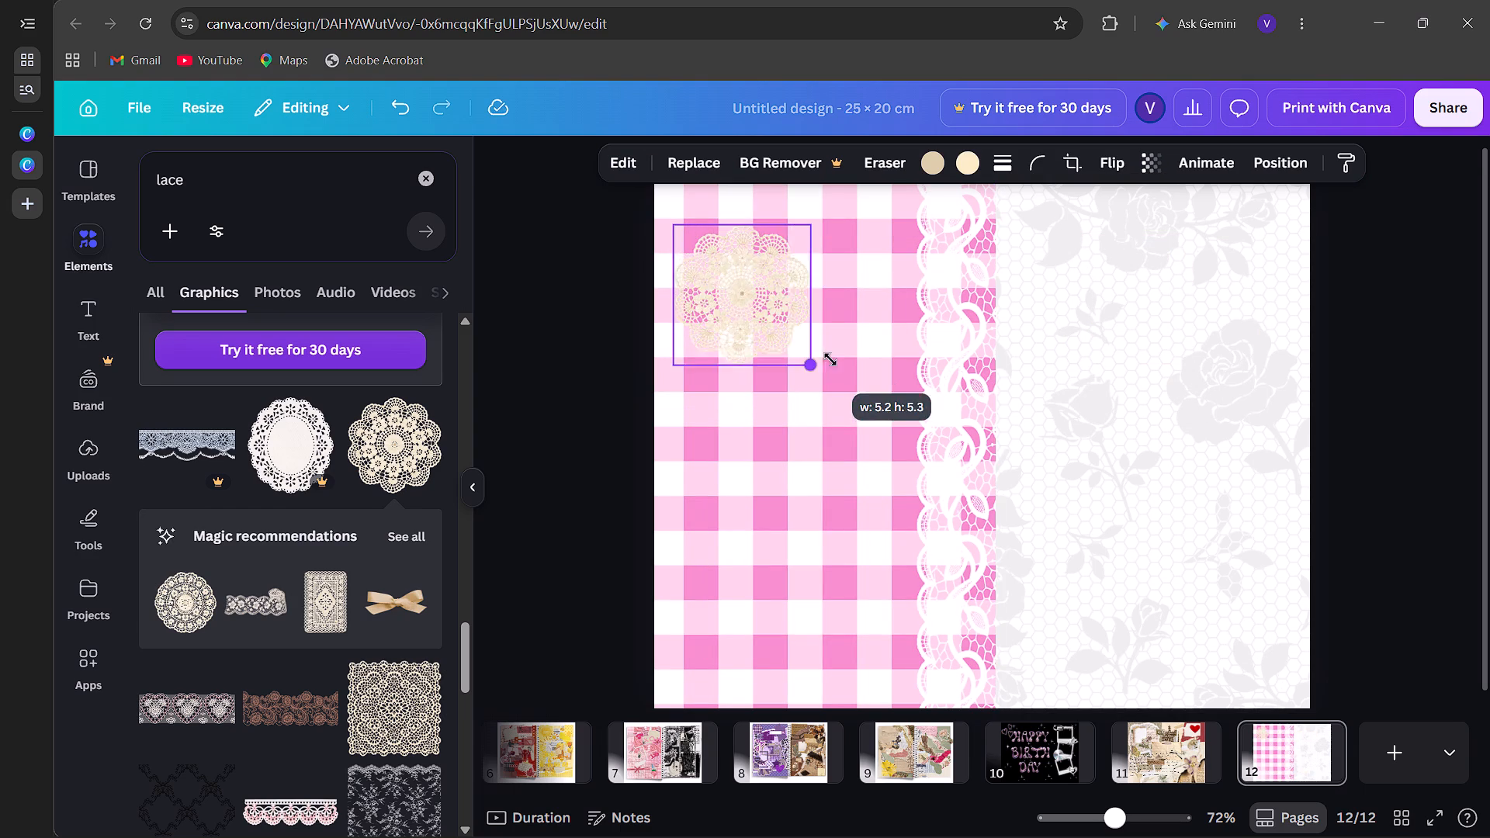
pyautogui.moveTo(830, 359); pyautogui.dragTo(845, 337)
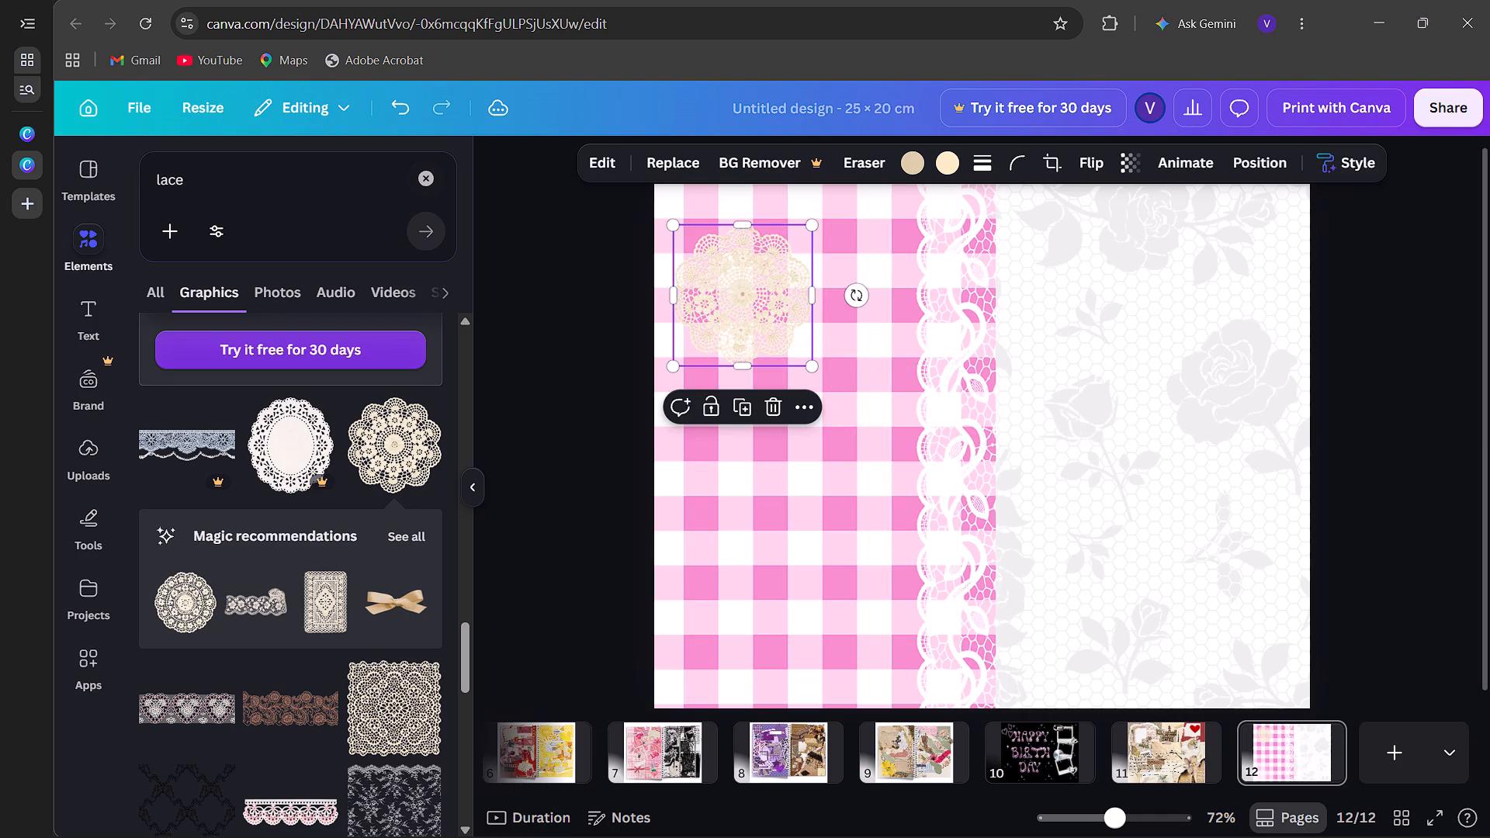
pyautogui.click(275, 170)
pyautogui.click(578, 327)
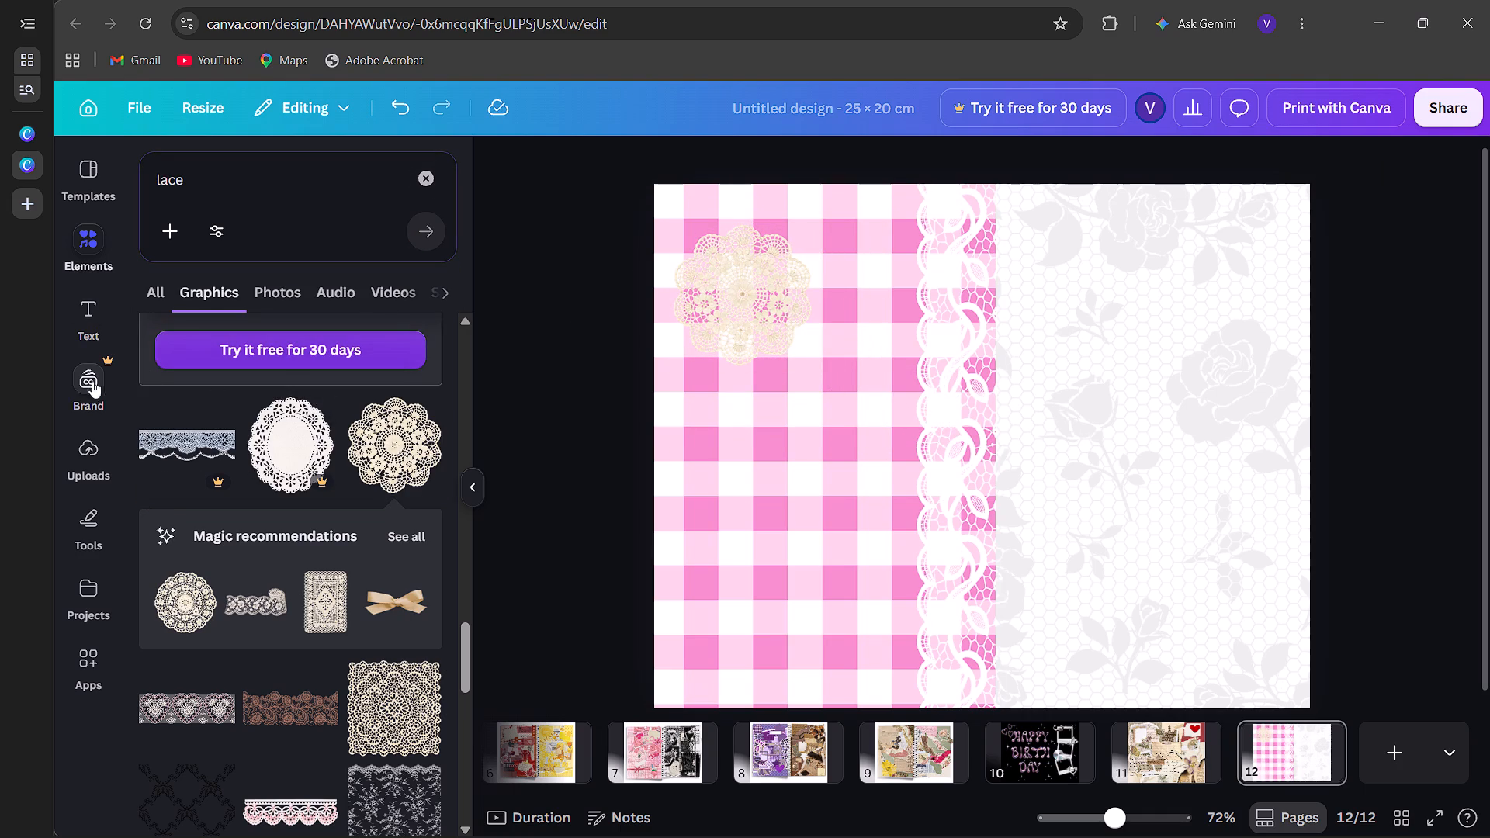
# Browse the suggested 25 × 20 cm templates for scrapbook layout ideas.
pyautogui.click(92, 195)
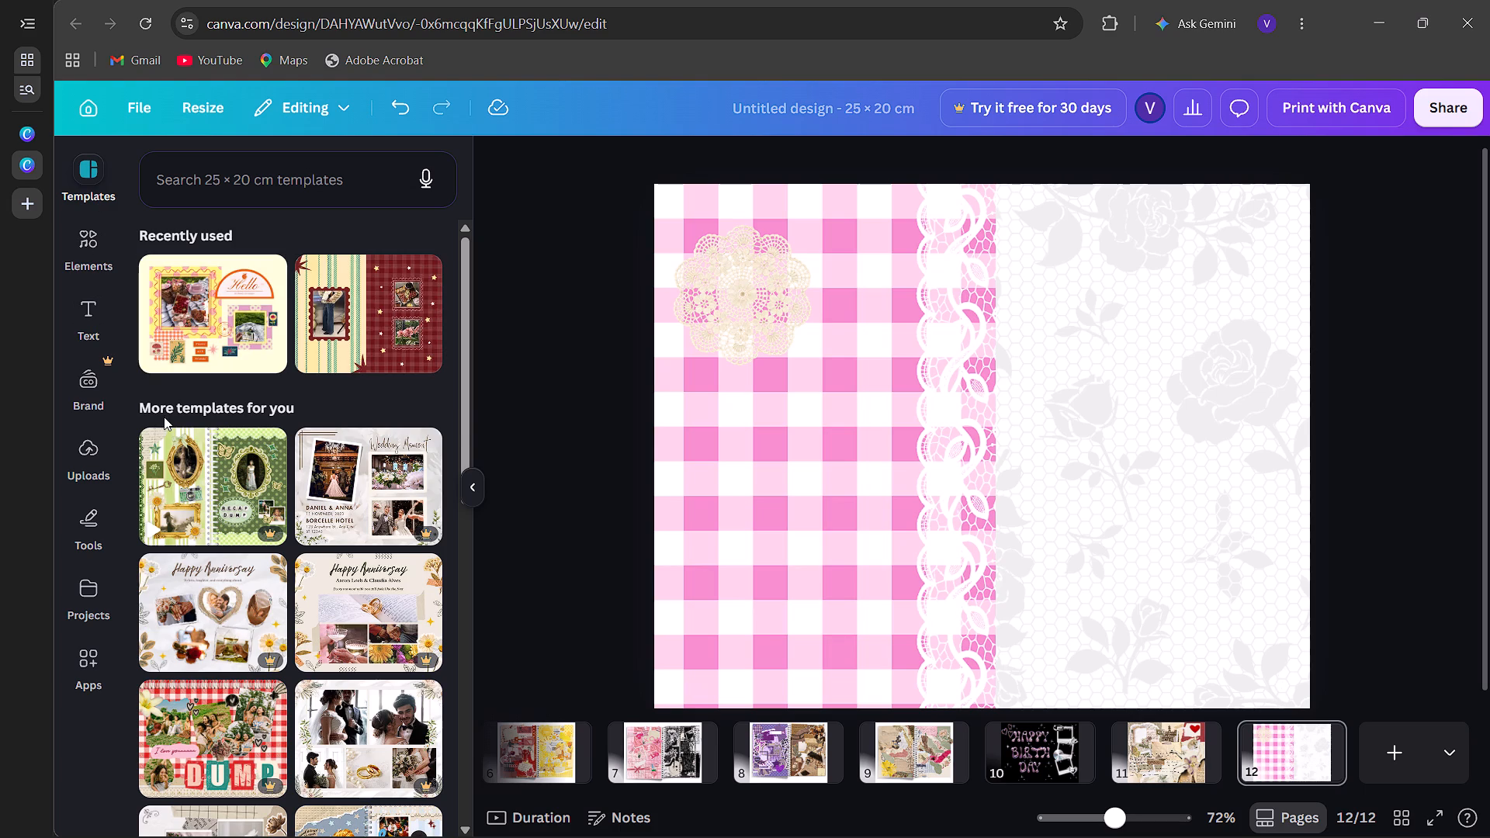
pyautogui.scroll(-2, 164, 417)
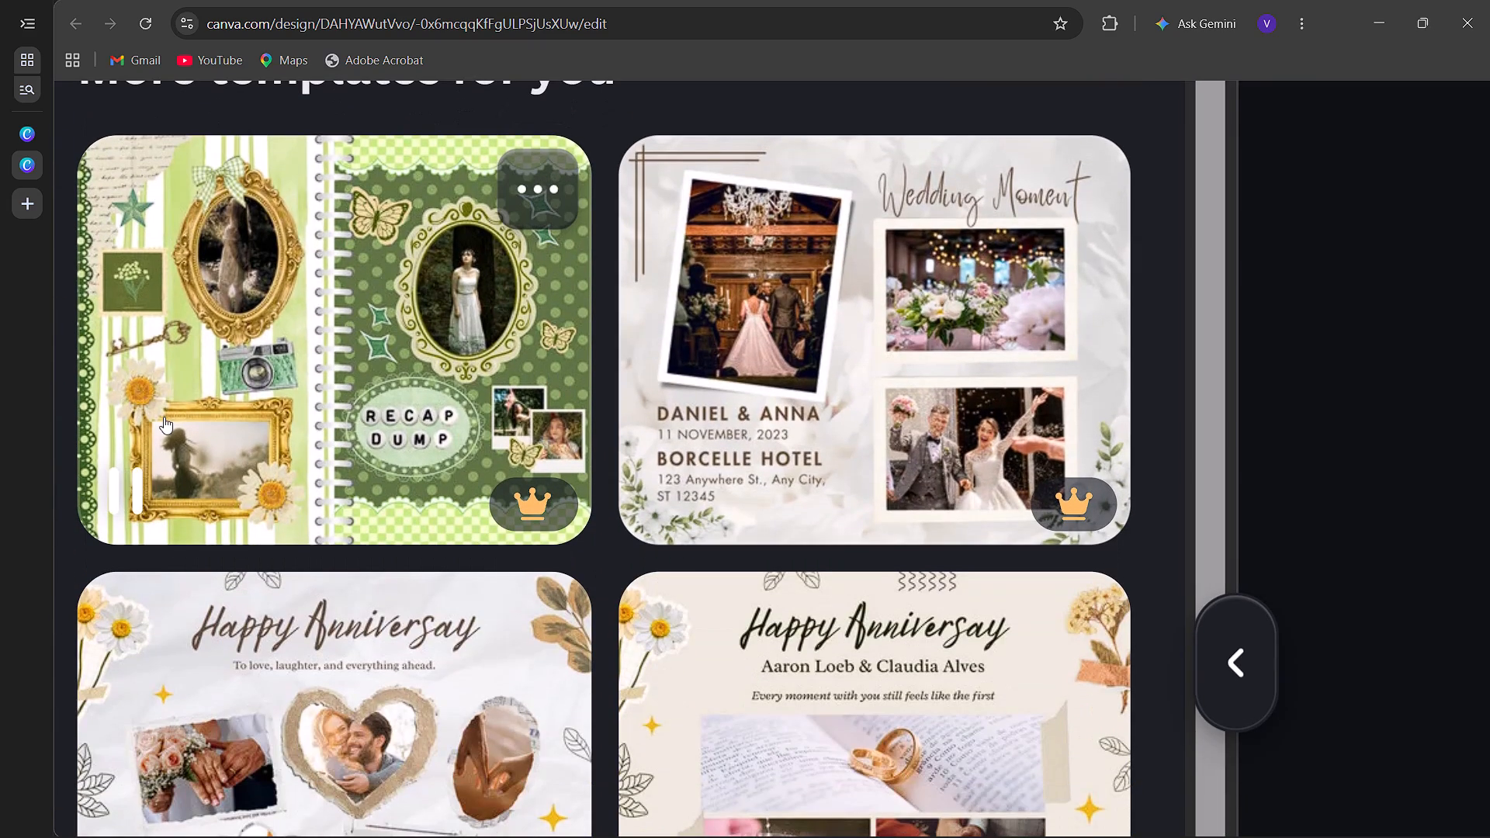
pyautogui.scroll(-1, 164, 417)
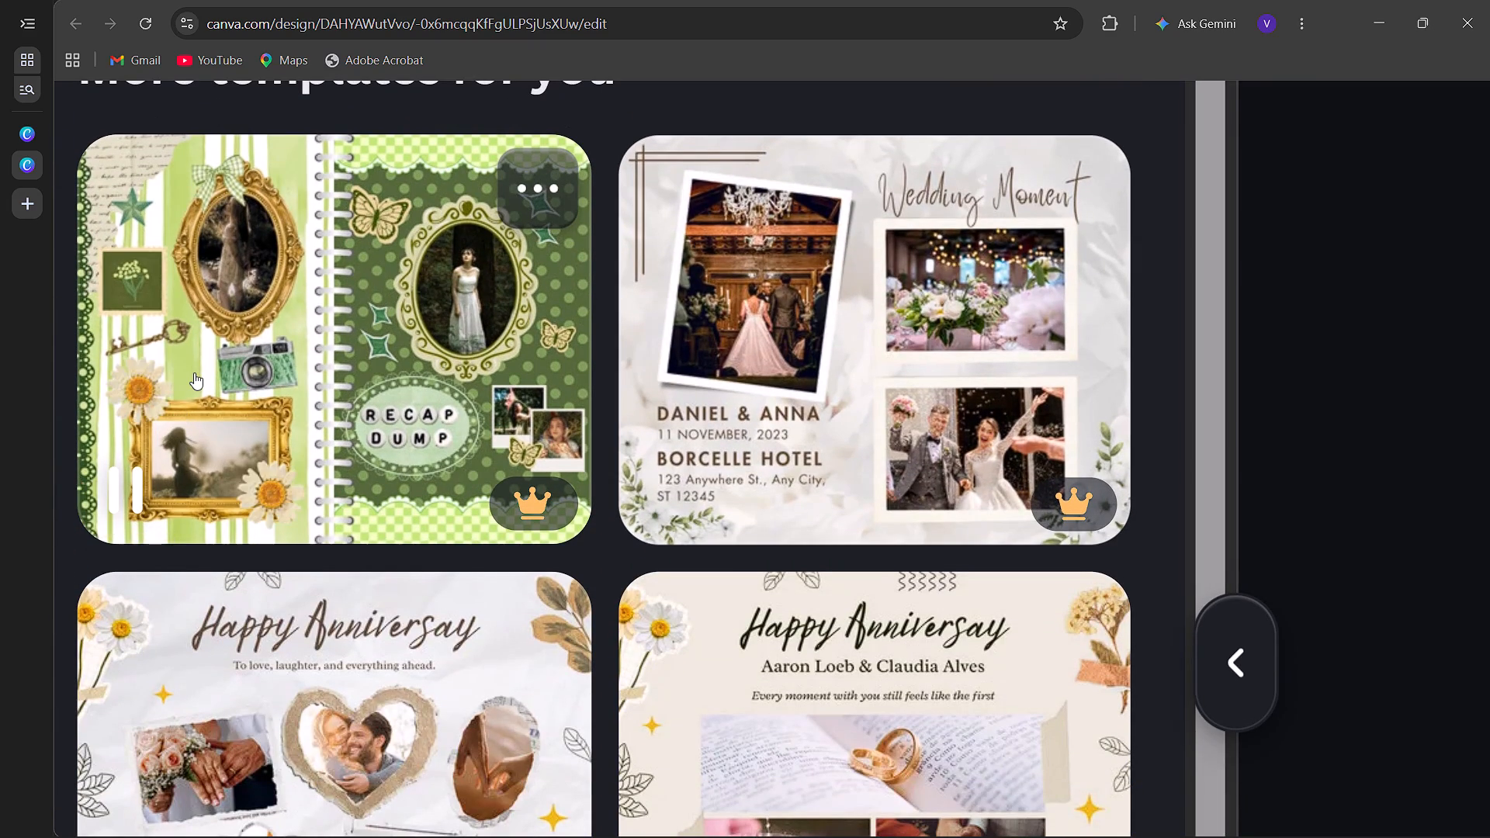
pyautogui.scroll(-9, 194, 372)
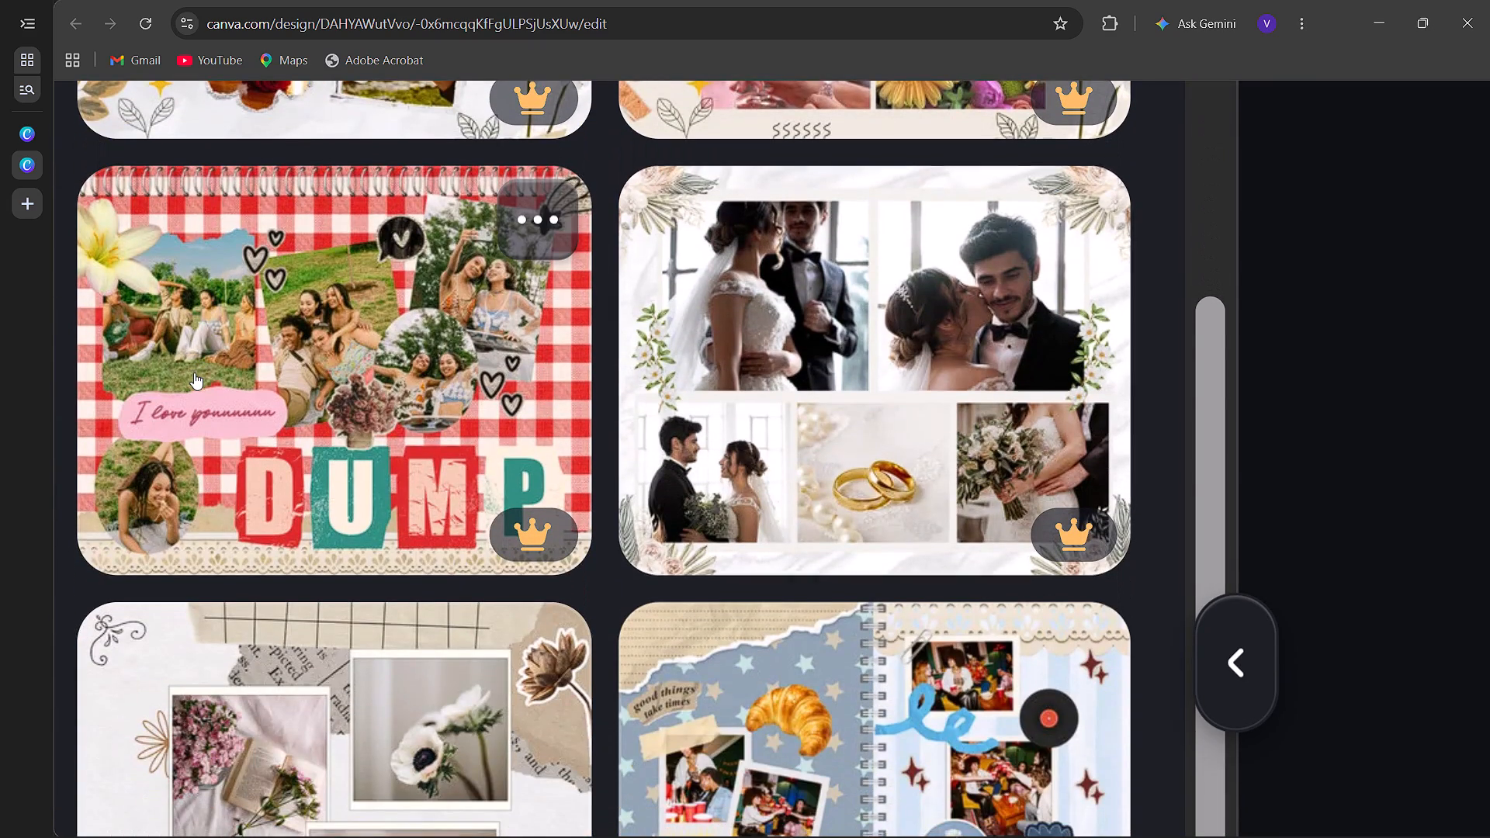
pyautogui.scroll(-3, 194, 372)
pyautogui.scroll(1, 194, 372)
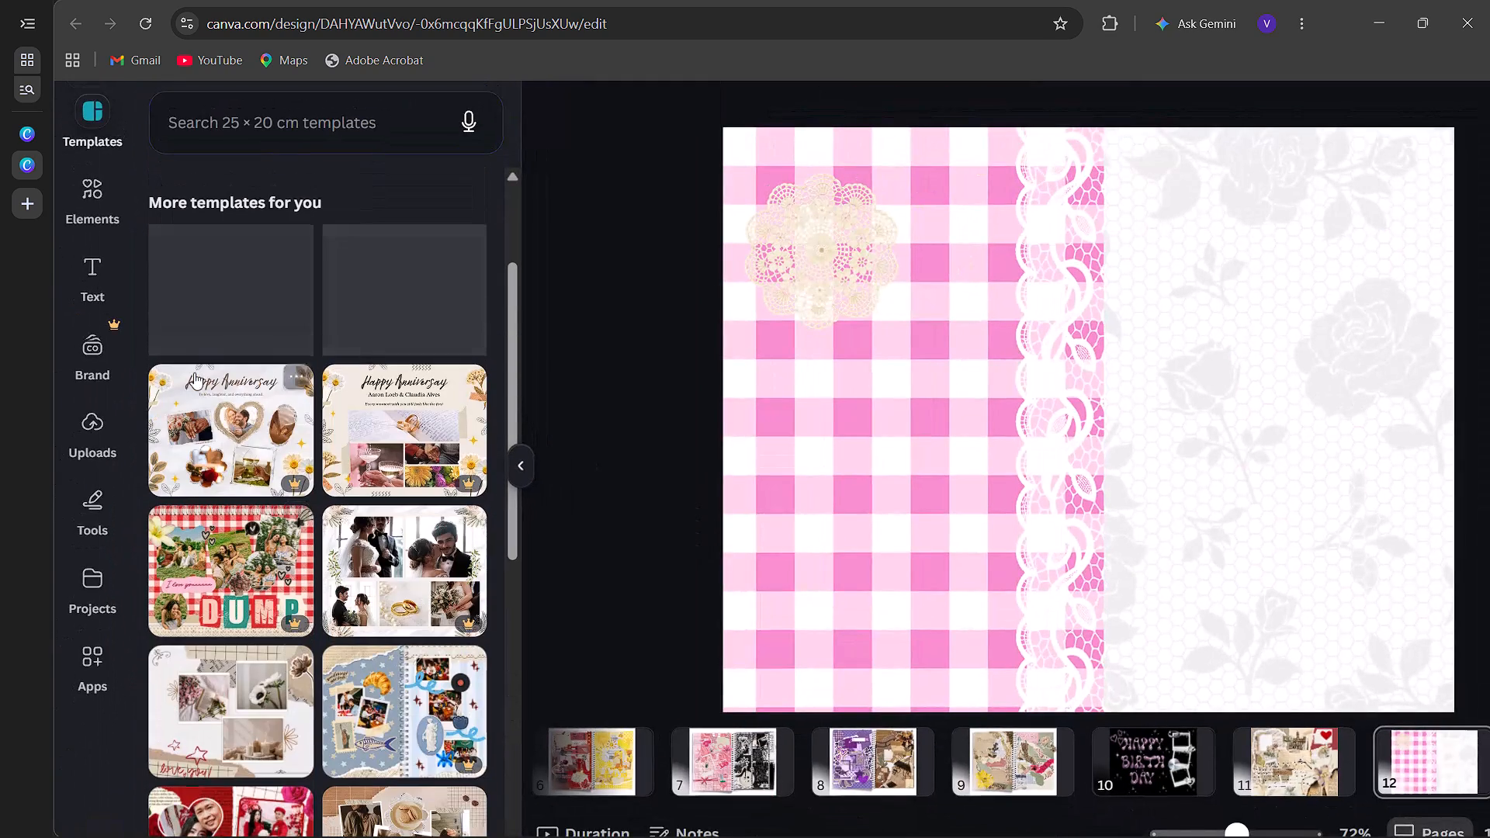
pyautogui.scroll(2, 194, 372)
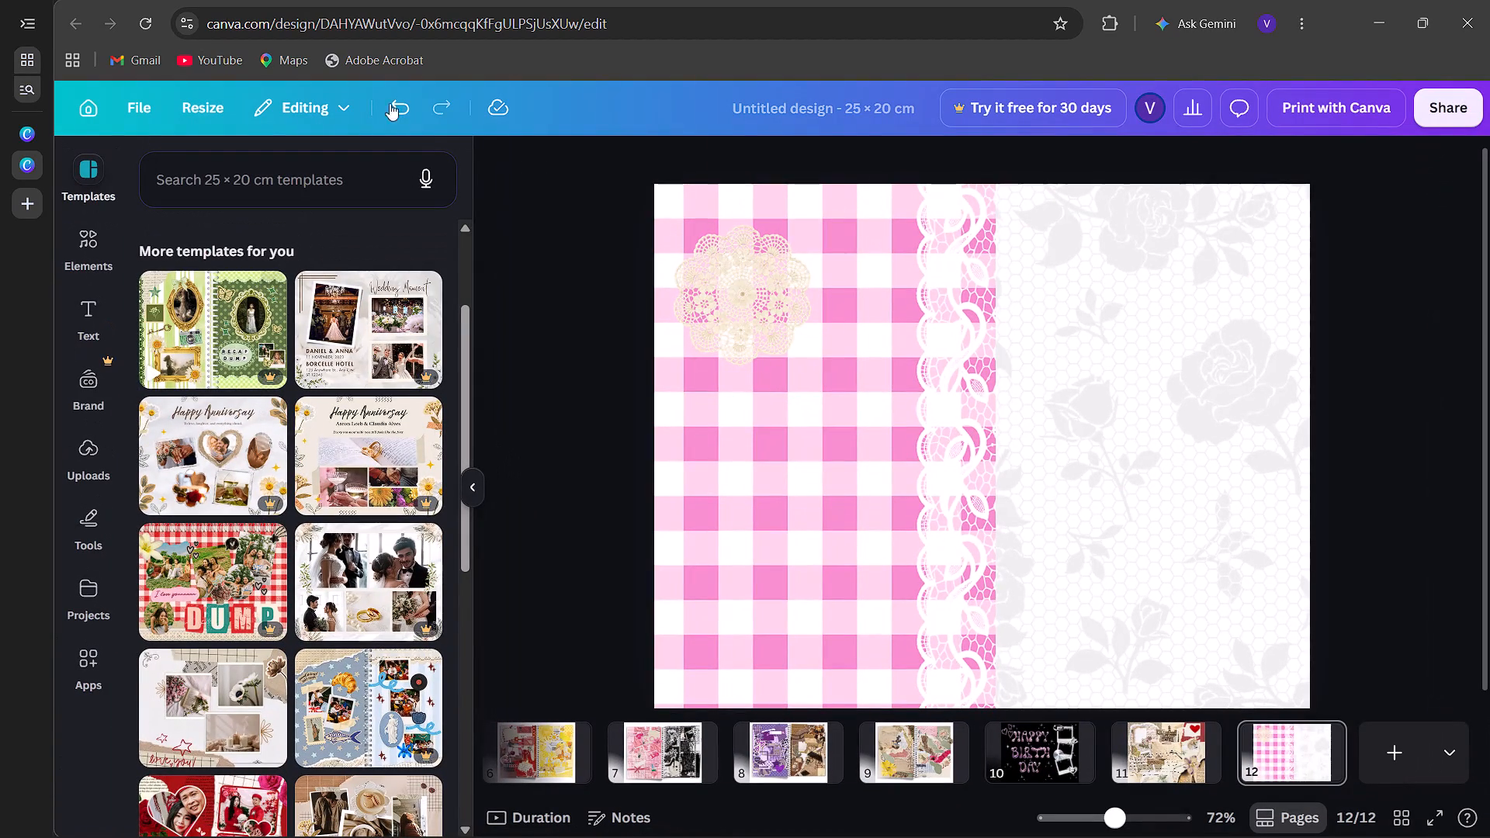
# Recolour both of the crochet doily's cream and beige colours to white.
pyautogui.click(733, 286)
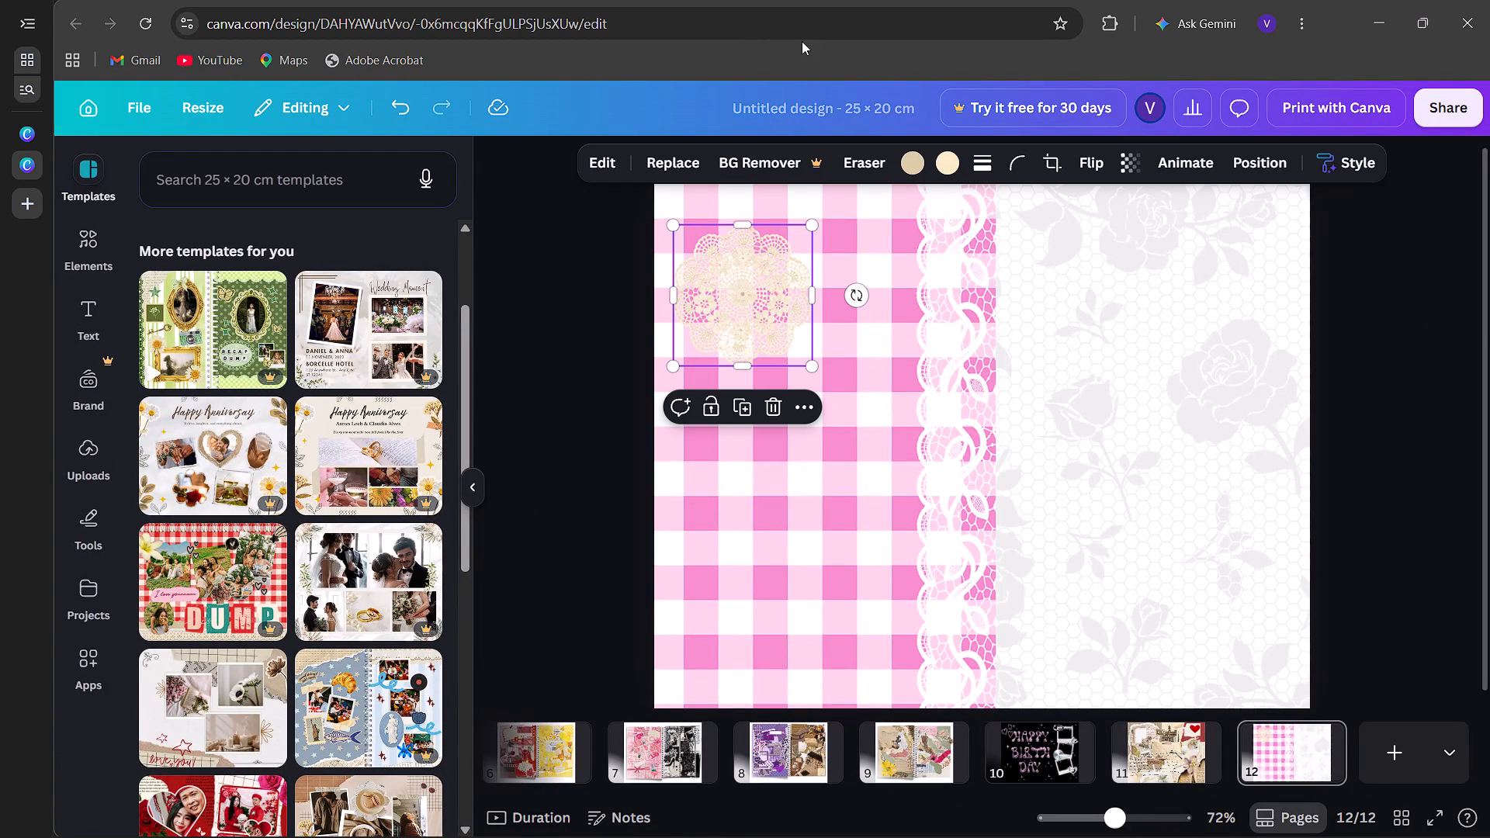
pyautogui.click(923, 170)
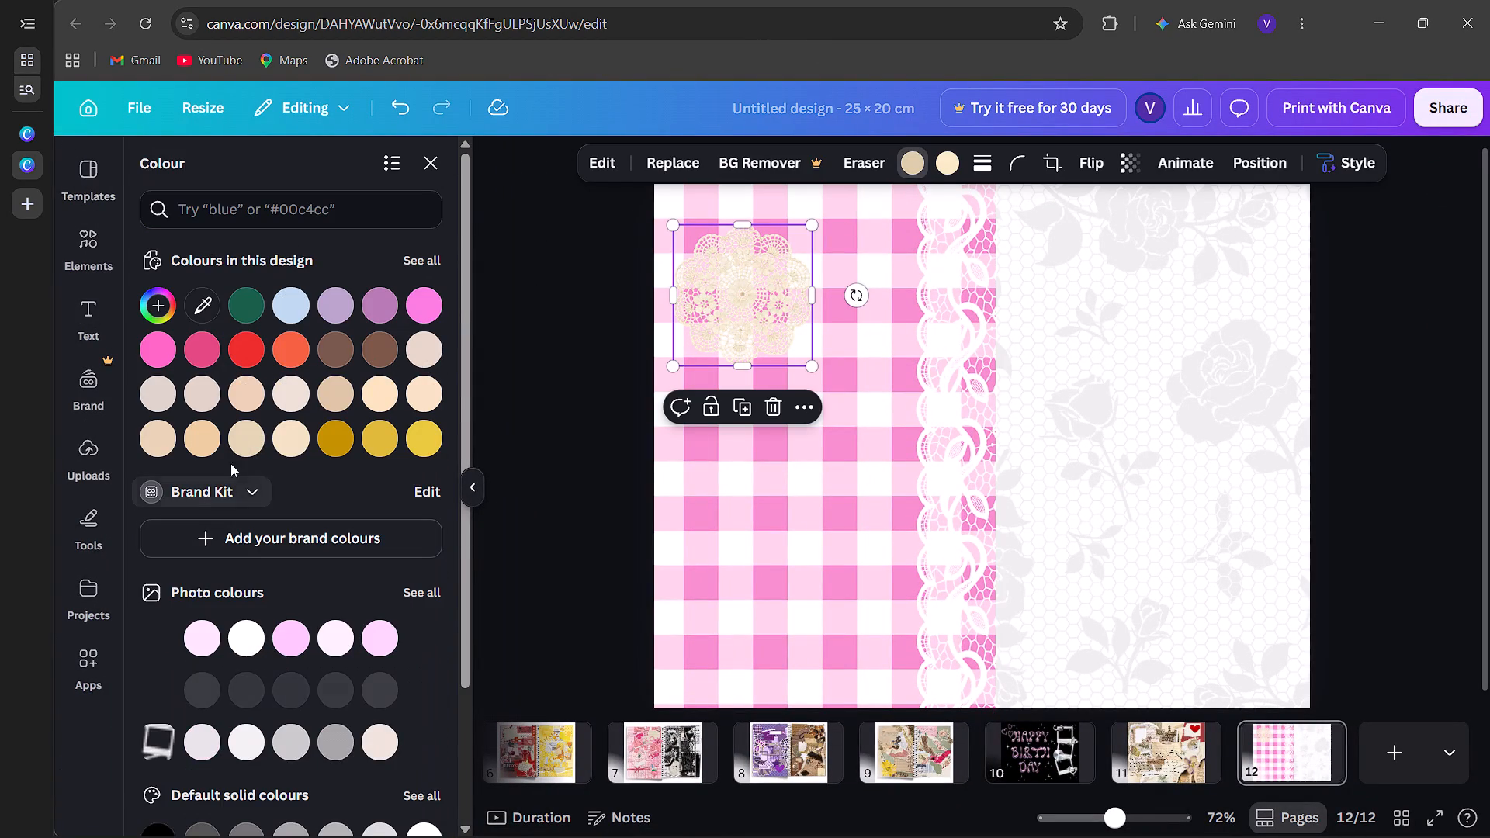
pyautogui.click(252, 635)
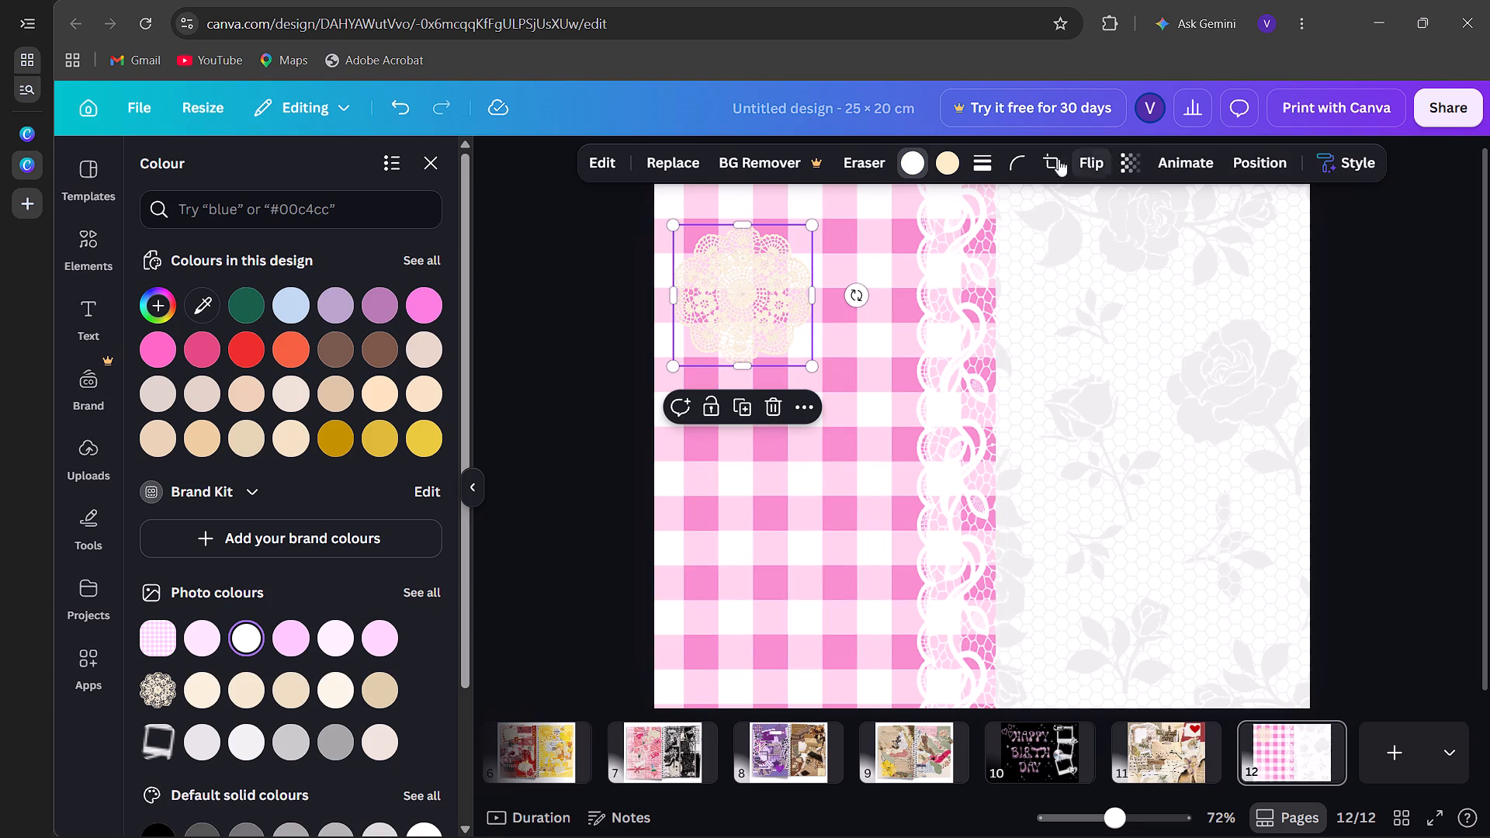
pyautogui.click(960, 160)
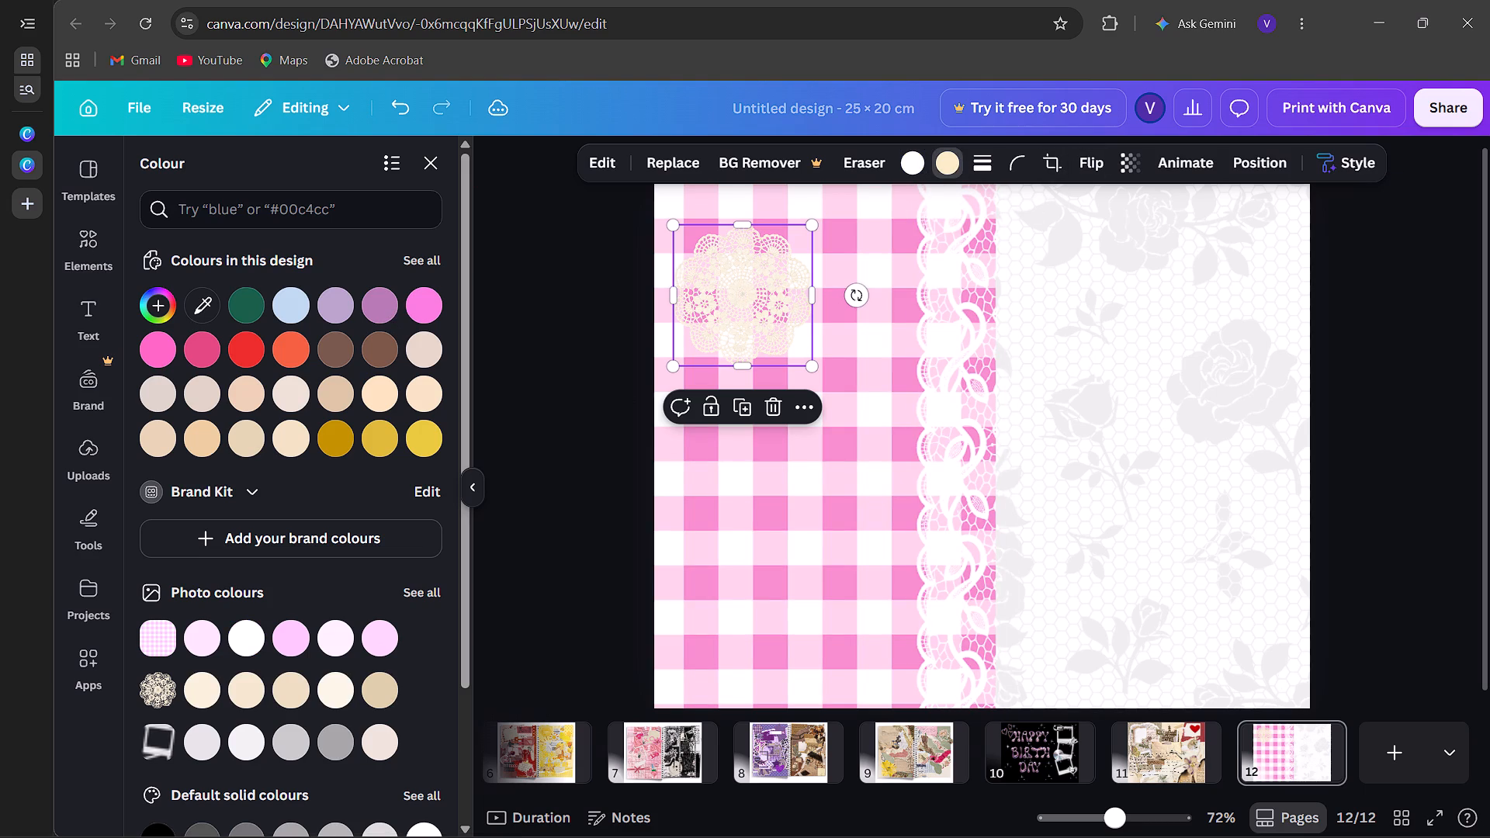
pyautogui.click(244, 632)
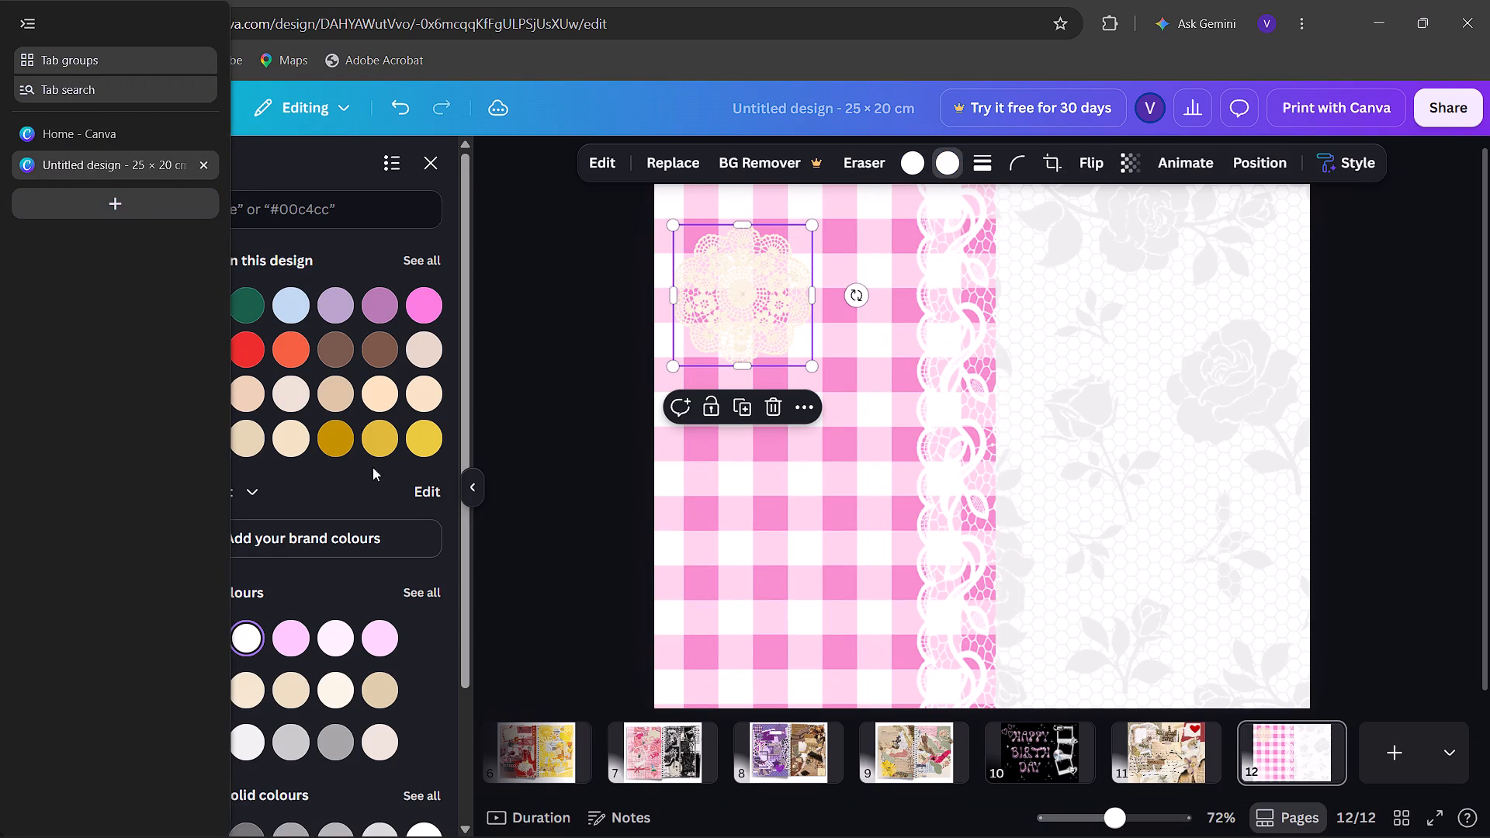
# Browse the lace graphics for another piece to add to the collage.
pyautogui.click(96, 258)
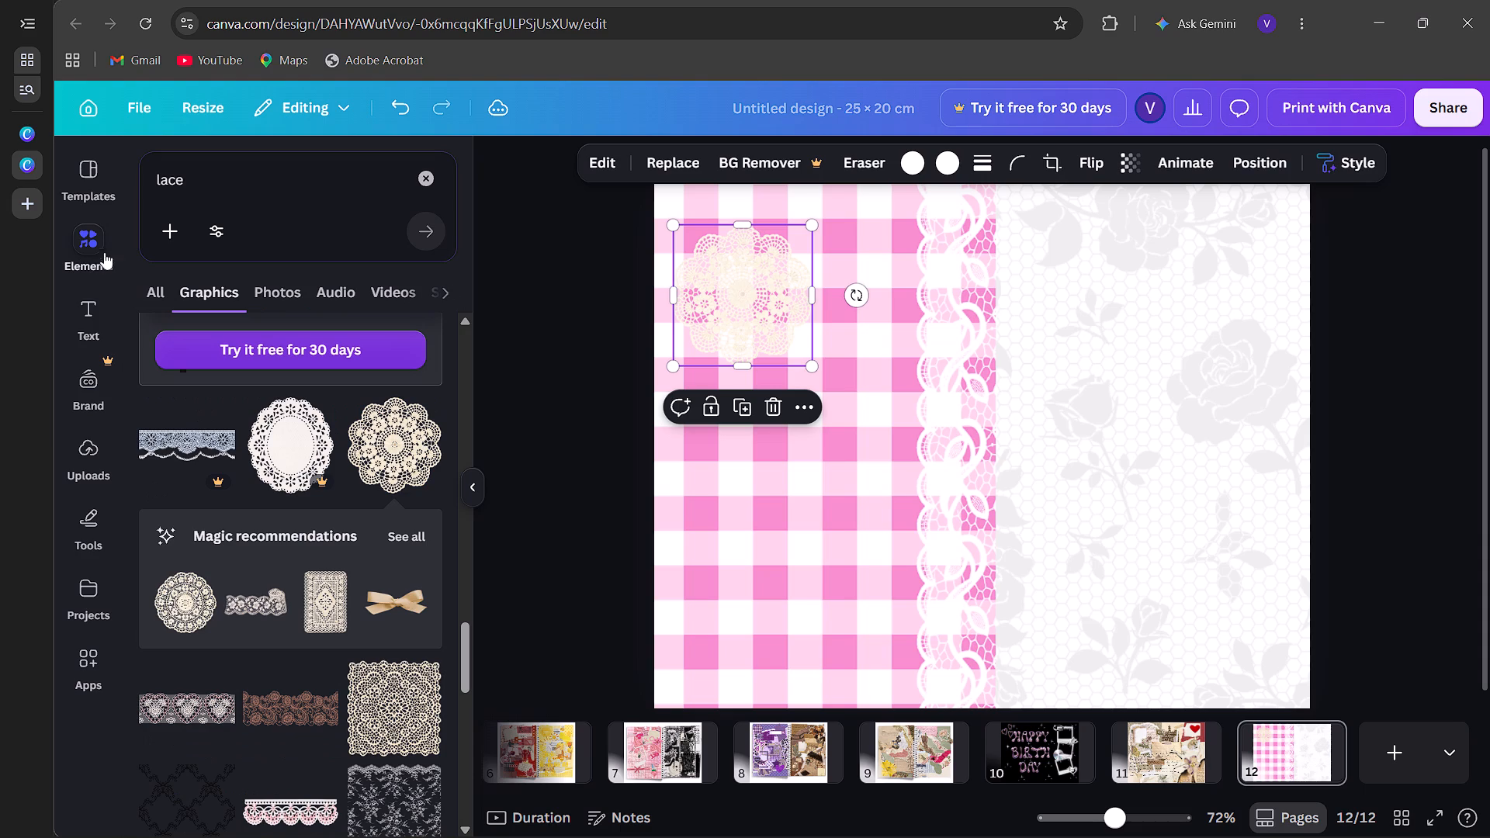
pyautogui.scroll(-6, 293, 607)
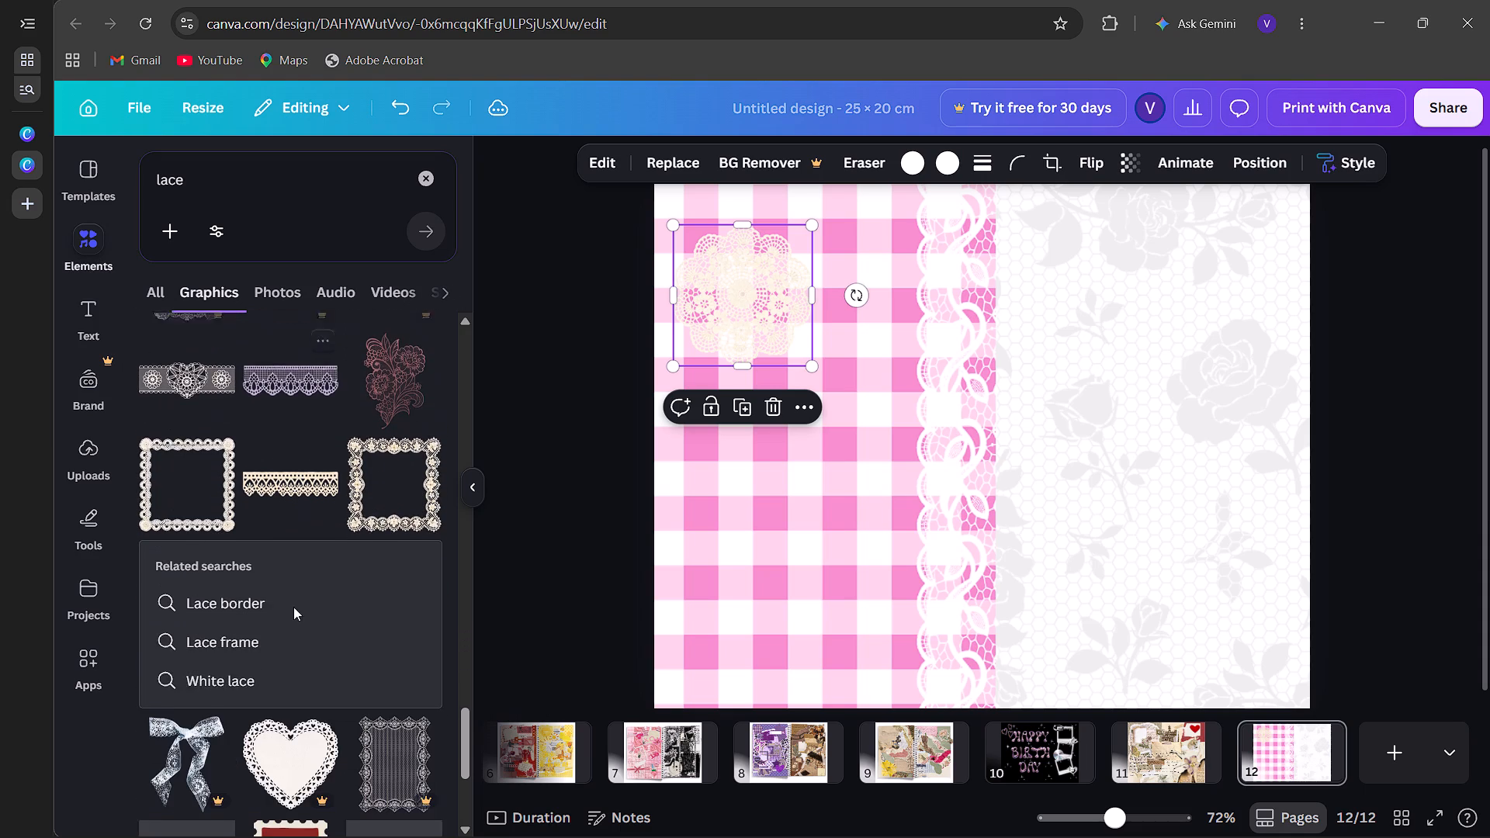
pyautogui.scroll(-5, 293, 607)
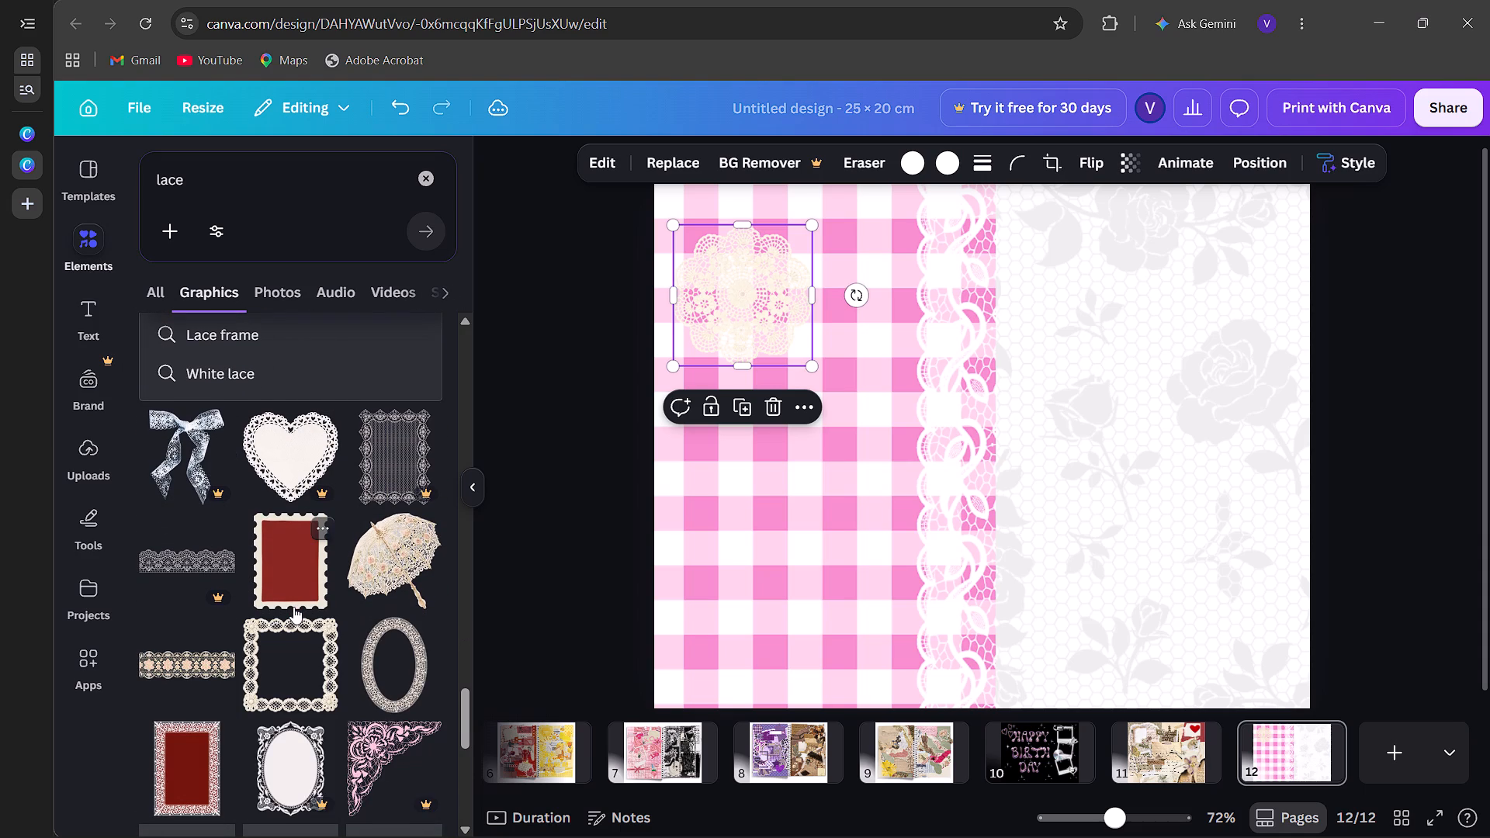
pyautogui.scroll(-3, 293, 607)
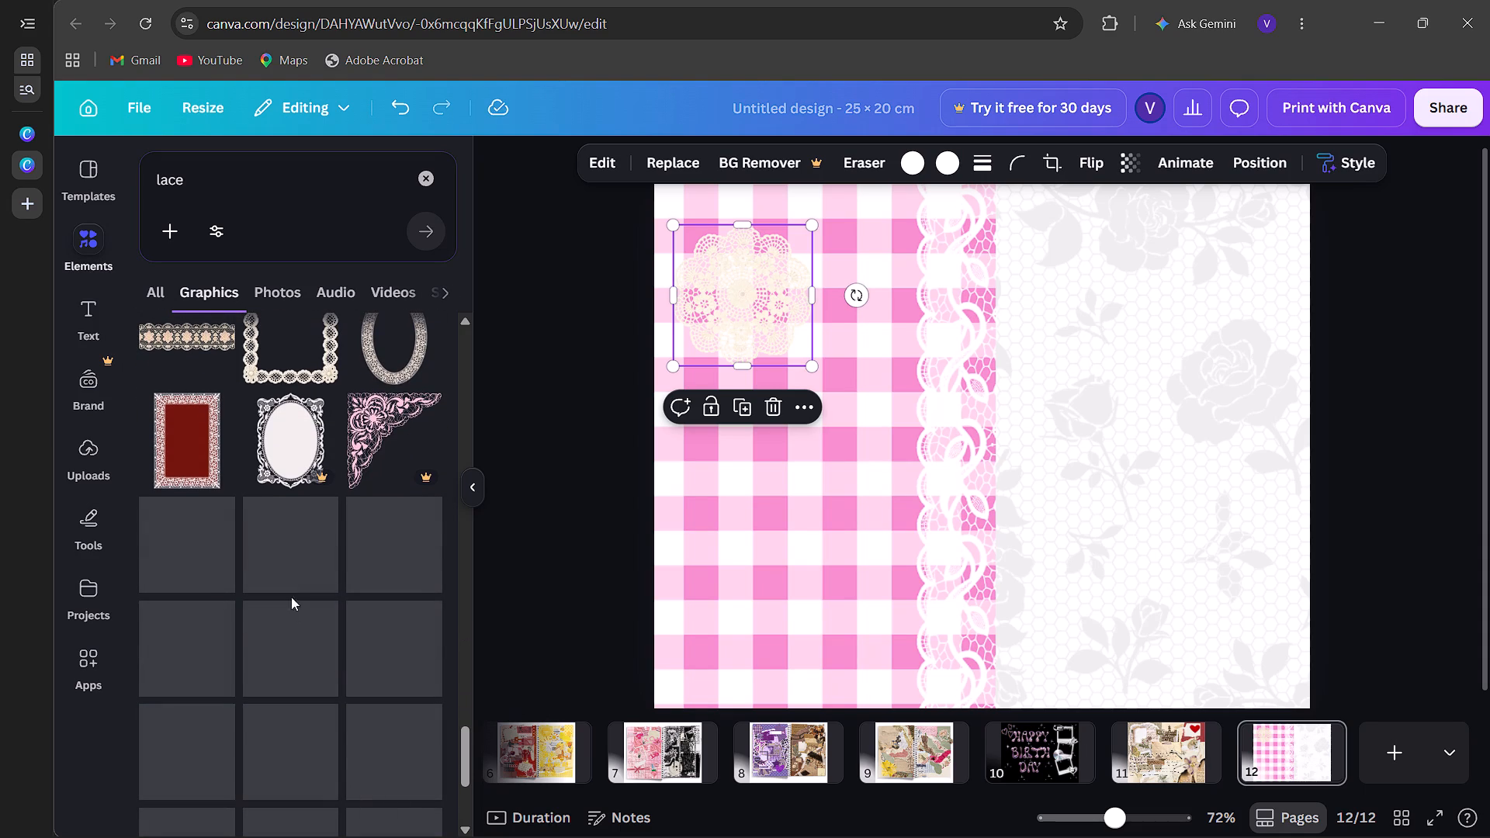
pyautogui.click(431, 182)
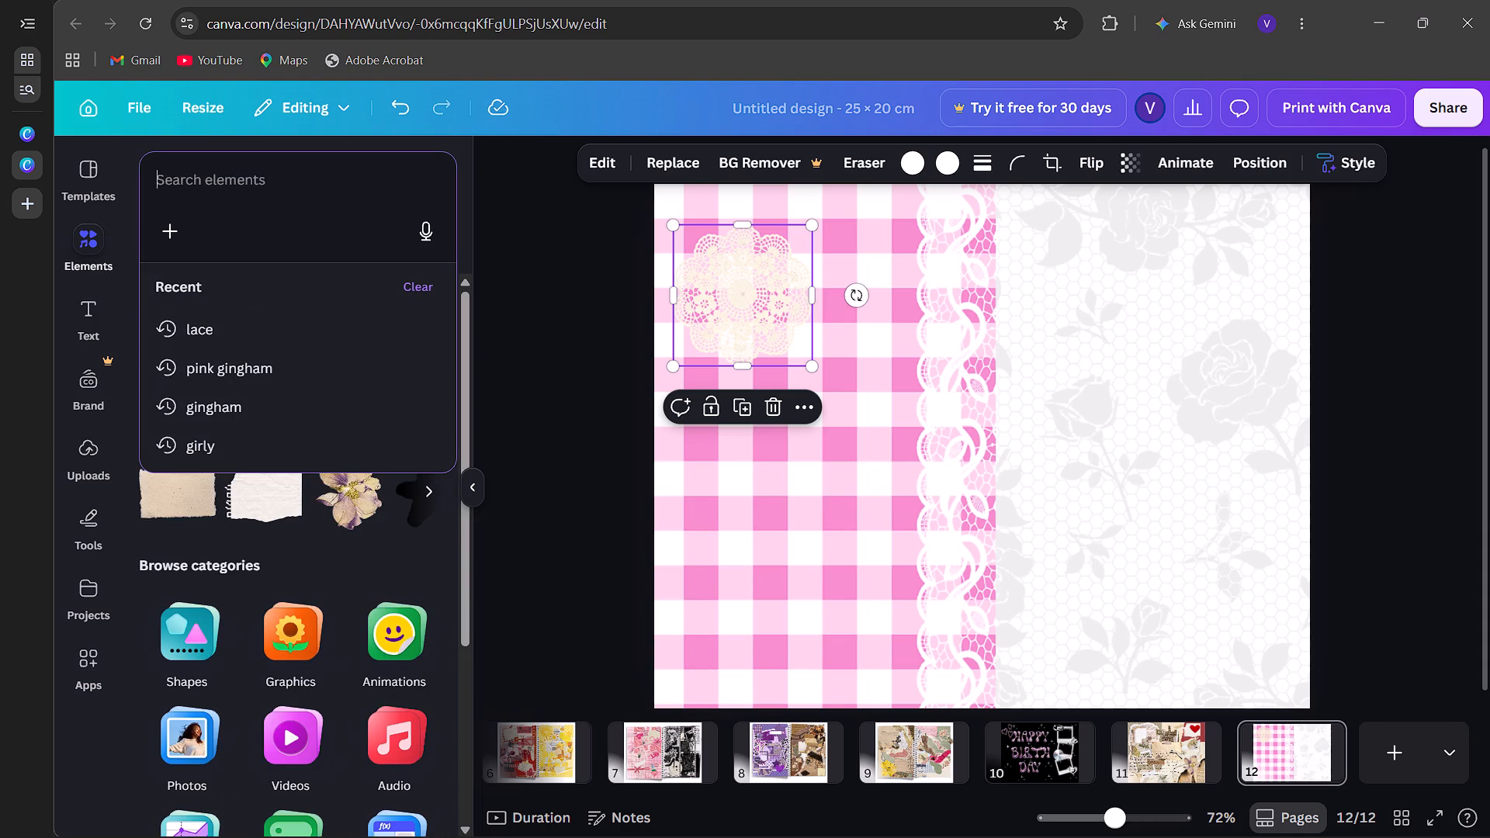
pyautogui.click(563, 428)
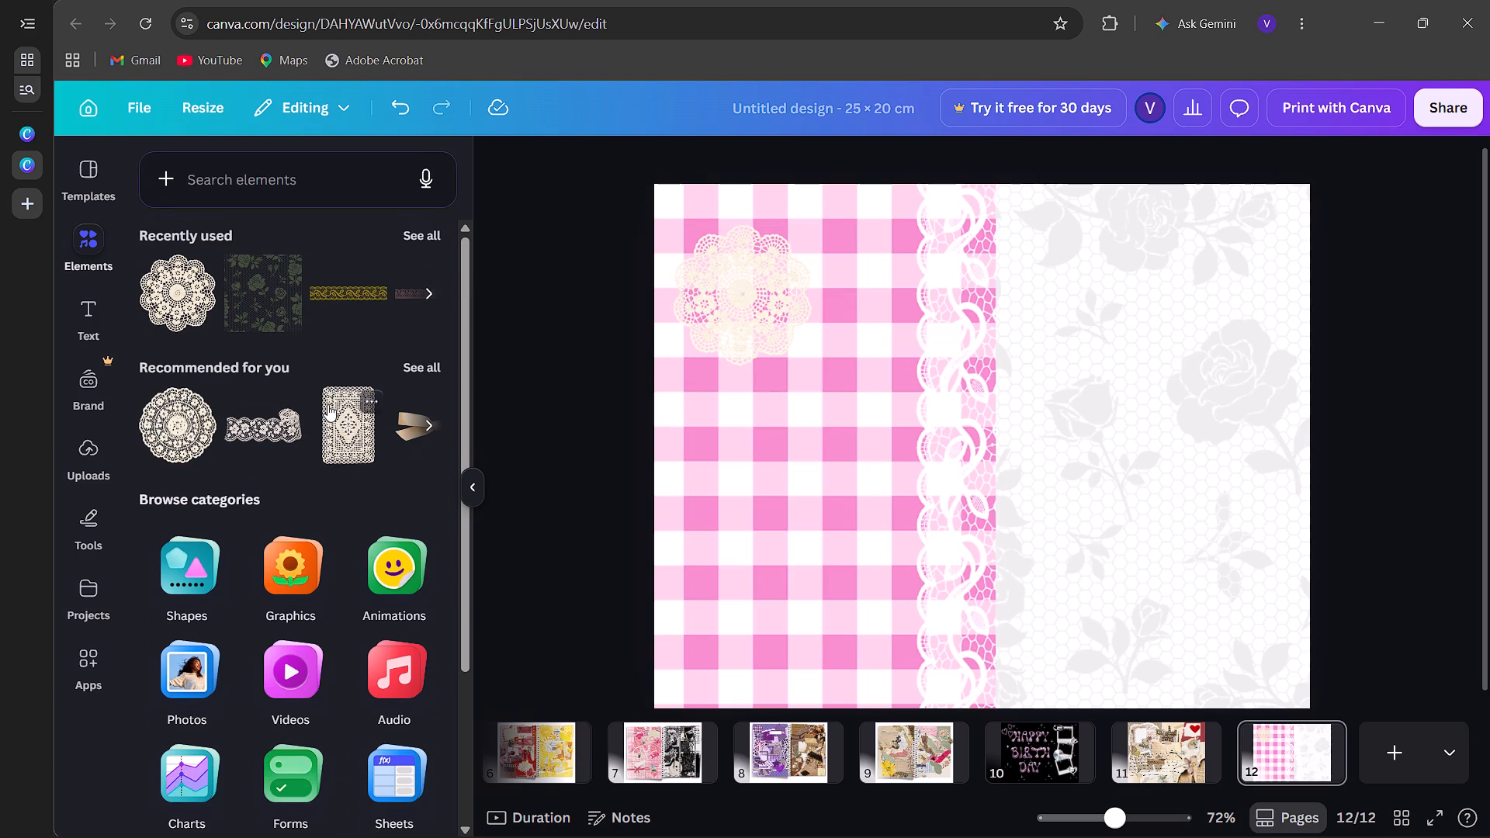
# Add the pink triangular crochet lace from the recommended elements, shrink it and place it in page 12's upper-right corner.
pyautogui.scroll(2, 327, 404)
pyautogui.click(421, 368)
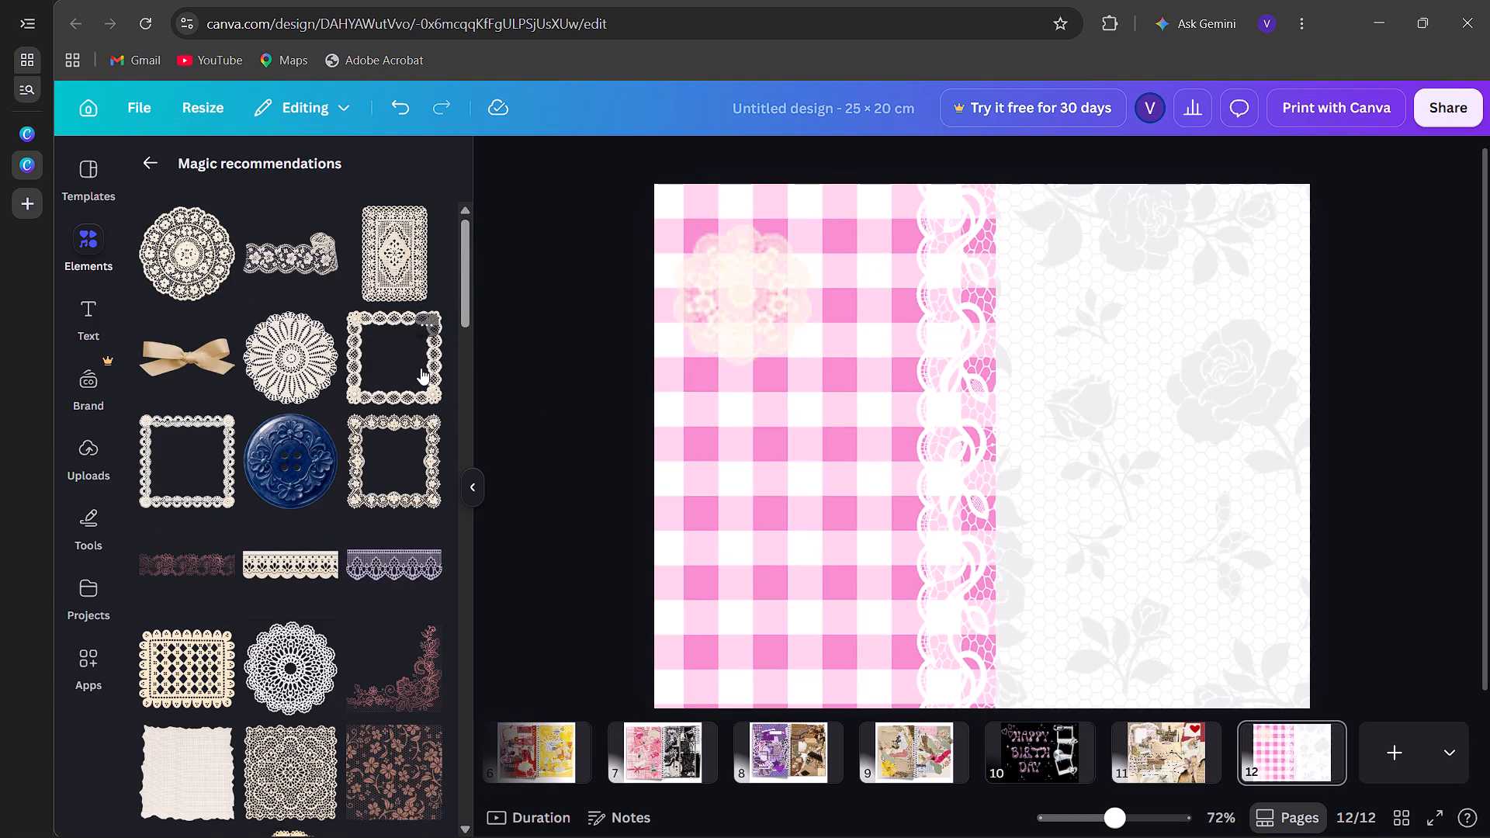
pyautogui.scroll(-6, 421, 368)
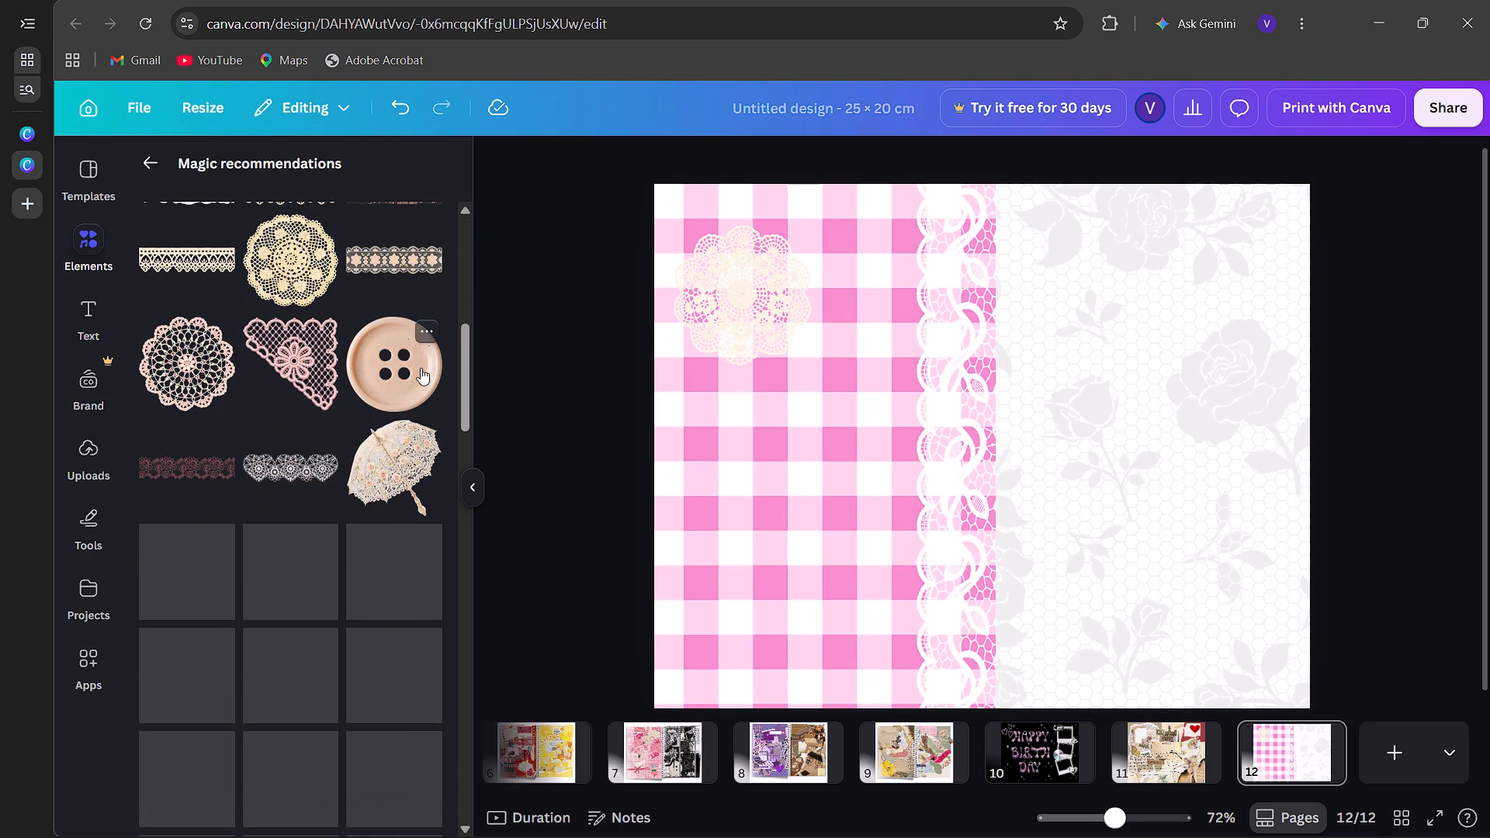
pyautogui.click(315, 368)
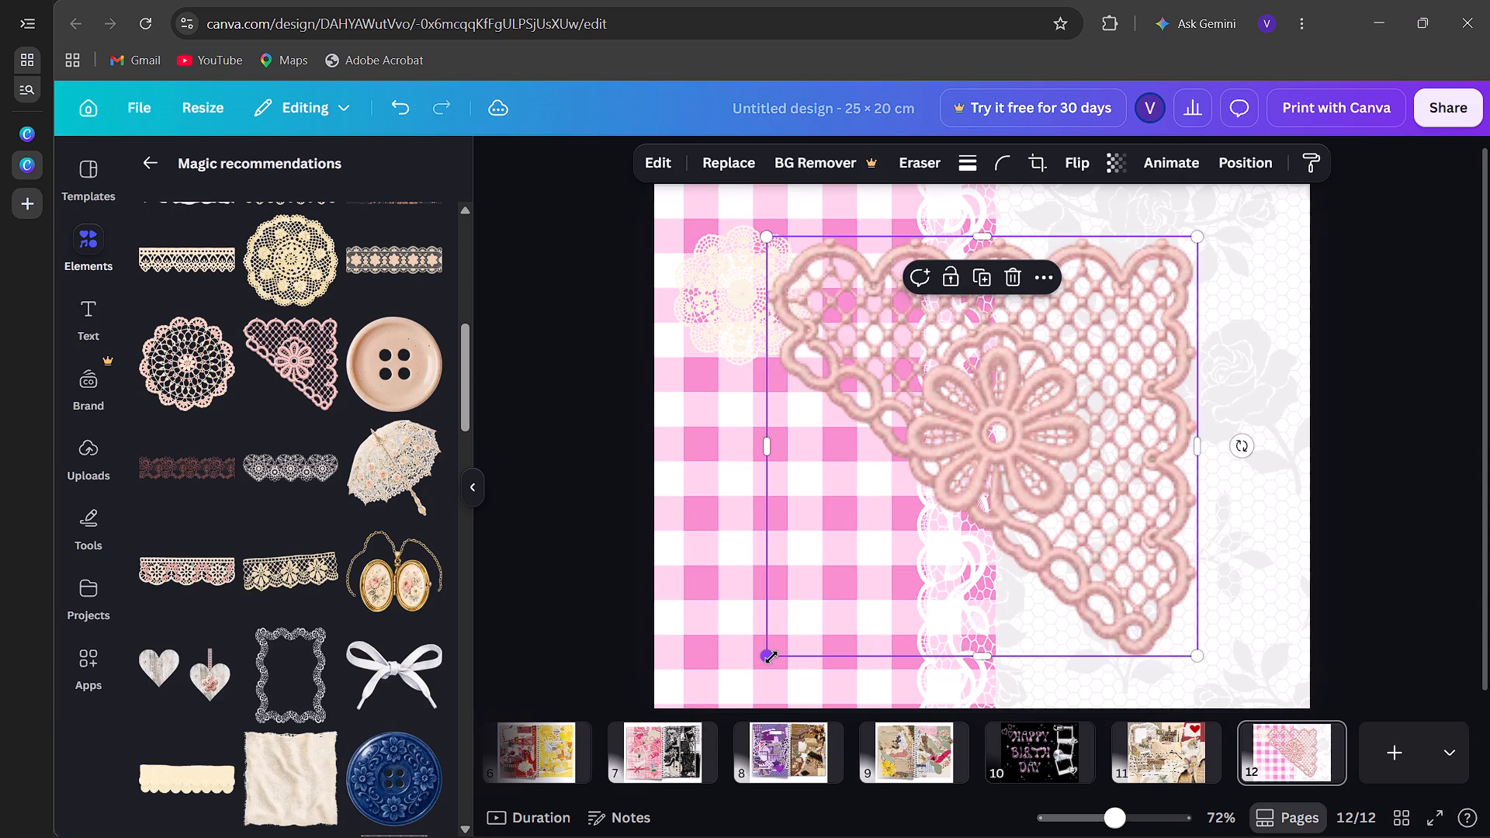
pyautogui.moveTo(771, 657); pyautogui.dragTo(1014, 428)
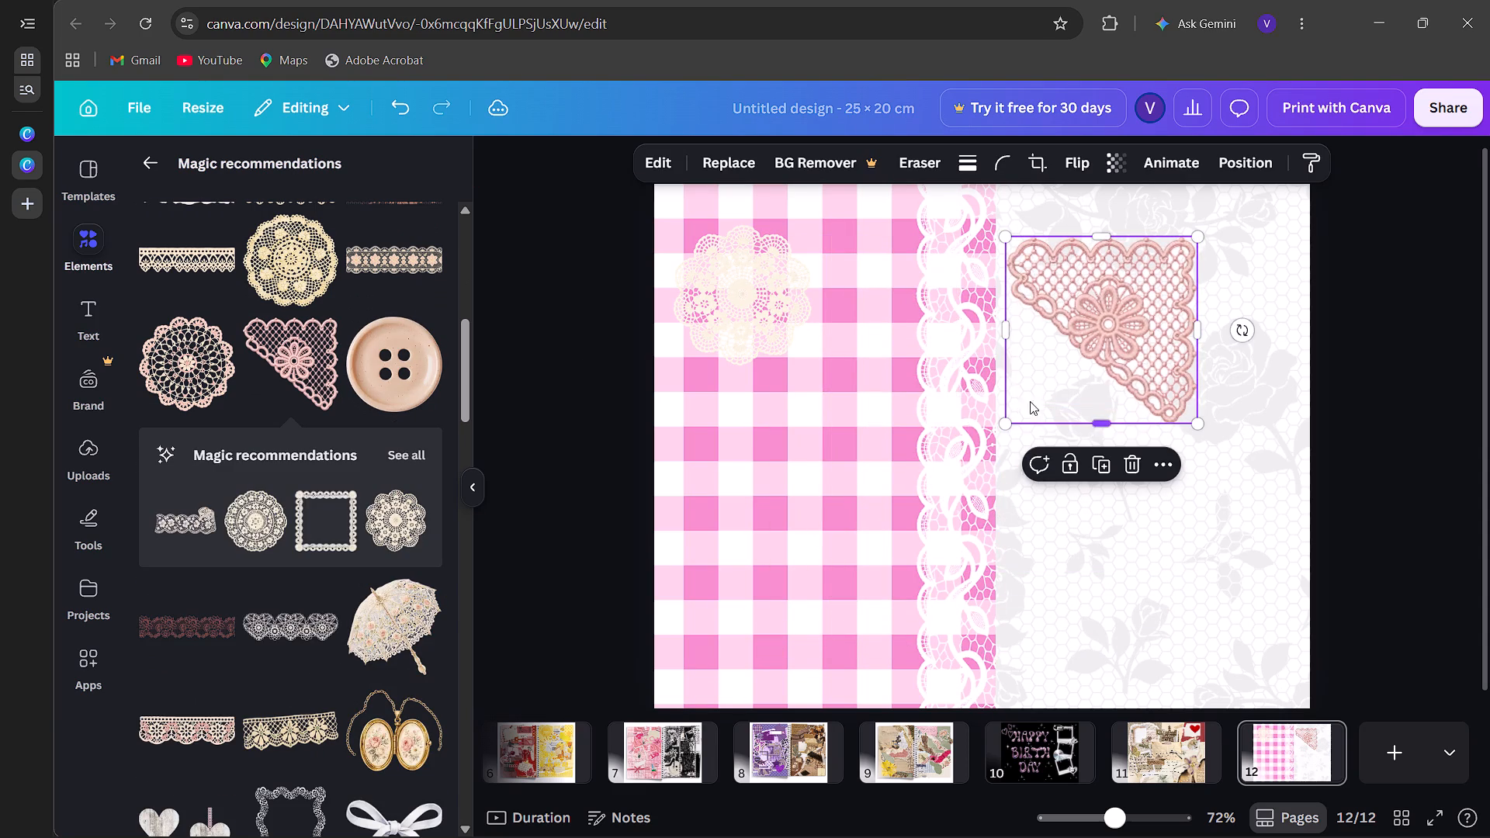
pyautogui.moveTo(1086, 320); pyautogui.dragTo(1236, 261)
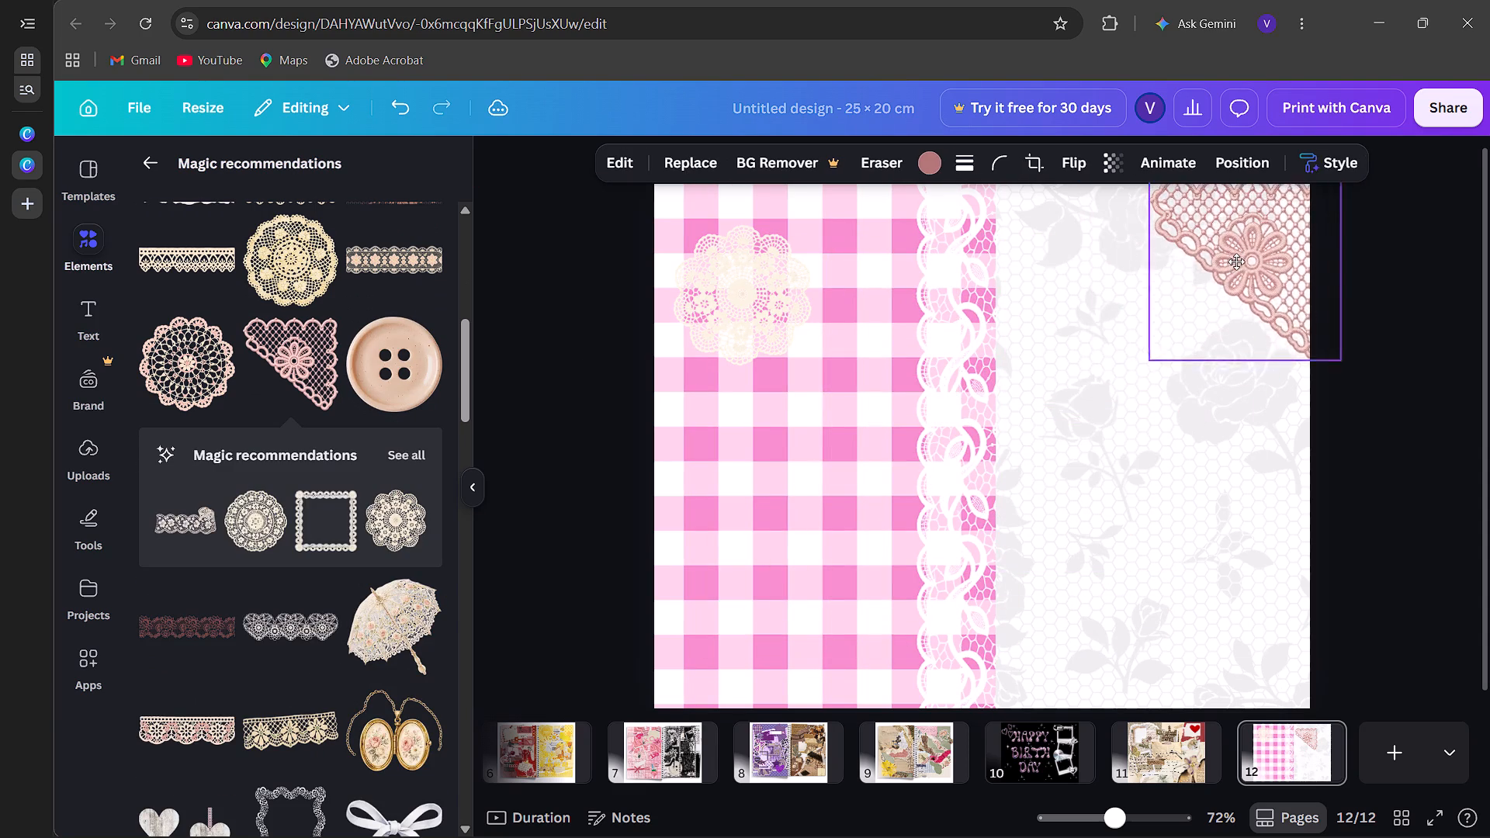
pyautogui.moveTo(1236, 261); pyautogui.dragTo(1201, 268)
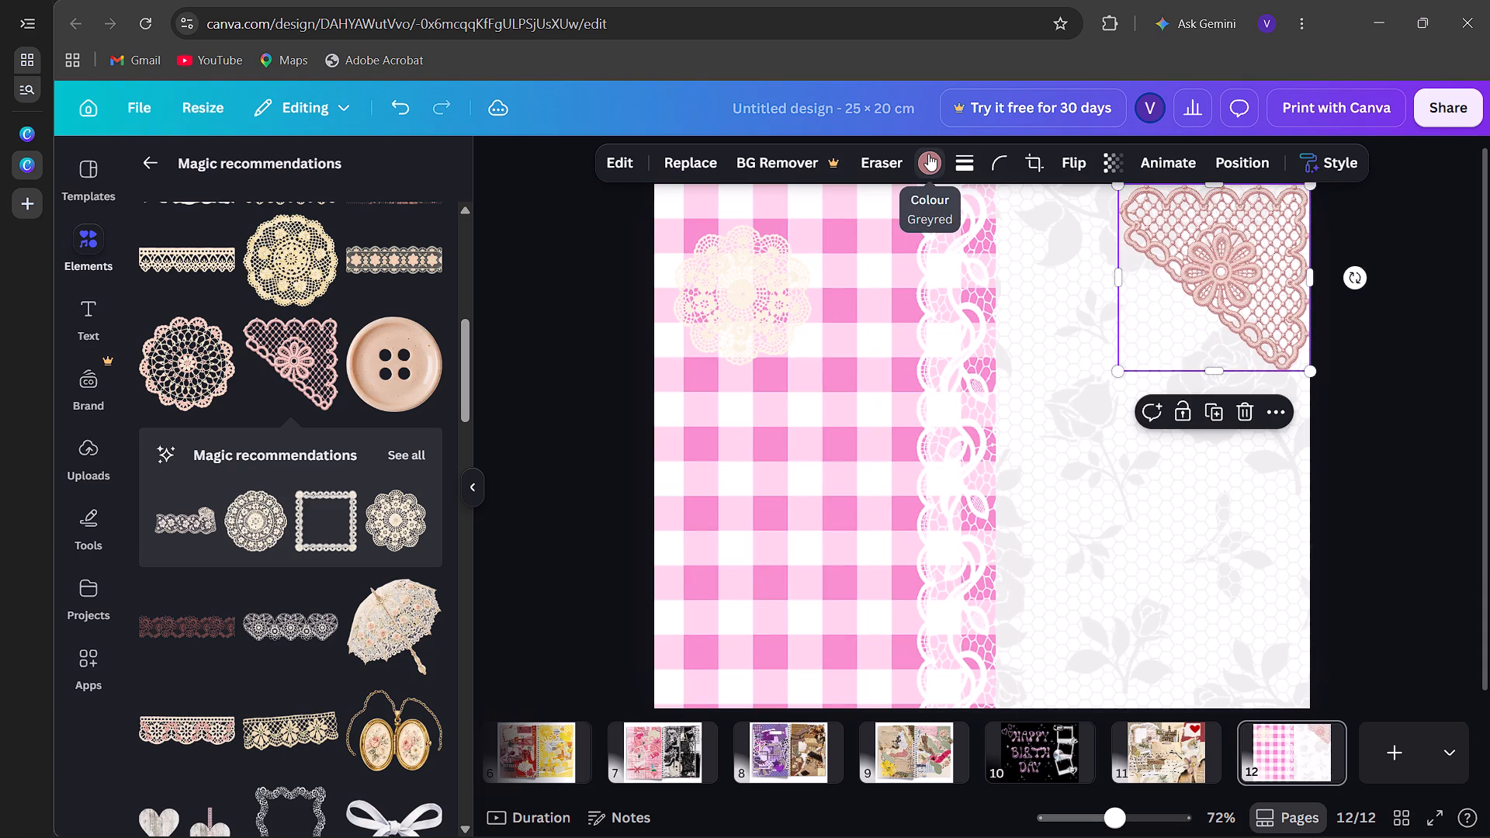
# Recolour the triangular lace to Light neon pink and nudge it slightly past the page's upper-right edges.
pyautogui.click(928, 154)
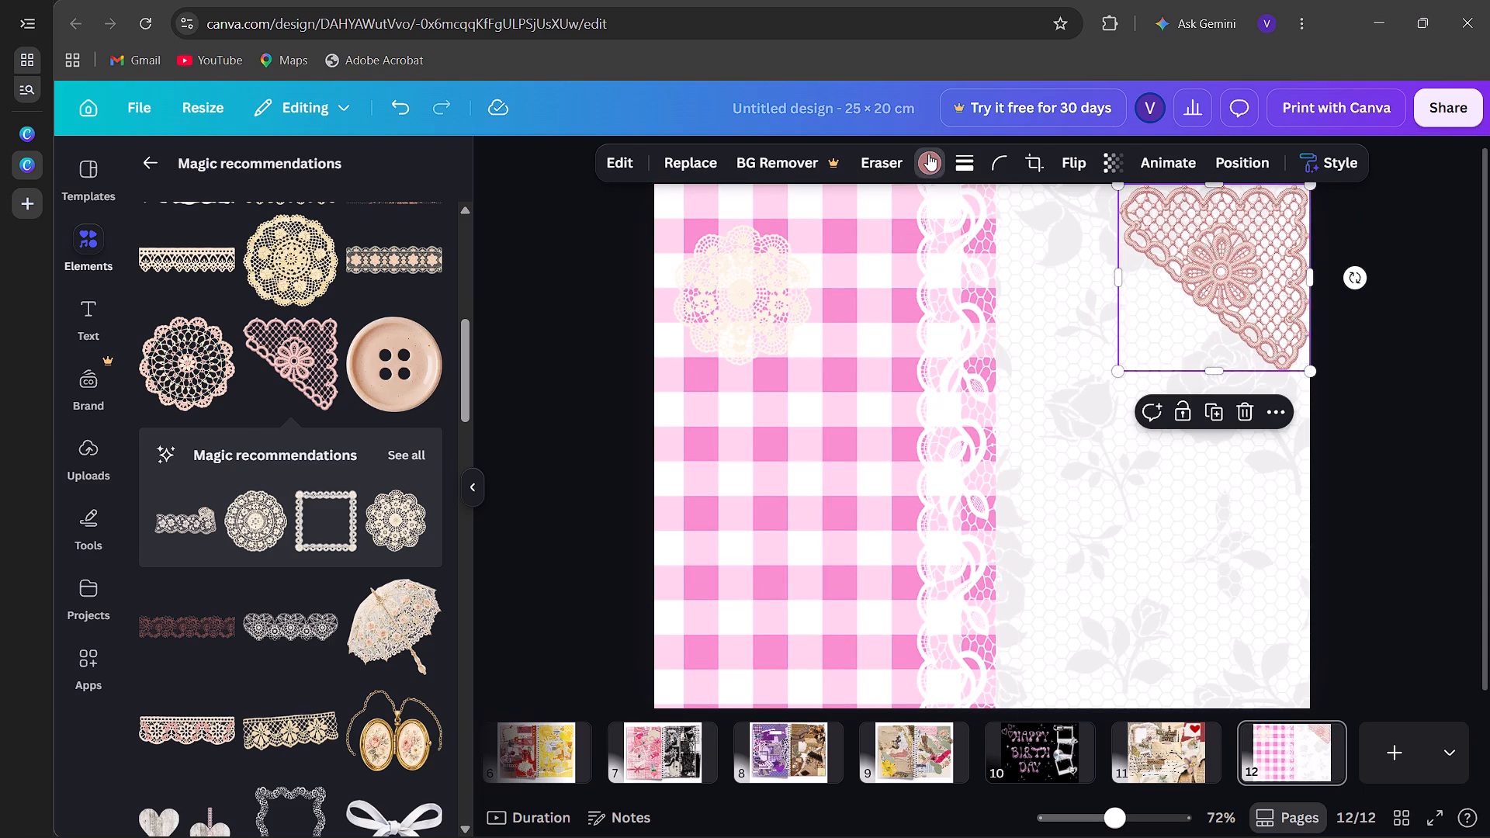
pyautogui.click(280, 306)
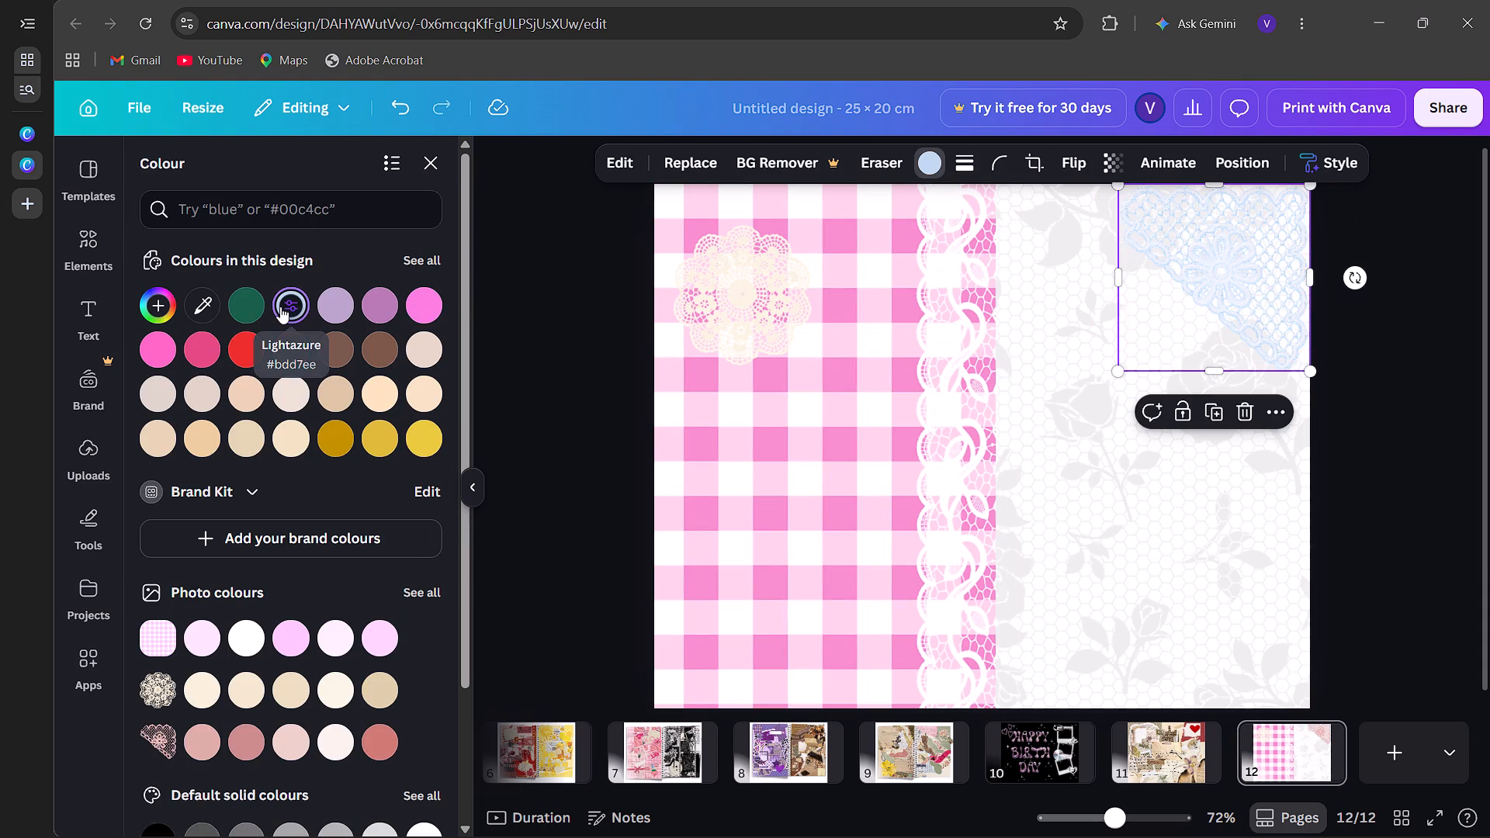
pyautogui.click(199, 396)
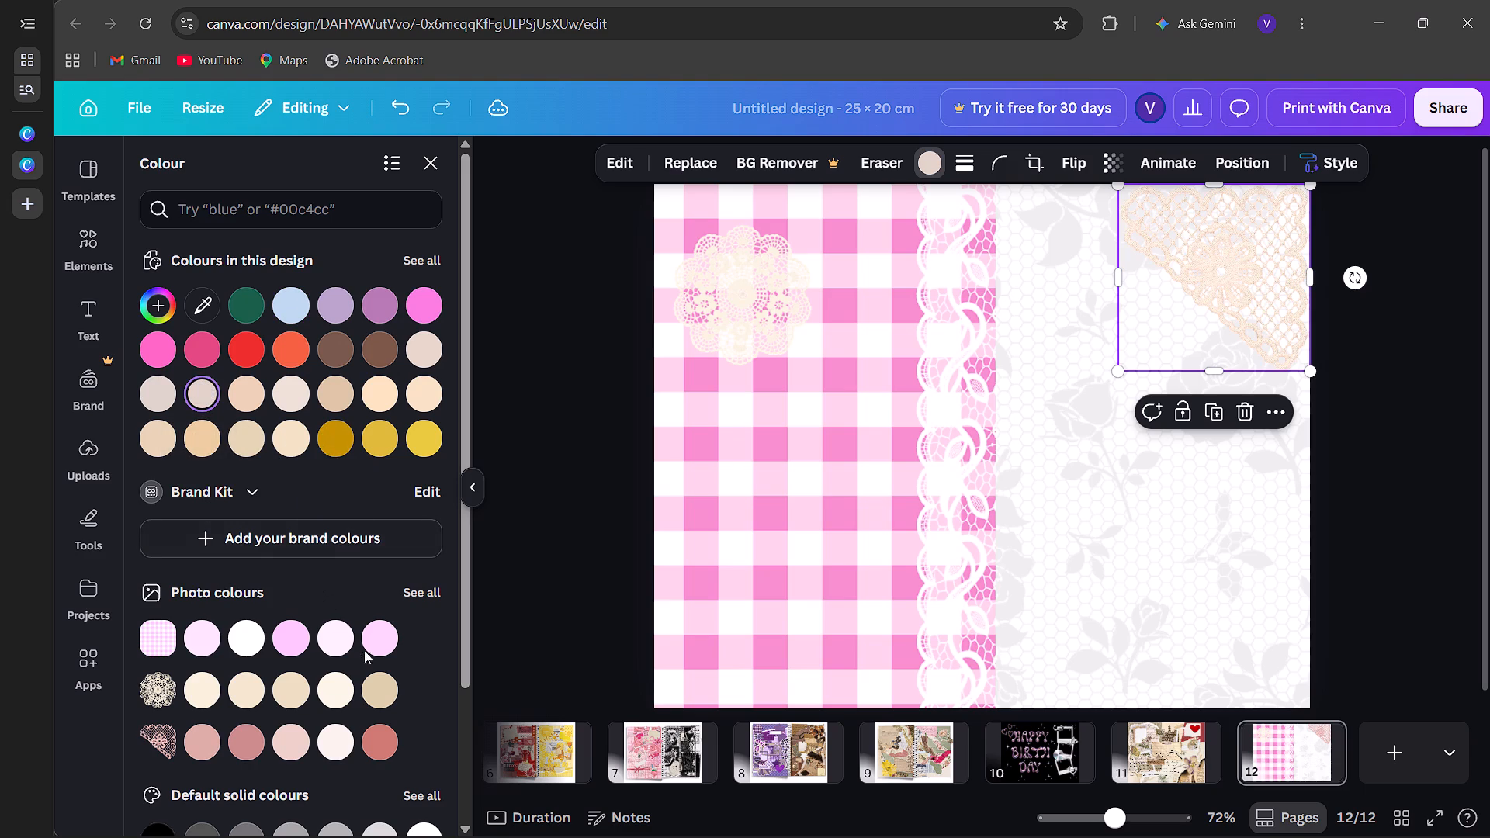
pyautogui.click(331, 706)
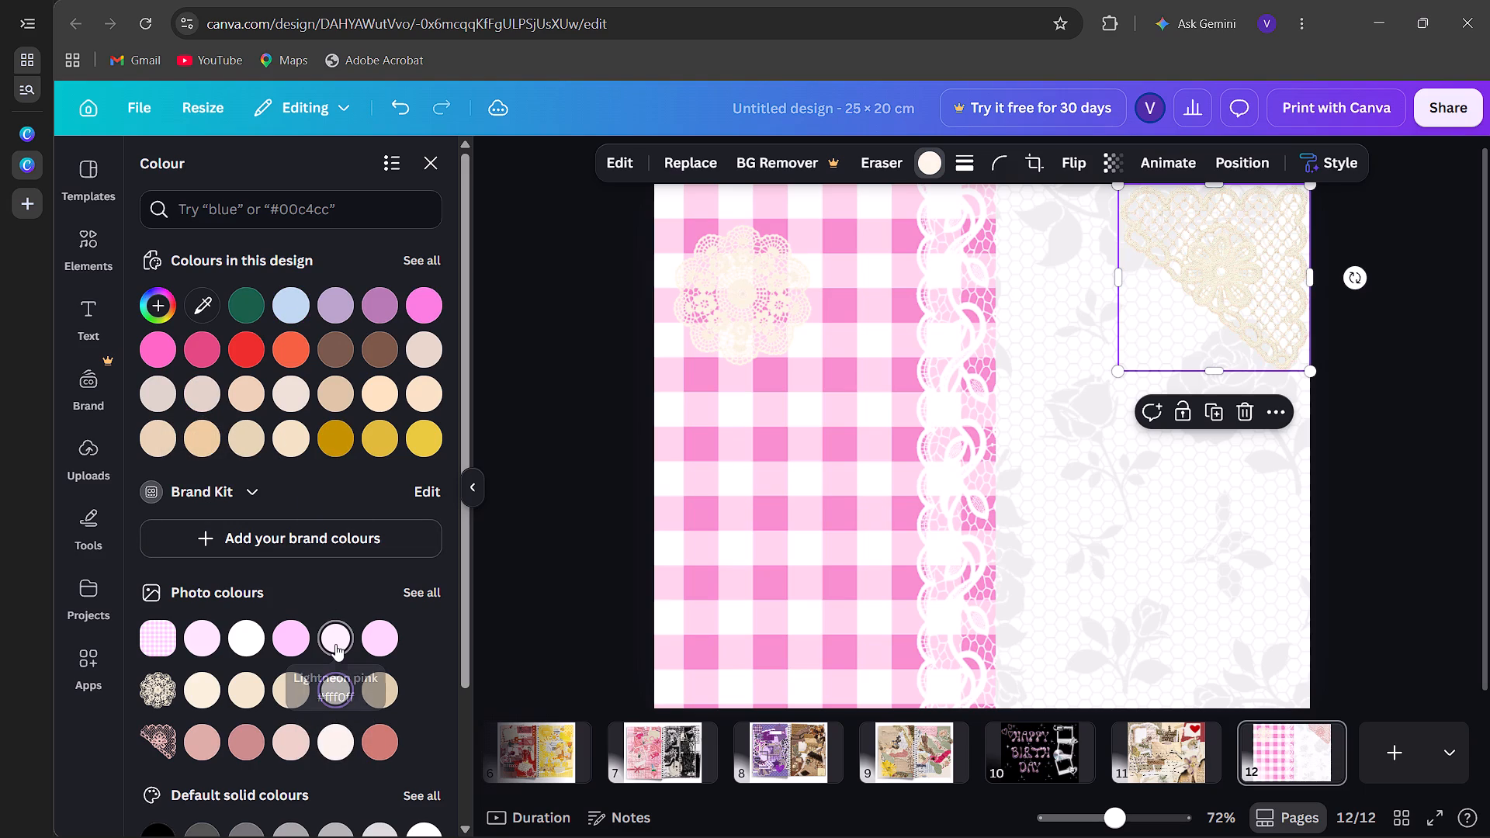
pyautogui.click(335, 644)
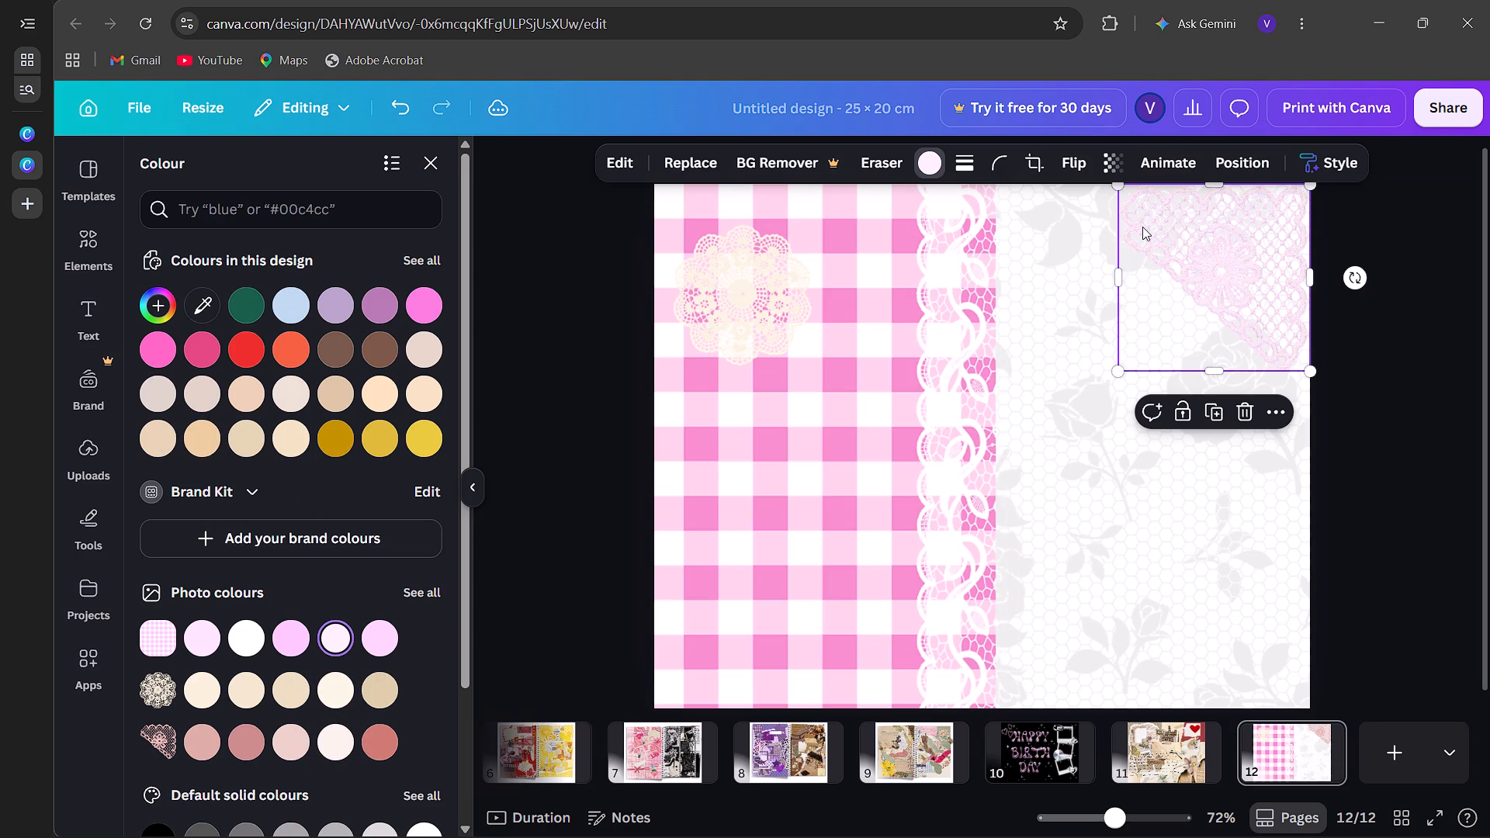
pyautogui.moveTo(1142, 227); pyautogui.dragTo(1149, 222)
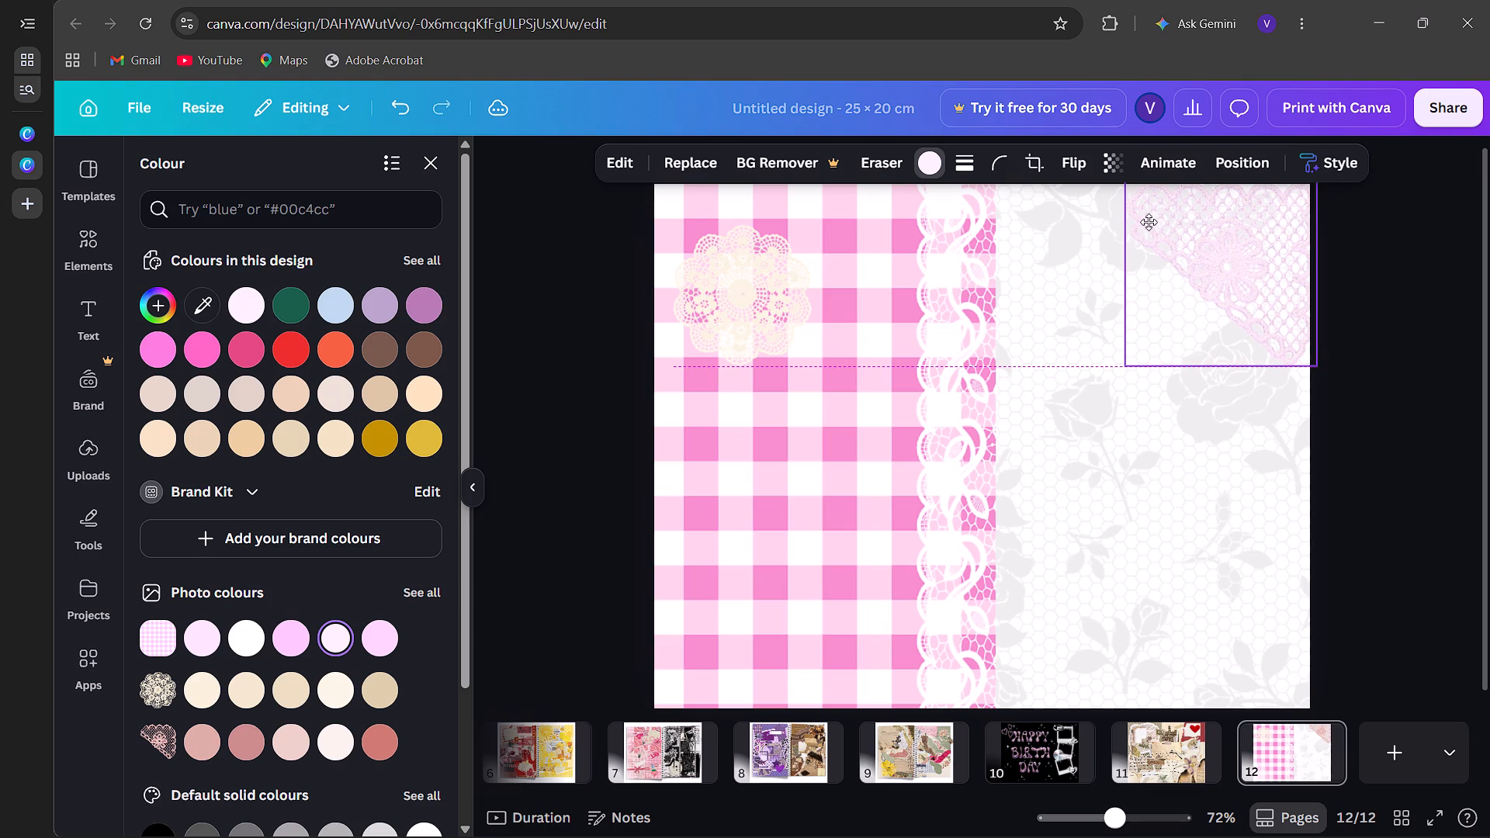
pyautogui.moveTo(1149, 222); pyautogui.dragTo(1151, 217)
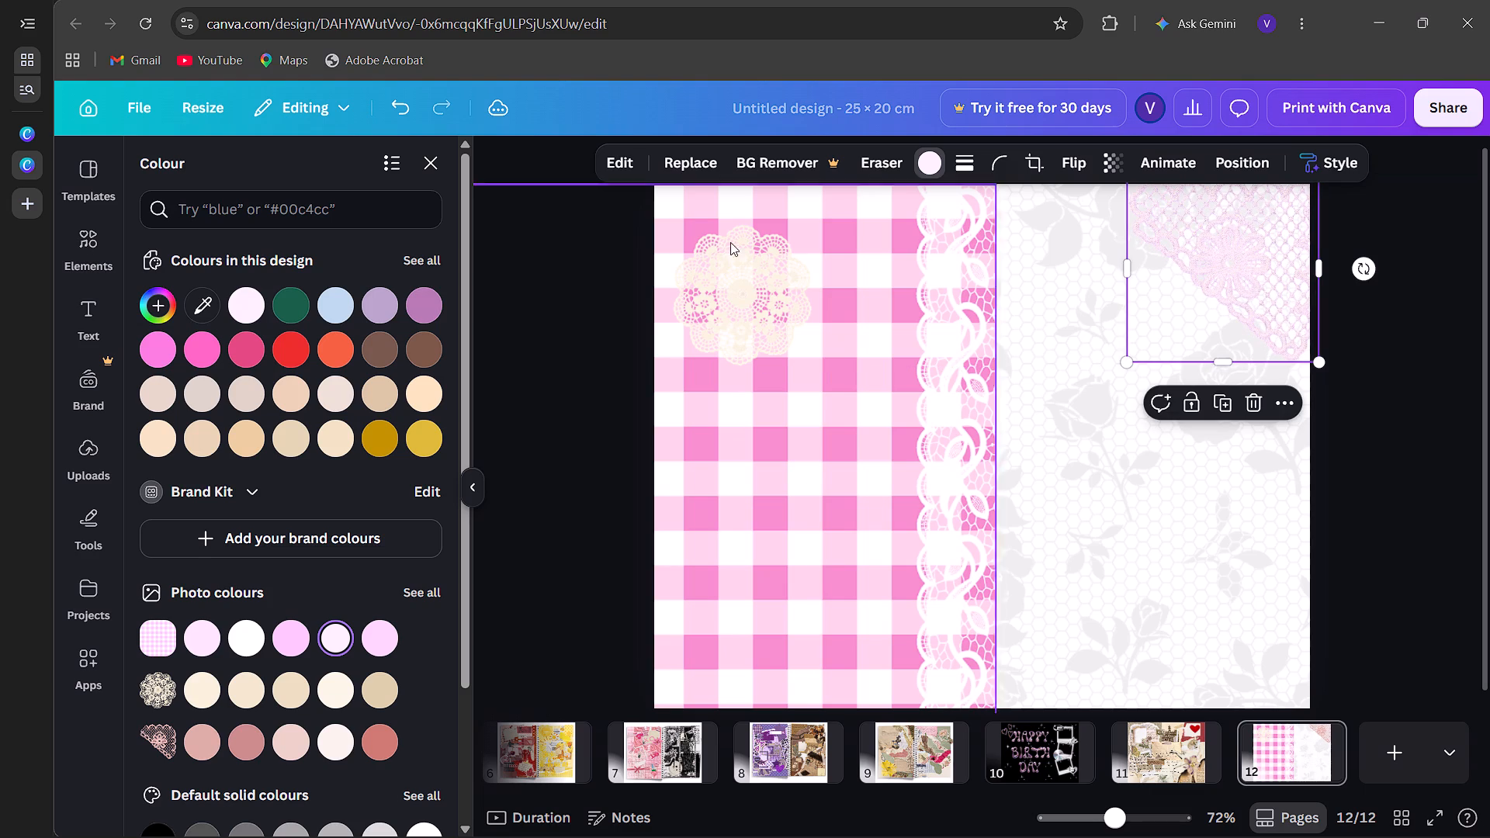
pyautogui.click(421, 171)
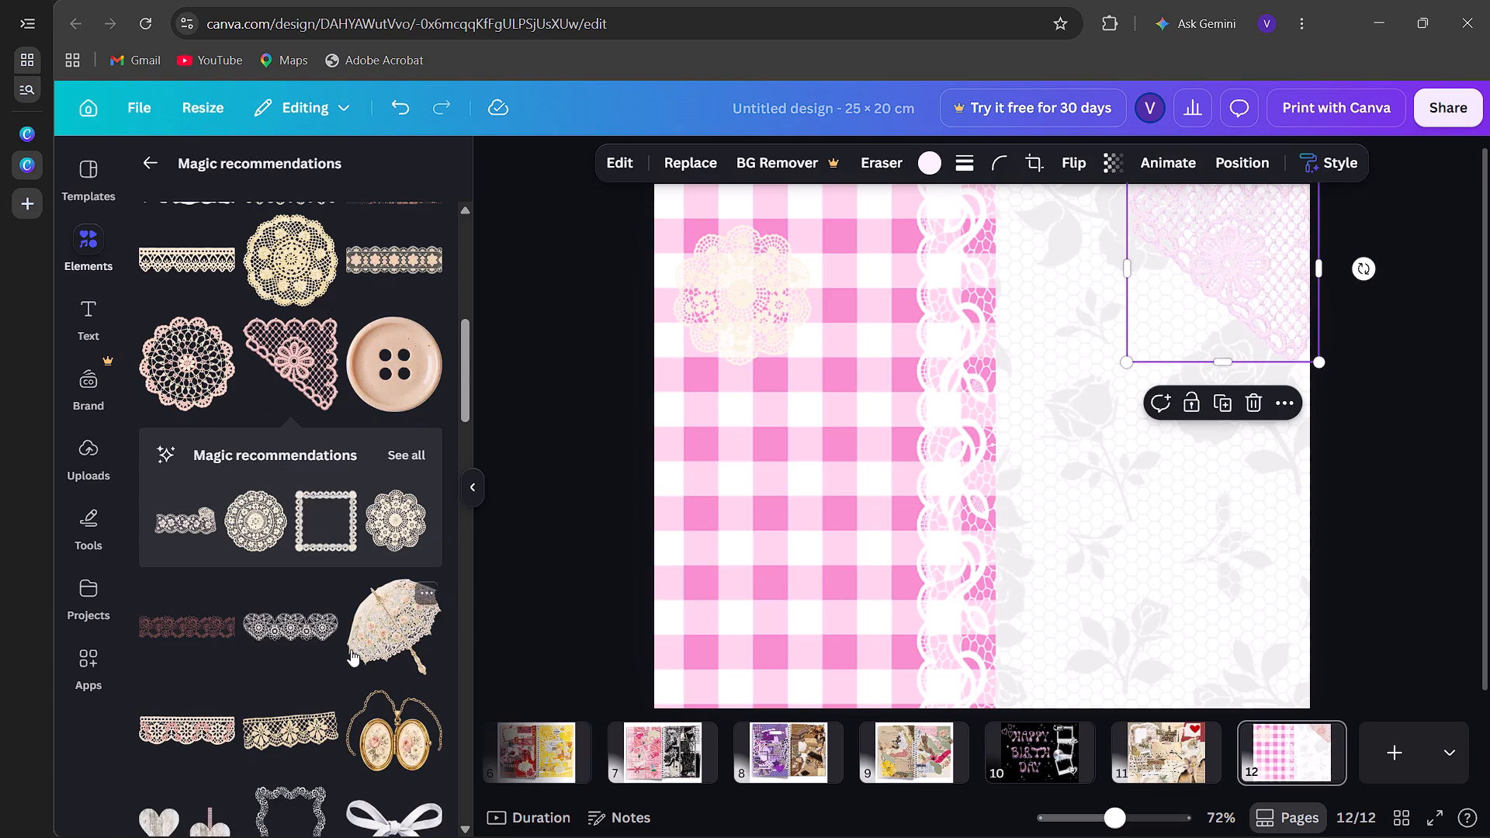
# Add the wrinkled cream fabric square from the recommendations, shrink it and place it on the gingham, overlapping the doily's lower-right part.
pyautogui.scroll(-5, 351, 649)
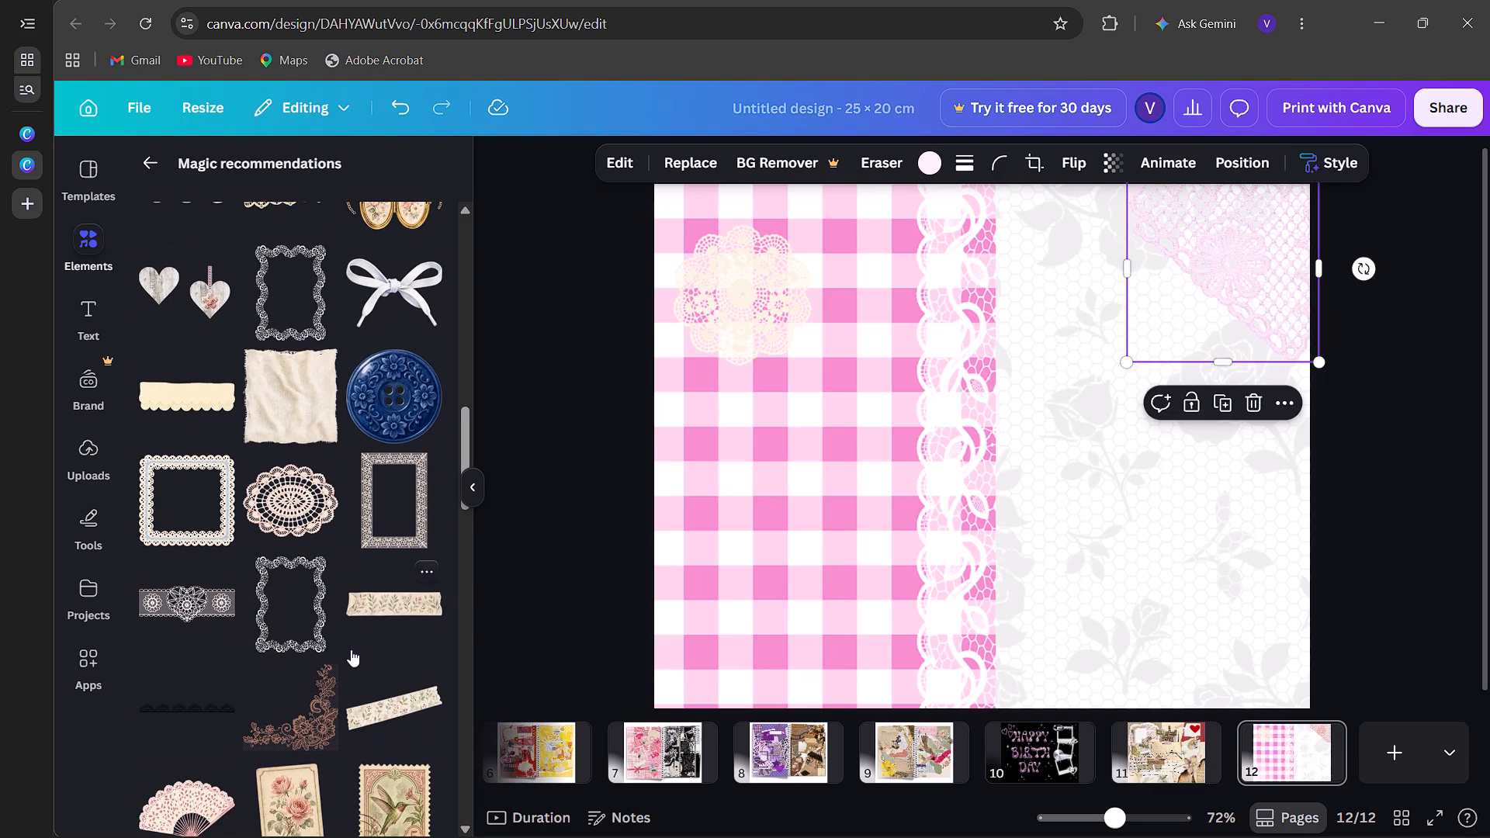
pyautogui.click(267, 401)
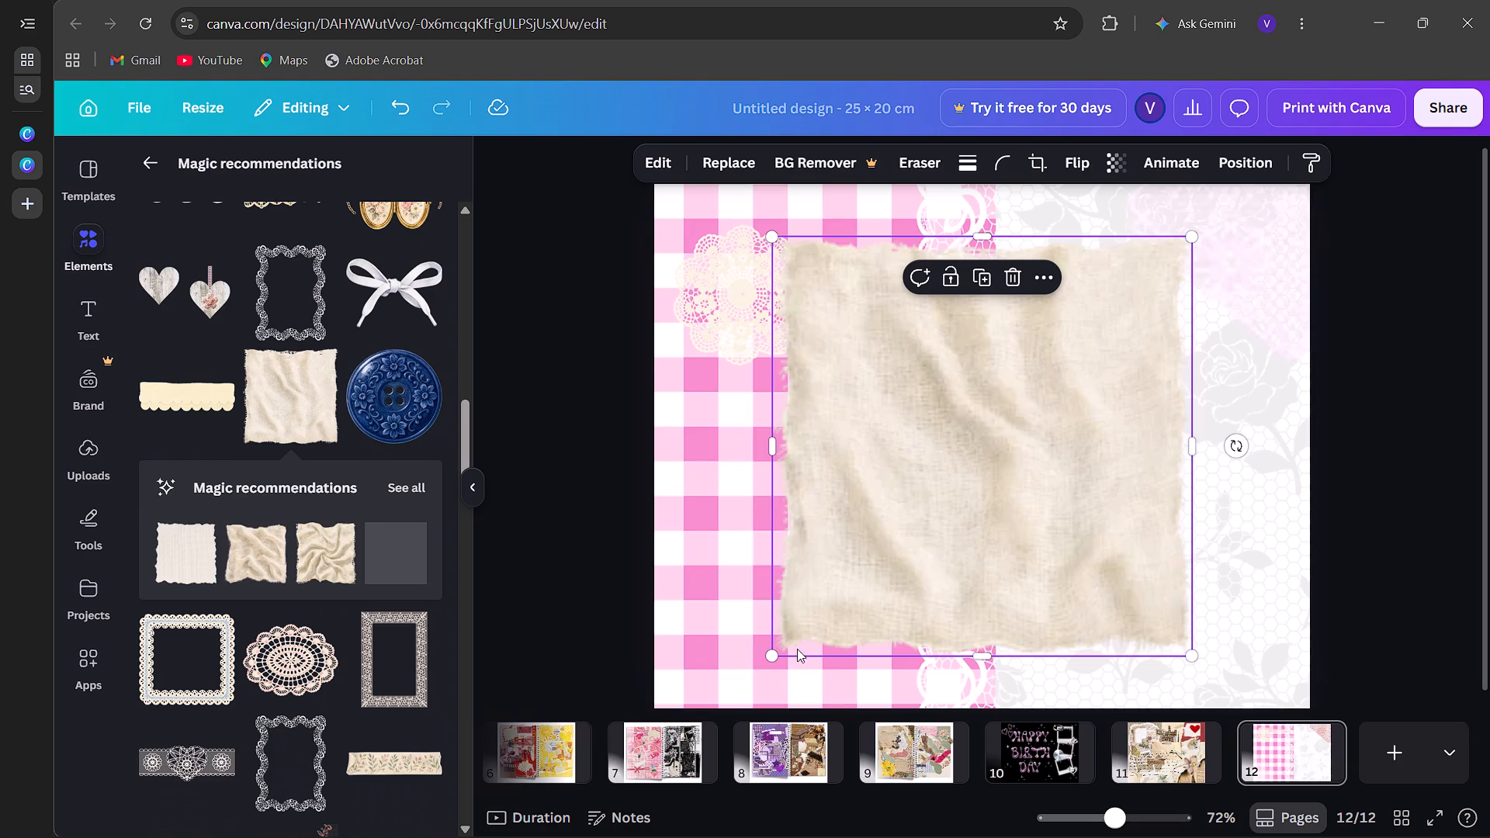
pyautogui.moveTo(765, 653); pyautogui.dragTo(897, 450)
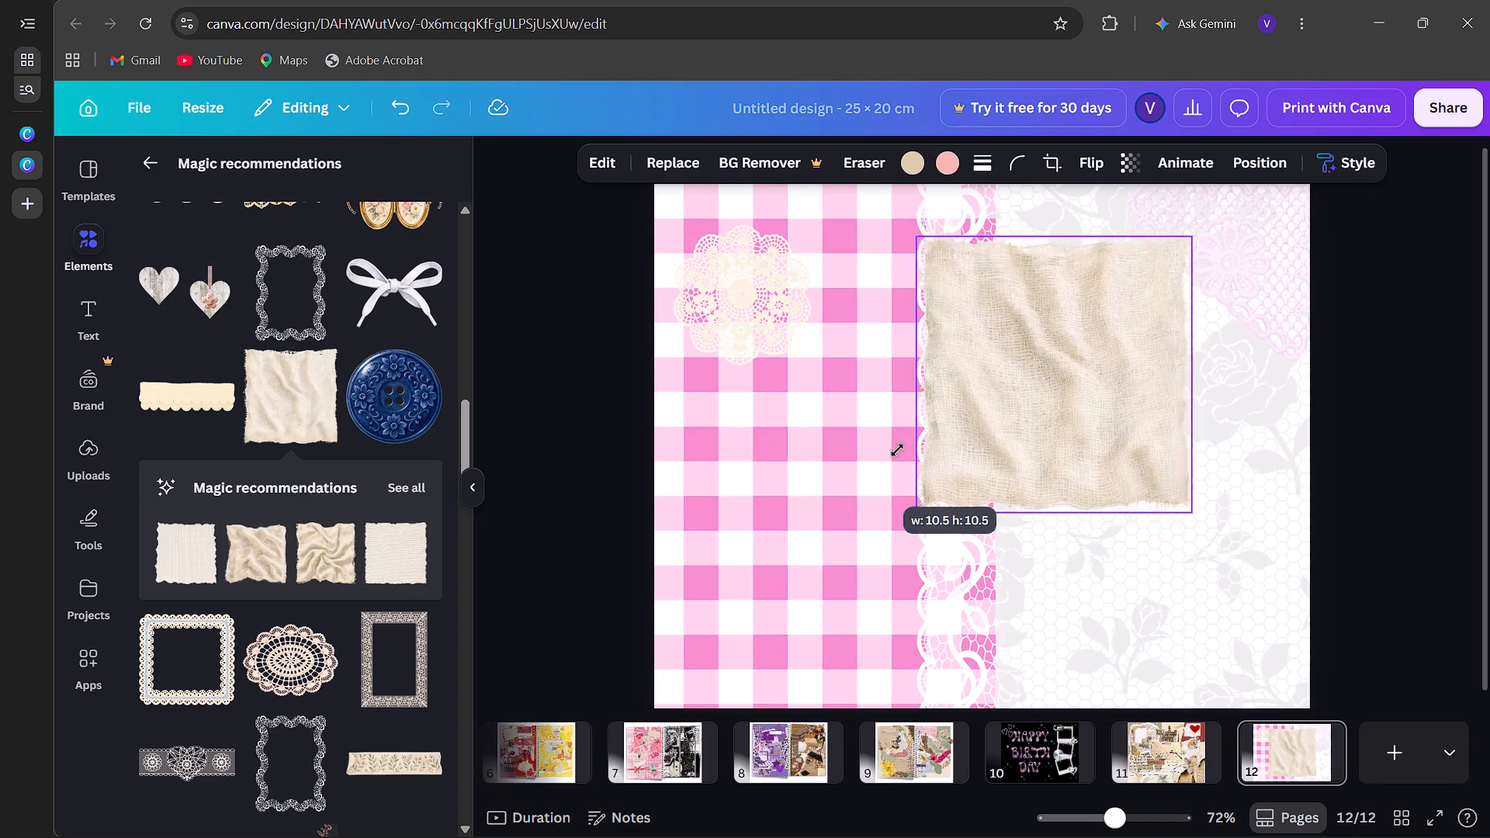
pyautogui.moveTo(897, 450); pyautogui.dragTo(989, 395)
pyautogui.moveTo(1071, 324); pyautogui.dragTo(777, 426)
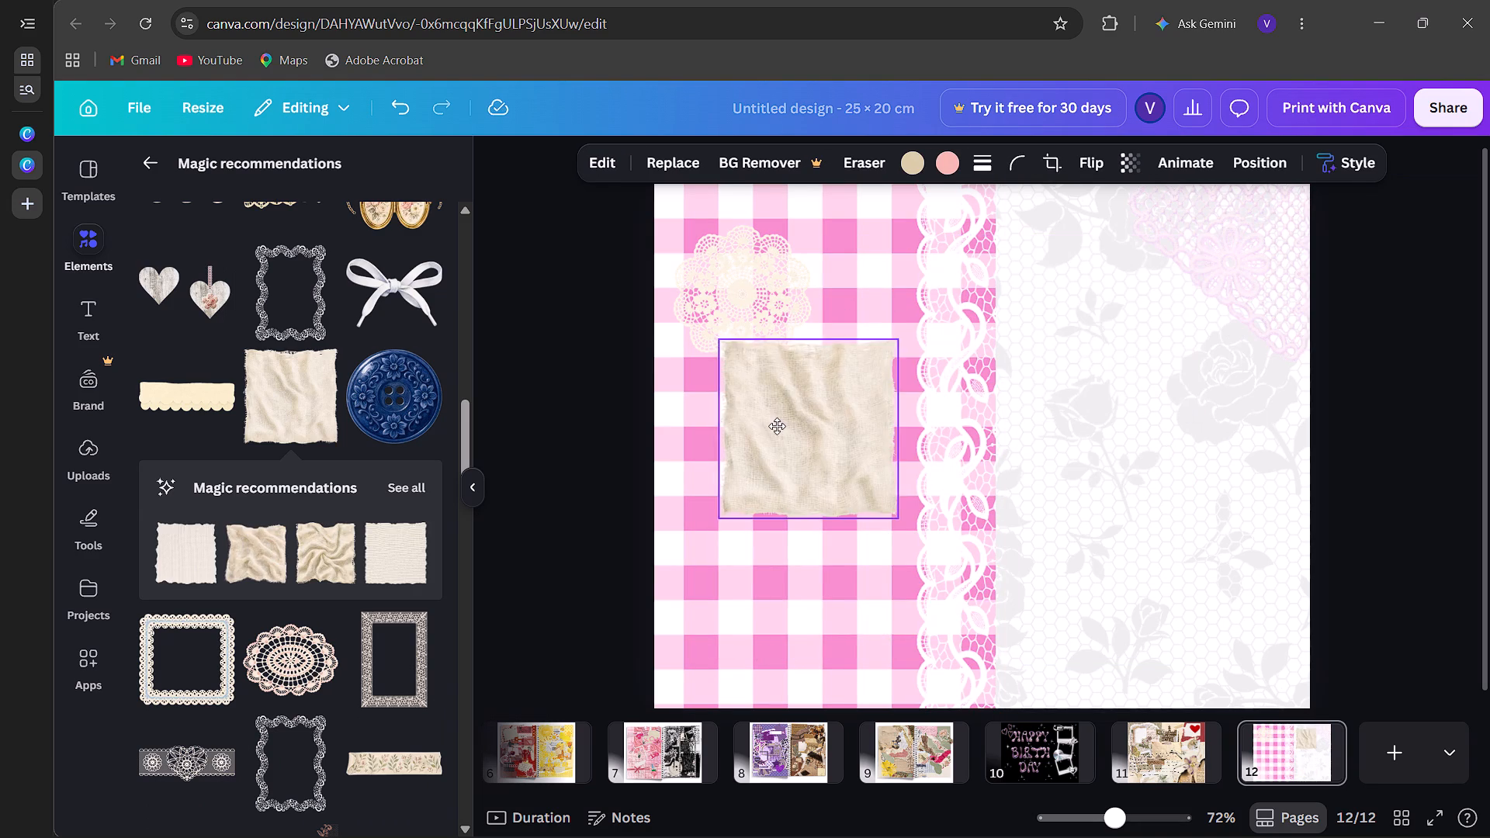
pyautogui.moveTo(777, 426); pyautogui.dragTo(776, 368)
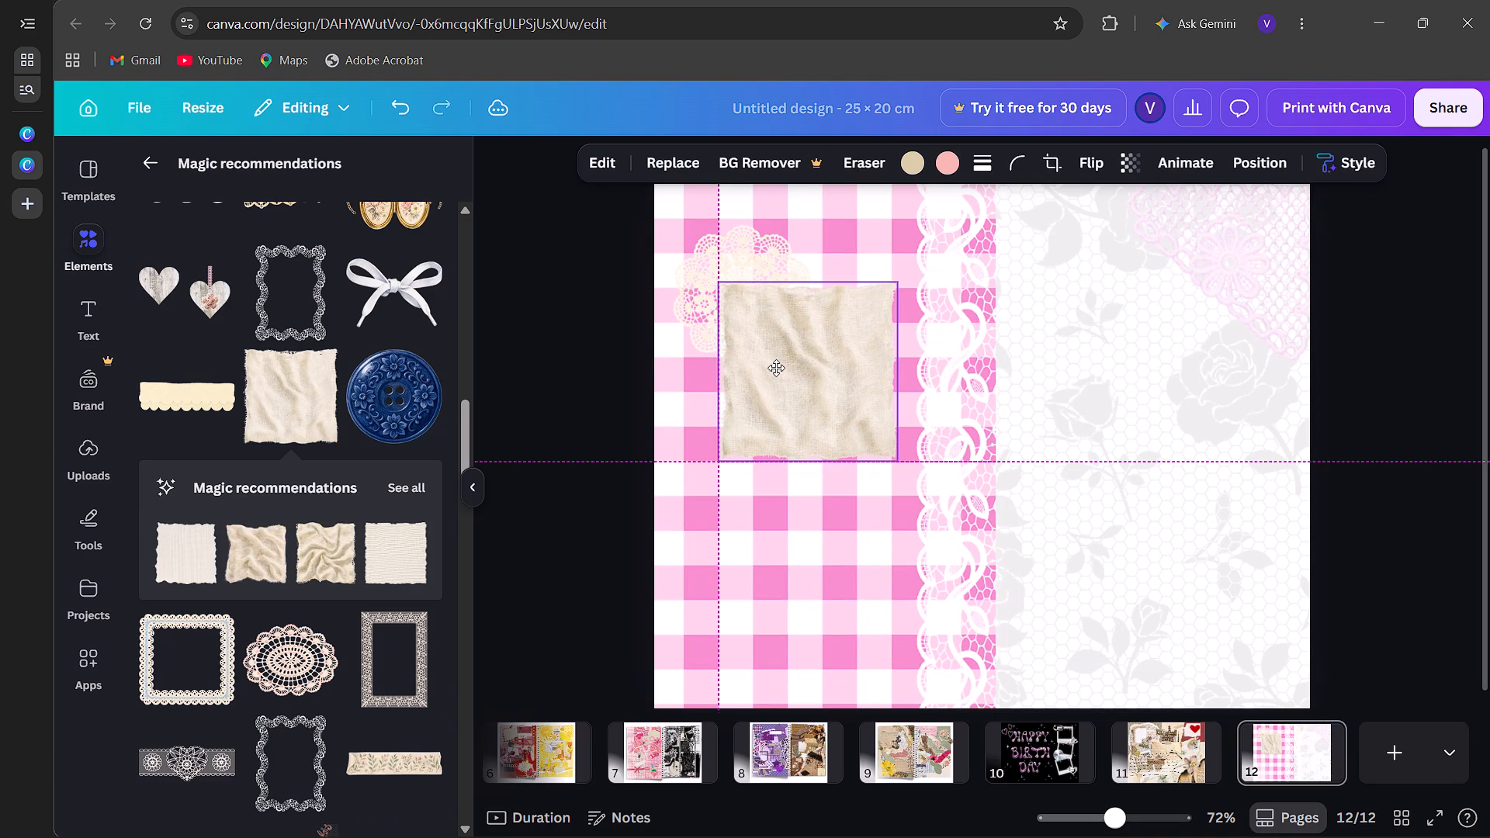
pyautogui.moveTo(776, 368); pyautogui.dragTo(778, 368)
pyautogui.moveTo(778, 368); pyautogui.dragTo(781, 366)
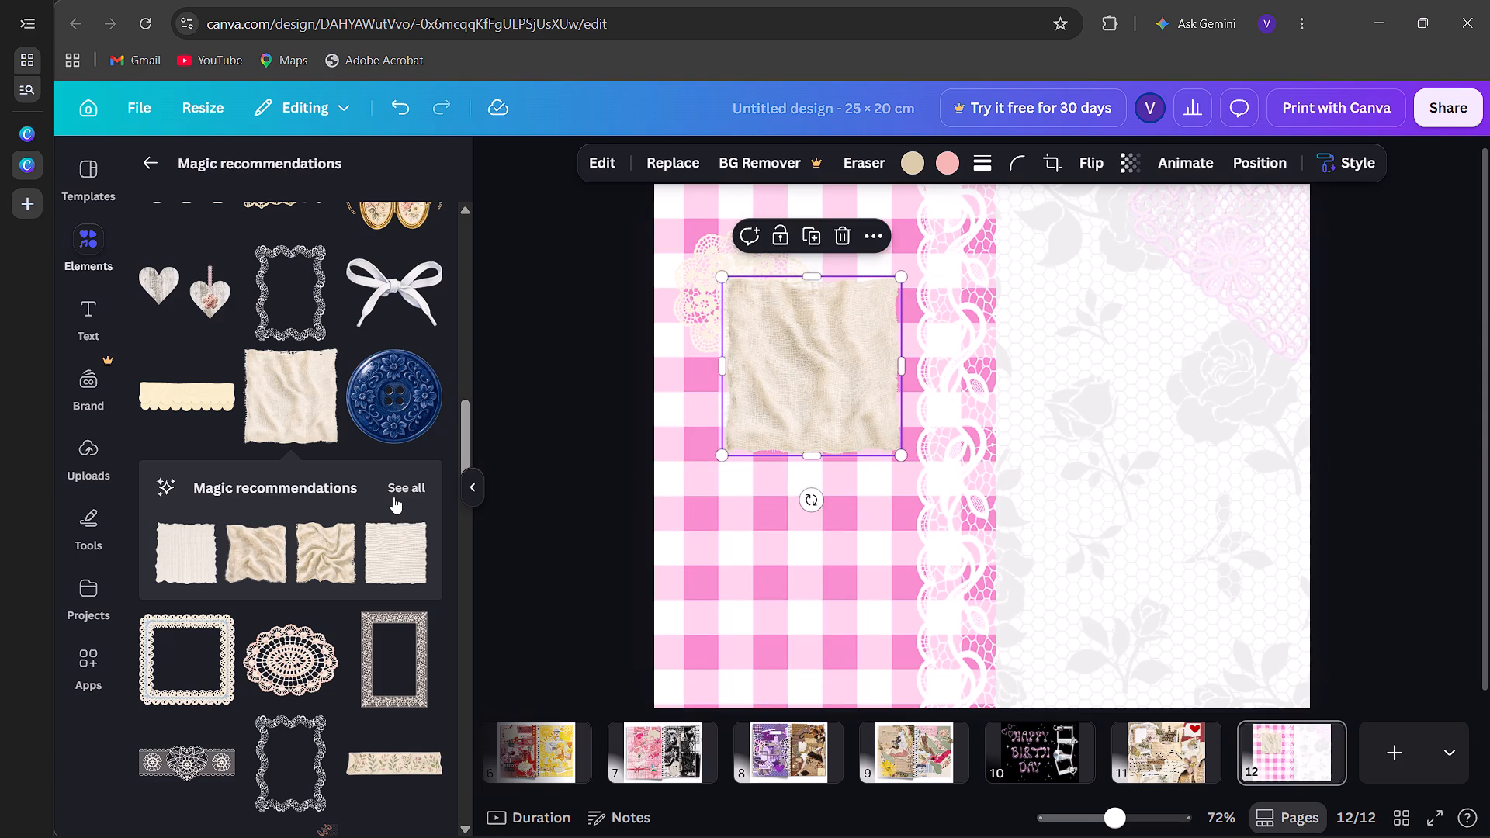
# Add the brown floral lace corner from the recommendations, shrink it and align it with the fabric square's lower-right corner.
pyautogui.scroll(-5, 394, 496)
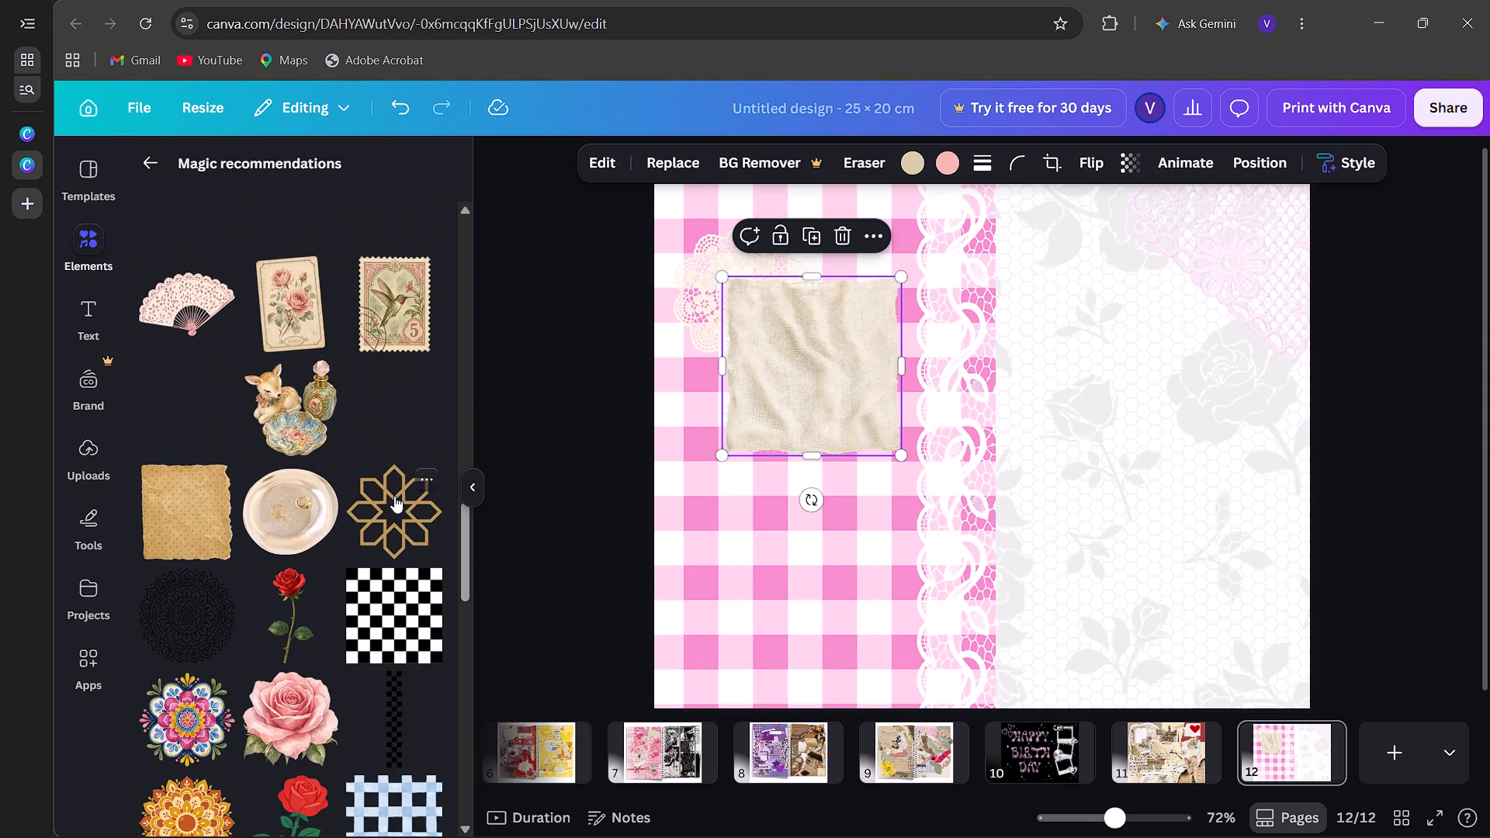
pyautogui.scroll(1, 394, 496)
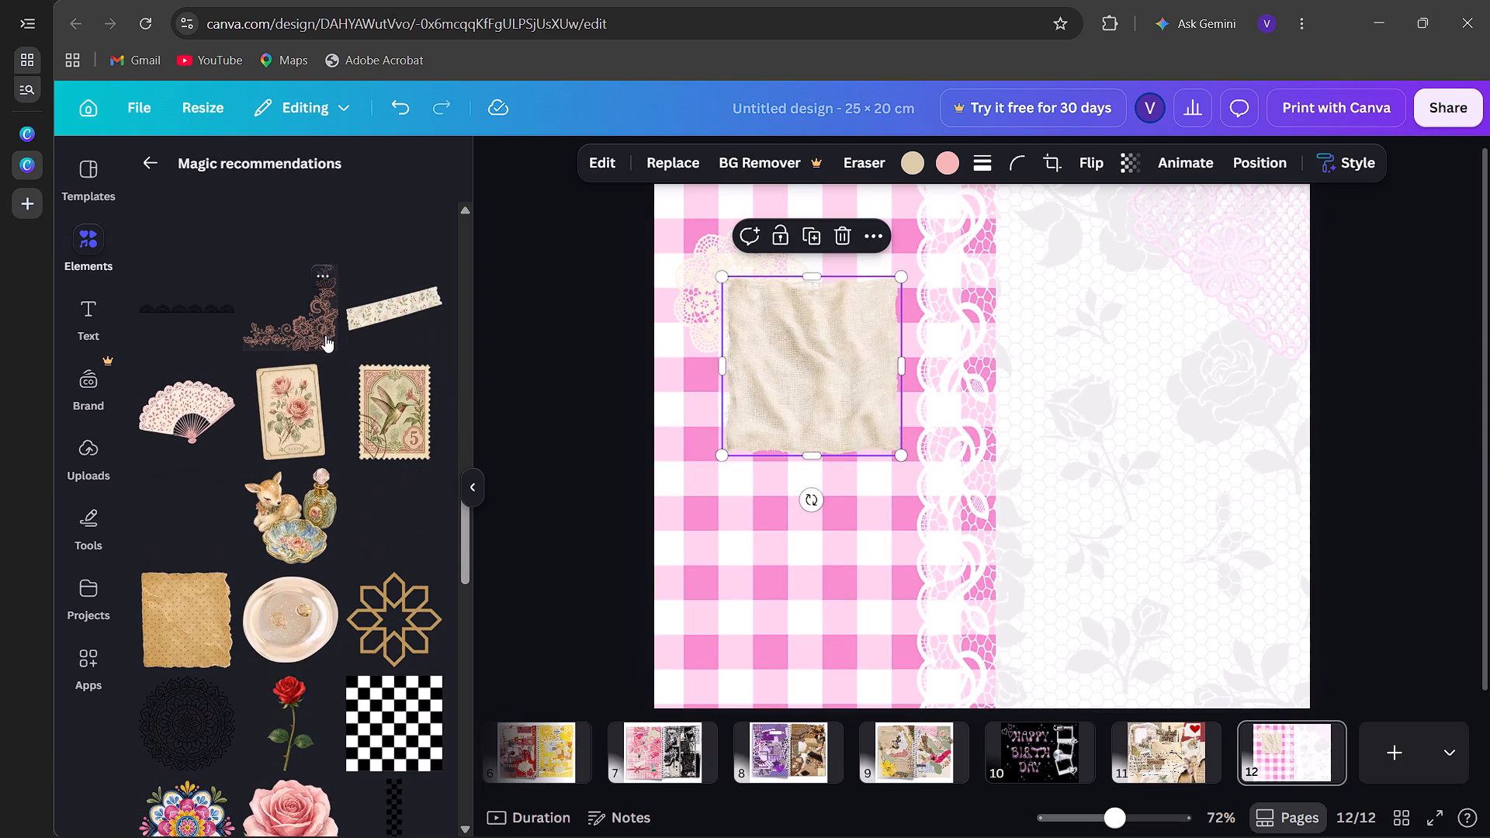
pyautogui.click(325, 335)
pyautogui.moveTo(1034, 490); pyautogui.dragTo(856, 406)
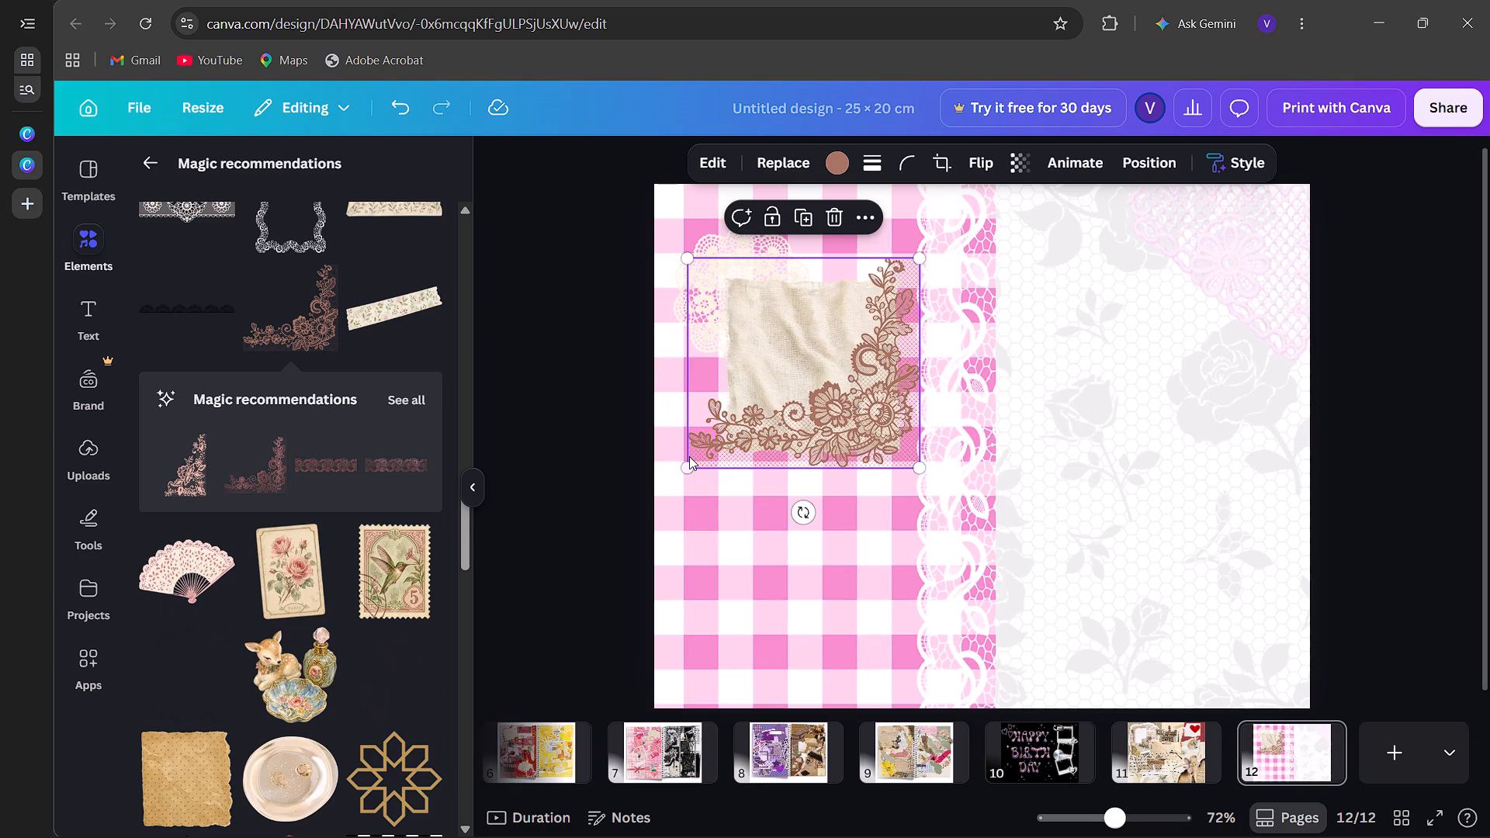
pyautogui.moveTo(688, 462); pyautogui.dragTo(816, 360)
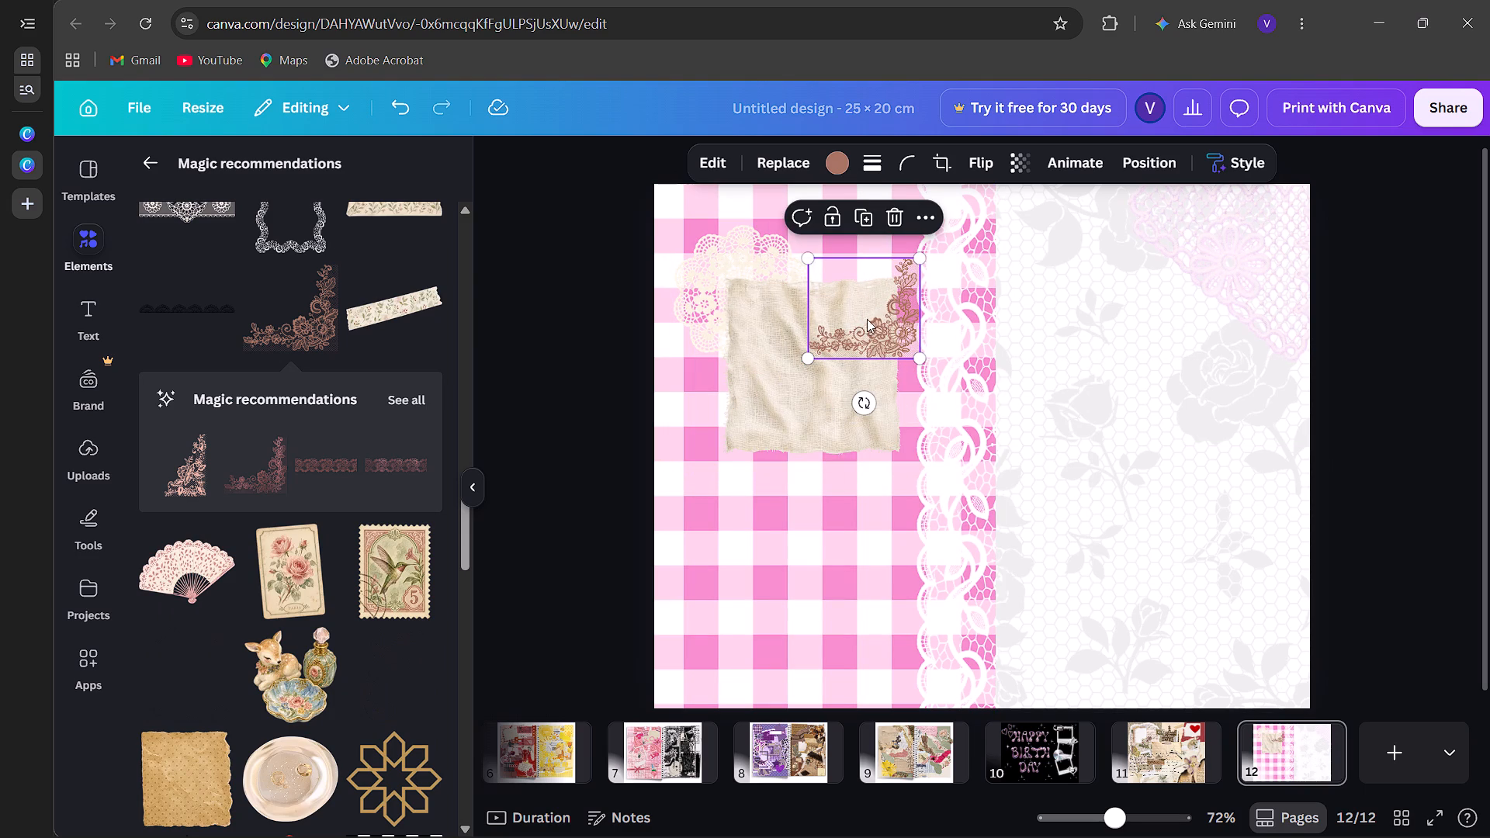
pyautogui.moveTo(878, 311); pyautogui.dragTo(858, 400)
# Recolour the floral lace corner on the fabric square, trying several shades and settling on the very pale pink from the photo colours.
pyautogui.click(833, 166)
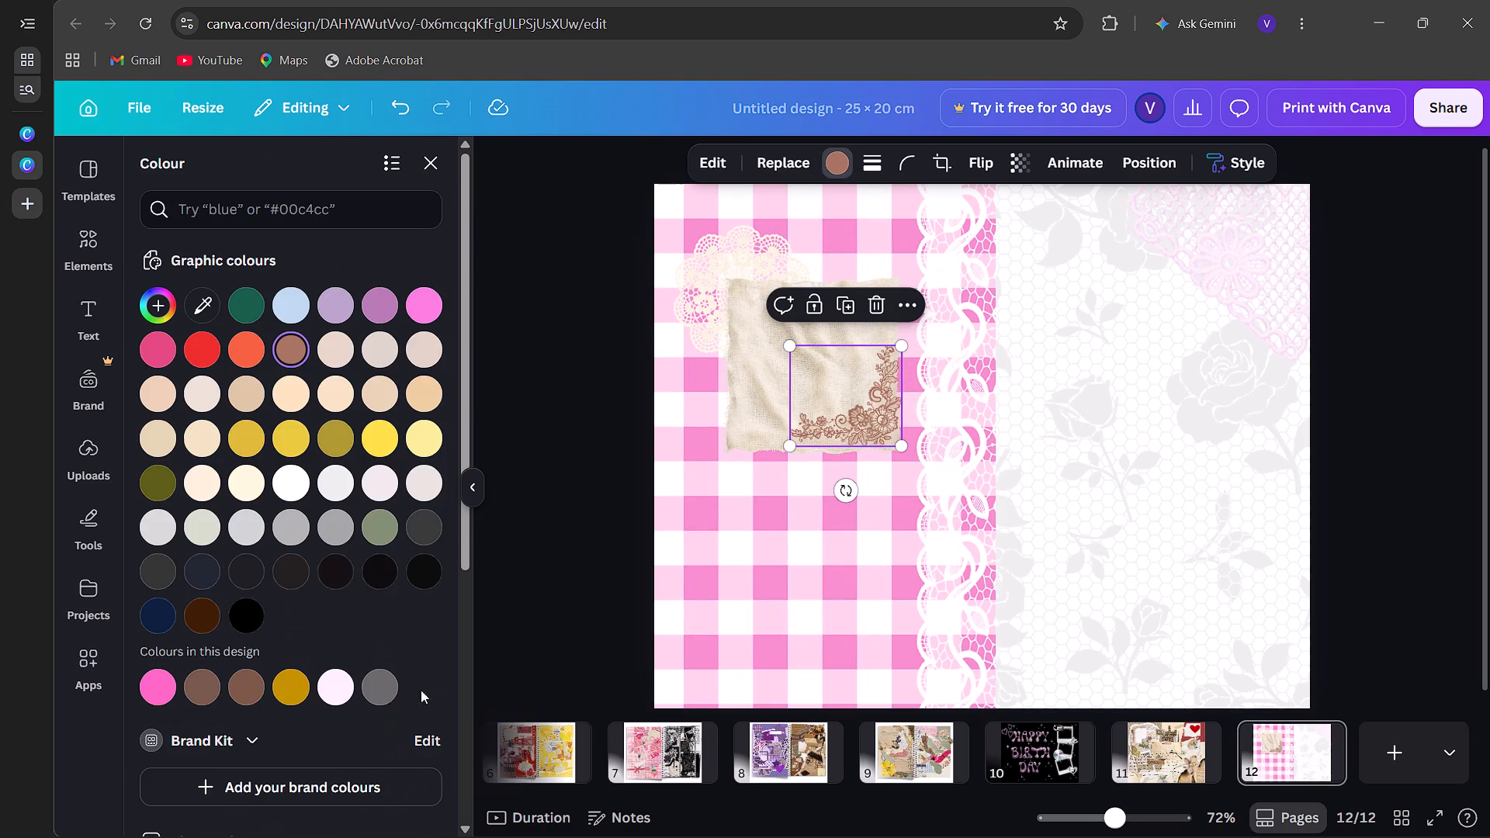
pyautogui.click(325, 487)
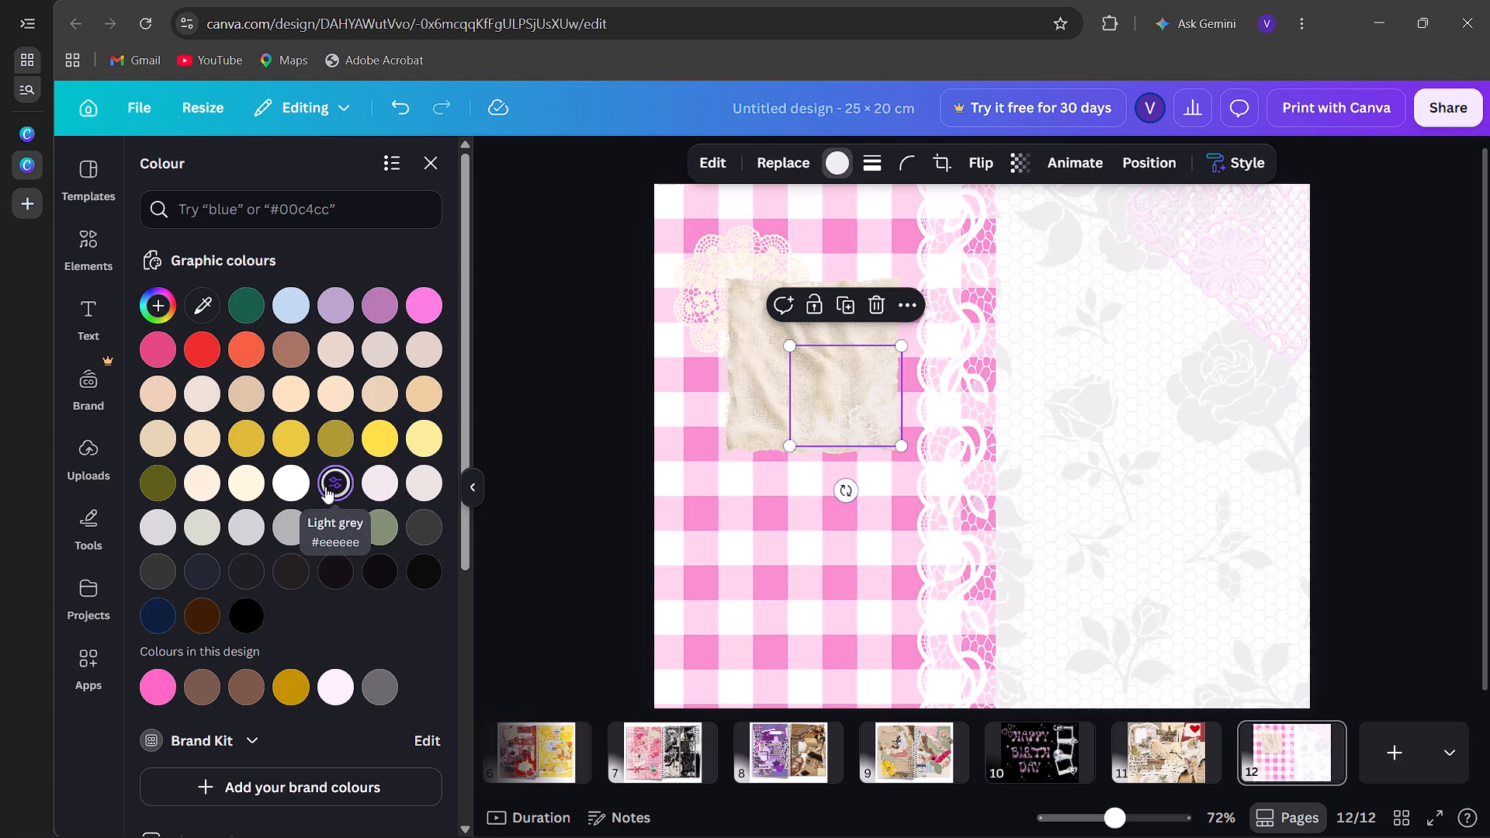
pyautogui.click(376, 298)
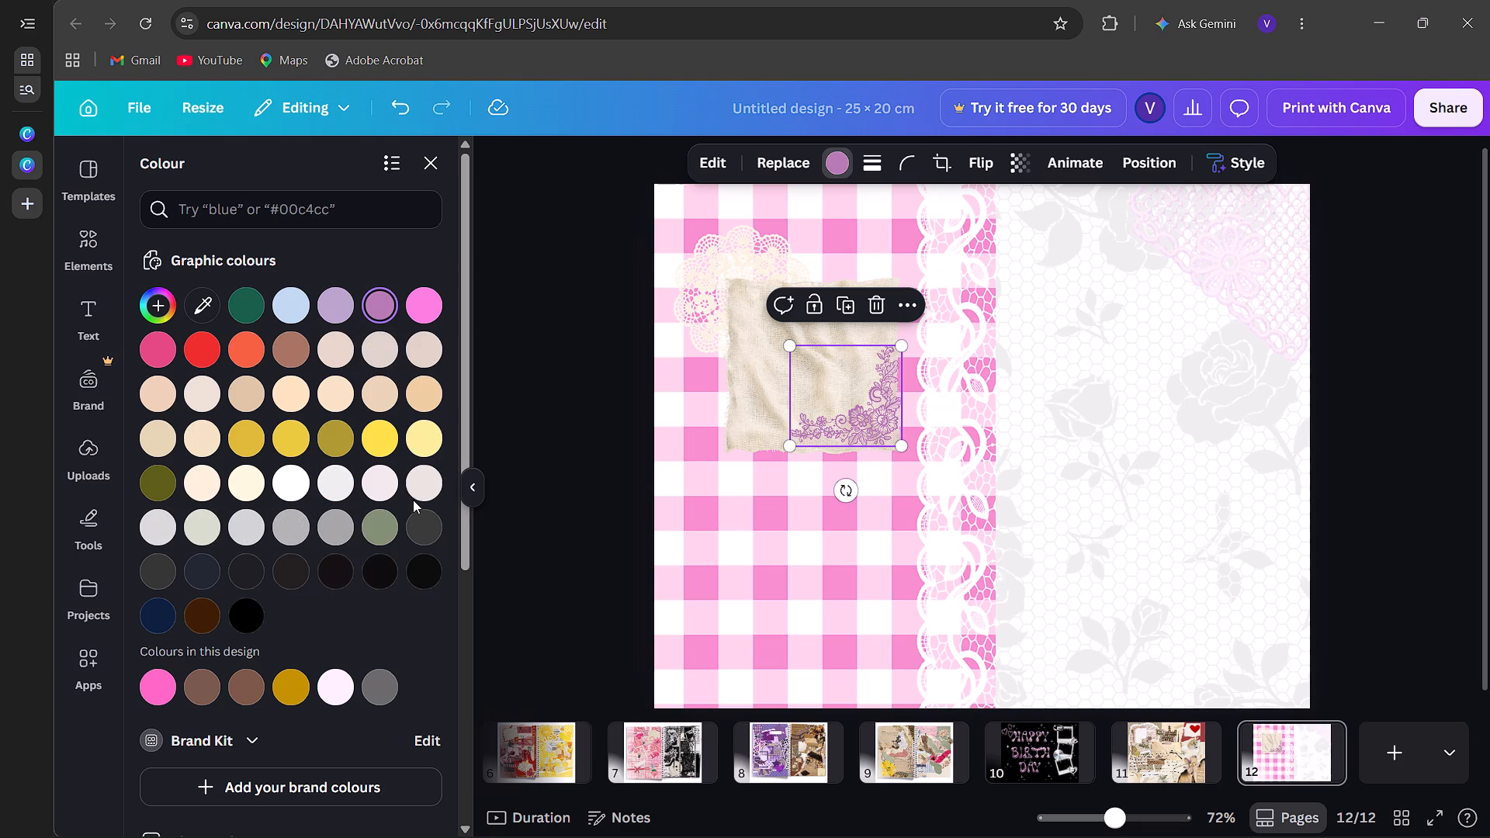
pyautogui.click(422, 488)
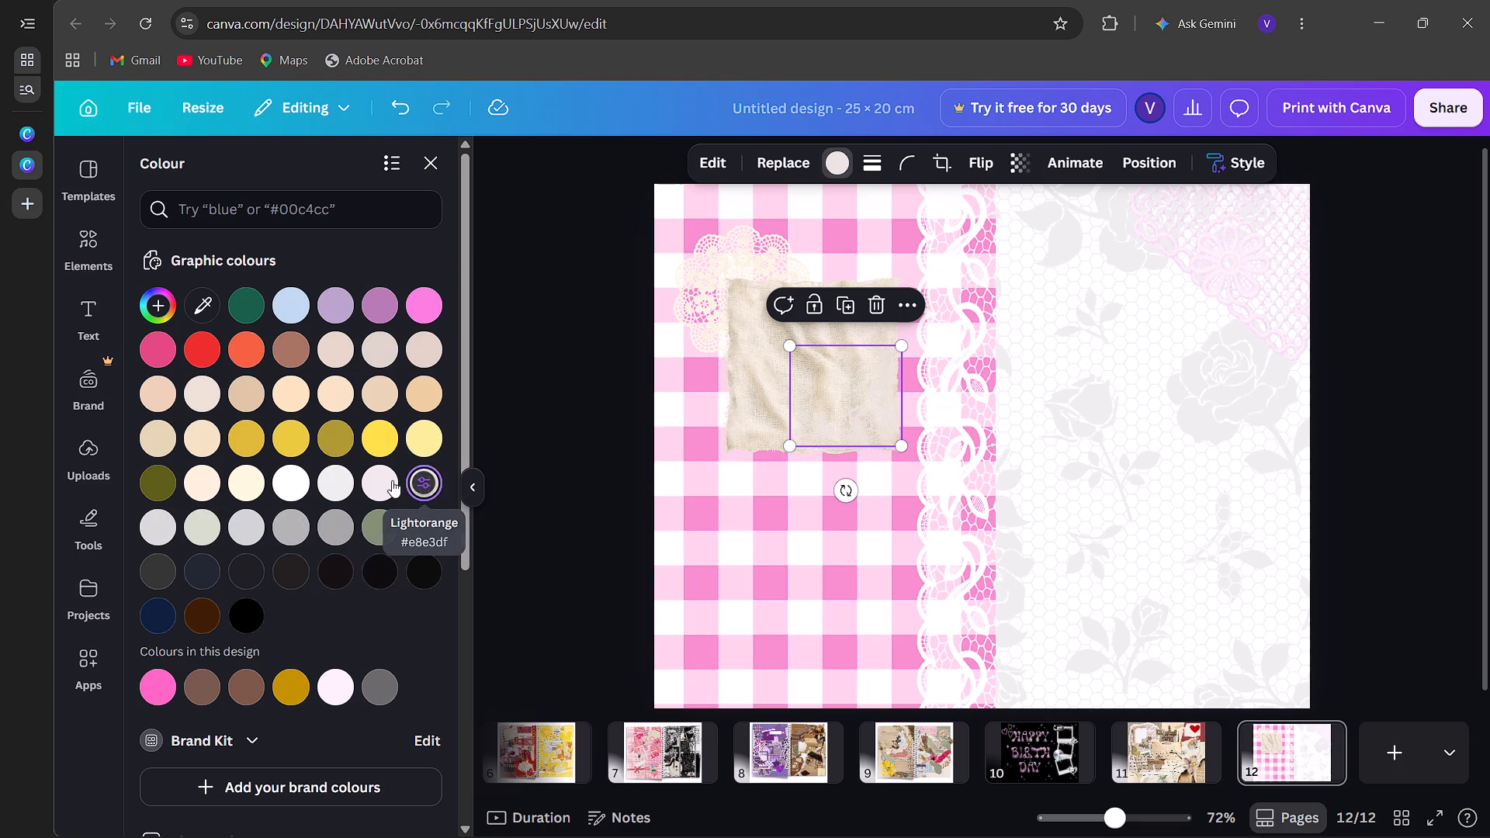
pyautogui.click(391, 480)
pyautogui.click(329, 480)
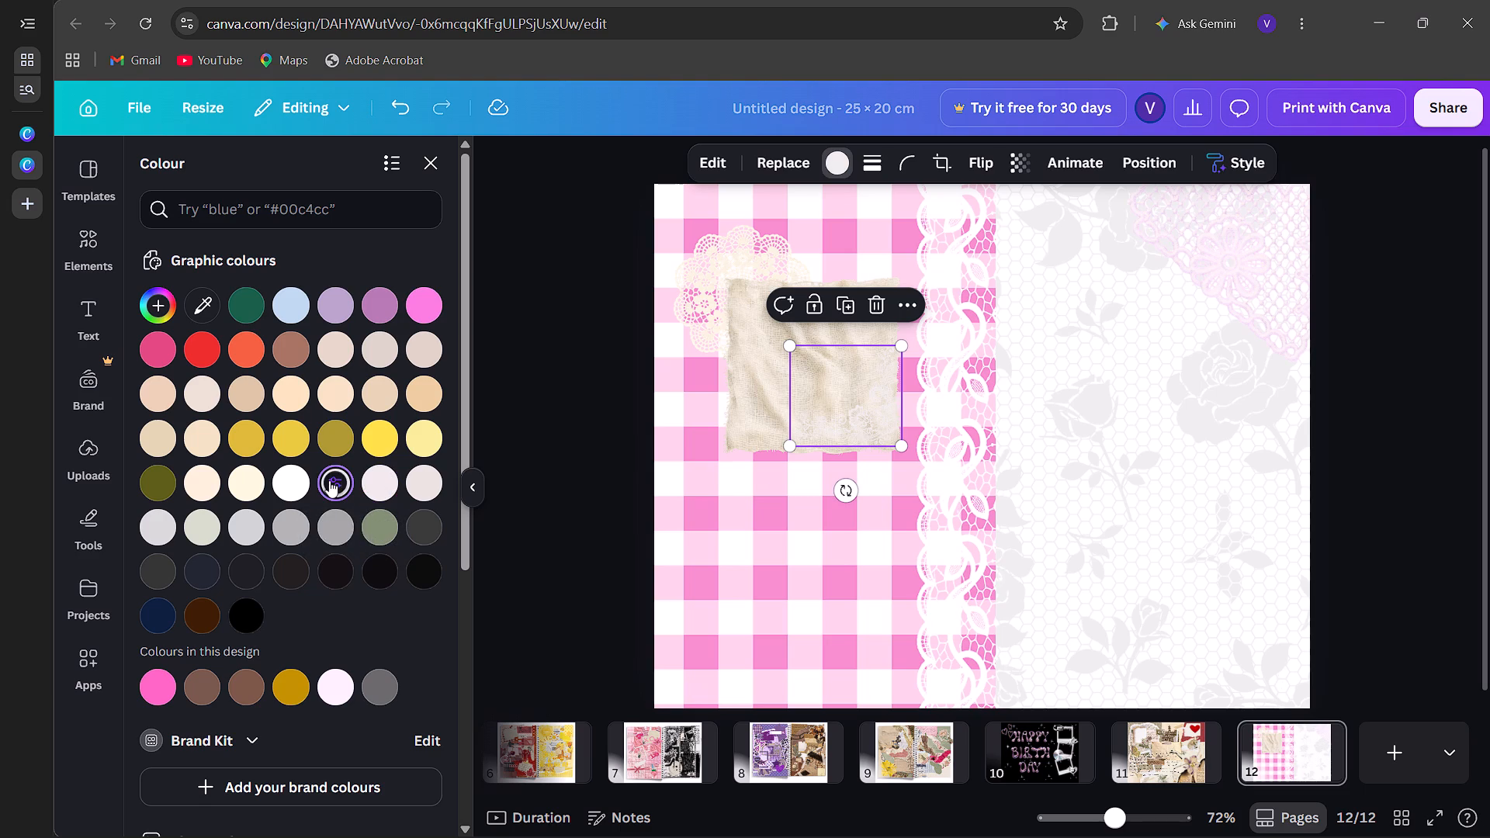
pyautogui.click(241, 493)
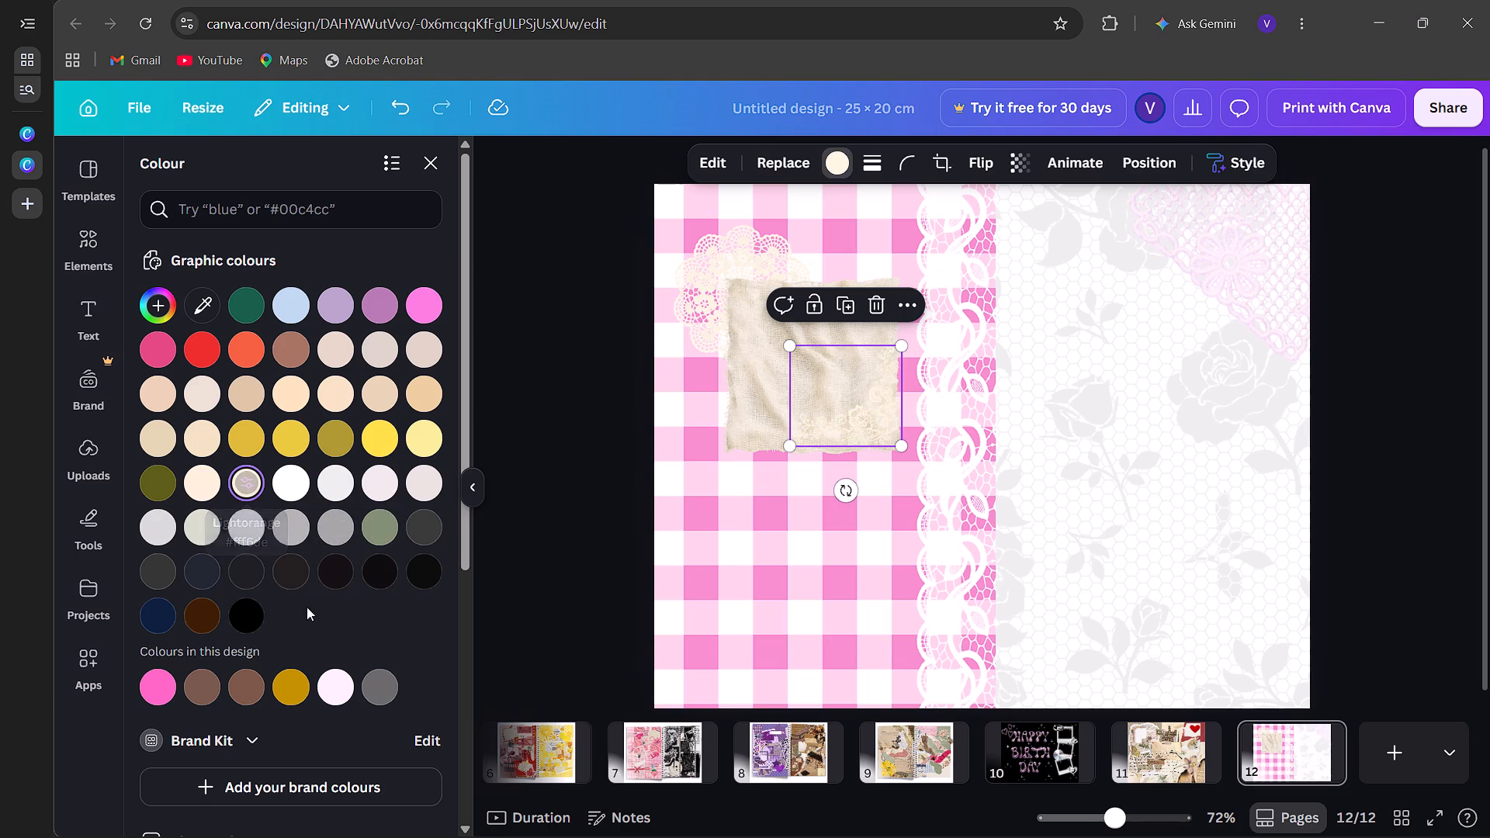
pyautogui.click(344, 684)
pyautogui.scroll(-2, 344, 684)
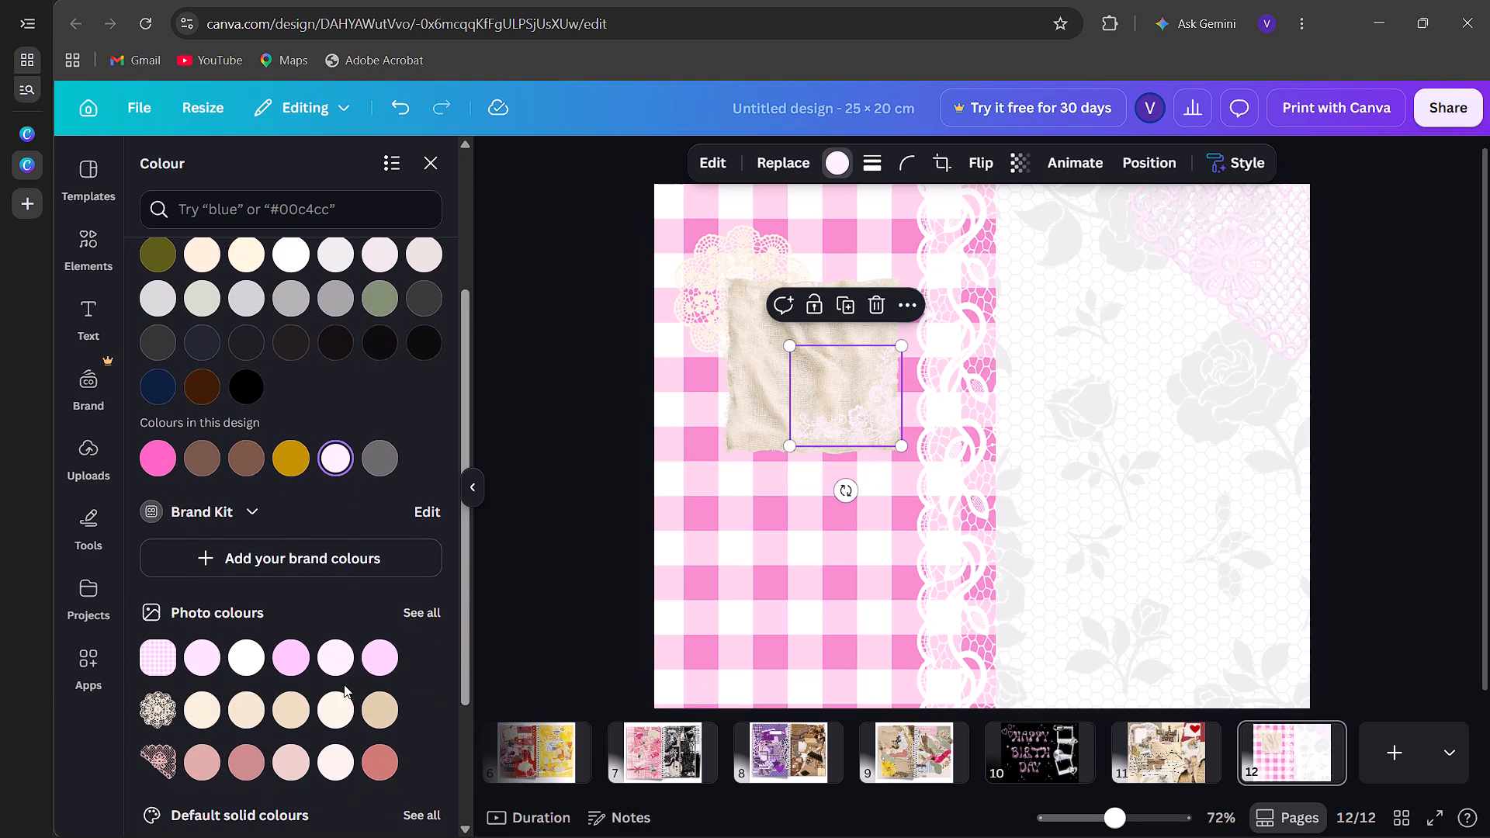
pyautogui.scroll(-1, 344, 684)
pyautogui.moveTo(248, 649); pyautogui.dragTo(297, 660)
pyautogui.moveTo(297, 660); pyautogui.dragTo(301, 661)
pyautogui.click(387, 659)
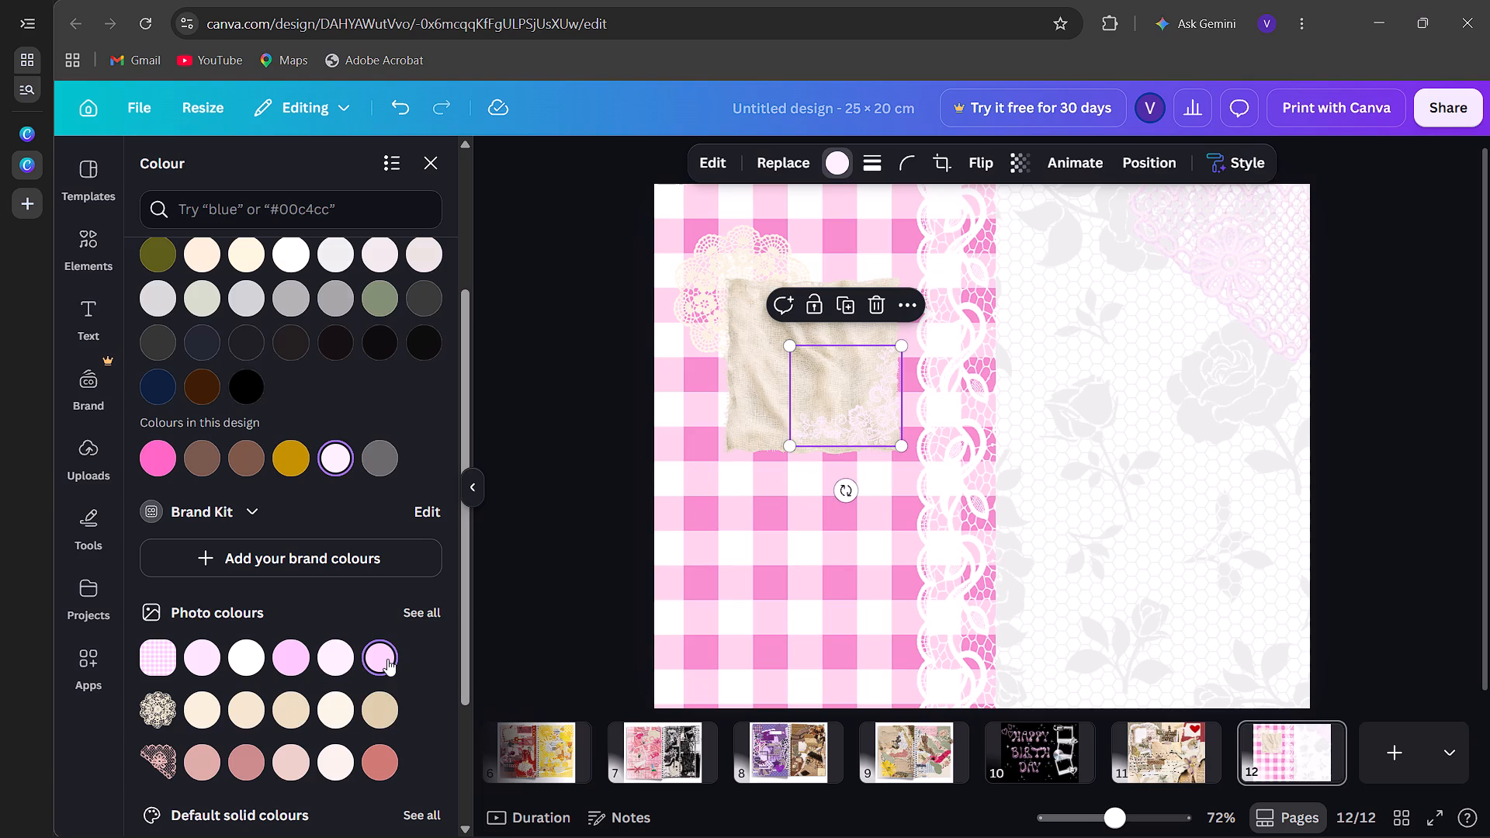
pyautogui.click(345, 660)
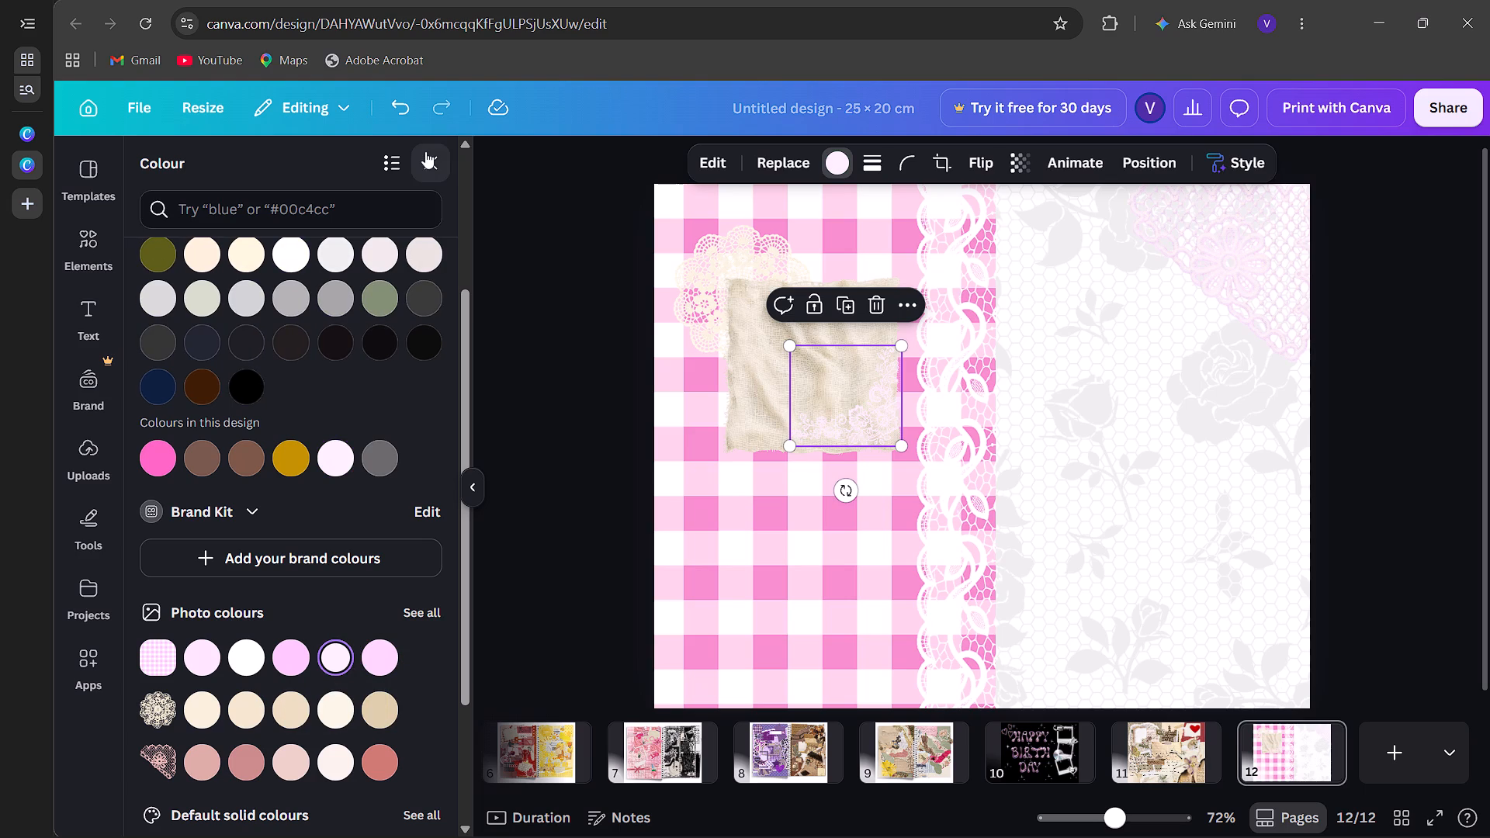
pyautogui.click(425, 151)
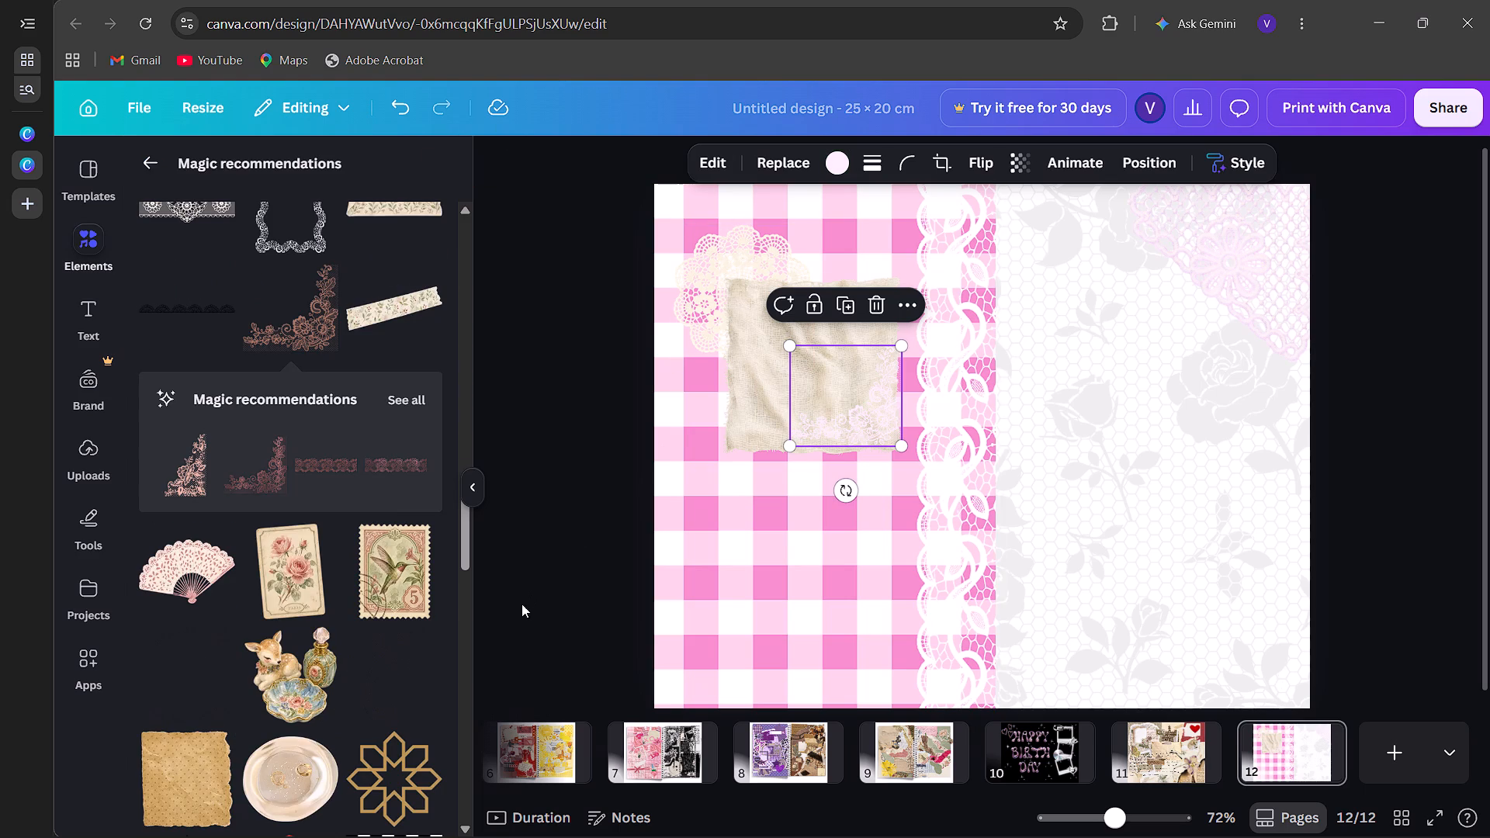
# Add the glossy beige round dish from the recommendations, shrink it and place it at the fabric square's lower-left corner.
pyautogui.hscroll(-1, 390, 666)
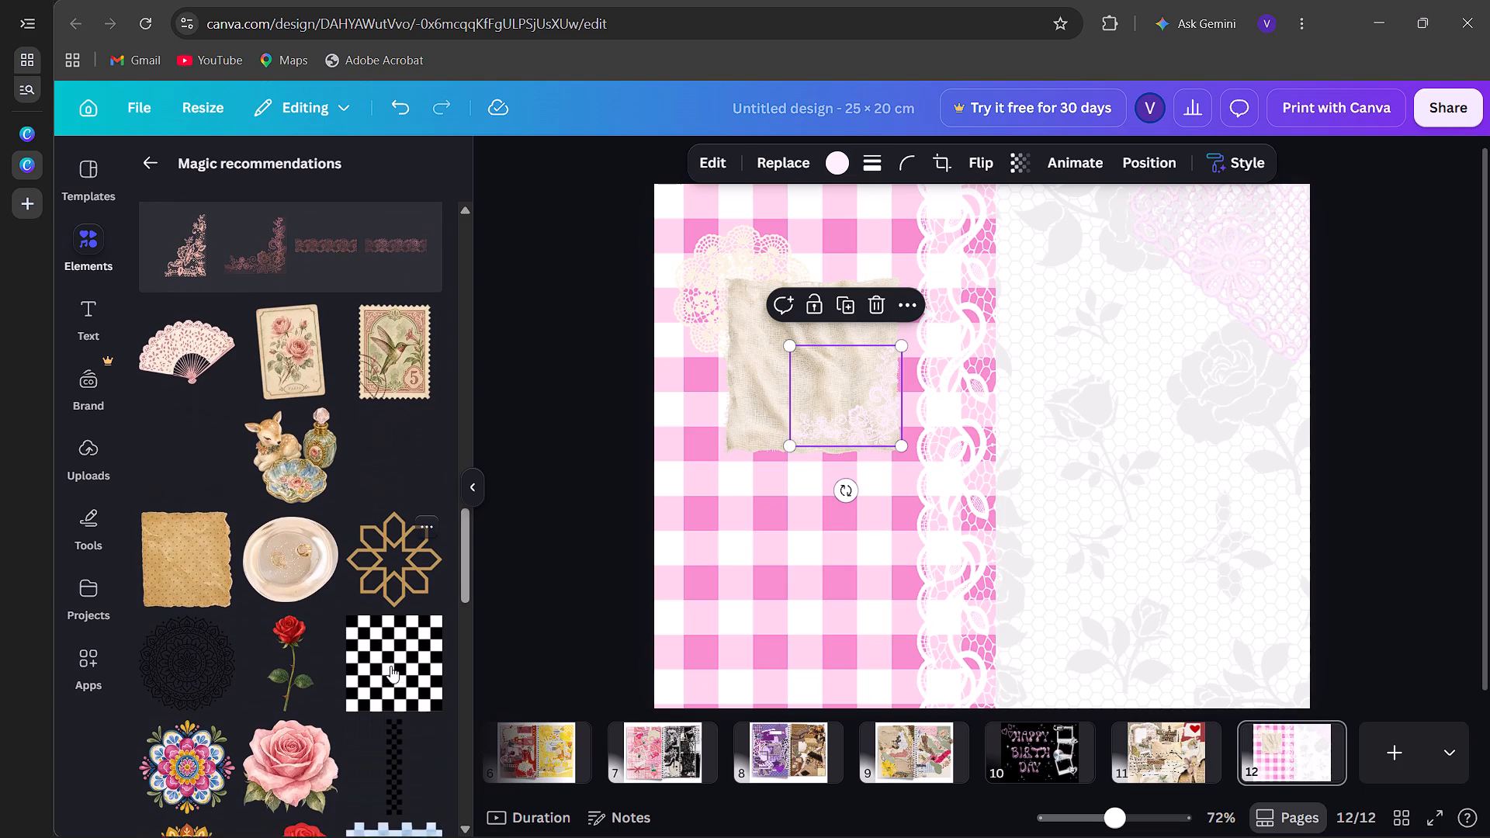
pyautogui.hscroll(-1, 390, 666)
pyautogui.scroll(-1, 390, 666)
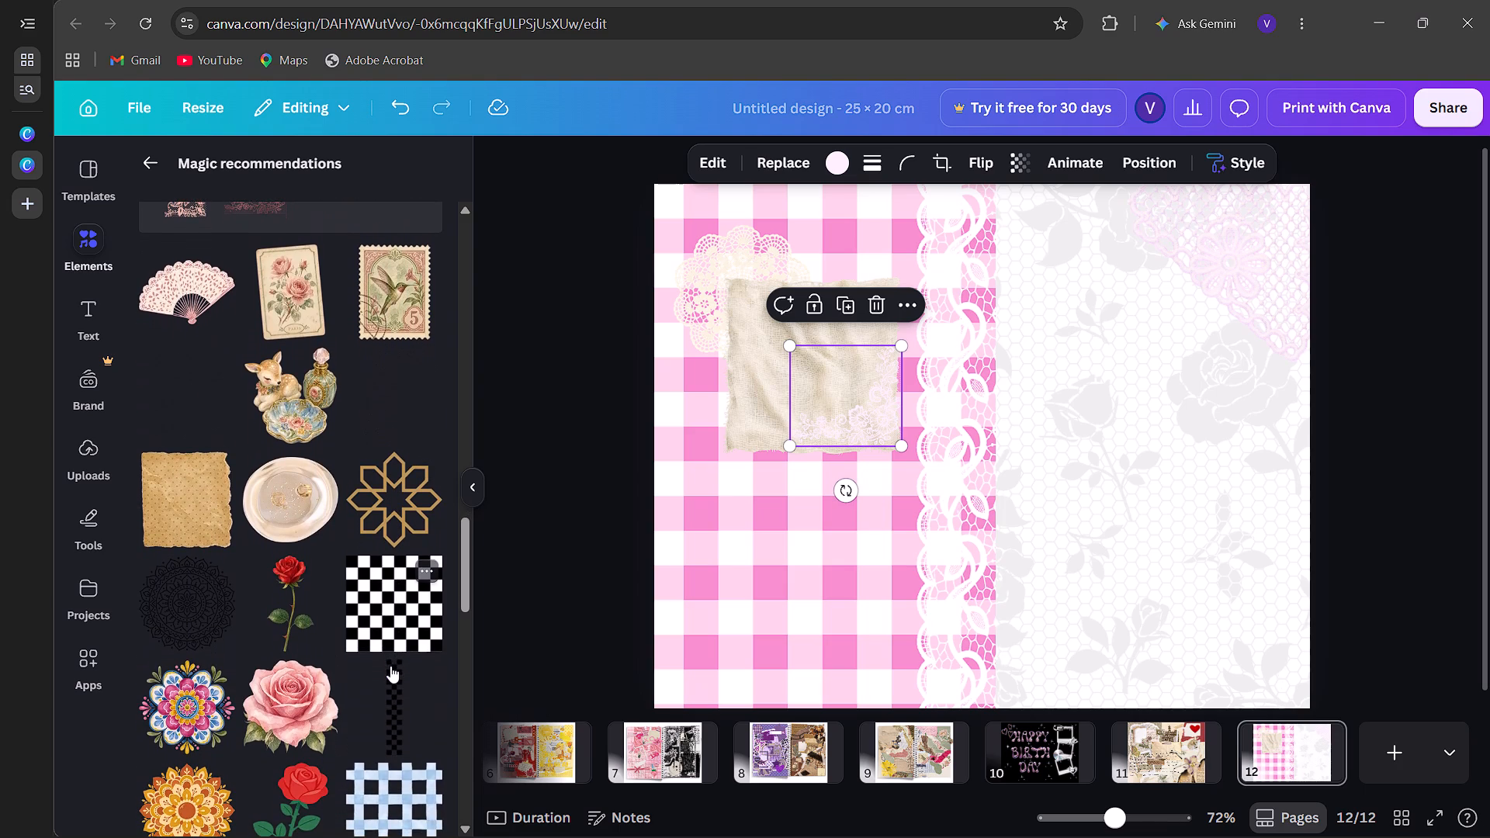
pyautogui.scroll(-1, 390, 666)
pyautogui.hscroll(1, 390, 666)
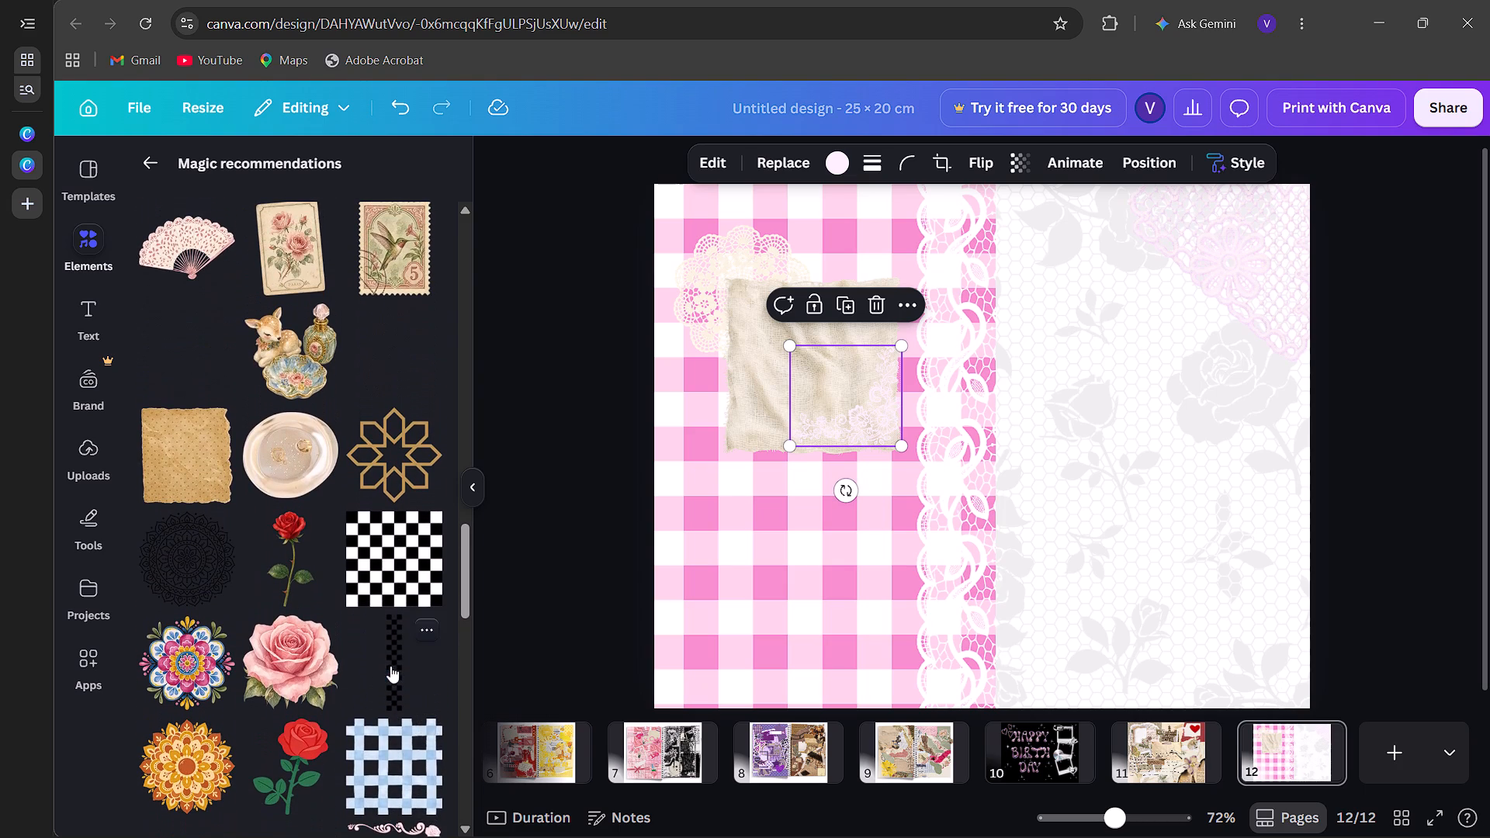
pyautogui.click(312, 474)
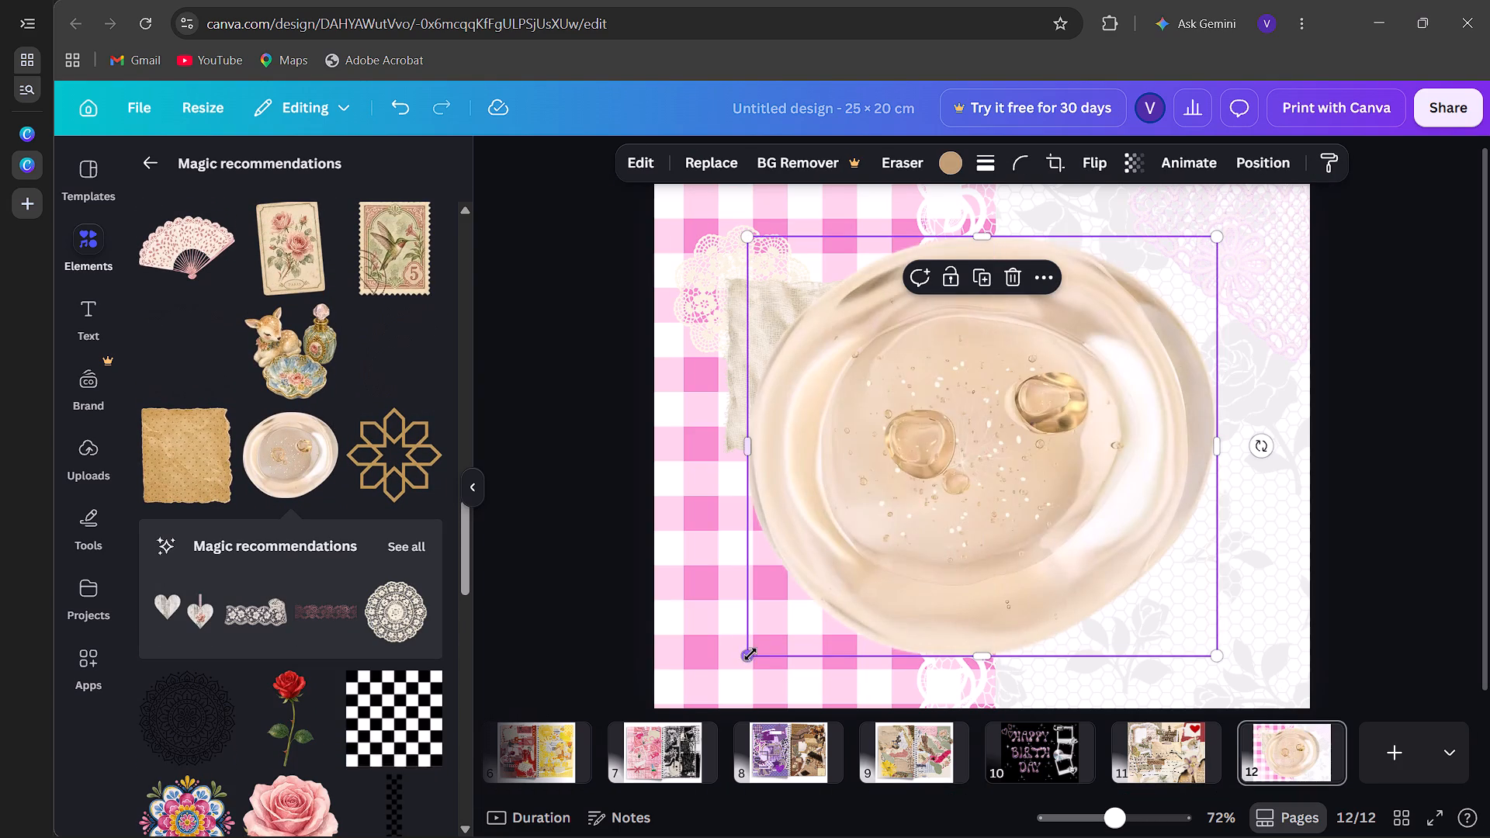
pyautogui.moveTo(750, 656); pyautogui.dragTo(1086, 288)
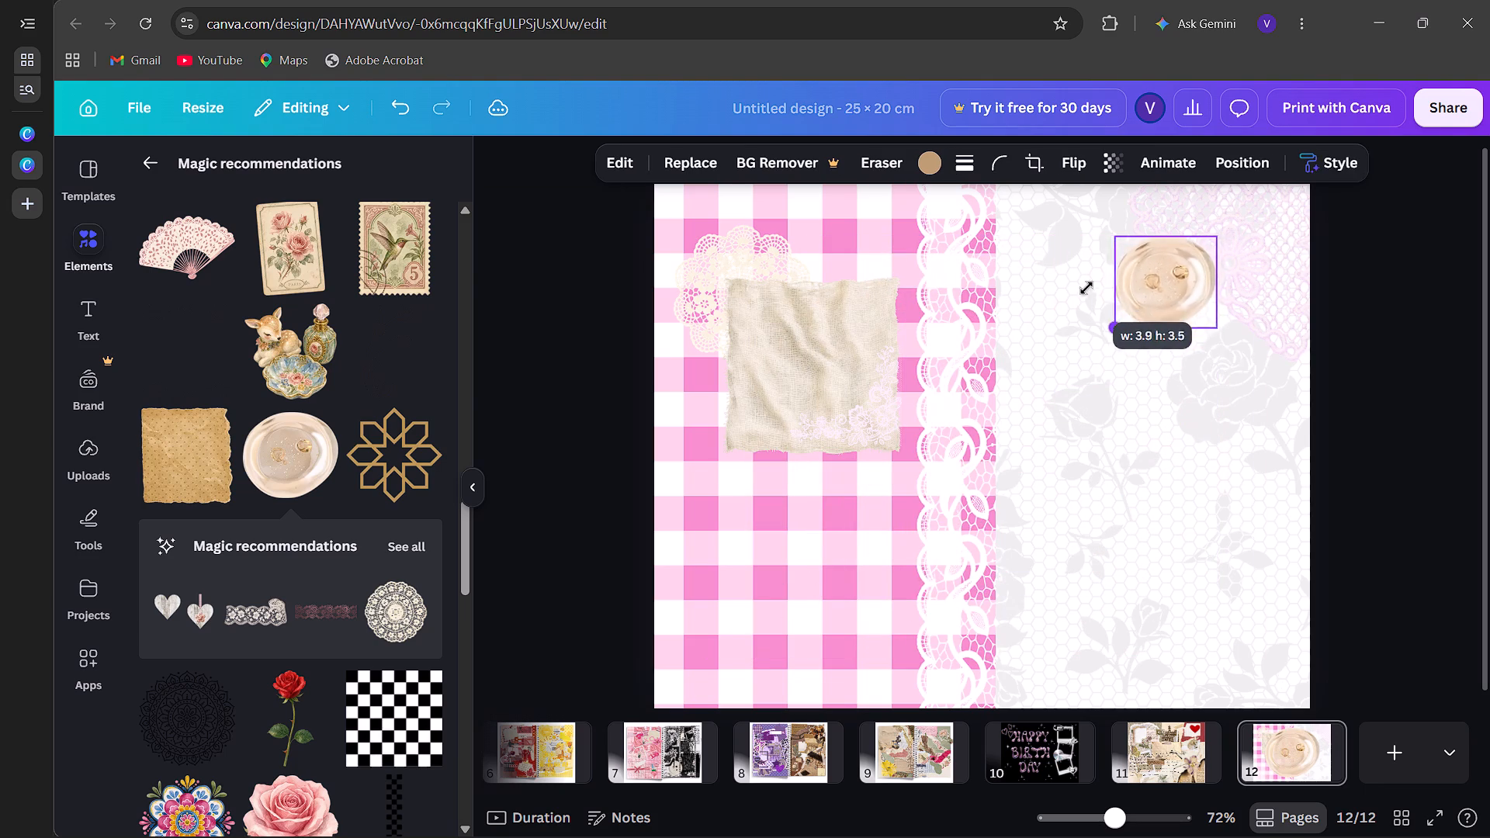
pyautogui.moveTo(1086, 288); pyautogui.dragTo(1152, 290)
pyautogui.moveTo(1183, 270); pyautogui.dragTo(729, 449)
# Add the pair of grey wooden hearts from the dish's full recommendations, shrink it to about 8.8 × 5.1 cm and place it below the fabric.
pyautogui.click(397, 539)
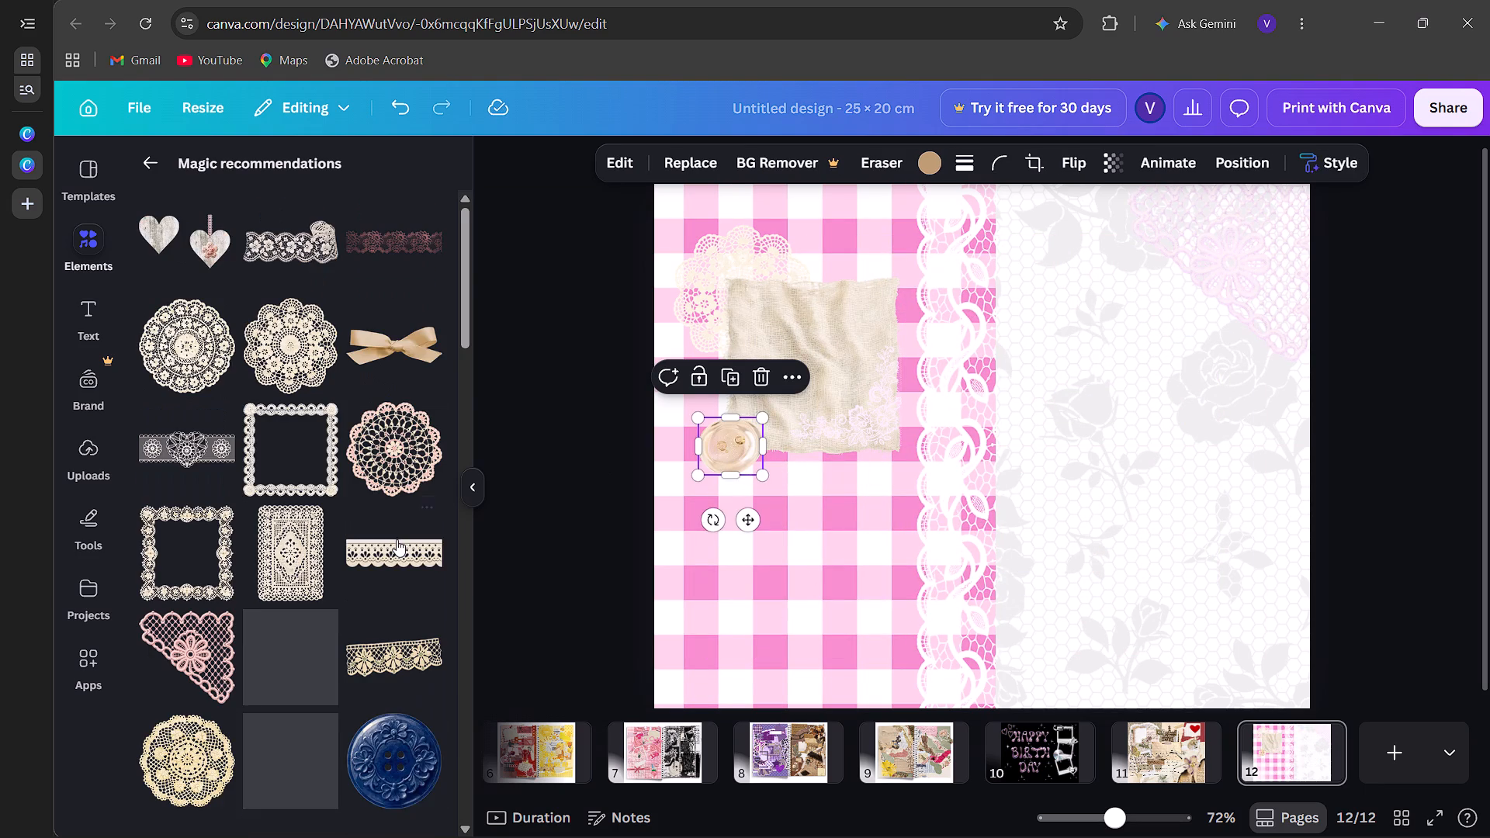
pyautogui.click(201, 277)
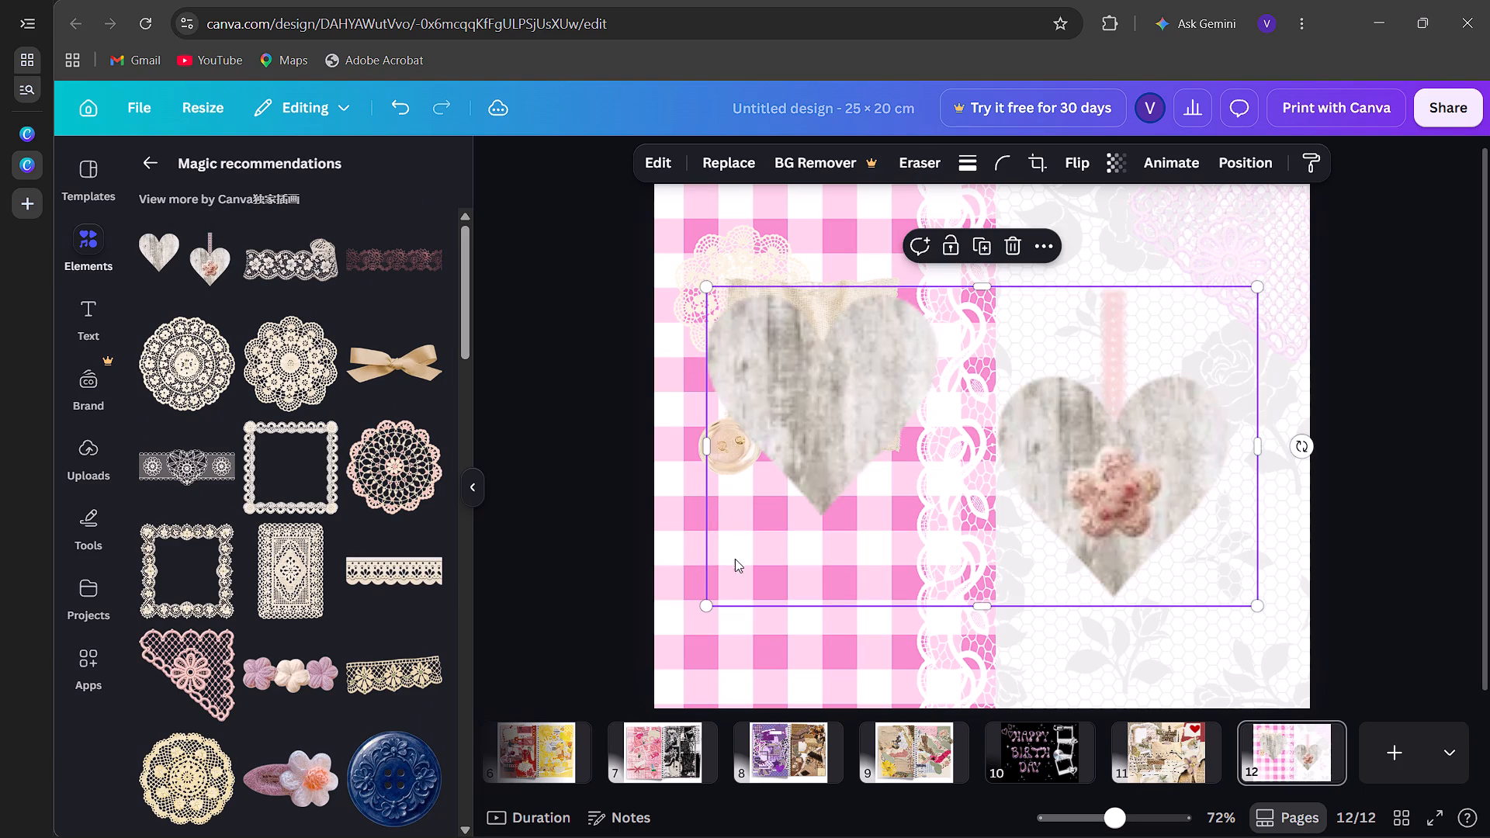
pyautogui.moveTo(704, 607); pyautogui.dragTo(904, 356)
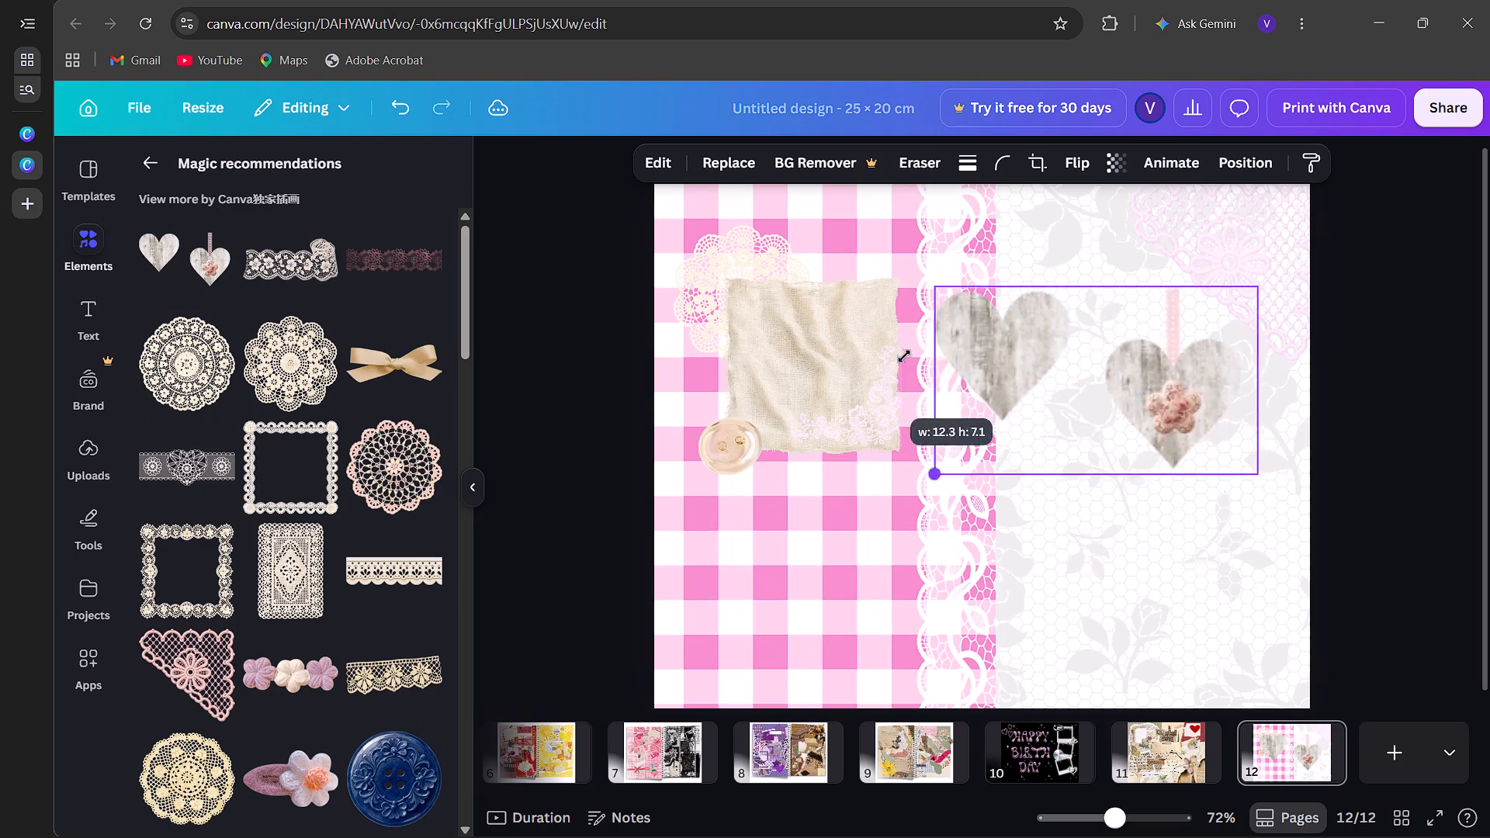
pyautogui.moveTo(904, 356); pyautogui.dragTo(951, 305)
pyautogui.moveTo(1118, 312); pyautogui.dragTo(761, 364)
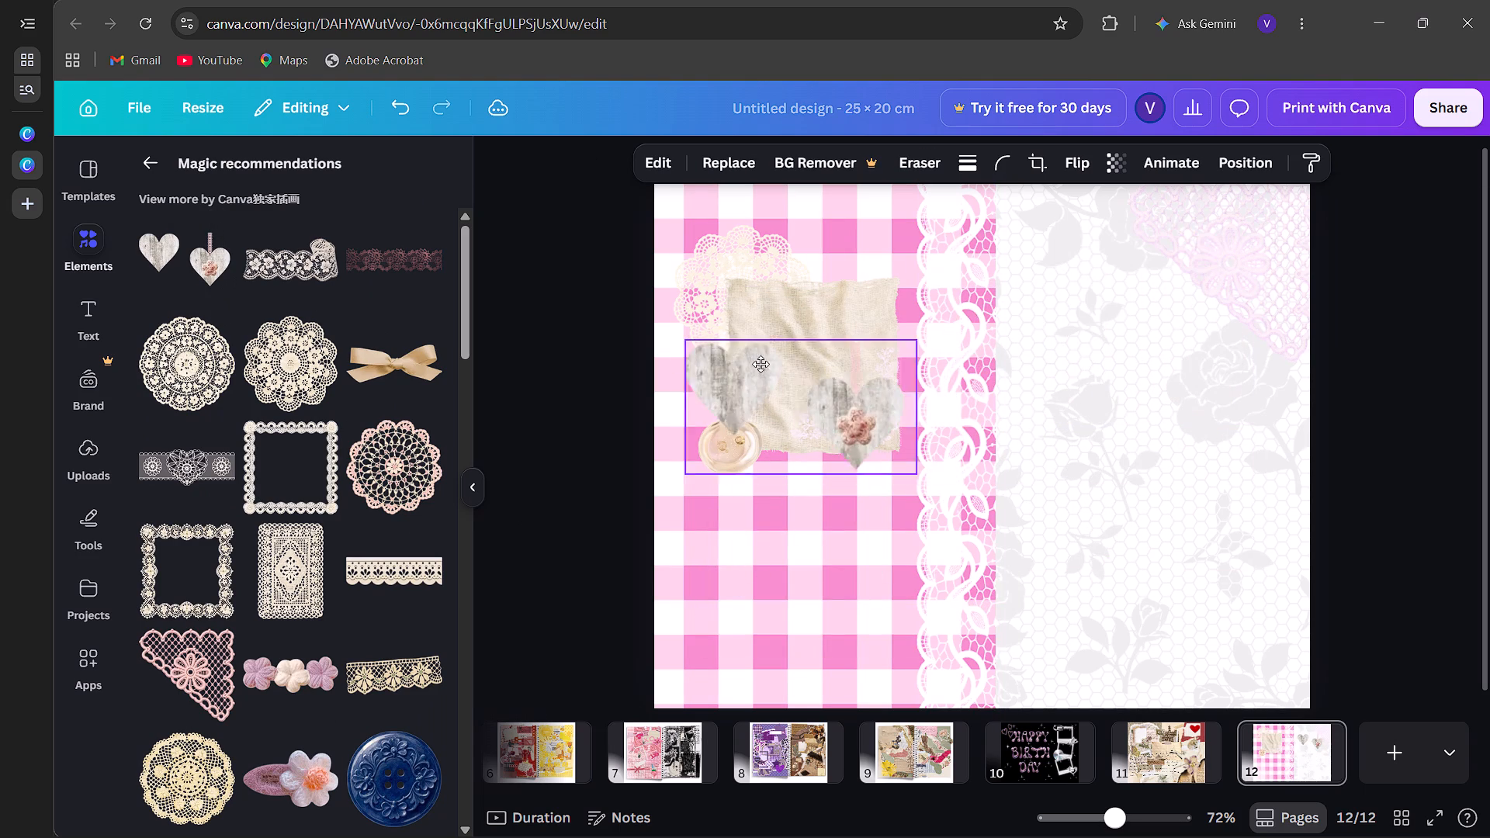
pyautogui.moveTo(761, 364); pyautogui.dragTo(750, 417)
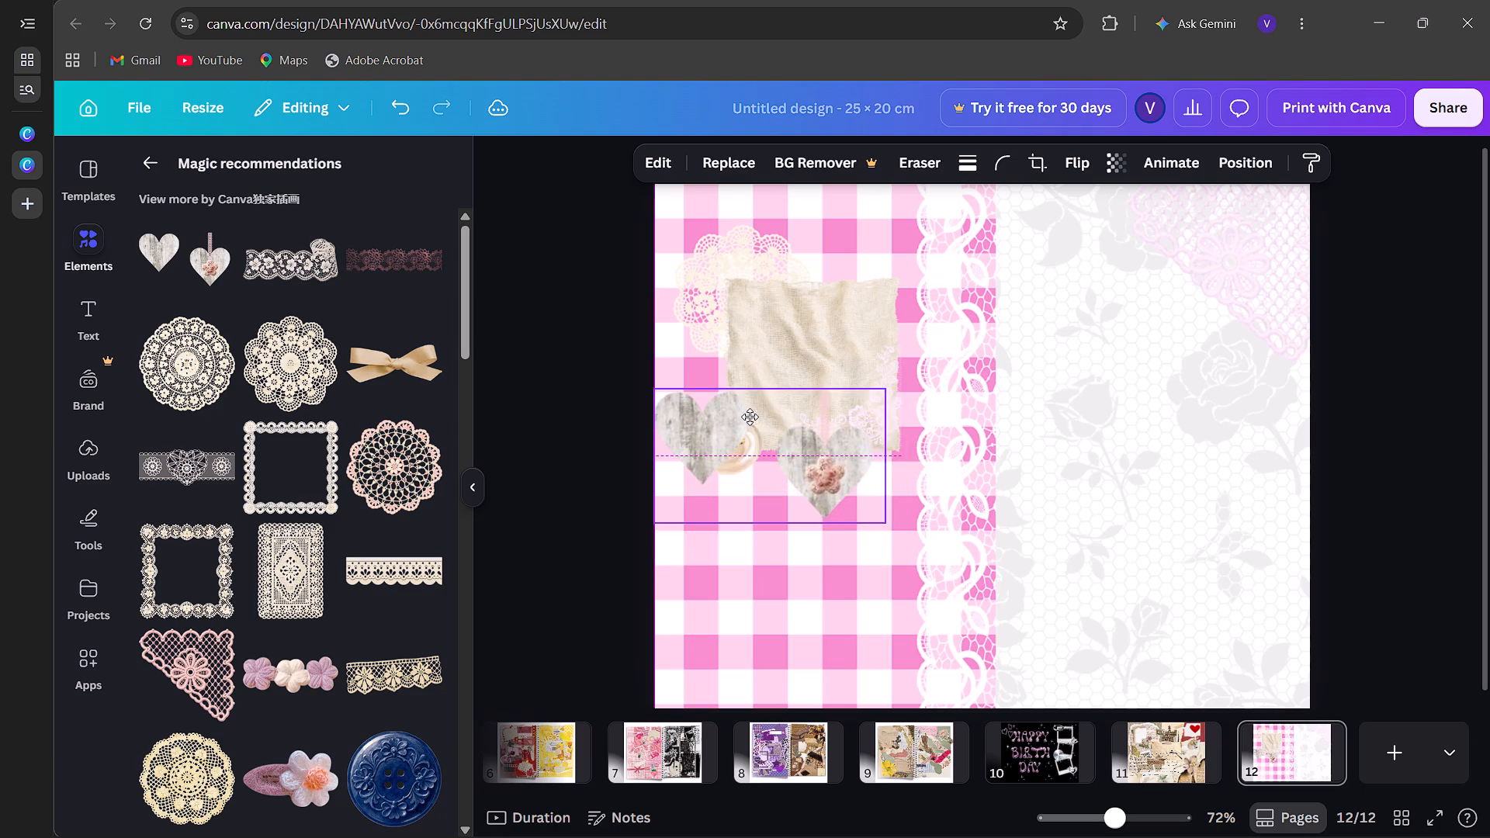
pyautogui.moveTo(750, 417); pyautogui.dragTo(761, 410)
pyautogui.moveTo(761, 410); pyautogui.dragTo(797, 528)
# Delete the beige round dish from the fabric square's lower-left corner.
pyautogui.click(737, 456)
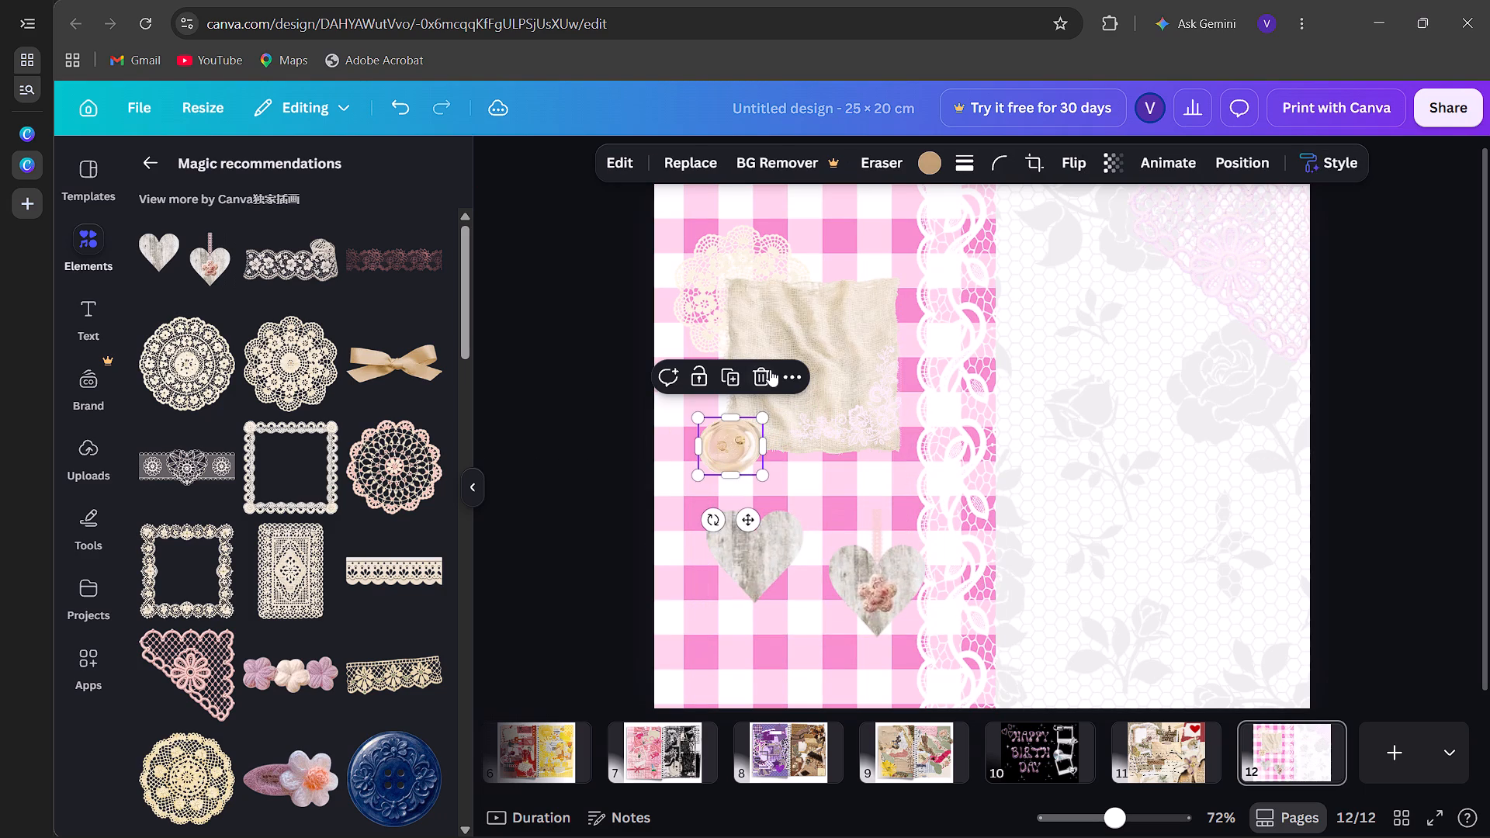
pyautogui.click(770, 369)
# Move the hearts up over the fabric square's lower edge and layer them behind the lace corner but in front of the fabric.
pyautogui.moveTo(798, 527); pyautogui.dragTo(743, 415)
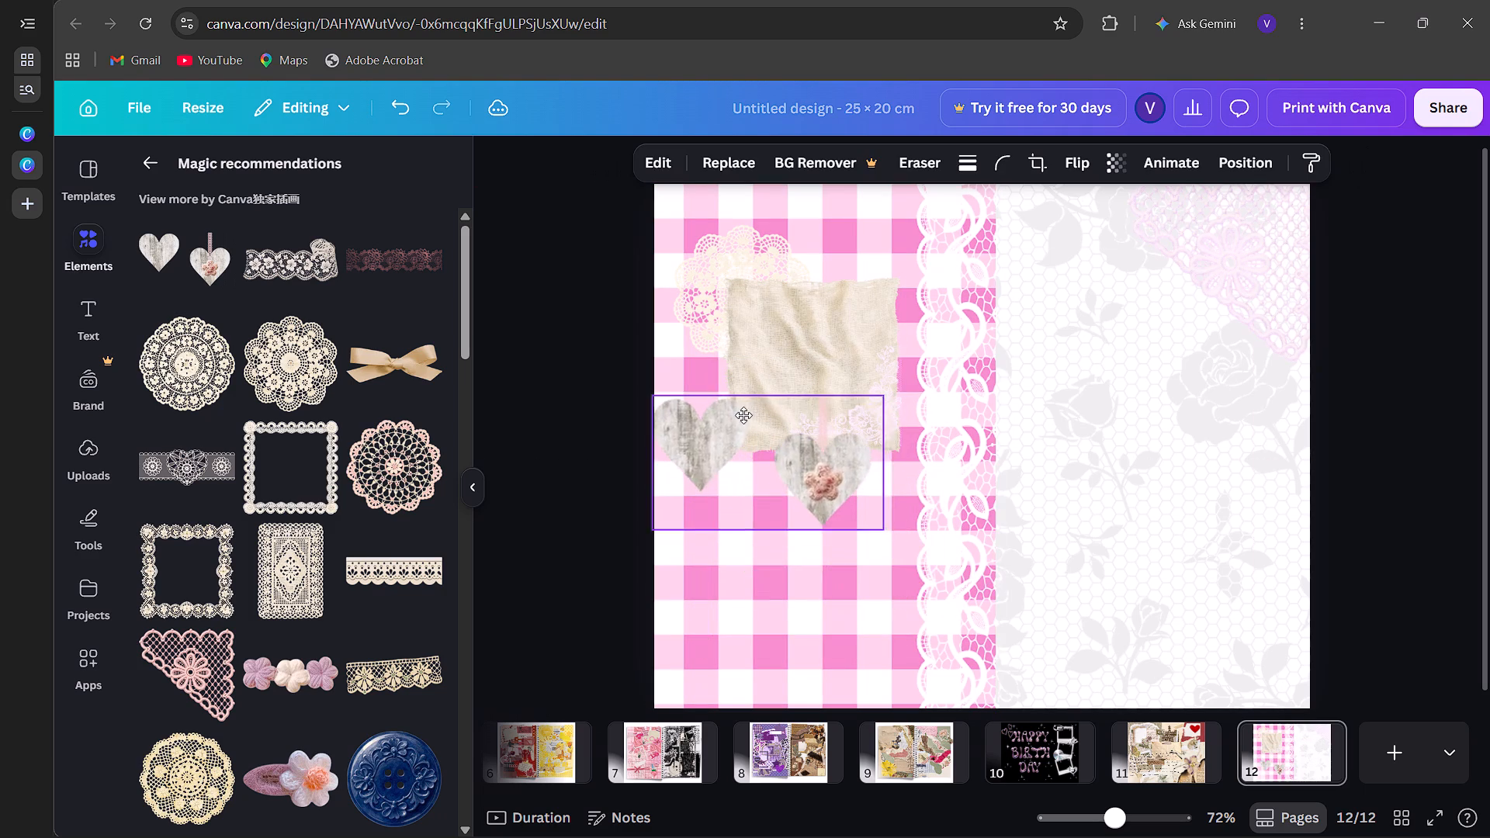
pyautogui.moveTo(743, 415); pyautogui.dragTo(764, 425)
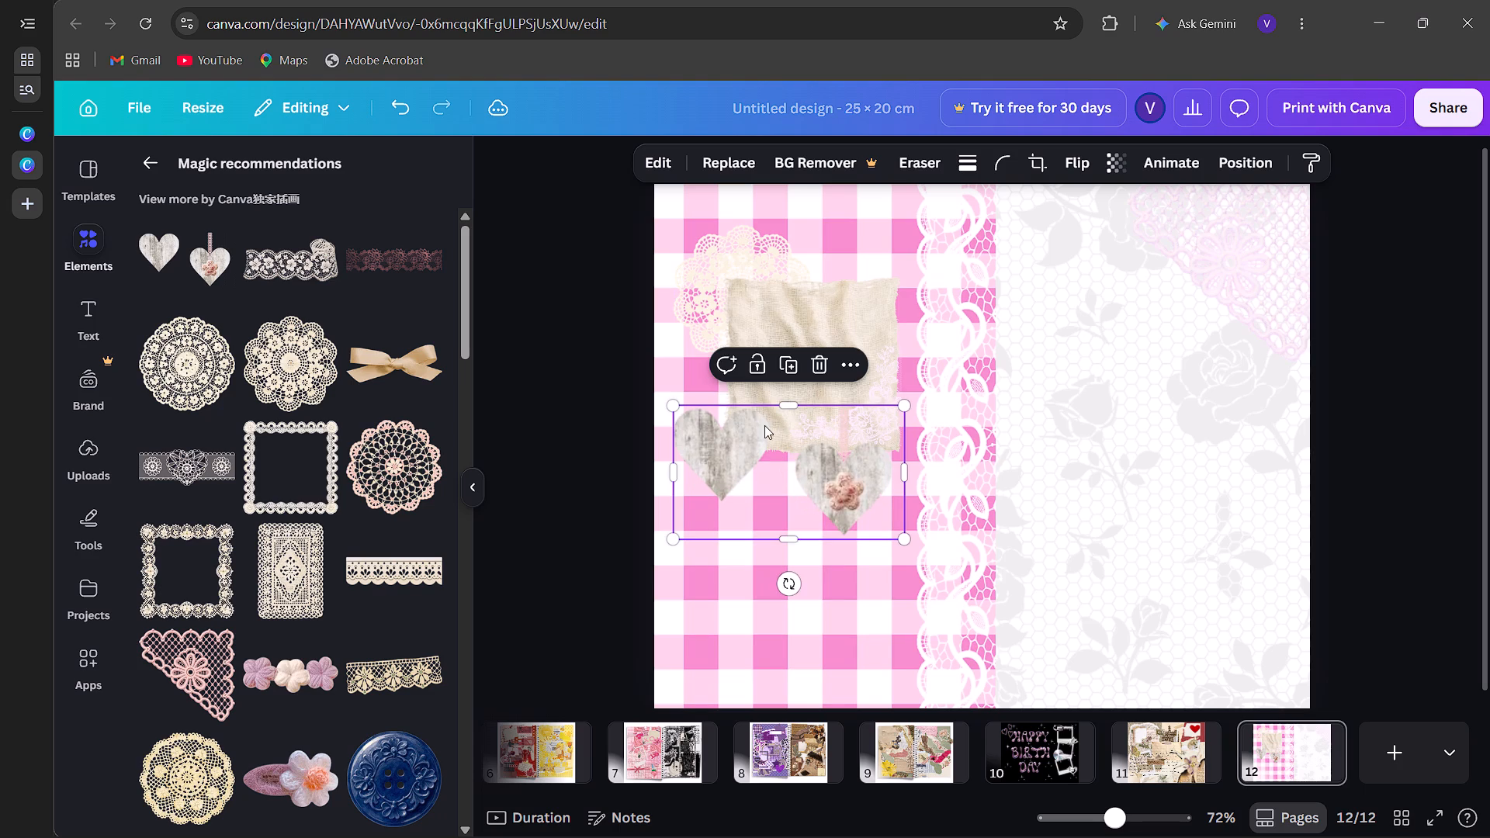
pyautogui.click(1242, 155)
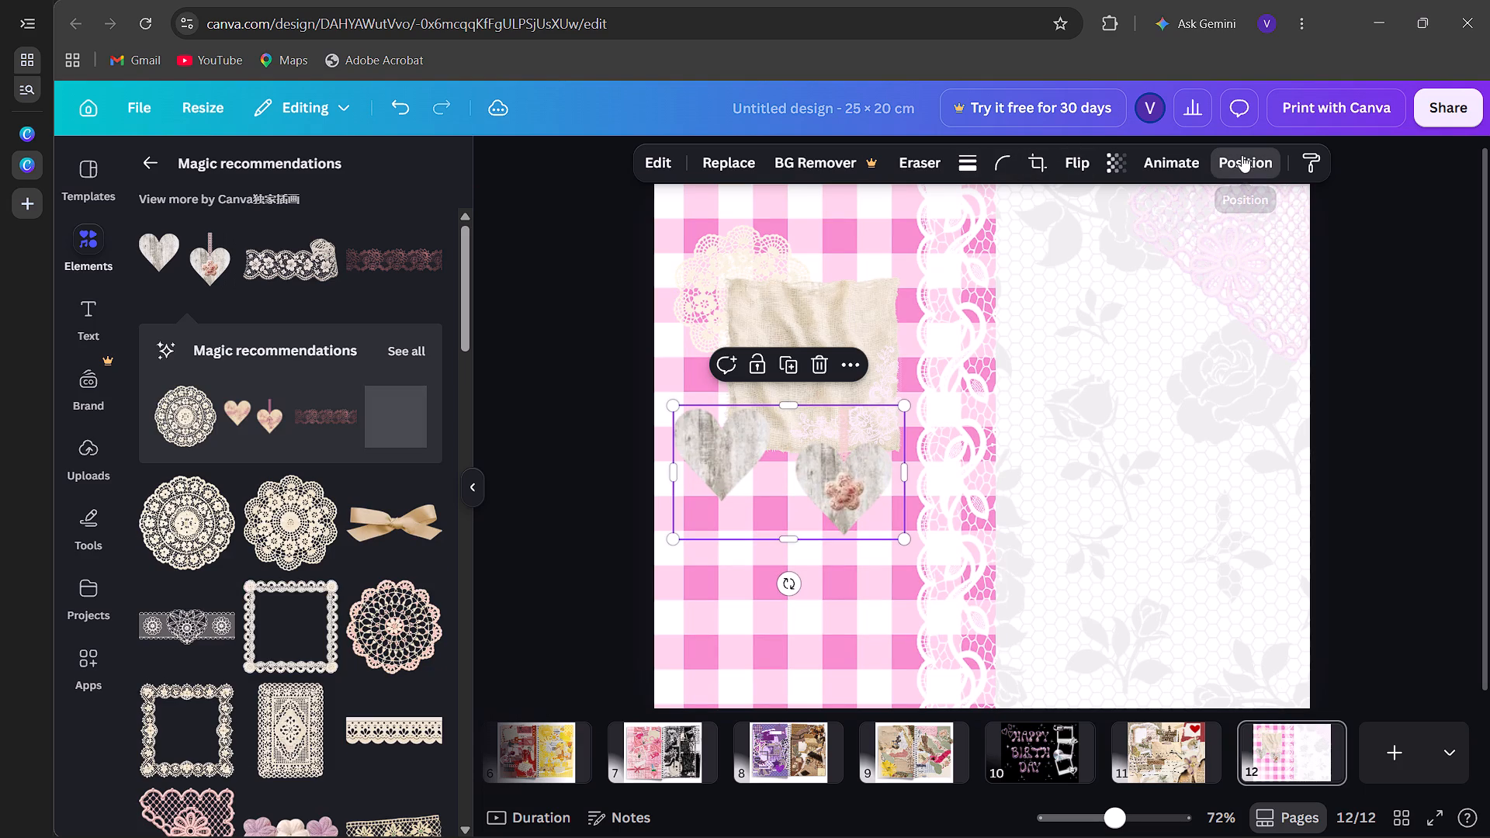
pyautogui.click(393, 266)
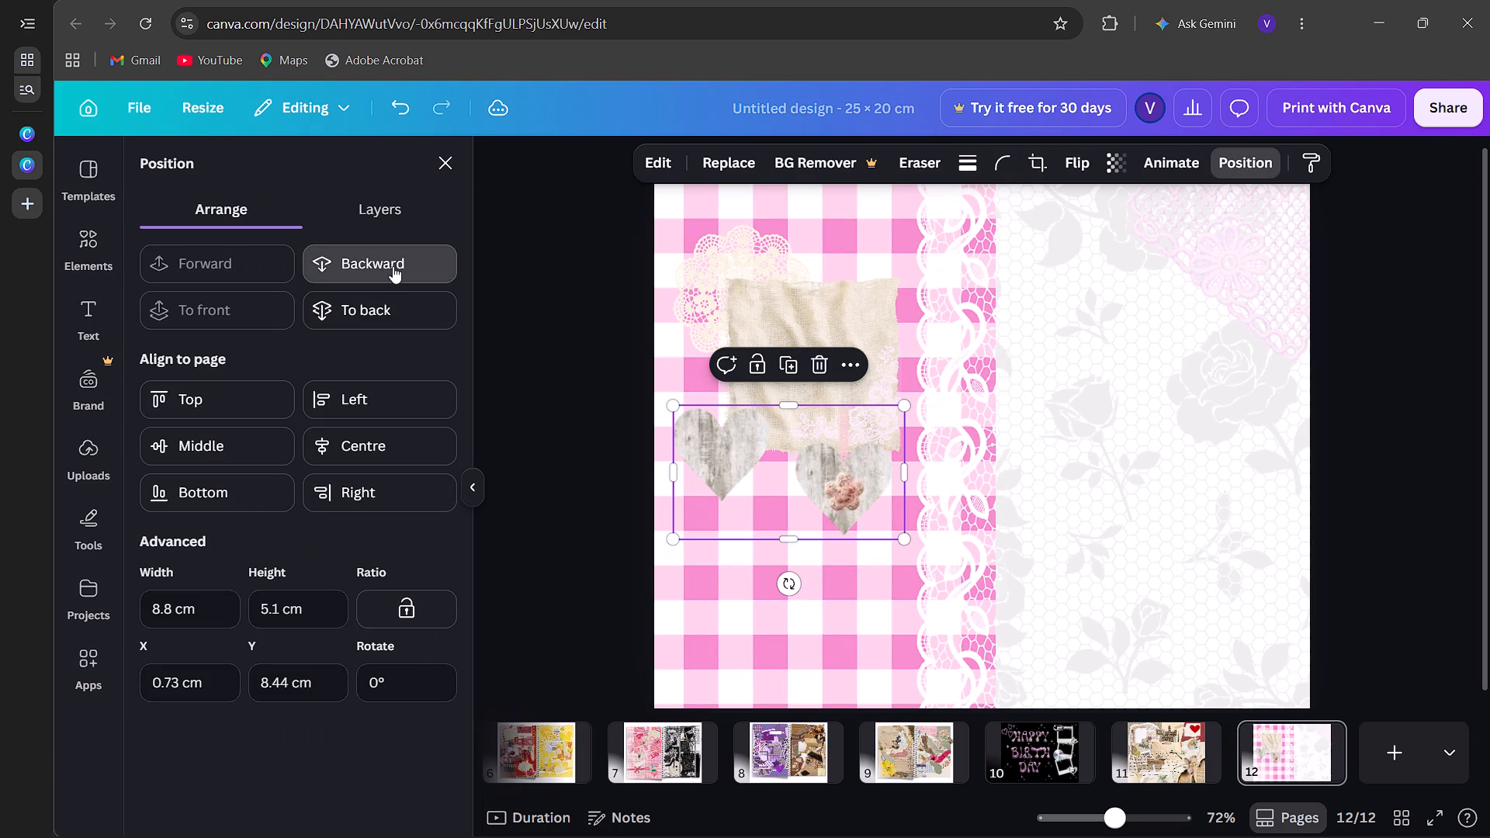
pyautogui.click(393, 266)
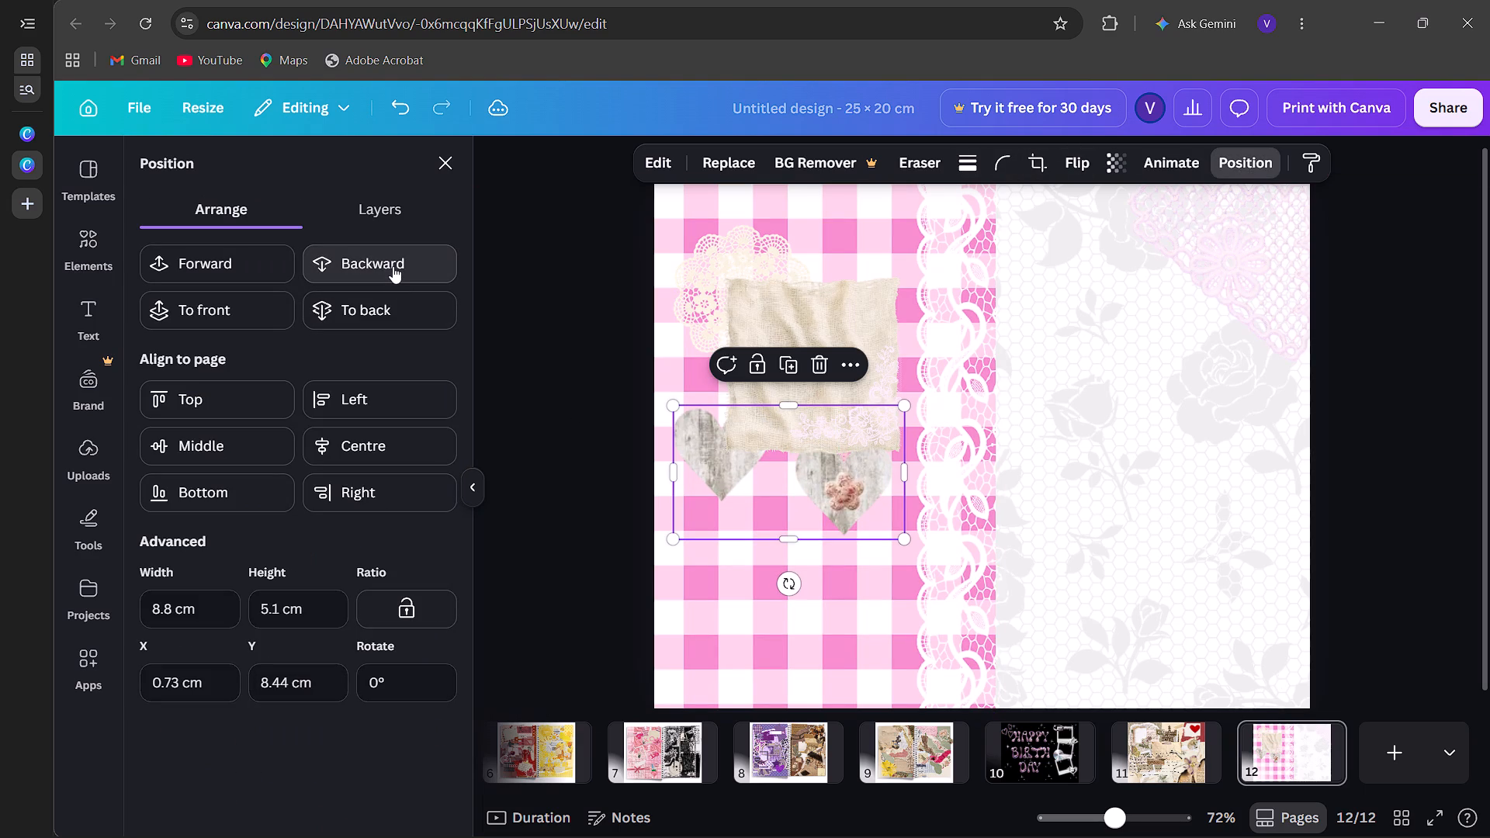
pyautogui.click(238, 271)
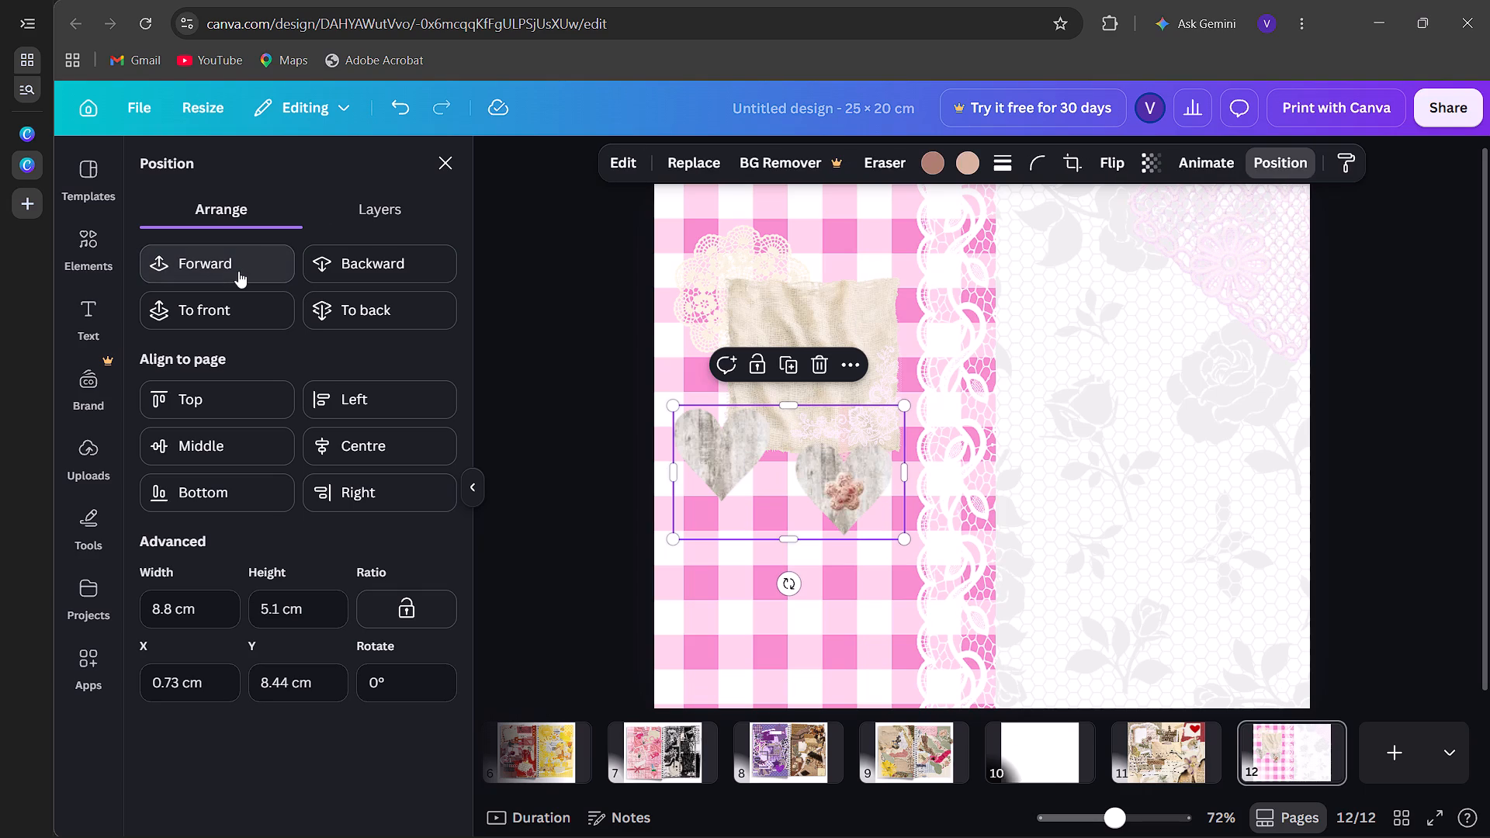
pyautogui.click(445, 173)
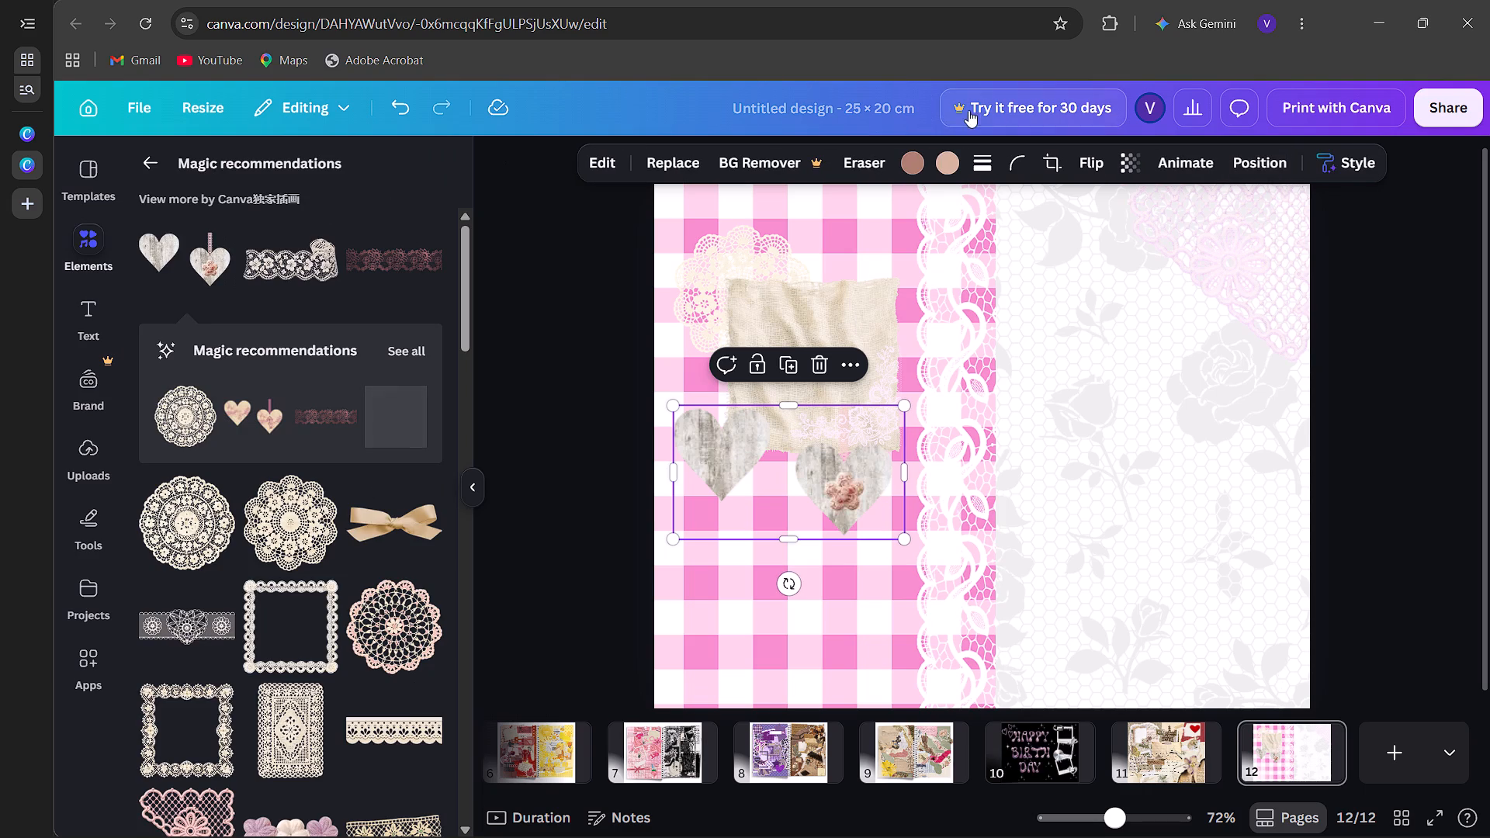
# Change the hearts' peach colour to the light blue from the design's colours.
pyautogui.click(953, 170)
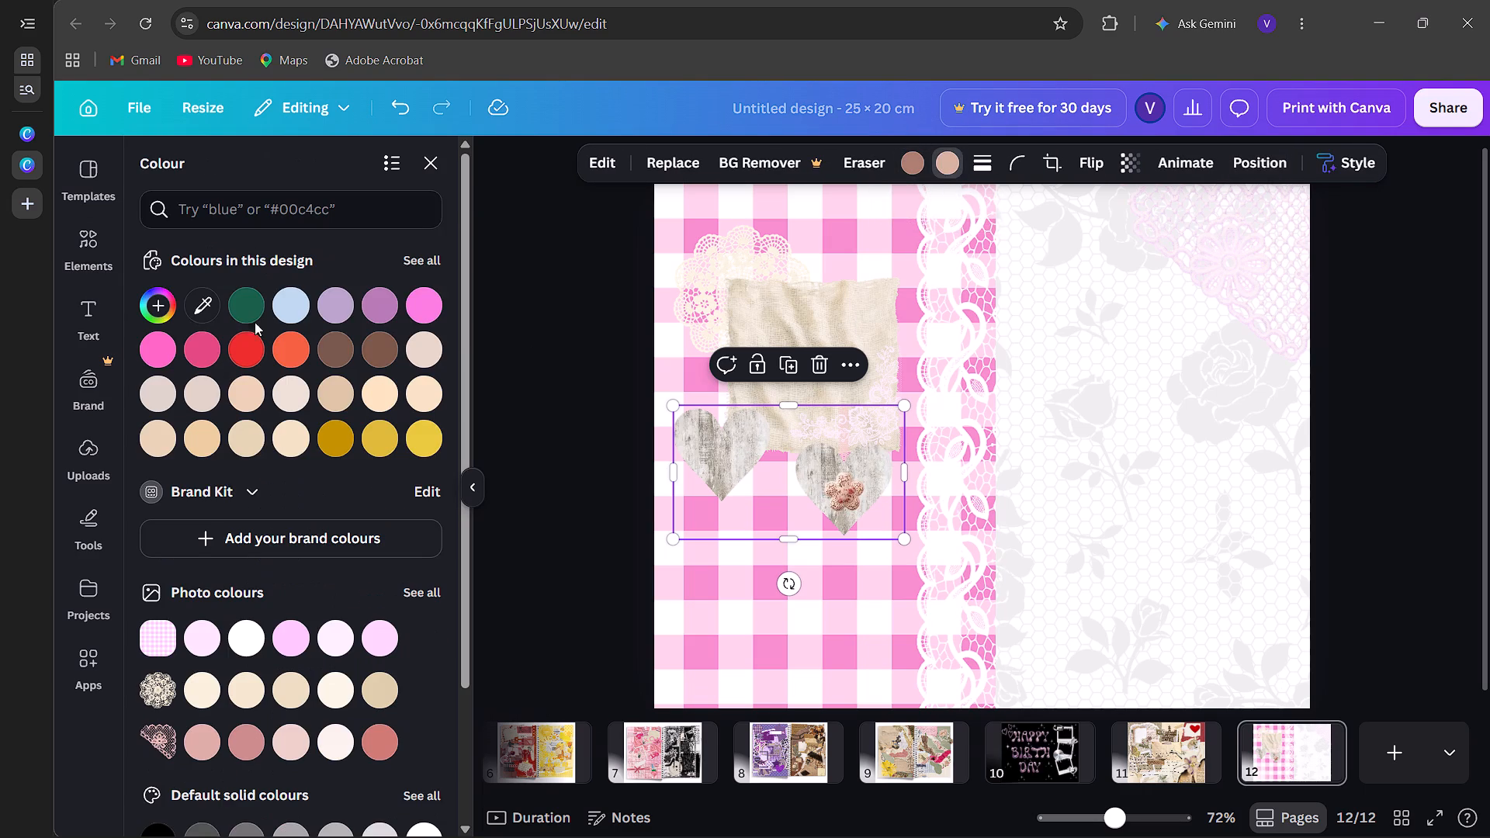
pyautogui.click(294, 300)
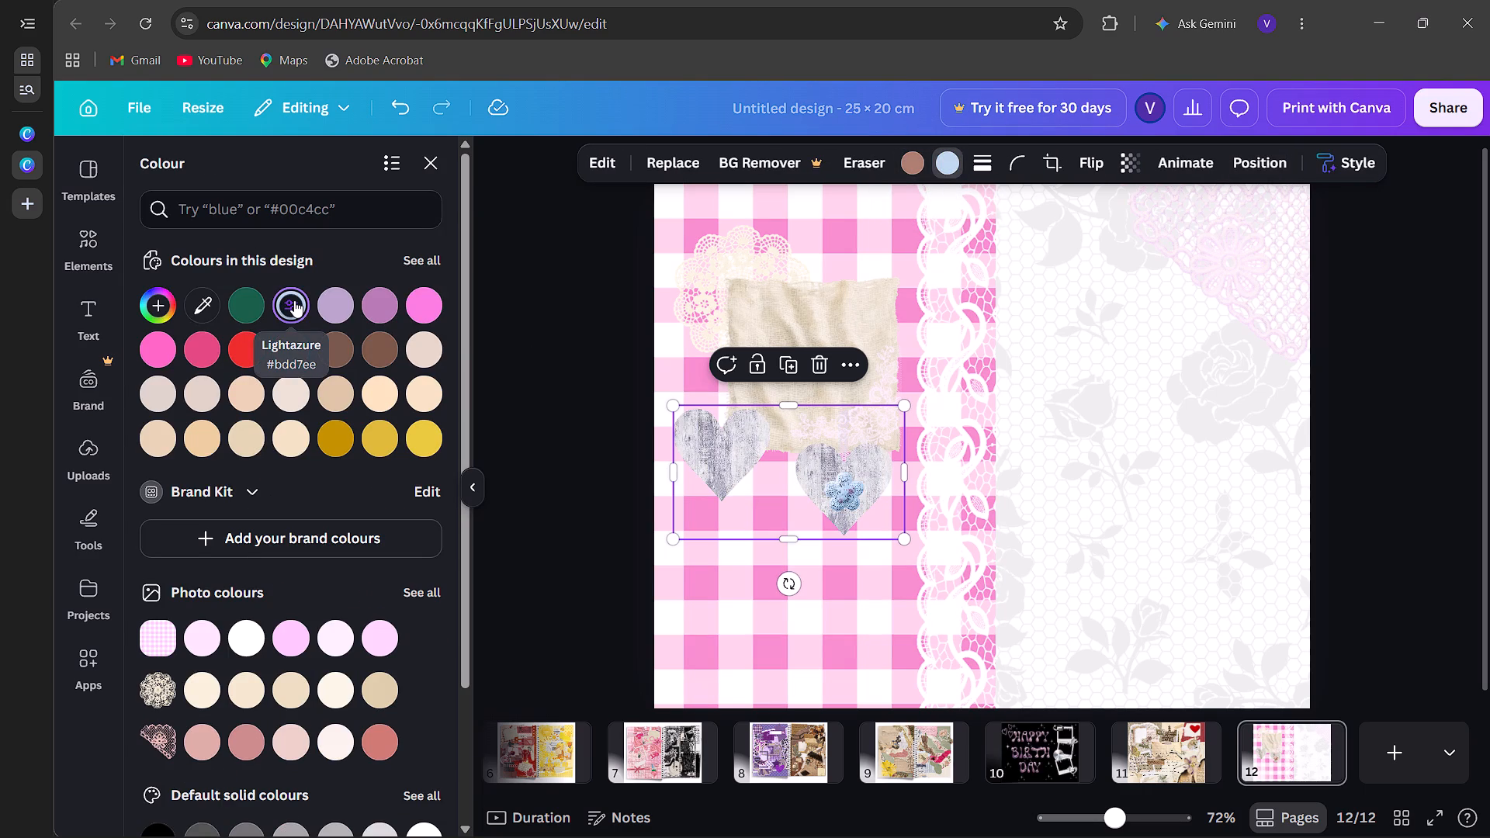
pyautogui.click(428, 180)
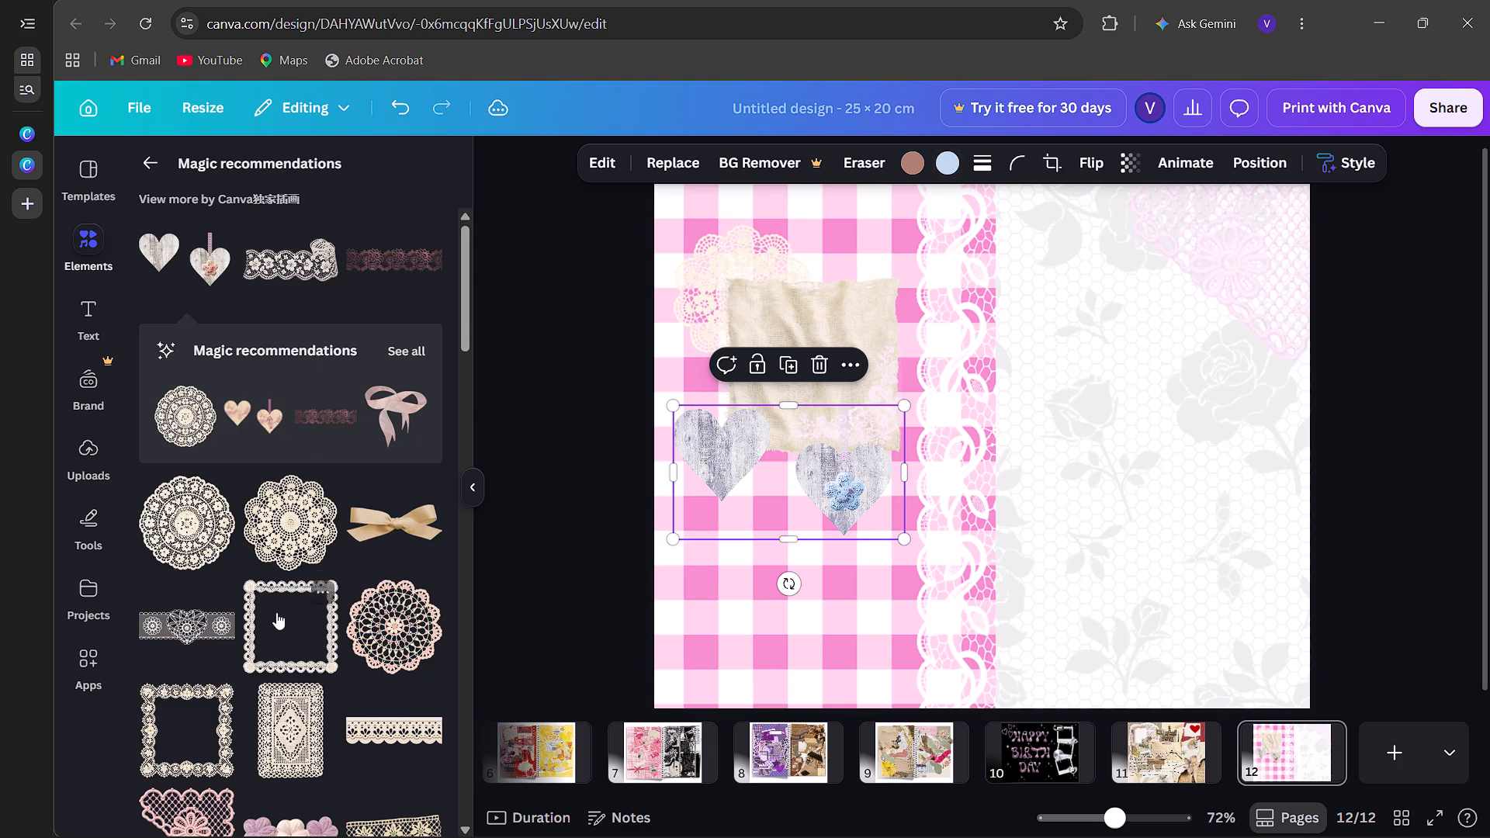
# Add the lilac and cream yarn flower trio from the recommendations, shrink it and place it on the fabric square's upper-right corner.
pyautogui.scroll(-4, 276, 612)
pyautogui.hscroll(1, 276, 612)
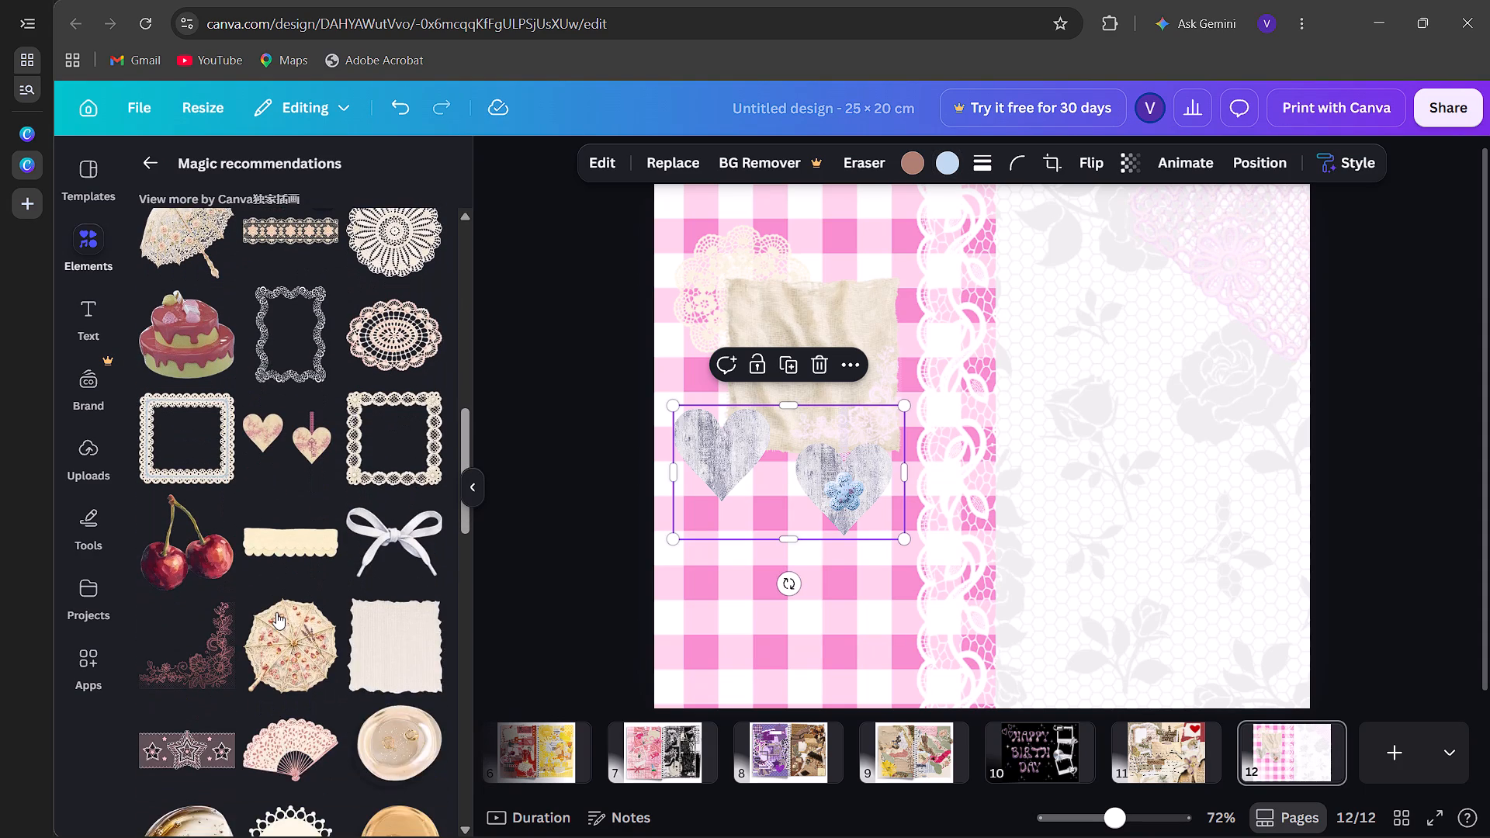
pyautogui.hscroll(1, 276, 612)
pyautogui.click(296, 224)
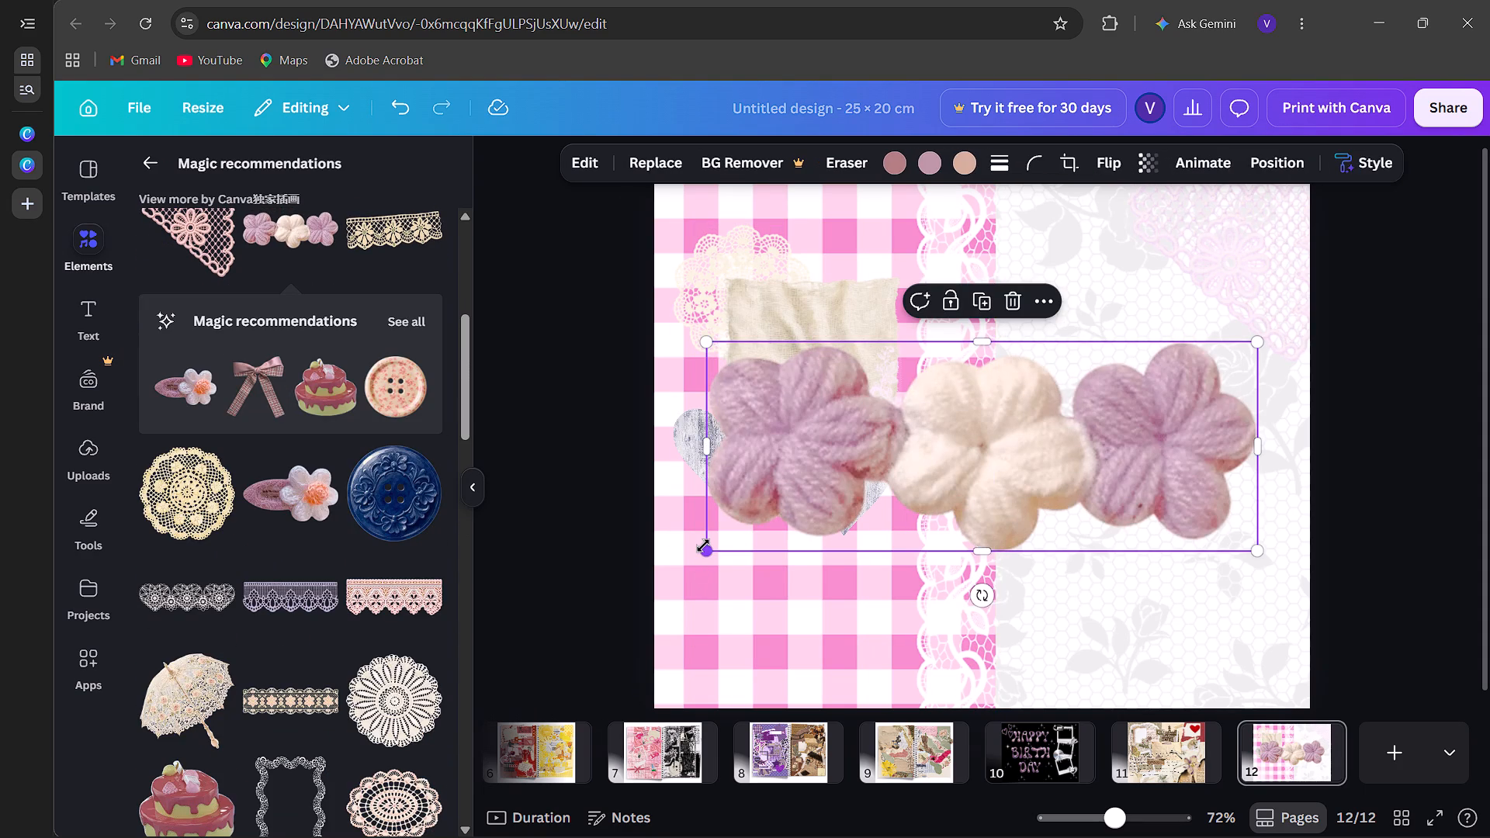
pyautogui.moveTo(705, 553); pyautogui.dragTo(844, 422)
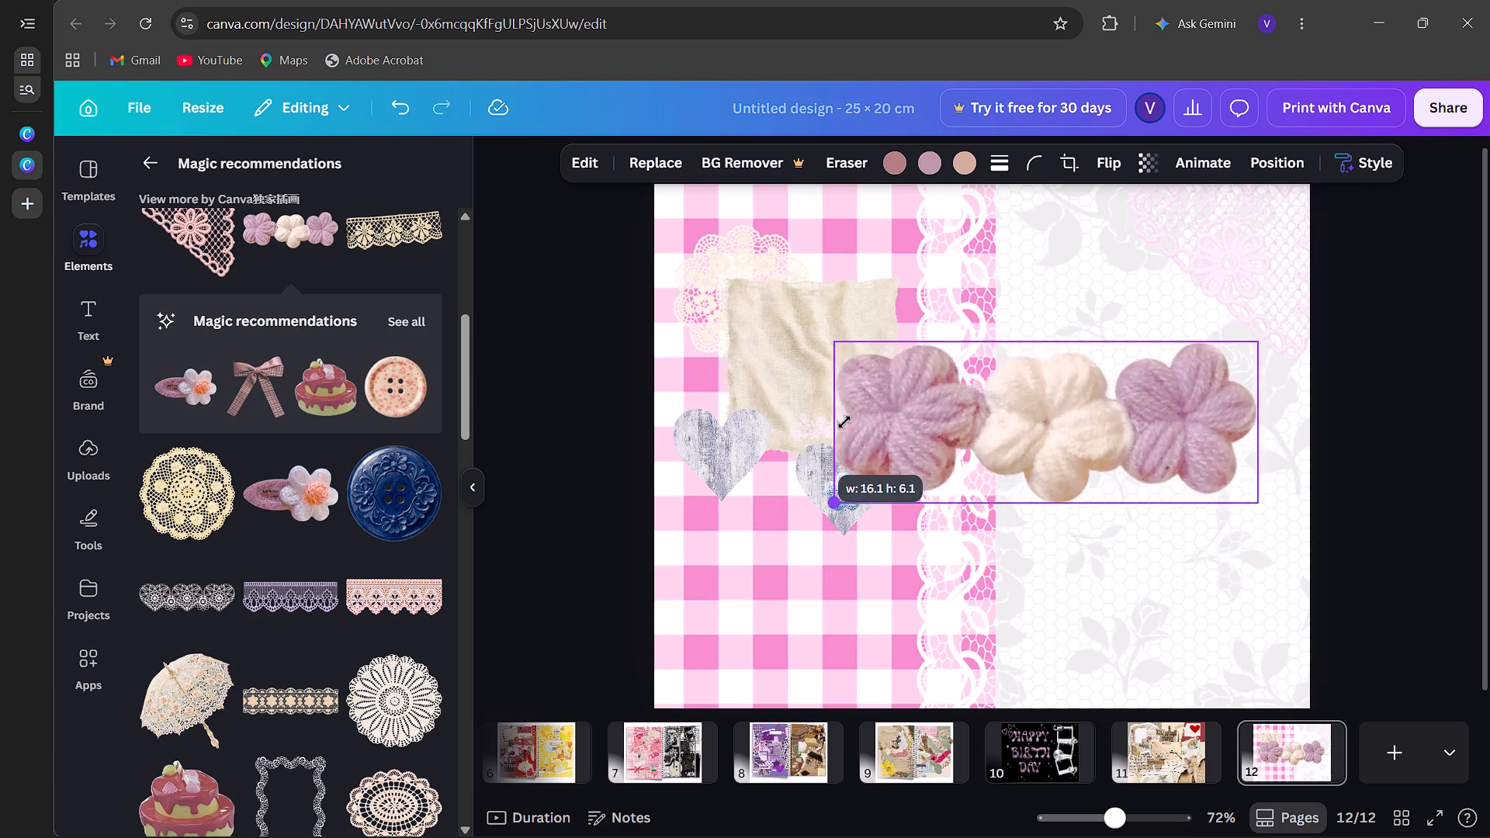
pyautogui.moveTo(844, 422); pyautogui.dragTo(1118, 415)
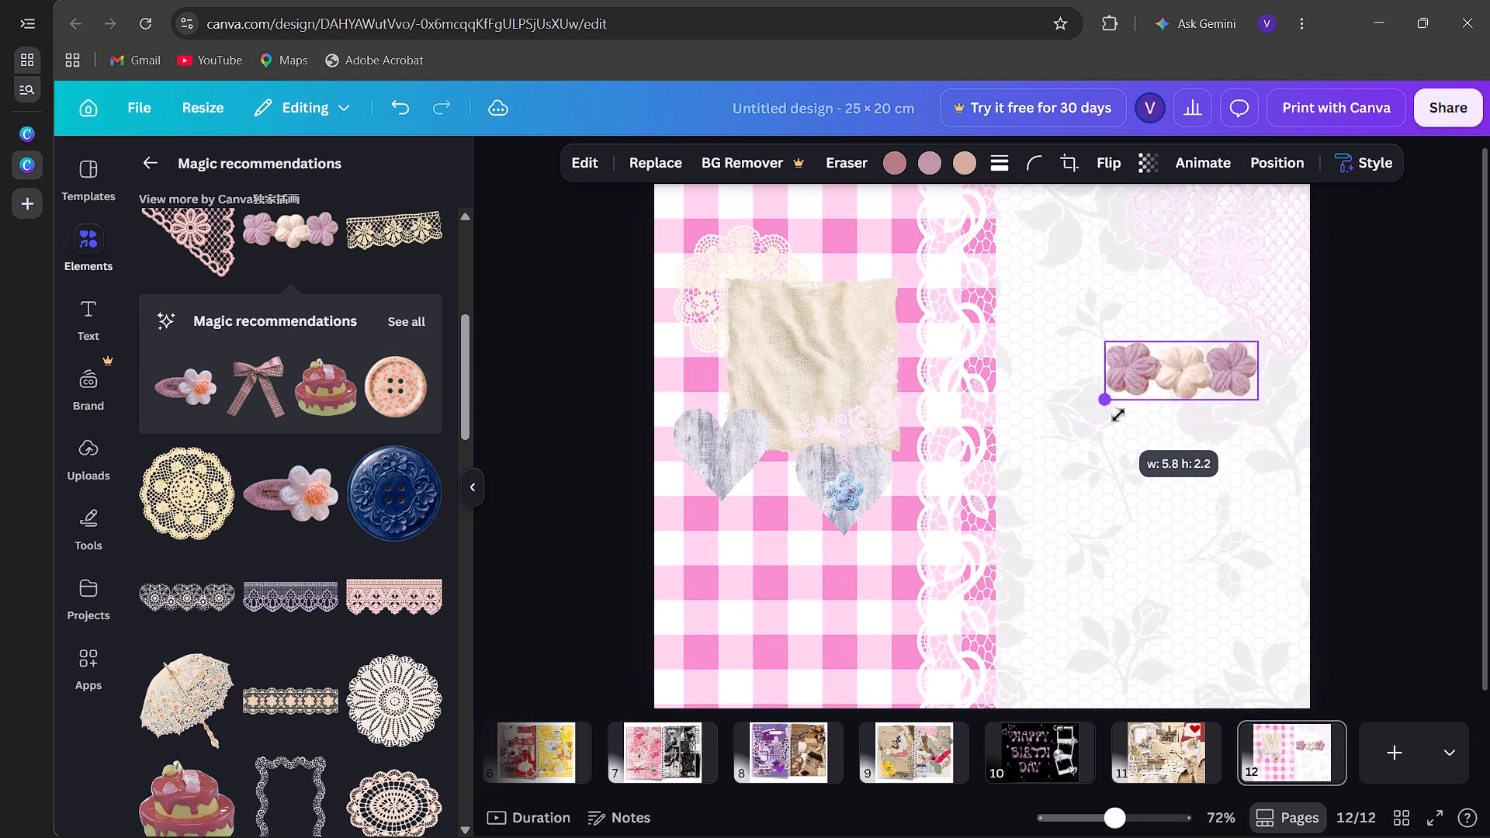
pyautogui.moveTo(1118, 415); pyautogui.dragTo(1189, 415)
pyautogui.moveTo(1242, 357); pyautogui.dragTo(999, 377)
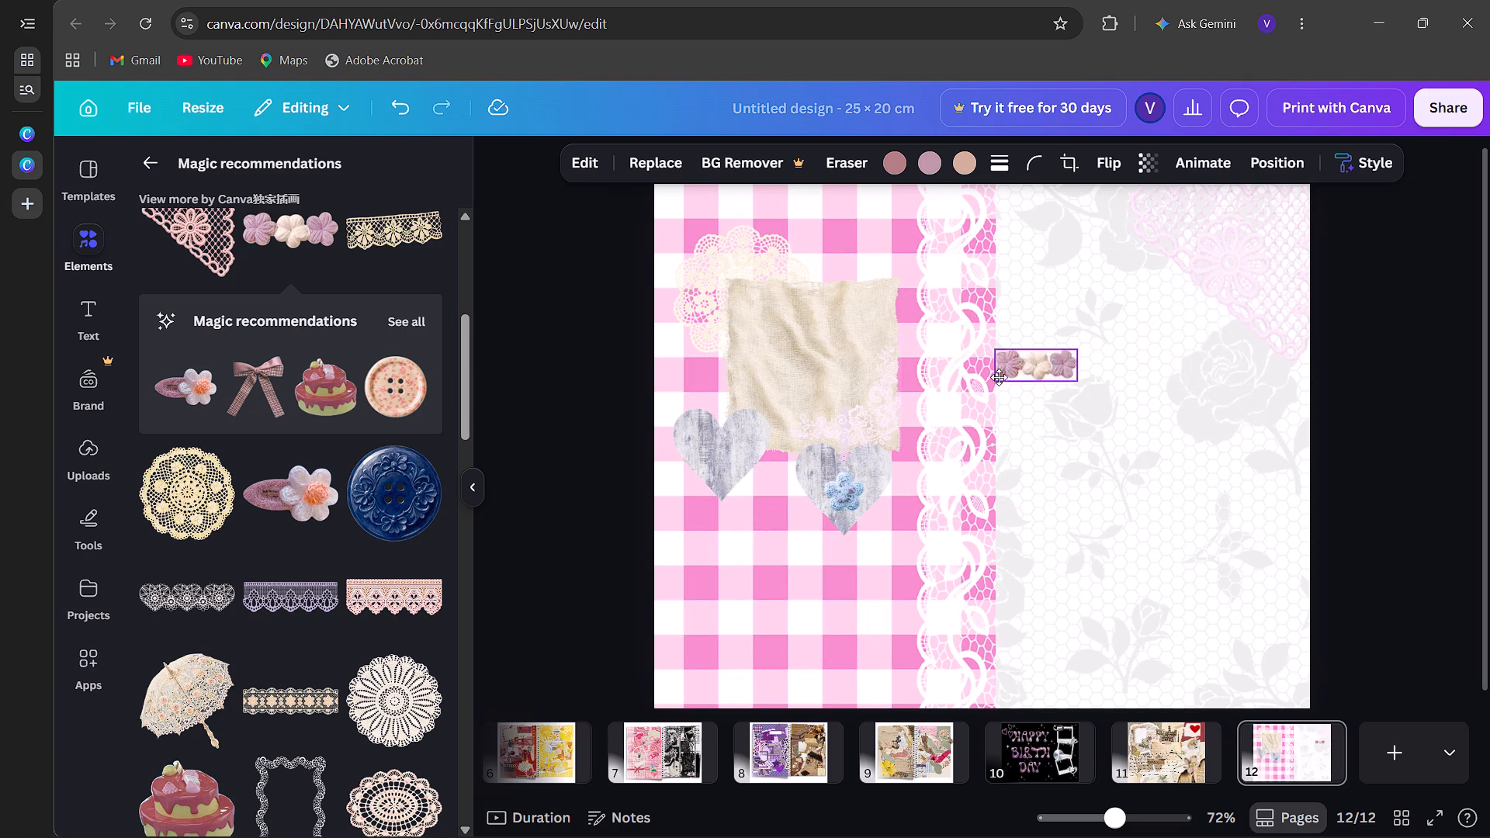
pyautogui.moveTo(999, 377); pyautogui.dragTo(891, 283)
# Delete the pair of grey wooden hearts from the fabric square's lower edge.
pyautogui.click(867, 478)
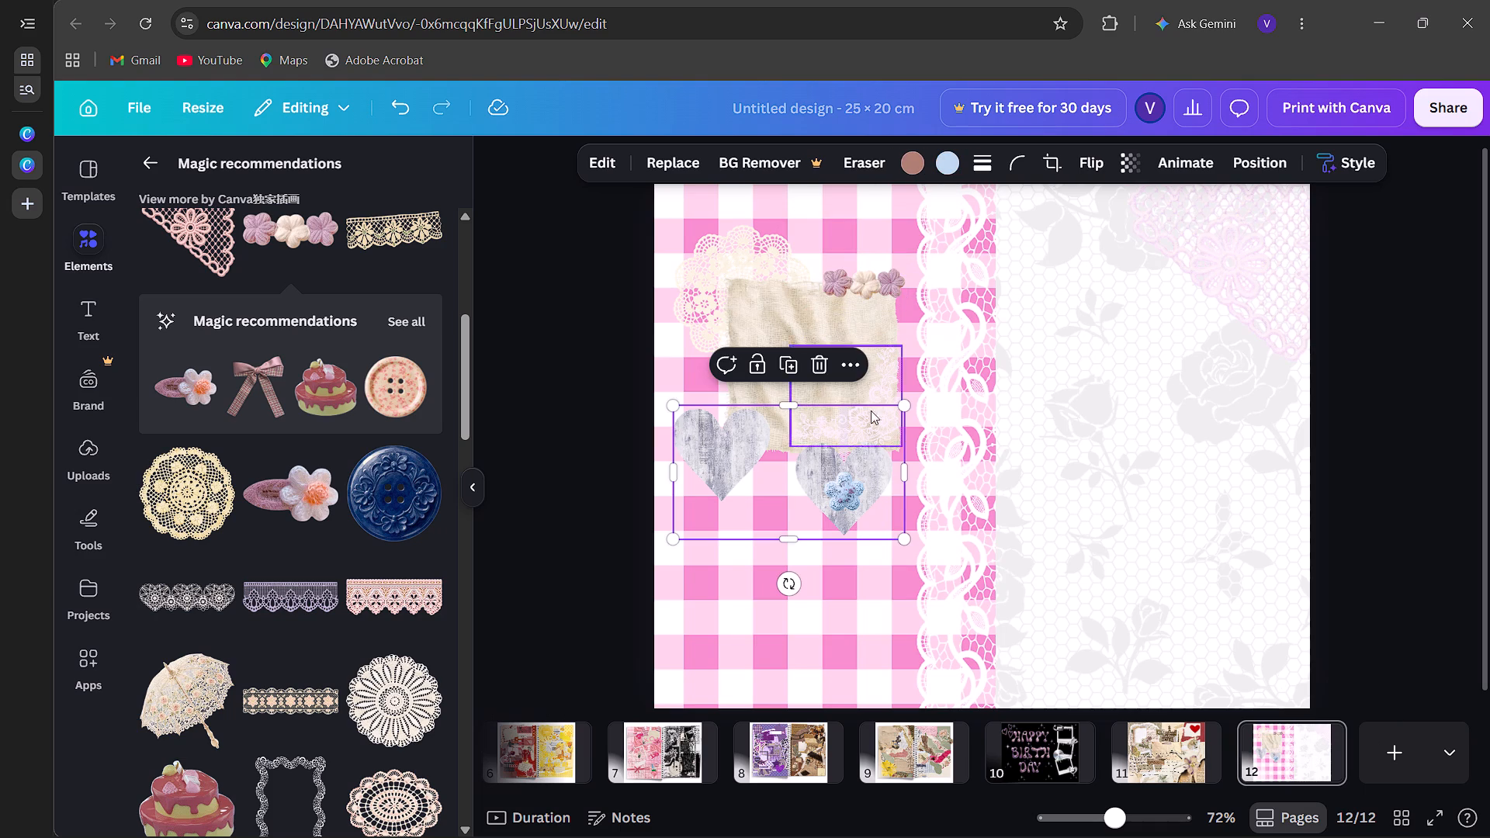
pyautogui.click(811, 371)
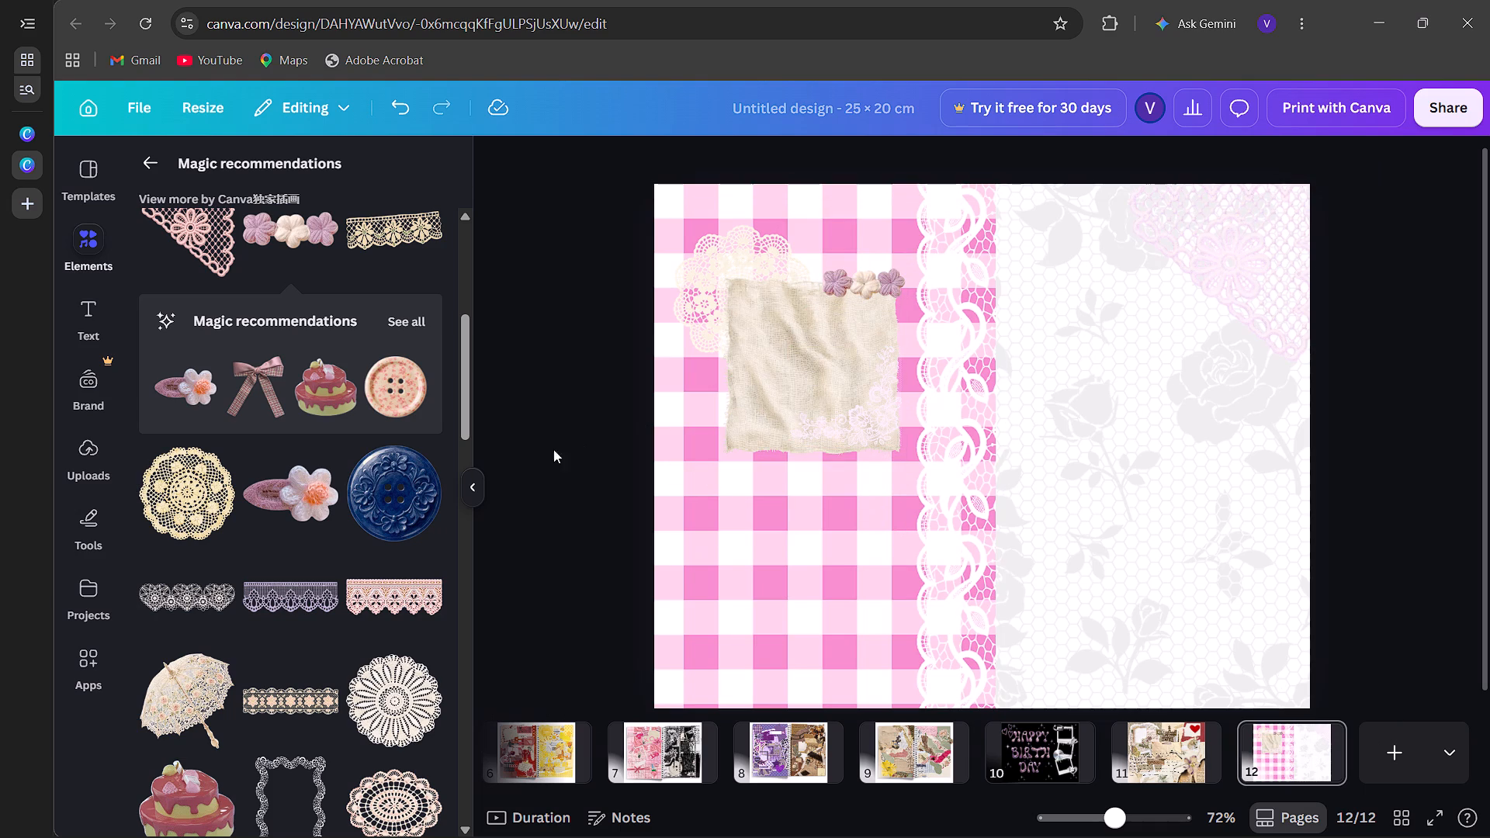
# Add the plain beige four-hole button from the yarn flowers' full recommendations and place it on the fabric square's lower-right corner.
pyautogui.click(403, 334)
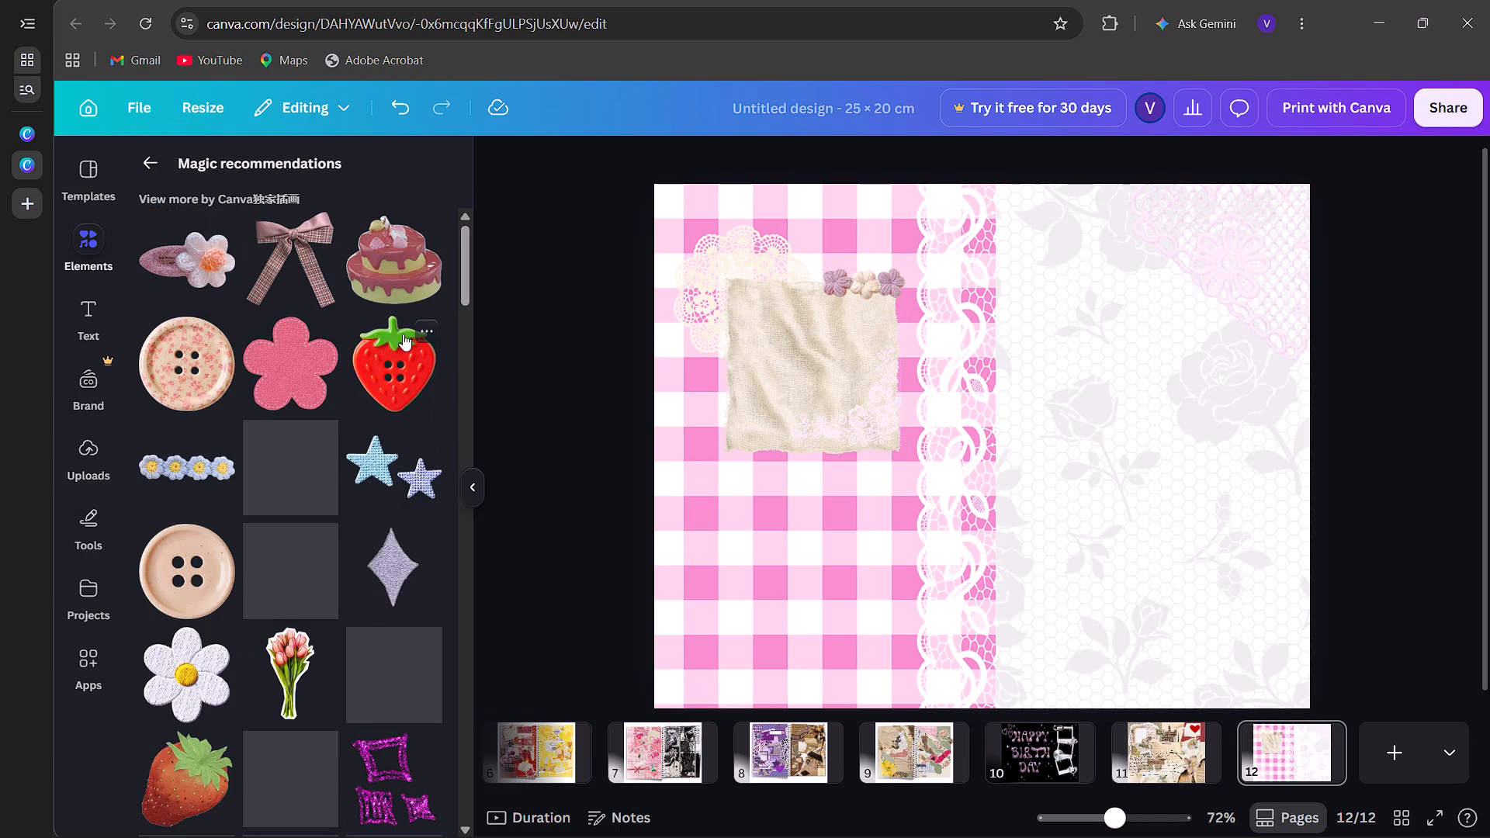
pyautogui.click(203, 563)
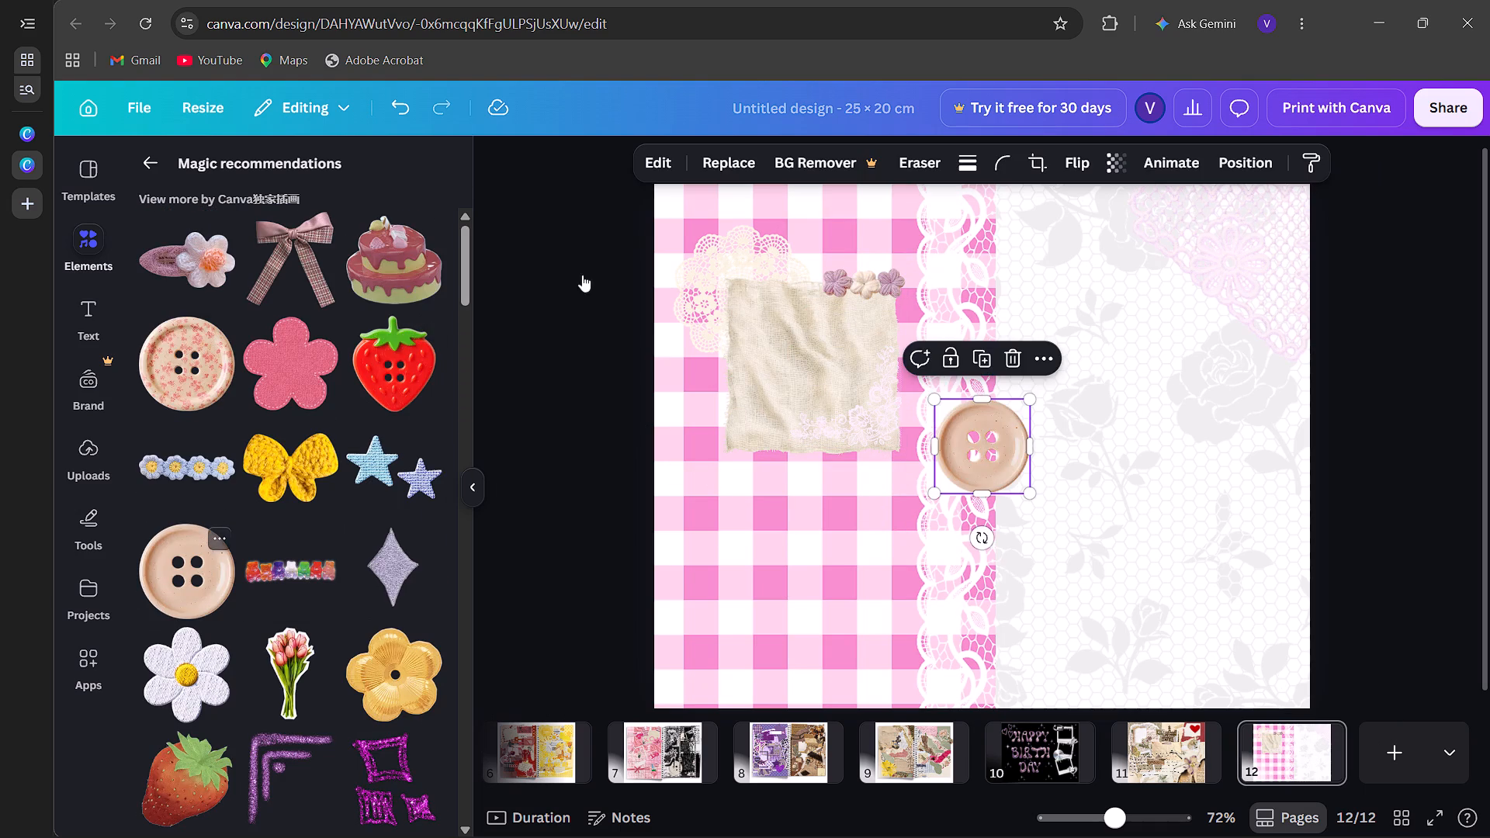
pyautogui.moveTo(978, 454); pyautogui.dragTo(729, 448)
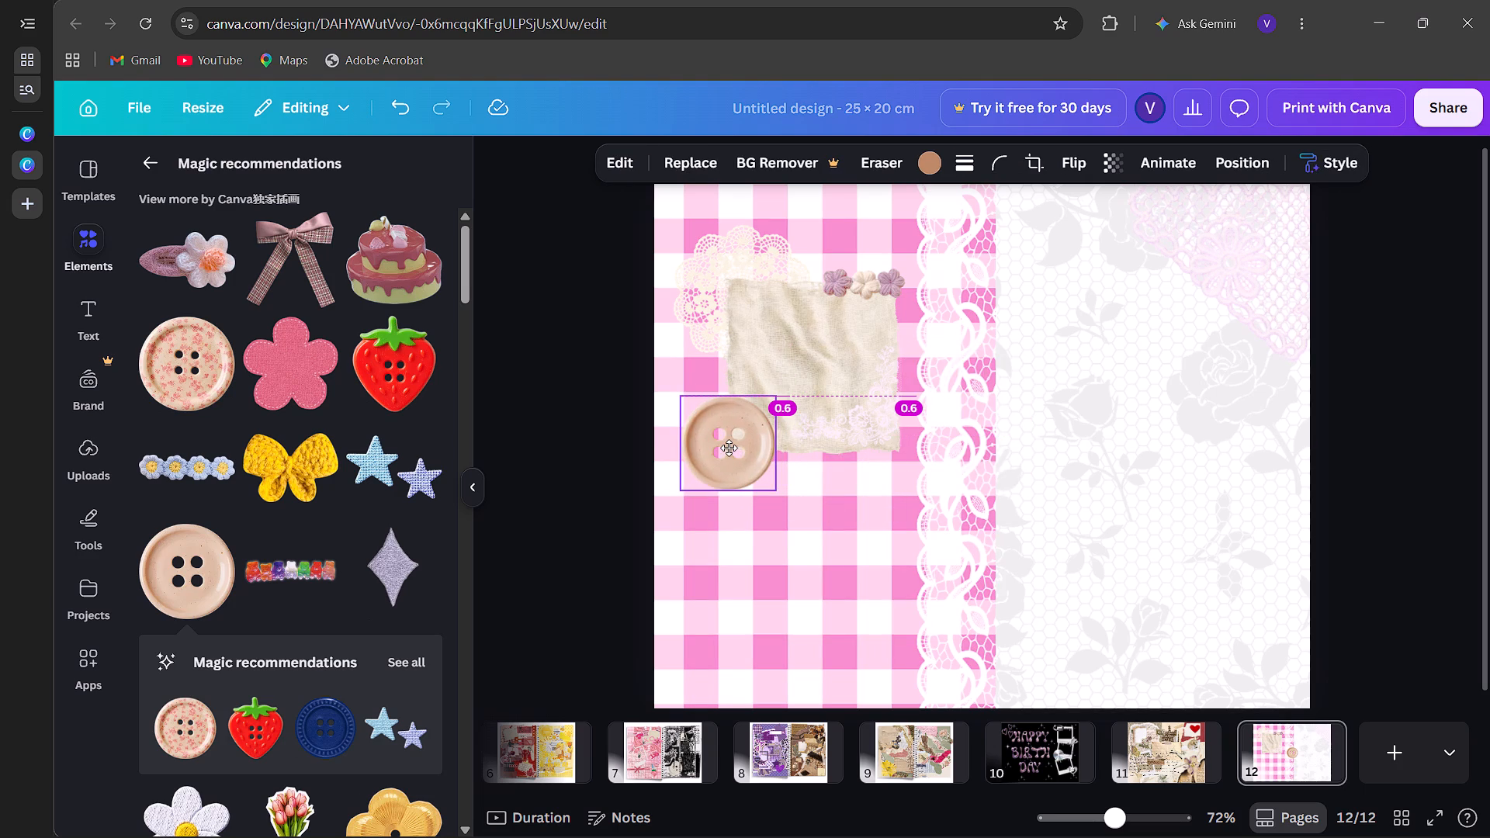
pyautogui.moveTo(729, 448); pyautogui.dragTo(863, 440)
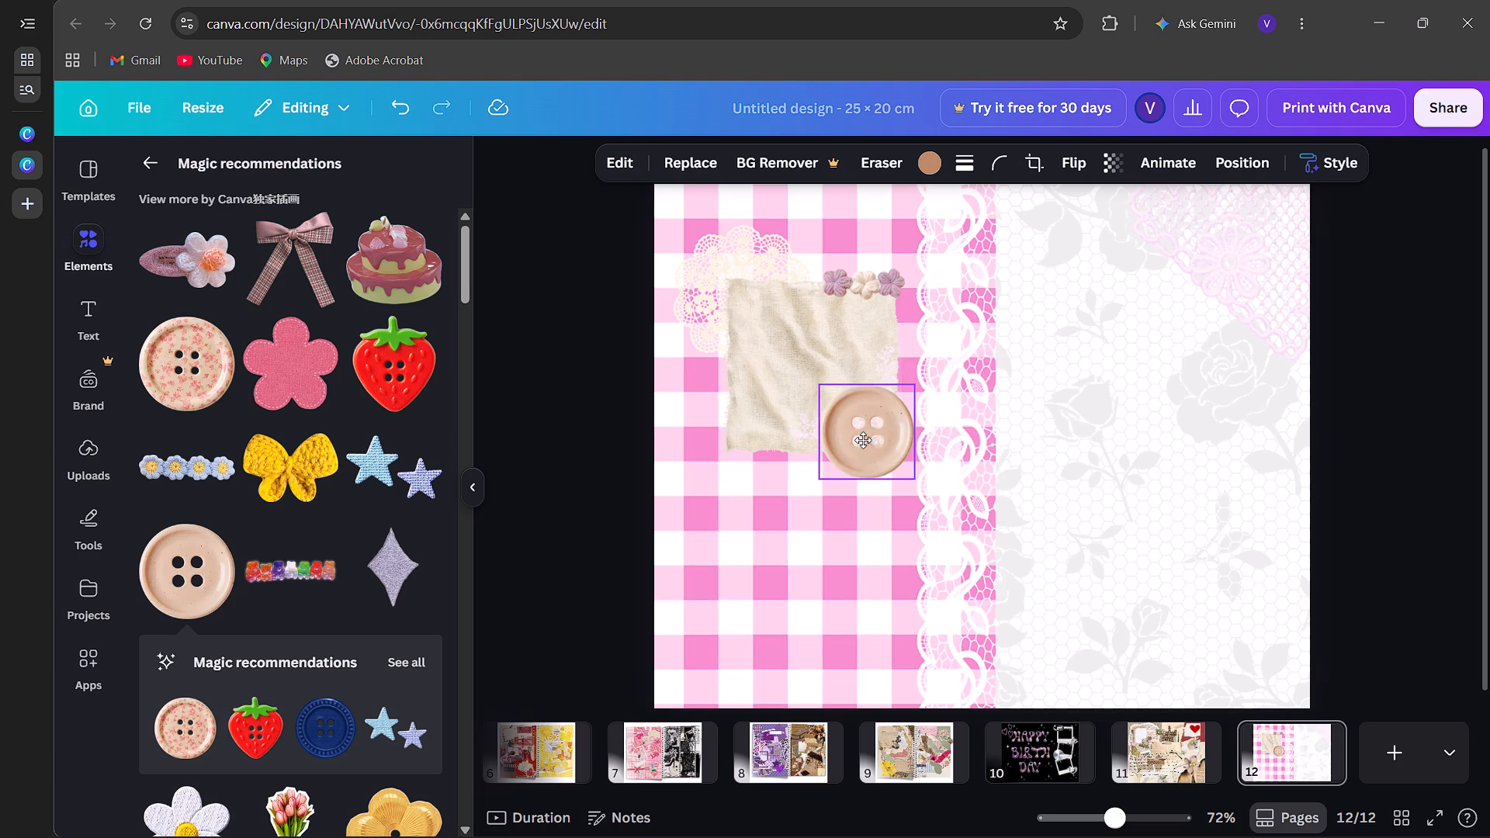
pyautogui.moveTo(863, 440); pyautogui.dragTo(868, 445)
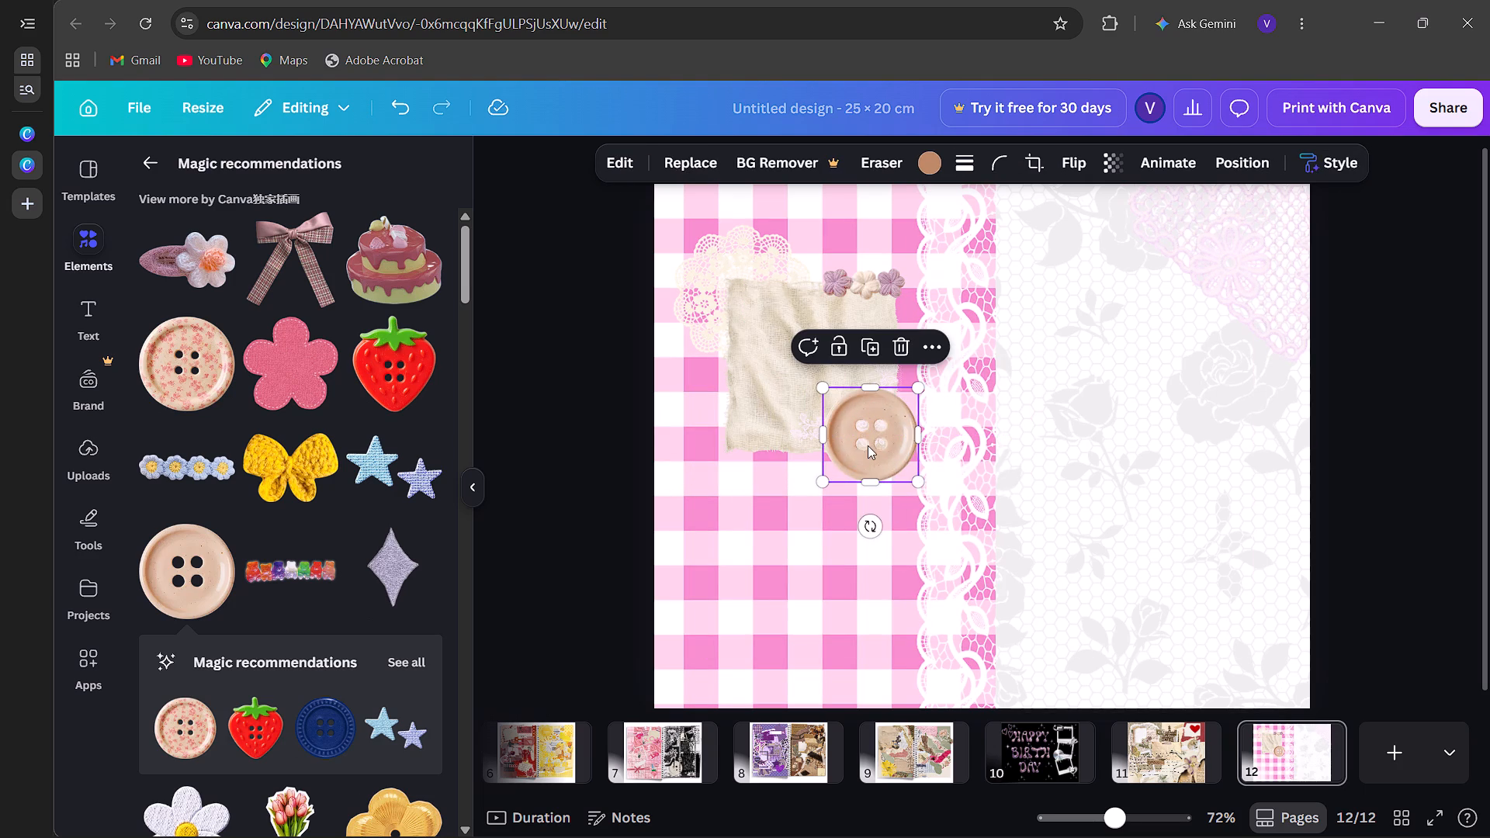
# Flip the pale pink lace corner horizontally and move it onto the fabric square's lower-left corner.
pyautogui.click(890, 373)
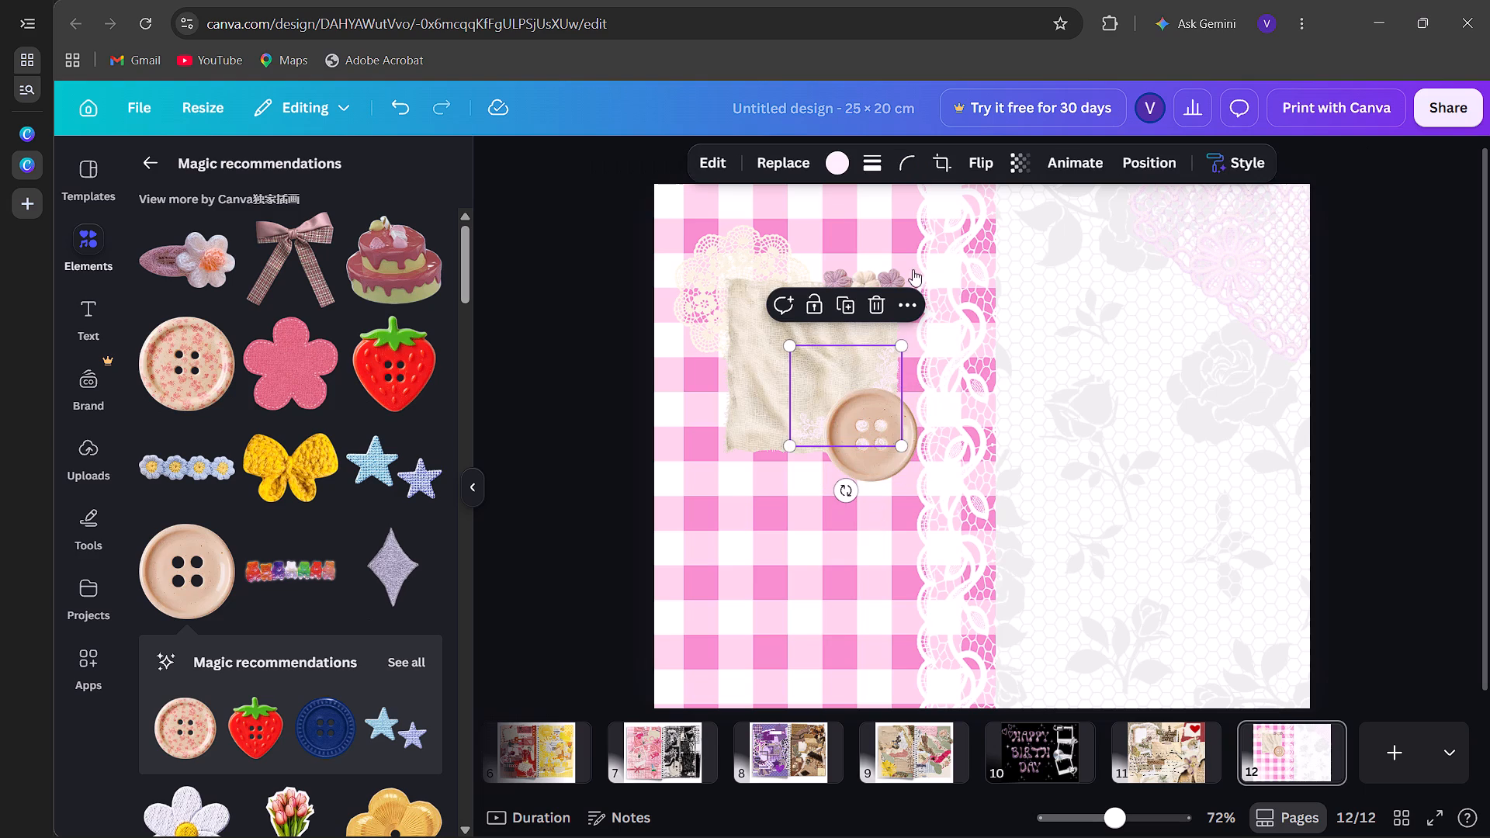
pyautogui.click(1123, 161)
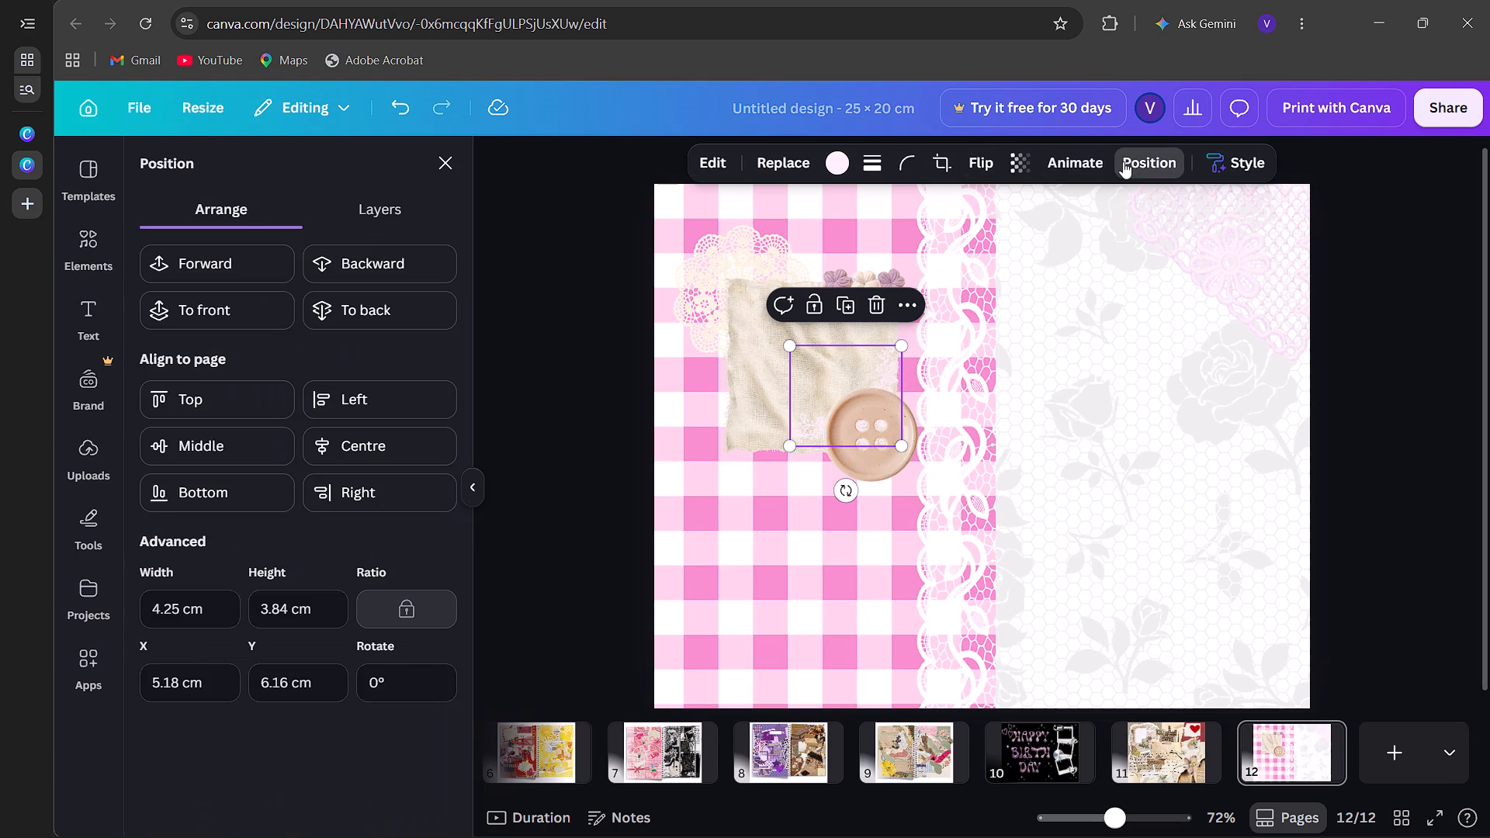
pyautogui.click(982, 172)
pyautogui.click(996, 224)
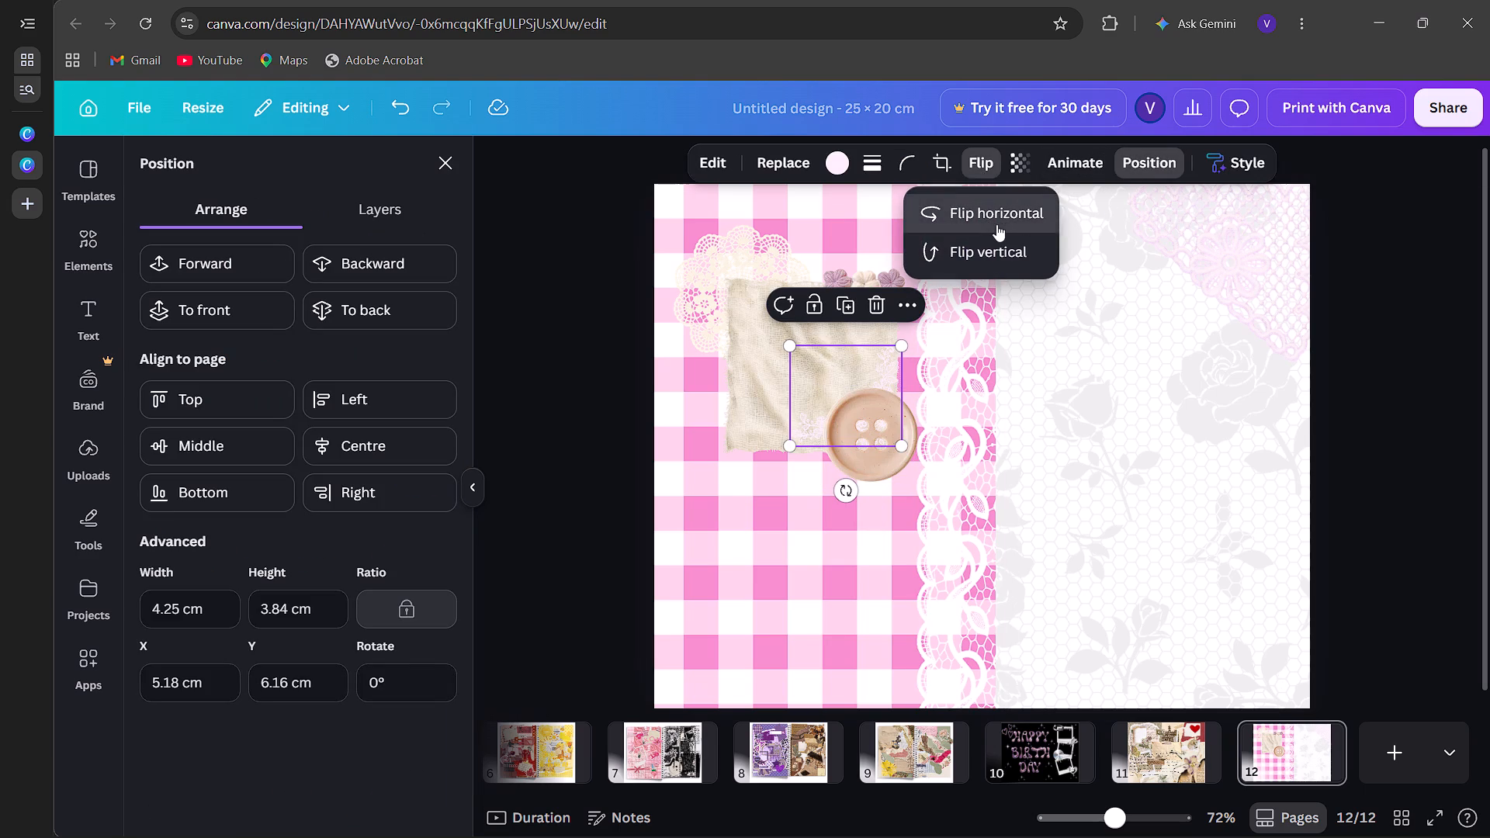
pyautogui.moveTo(806, 406); pyautogui.dragTo(732, 409)
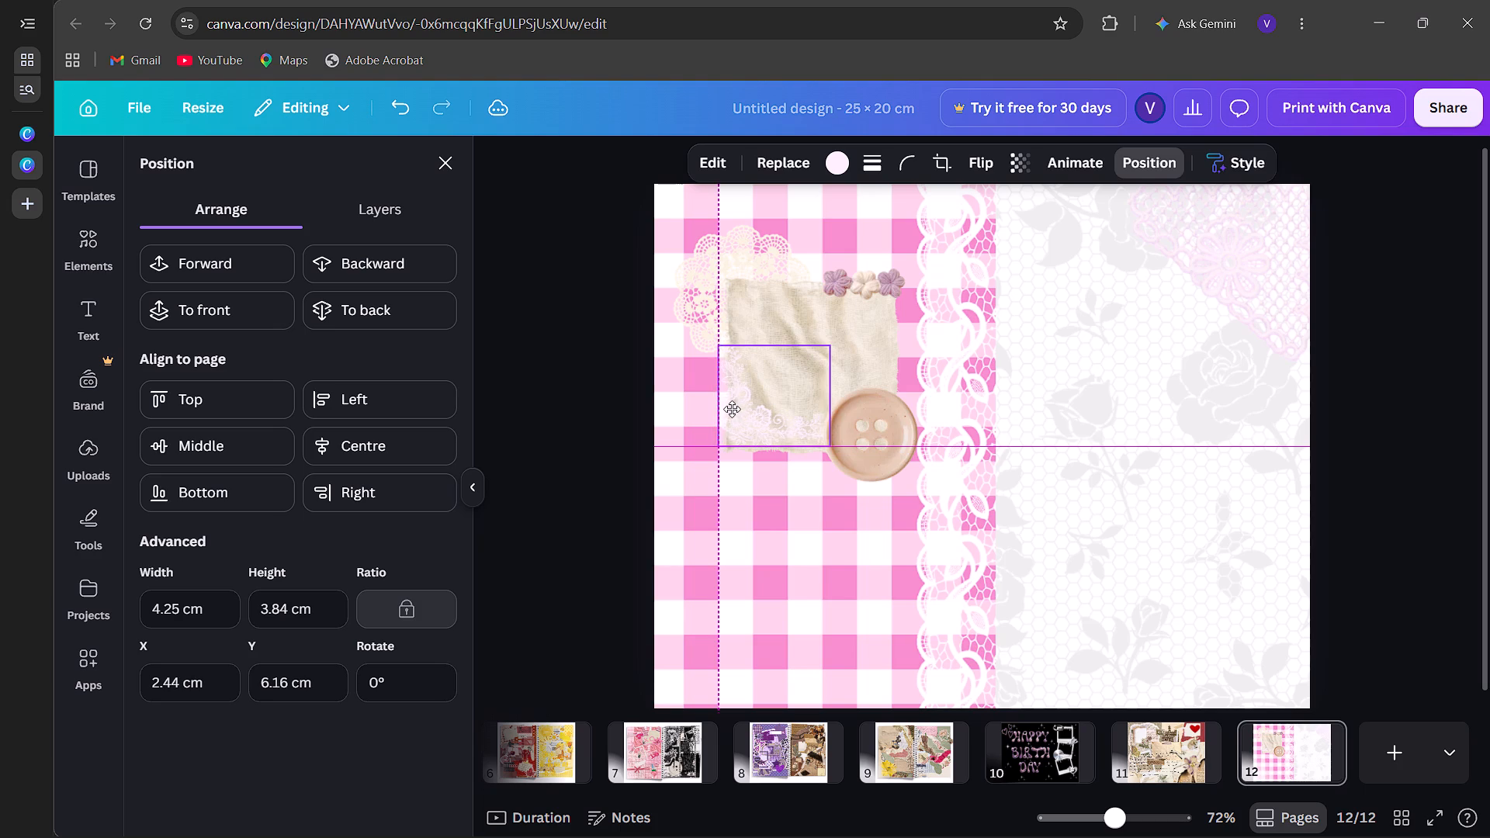
pyautogui.moveTo(732, 409); pyautogui.dragTo(727, 413)
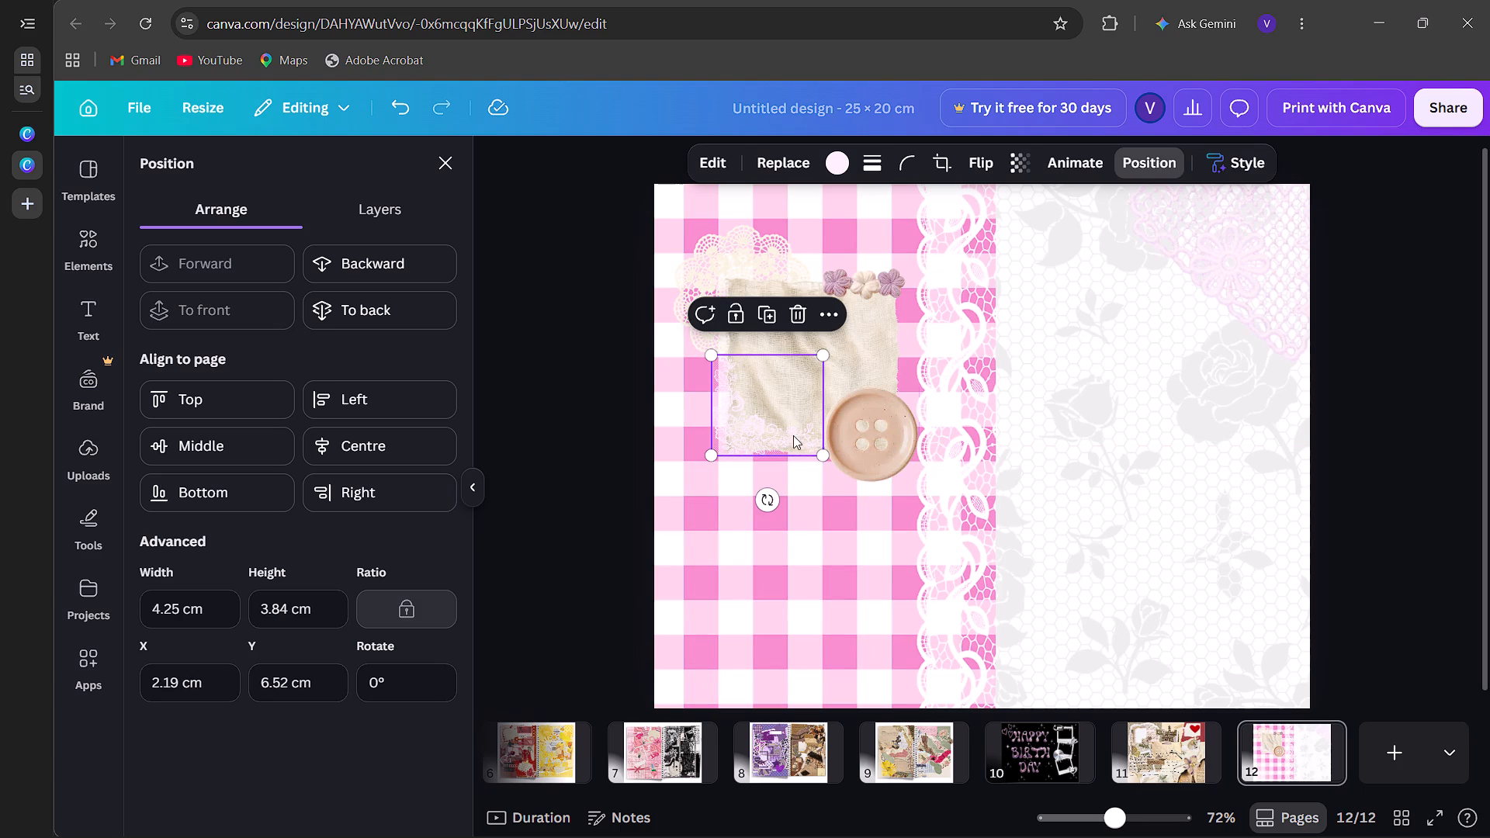
pyautogui.click(731, 435)
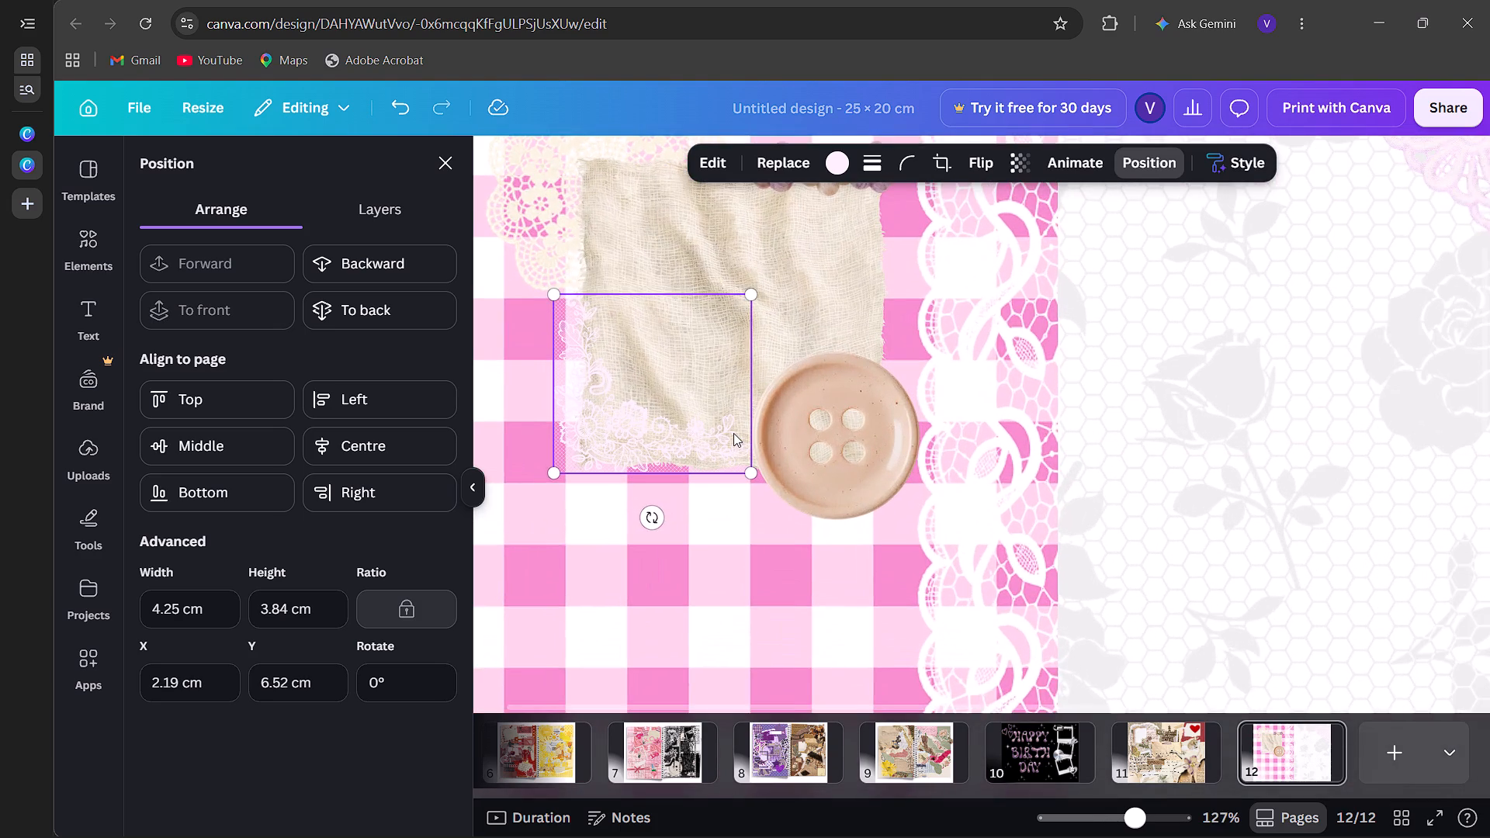
pyautogui.moveTo(610, 451); pyautogui.dragTo(621, 451)
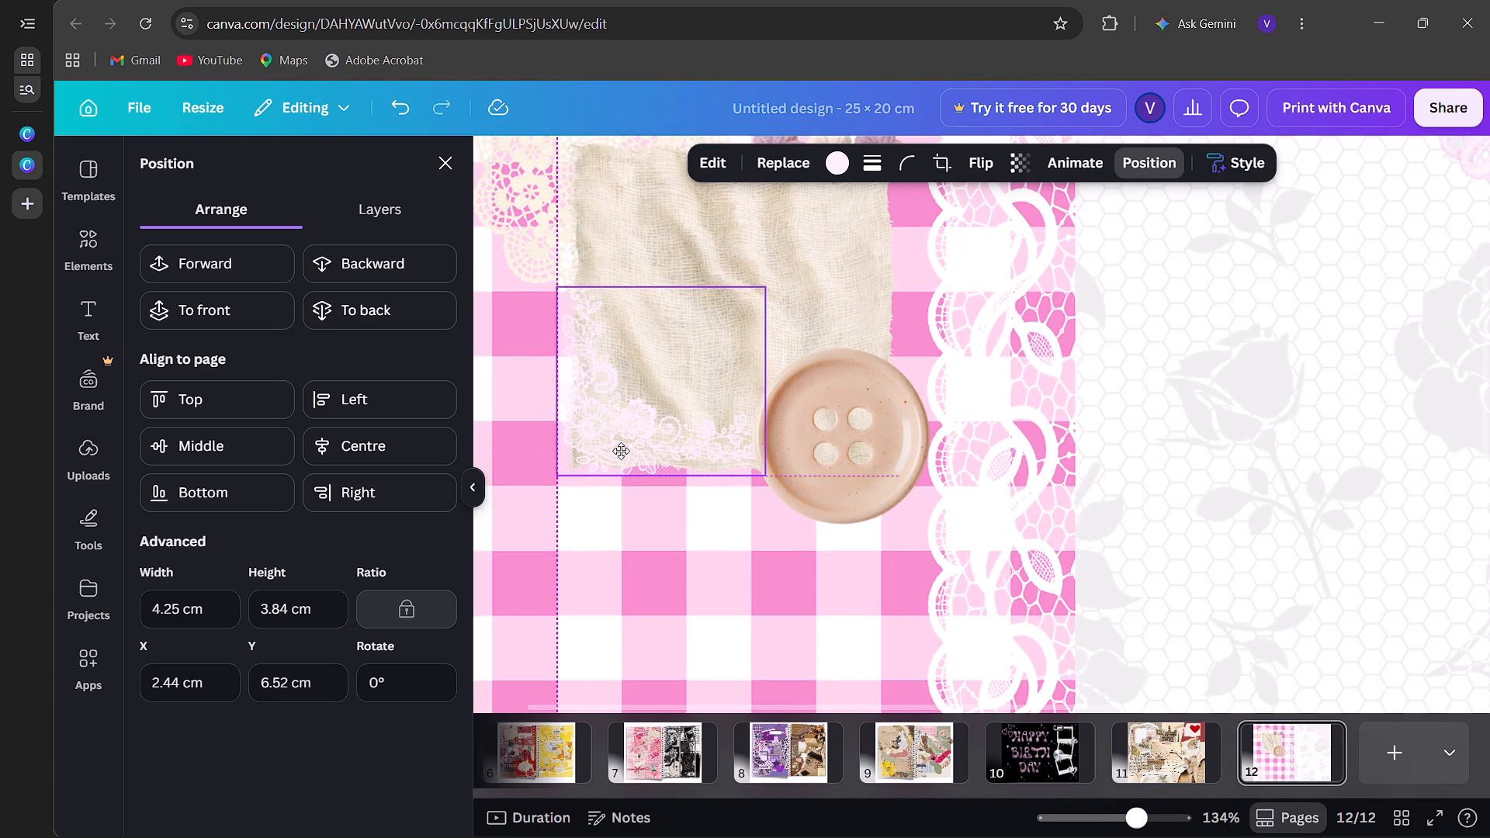
pyautogui.moveTo(621, 451); pyautogui.dragTo(616, 460)
# Shrink the button to about 2.6 × 2.6 cm and position it over the fabric's lower-right corner at about X 7.66, Y 8.13 cm.
pyautogui.moveTo(866, 424); pyautogui.dragTo(886, 423)
pyautogui.moveTo(774, 521); pyautogui.dragTo(843, 489)
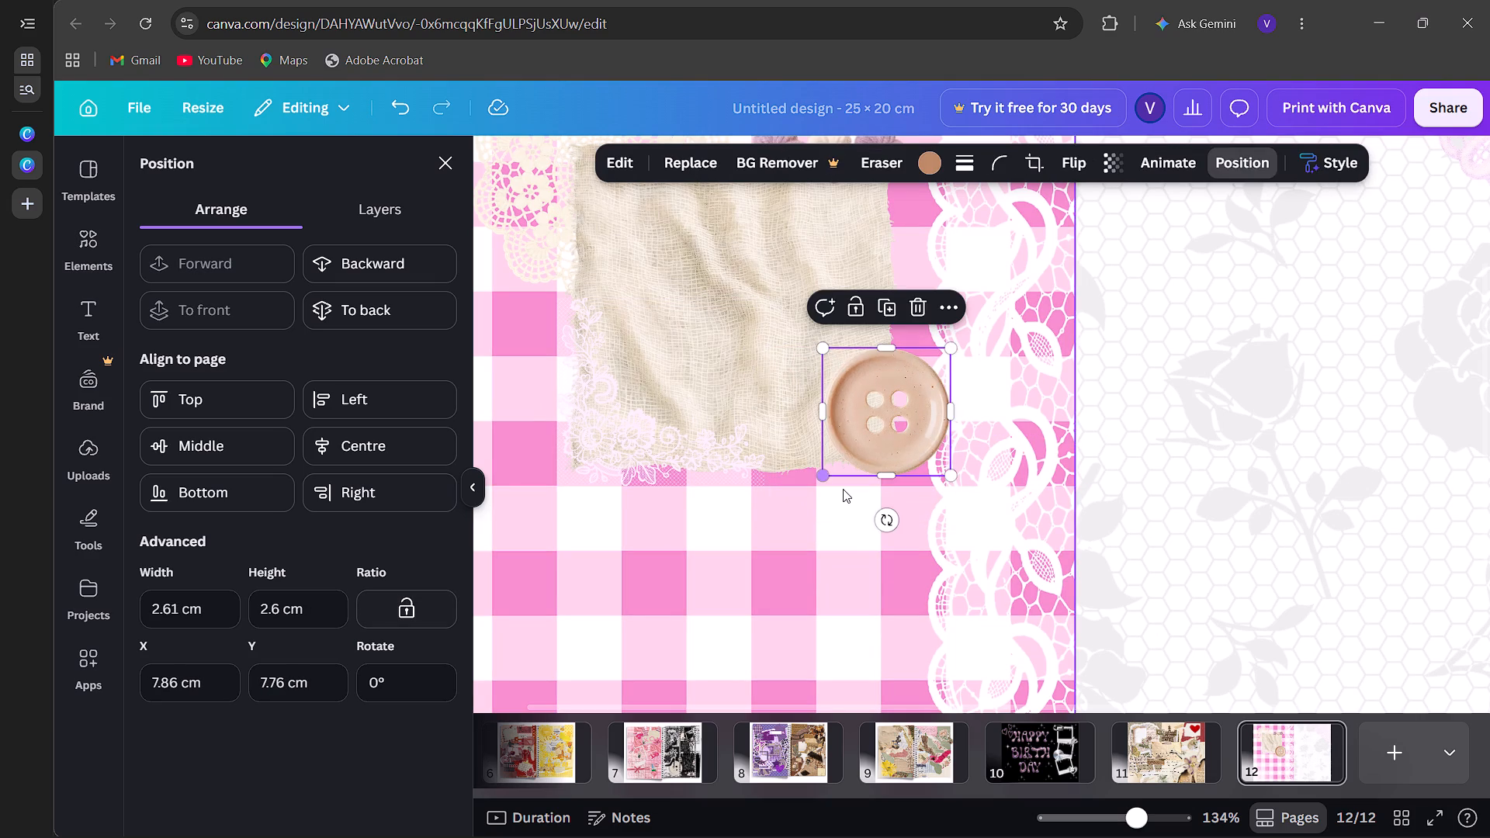
pyautogui.moveTo(891, 440); pyautogui.dragTo(893, 483)
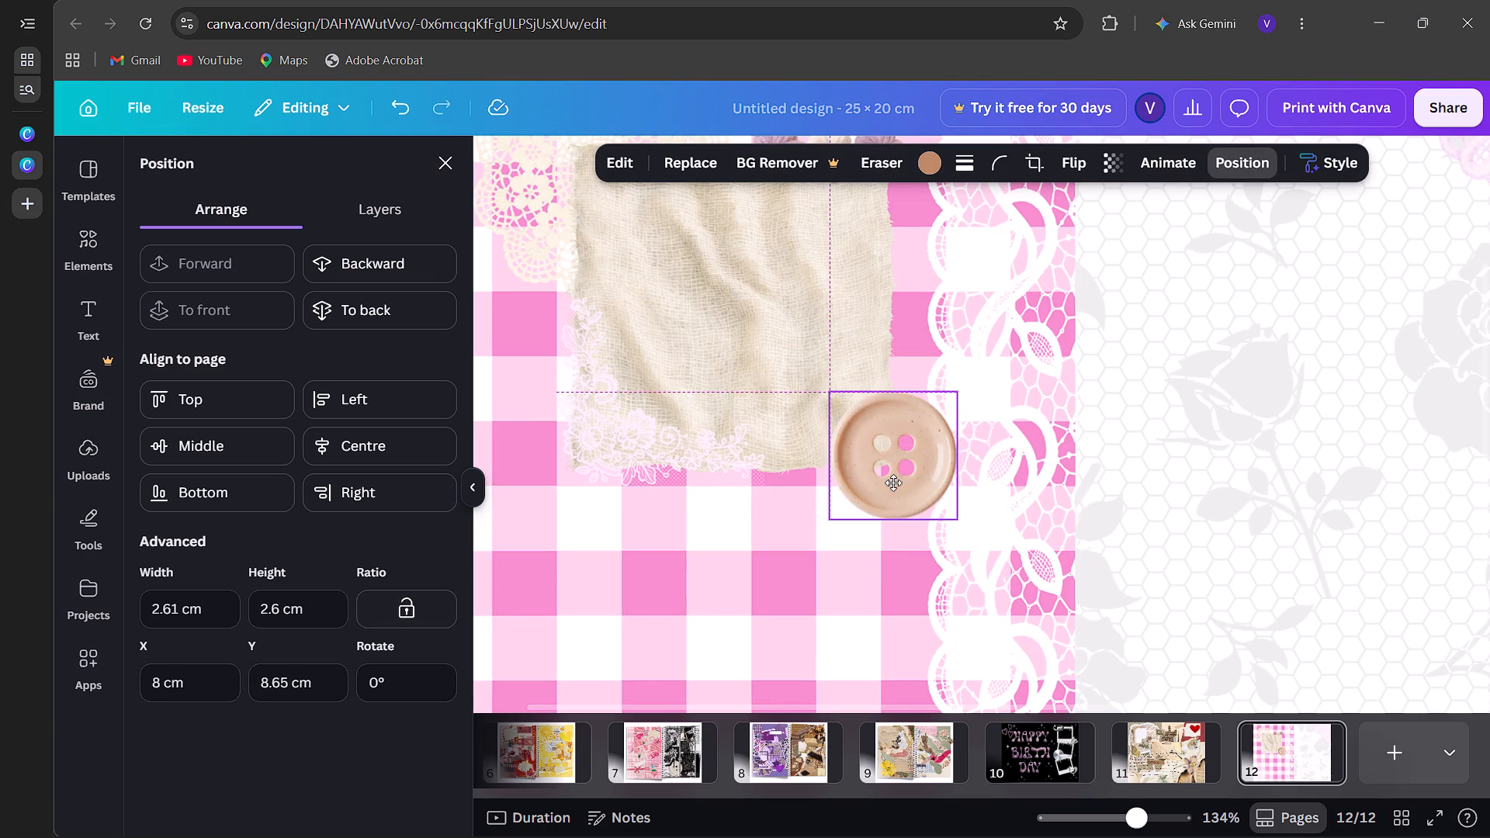
pyautogui.moveTo(893, 483); pyautogui.dragTo(881, 459)
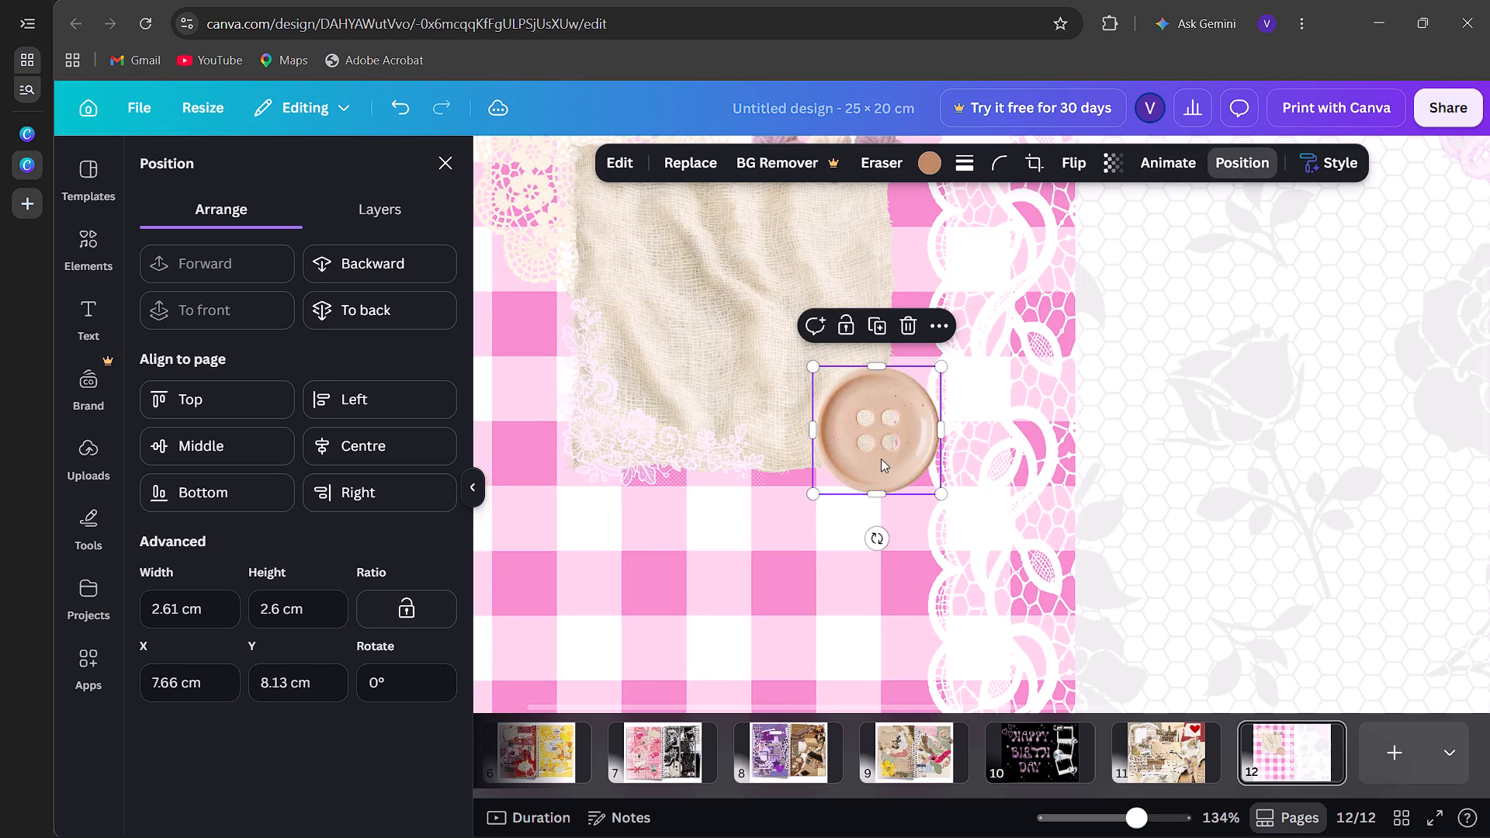
# Recolour the button from beige to the very pale pink in the gingham's photo colours.
pyautogui.click(928, 167)
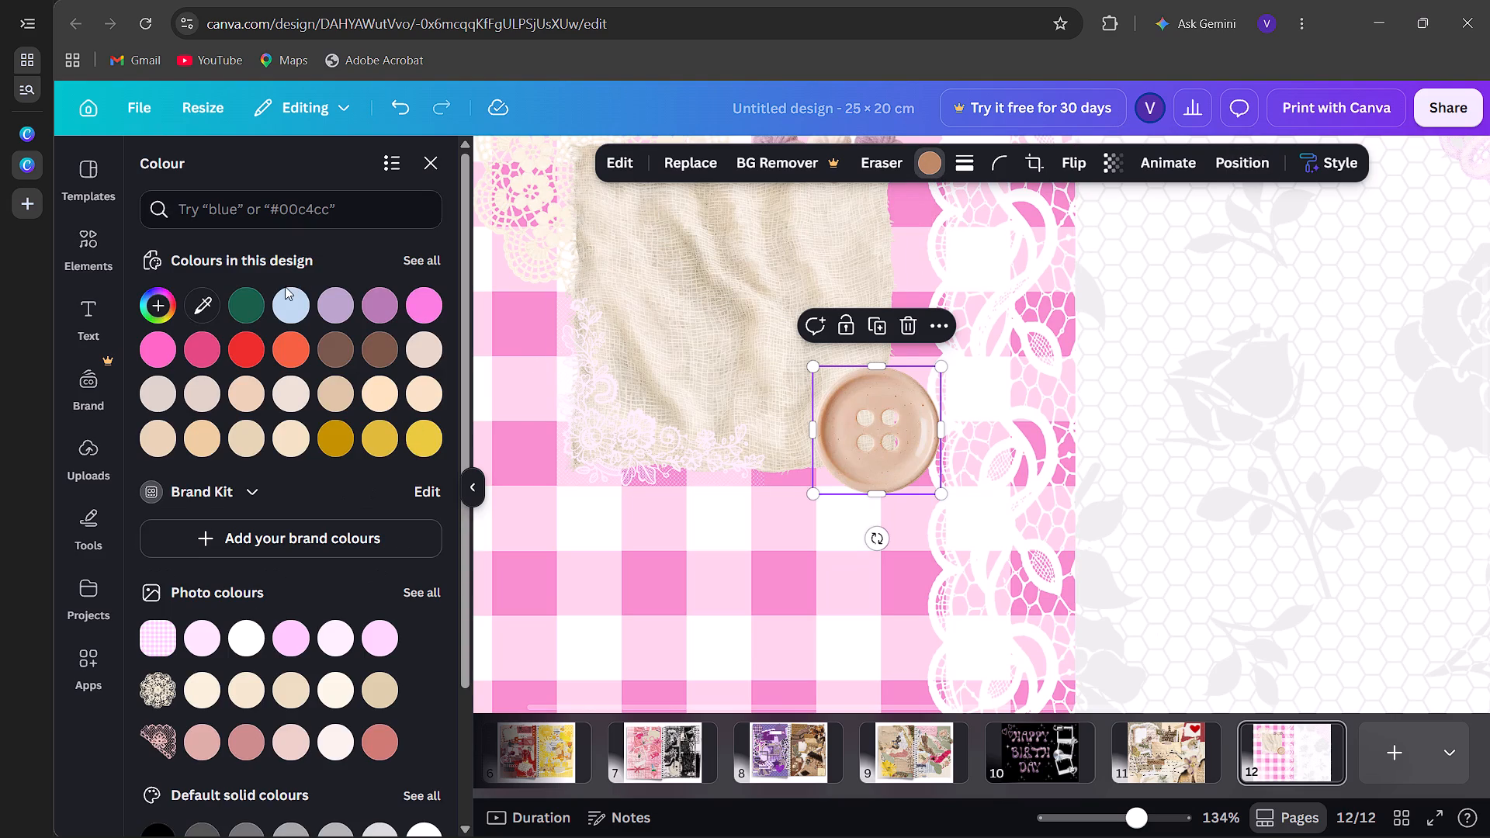
pyautogui.click(288, 299)
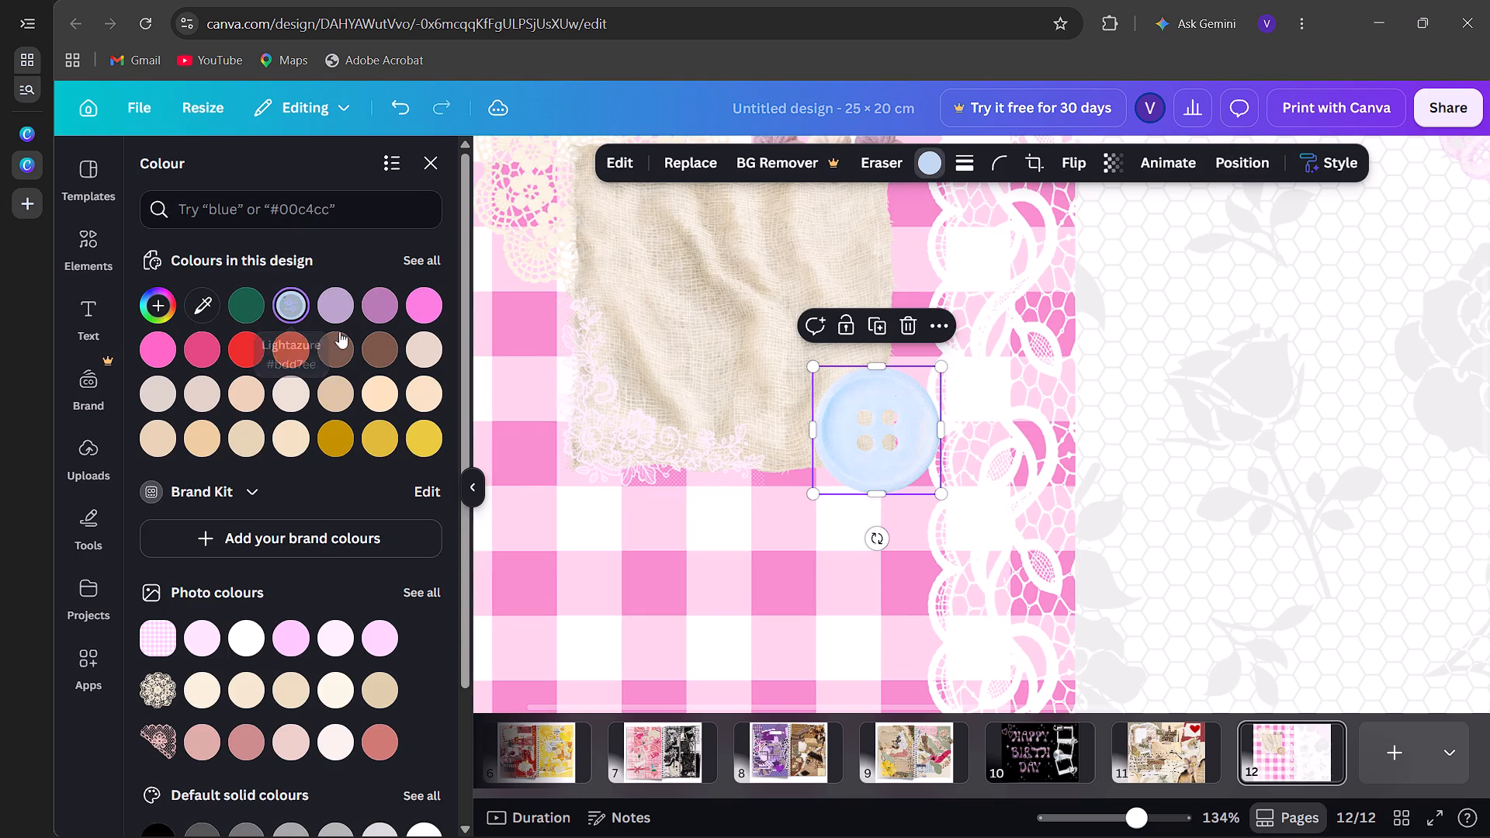
pyautogui.click(376, 634)
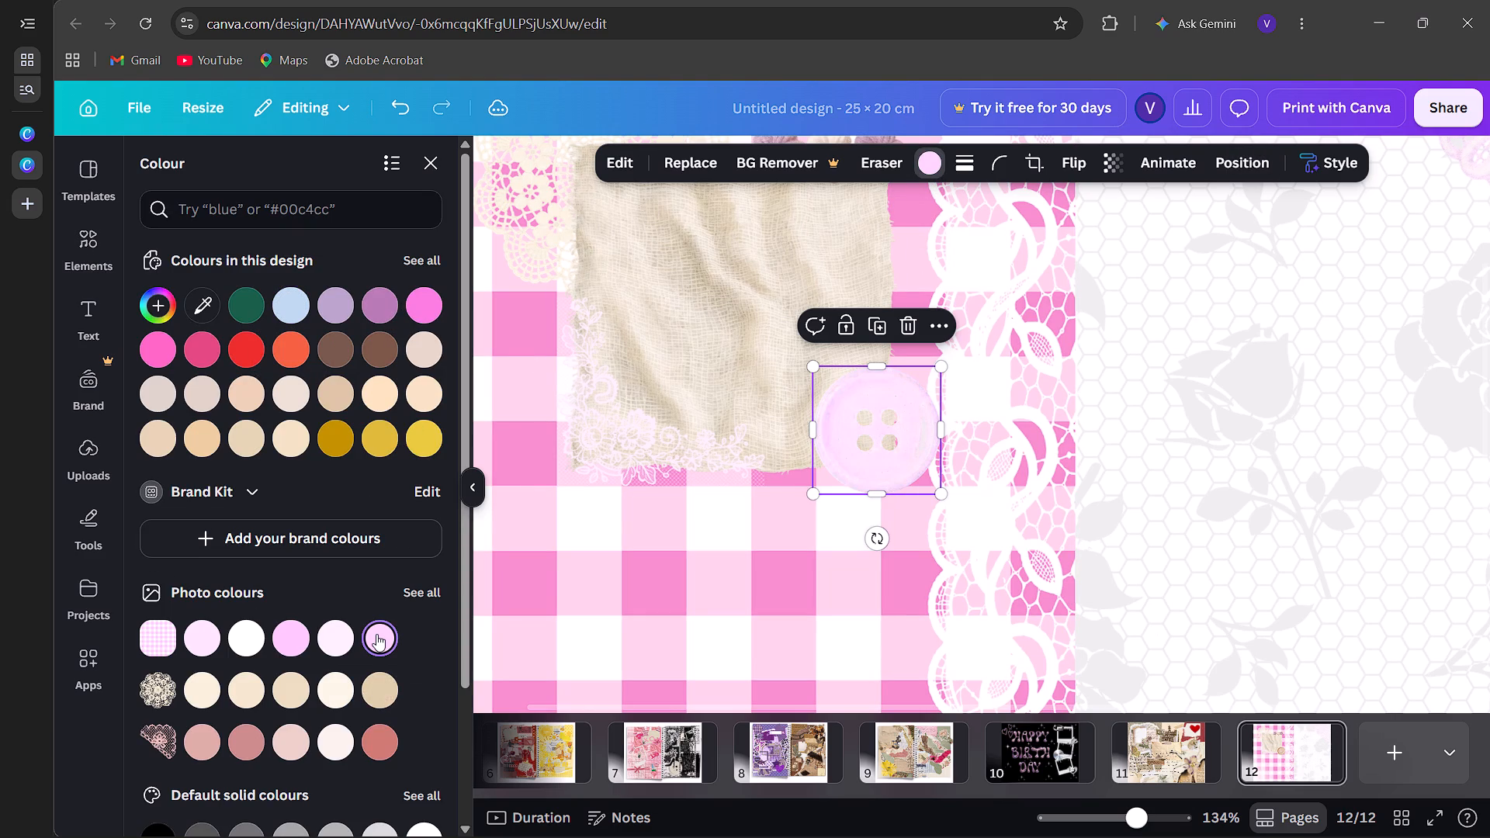
pyautogui.click(334, 643)
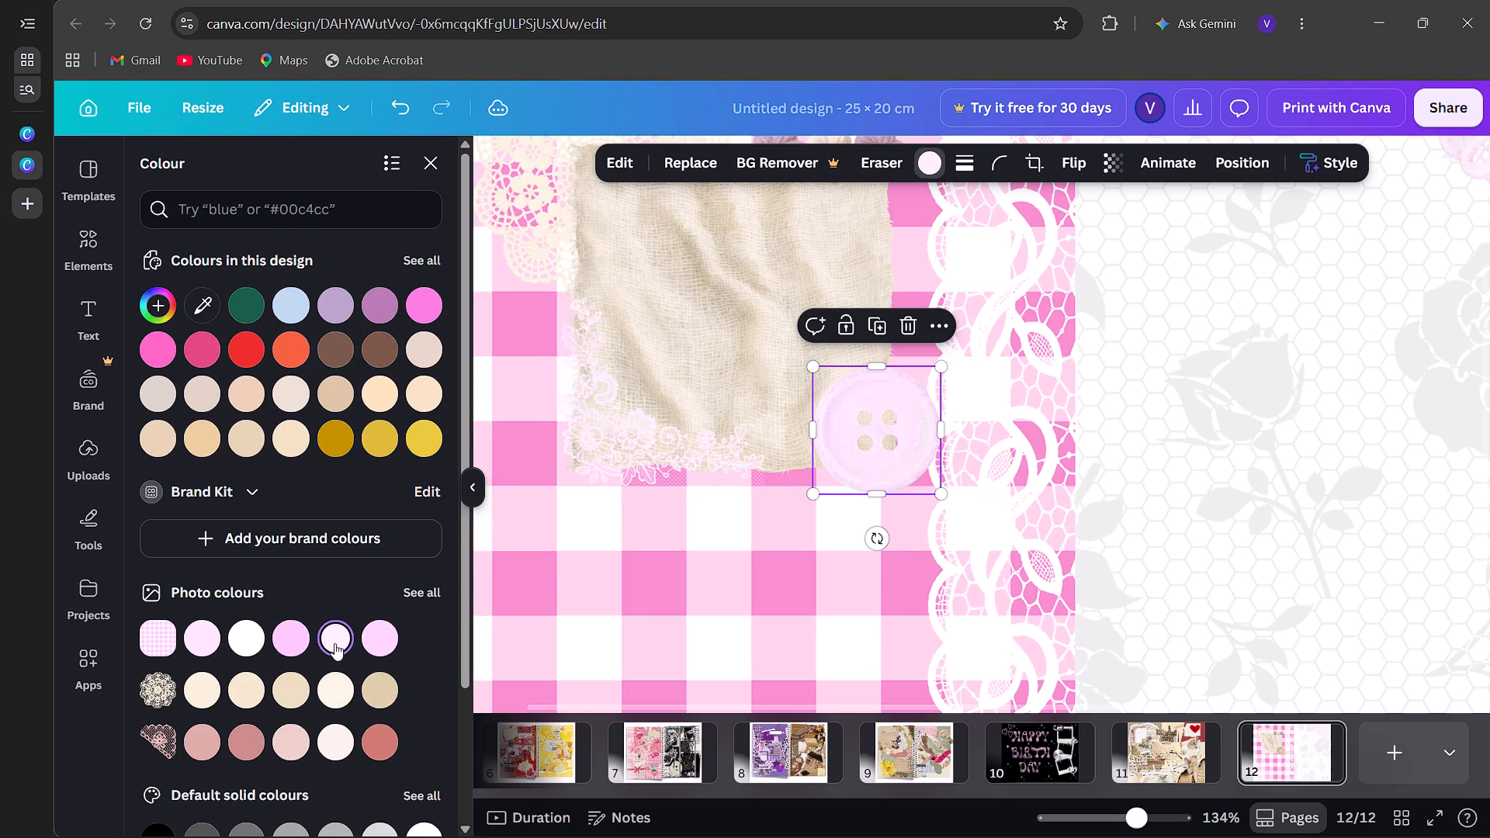
pyautogui.click(424, 169)
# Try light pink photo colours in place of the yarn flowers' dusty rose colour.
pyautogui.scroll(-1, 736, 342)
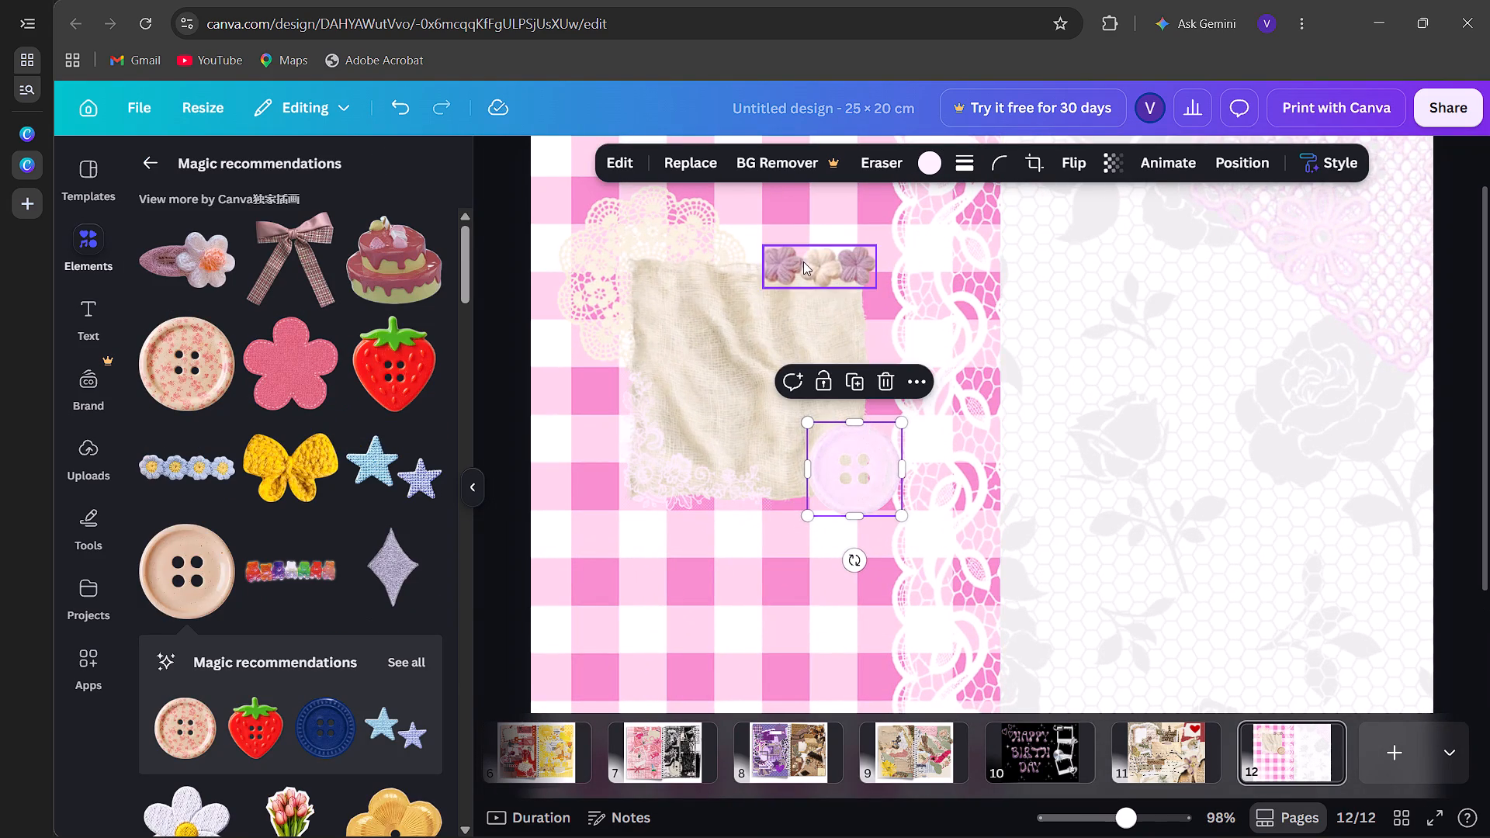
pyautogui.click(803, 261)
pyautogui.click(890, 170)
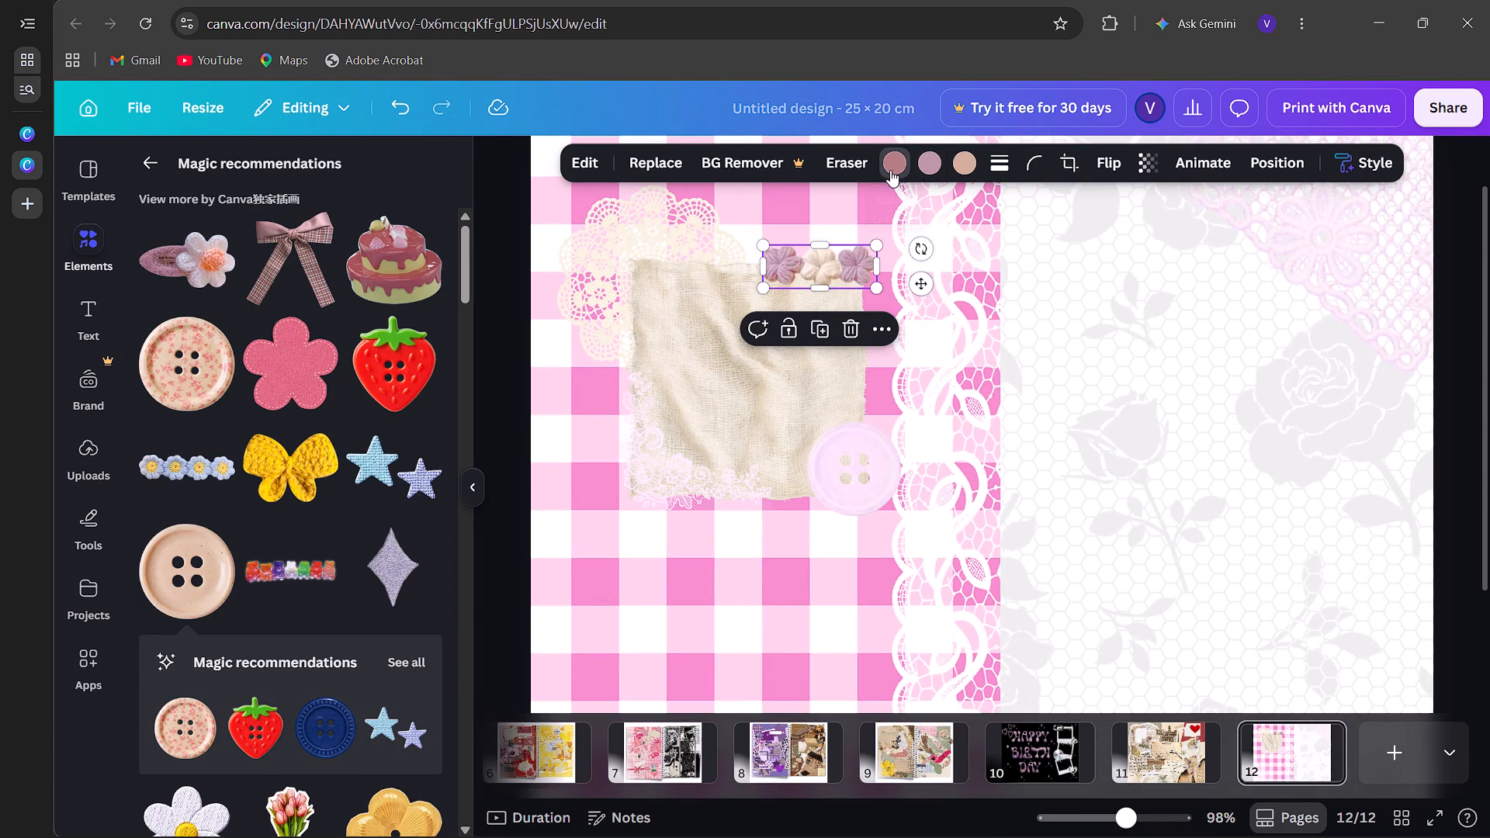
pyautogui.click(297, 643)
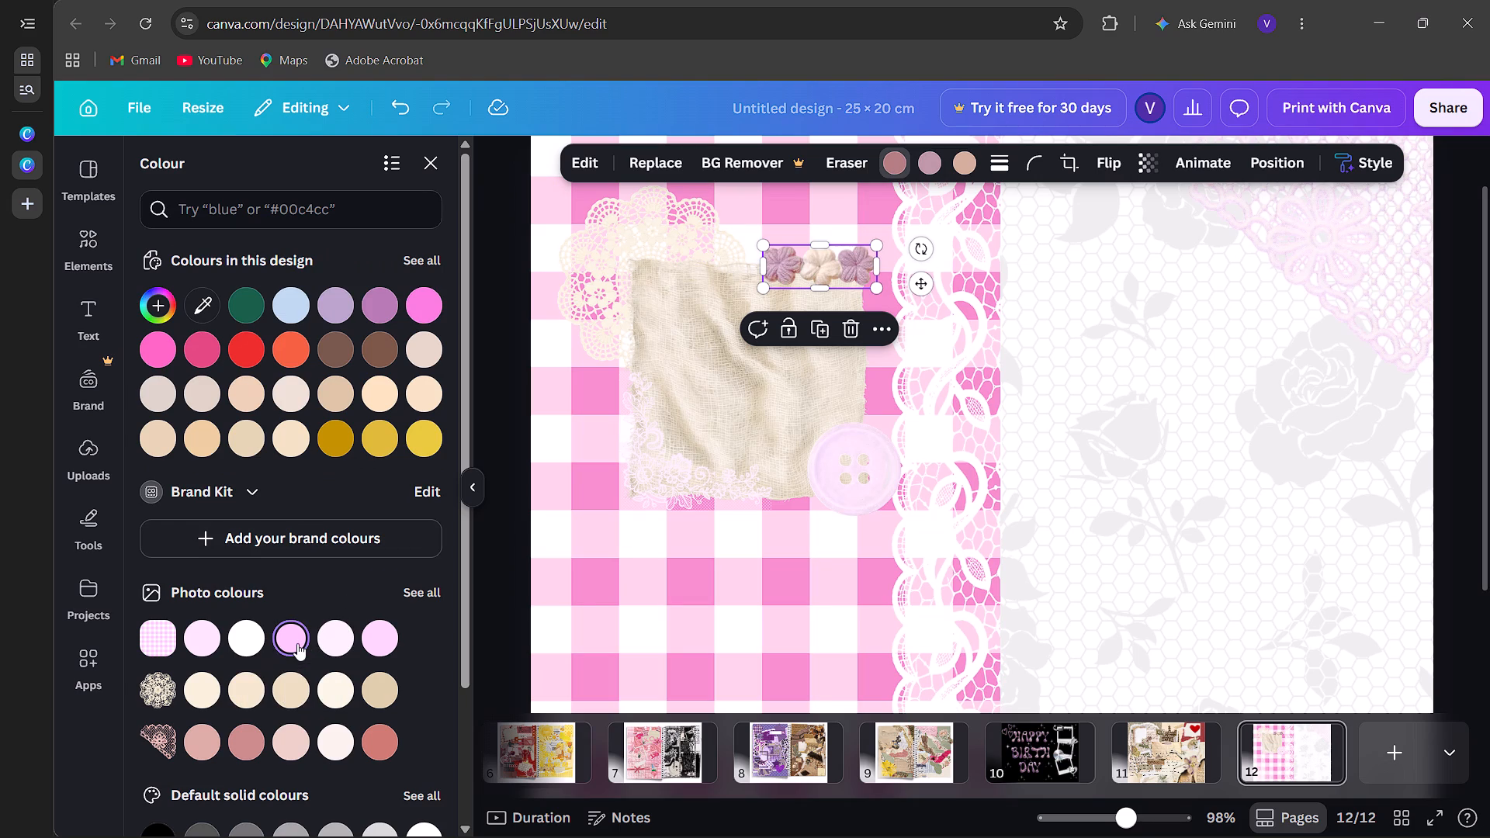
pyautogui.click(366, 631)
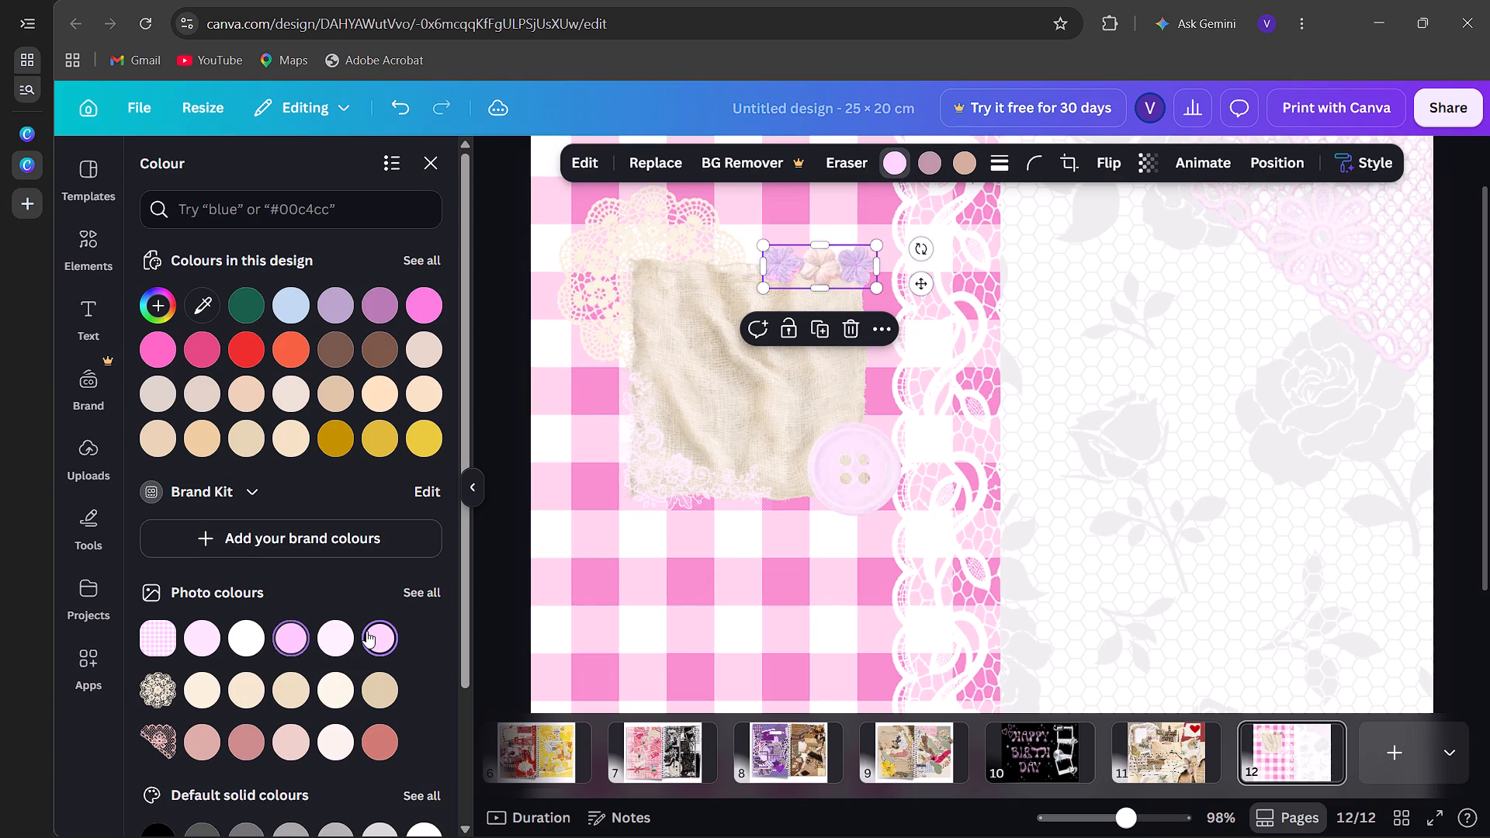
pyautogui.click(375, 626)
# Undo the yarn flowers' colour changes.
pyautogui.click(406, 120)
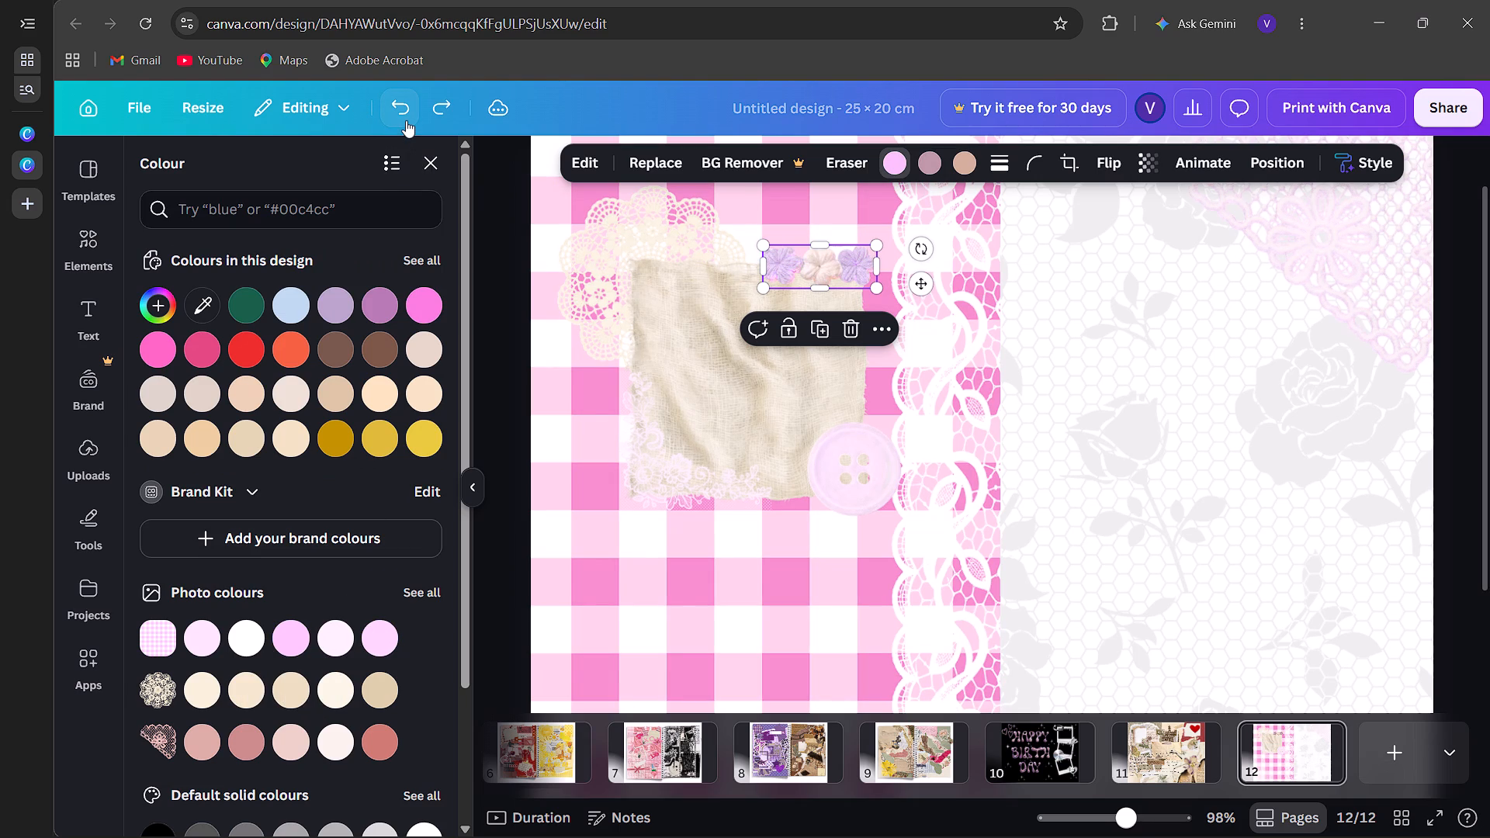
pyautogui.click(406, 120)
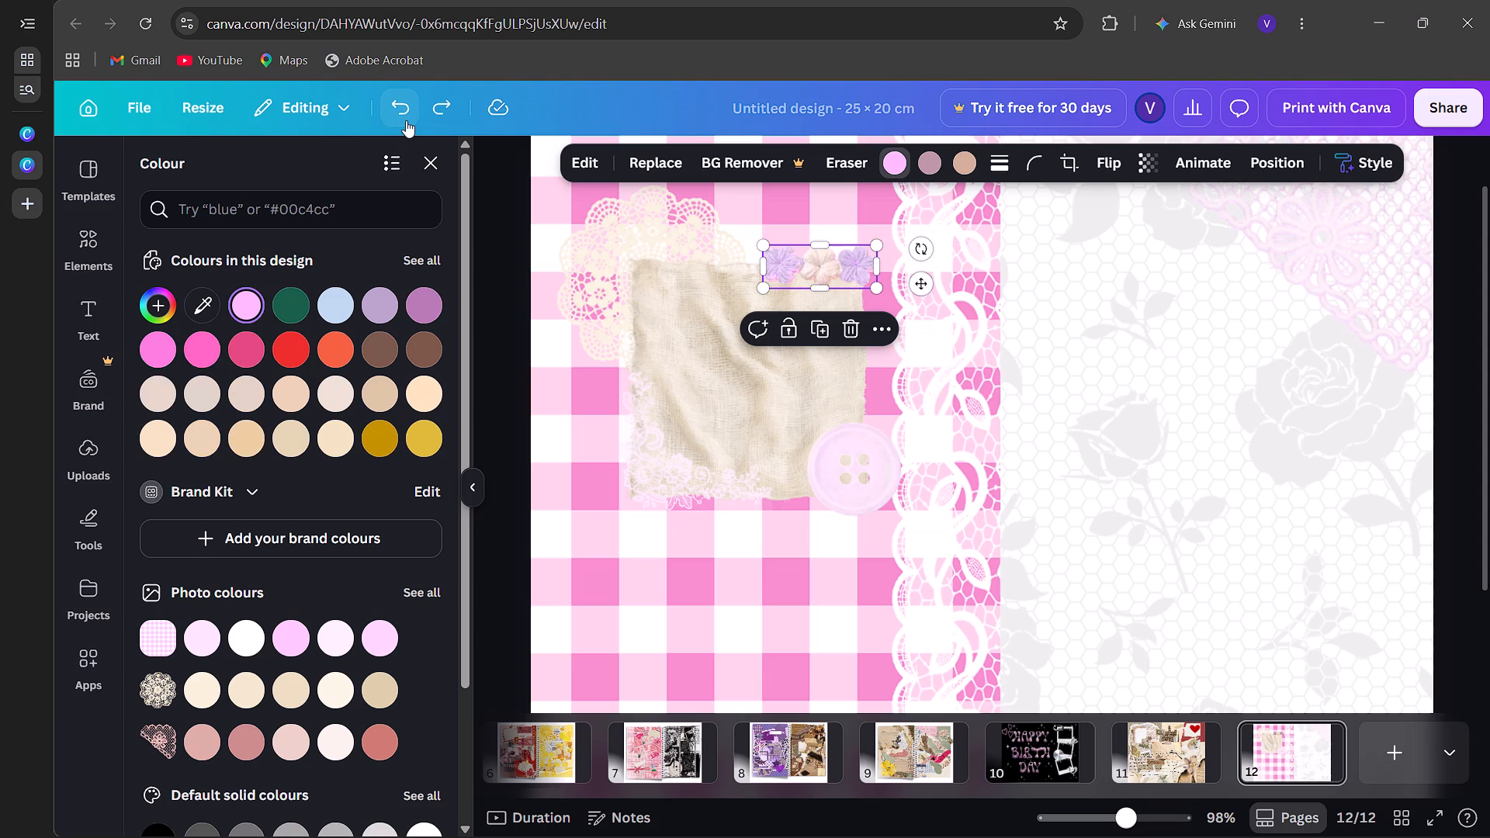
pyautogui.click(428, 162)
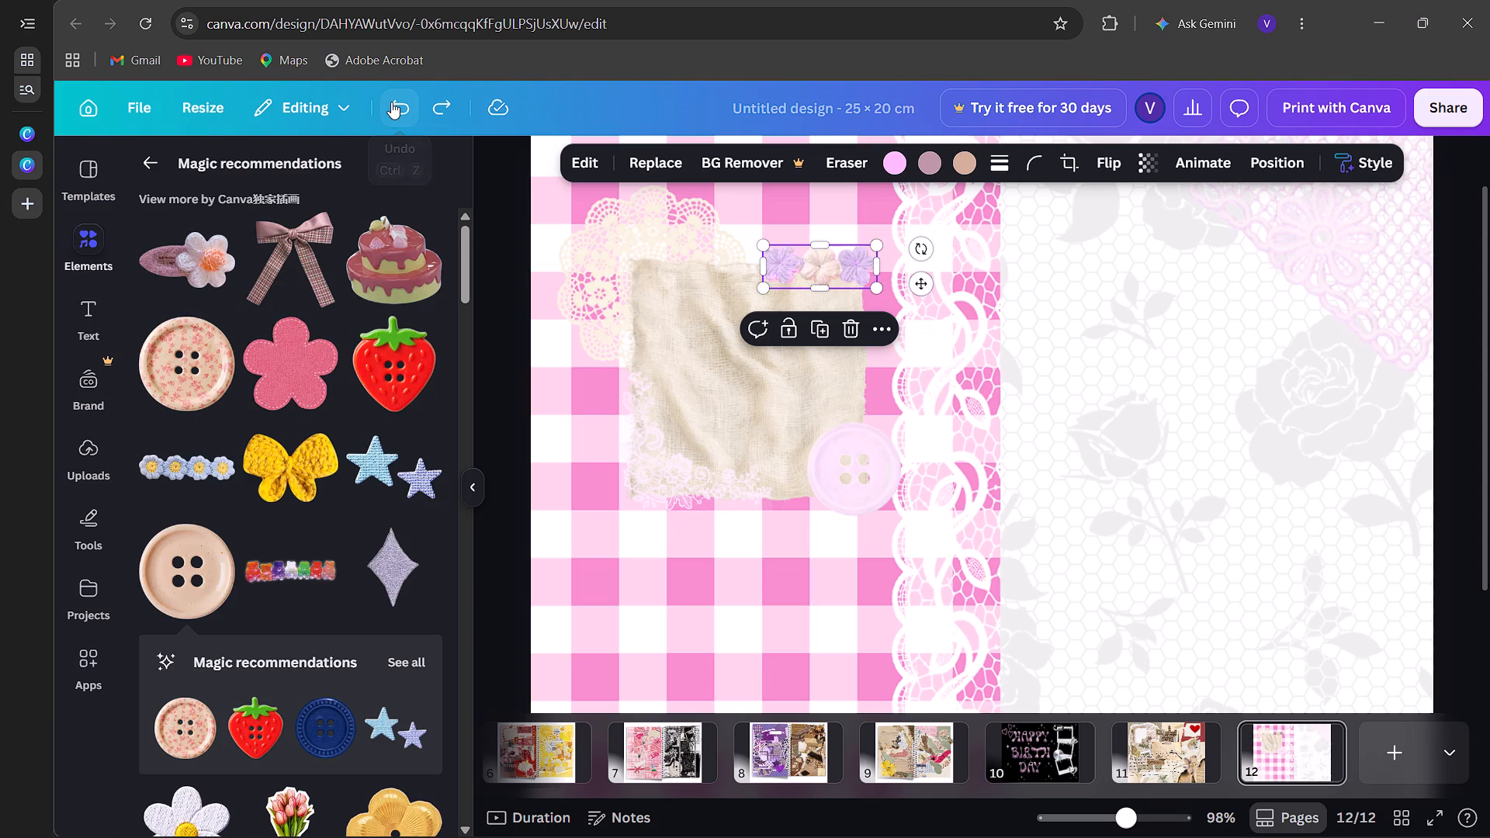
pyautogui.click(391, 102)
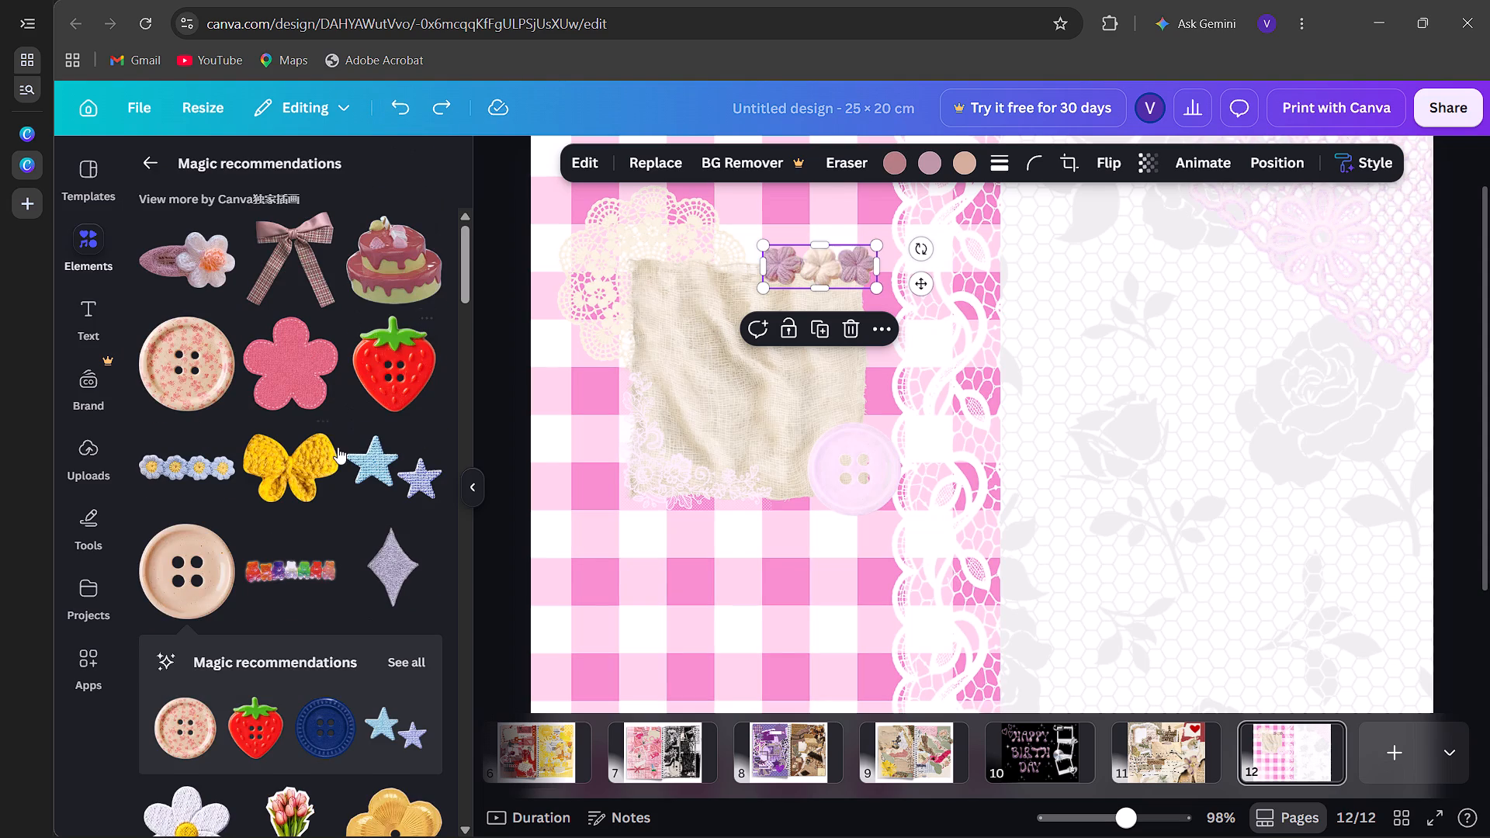
# Browse further down the yarn flowers' recommendations for another collage element.
pyautogui.scroll(-4, 338, 447)
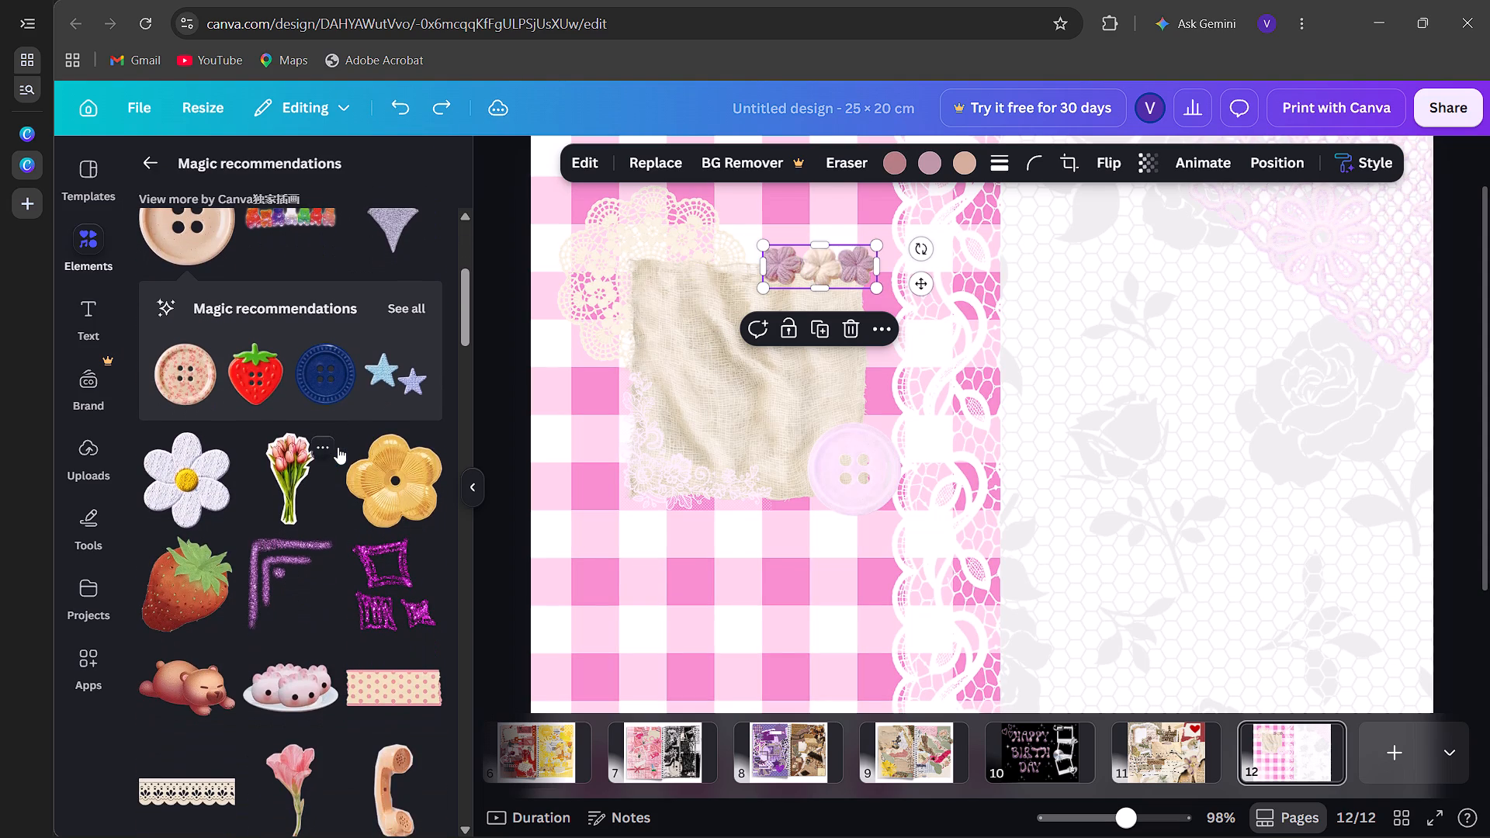
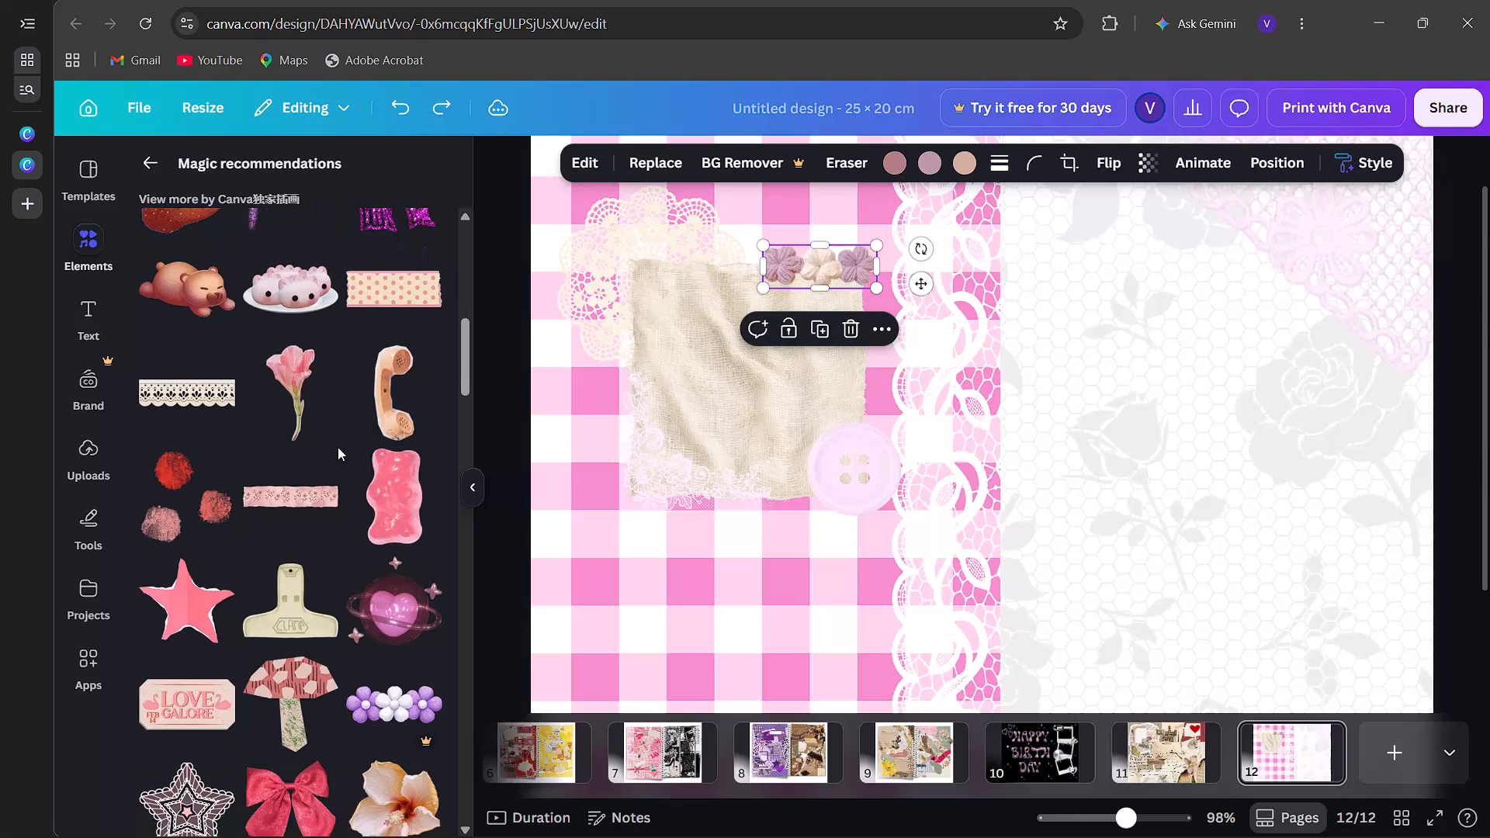
# Browse the recommended elements for another scrapbook decoration to use on page 12.
pyautogui.scroll(-4, 338, 447)
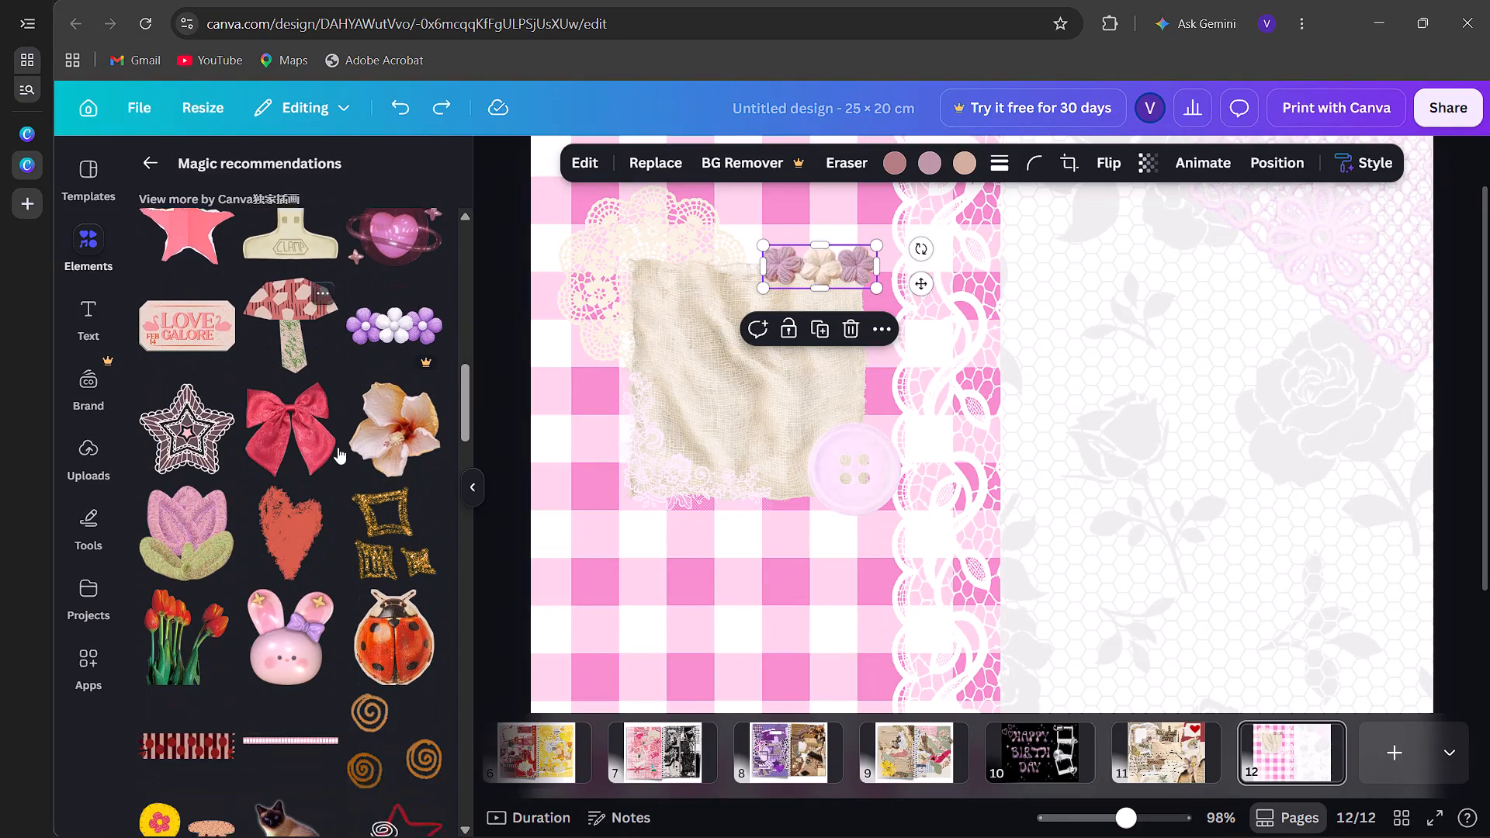
pyautogui.scroll(-3, 338, 447)
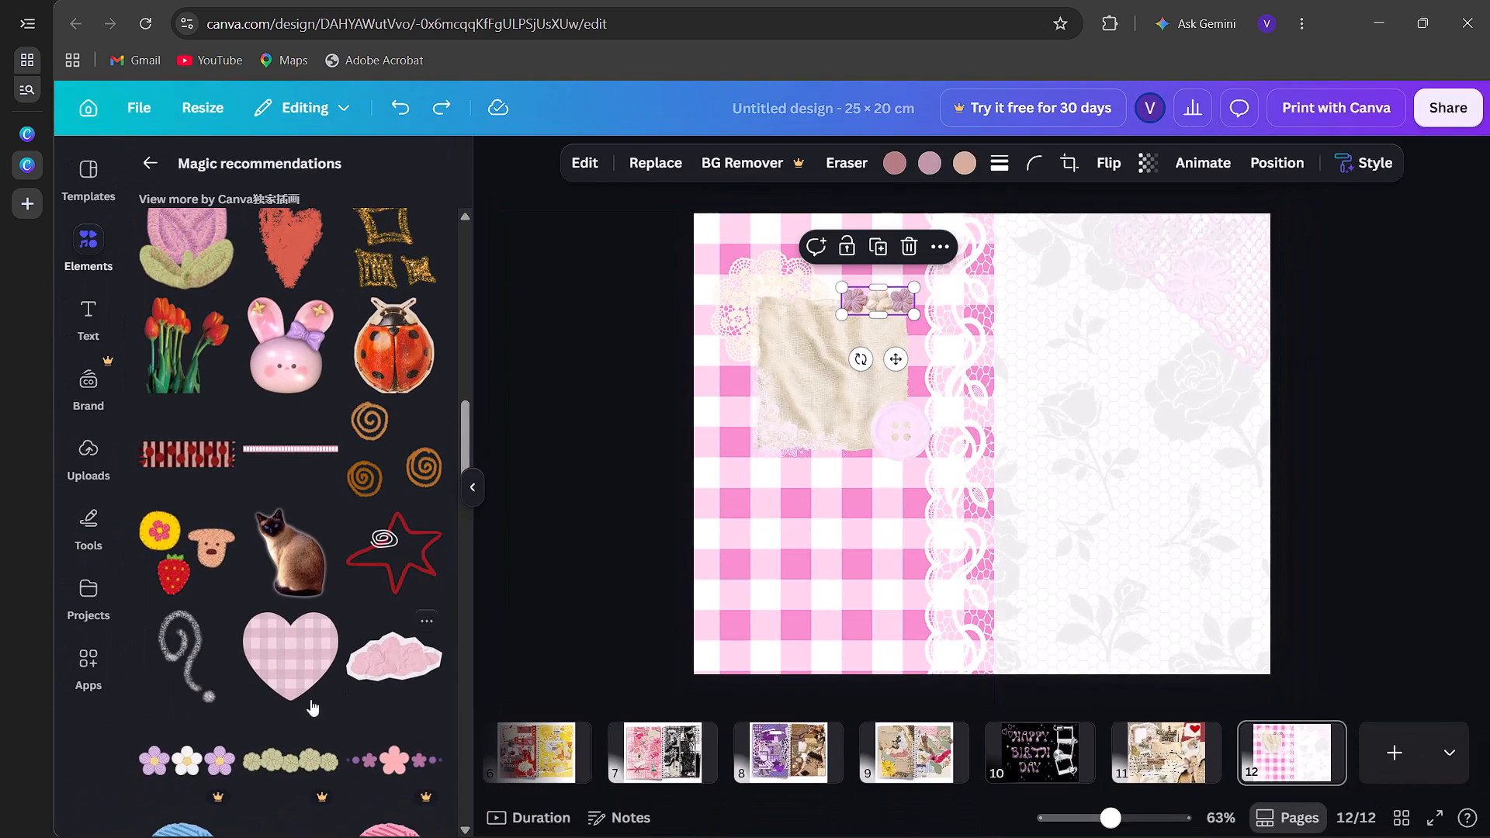
pyautogui.scroll(-7, 293, 707)
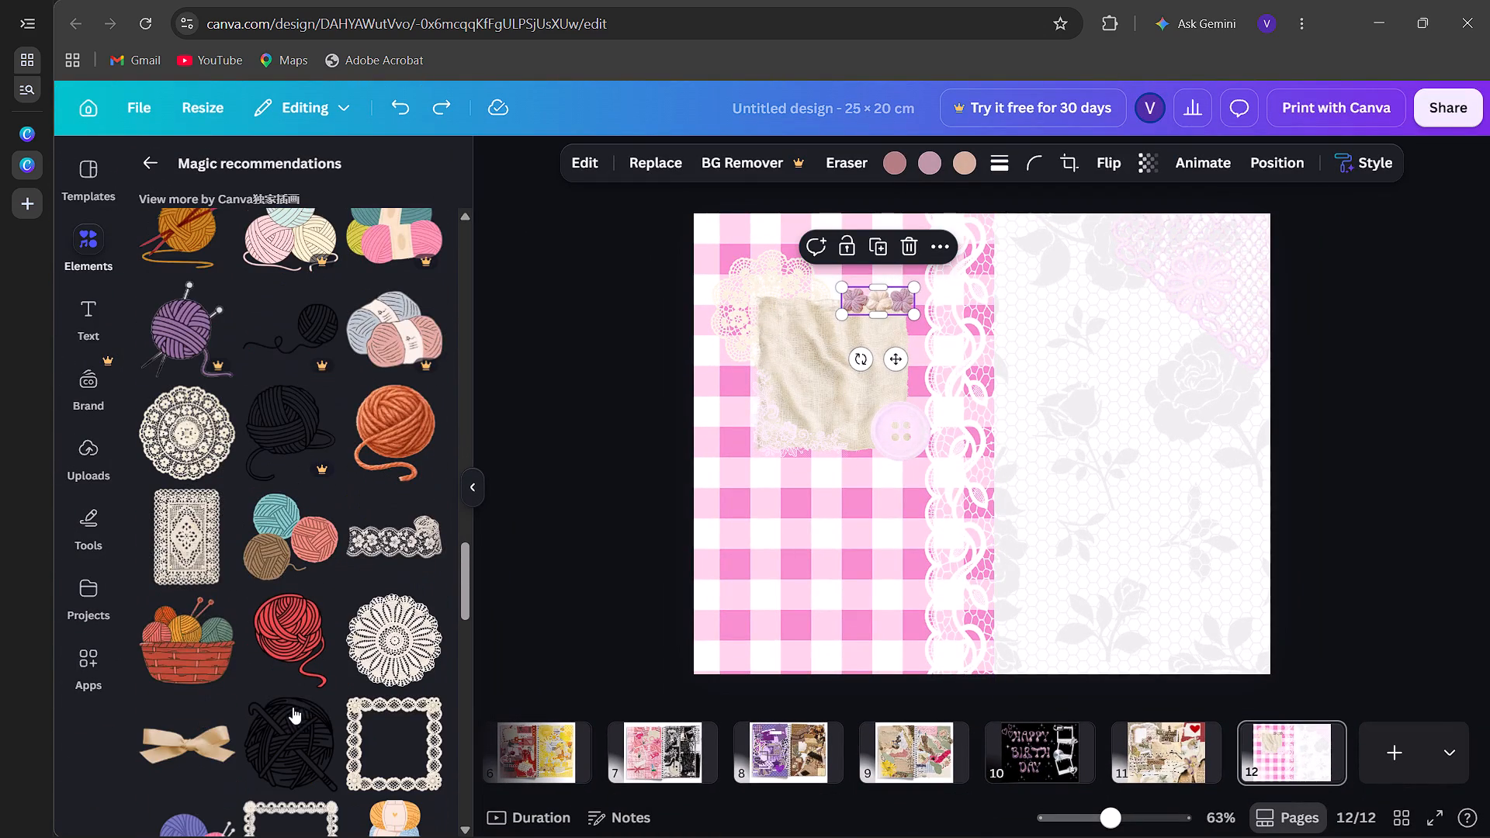
pyautogui.scroll(-1, 293, 707)
pyautogui.click(155, 151)
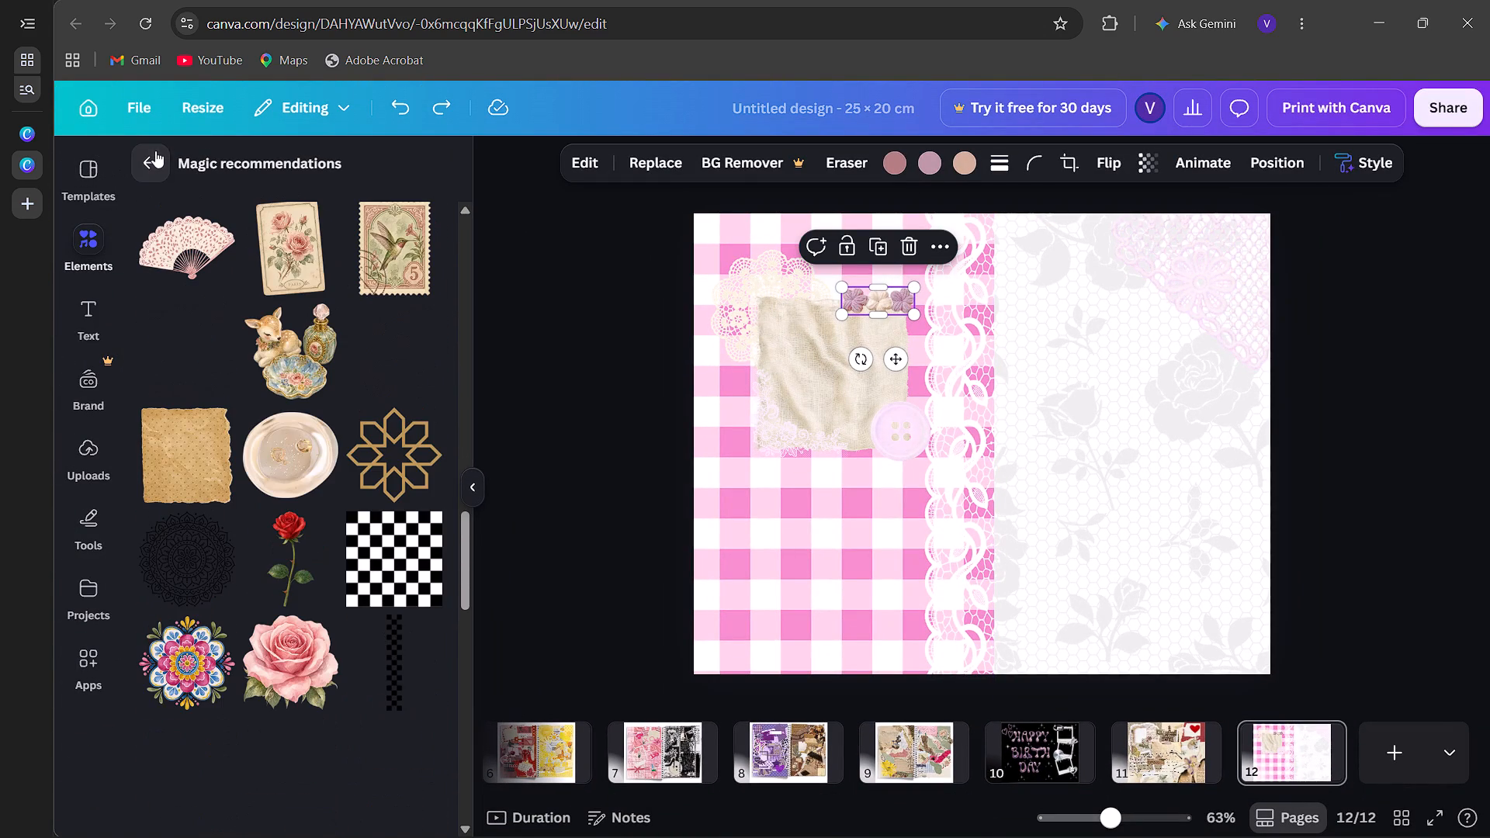
pyautogui.scroll(-3, 312, 521)
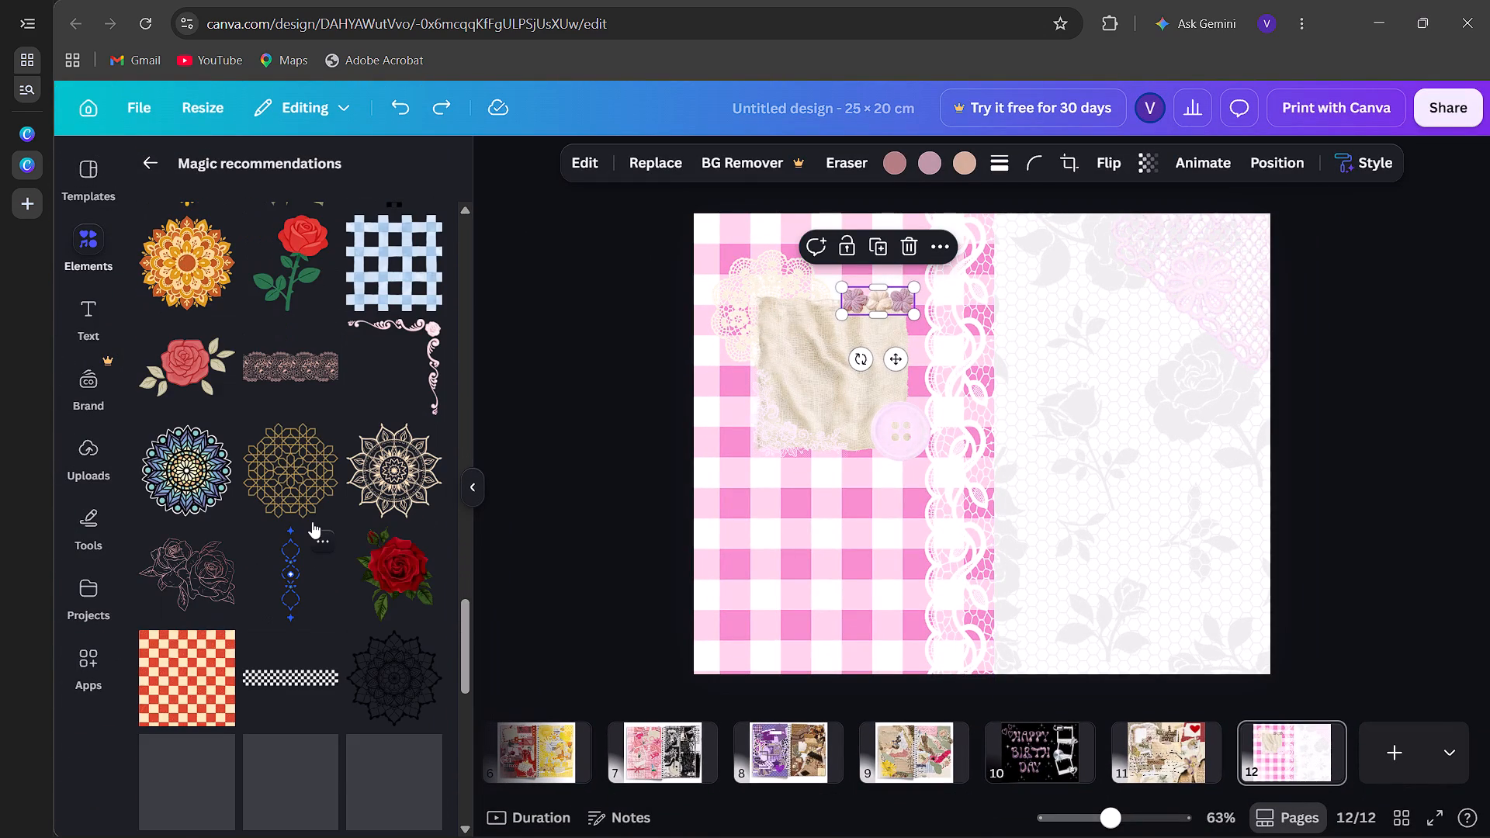
pyautogui.scroll(-1, 312, 521)
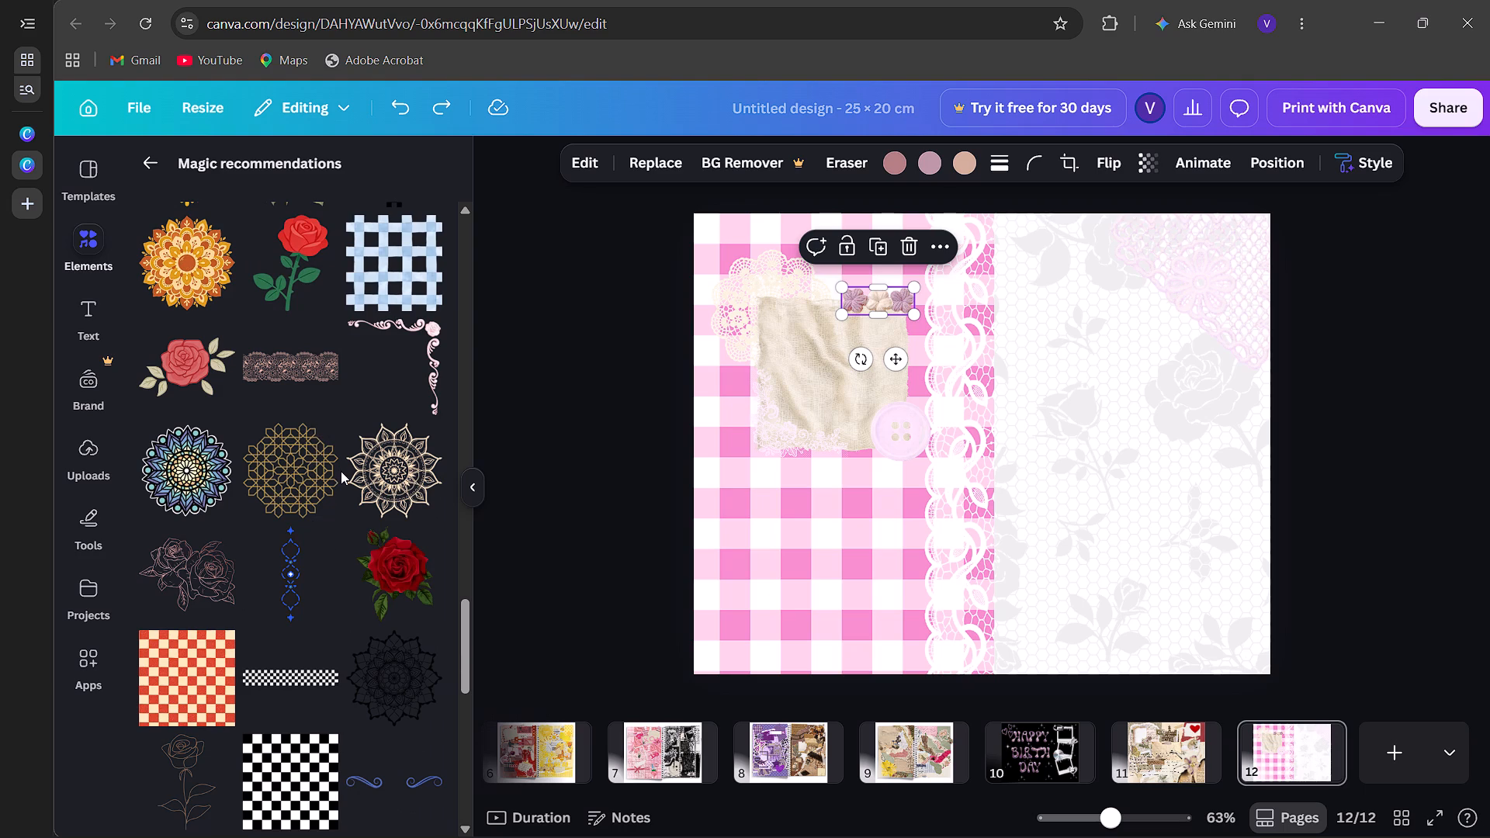
pyautogui.scroll(-3, 341, 471)
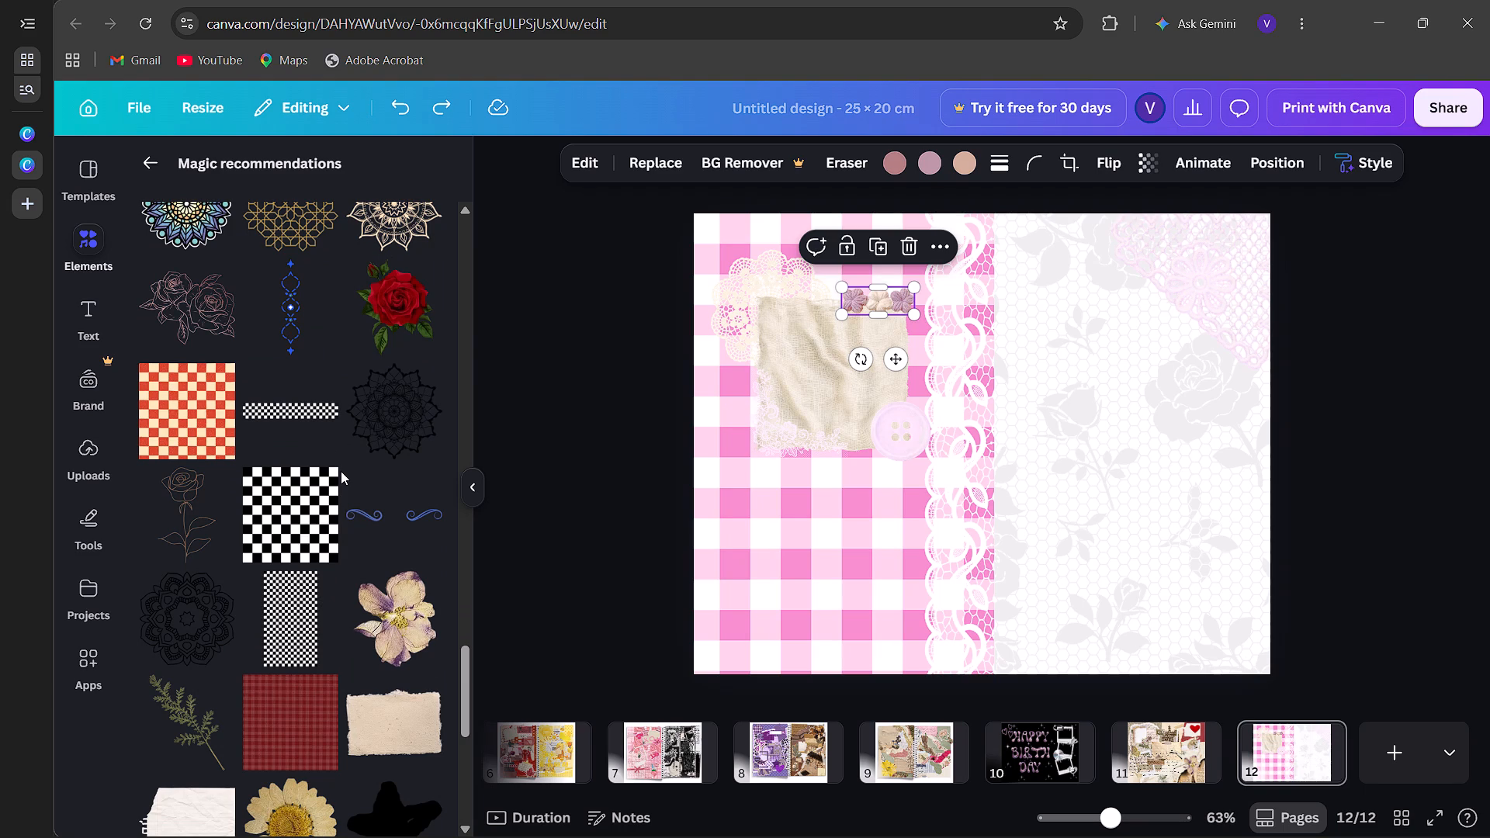
pyautogui.scroll(-4, 341, 471)
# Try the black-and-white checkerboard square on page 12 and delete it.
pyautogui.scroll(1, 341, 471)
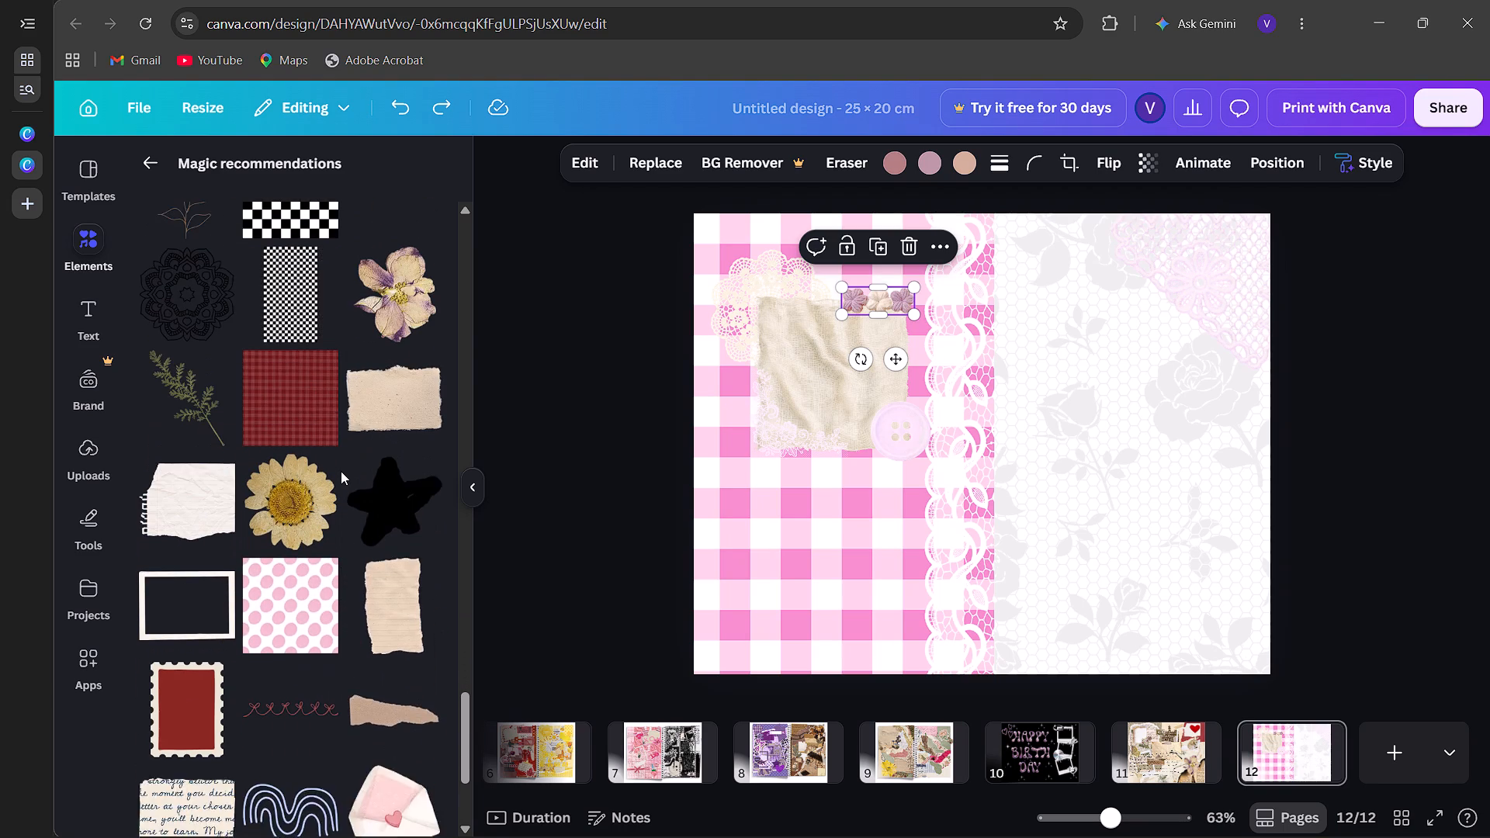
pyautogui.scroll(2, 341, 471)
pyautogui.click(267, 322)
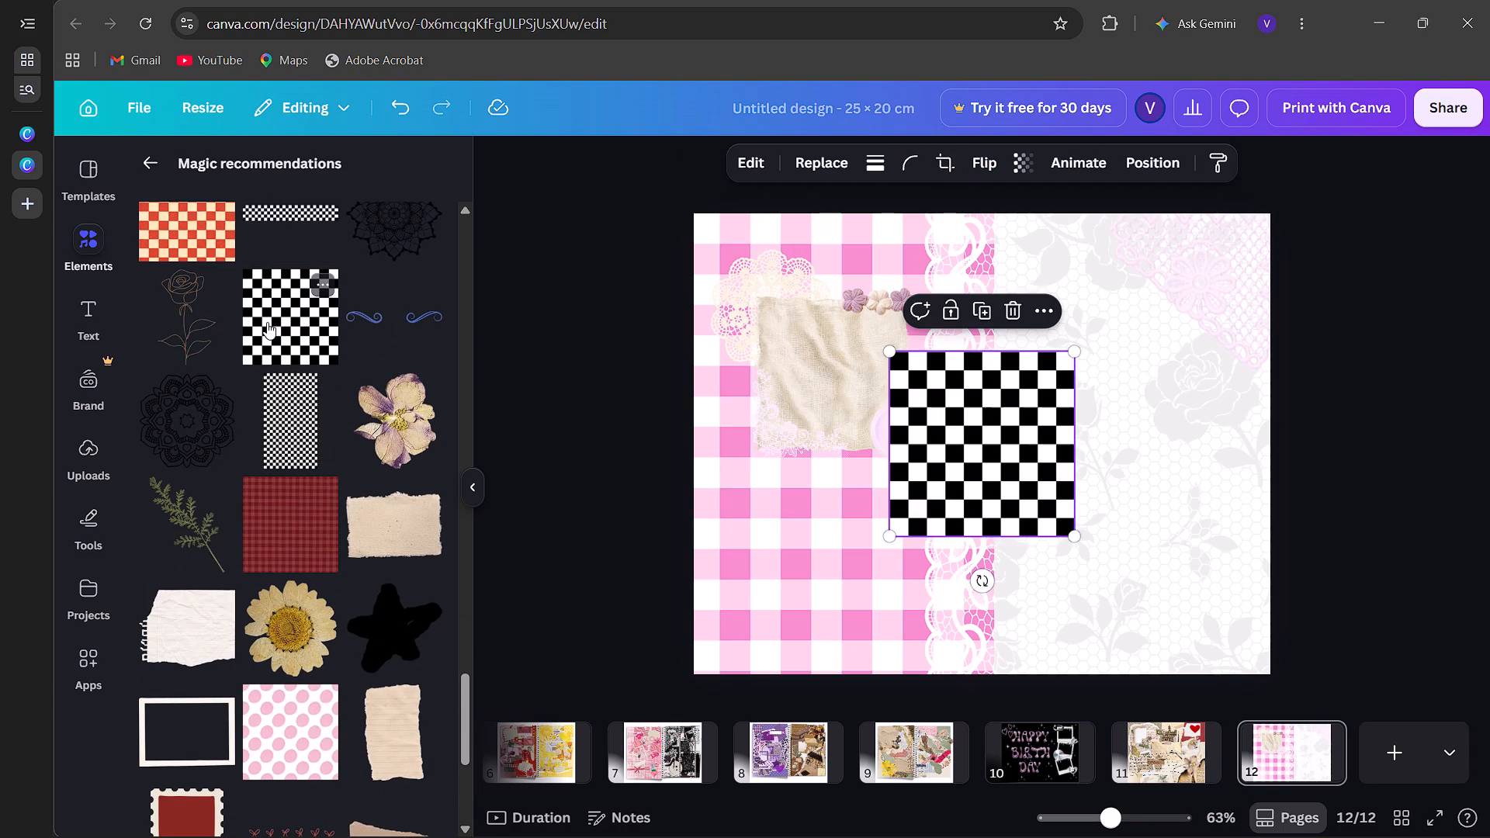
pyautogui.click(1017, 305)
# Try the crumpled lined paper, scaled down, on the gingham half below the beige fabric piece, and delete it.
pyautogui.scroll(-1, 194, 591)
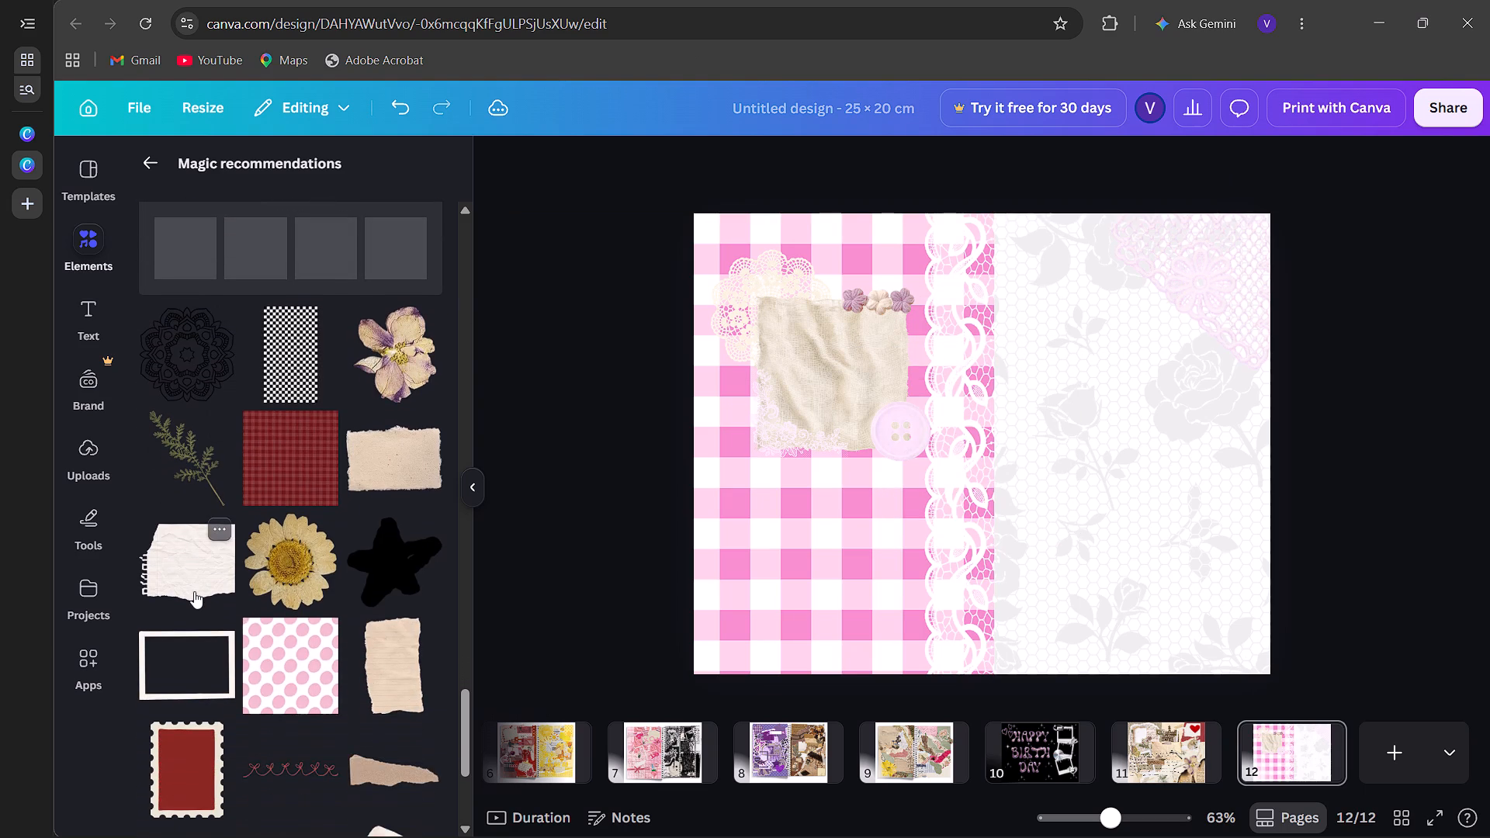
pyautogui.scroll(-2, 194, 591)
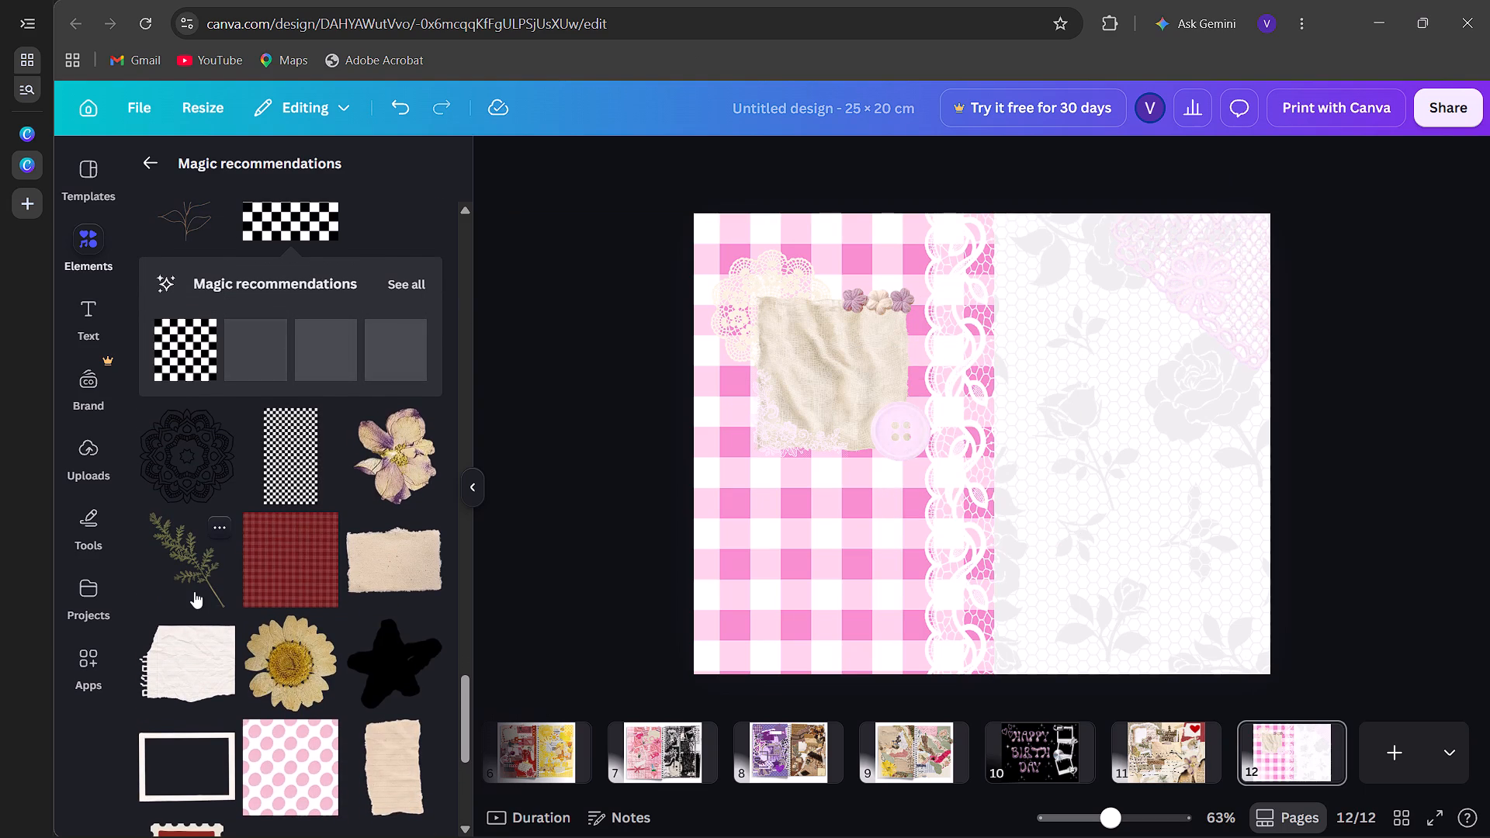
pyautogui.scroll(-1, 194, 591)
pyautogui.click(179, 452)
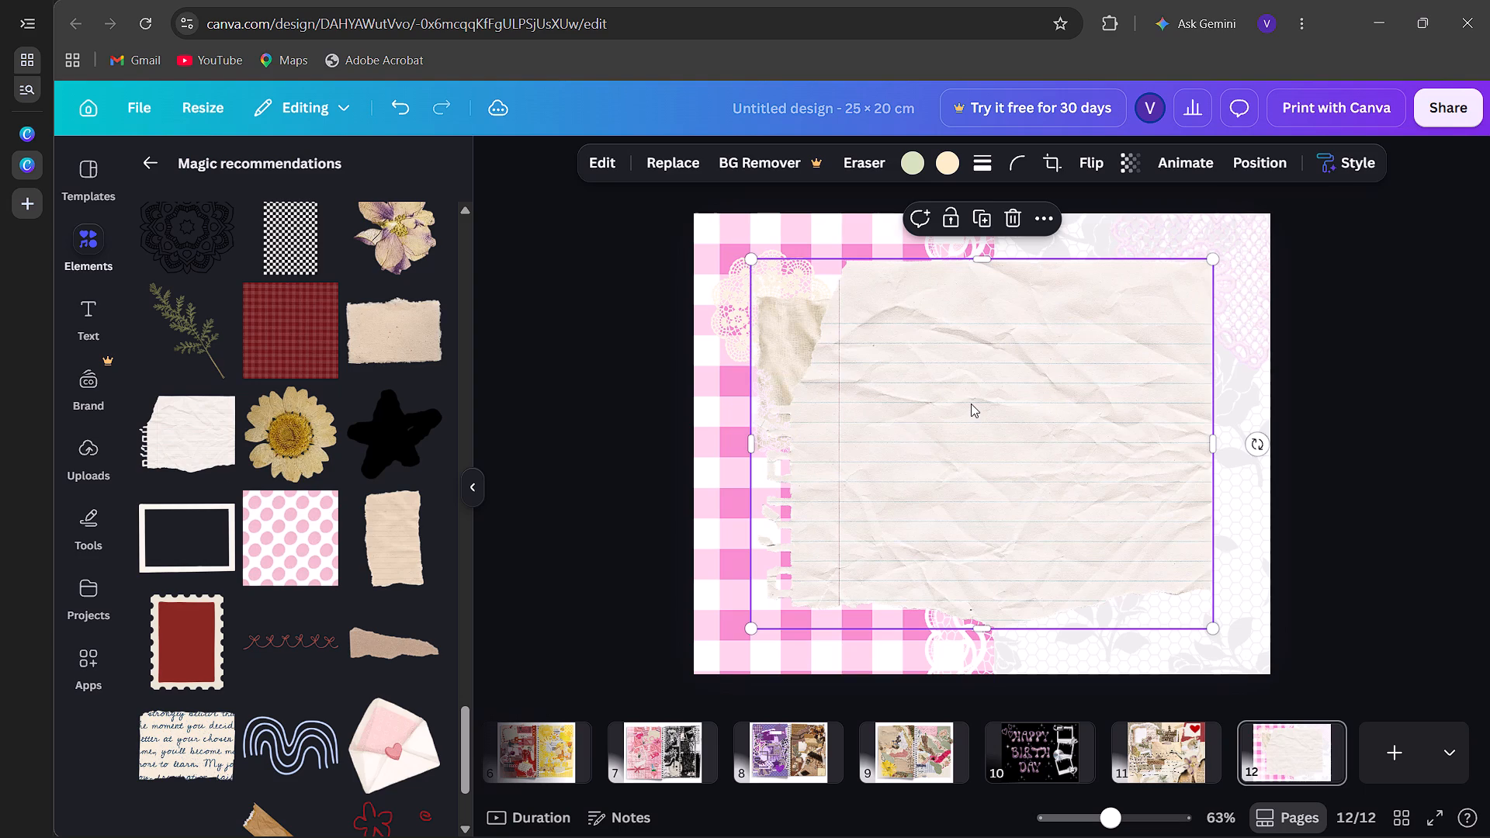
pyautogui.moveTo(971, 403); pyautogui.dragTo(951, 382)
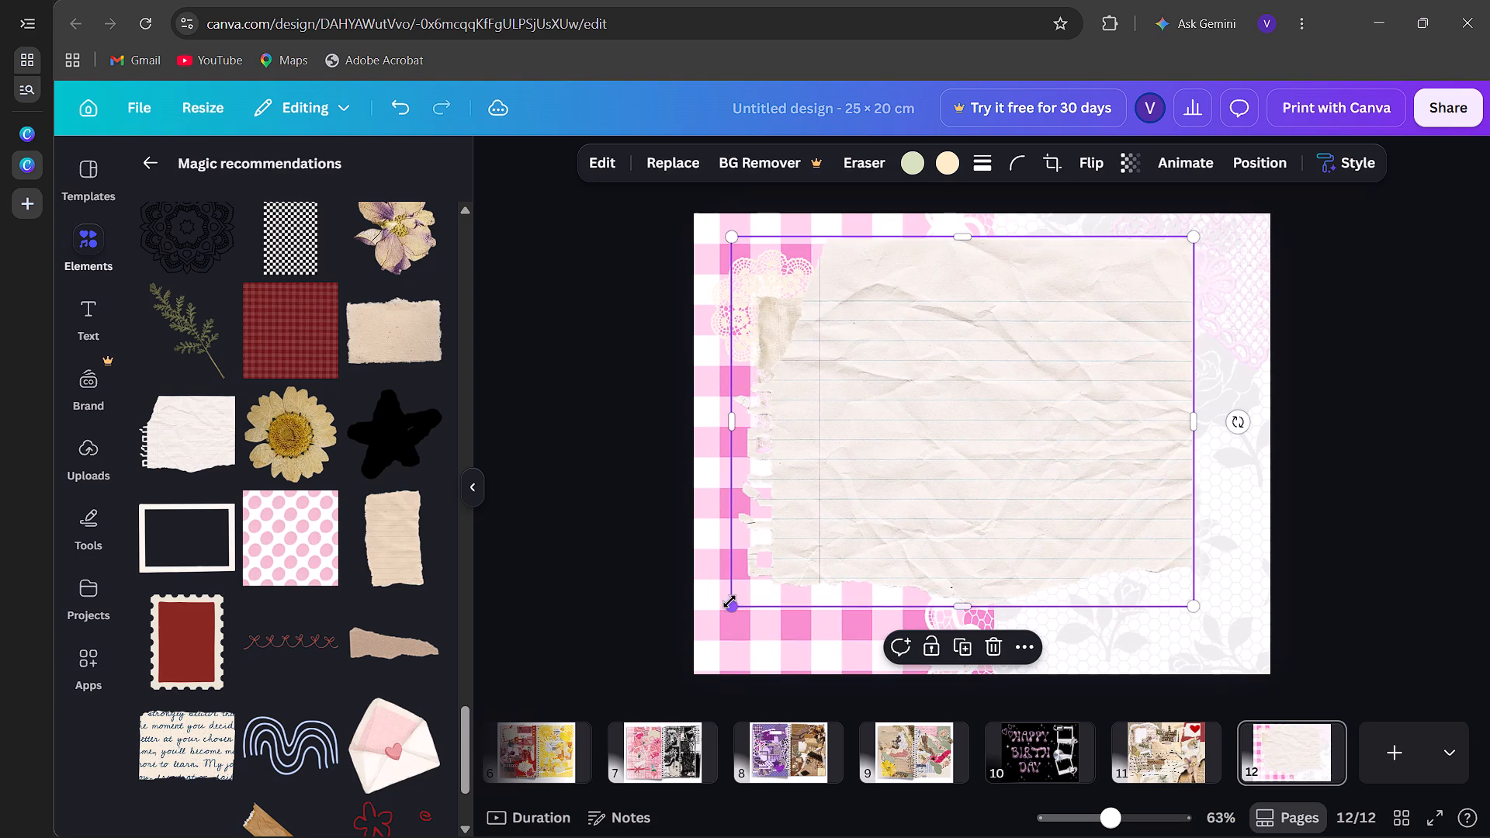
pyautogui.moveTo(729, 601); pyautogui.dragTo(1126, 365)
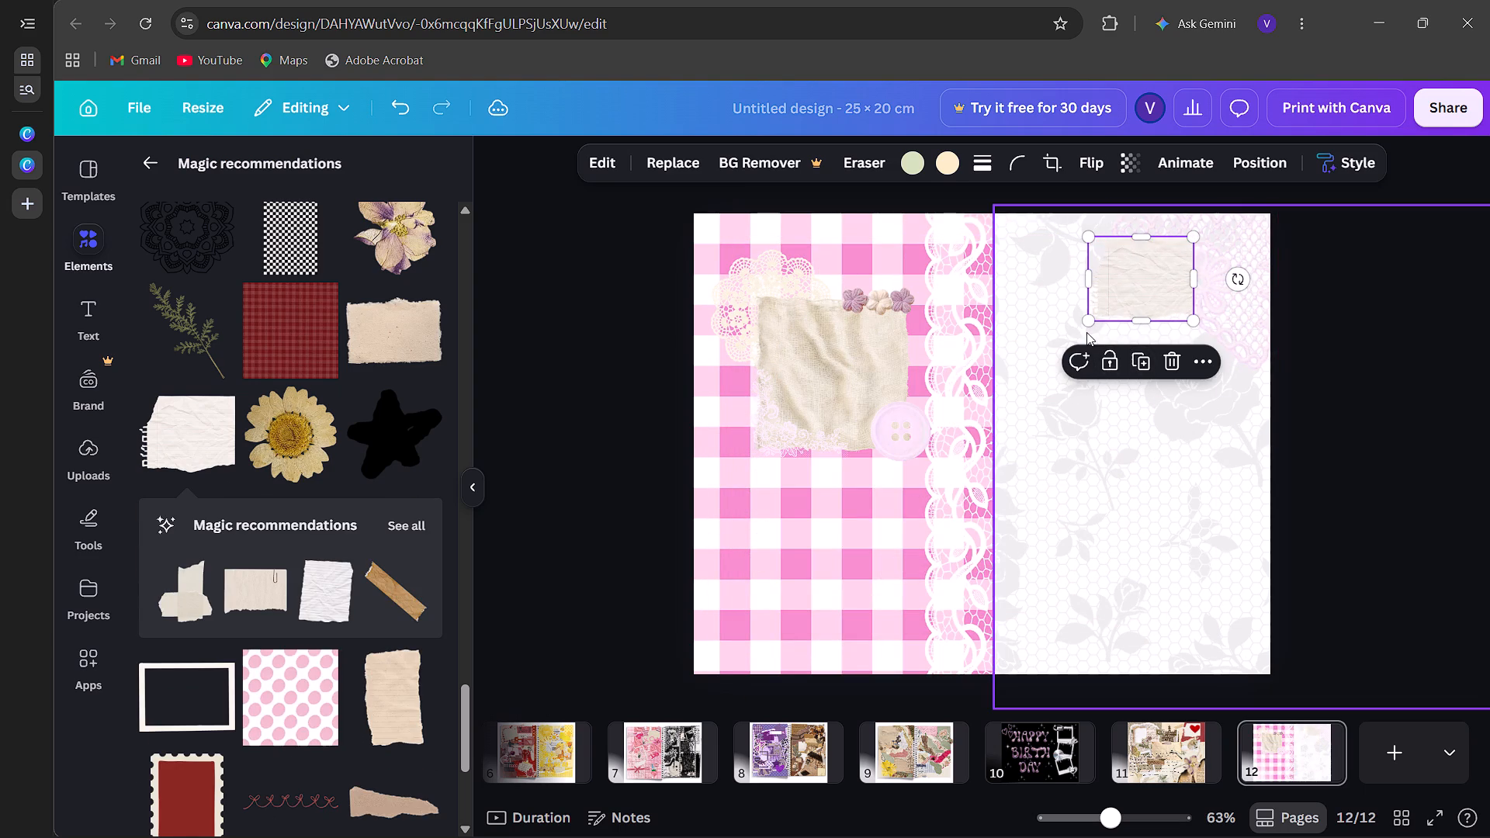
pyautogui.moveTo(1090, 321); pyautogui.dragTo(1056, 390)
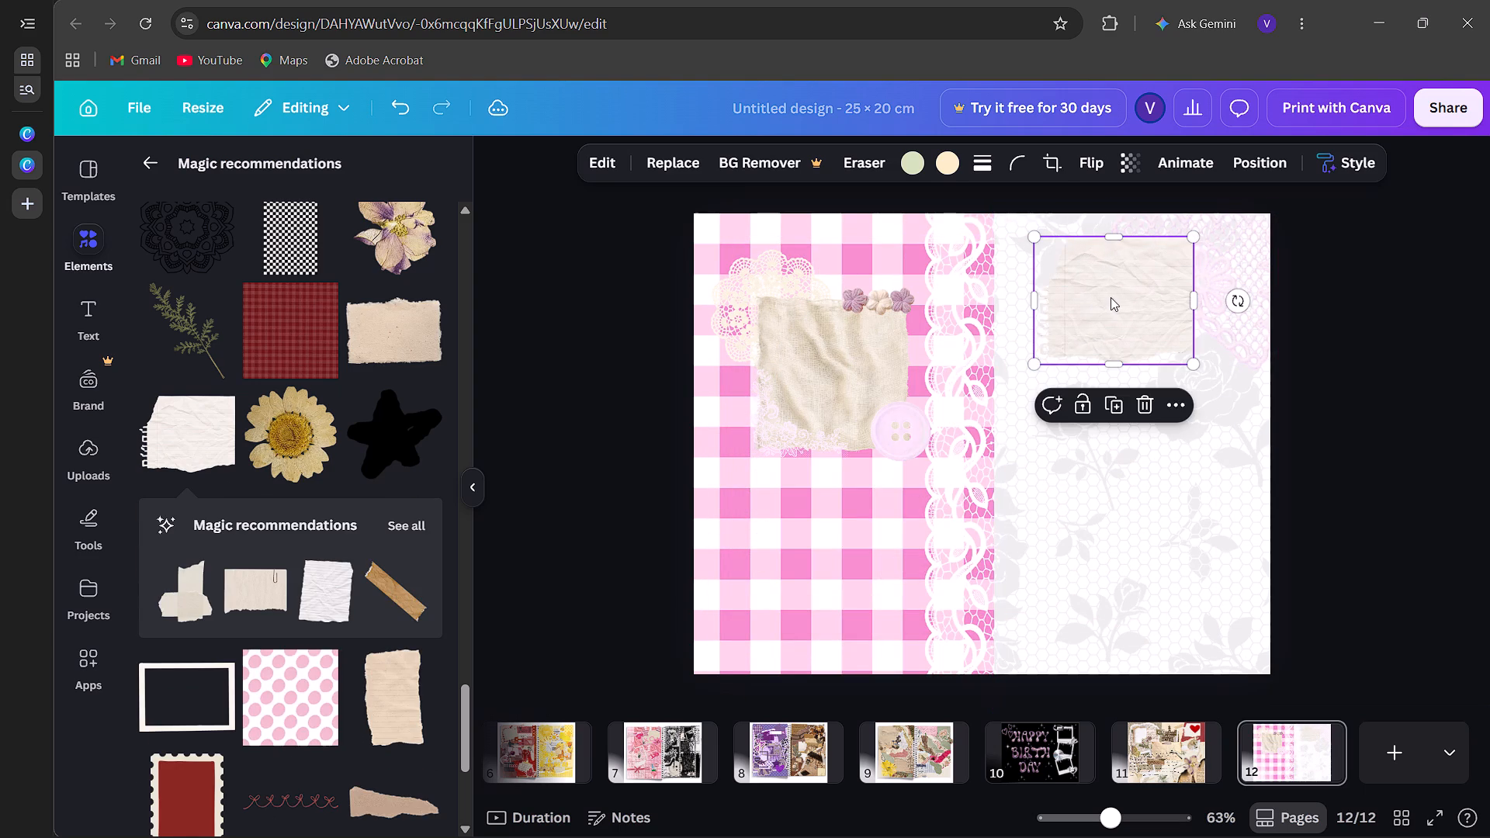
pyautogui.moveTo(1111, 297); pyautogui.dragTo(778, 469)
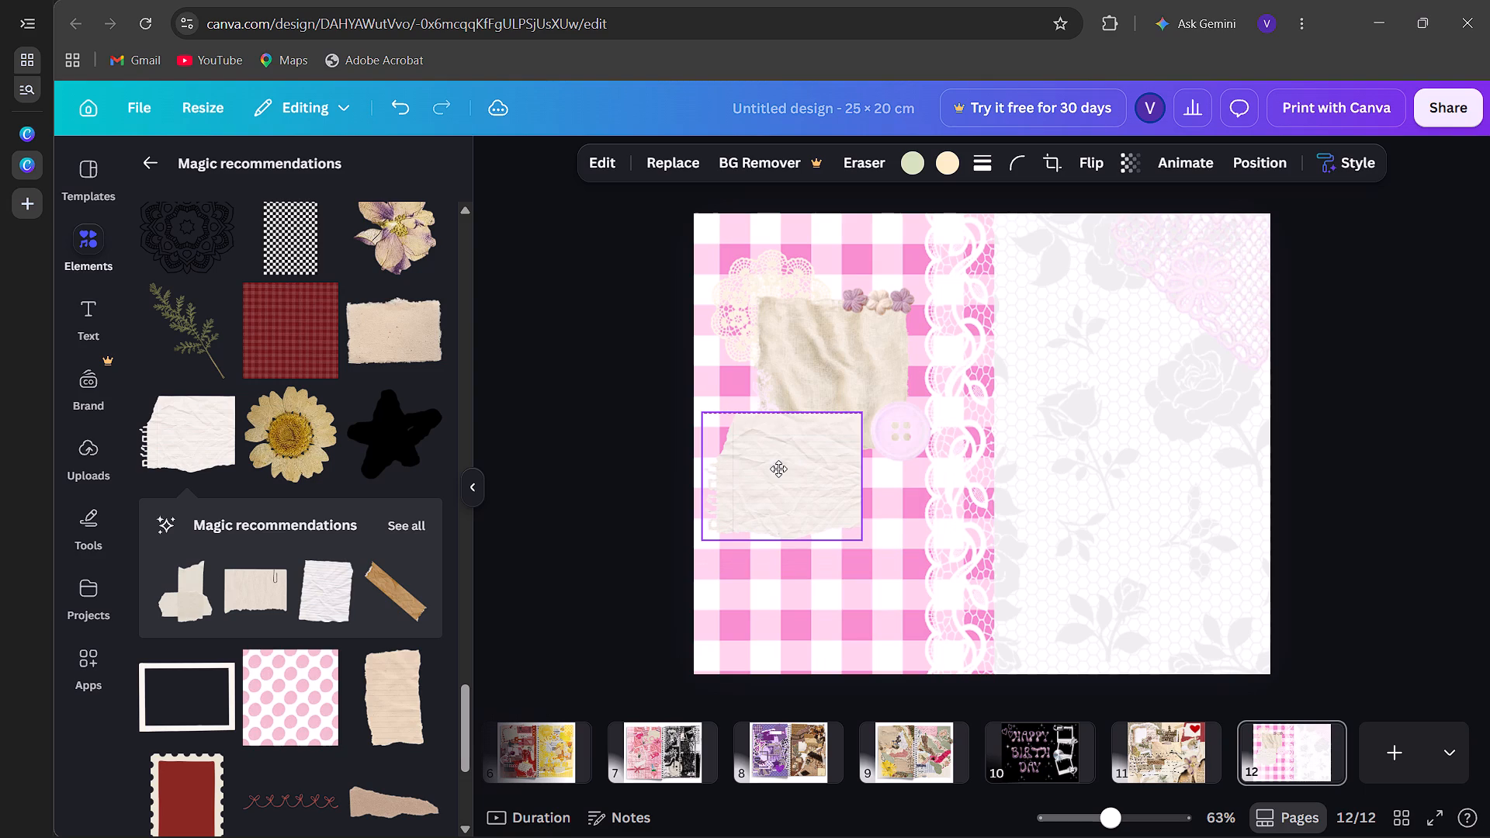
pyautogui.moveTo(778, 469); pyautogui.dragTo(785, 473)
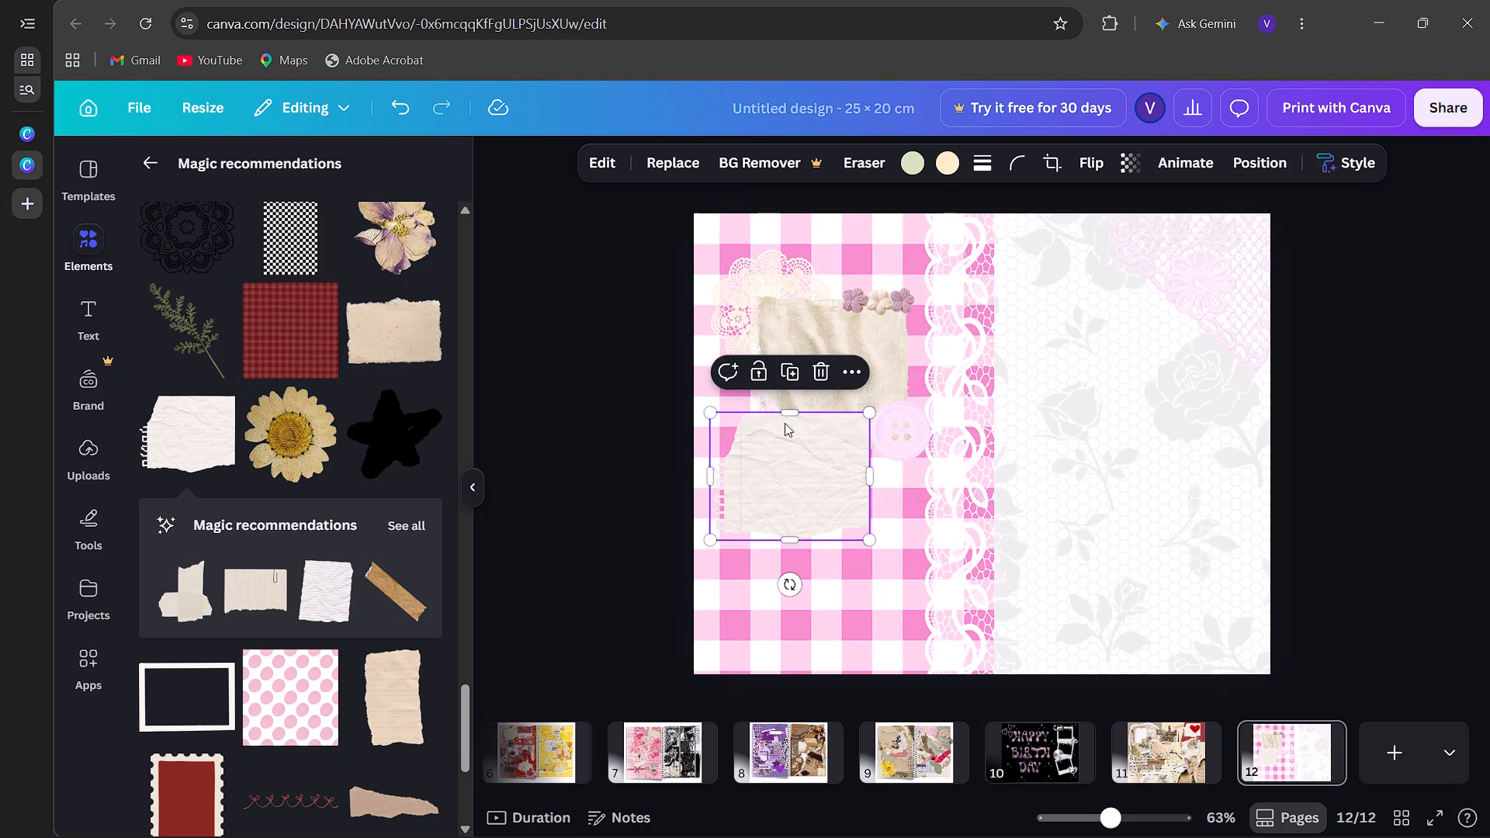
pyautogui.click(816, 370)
# Search the elements library for "cloth" and show all graphics results.
pyautogui.click(422, 518)
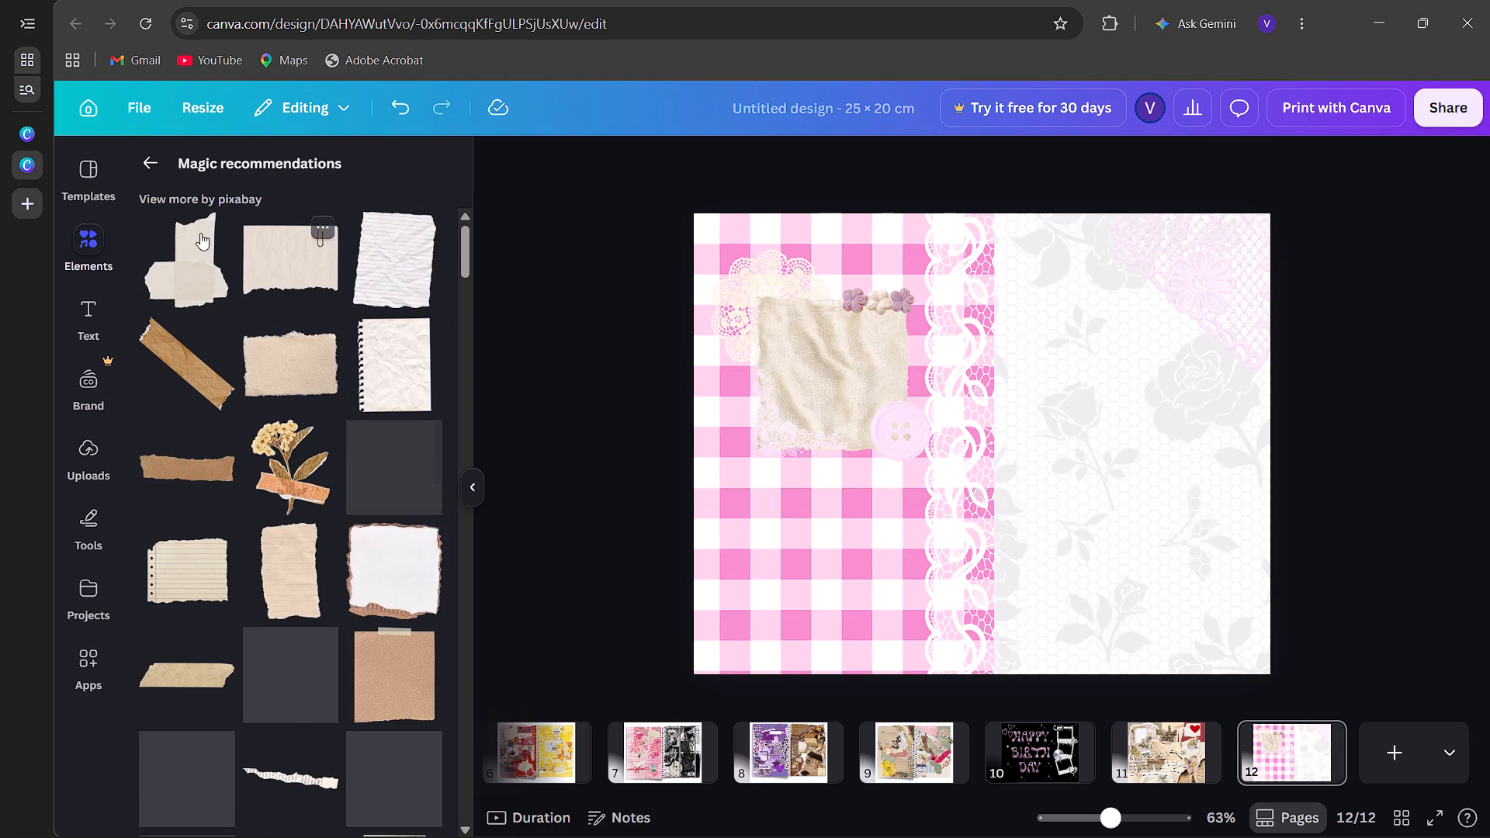
pyautogui.click(147, 157)
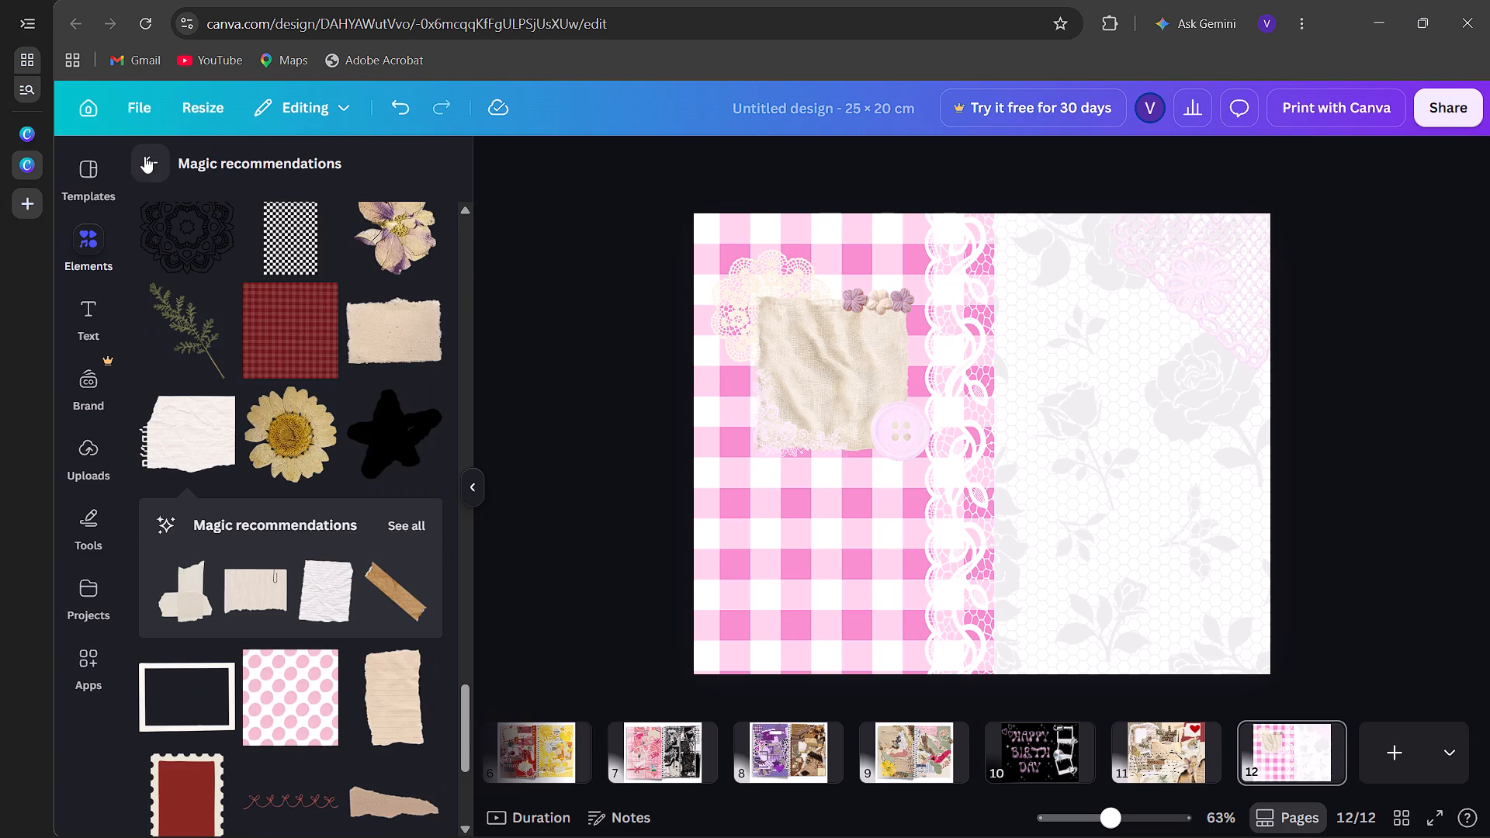
pyautogui.click(144, 156)
pyautogui.click(254, 185)
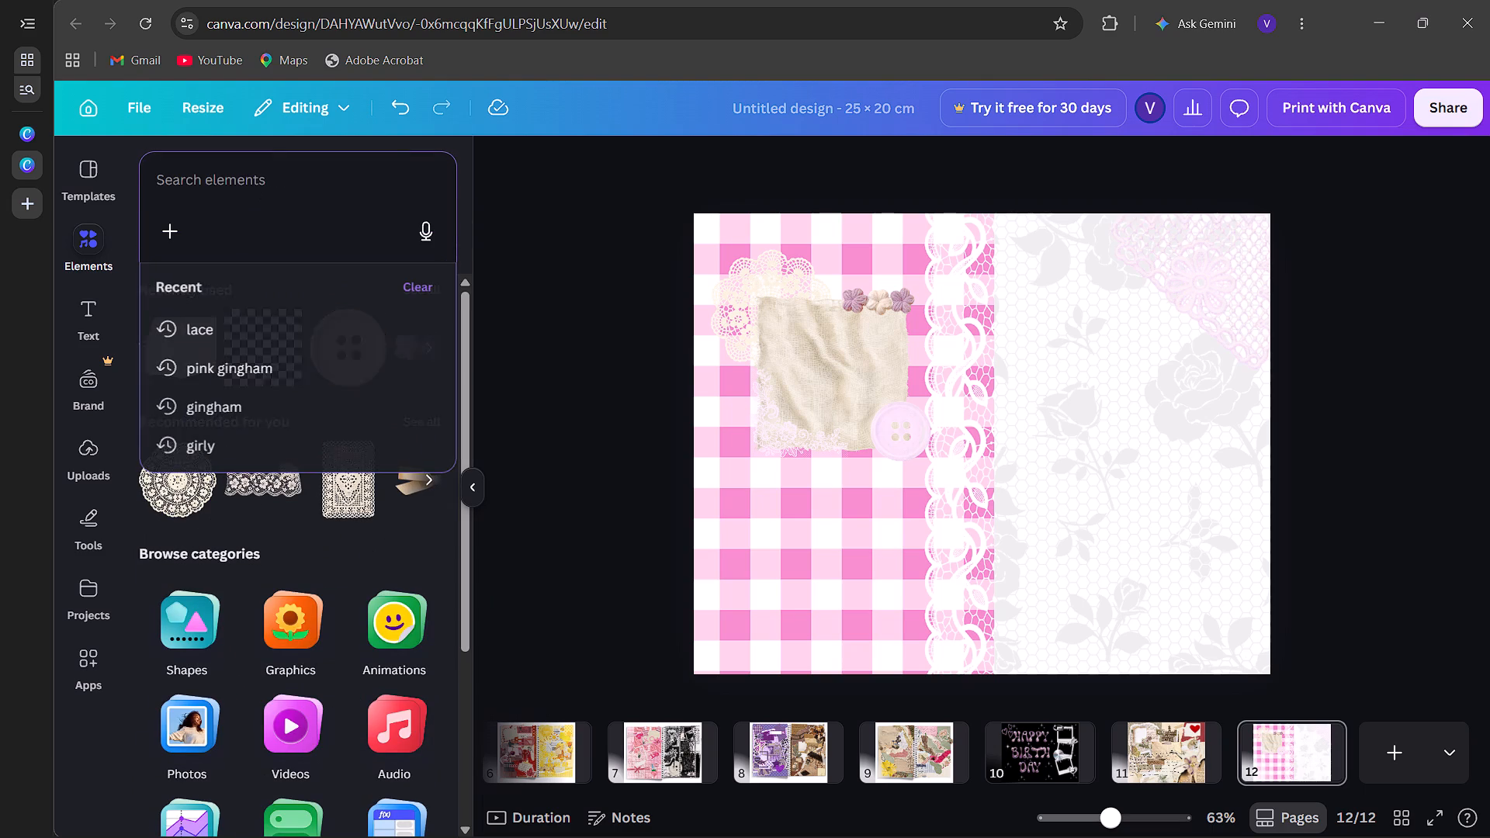
pyautogui.write('cloth')
pyautogui.press('Return')
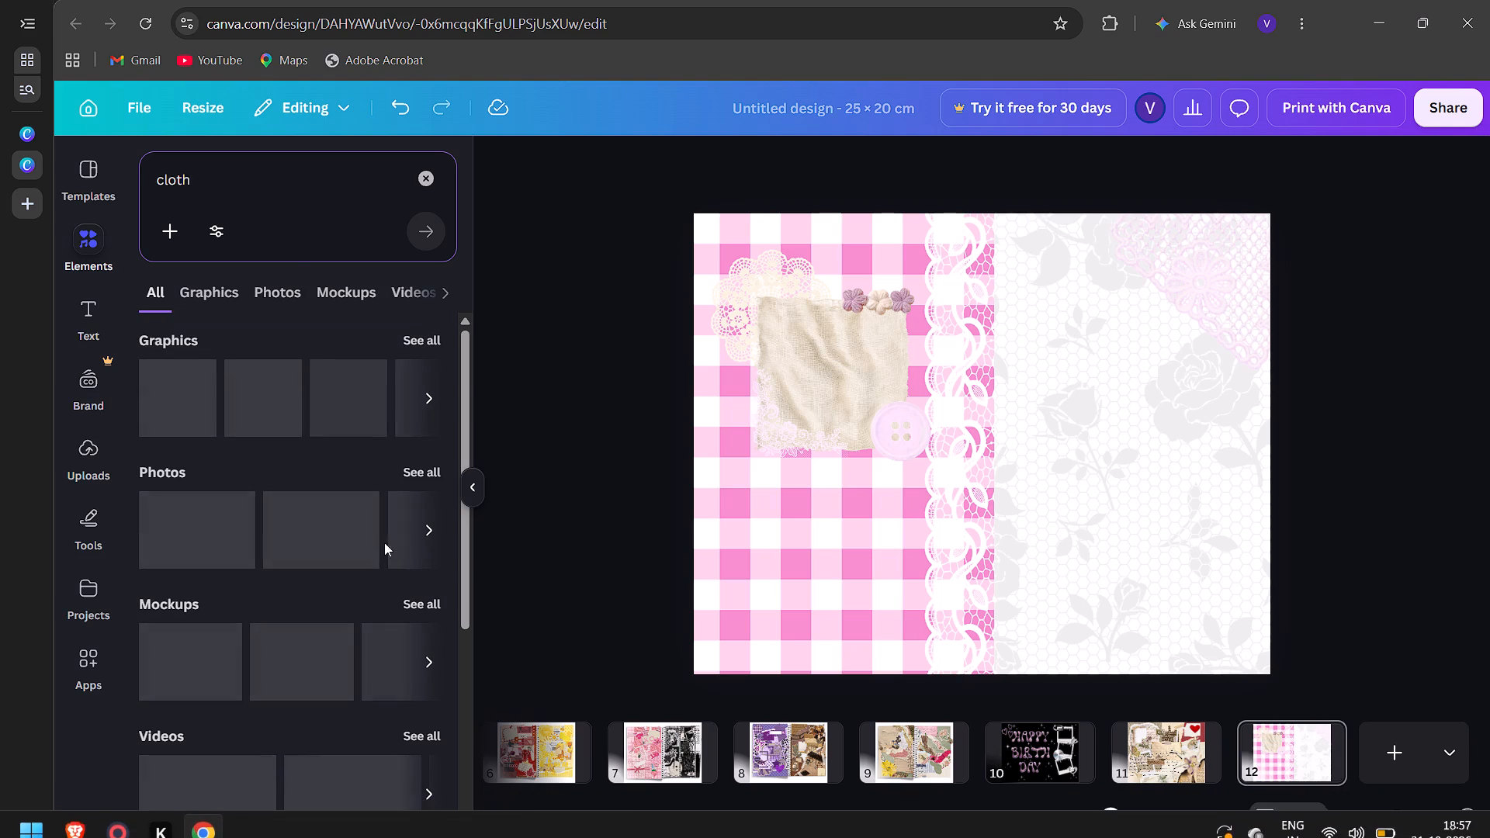
pyautogui.click(432, 343)
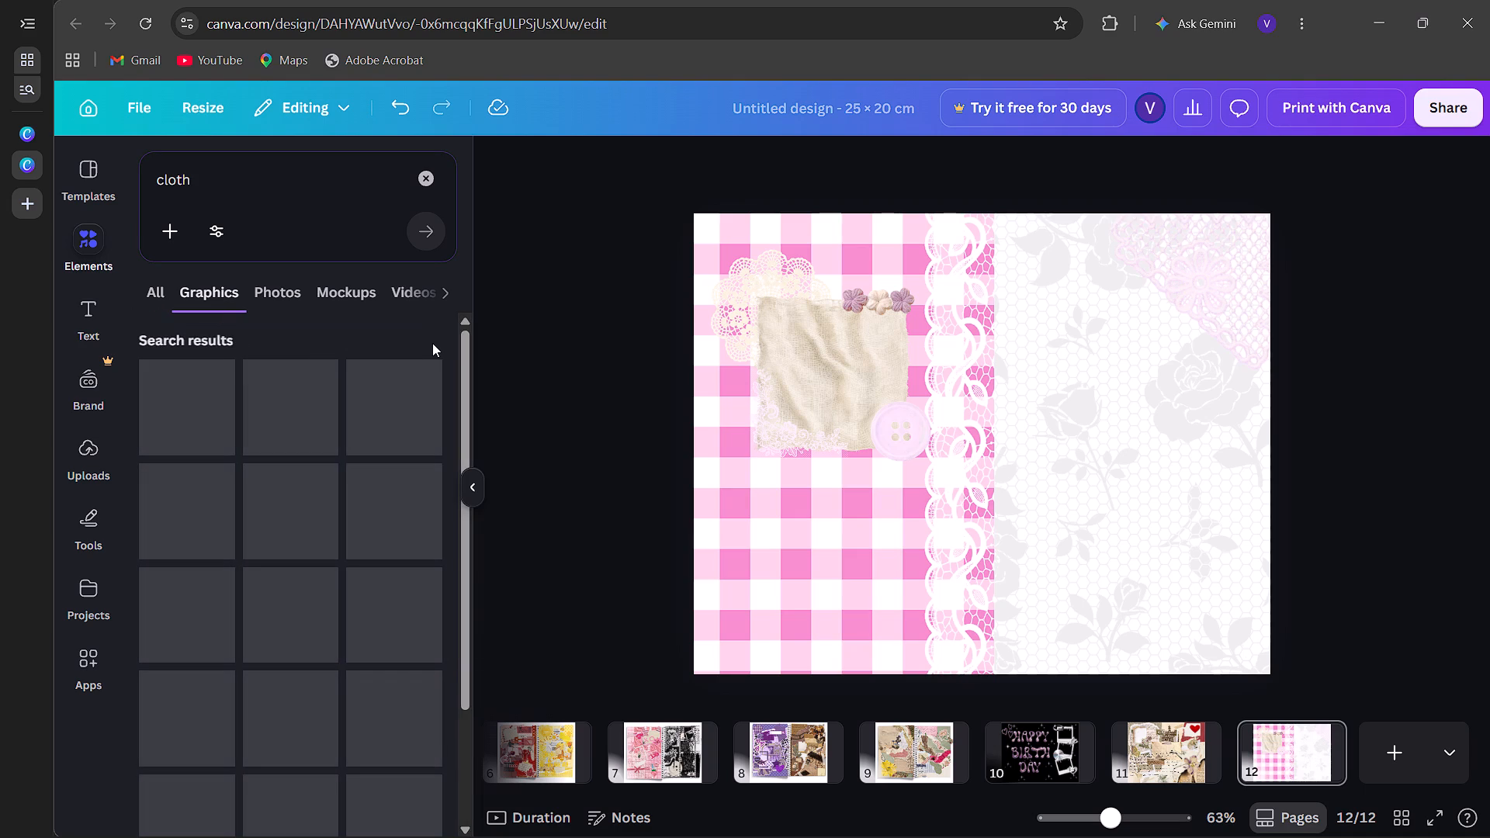